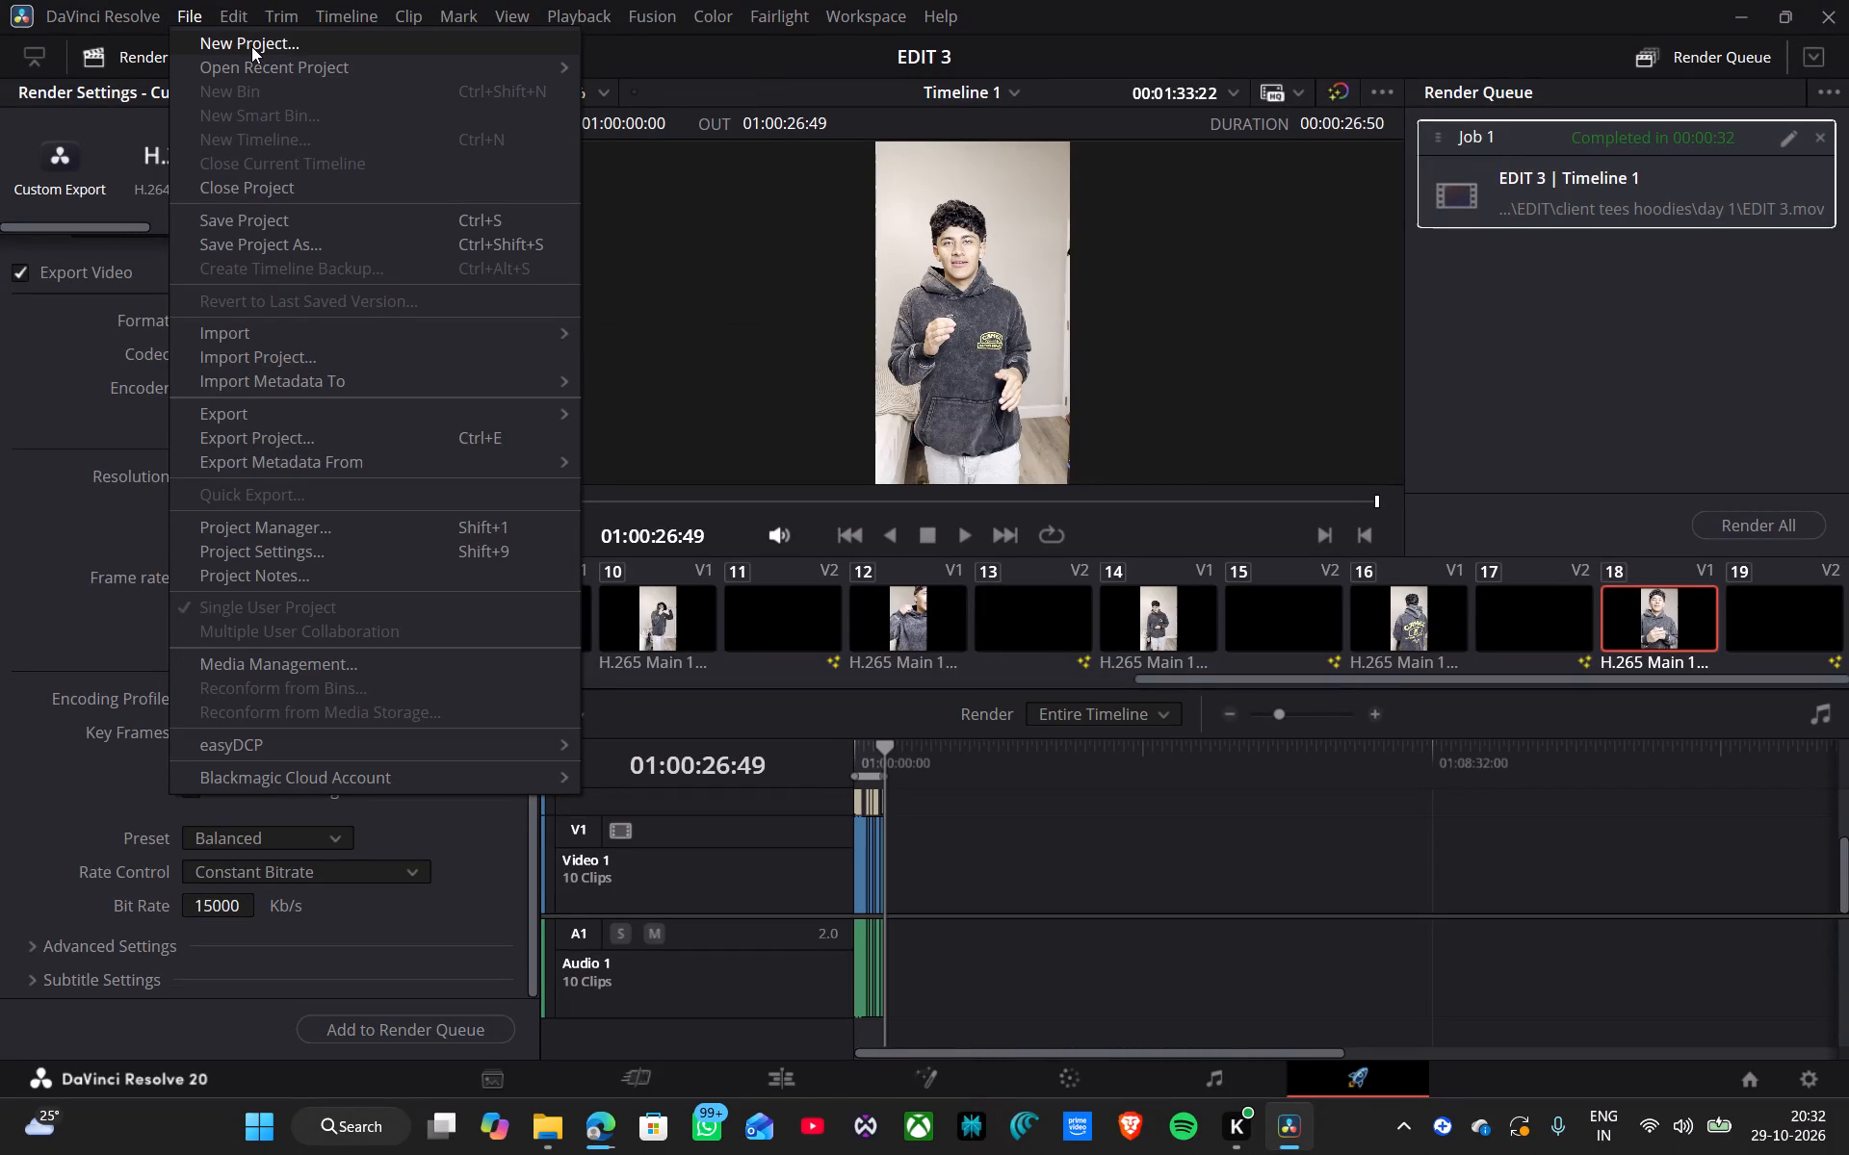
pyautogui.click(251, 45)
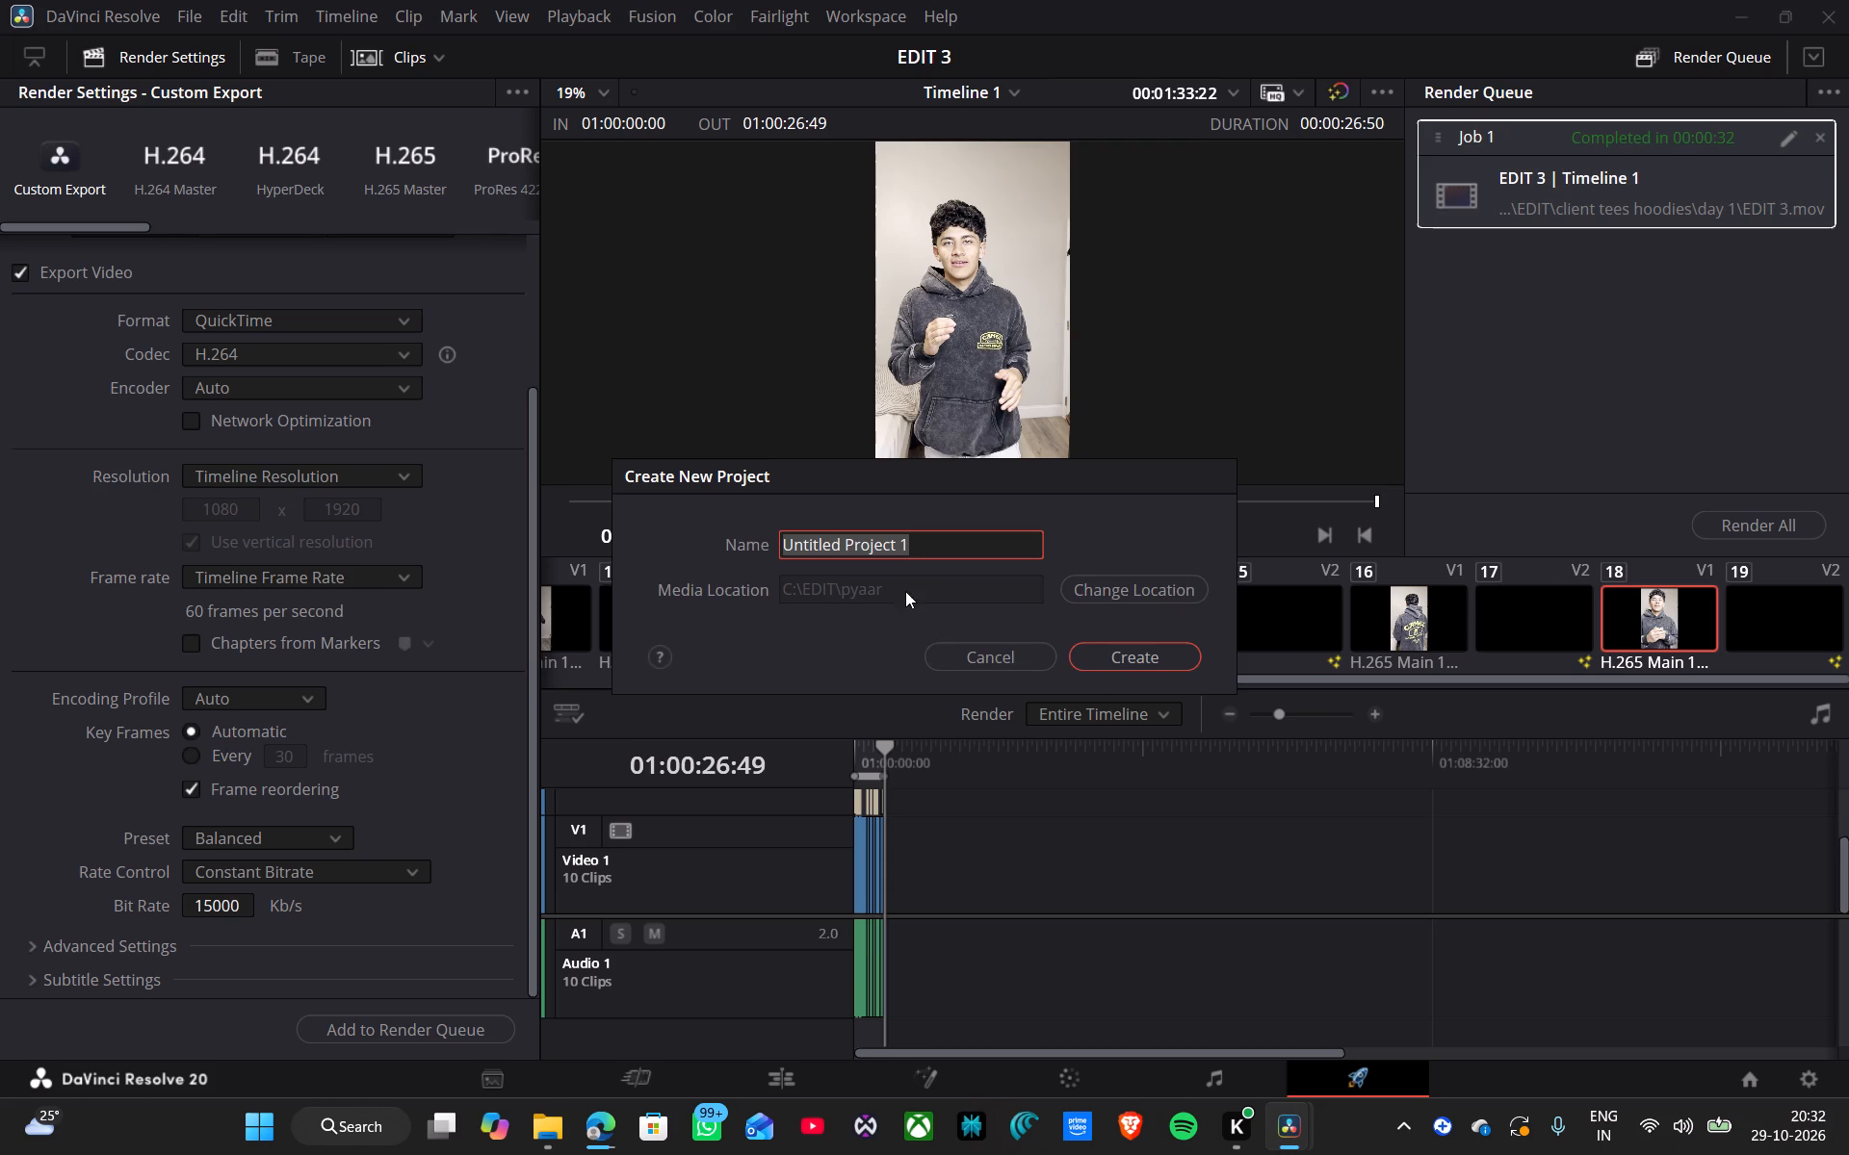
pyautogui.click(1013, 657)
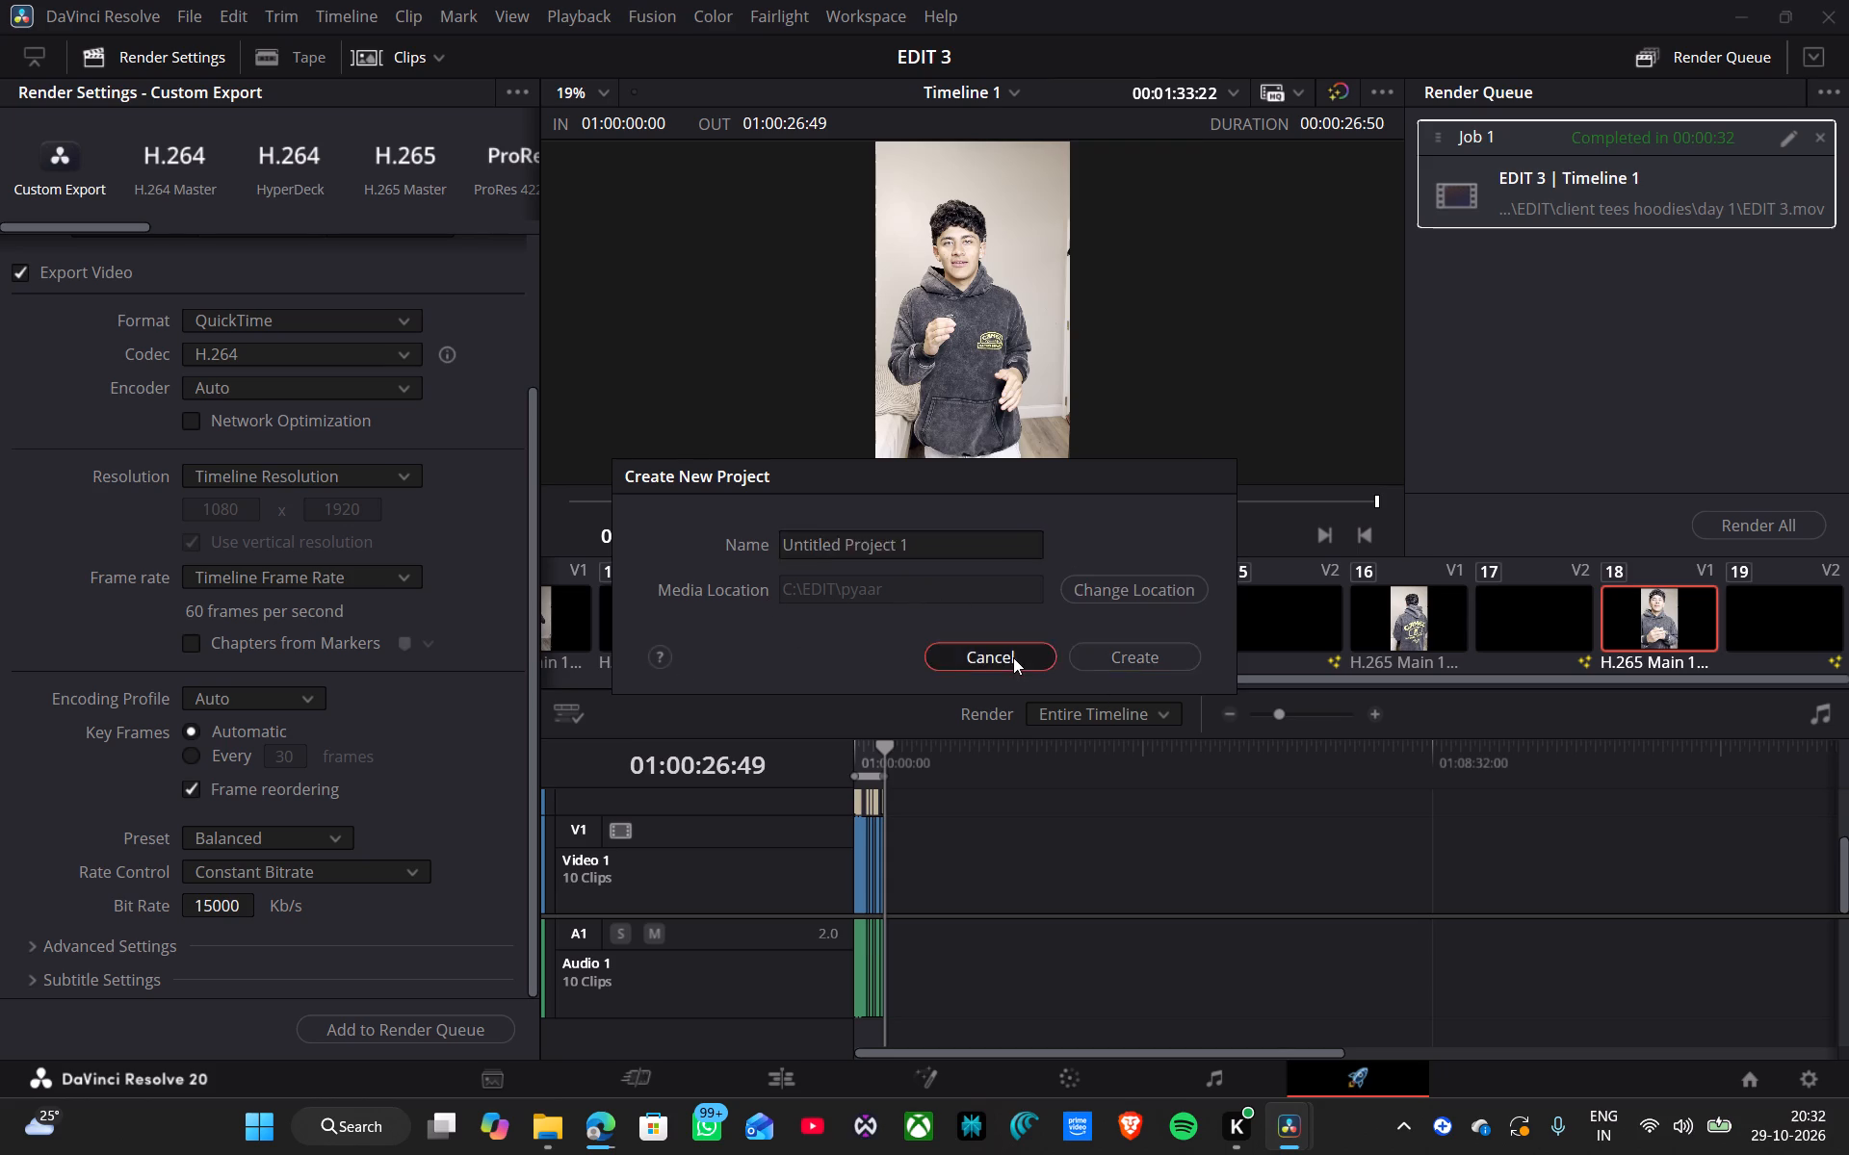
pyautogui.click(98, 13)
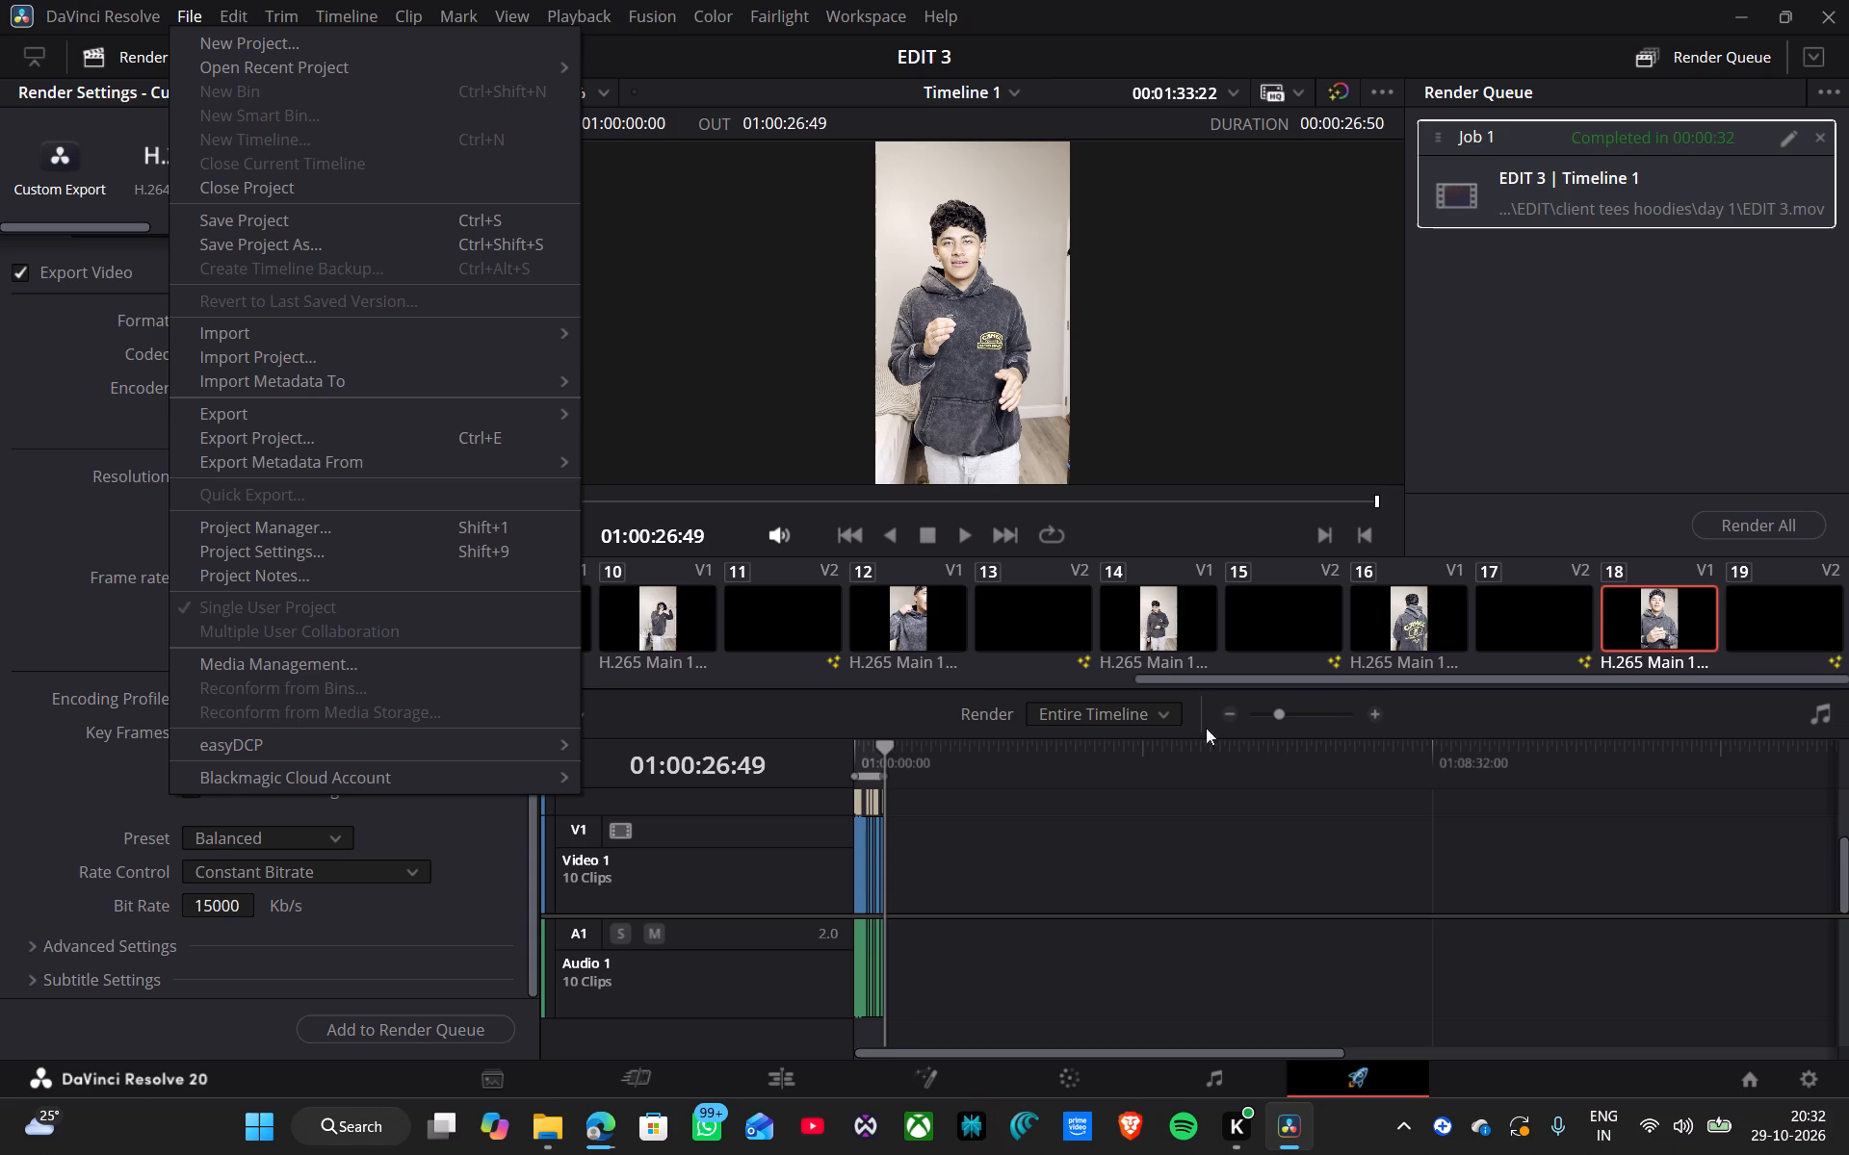
# Close DaVinci Resolve with the finished EDIT 3 project.
pyautogui.click(1848, 0)
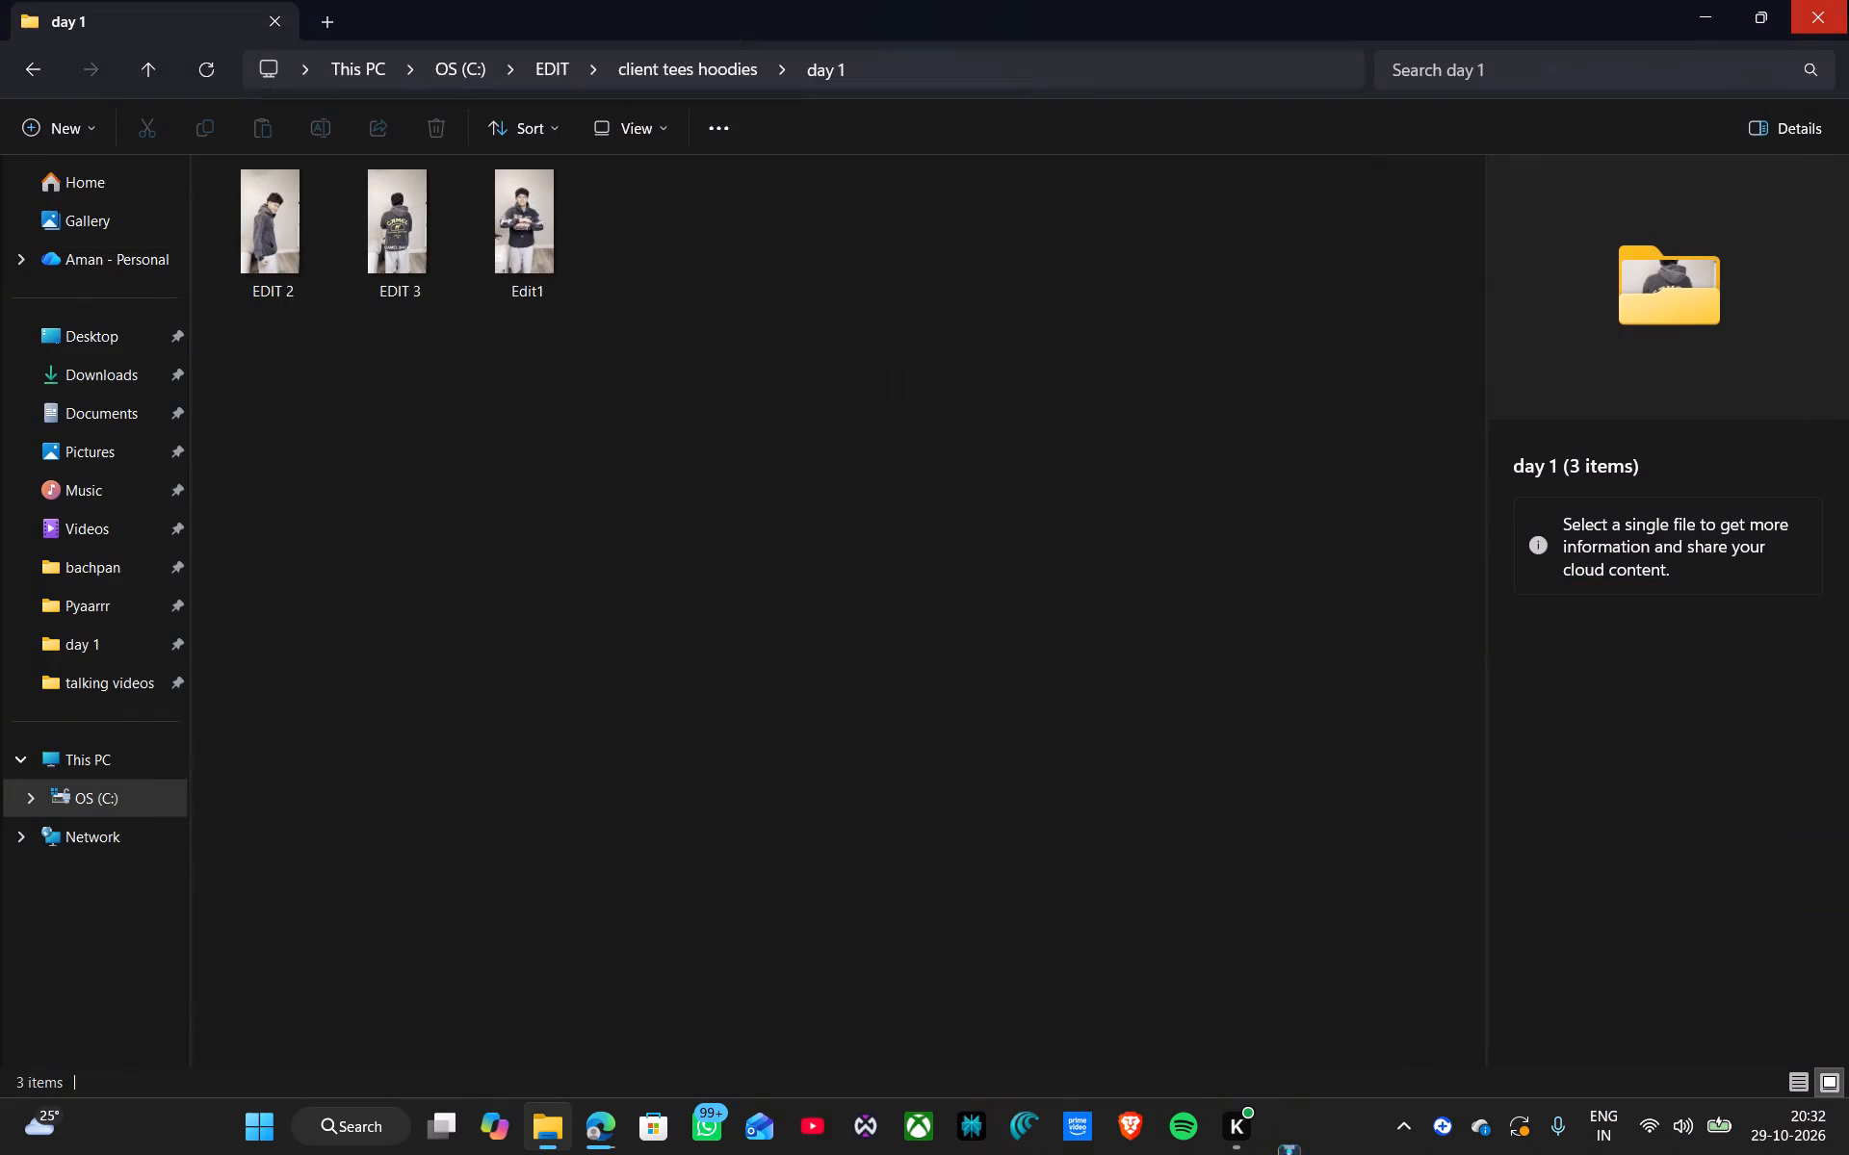
# Put the day 1 folder window away, switch to Microsoft Edge and check the download progress of the copied IMG video clips.
pyautogui.click(1720, 18)
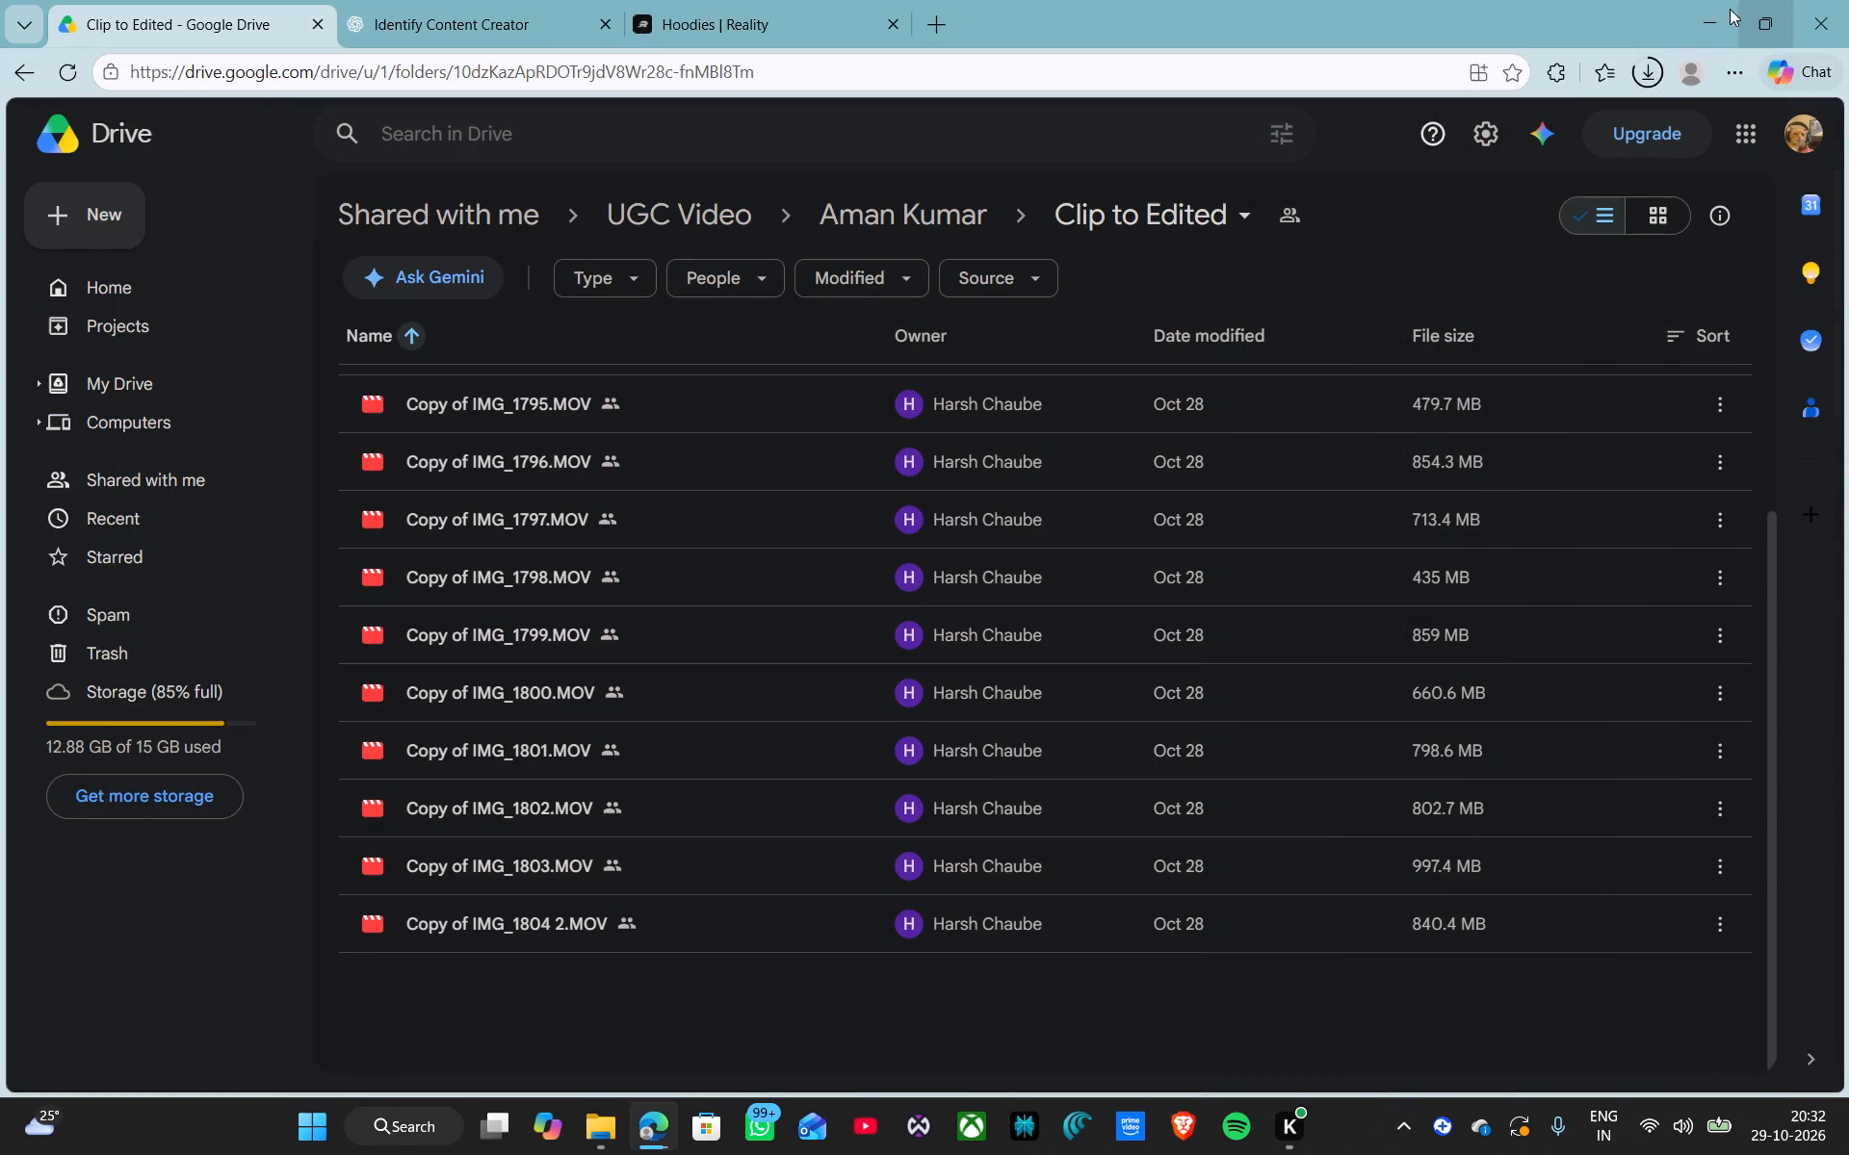
pyautogui.hotkey('ctrl', 'j')
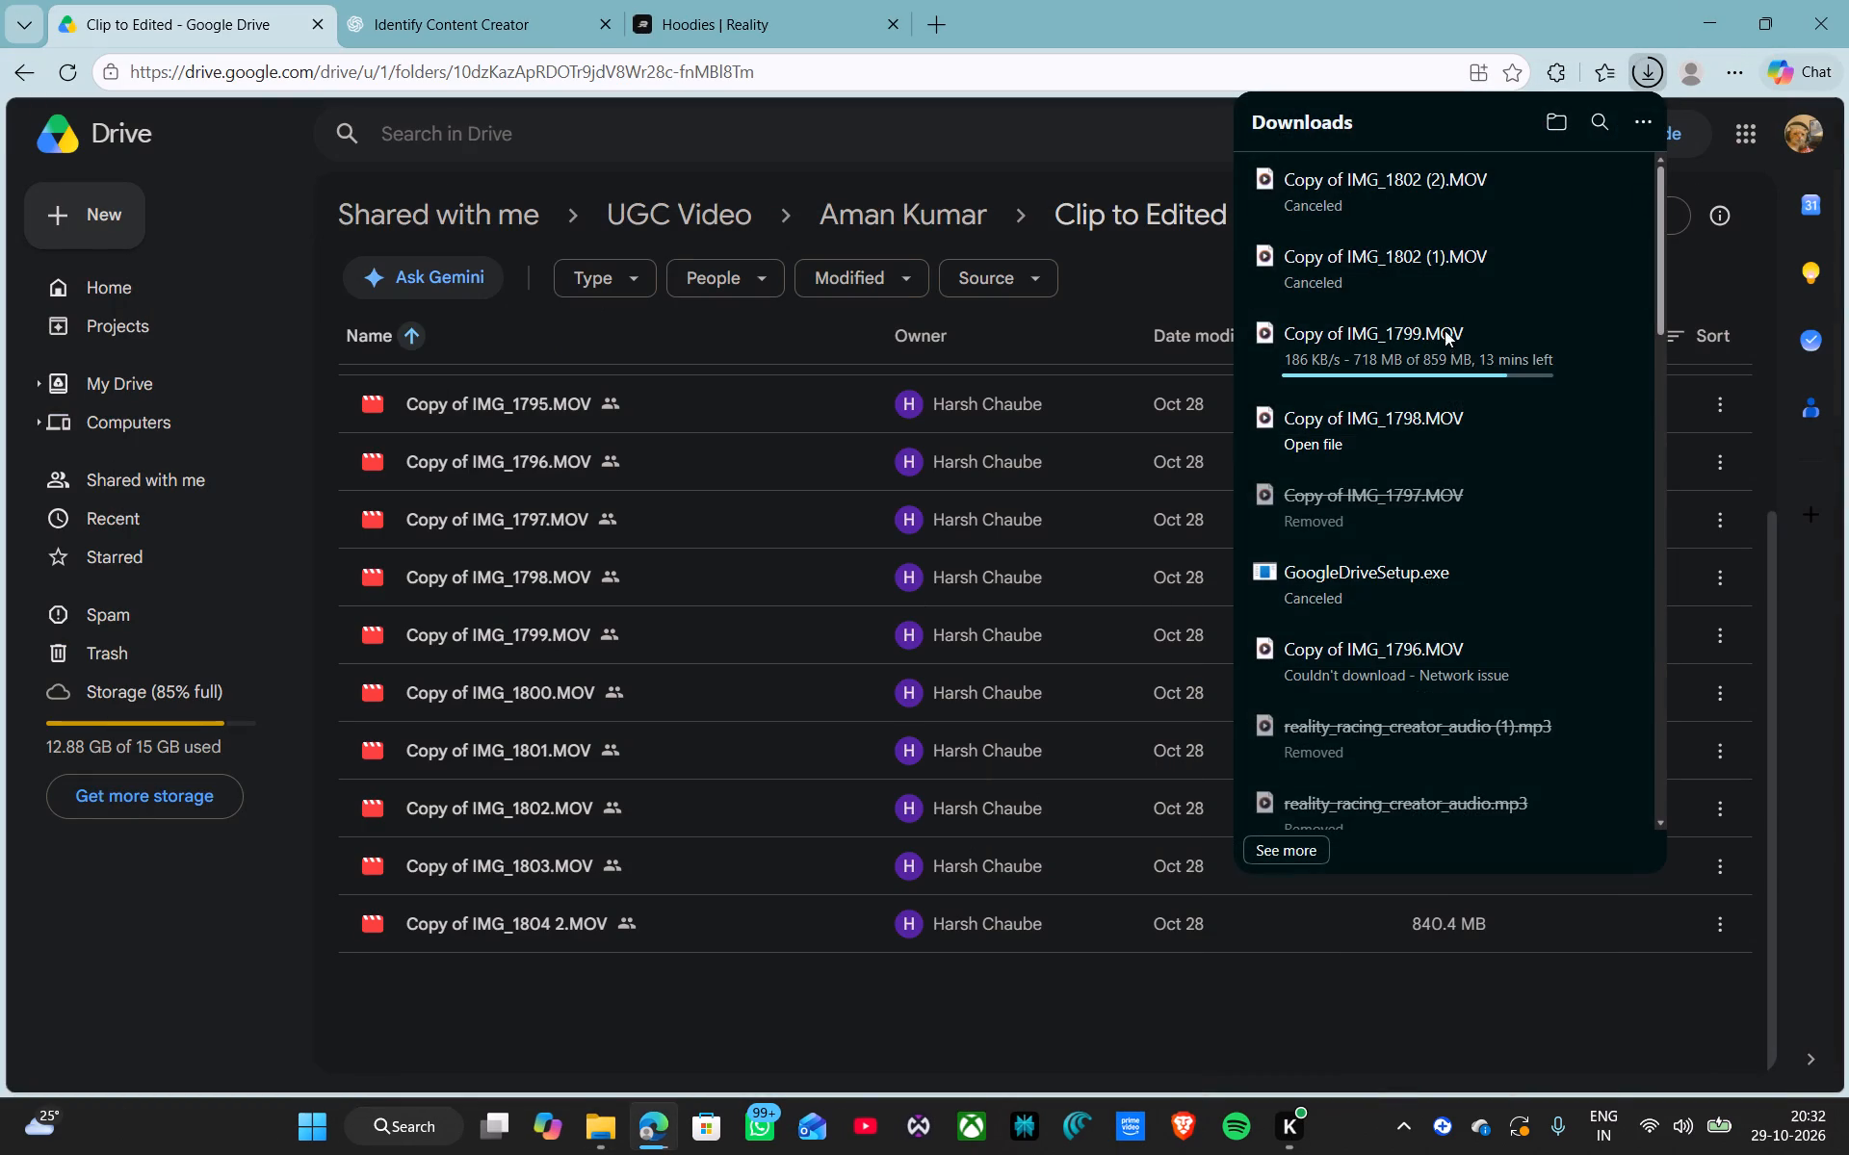
pyautogui.scroll(-4, 1465, 404)
pyautogui.scroll(-3, 1460, 622)
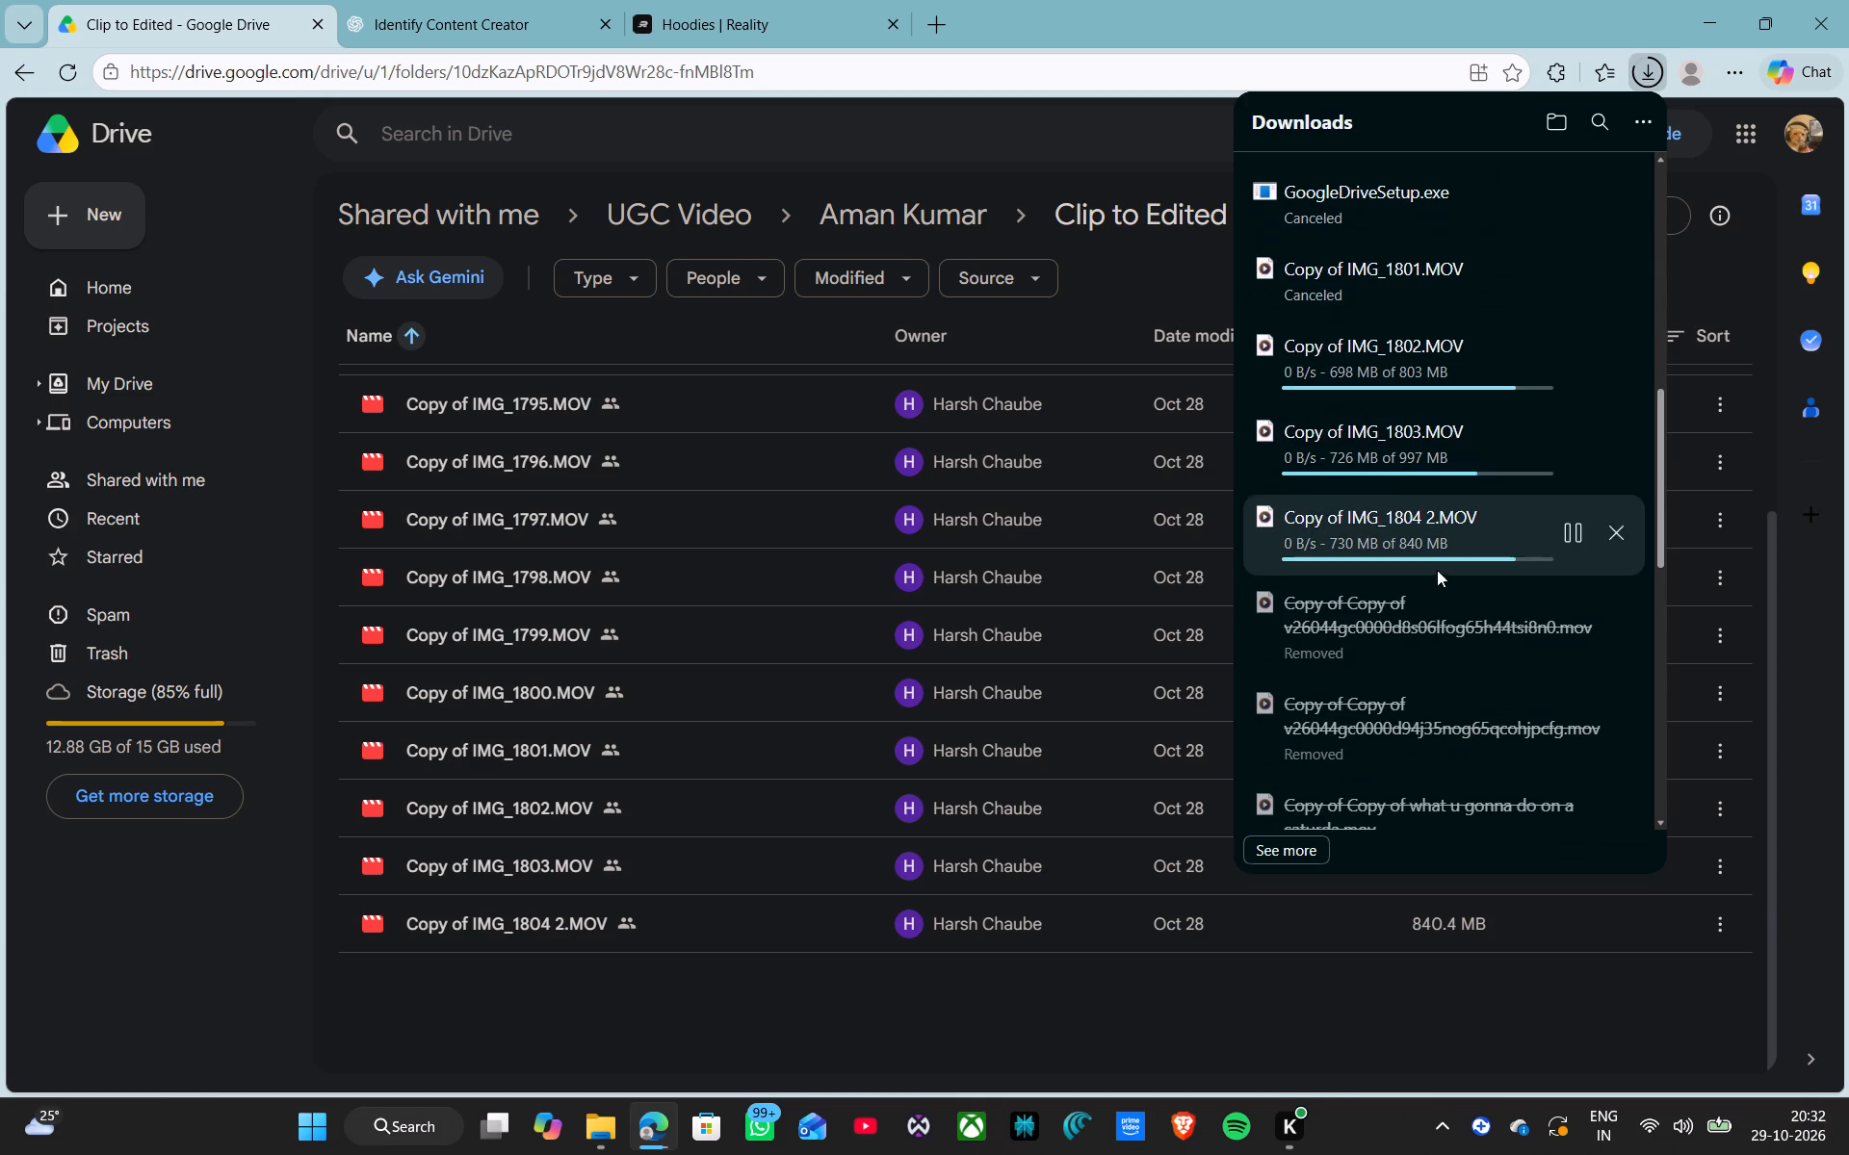
pyautogui.click(1490, 1014)
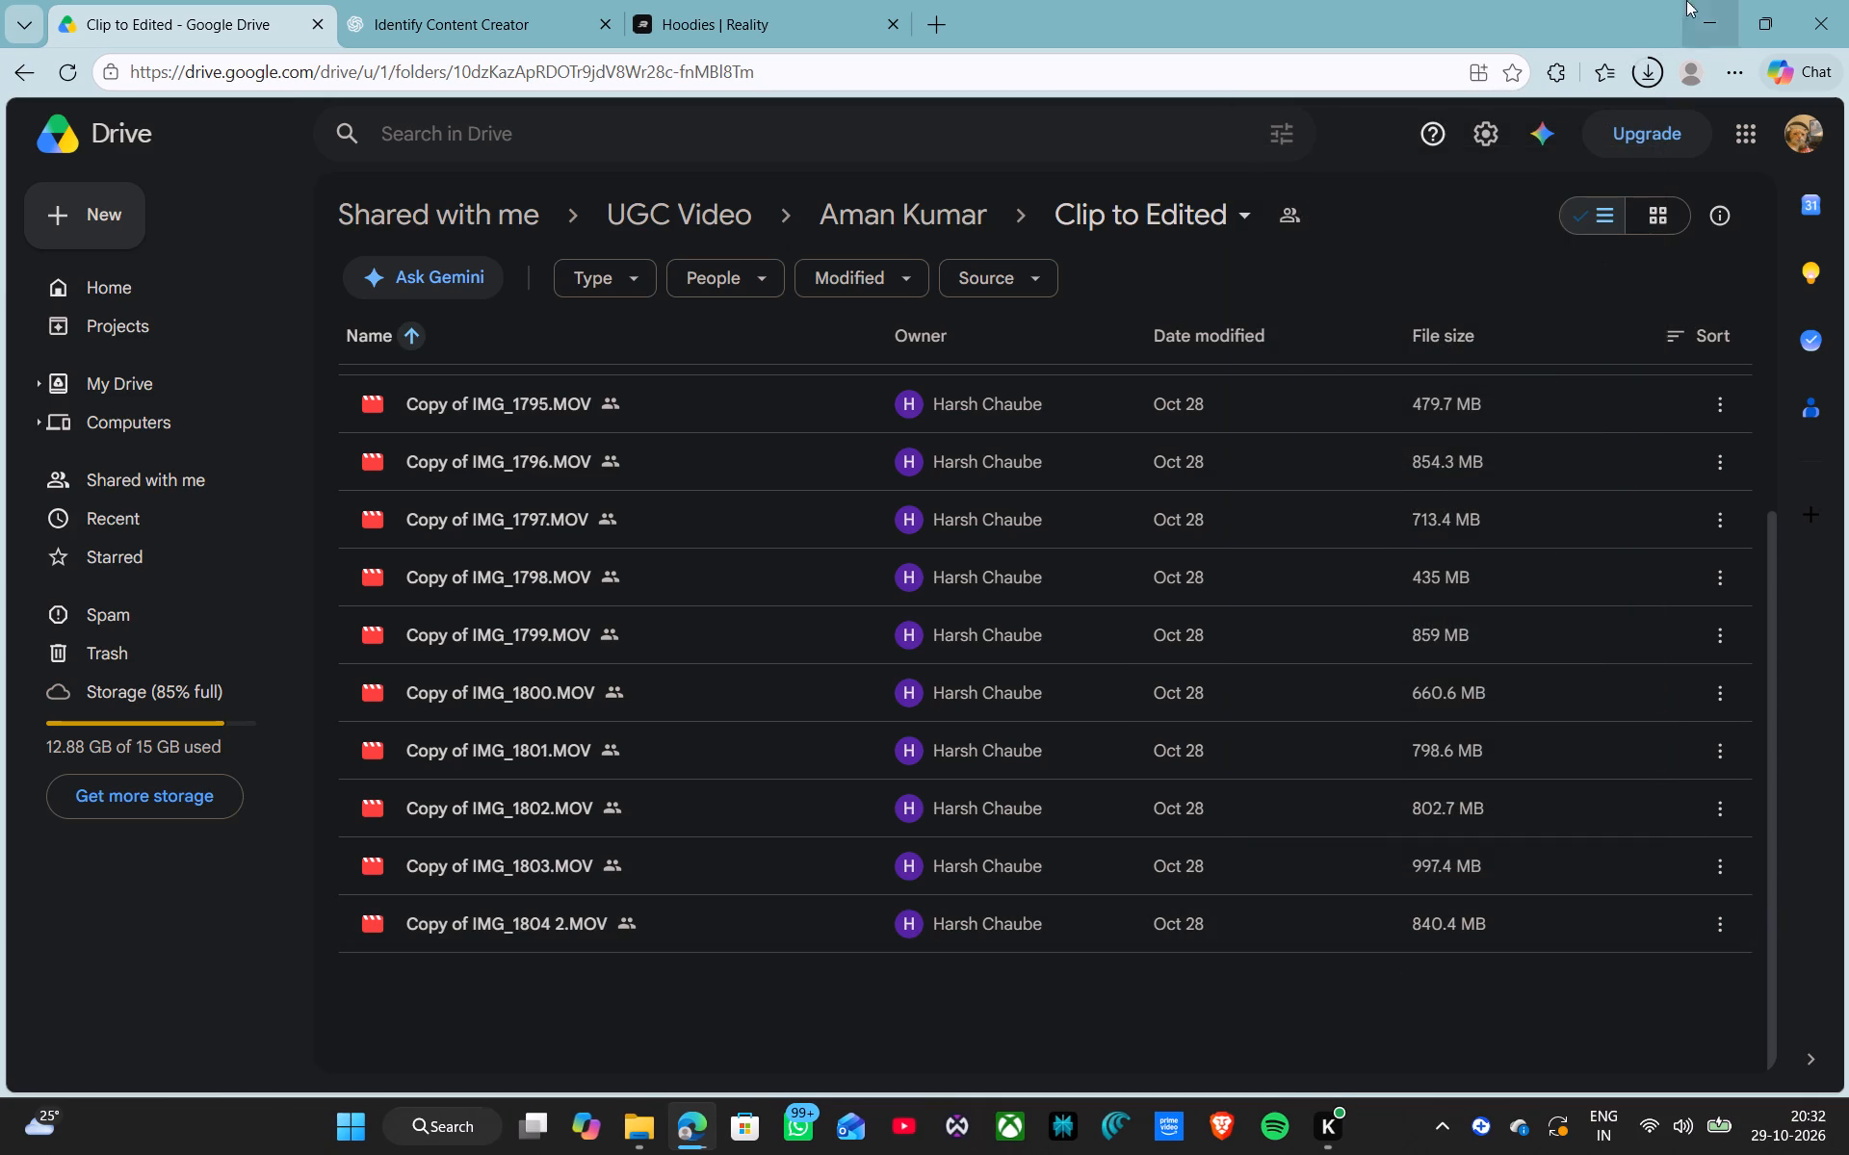
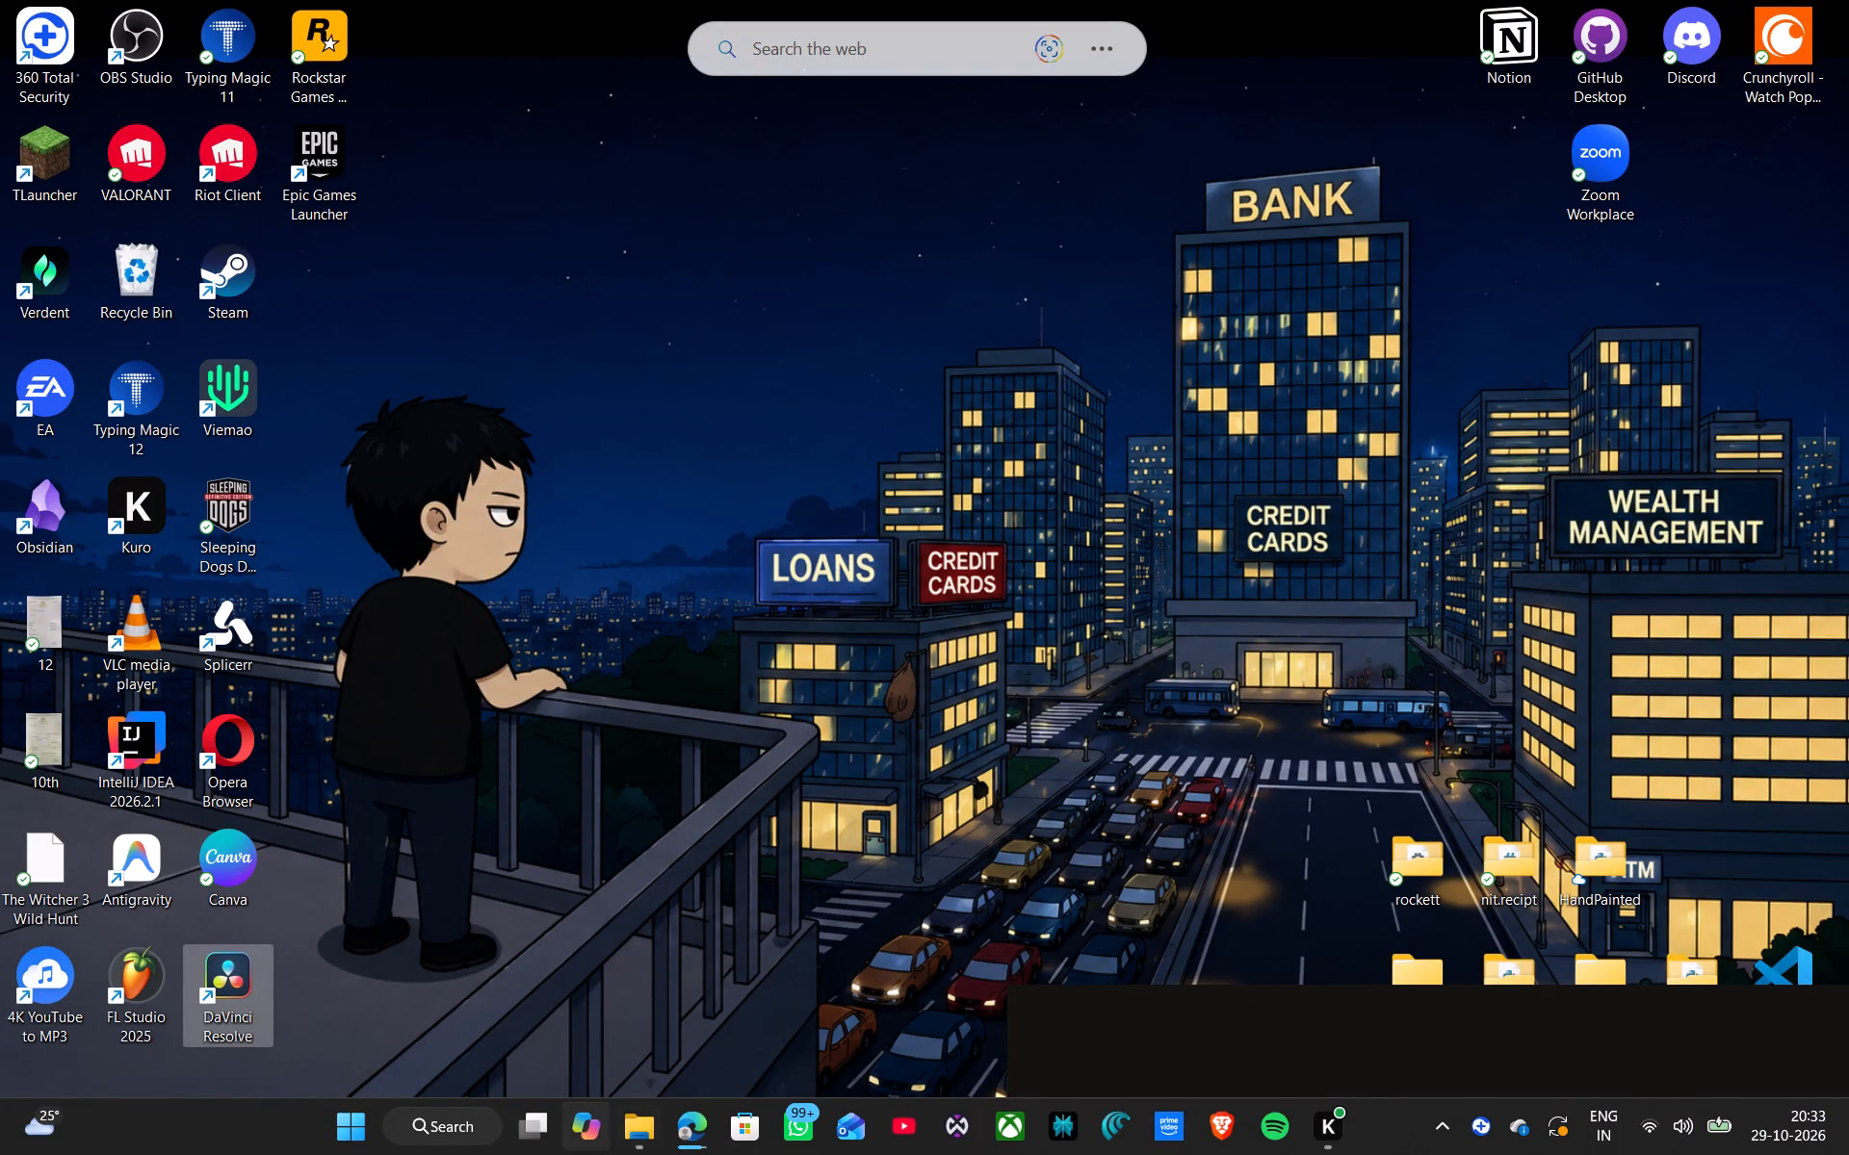
# Switch to File Explorer and open the talking videos folder inside EDIT > client tees hoodies.
pyautogui.click(643, 1140)
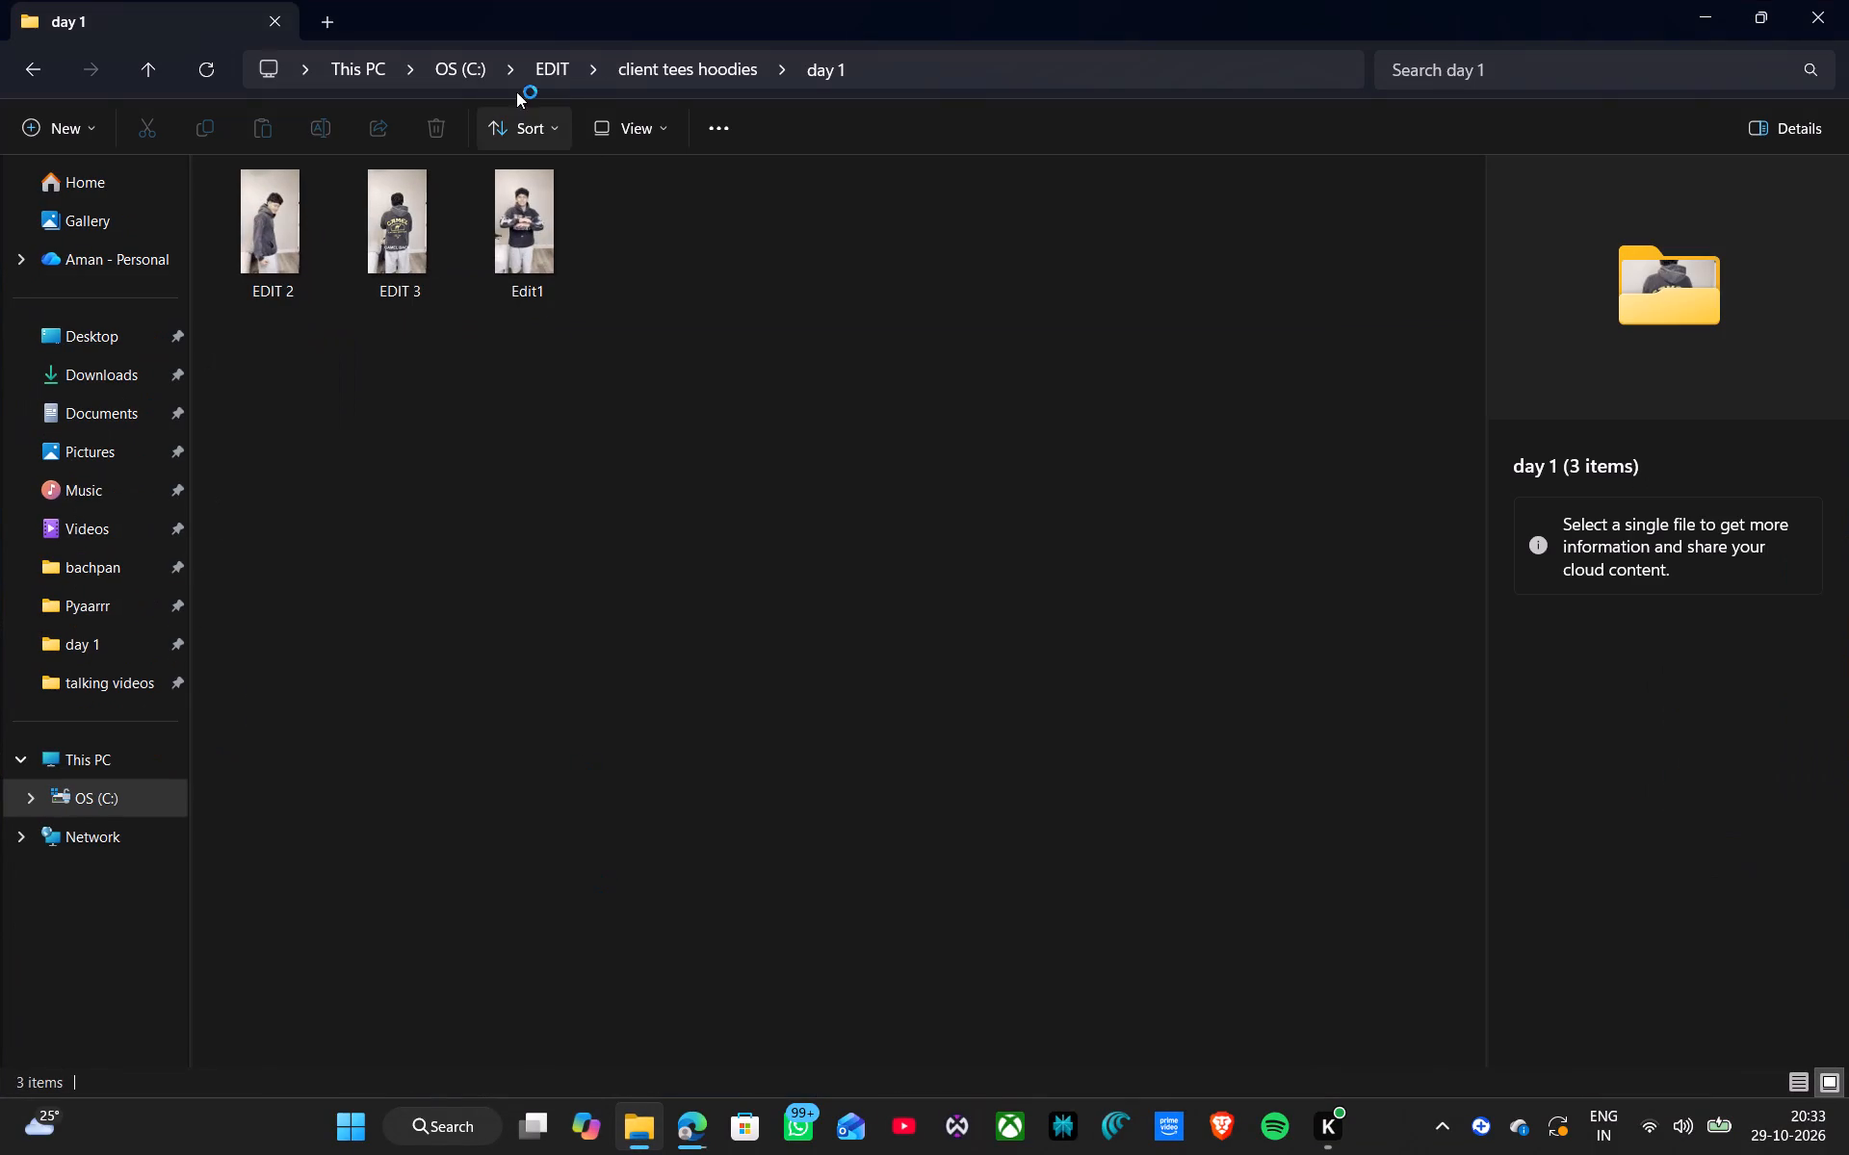
pyautogui.click(552, 64)
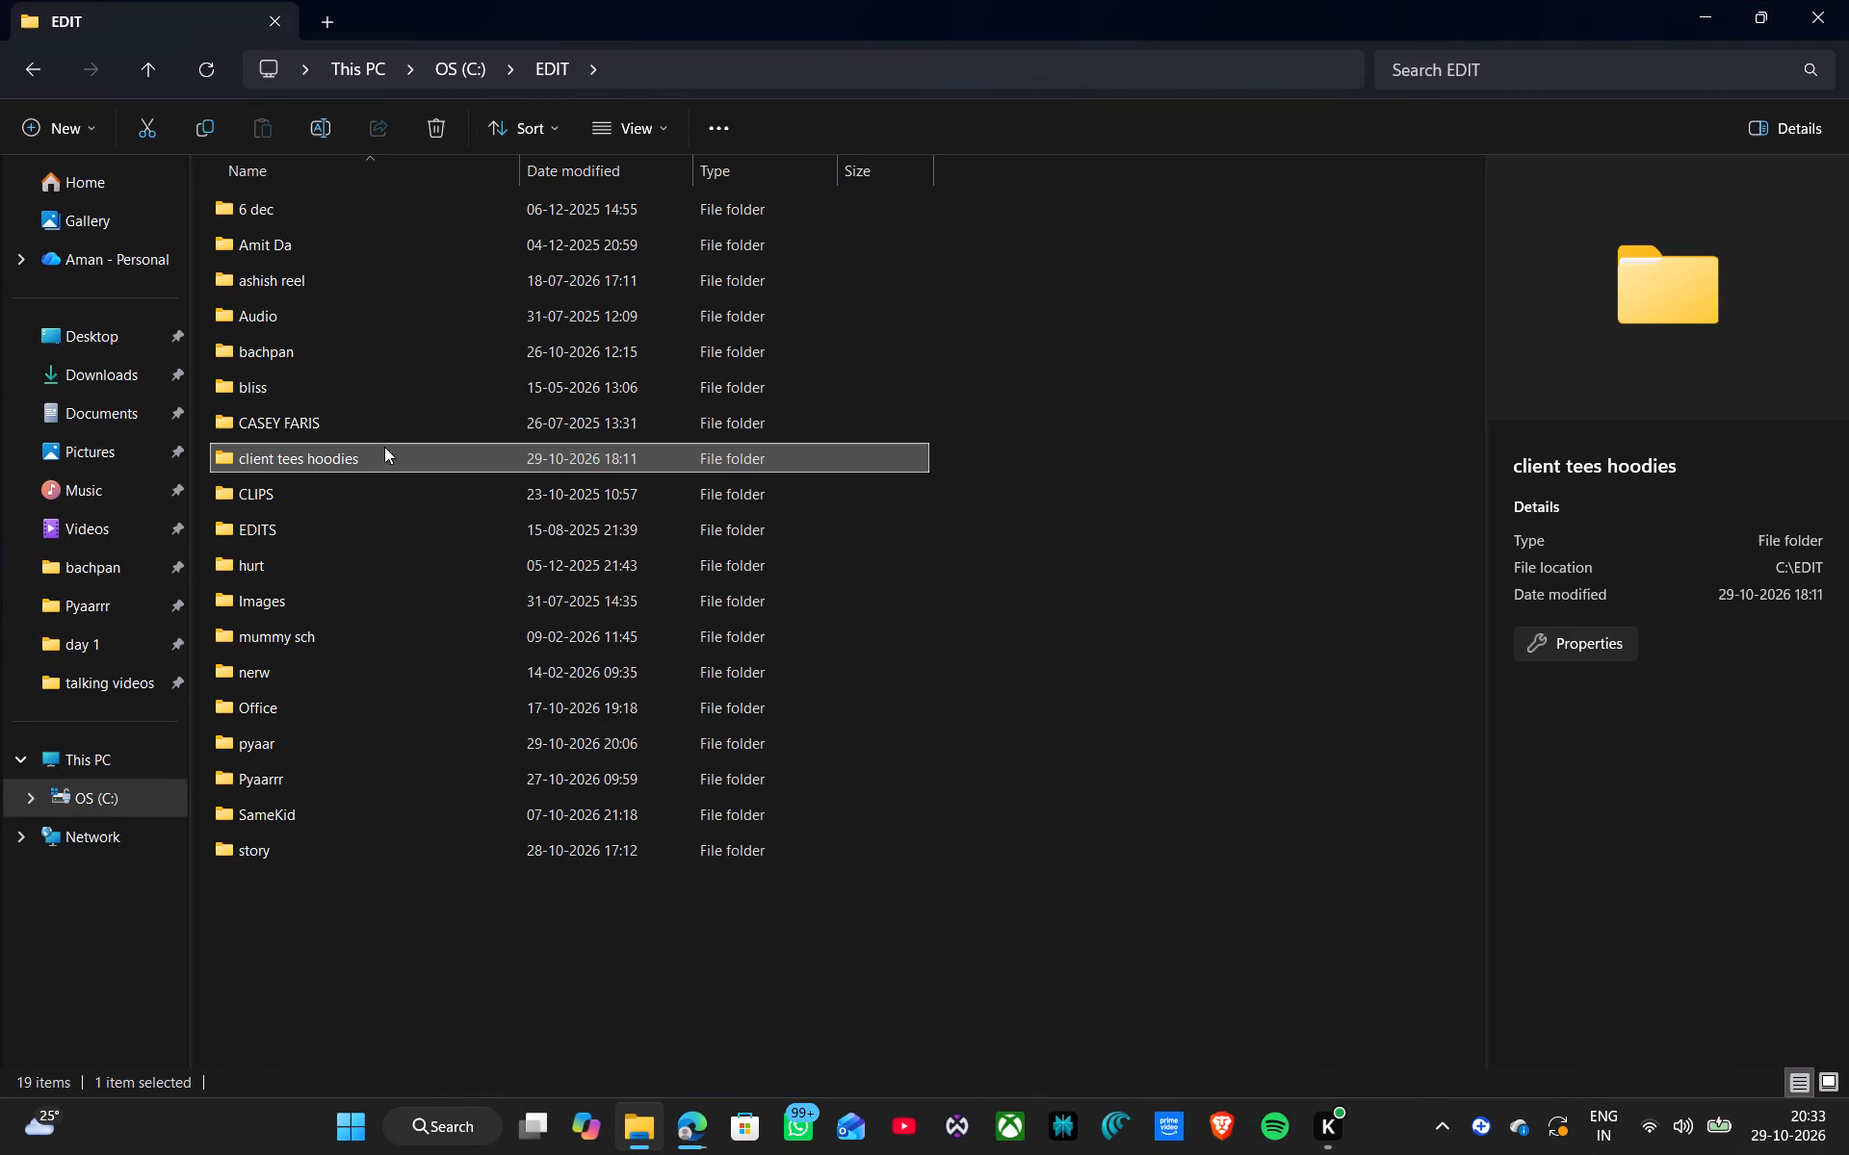
pyautogui.doubleClick(387, 456)
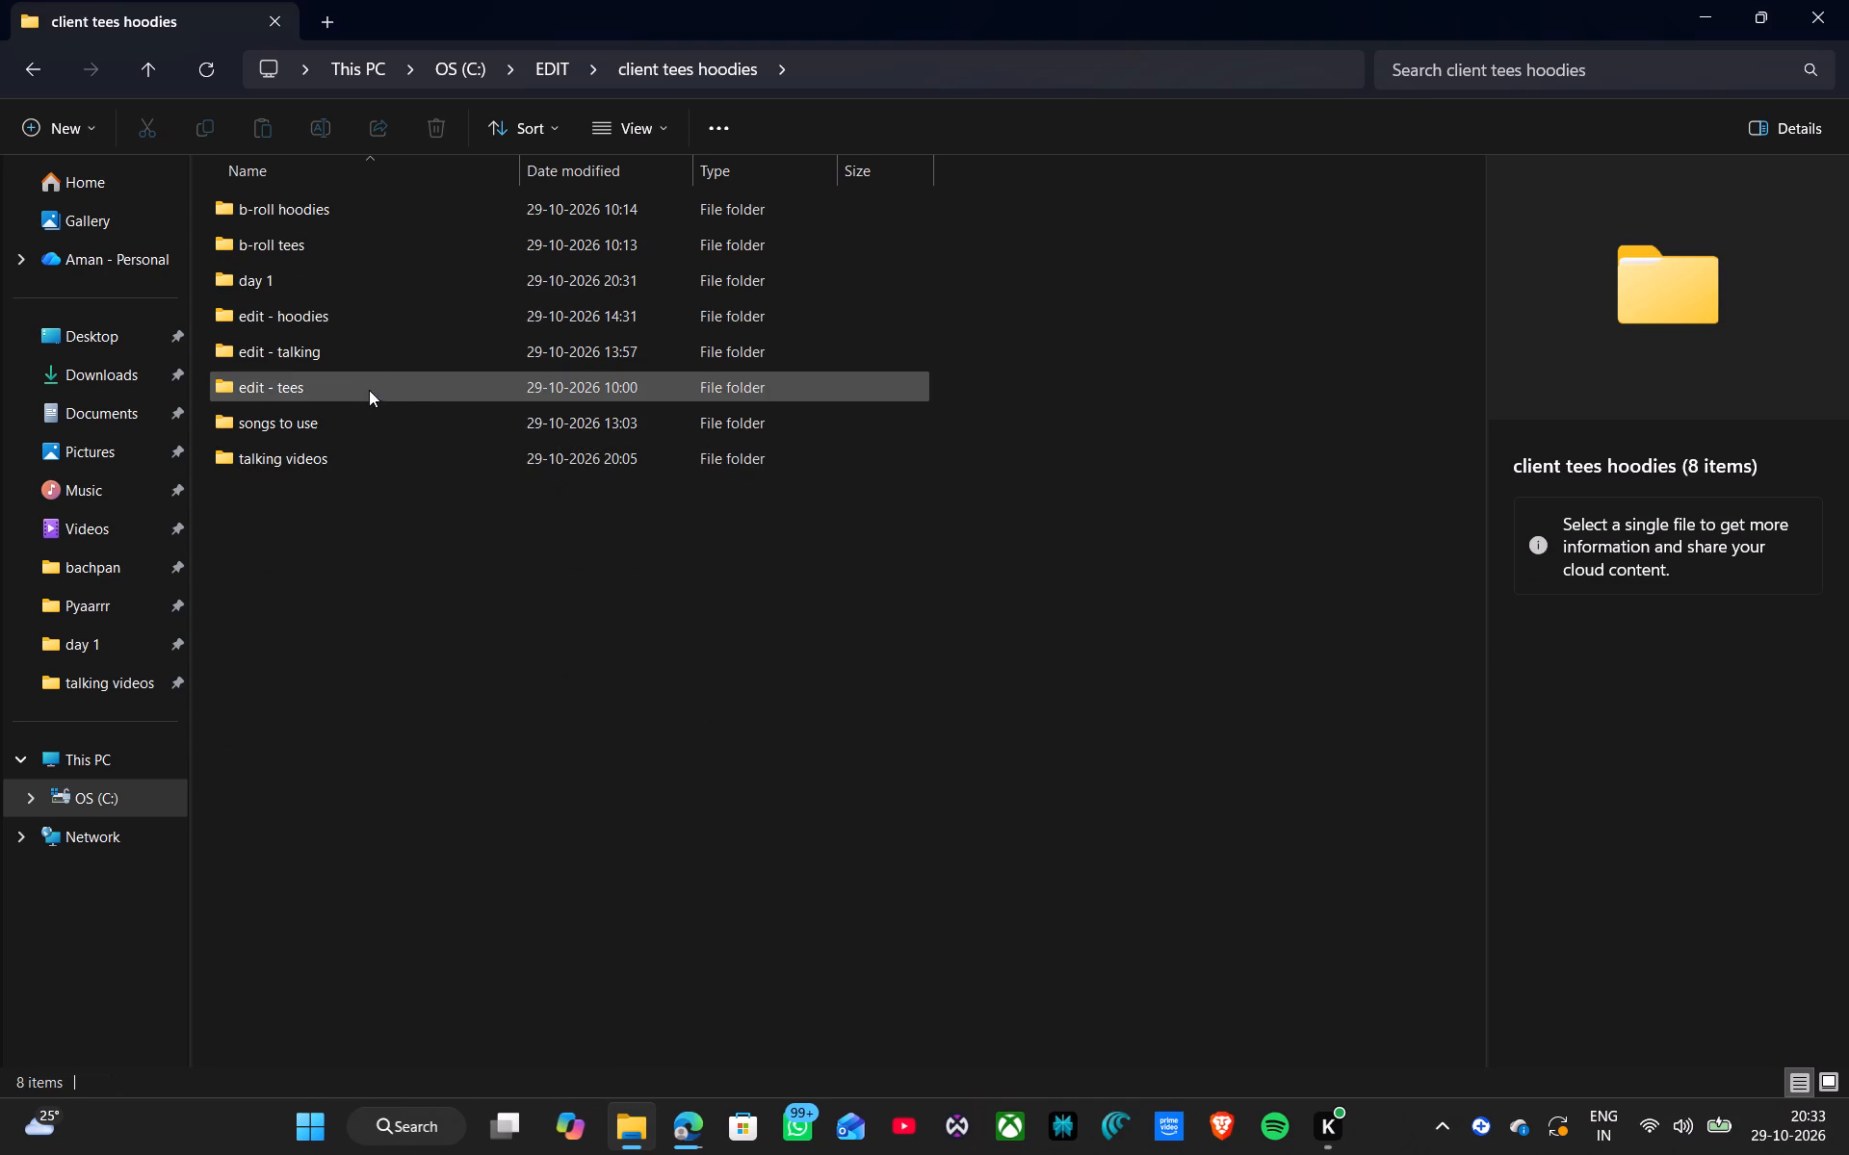
pyautogui.doubleClick(365, 450)
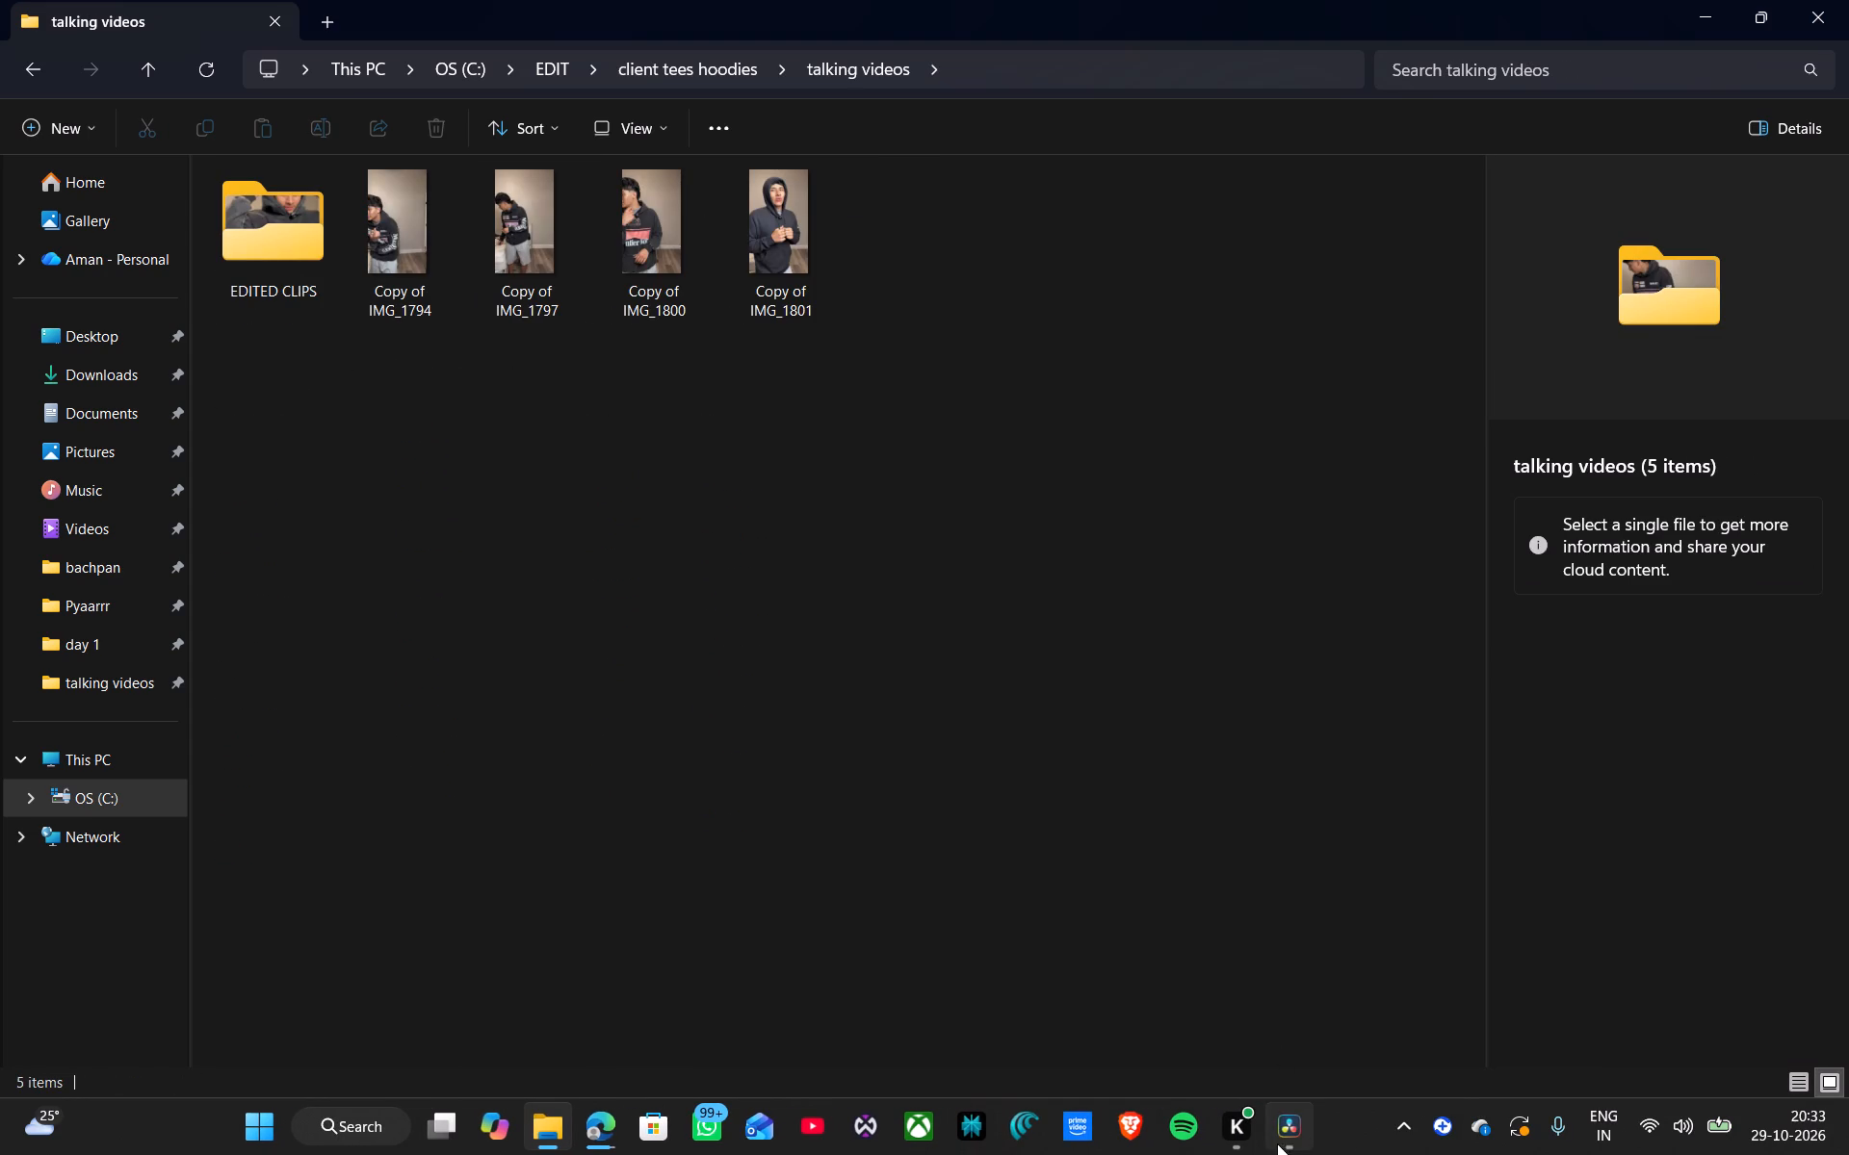
# Preview Copy of IMG_1794 and start playing Copy of IMG_1797 from the talking videos folder.
pyautogui.doubleClick(410, 262)
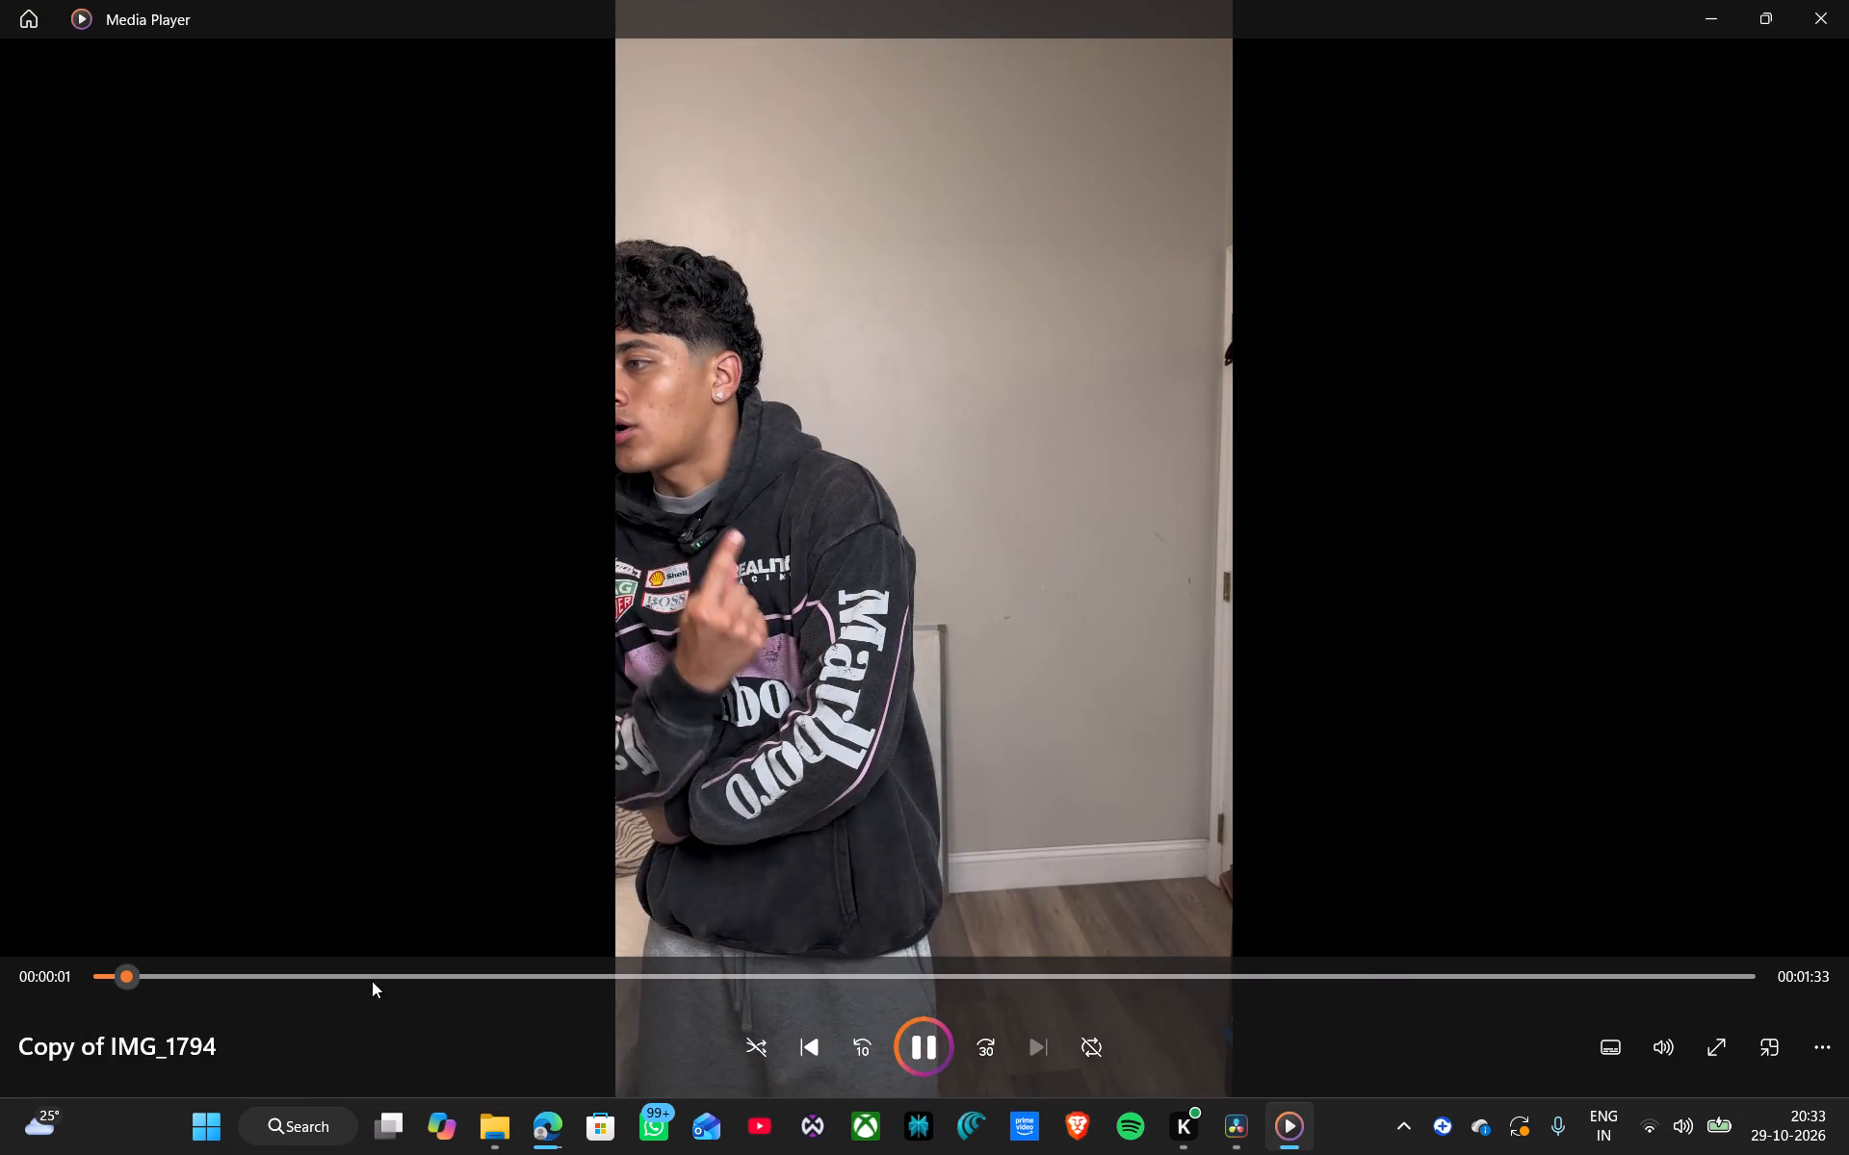
pyautogui.click(1847, 0)
pyautogui.doubleClick(554, 259)
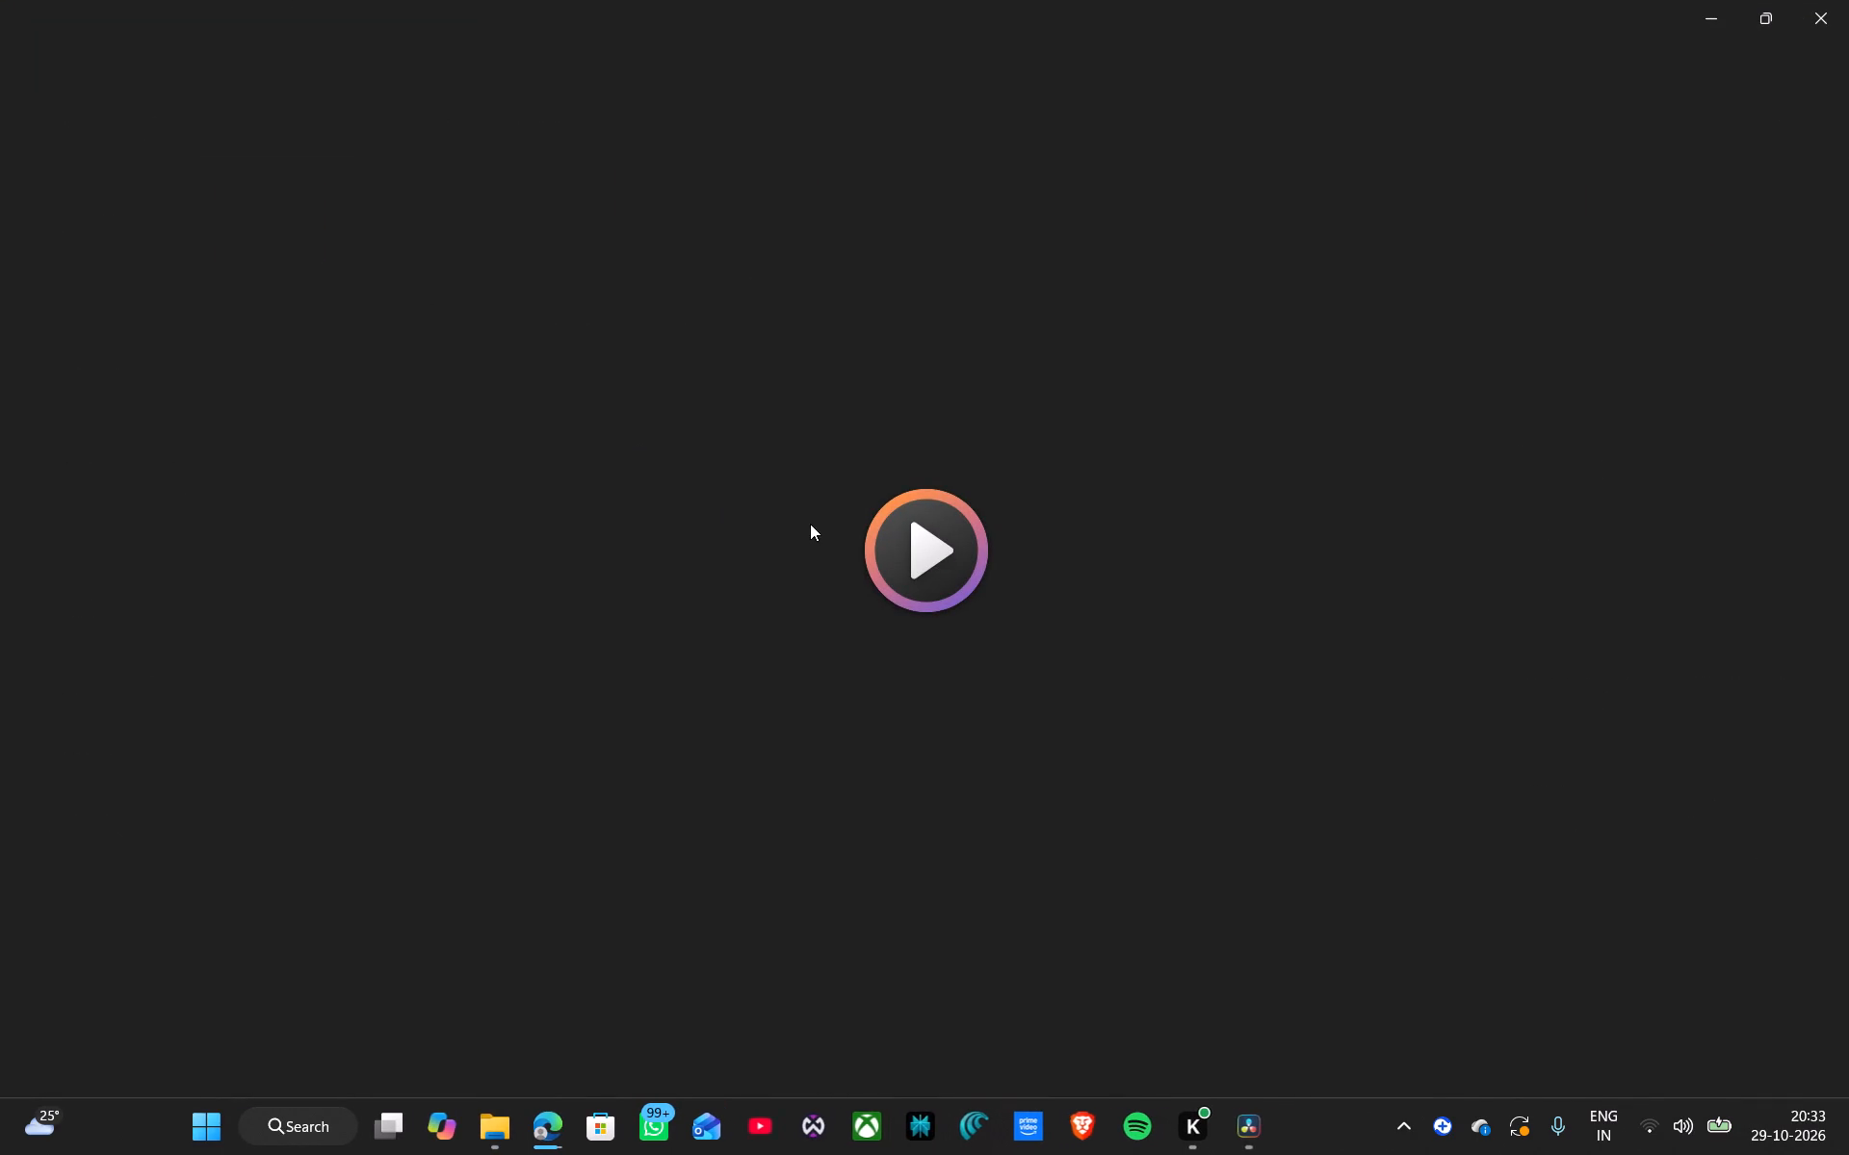
# Check the Wi-Fi connection.
pyautogui.click(1676, 1131)
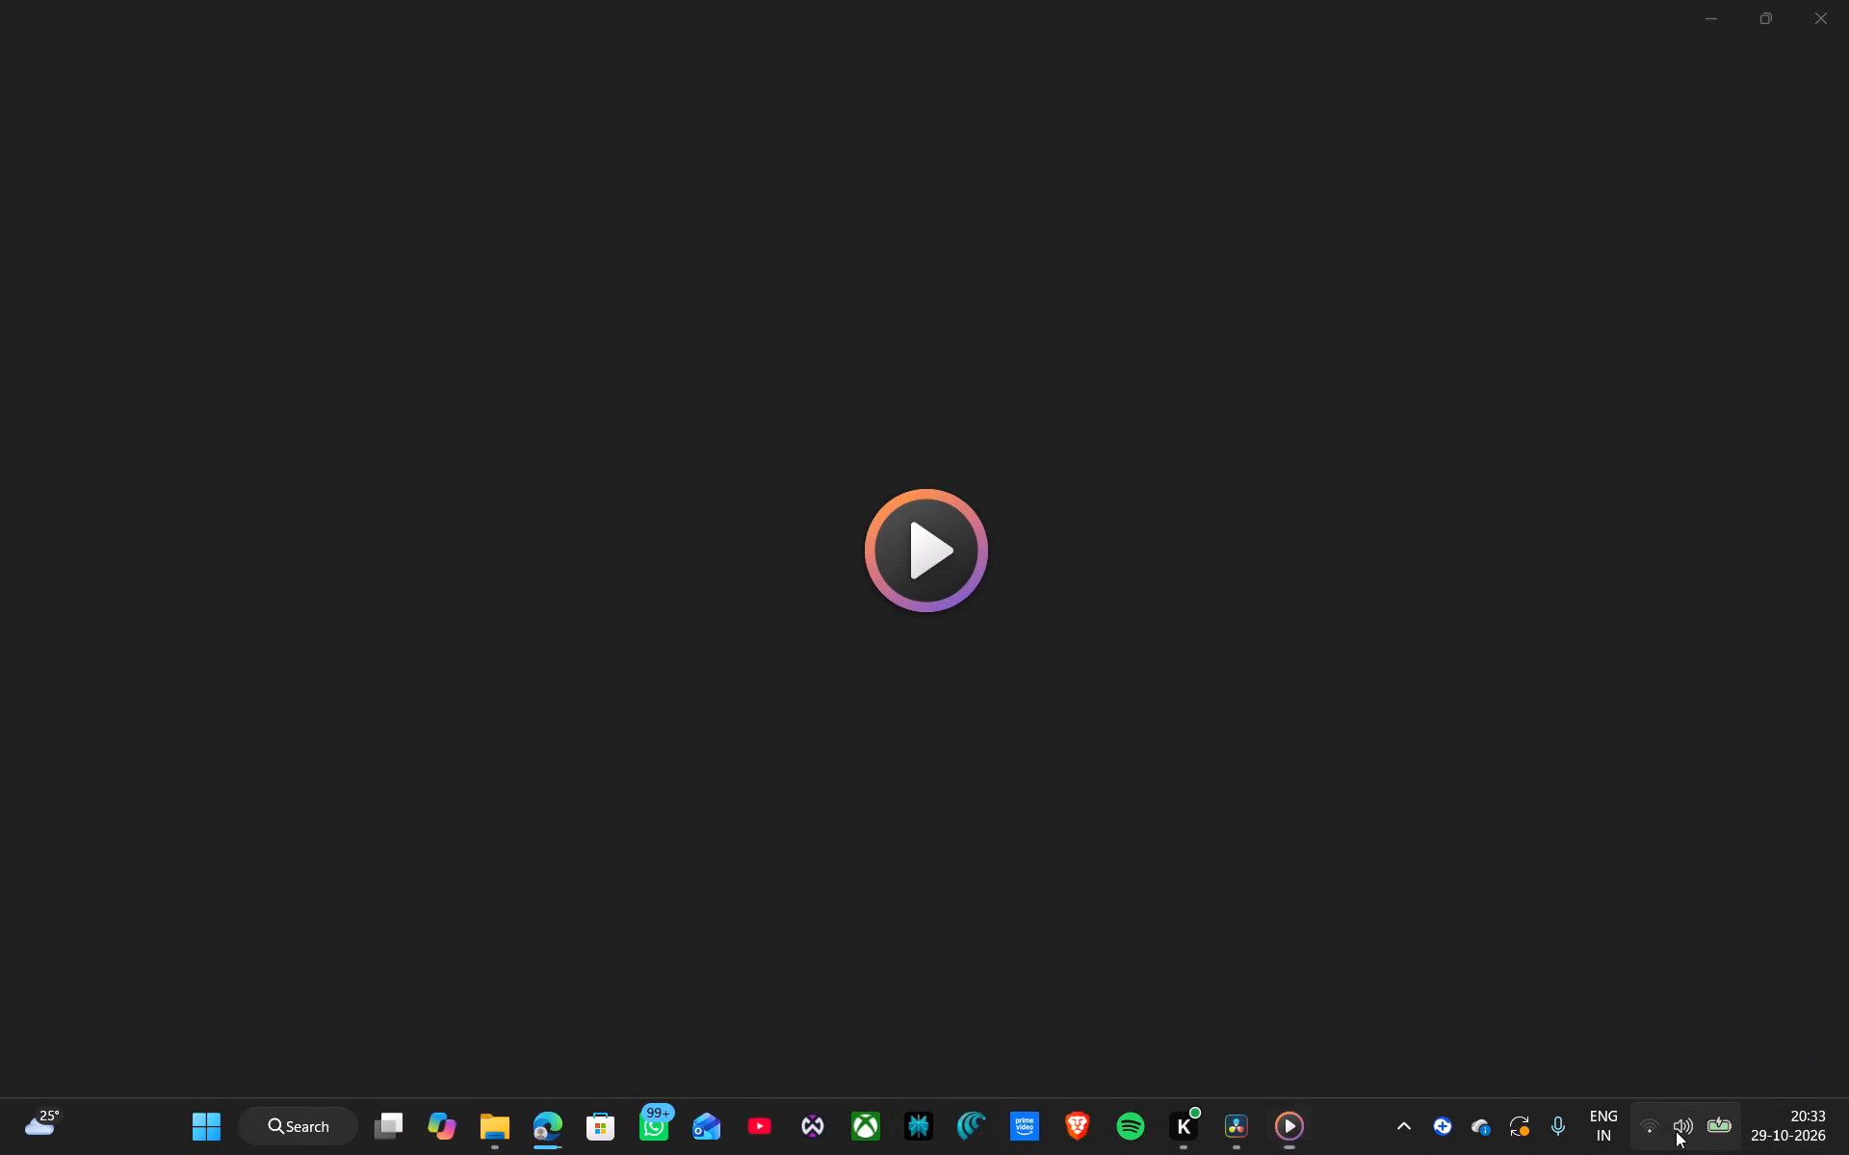
pyautogui.click(1526, 671)
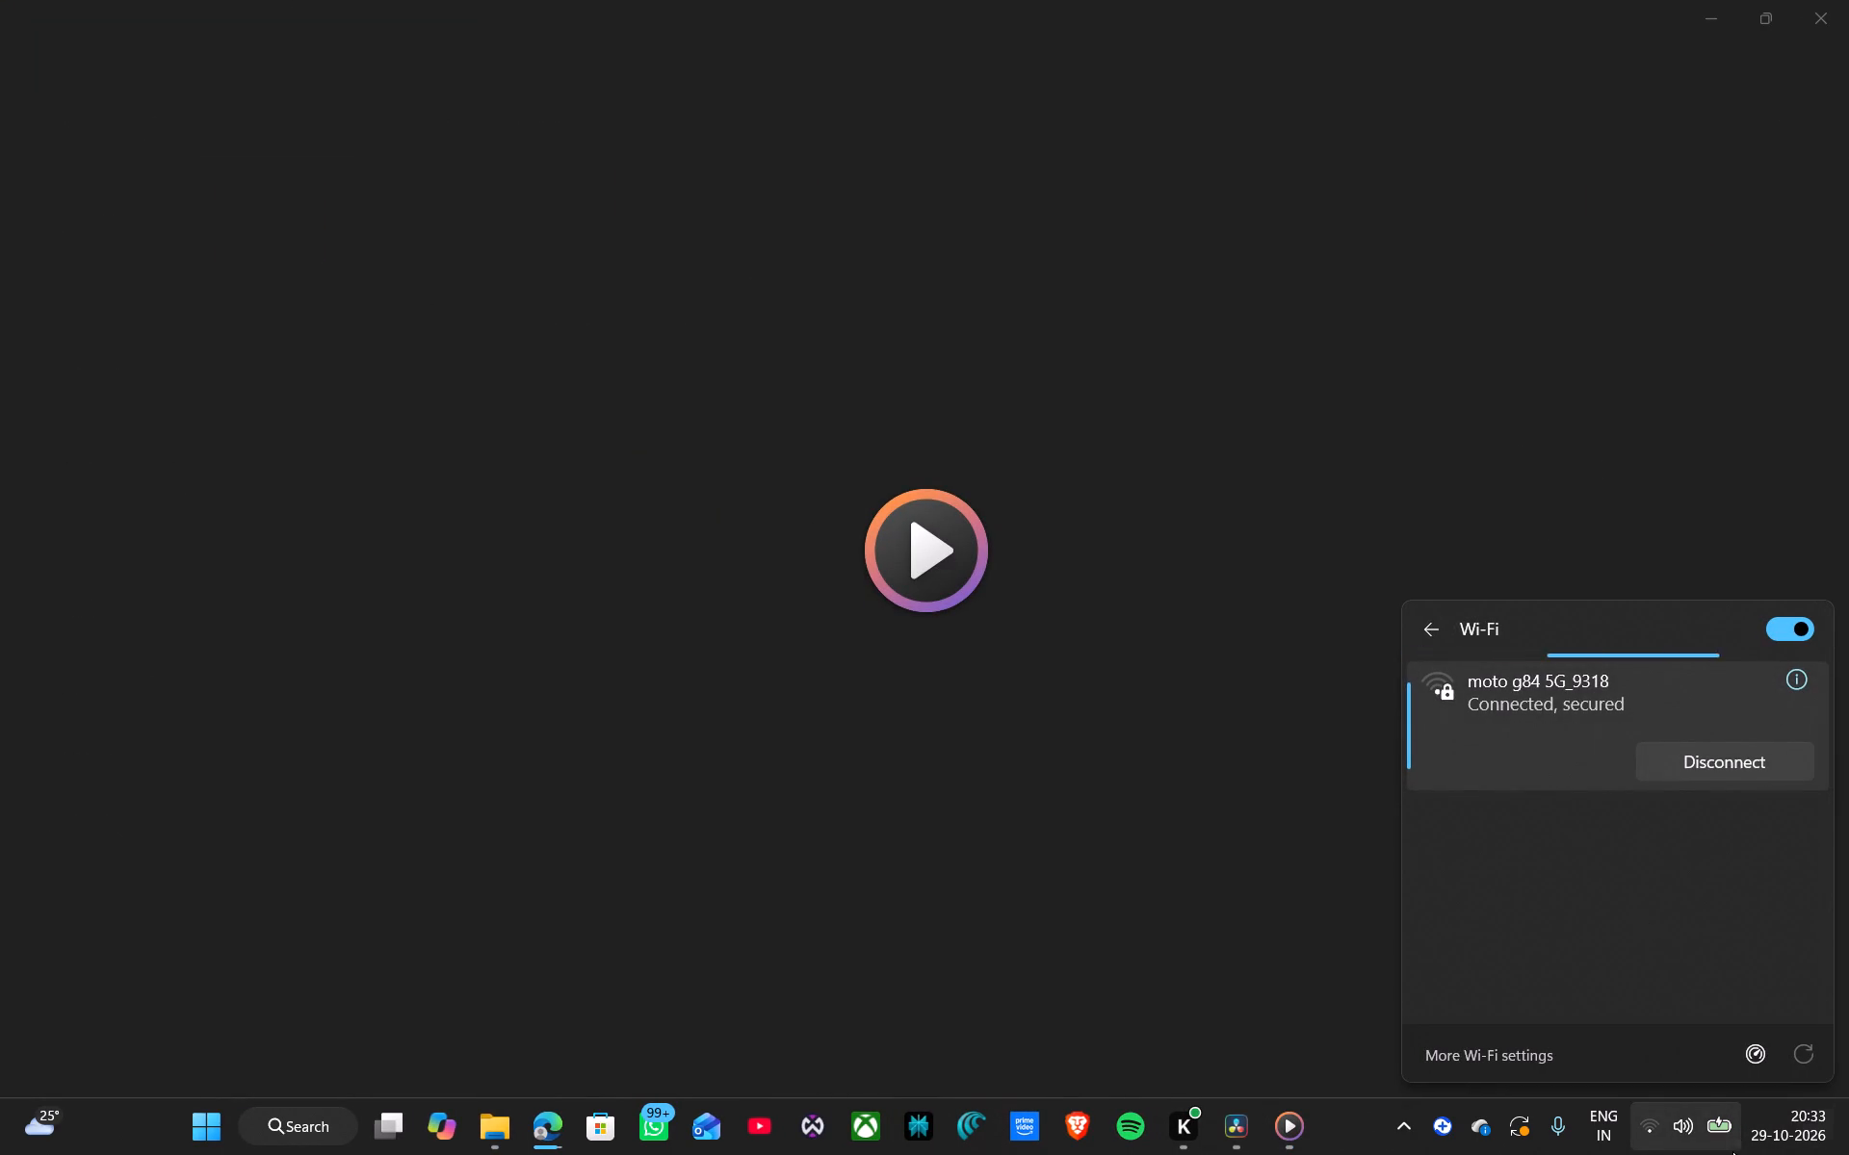
pyautogui.click(1681, 1142)
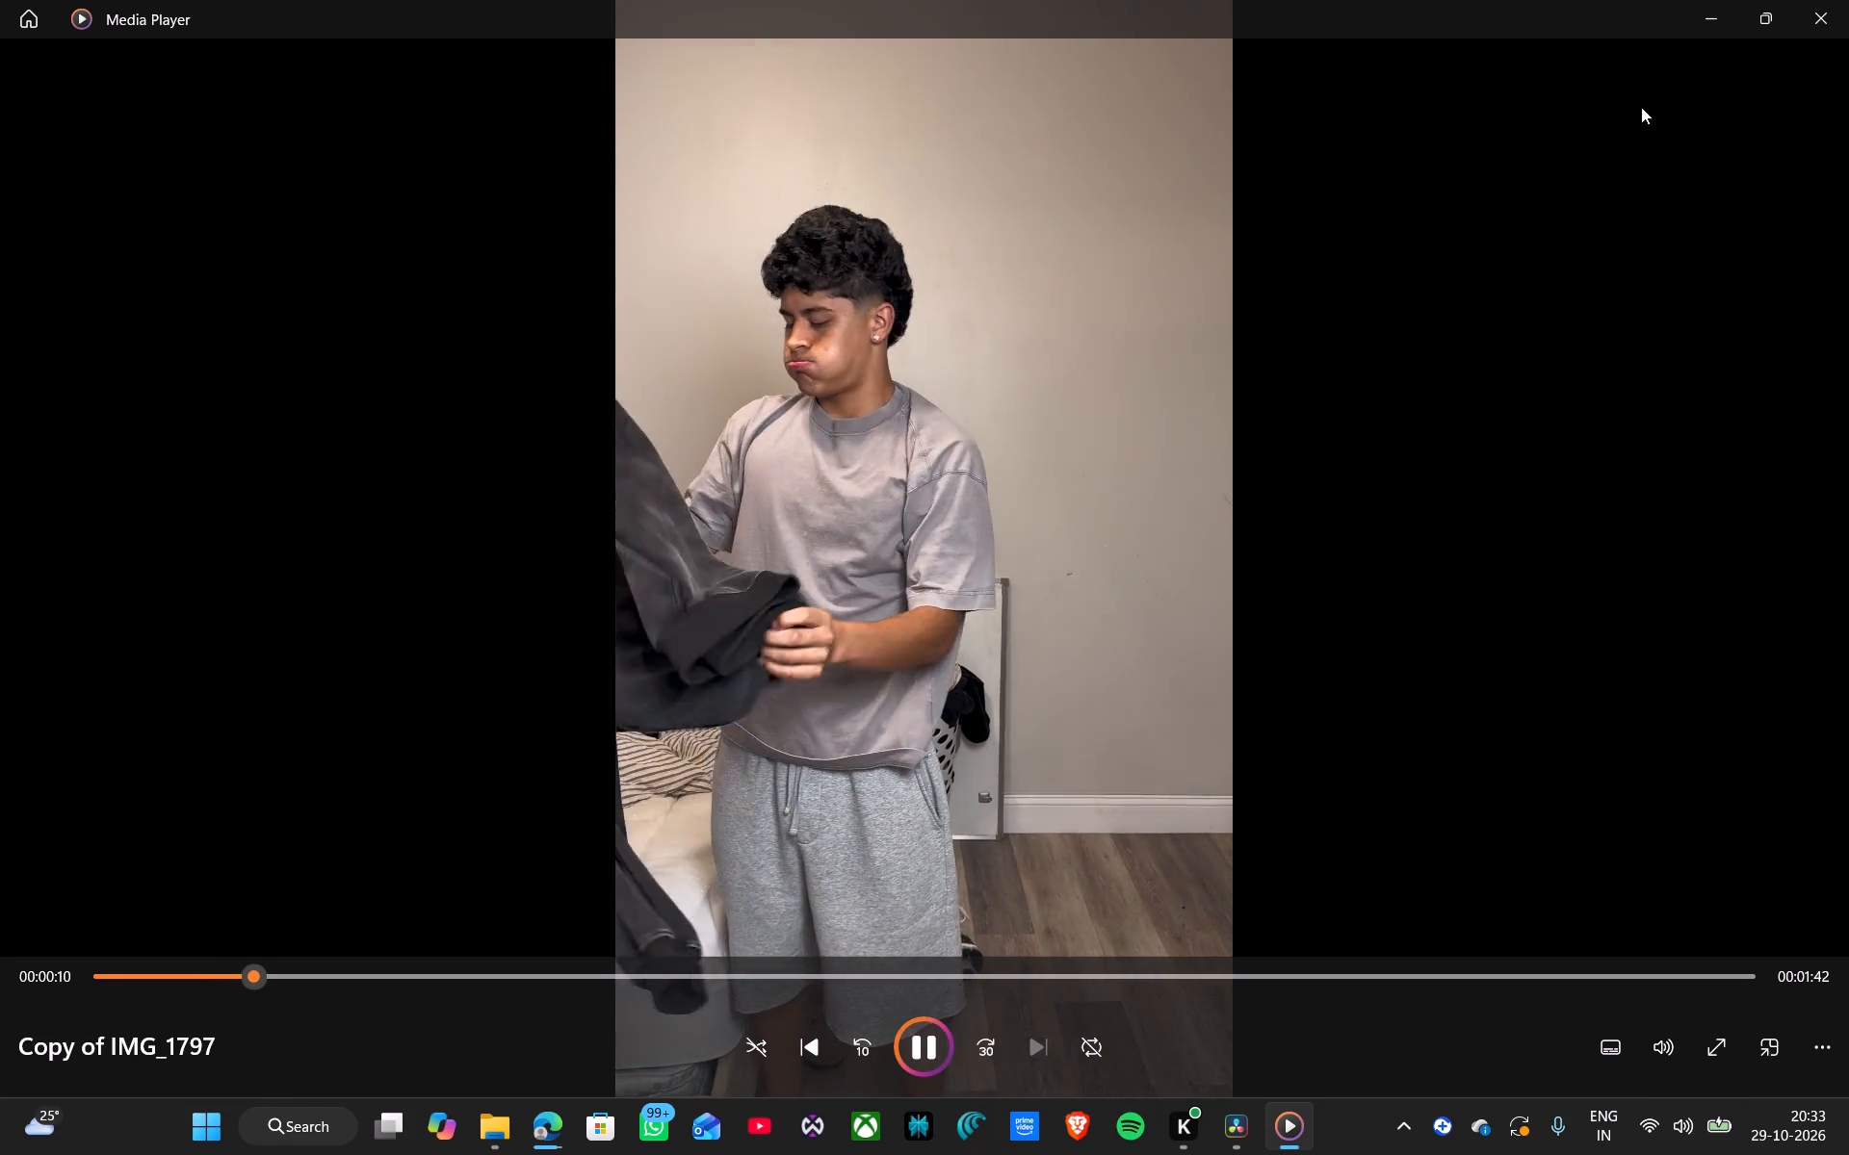
# Finish previewing Copy of IMG_1797, briefly play Copy of IMG_1800 and Copy of IMG_1801, and reopen Copy of IMG_1794 for a check.
pyautogui.press('space')
pyautogui.click(1815, 7)
pyautogui.doubleClick(649, 215)
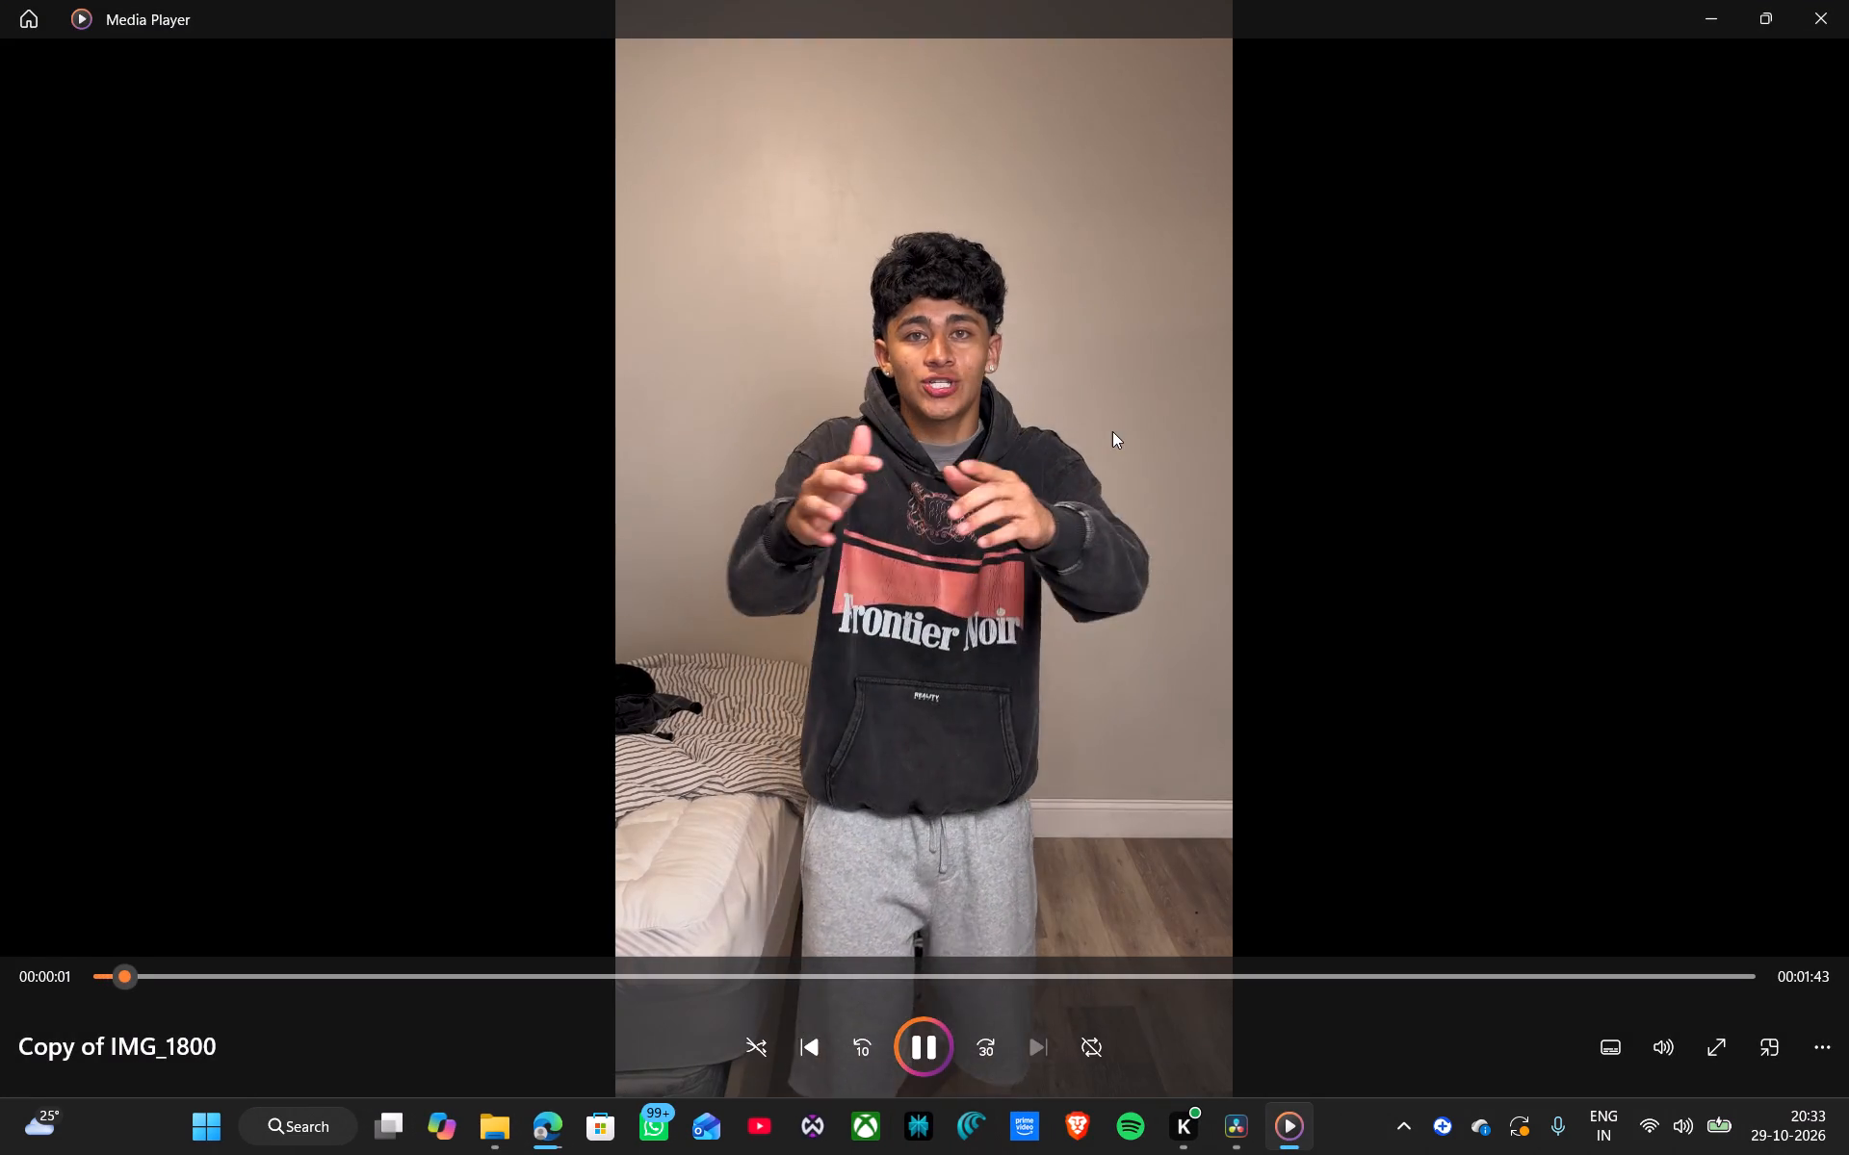
pyautogui.click(1848, 0)
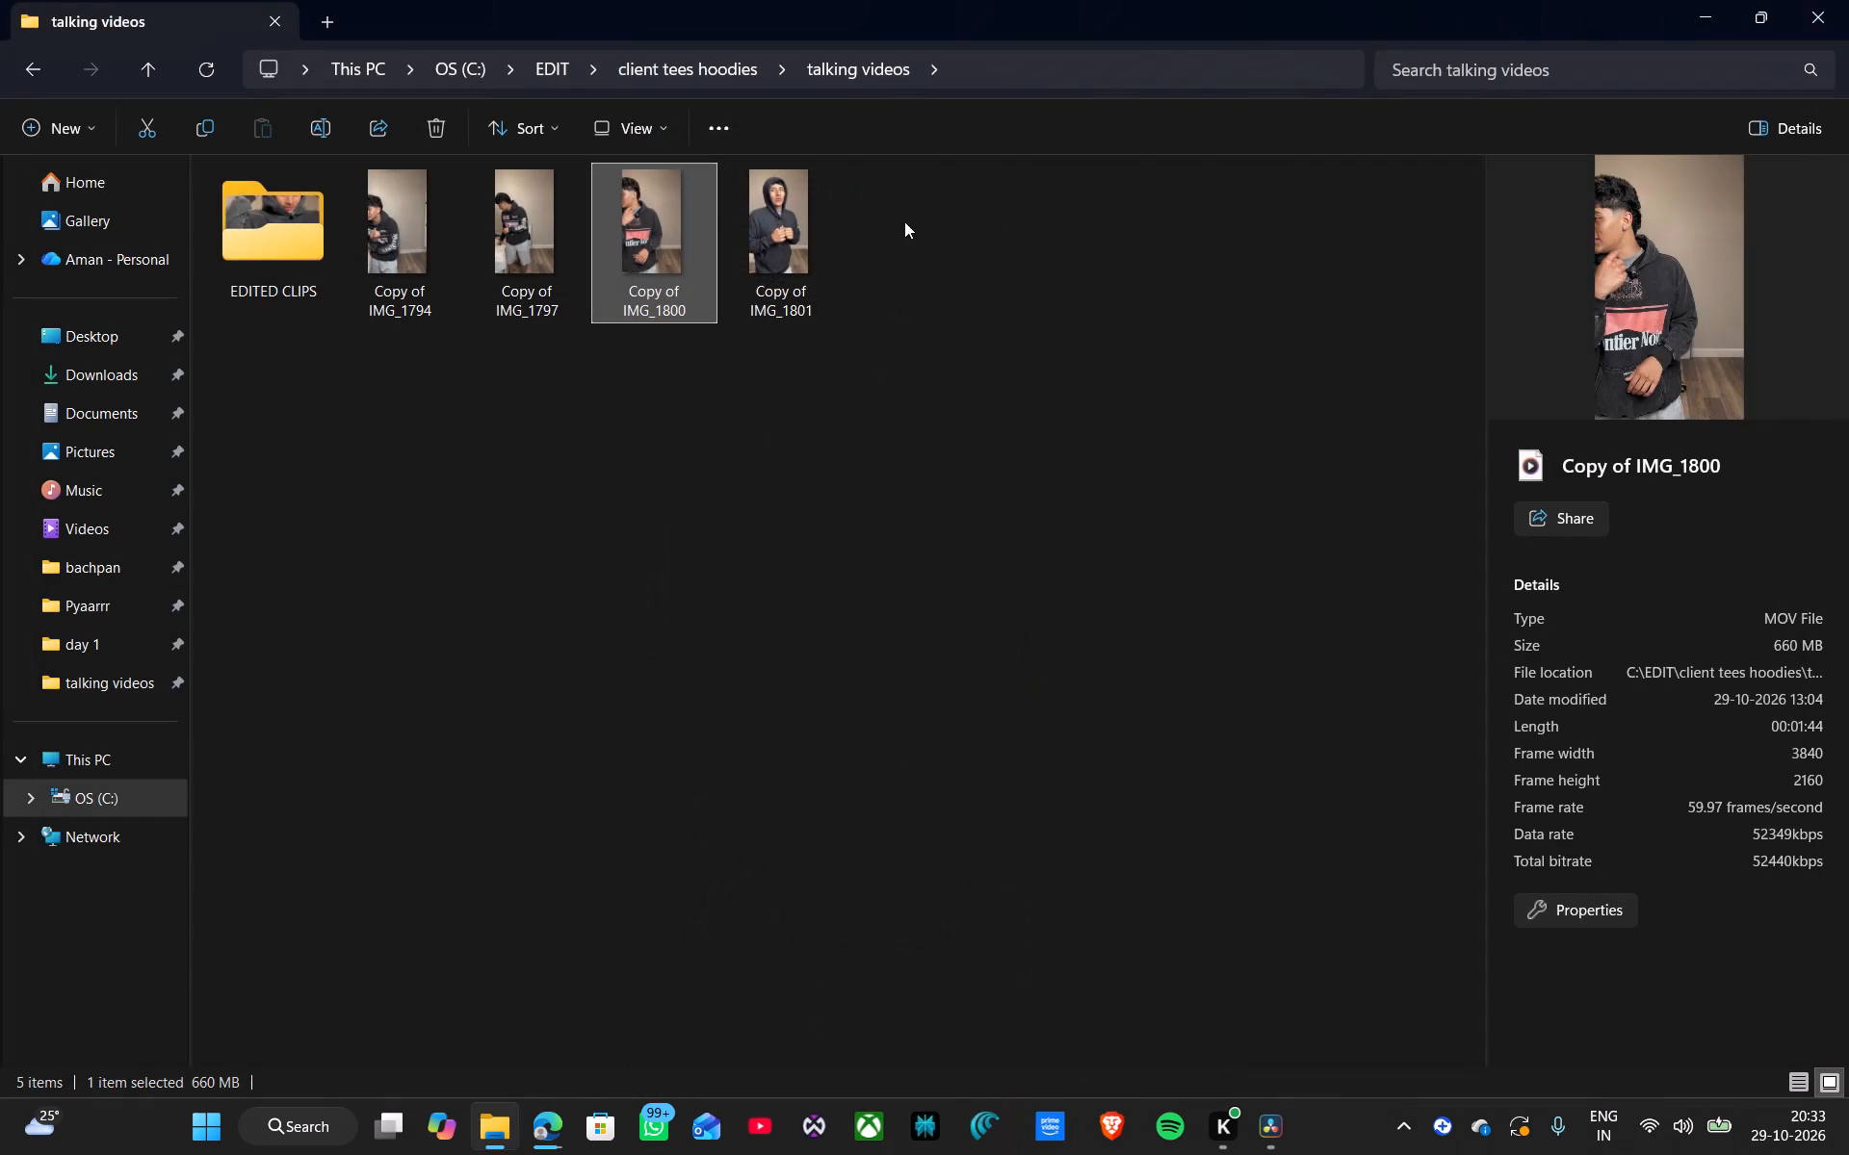
pyautogui.doubleClick(771, 256)
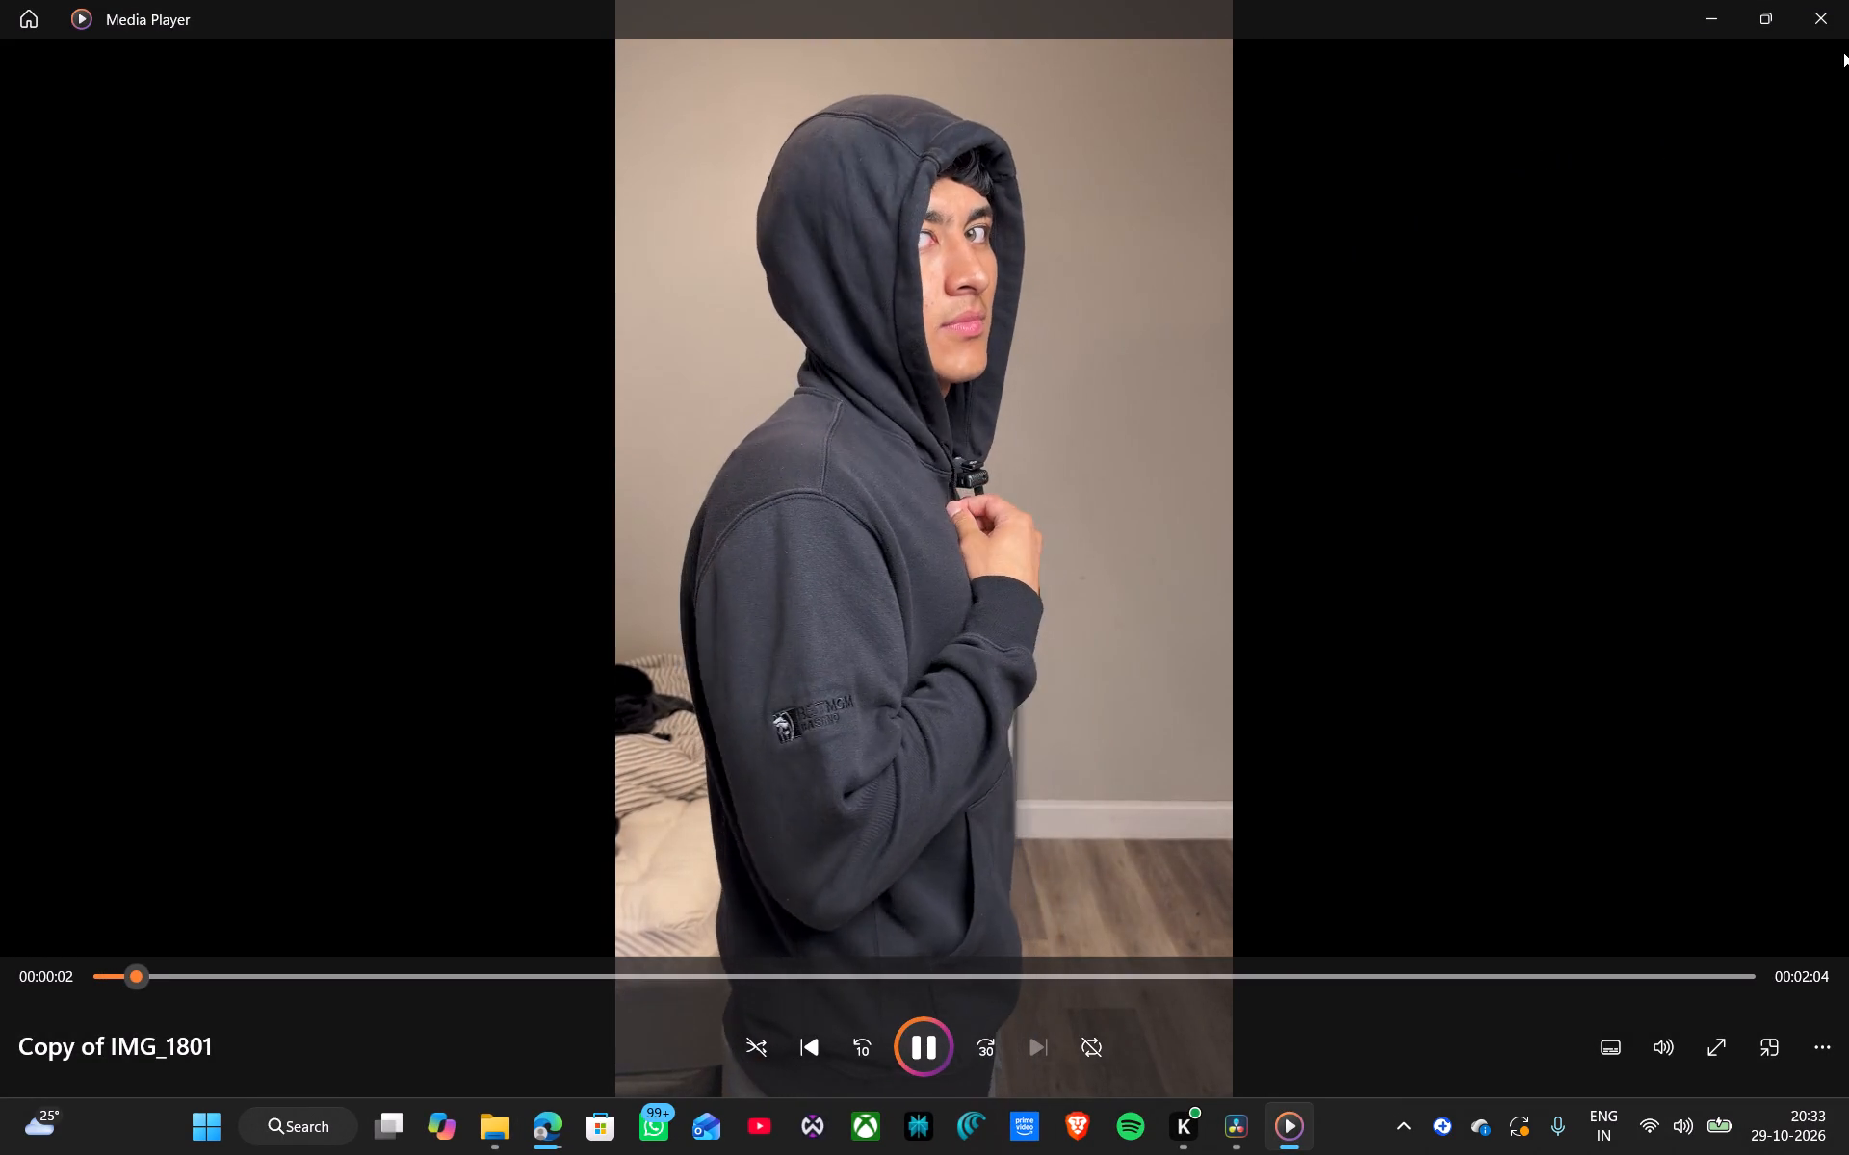
pyautogui.click(1839, 0)
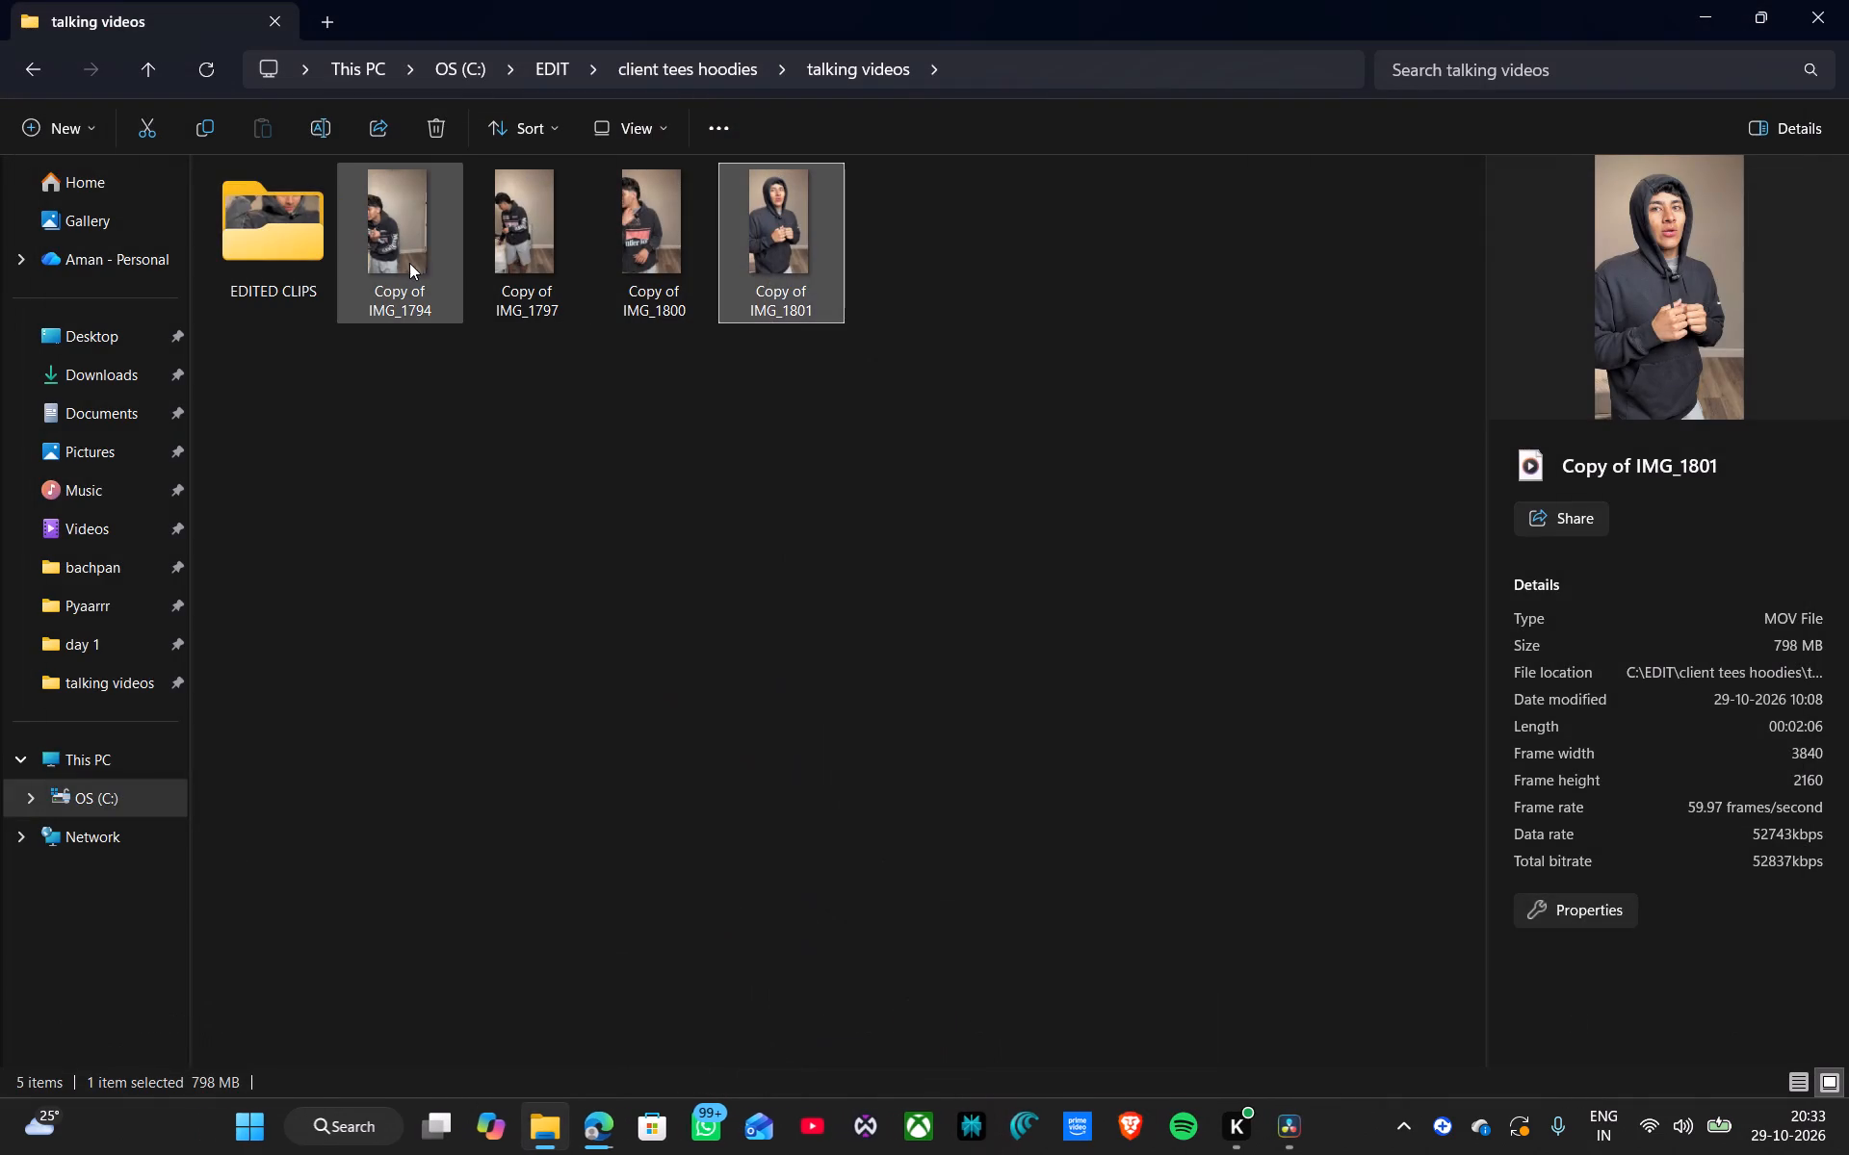
pyautogui.doubleClick(413, 260)
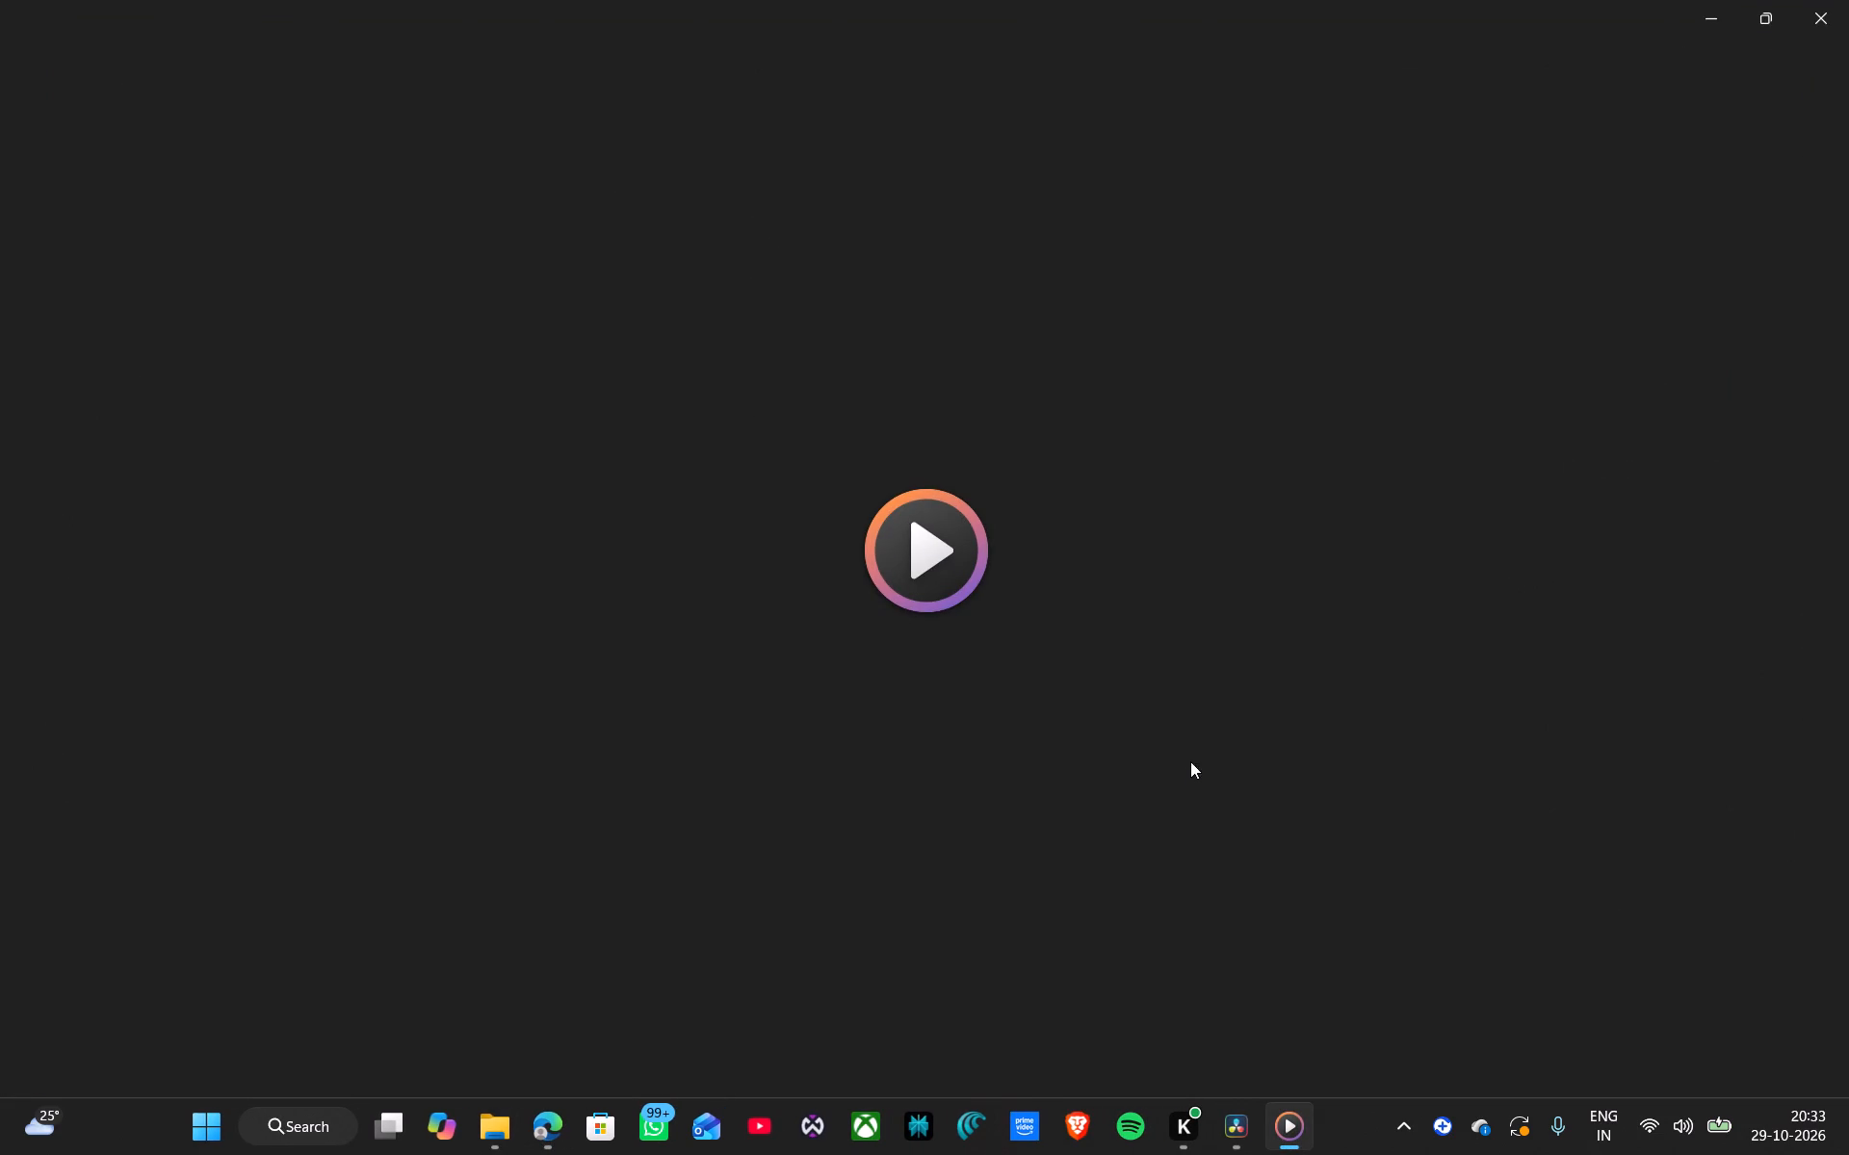
pyautogui.click(1829, 0)
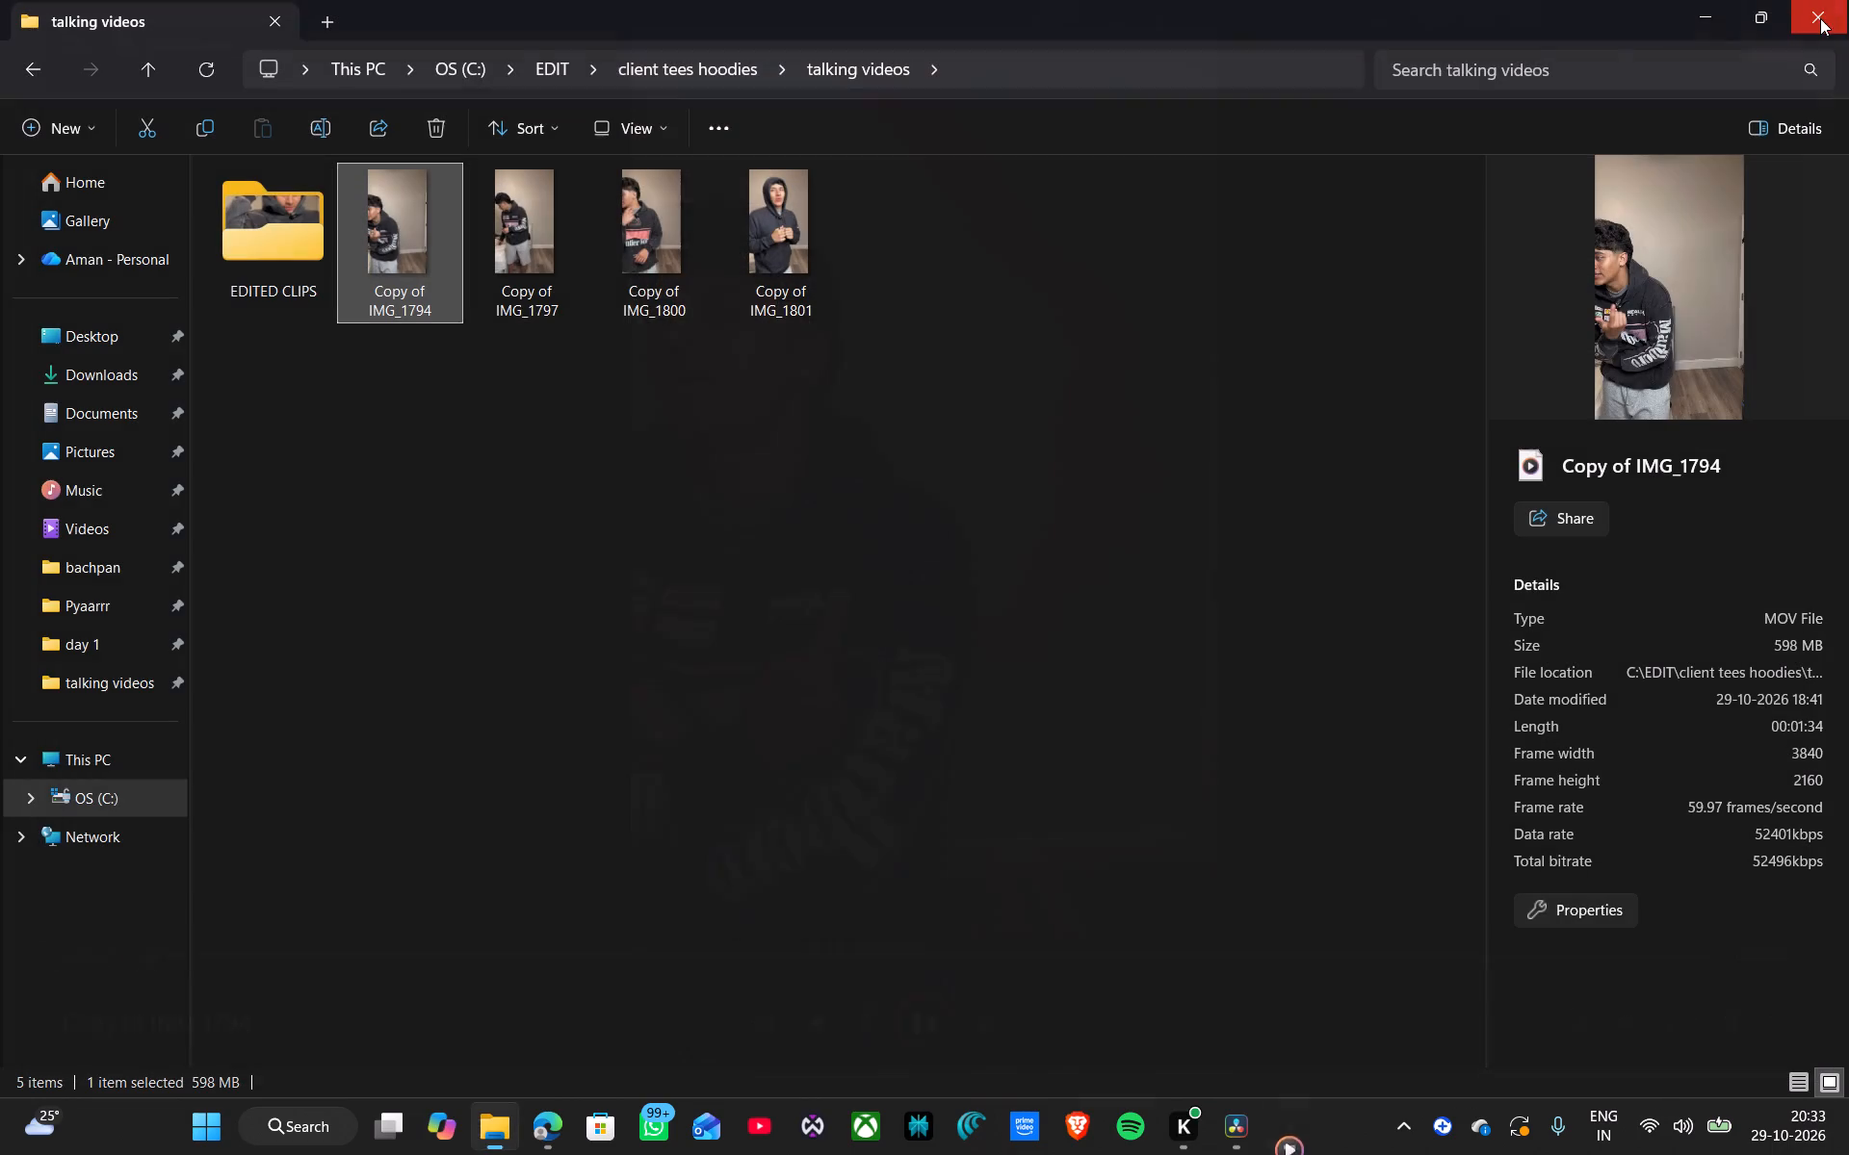
# Skim through Copy of IMG_1797 at several points to review which hoodies it shows, and close the player.
pyautogui.doubleClick(560, 230)
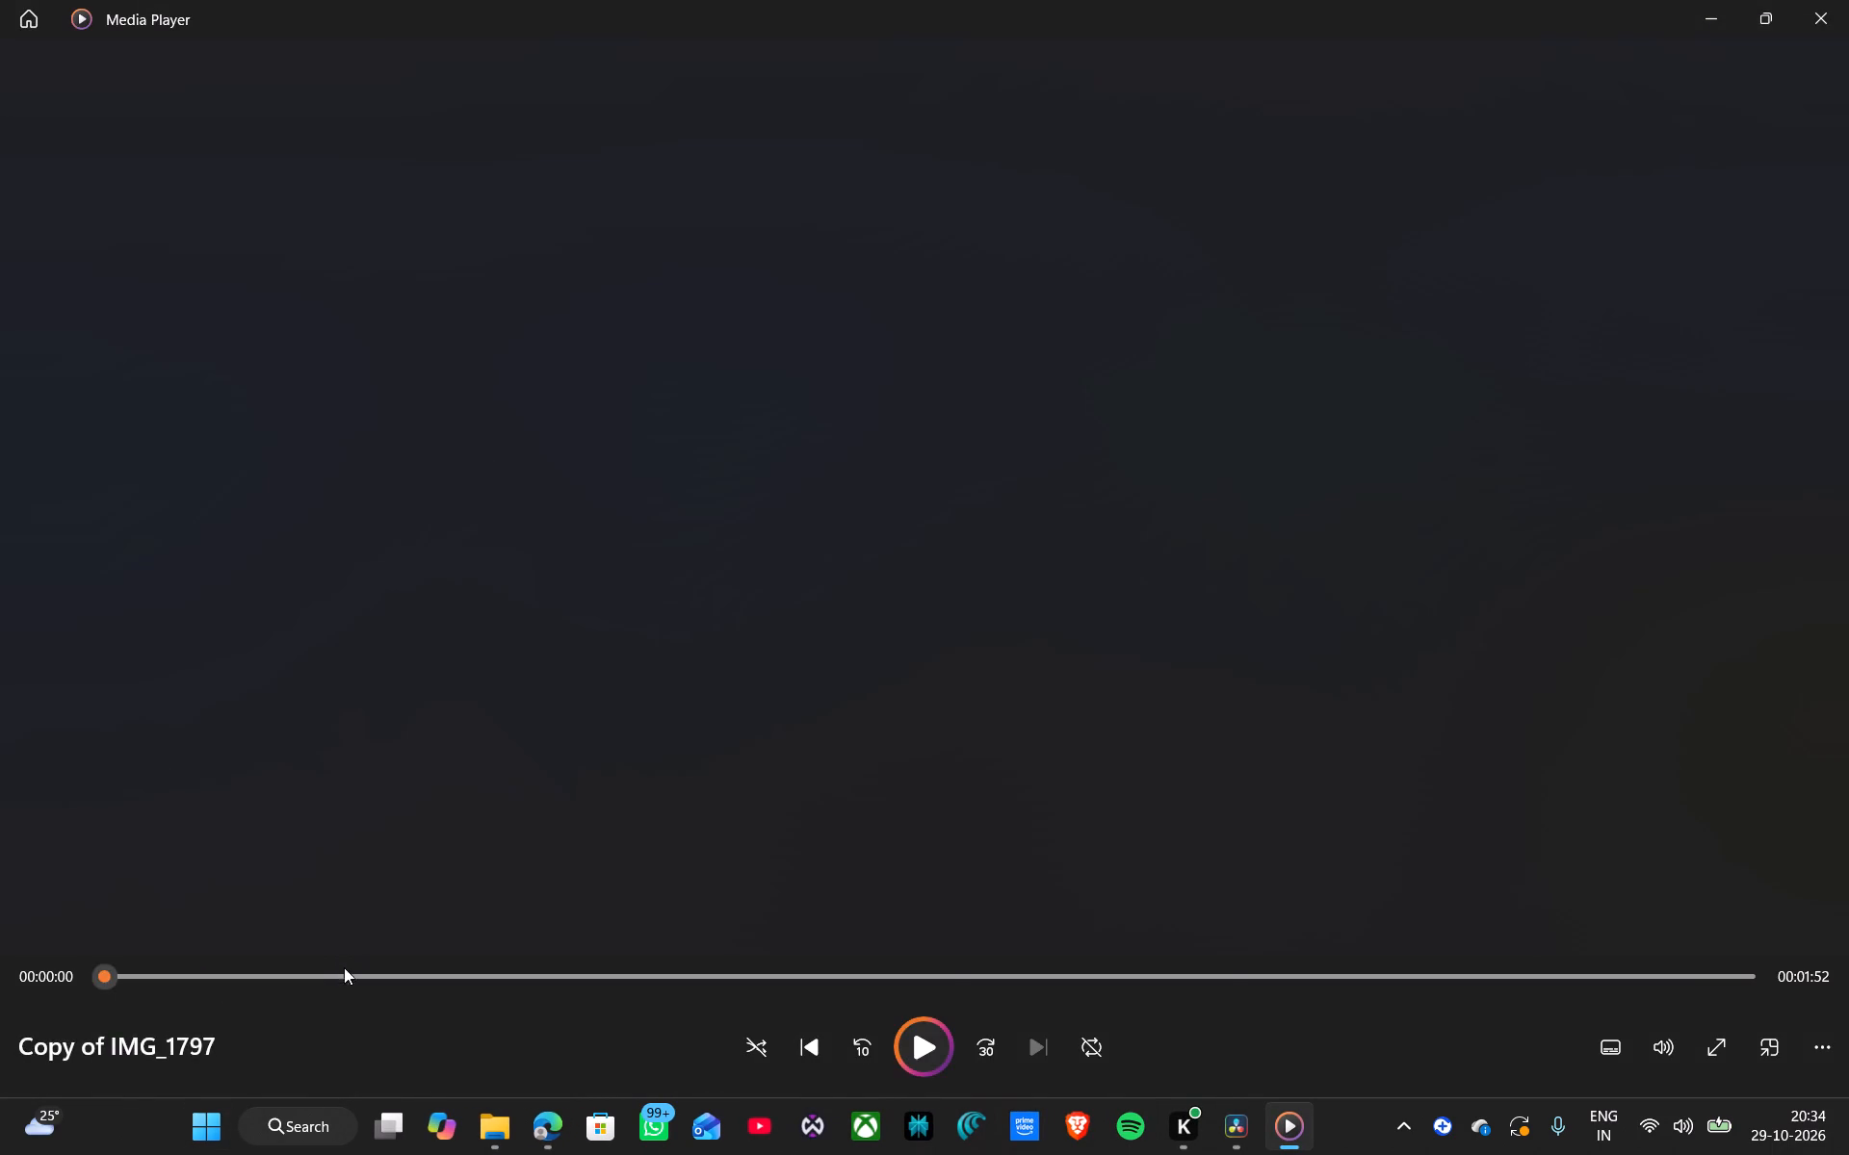
pyautogui.click(352, 976)
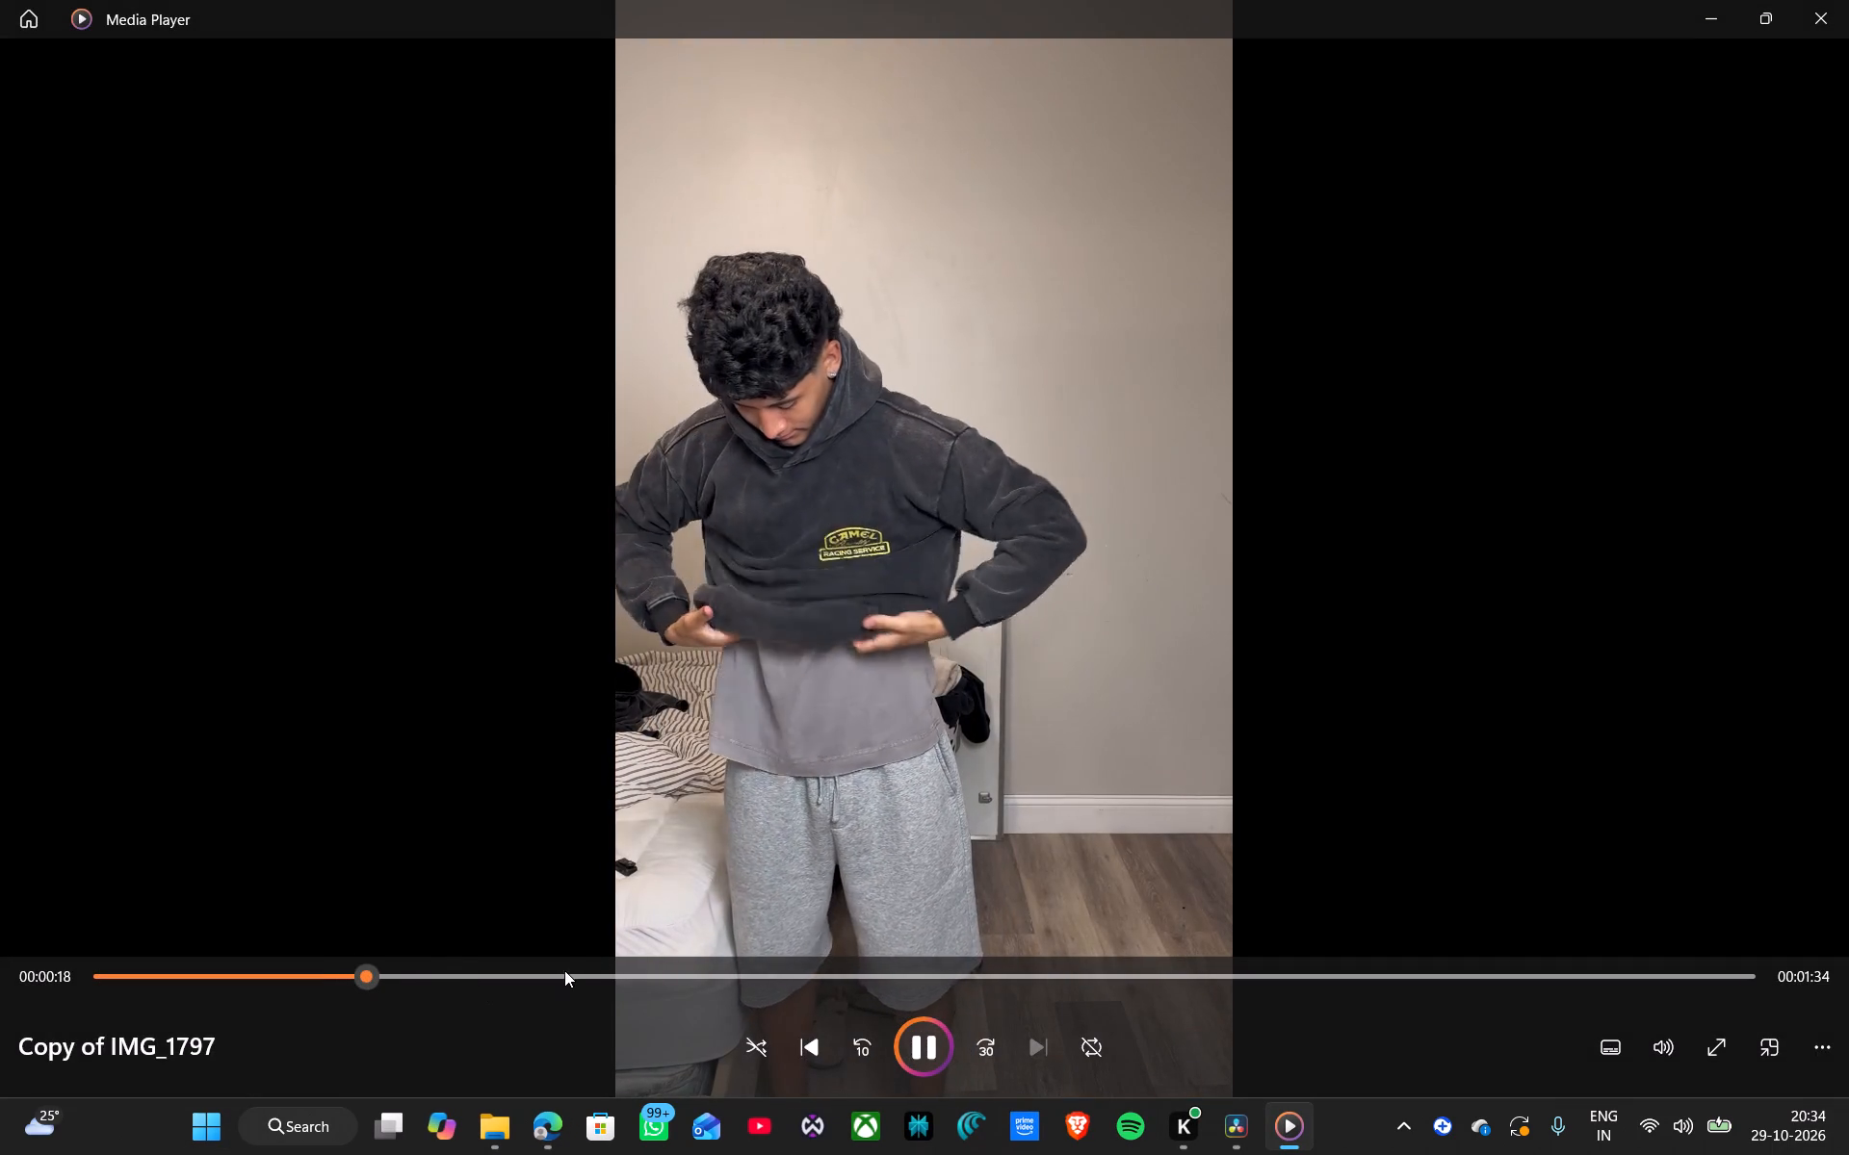
pyautogui.click(564, 969)
pyautogui.click(705, 963)
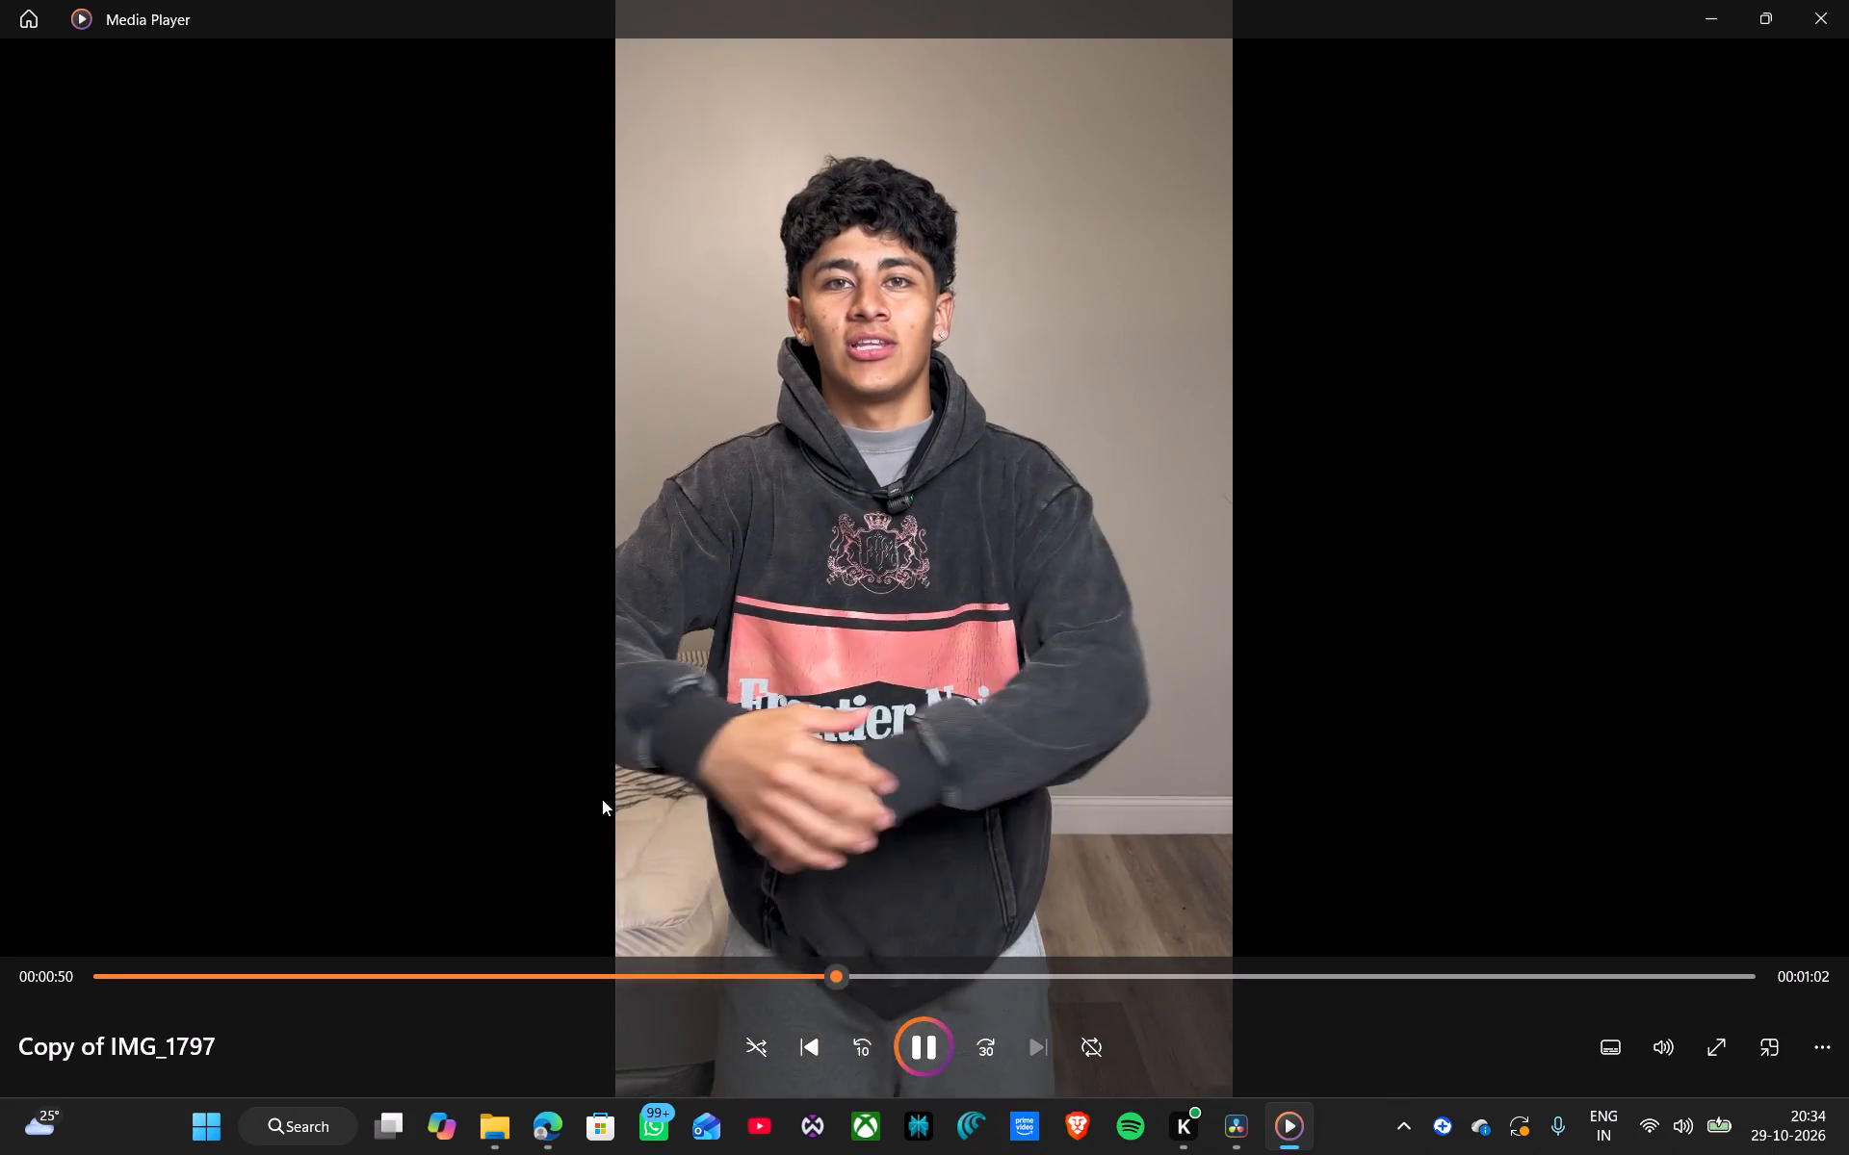
pyautogui.click(1848, 0)
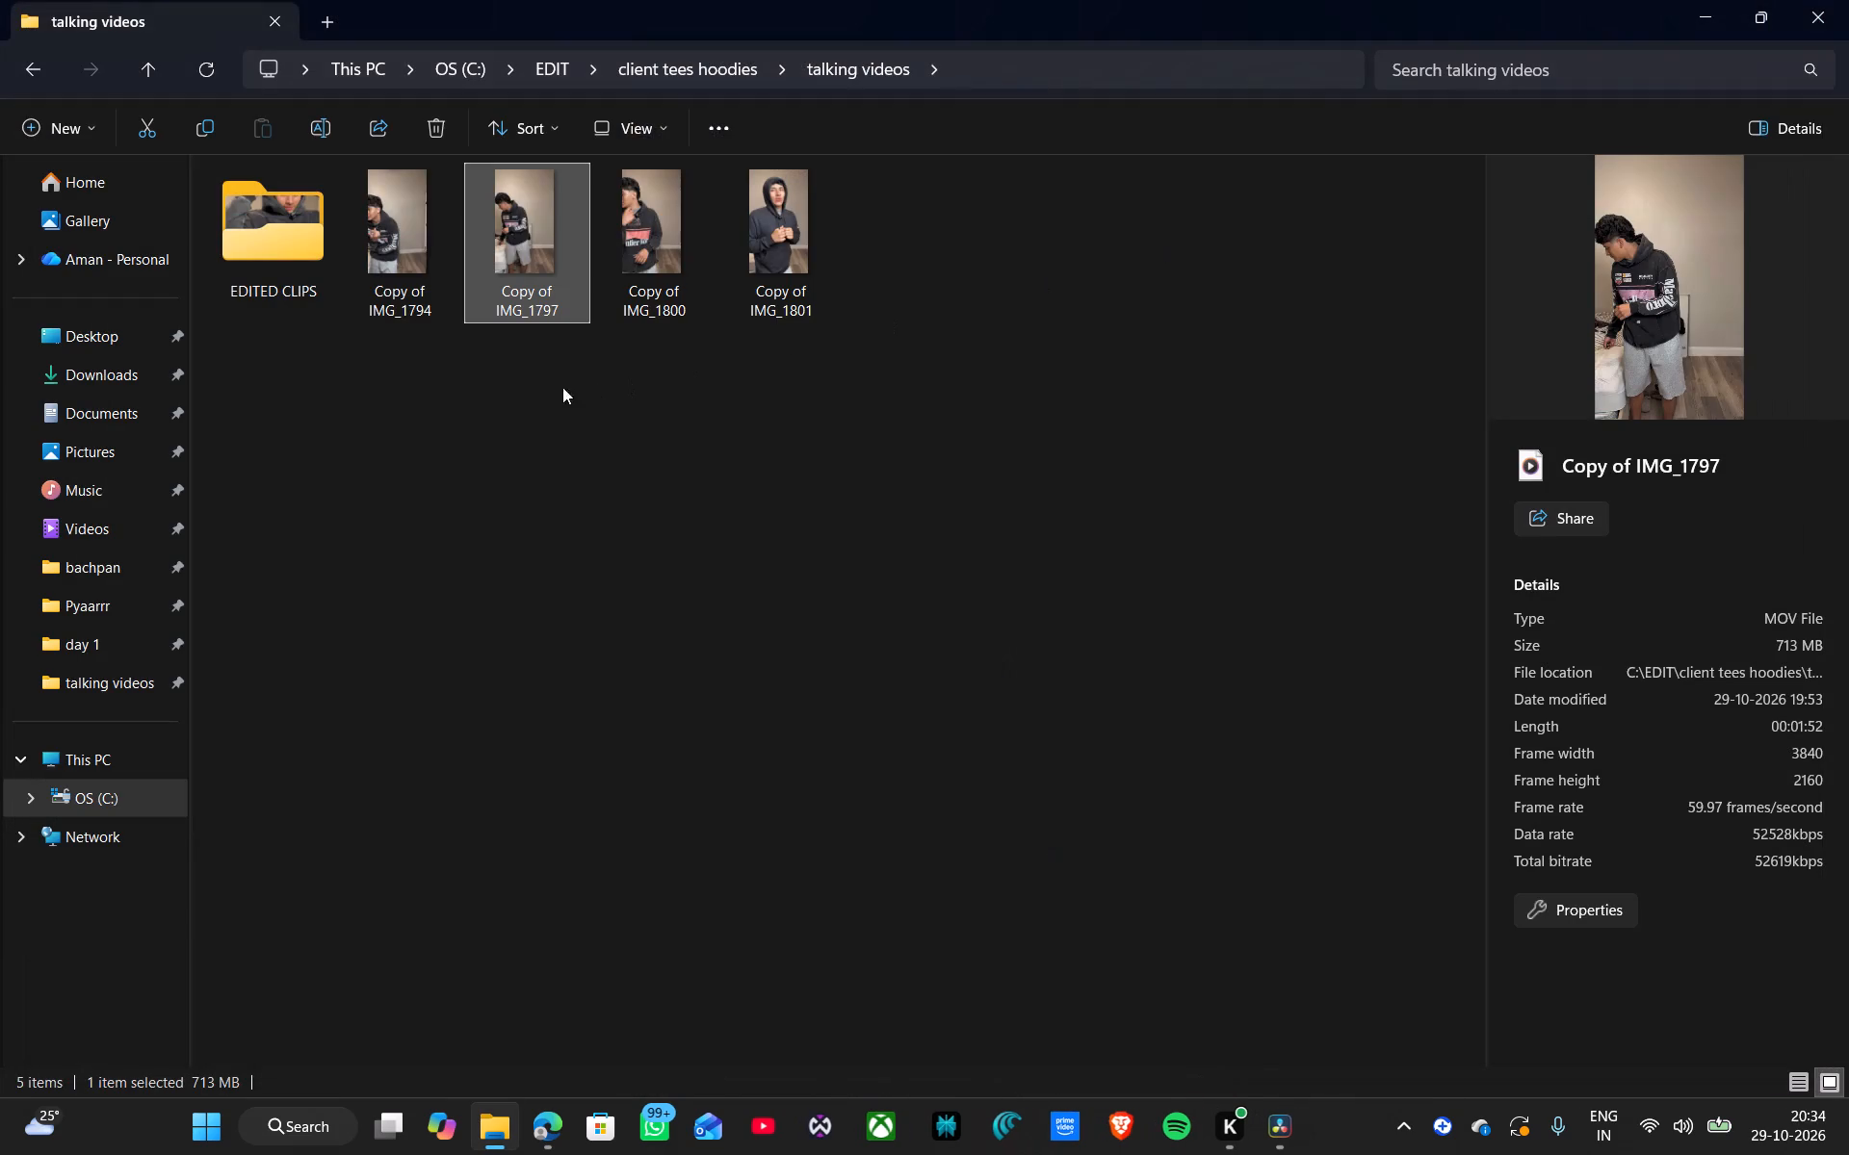
# Look inside the EDITED CLIPS folder to see which source clips are there.
pyautogui.doubleClick(250, 263)
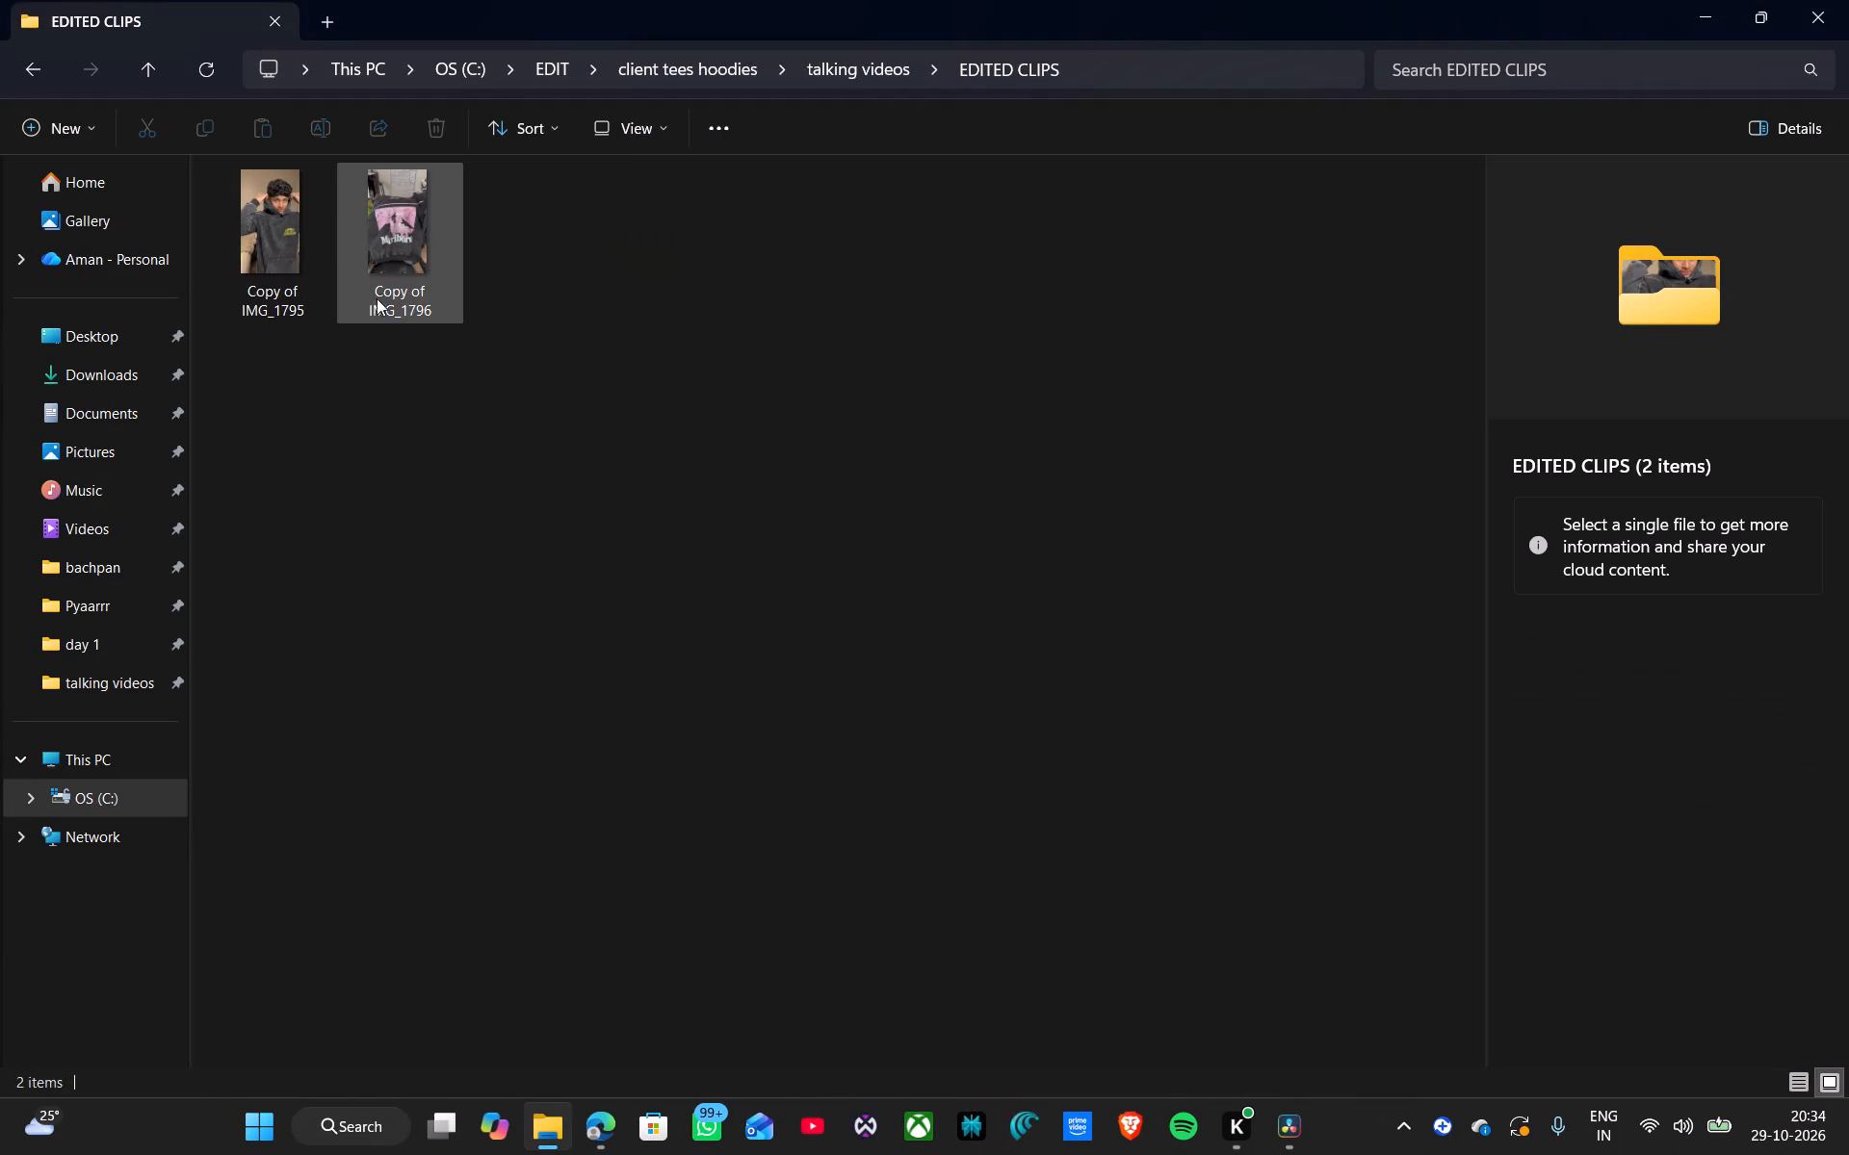
# Switch to DaVinci Resolve, open the EDIT 3 project from the day 1 project folder and show its timeline on the Edit page.
pyautogui.click(1294, 1148)
pyautogui.doubleClick(1131, 379)
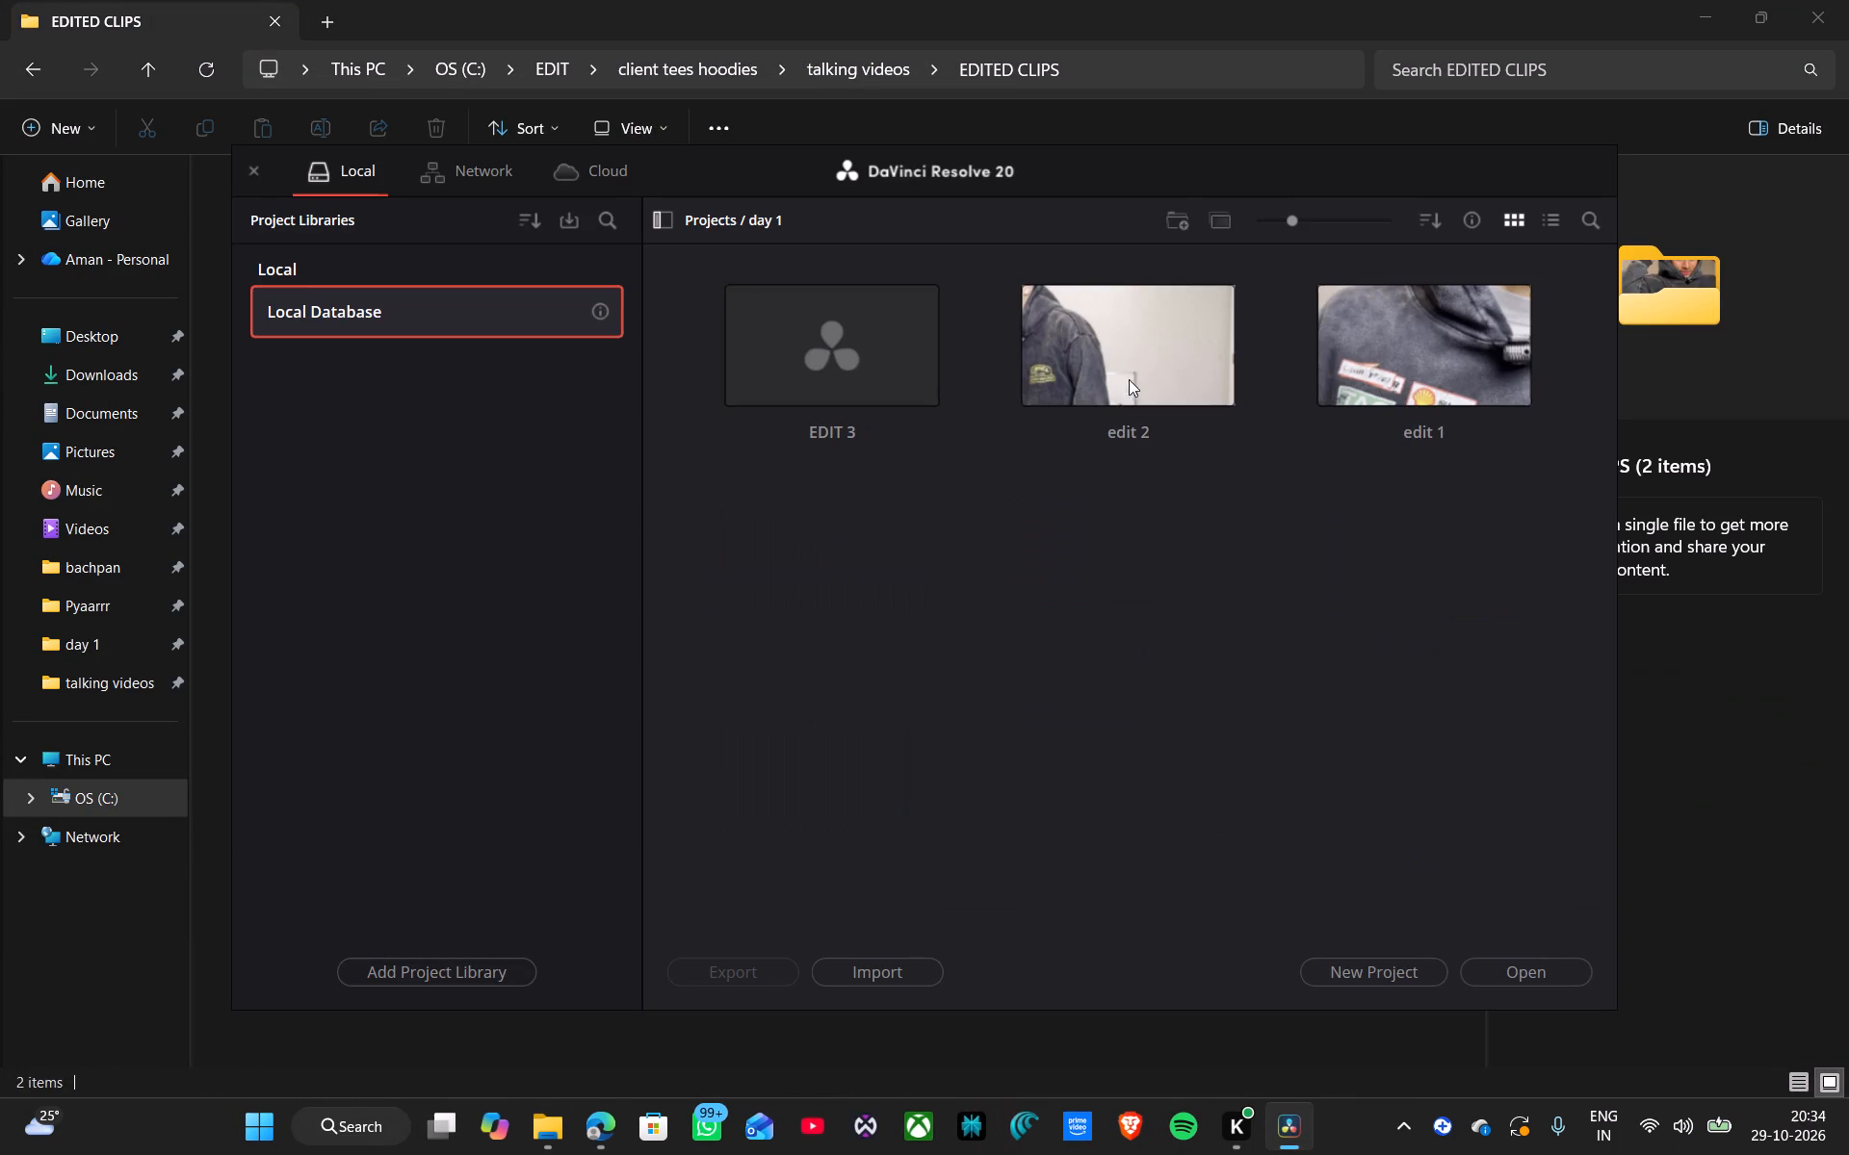
pyautogui.doubleClick(819, 378)
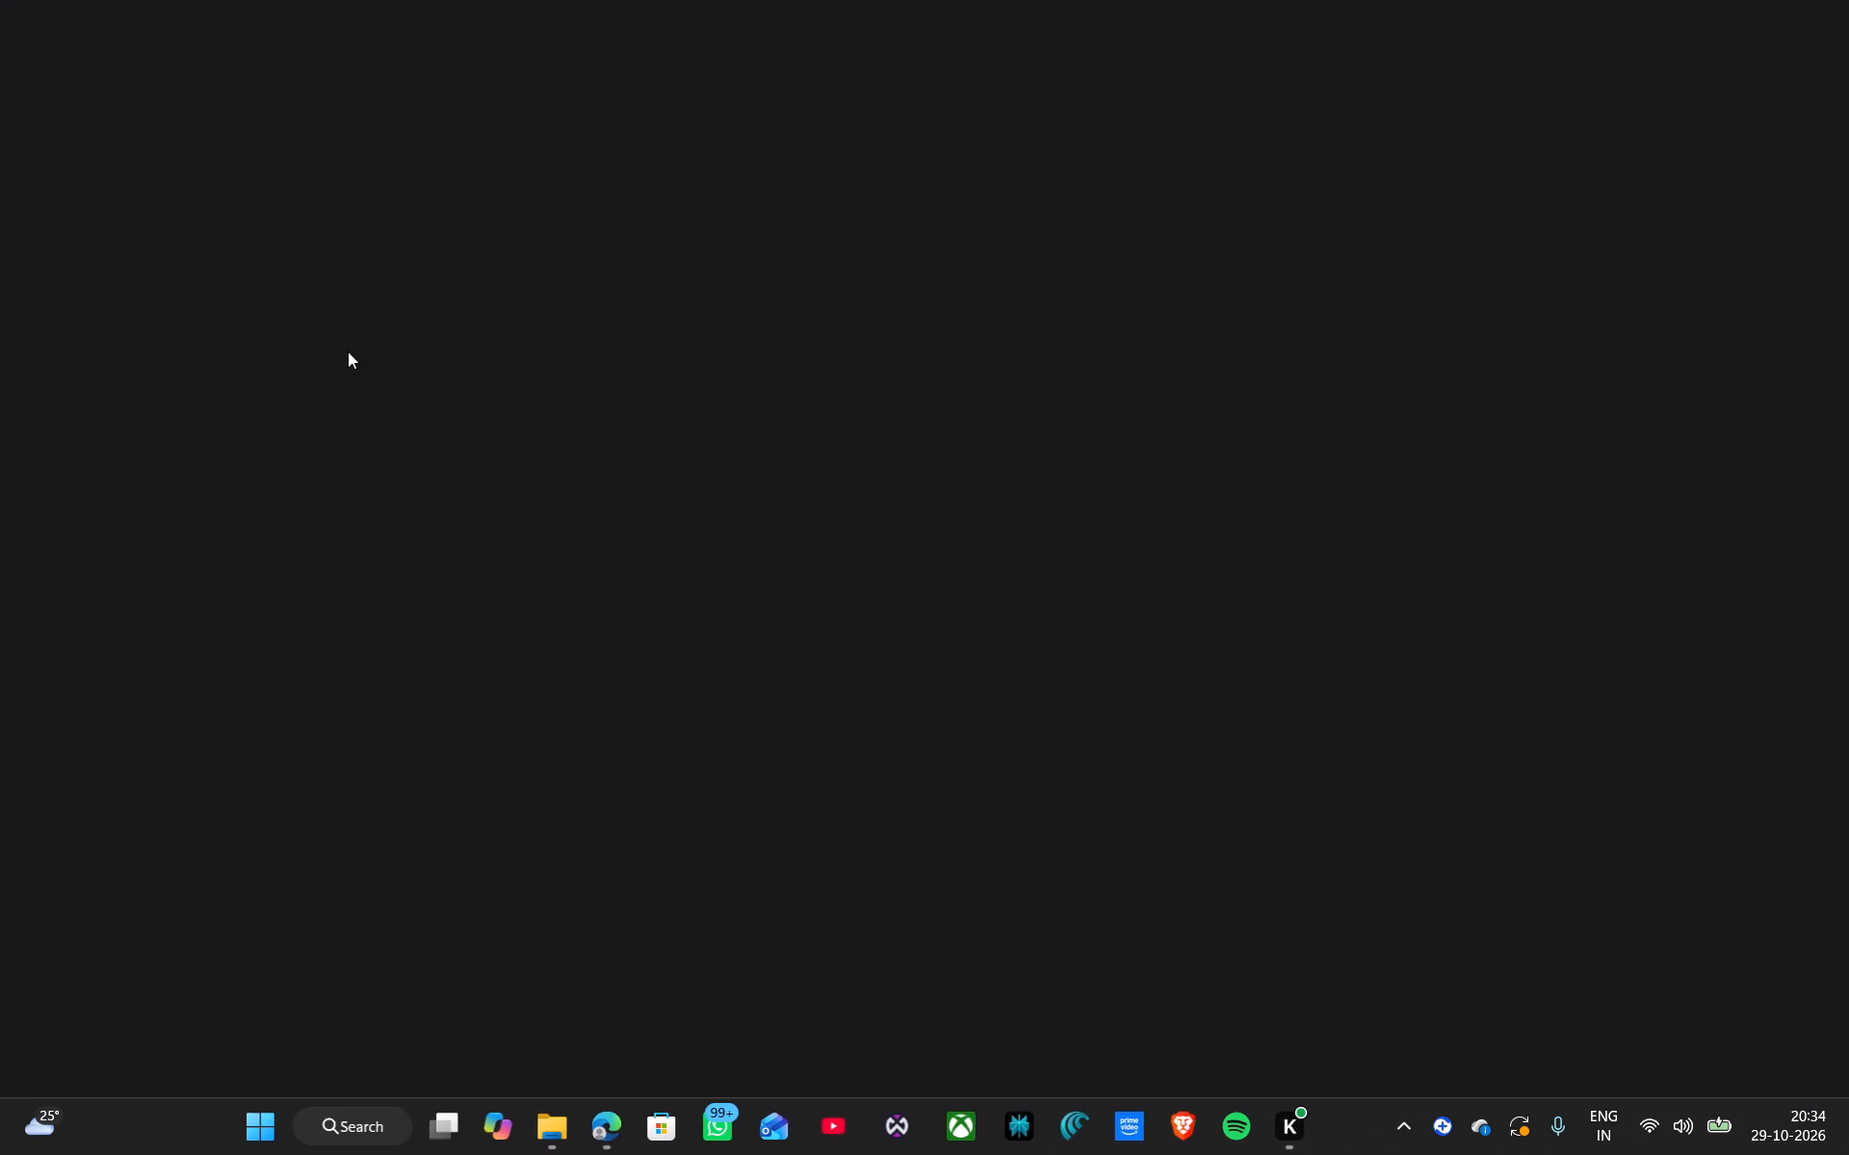
pyautogui.click(649, 1066)
pyautogui.click(766, 1076)
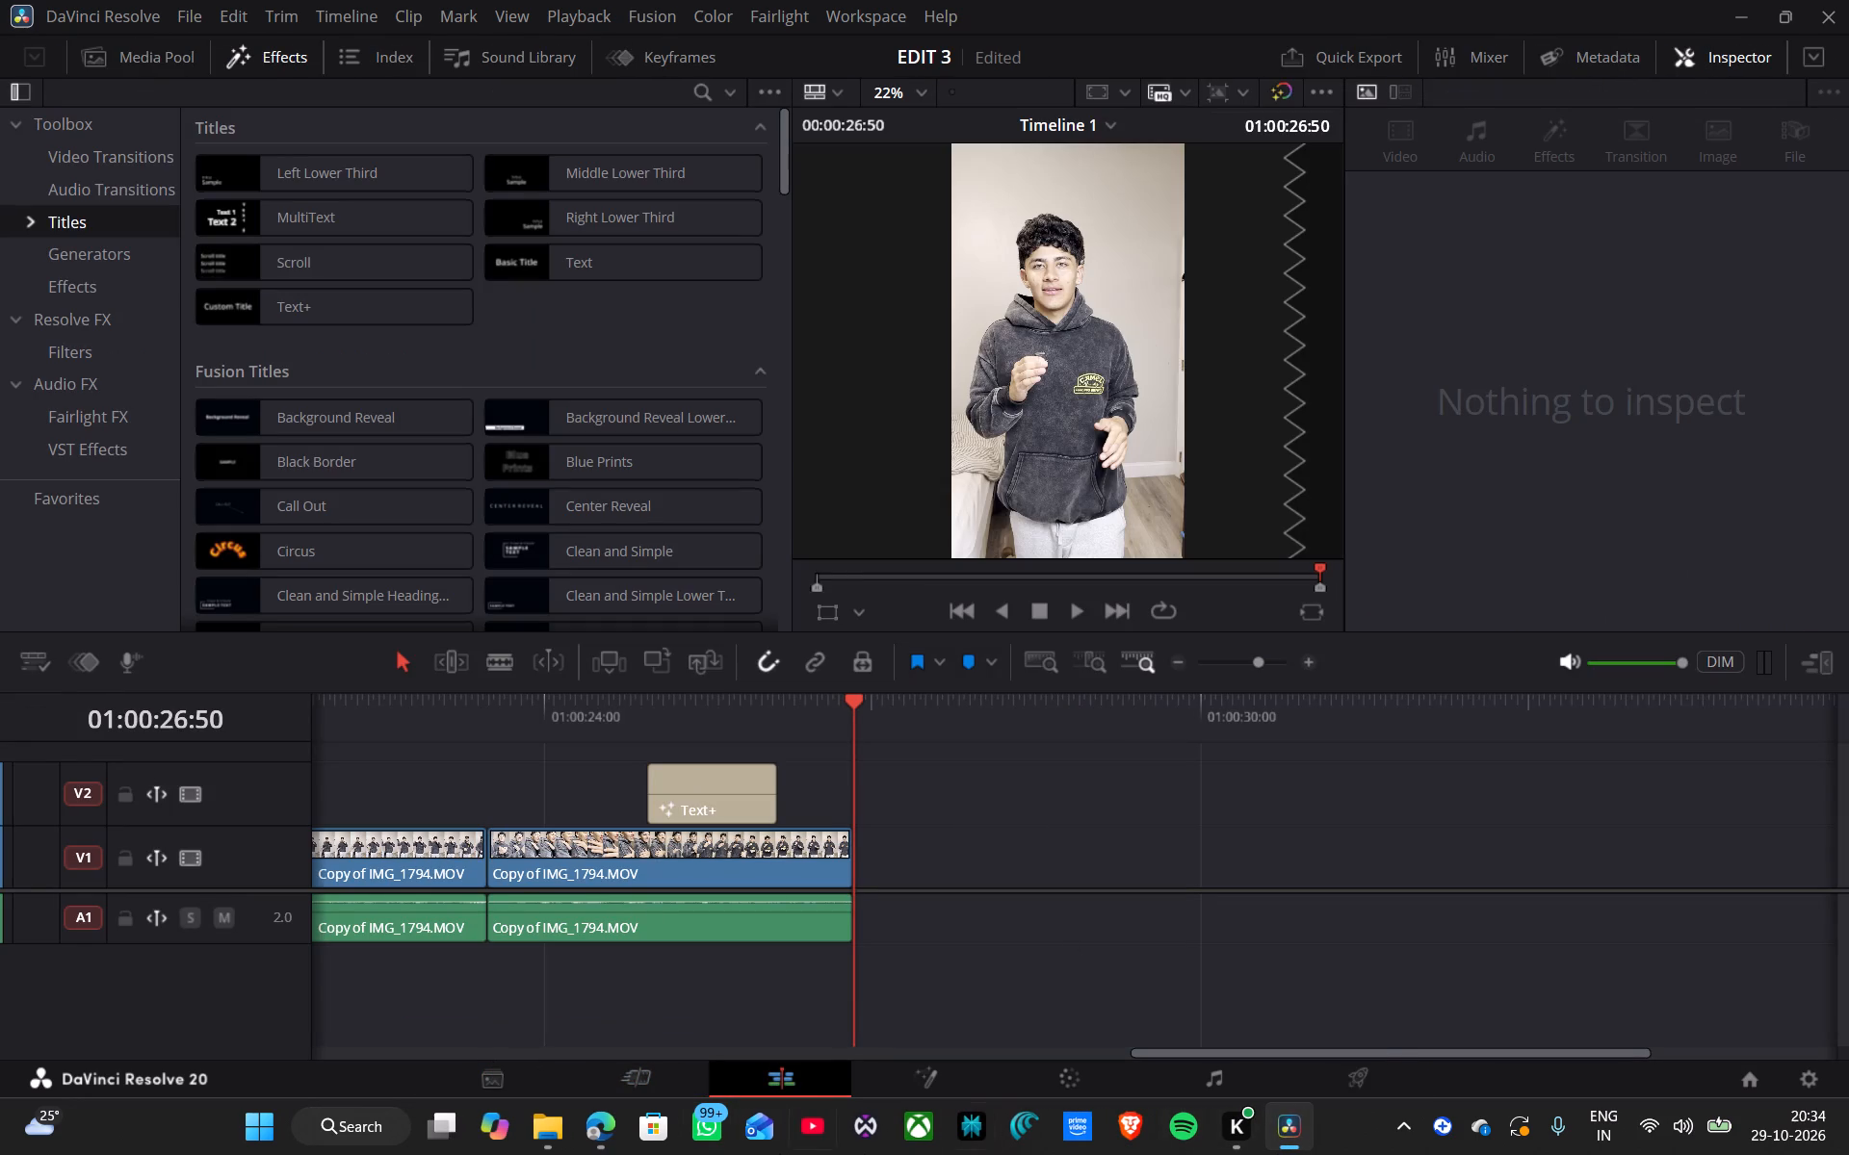
# In File Explorer, move Copy of IMG_1794 from the talking videos folder into the EDITED CLIPS folder.
pyautogui.click(543, 1148)
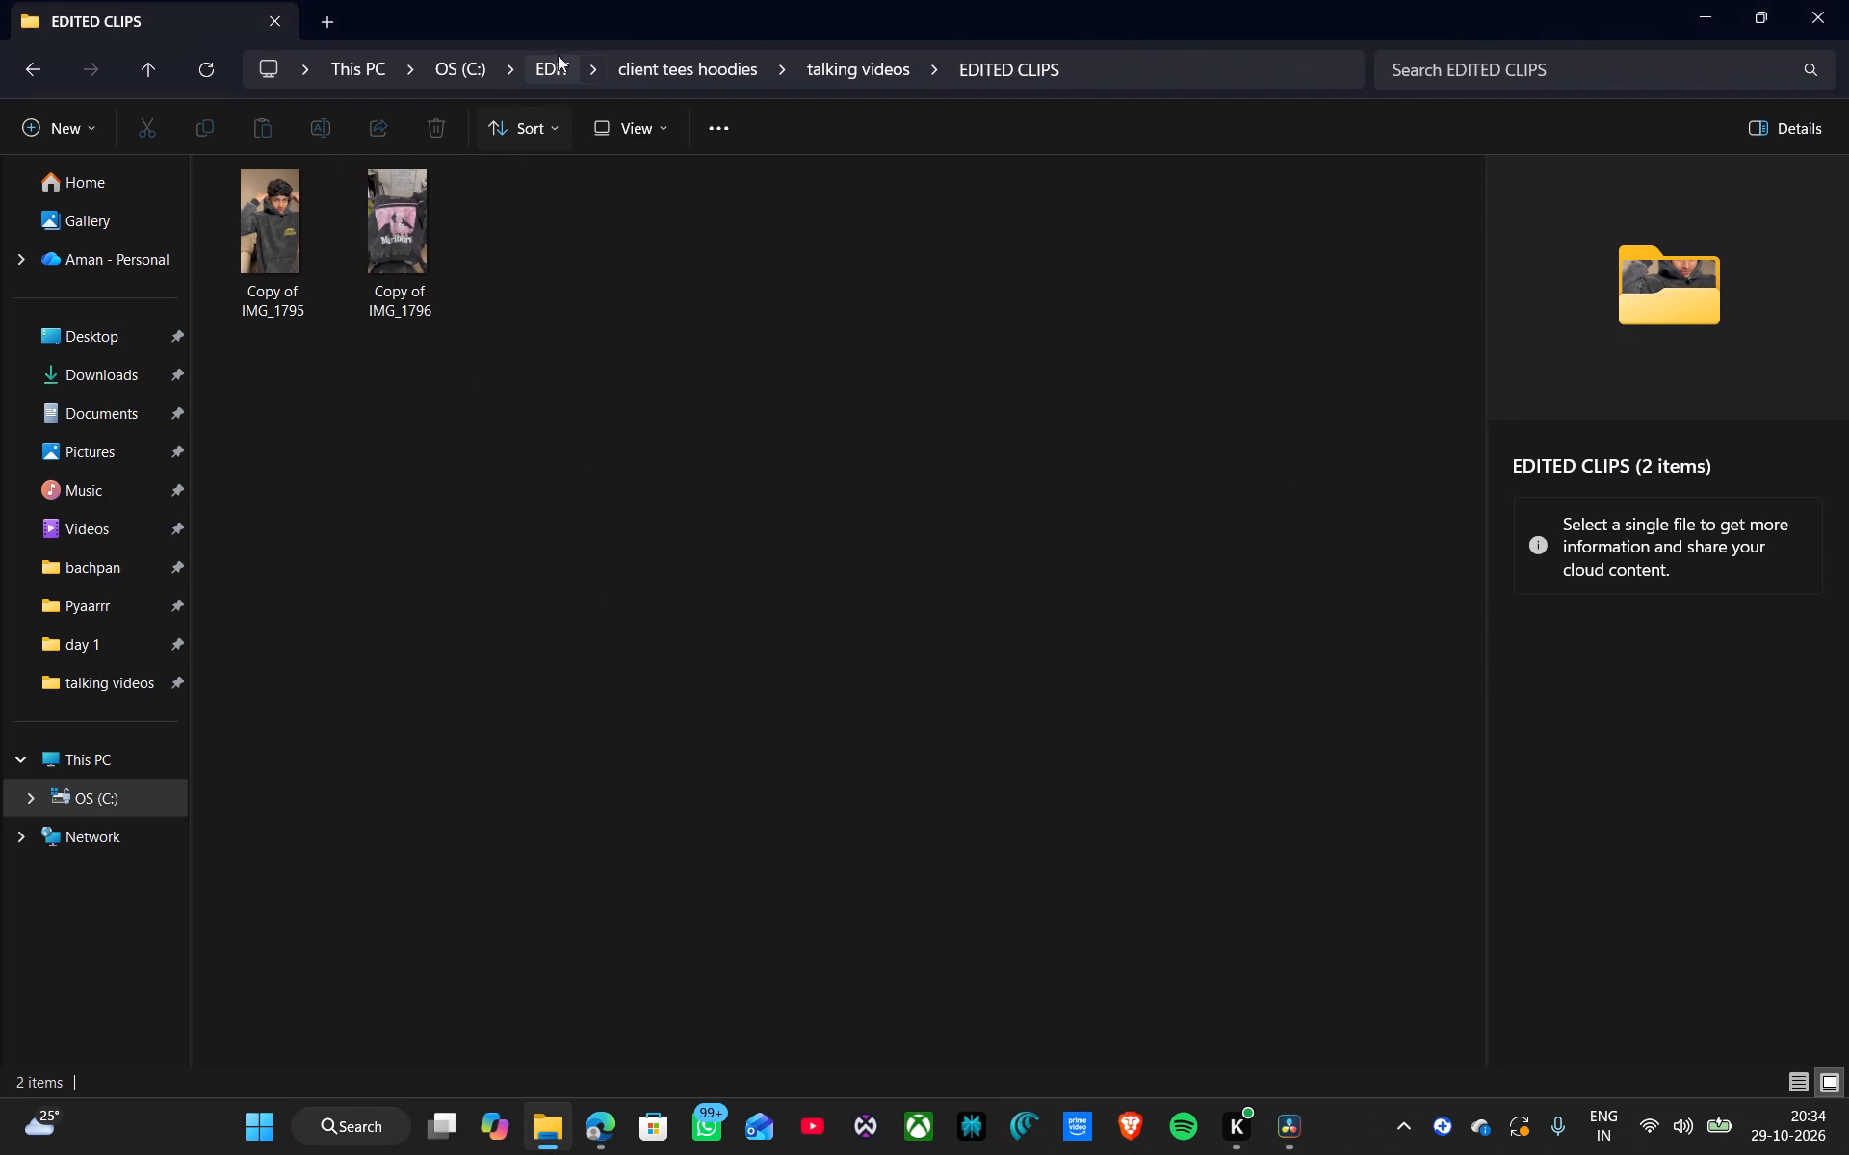
pyautogui.click(855, 67)
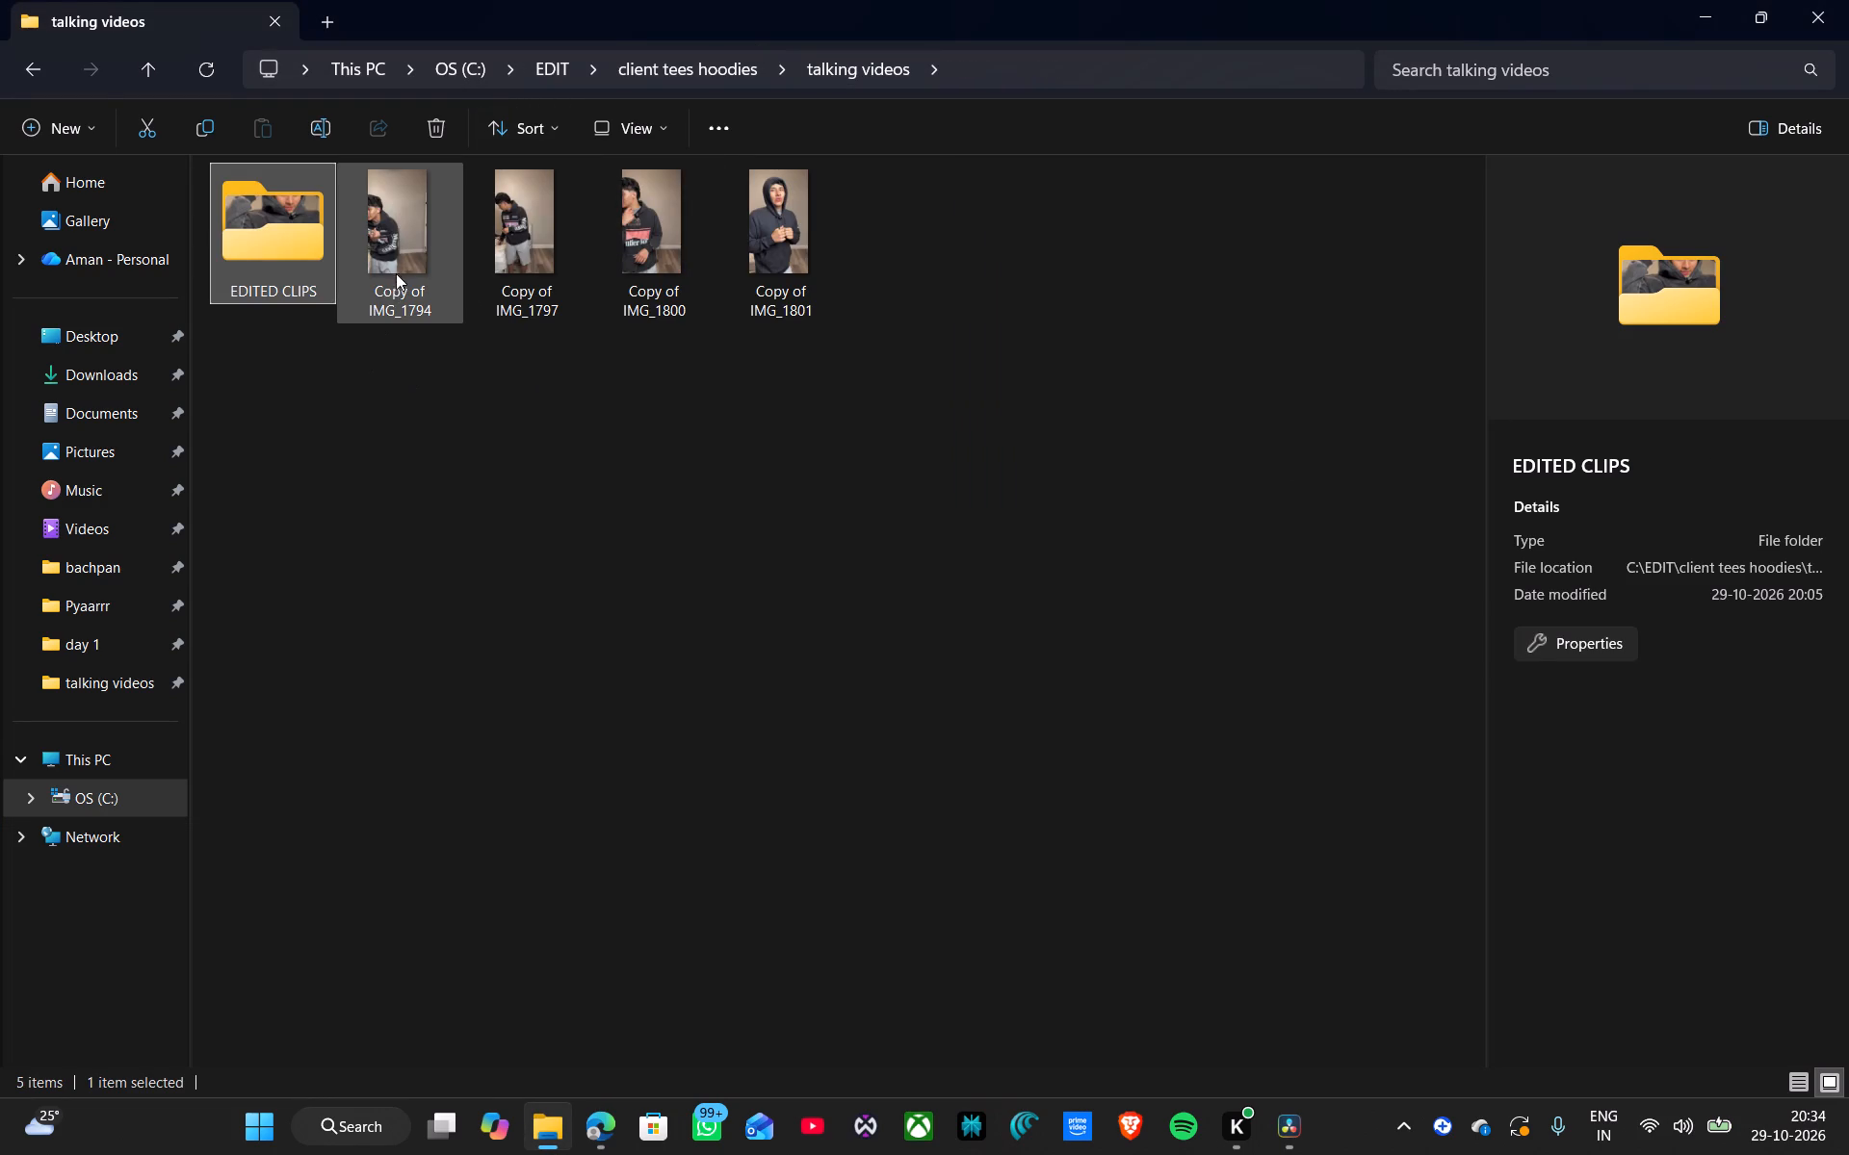
pyautogui.moveTo(396, 261); pyautogui.dragTo(267, 295)
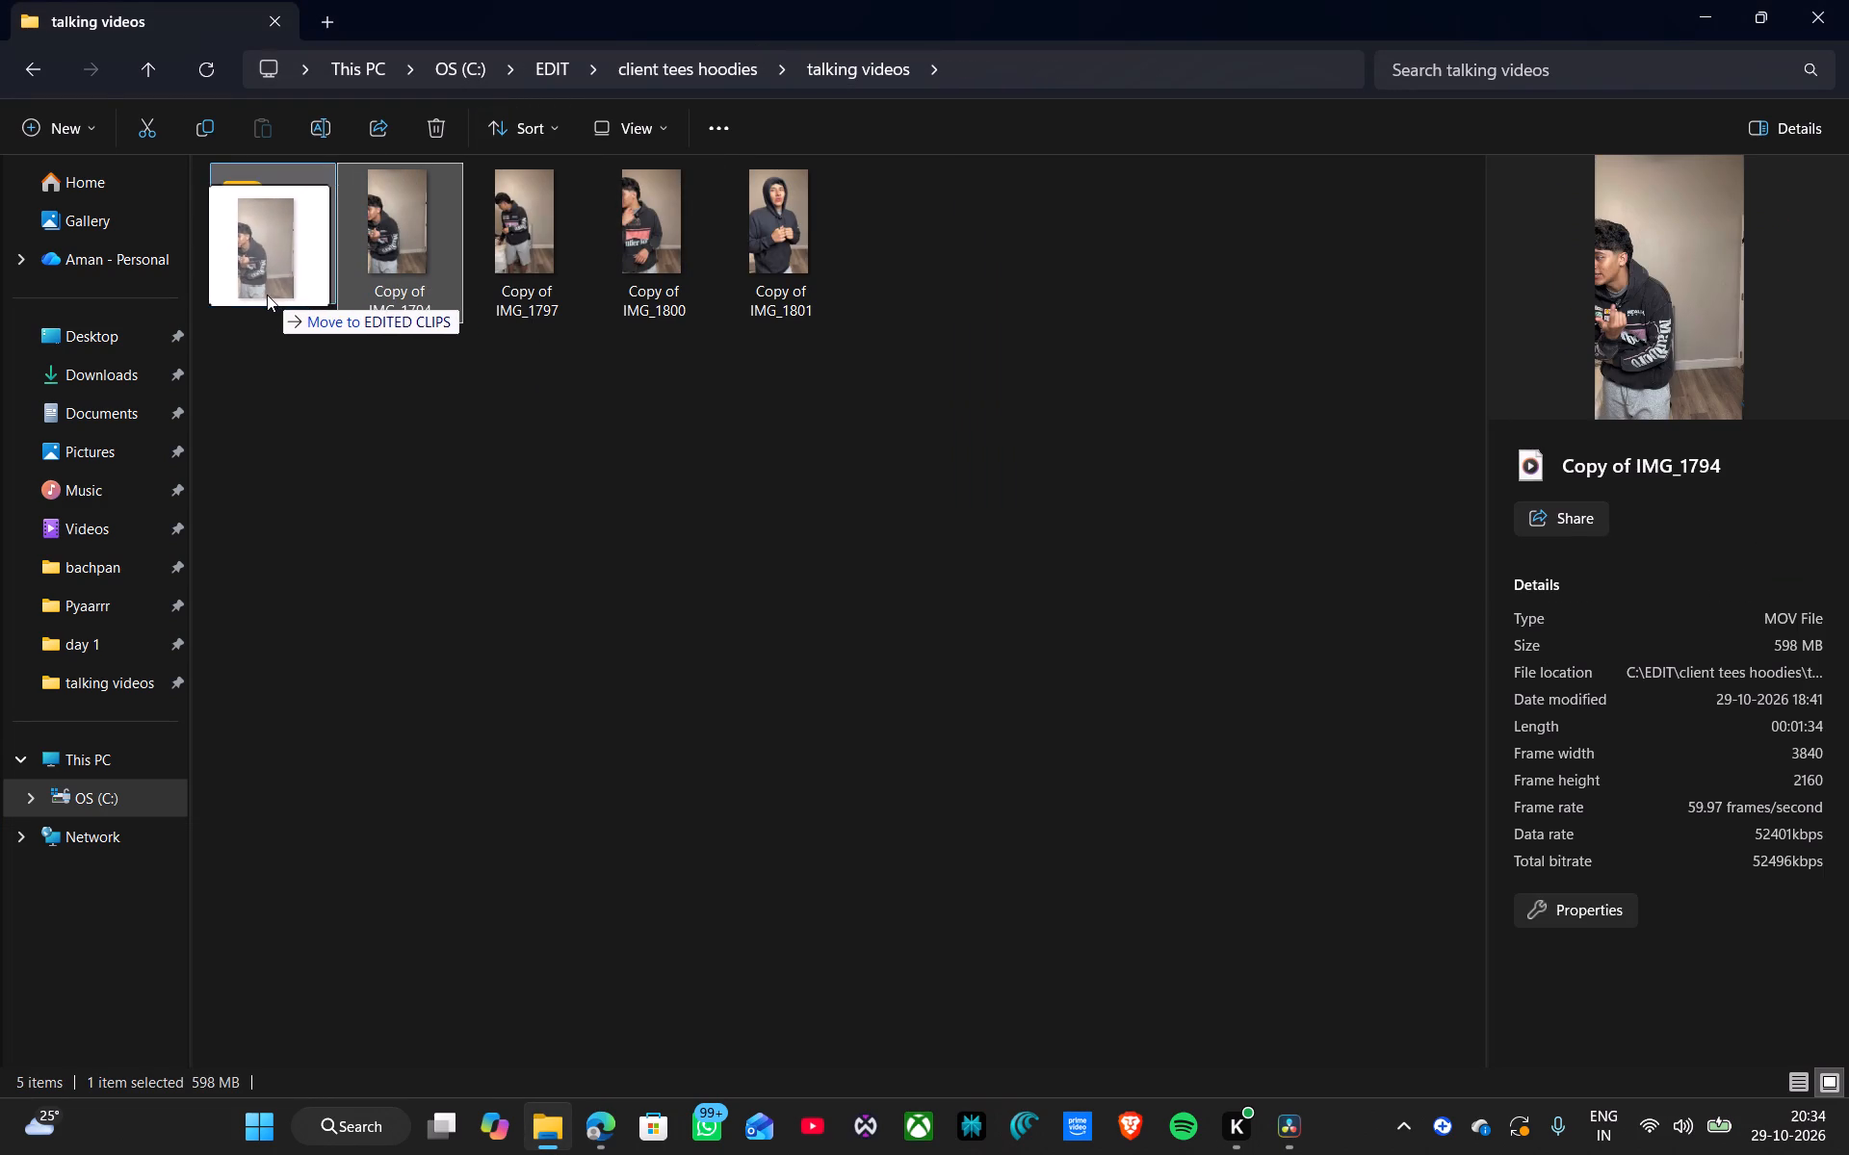
pyautogui.moveTo(267, 295); pyautogui.dragTo(270, 287)
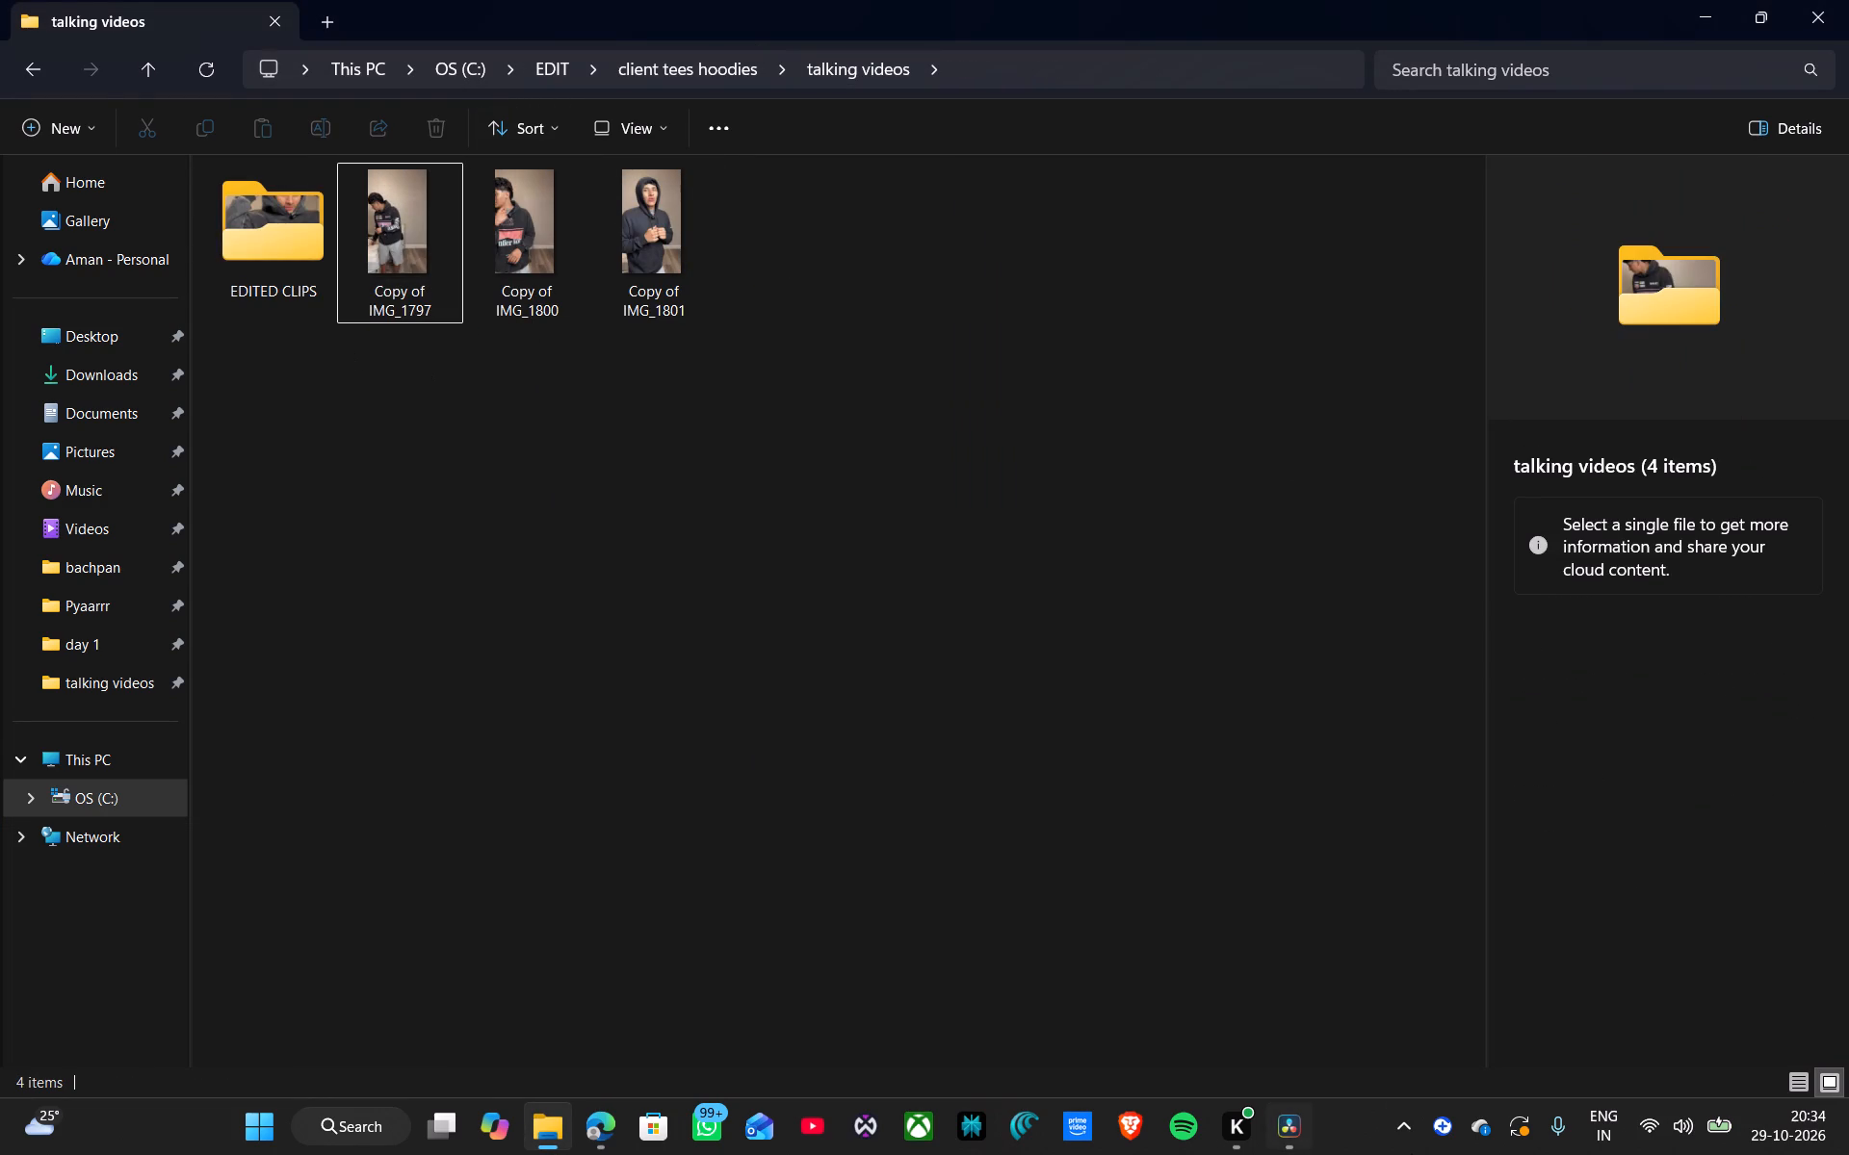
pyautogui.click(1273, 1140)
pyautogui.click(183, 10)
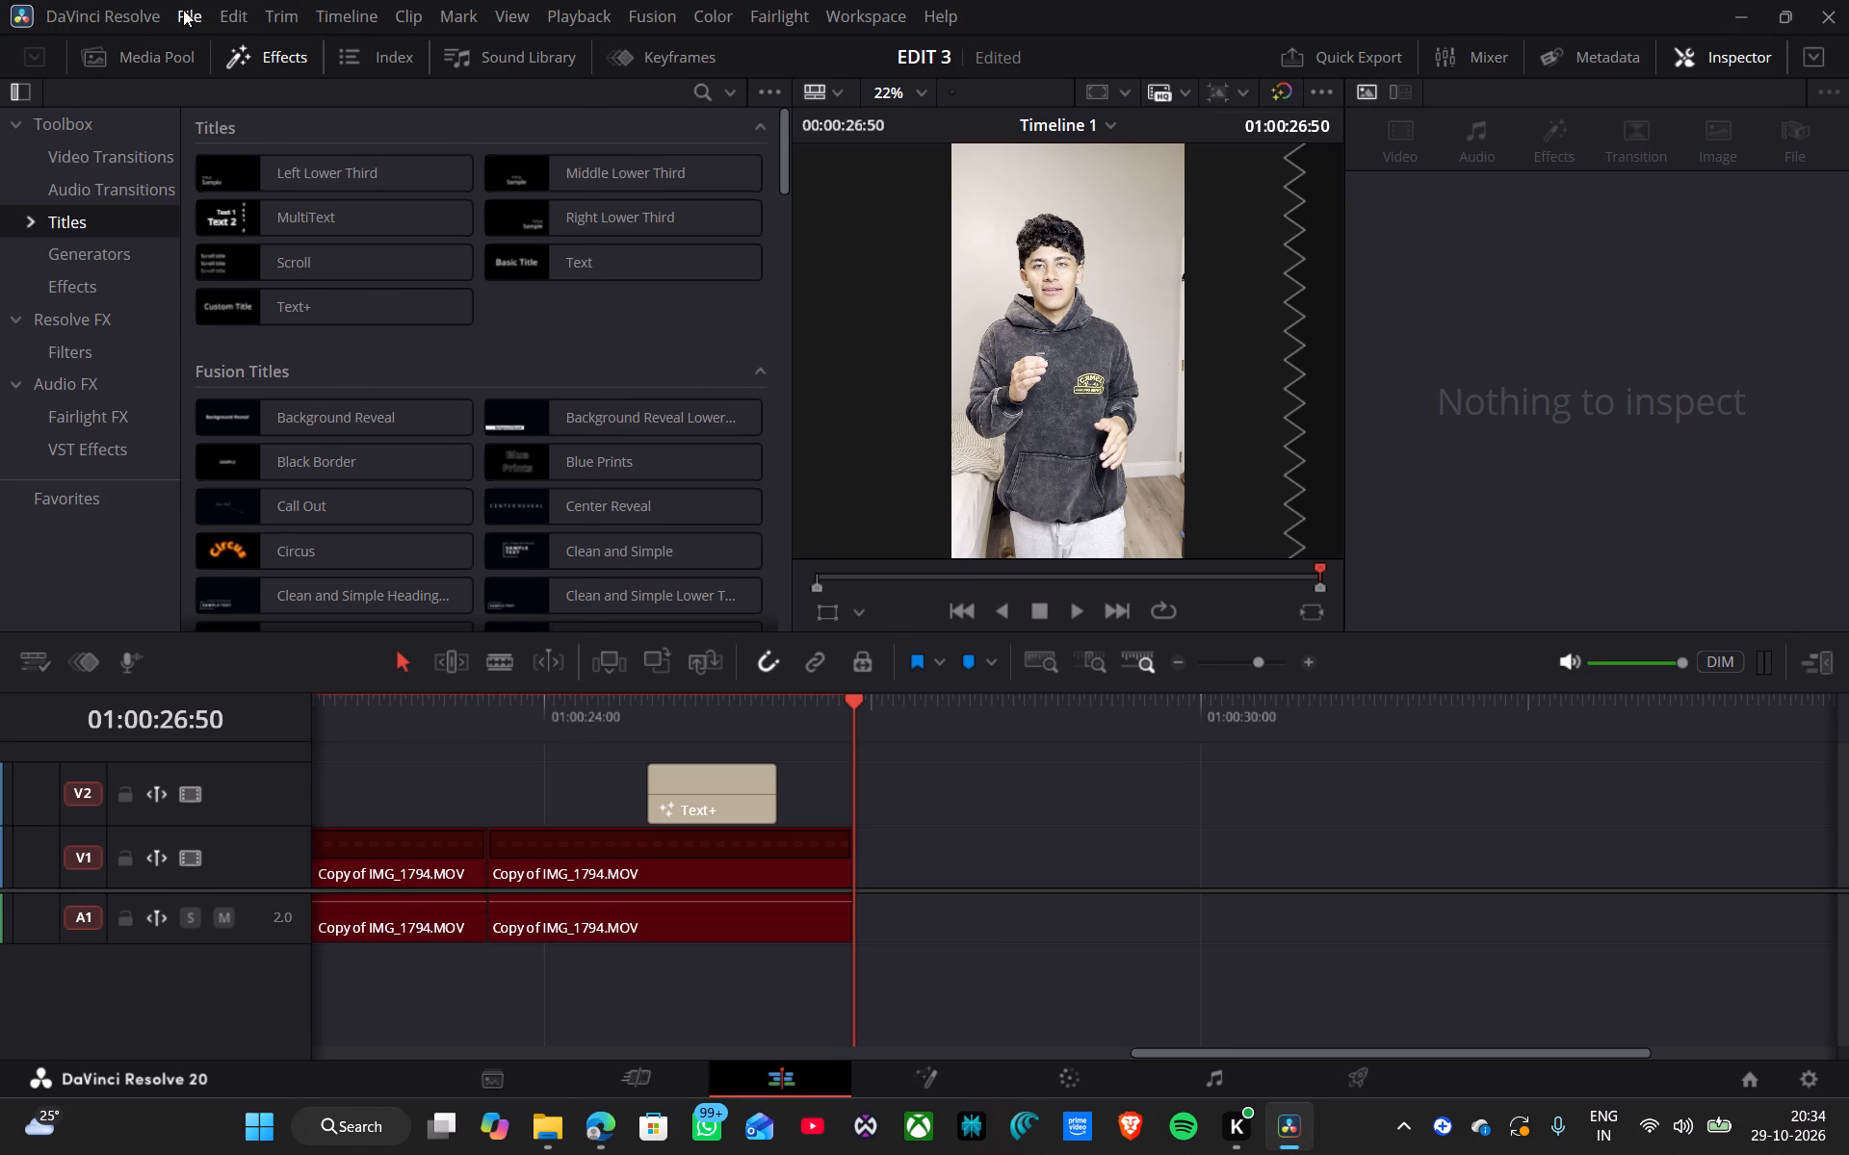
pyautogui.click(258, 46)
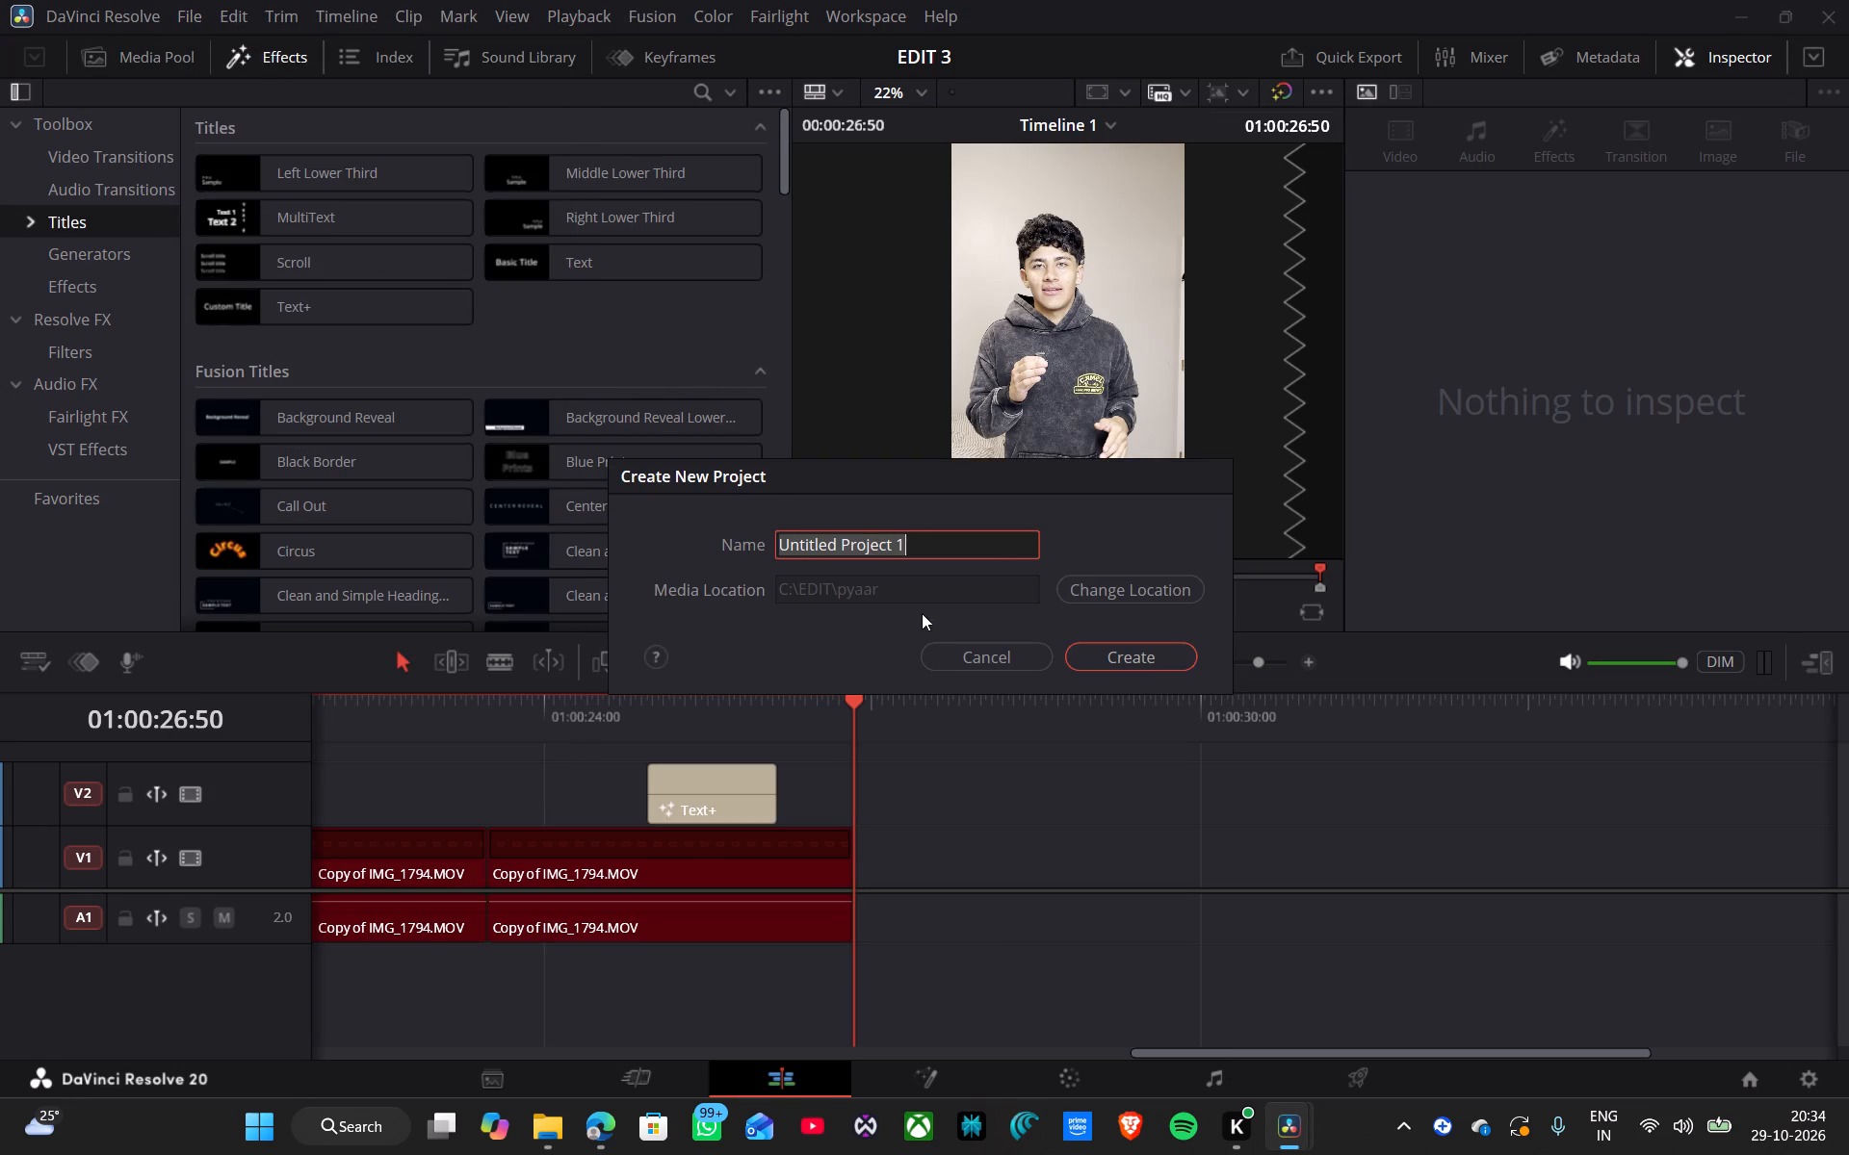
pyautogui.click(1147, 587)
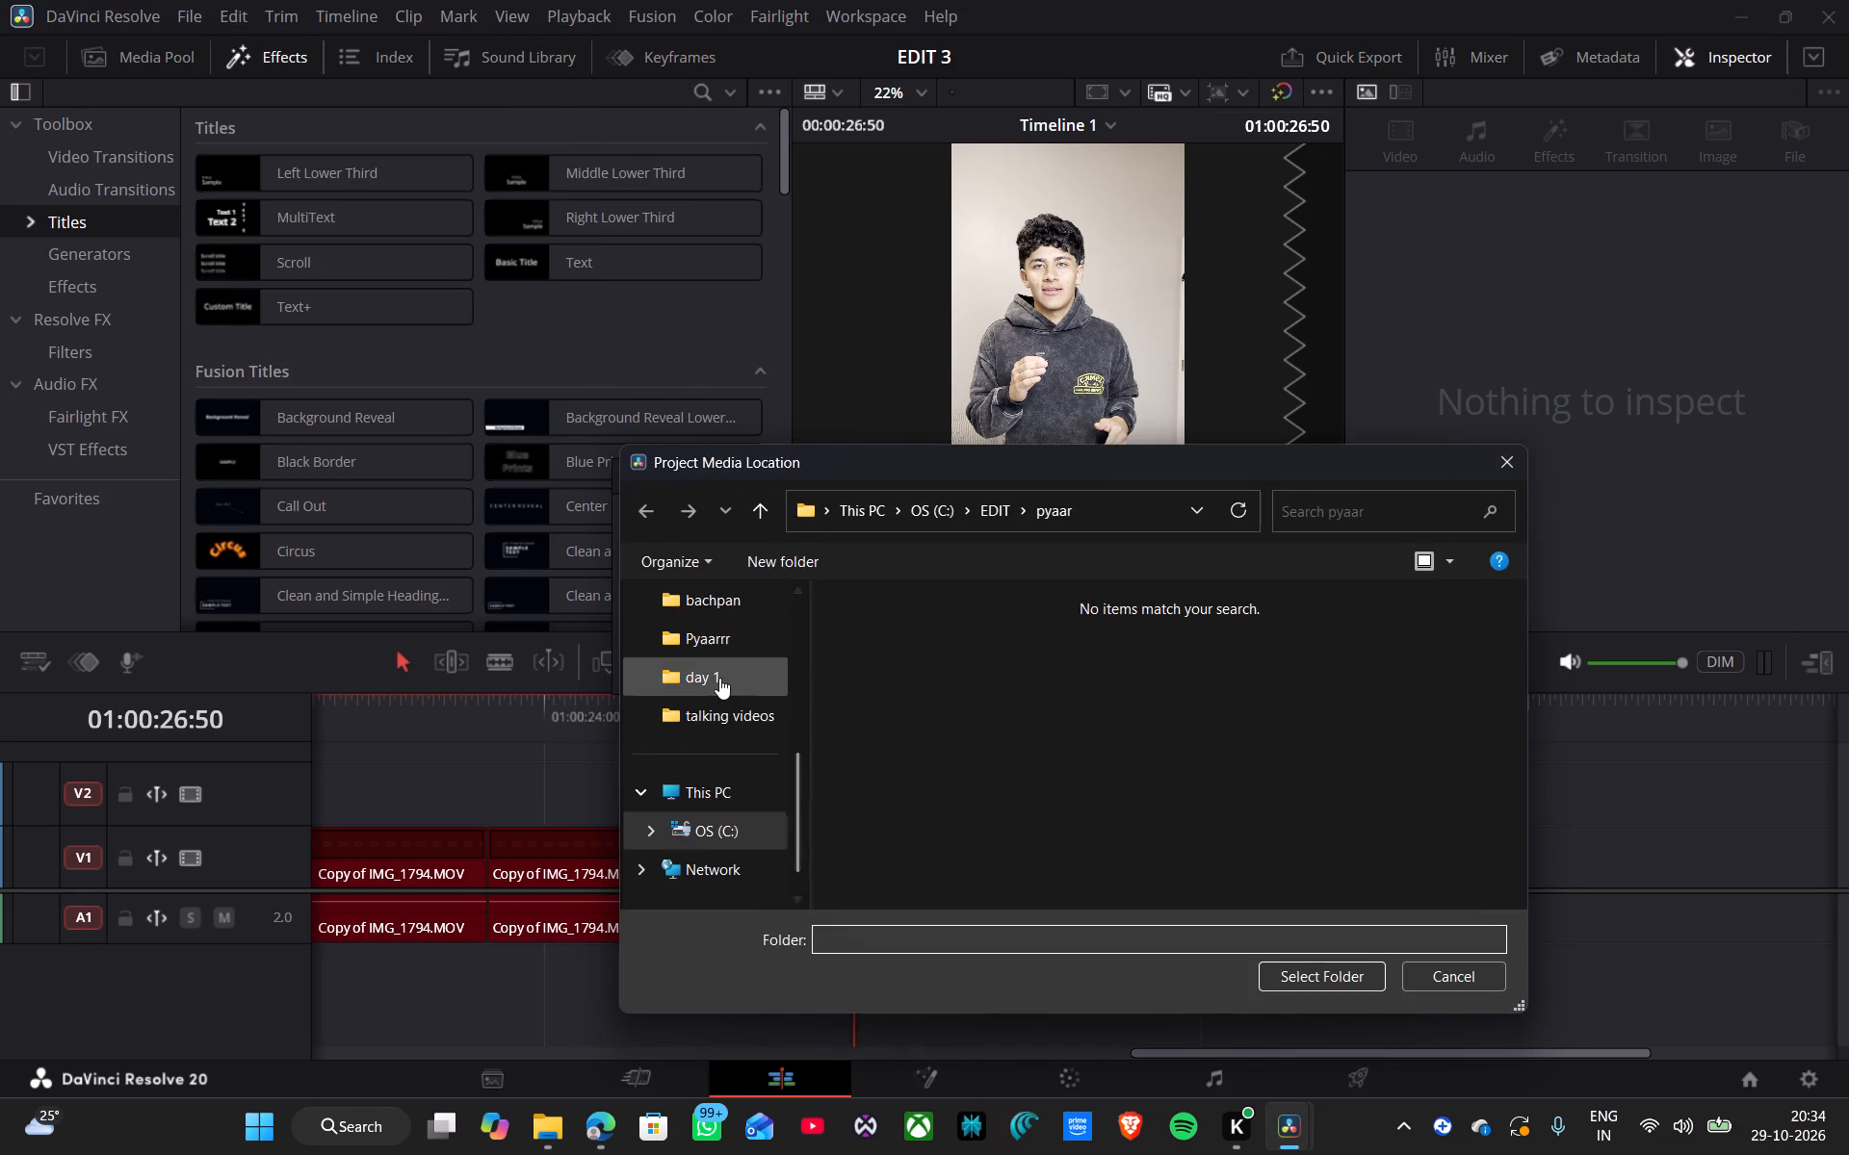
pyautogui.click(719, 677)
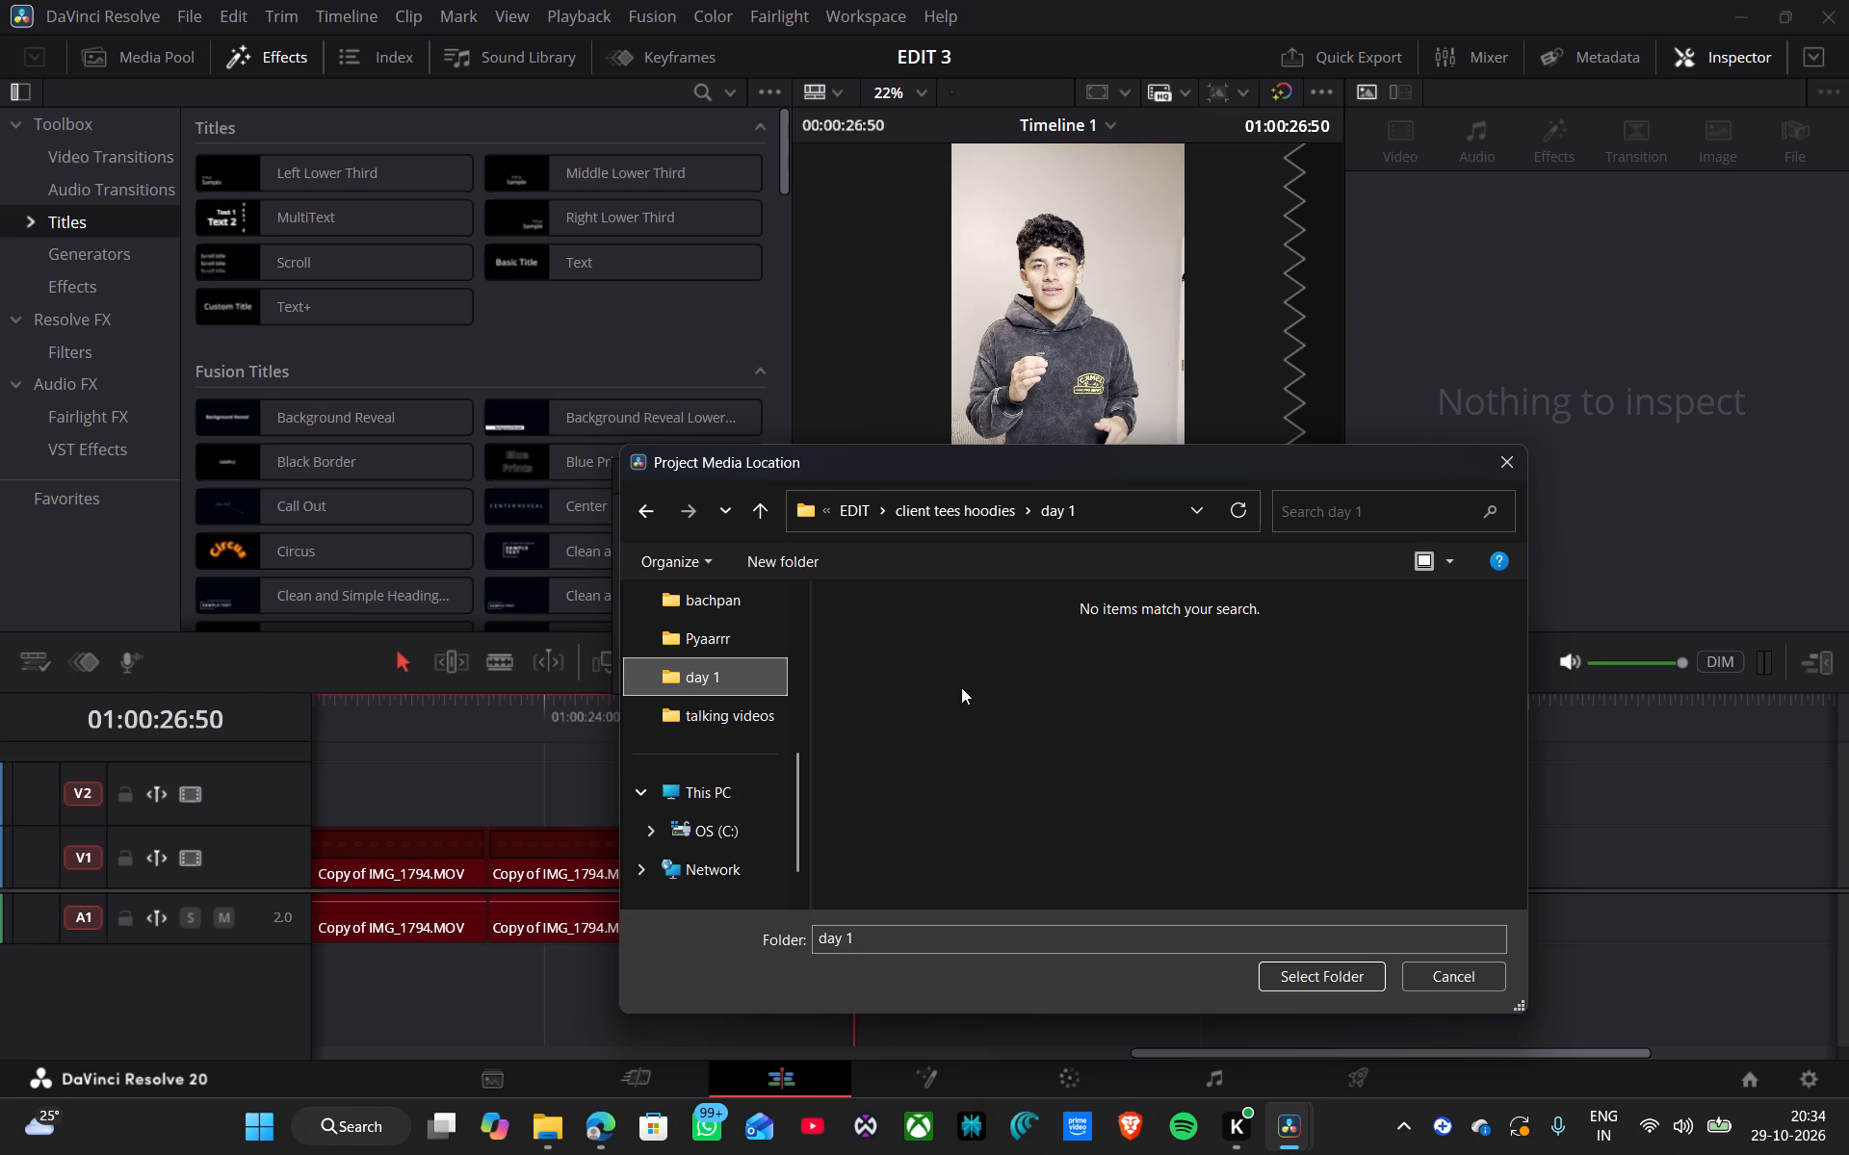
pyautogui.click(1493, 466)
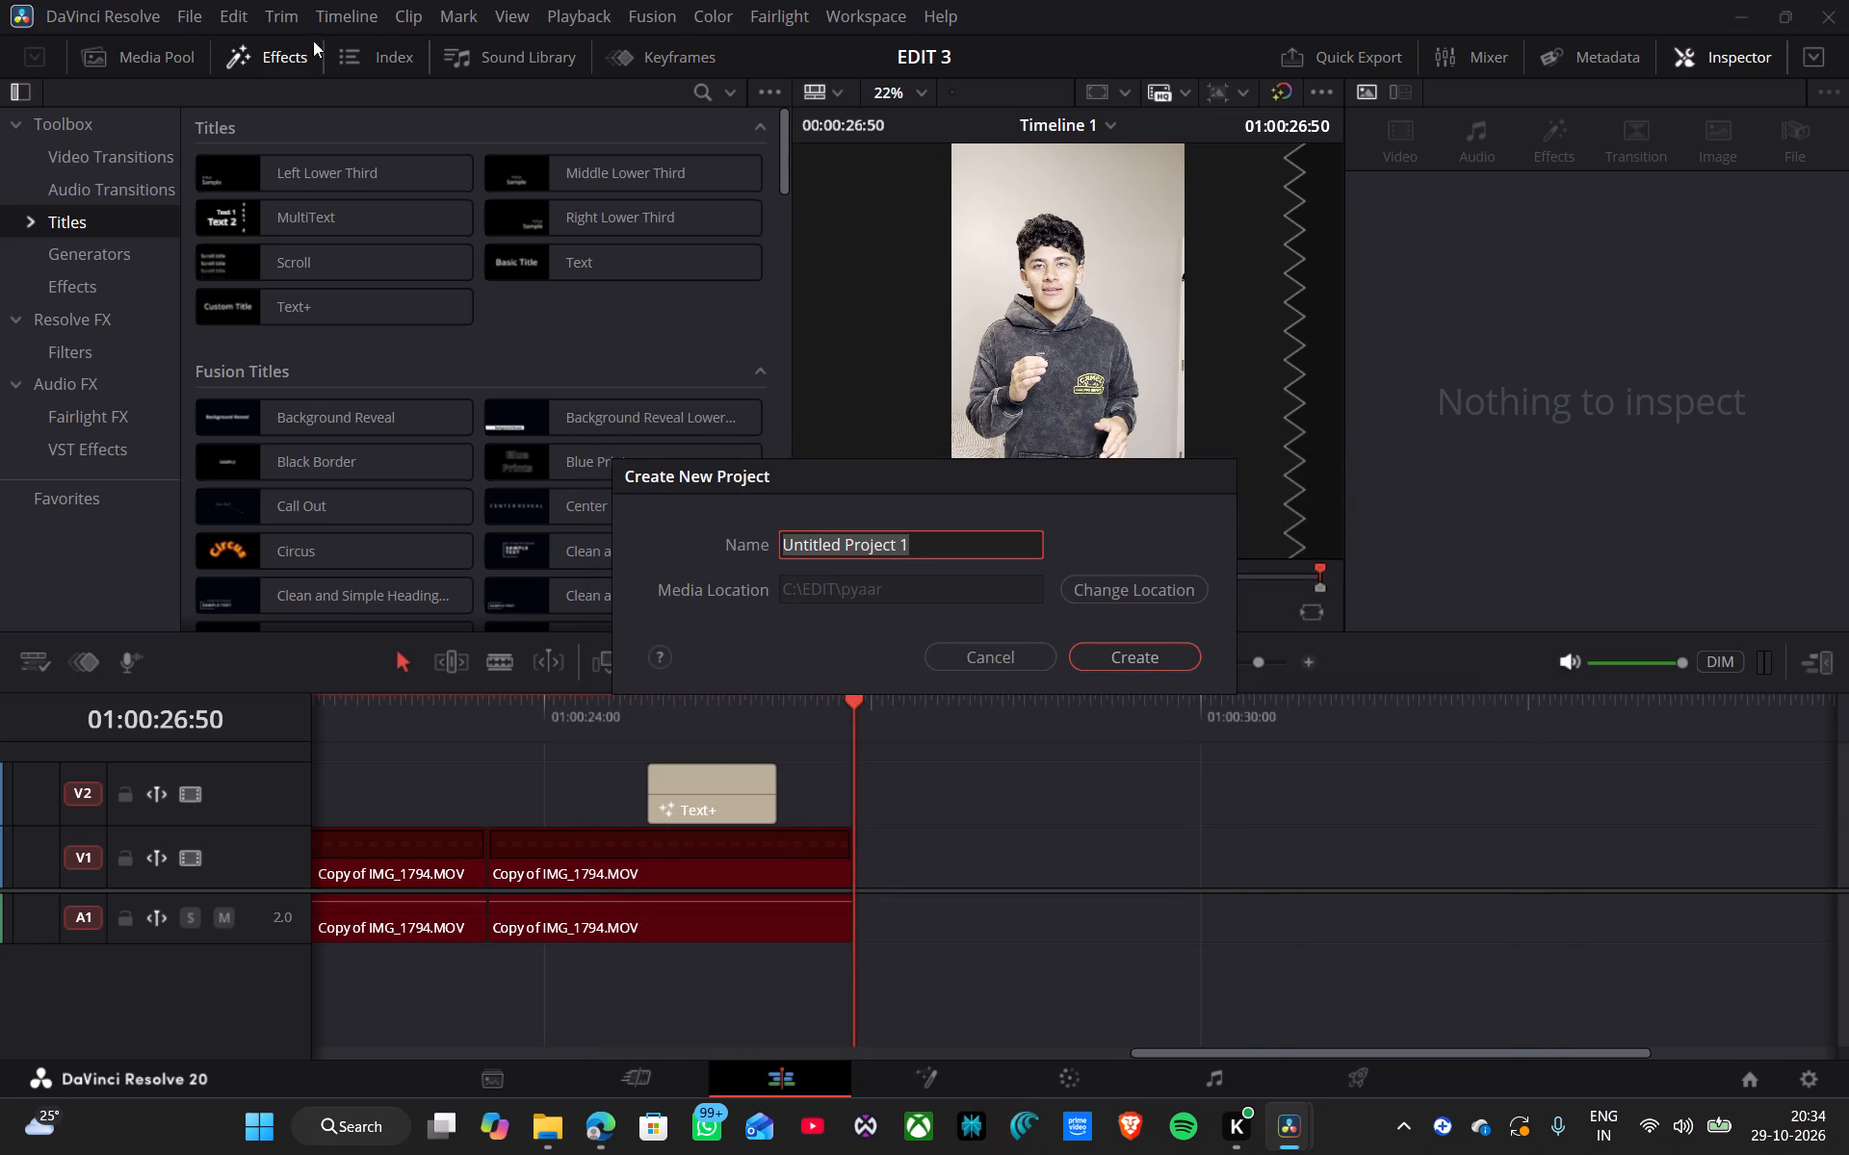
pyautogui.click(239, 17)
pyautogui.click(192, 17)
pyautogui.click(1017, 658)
# Close the EDIT 3 project and create a new project named EDIT 4 in the day 1 project folder.
pyautogui.click(92, 22)
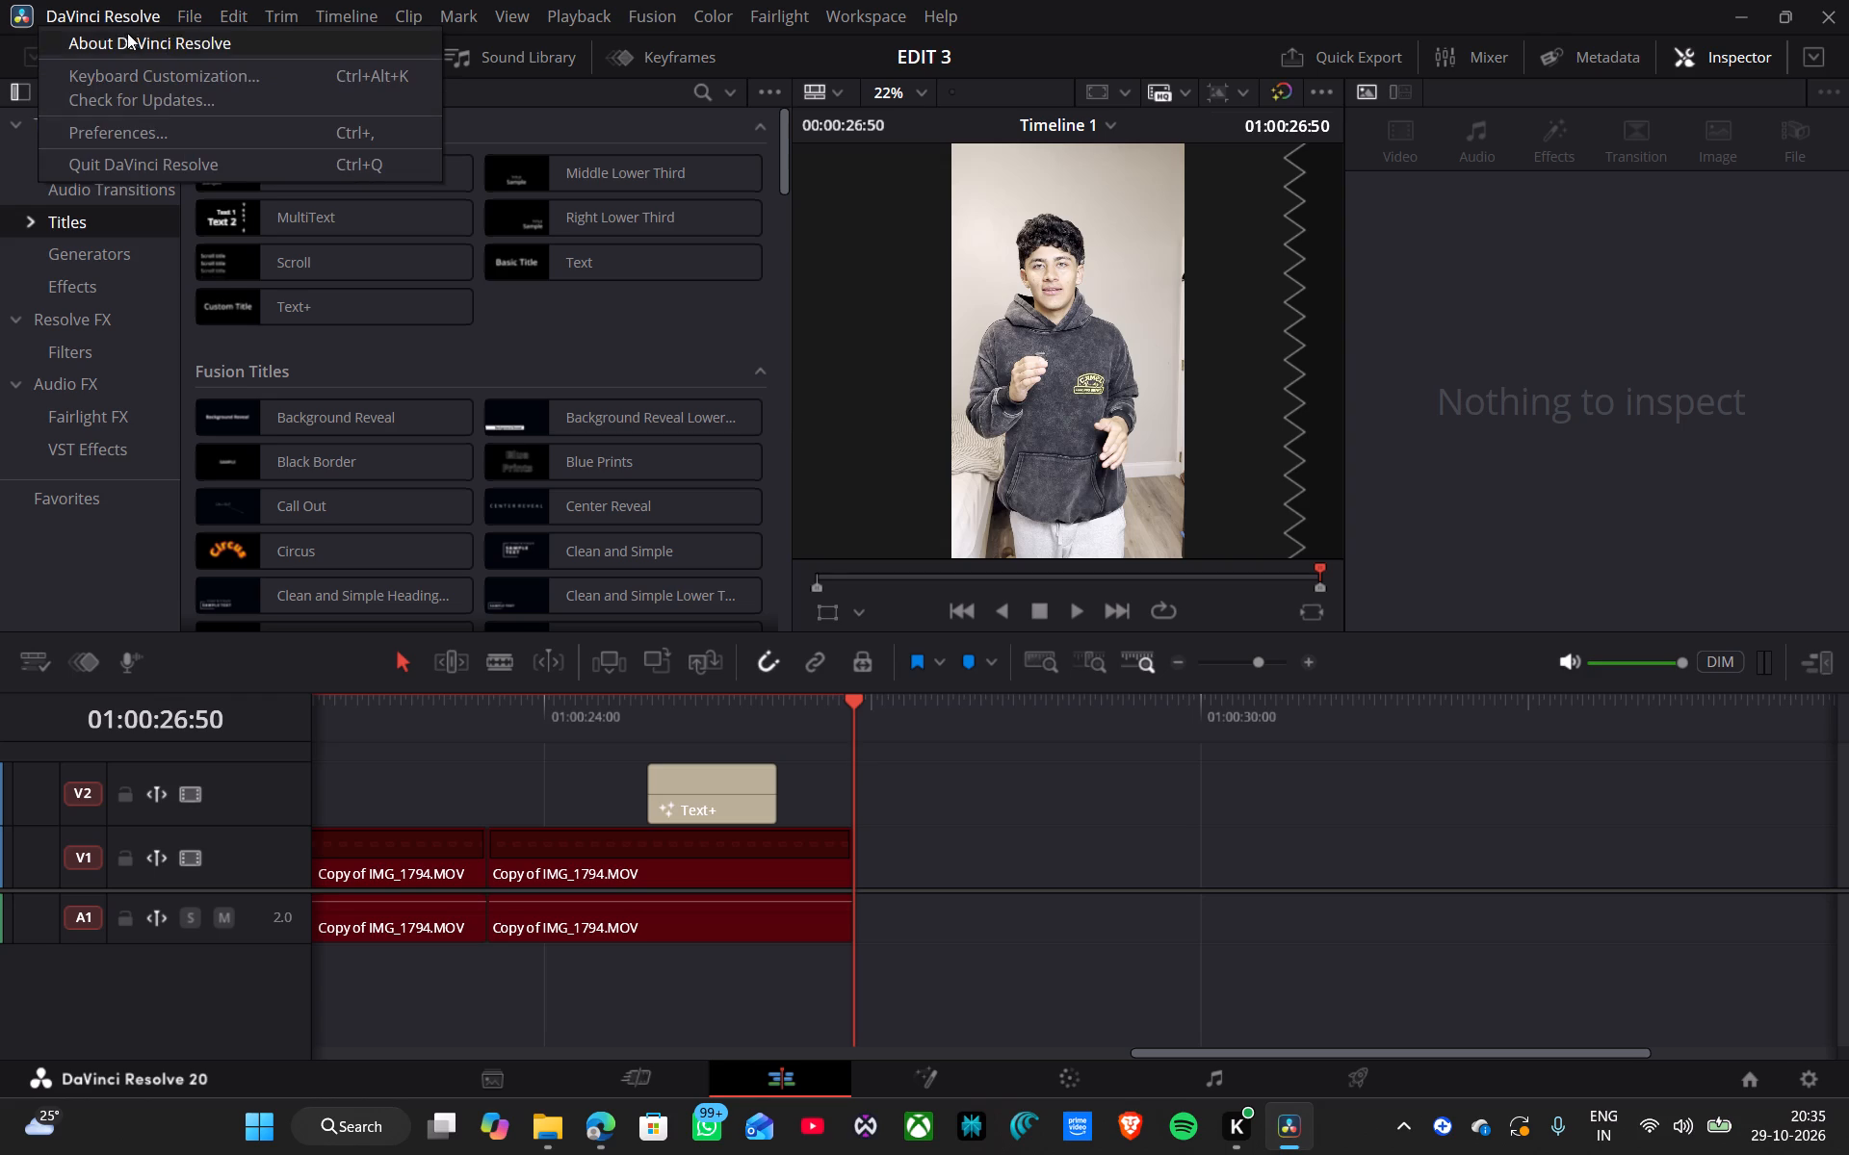
pyautogui.click(17, 14)
pyautogui.click(189, 14)
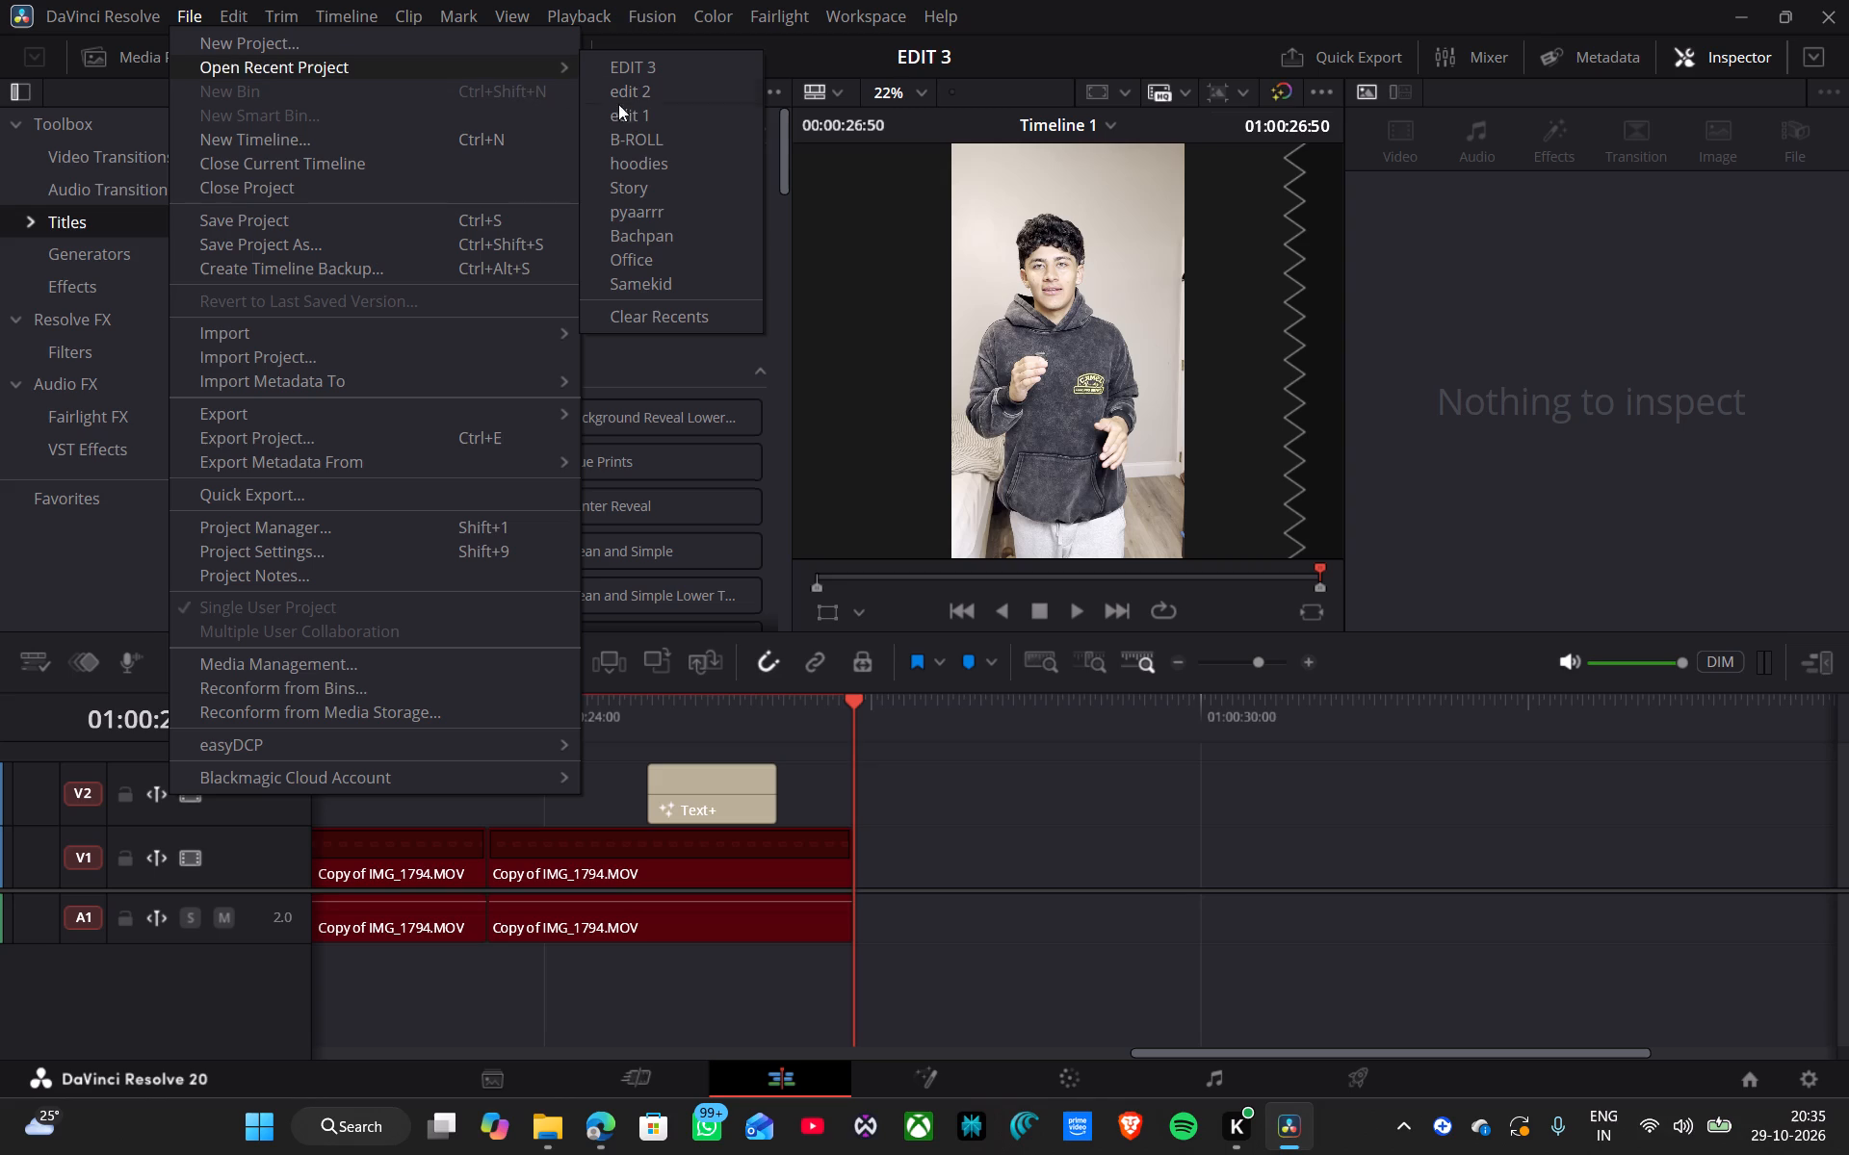
pyautogui.click(358, 184)
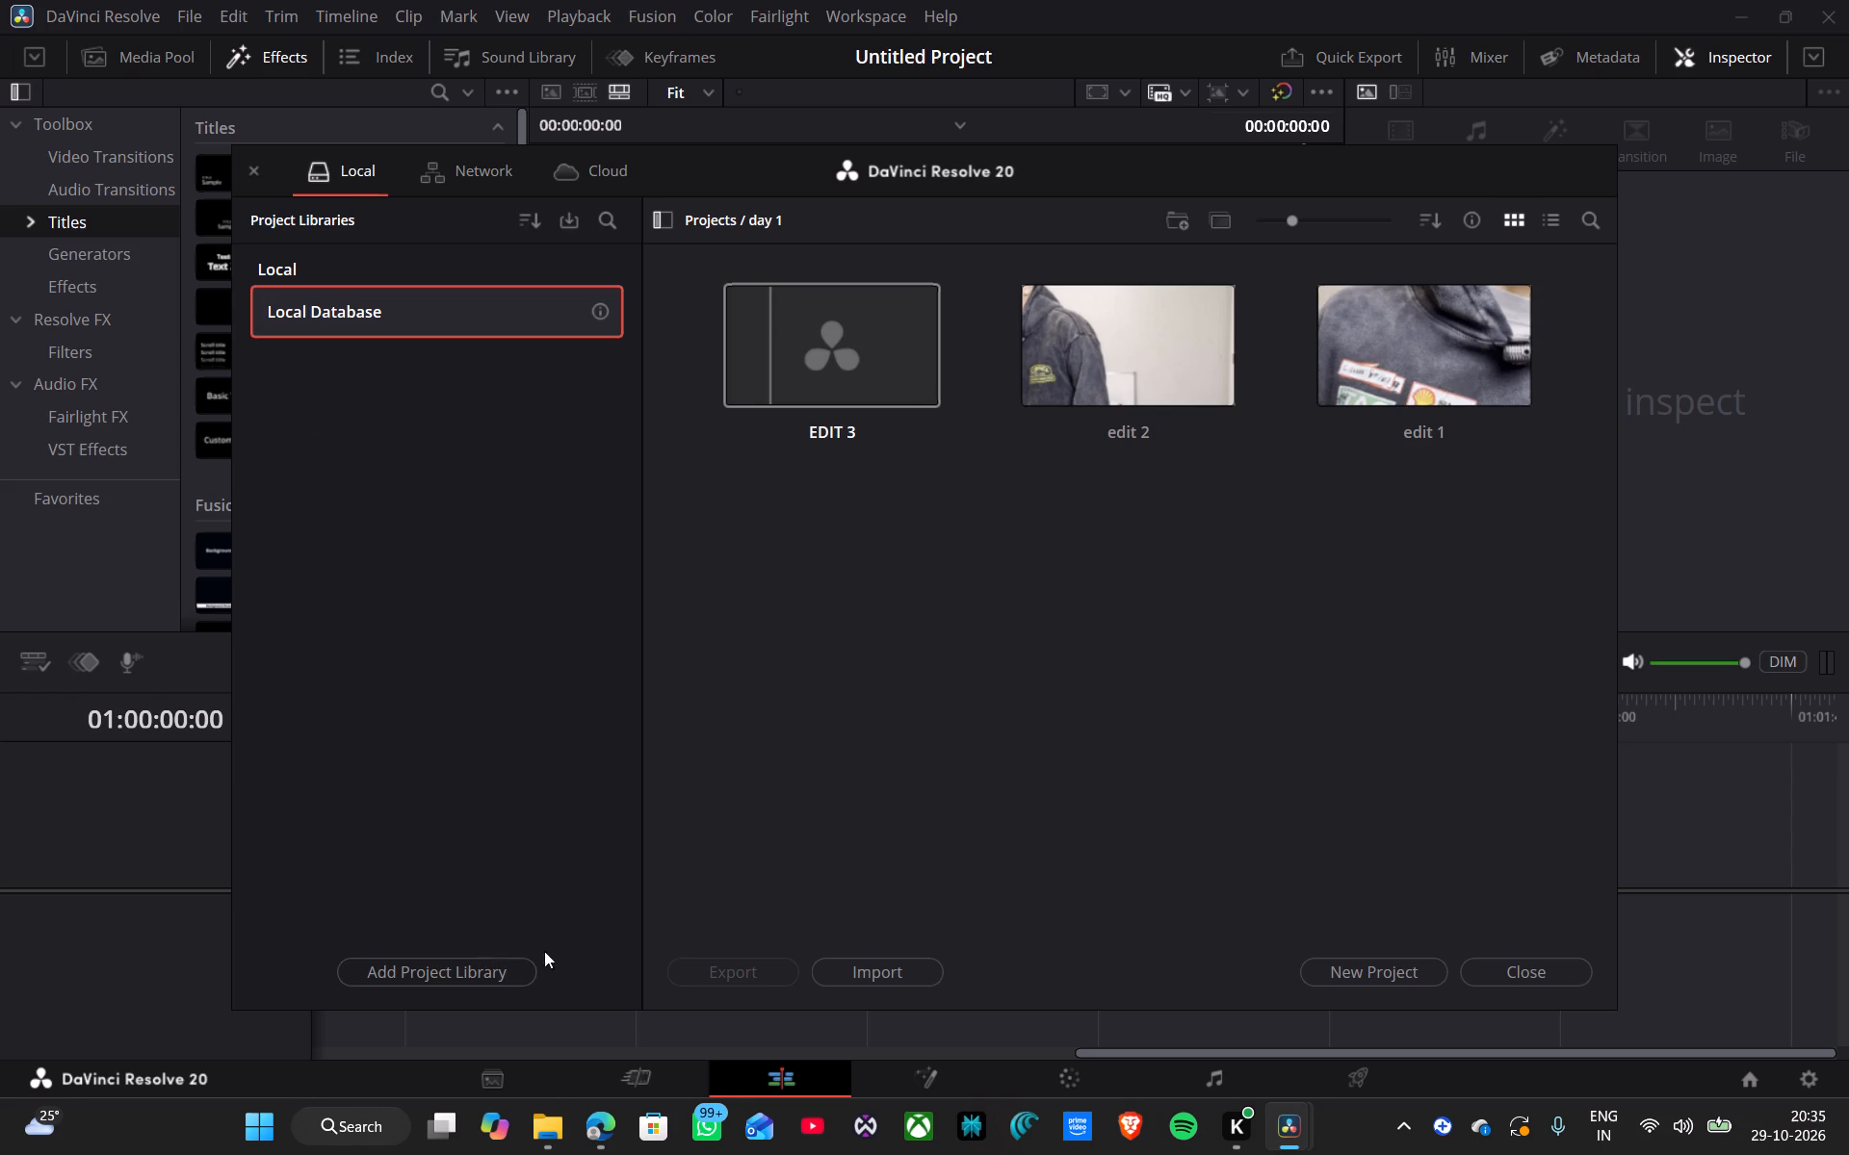
pyautogui.click(1376, 967)
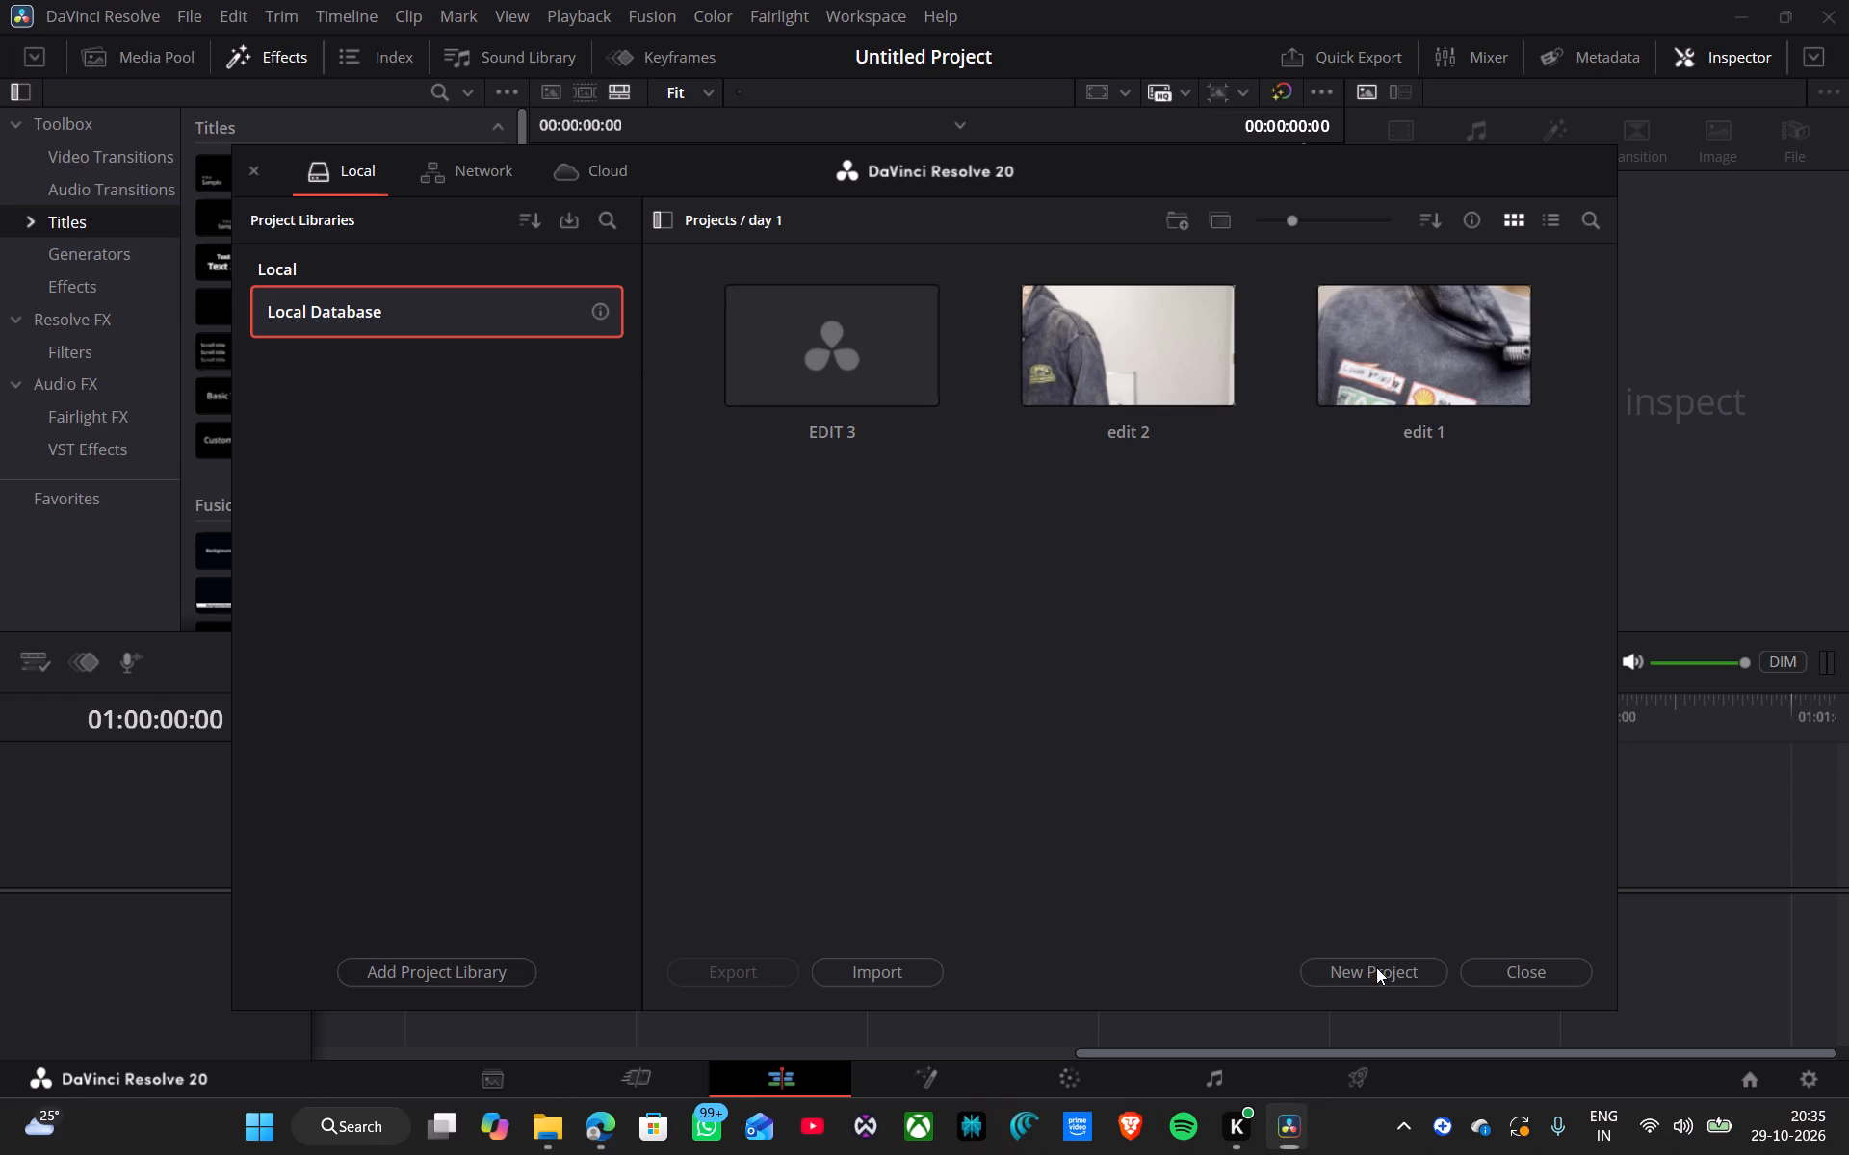
pyautogui.press('e')
pyautogui.press('d')
pyautogui.press('i')
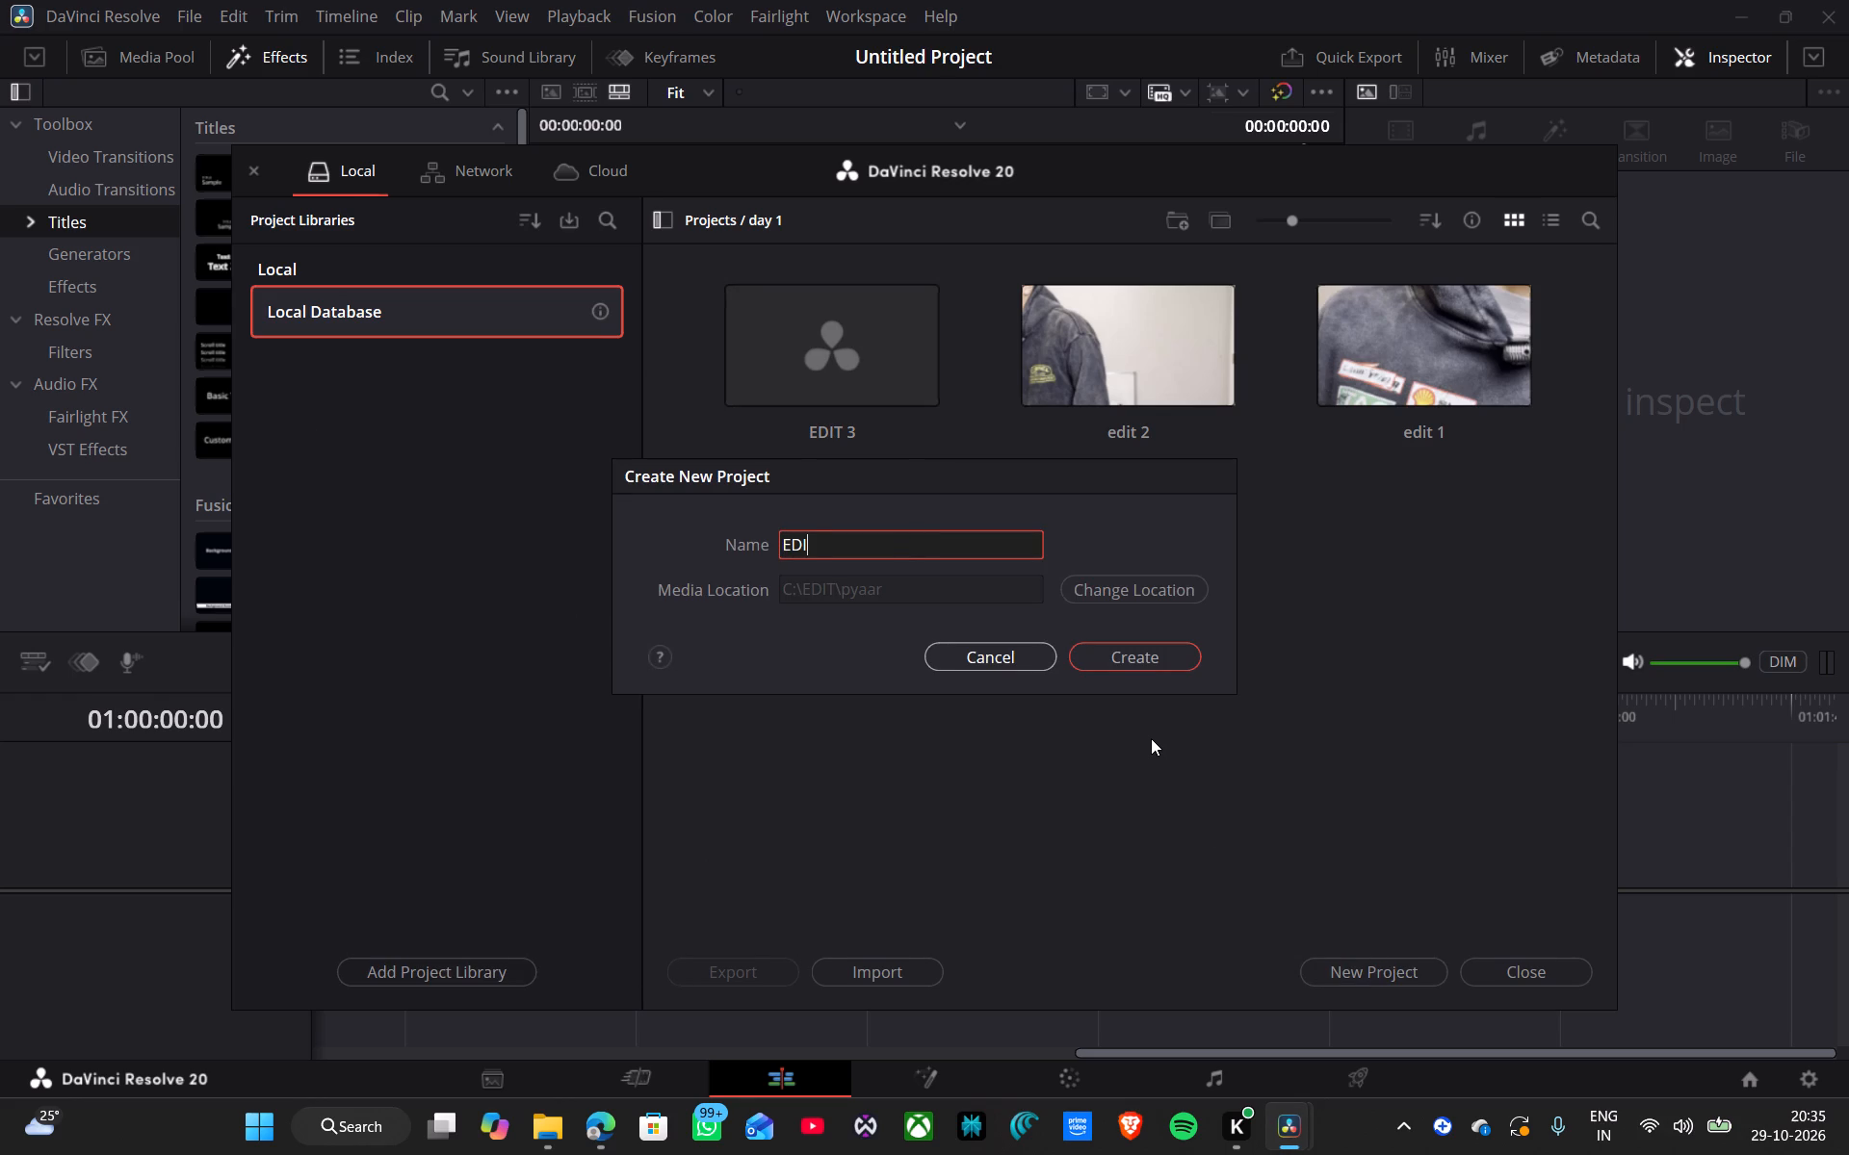
pyautogui.write('T 4')
pyautogui.click(1161, 658)
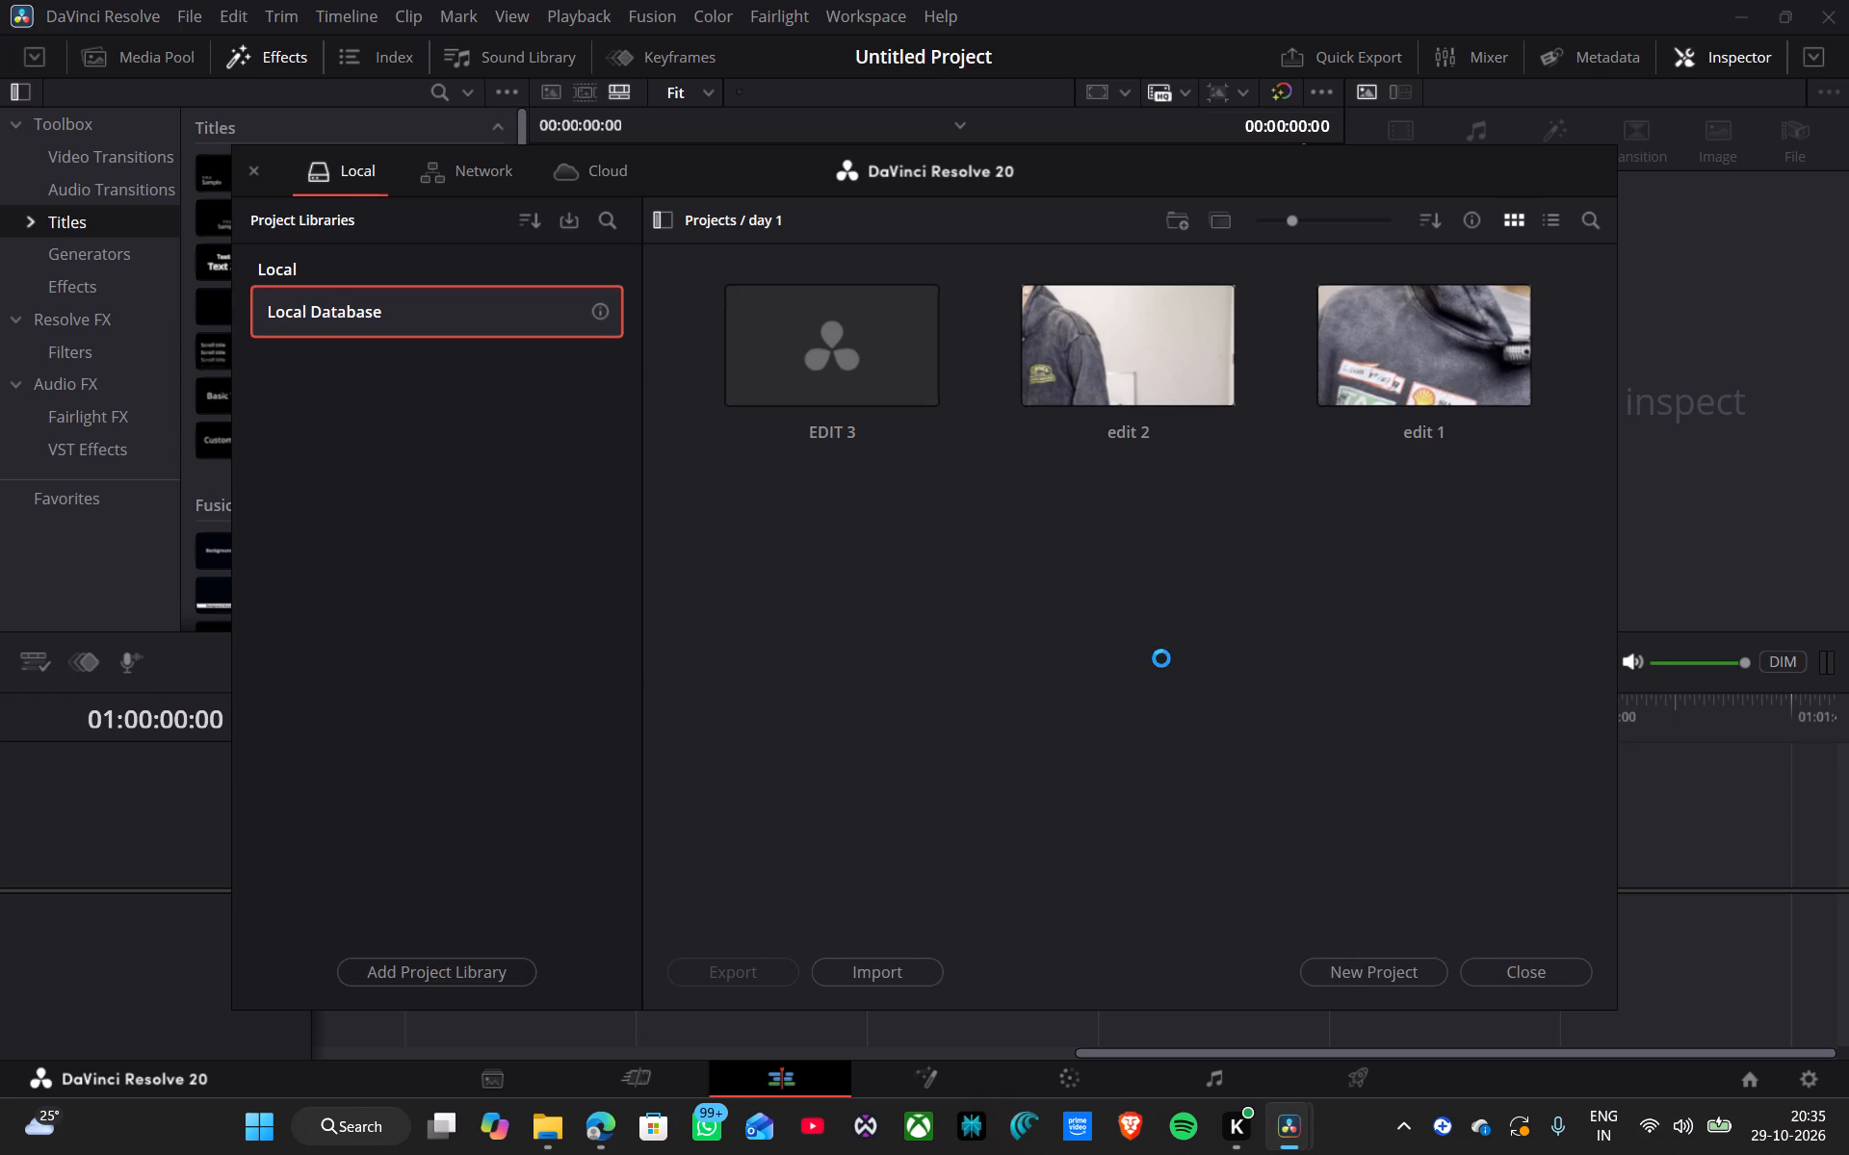
# Switch to Microsoft Edge and resume the interrupted downloads of Copy of IMG_1804 2, Copy of IMG_1803 and Copy of IMG_1802.
pyautogui.click(613, 1144)
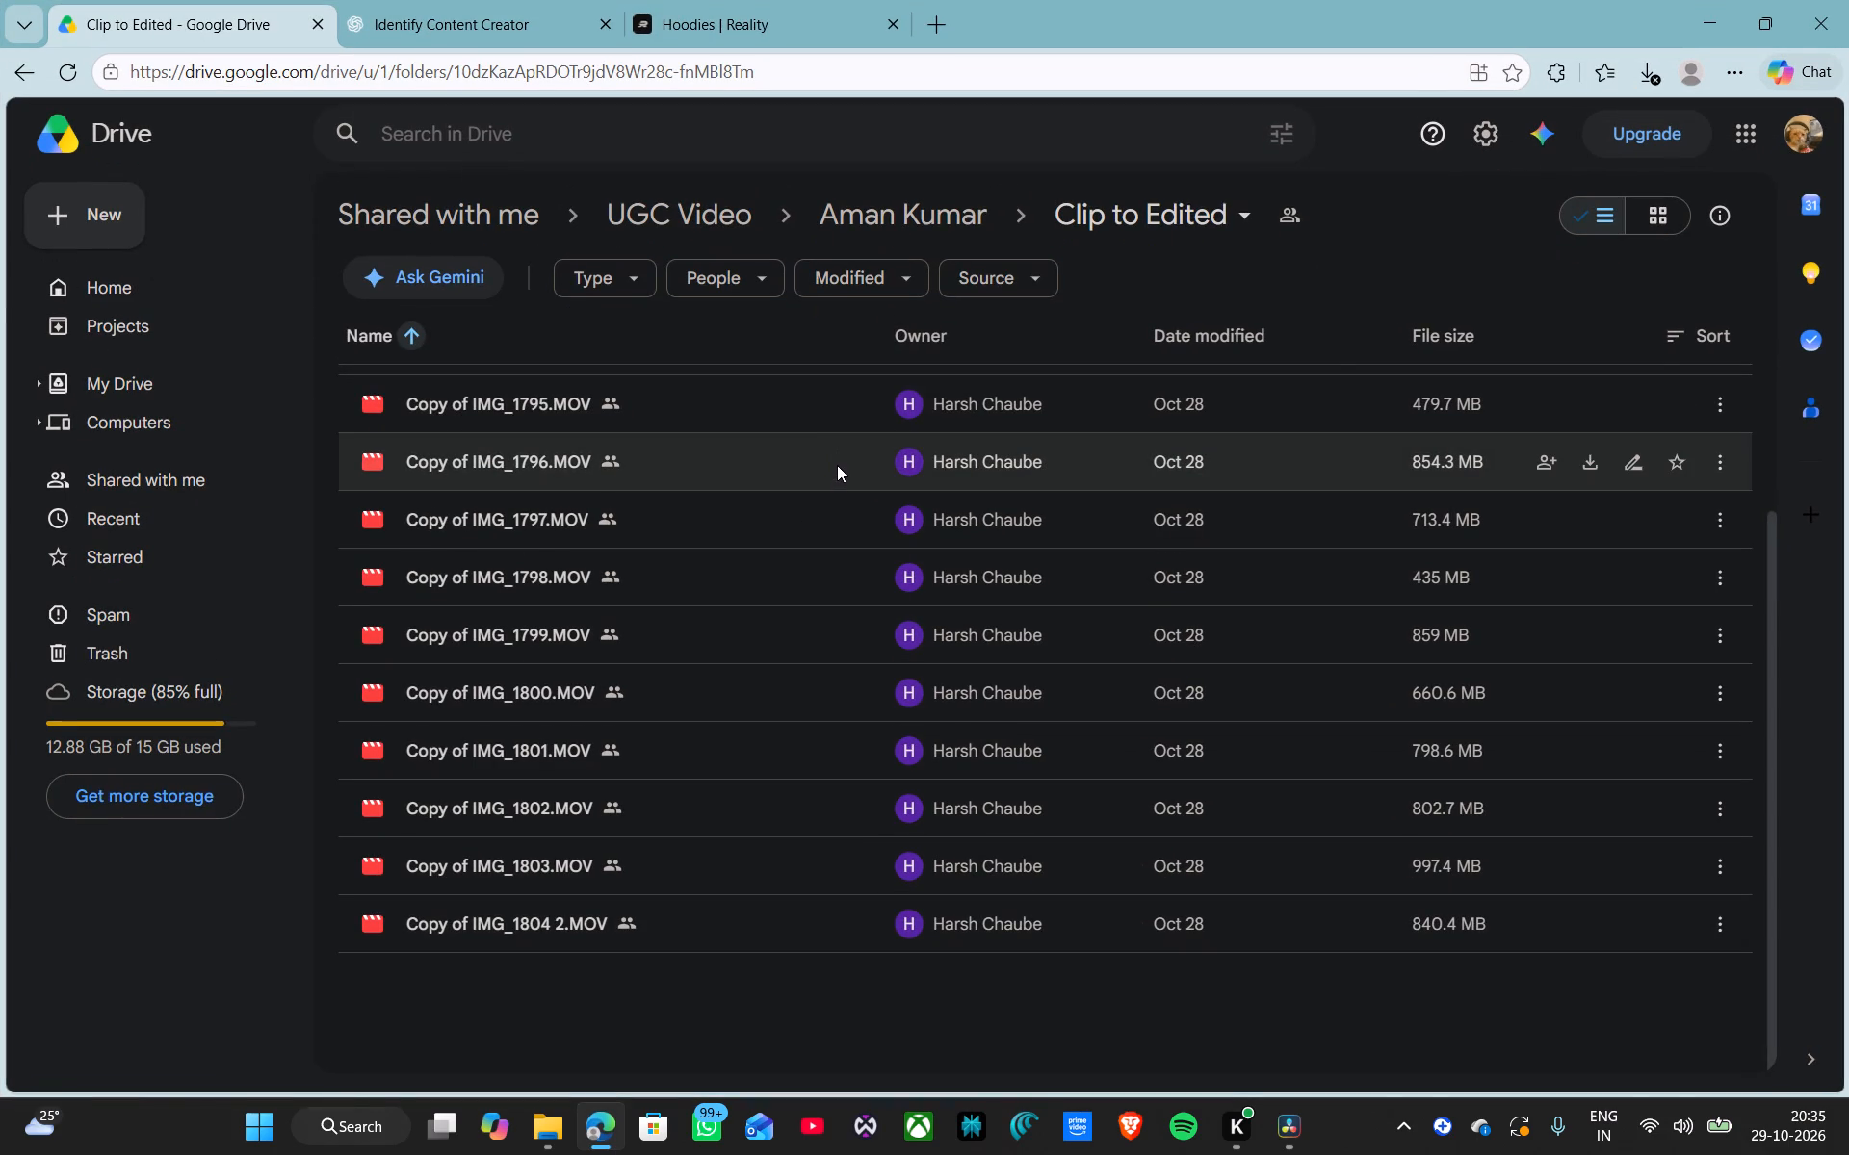
pyautogui.hotkey('ctrl', 'j')
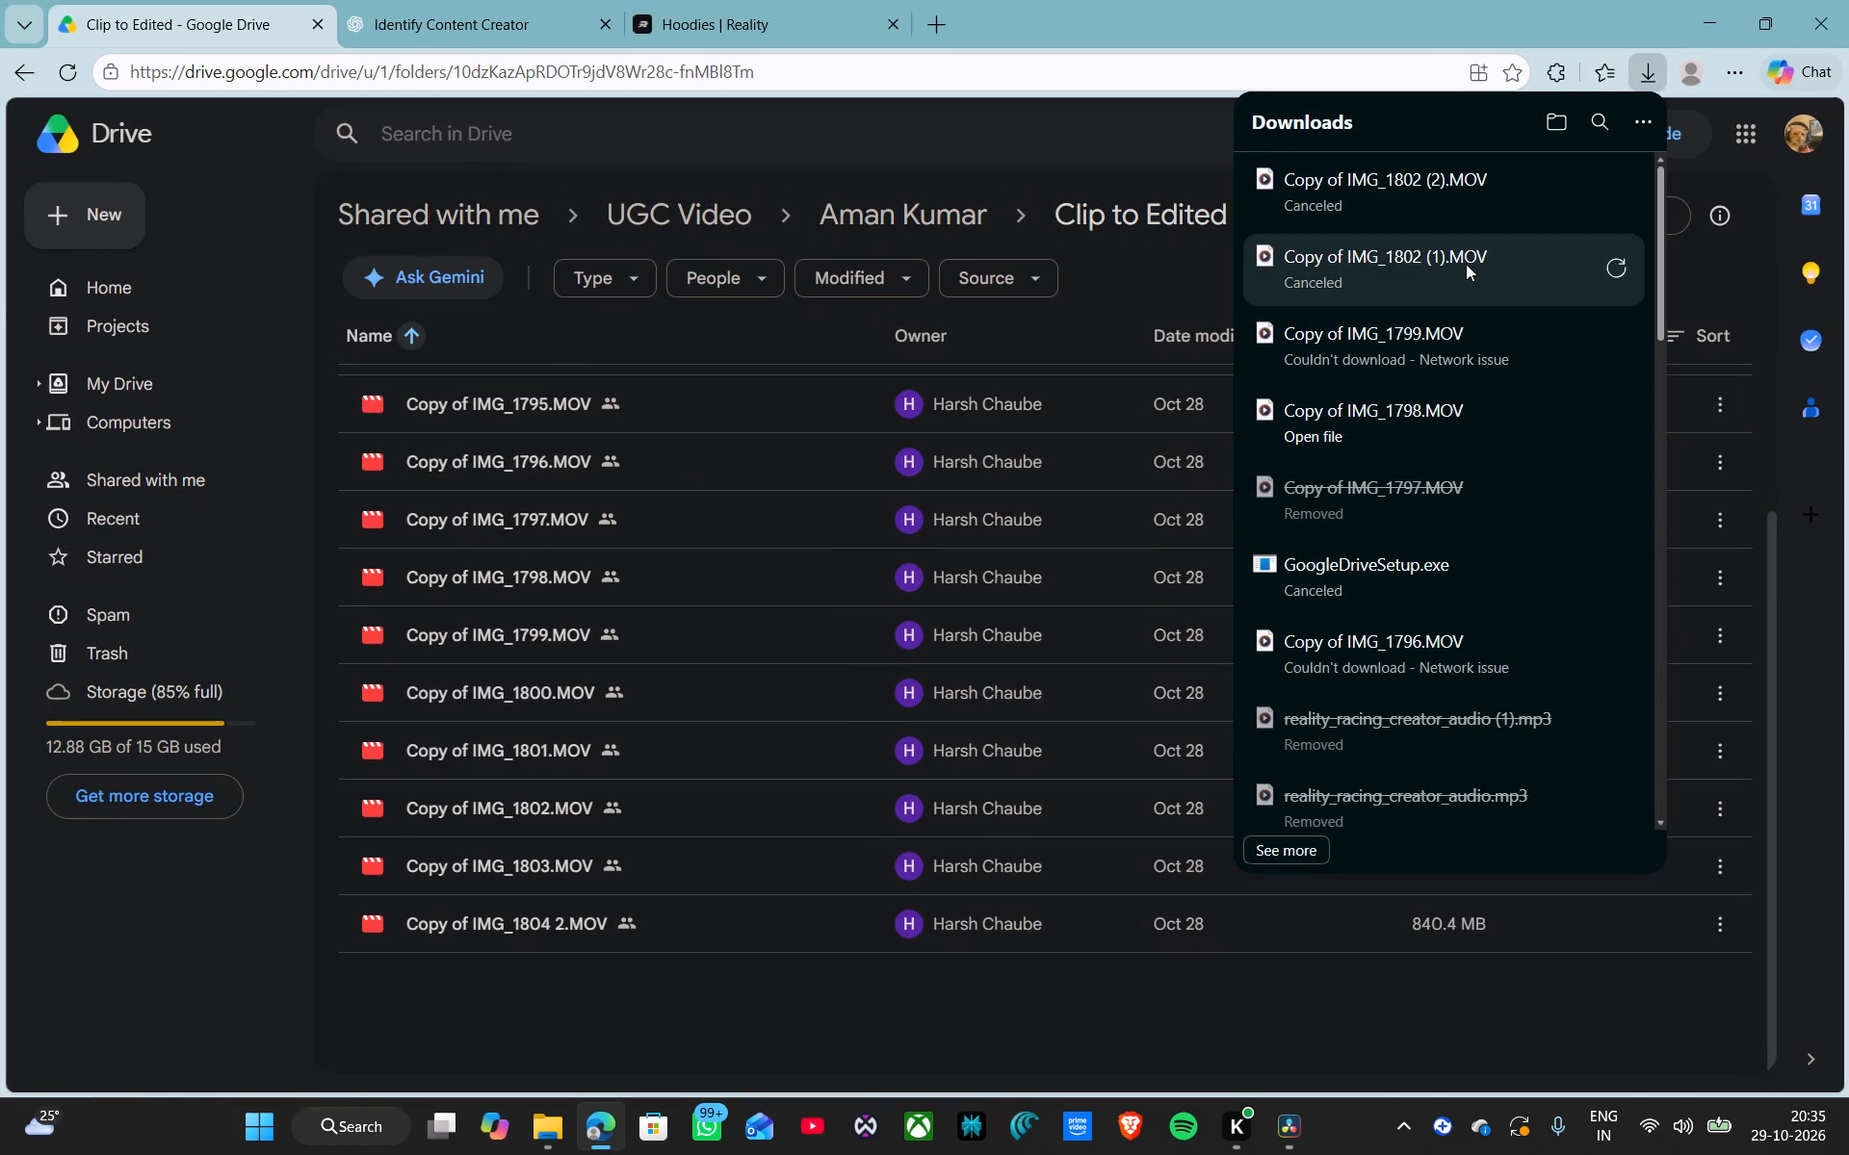
pyautogui.scroll(1, 1466, 264)
pyautogui.scroll(-5, 1478, 423)
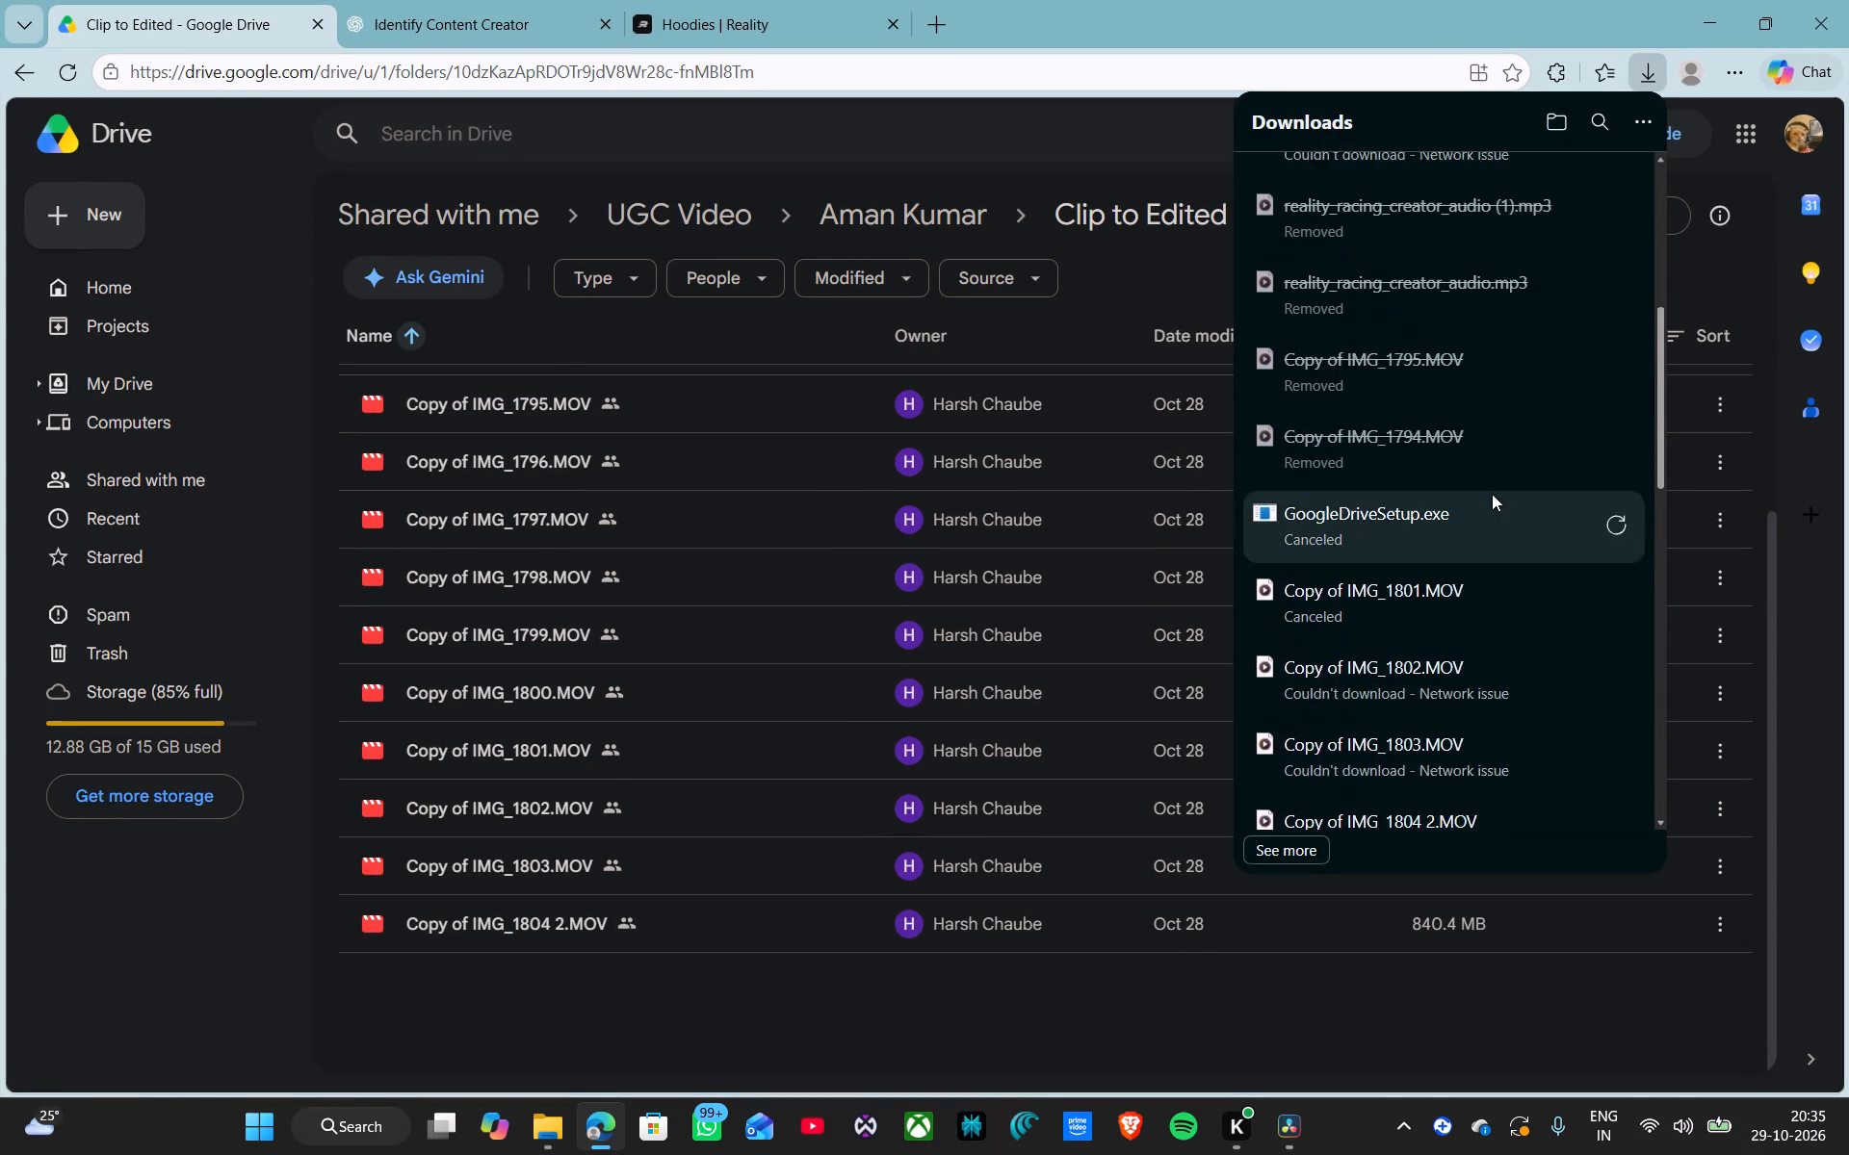
pyautogui.scroll(-2, 1492, 494)
pyautogui.click(1611, 500)
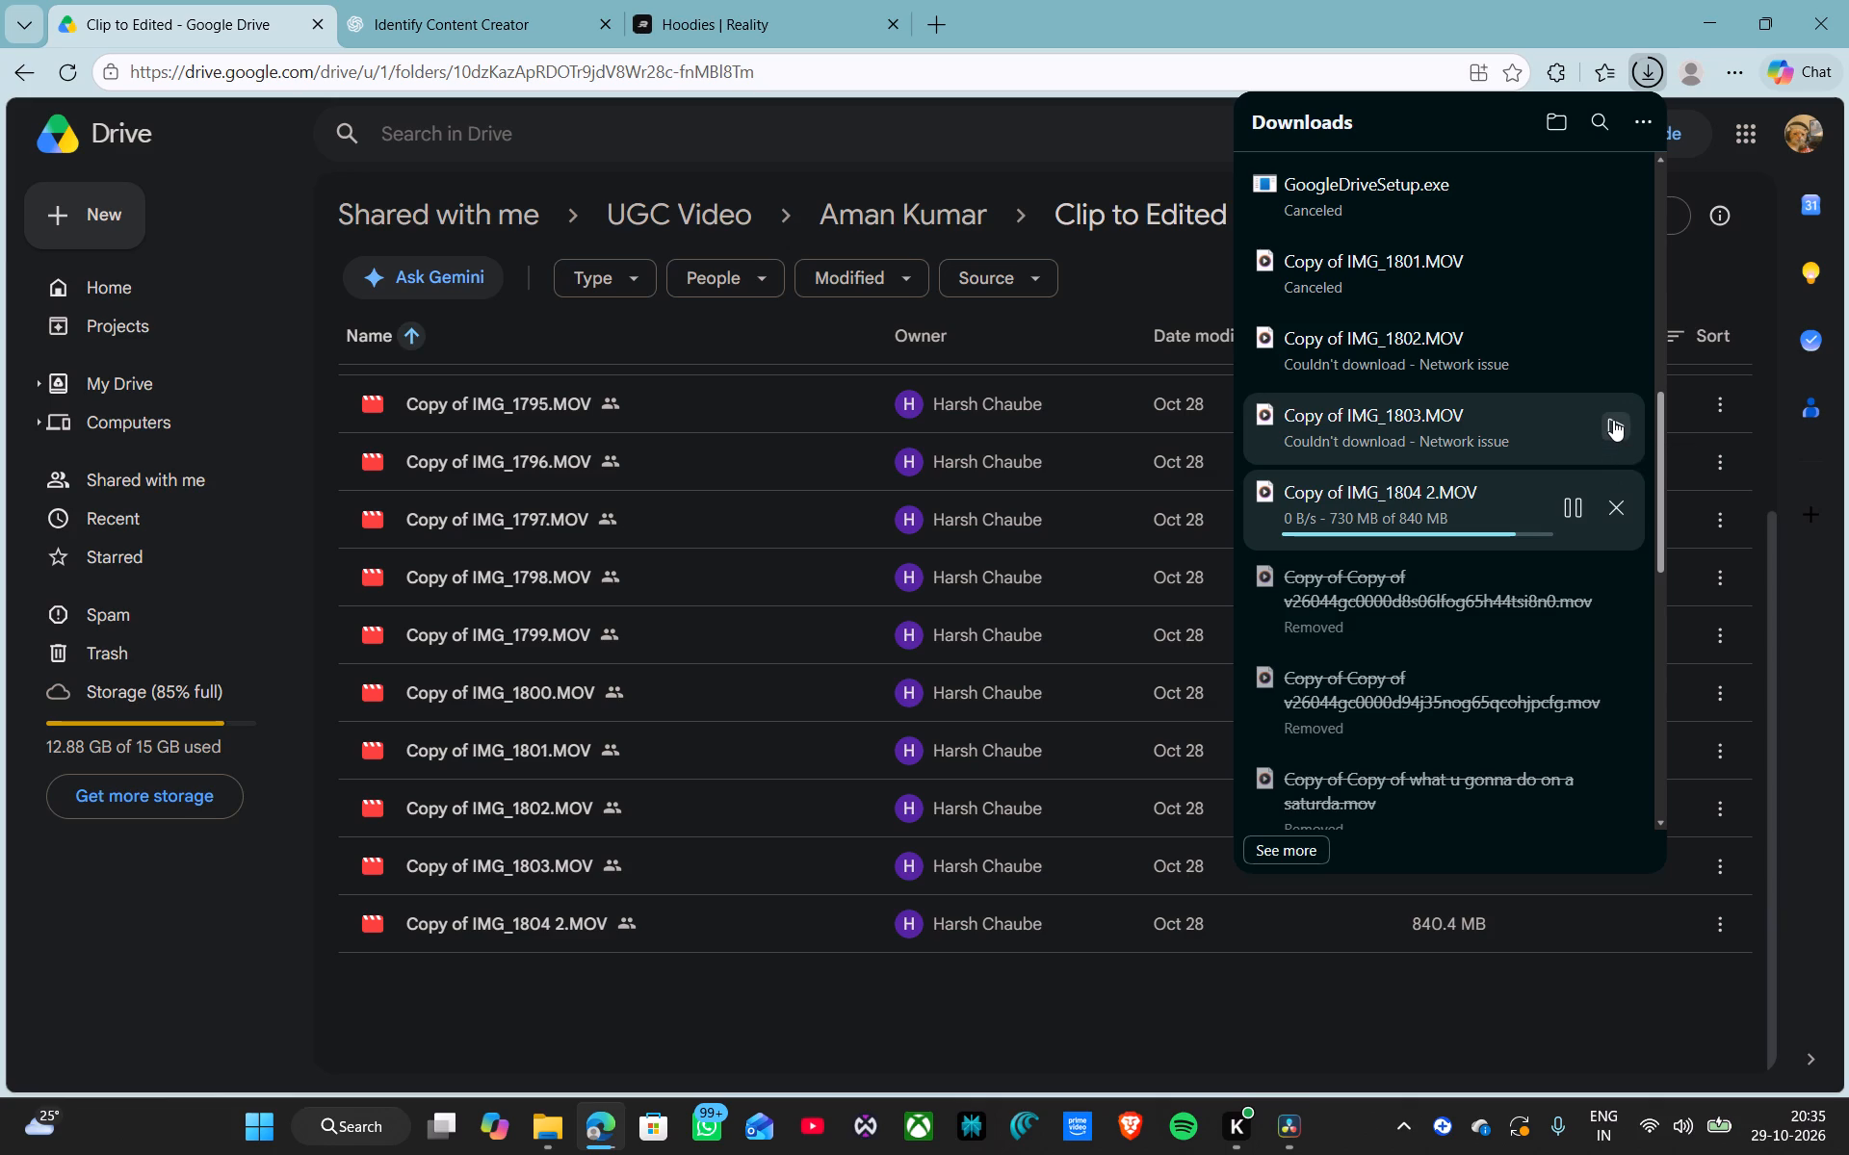
pyautogui.click(1613, 420)
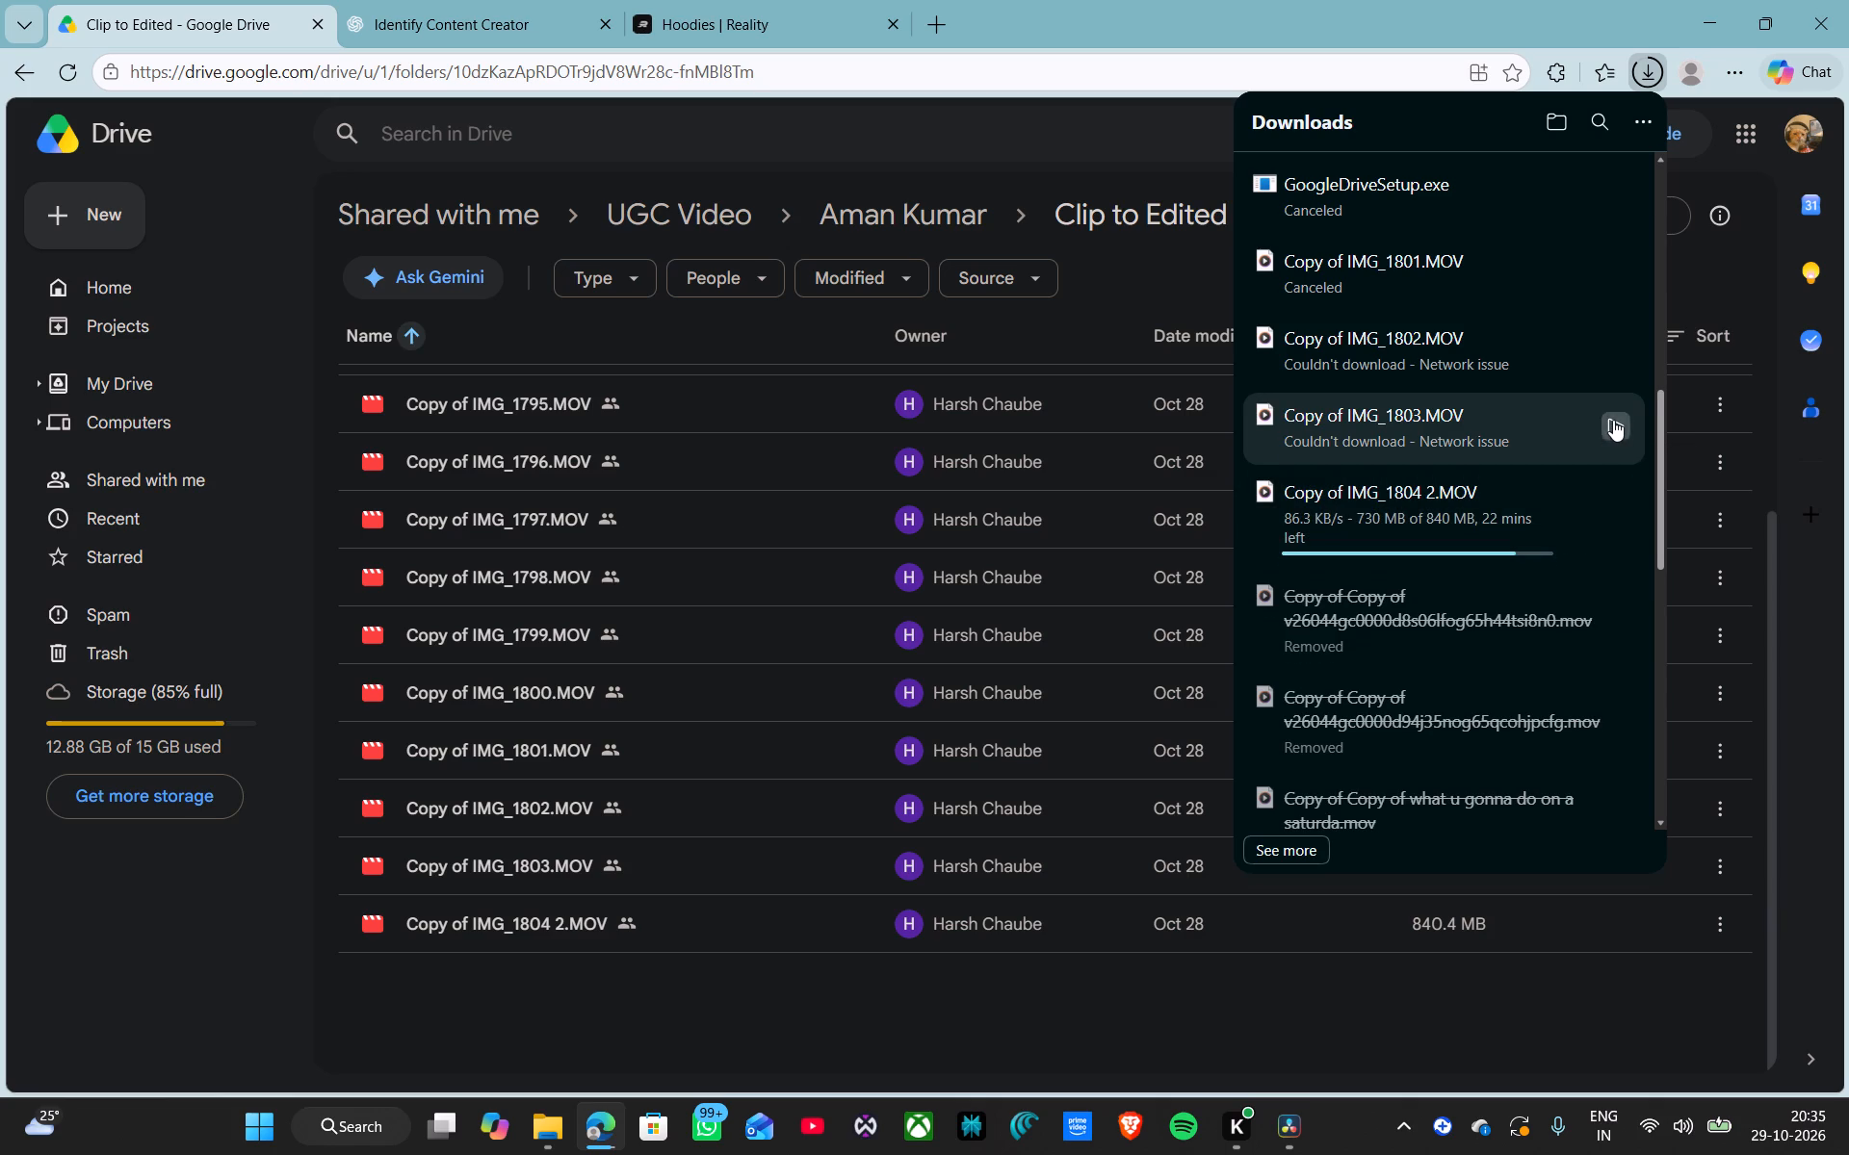
pyautogui.click(1611, 352)
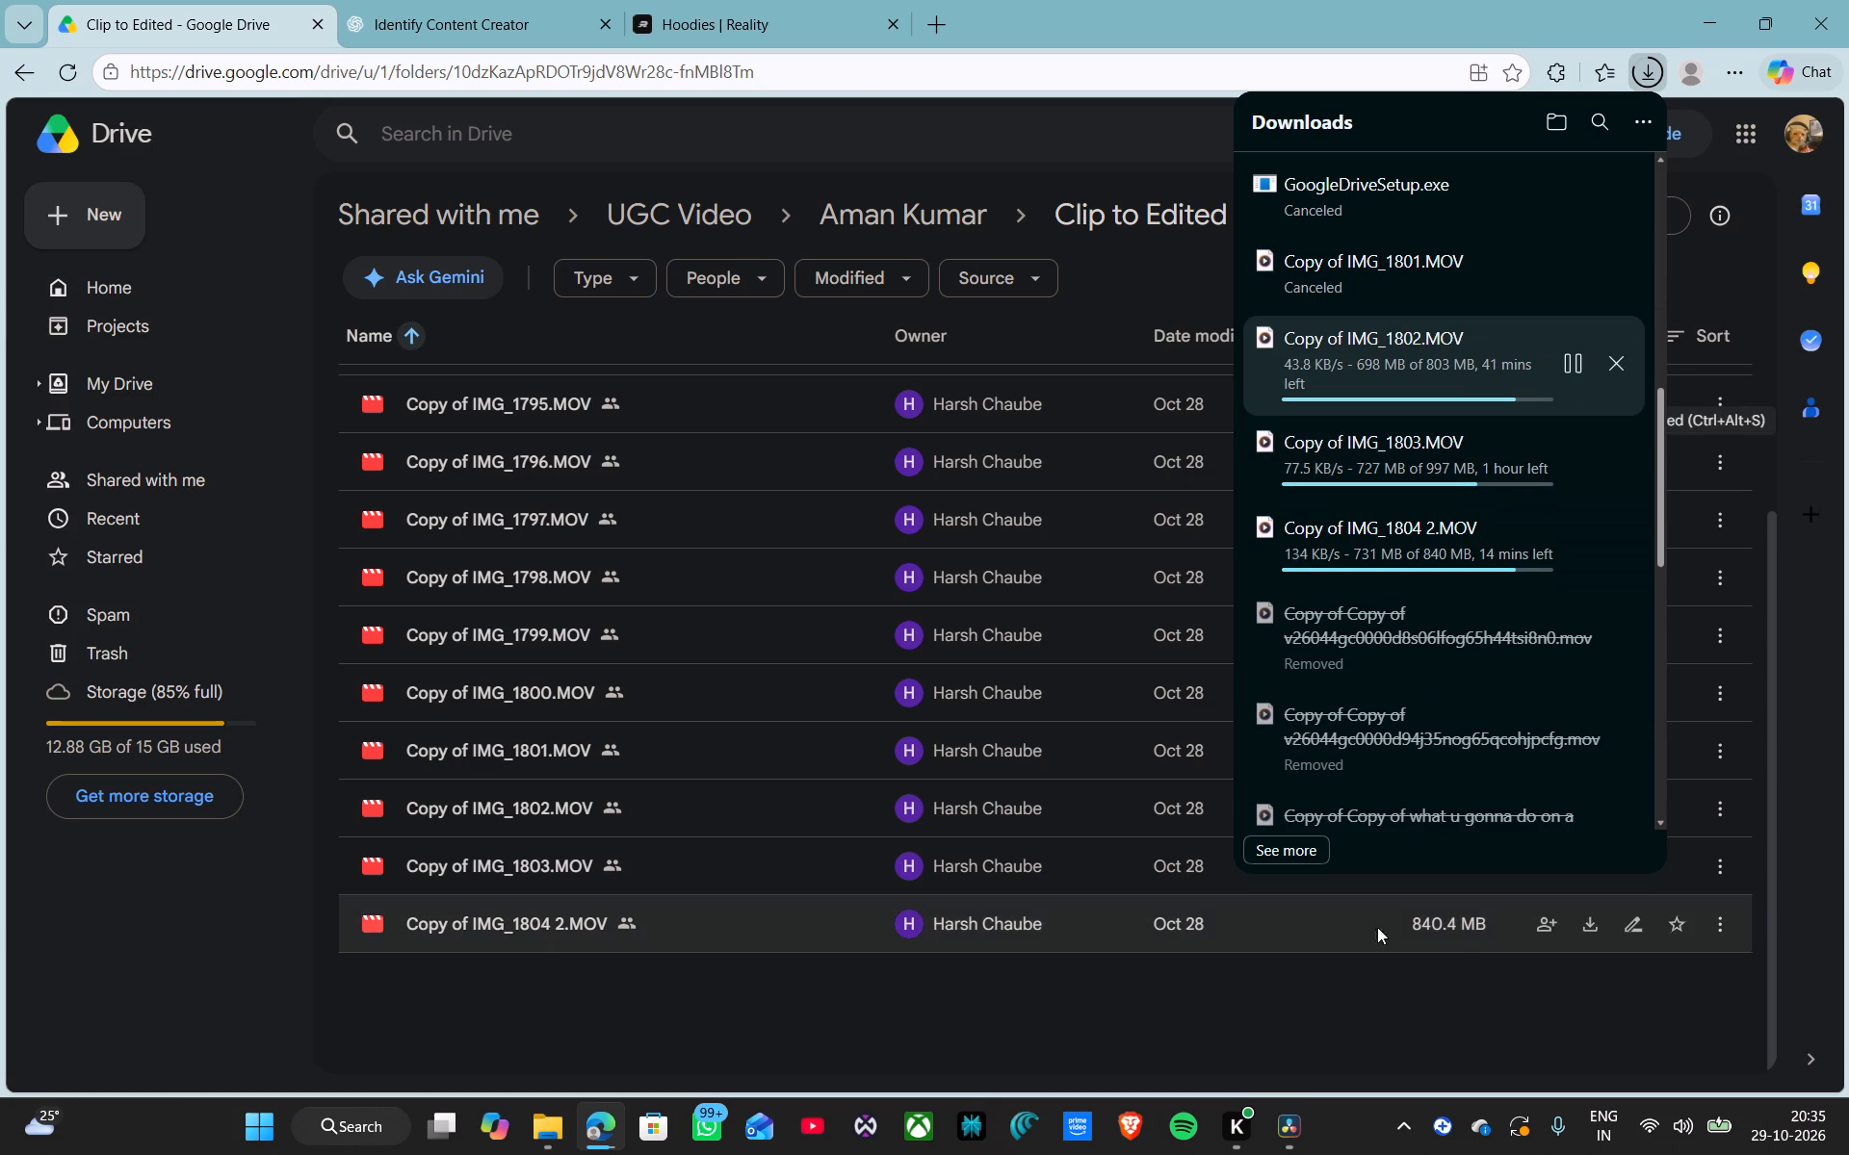
# Back in DaVinci Resolve, import Copy of IMG_1797.MOV from EDIT/client tees hoodies/talking videos into the media pool, changing the project frame rate to match.
pyautogui.click(1289, 1135)
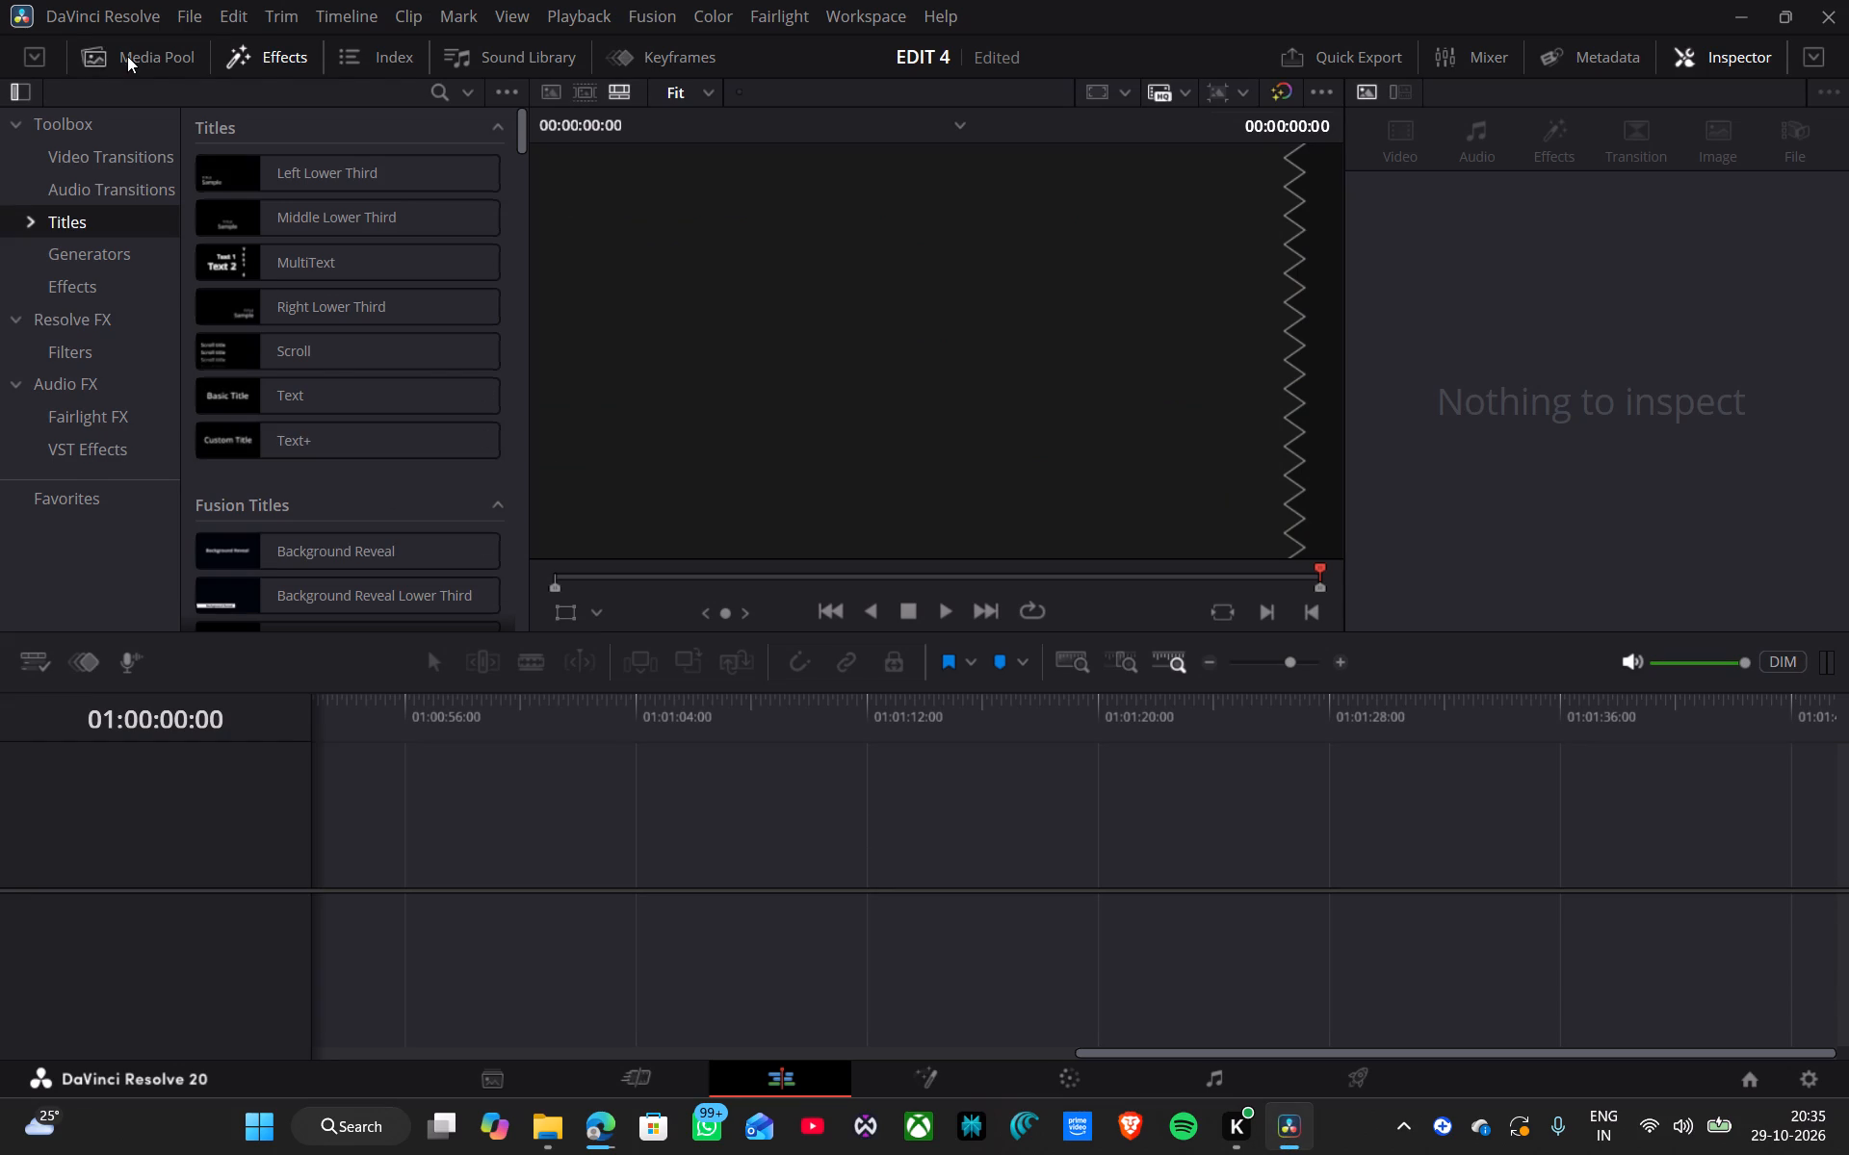
pyautogui.click(127, 56)
pyautogui.click(519, 1084)
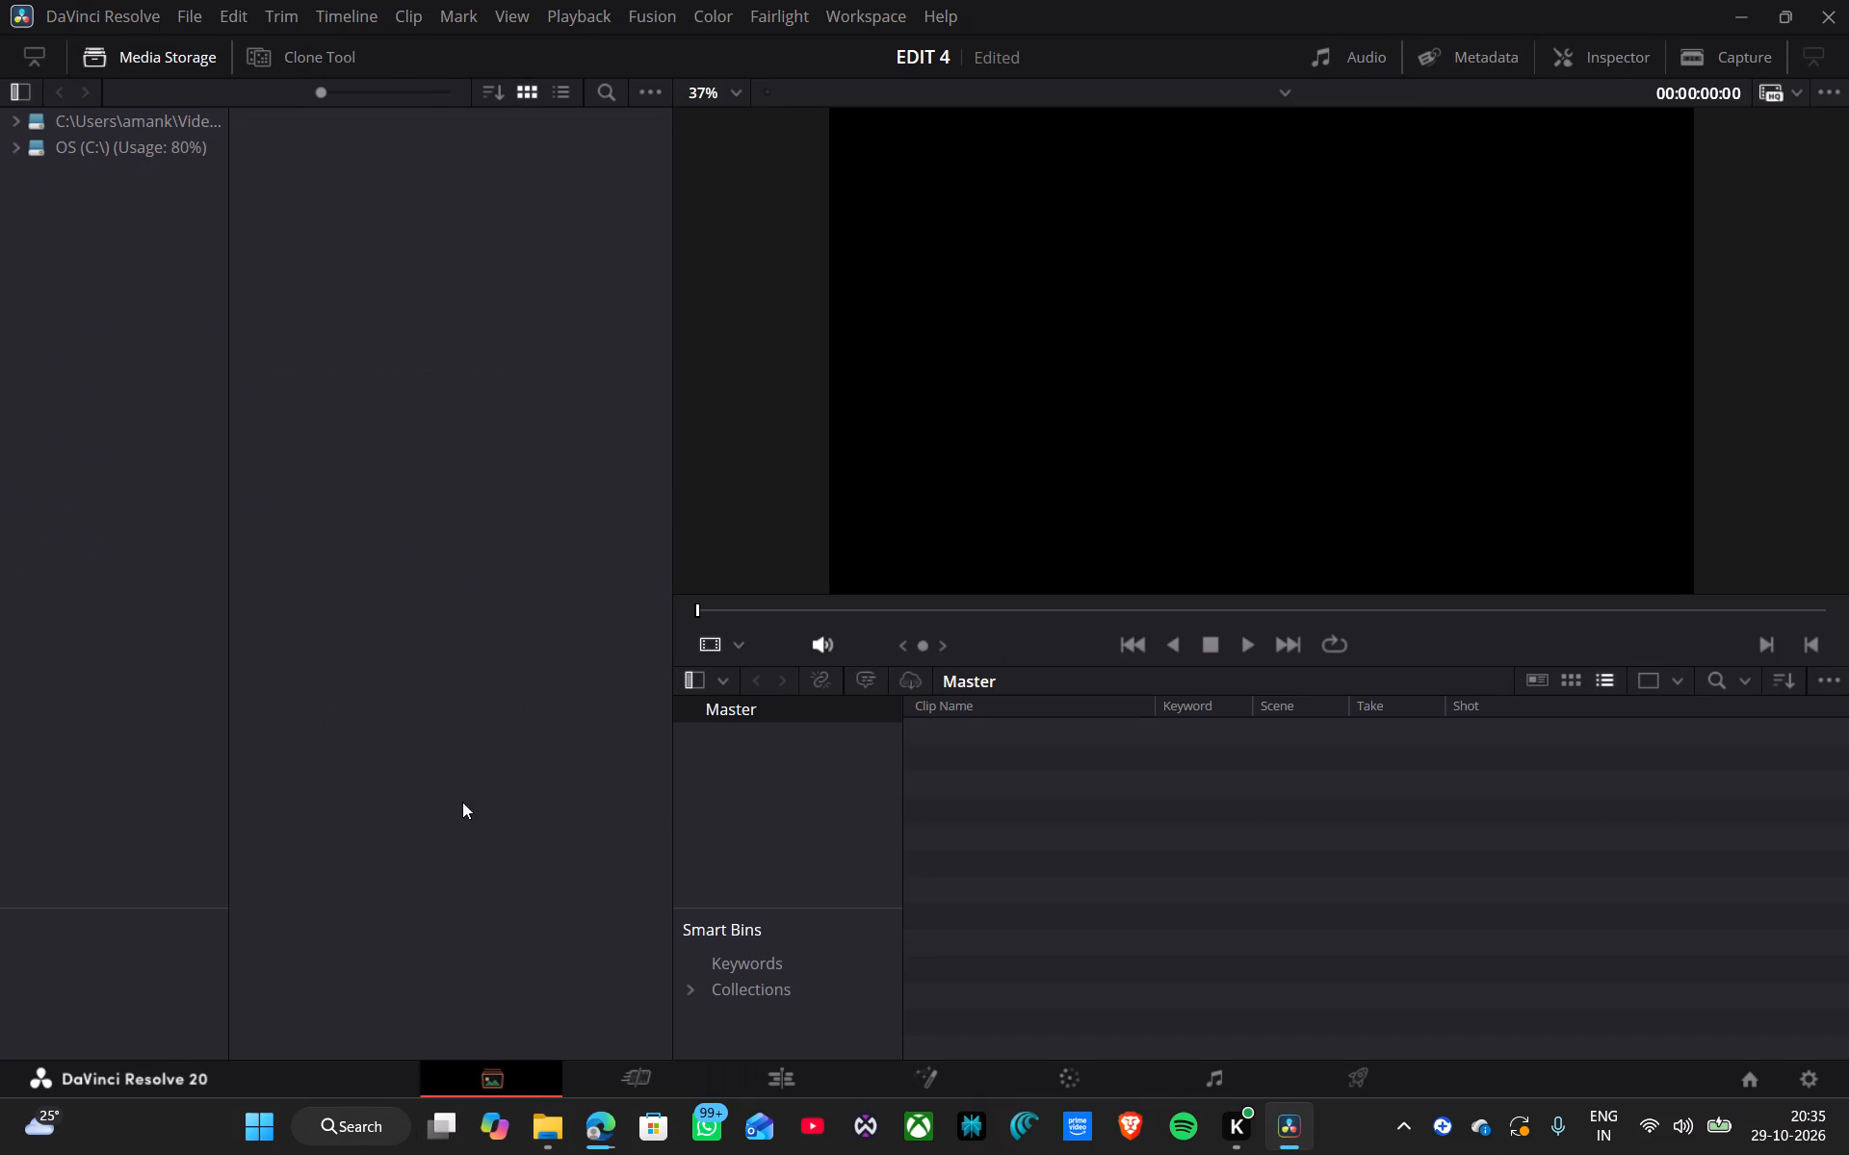
pyautogui.doubleClick(160, 151)
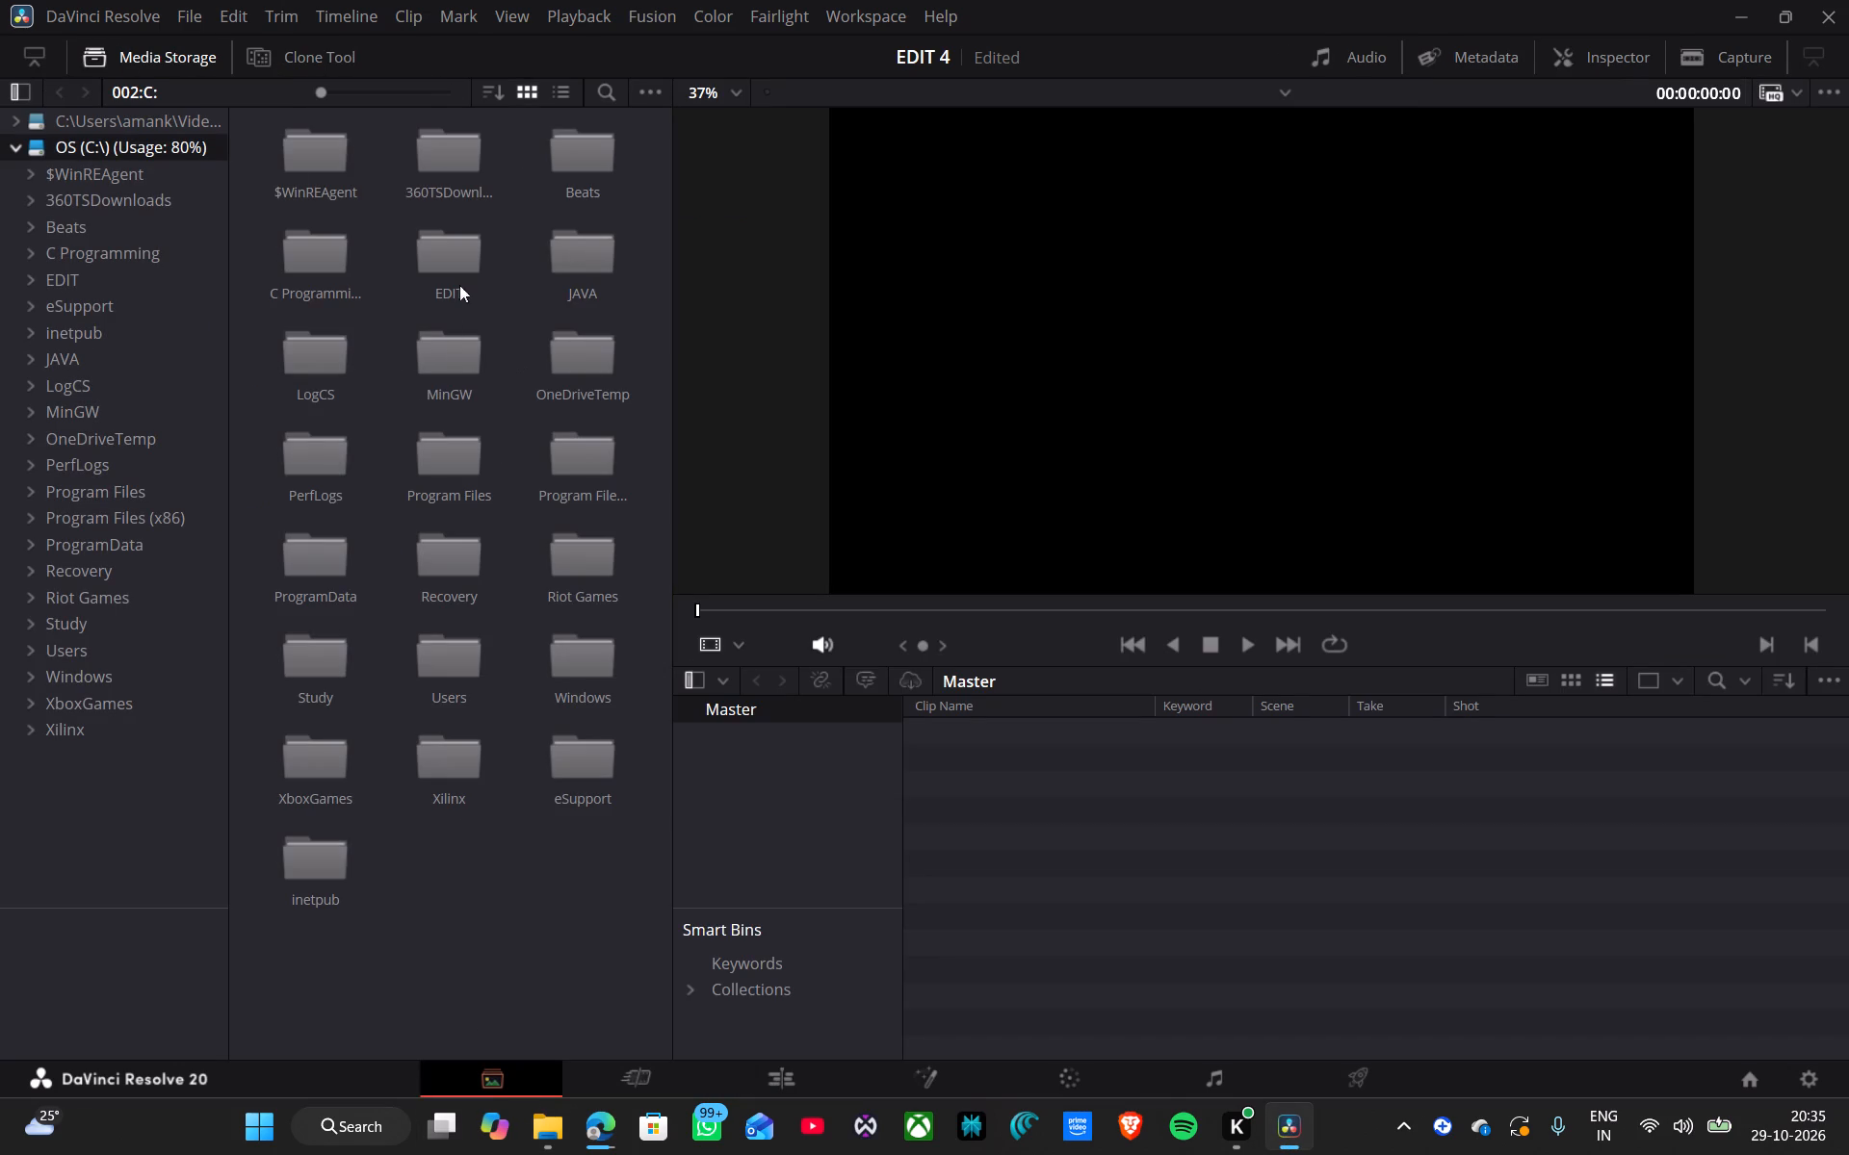
pyautogui.doubleClick(462, 267)
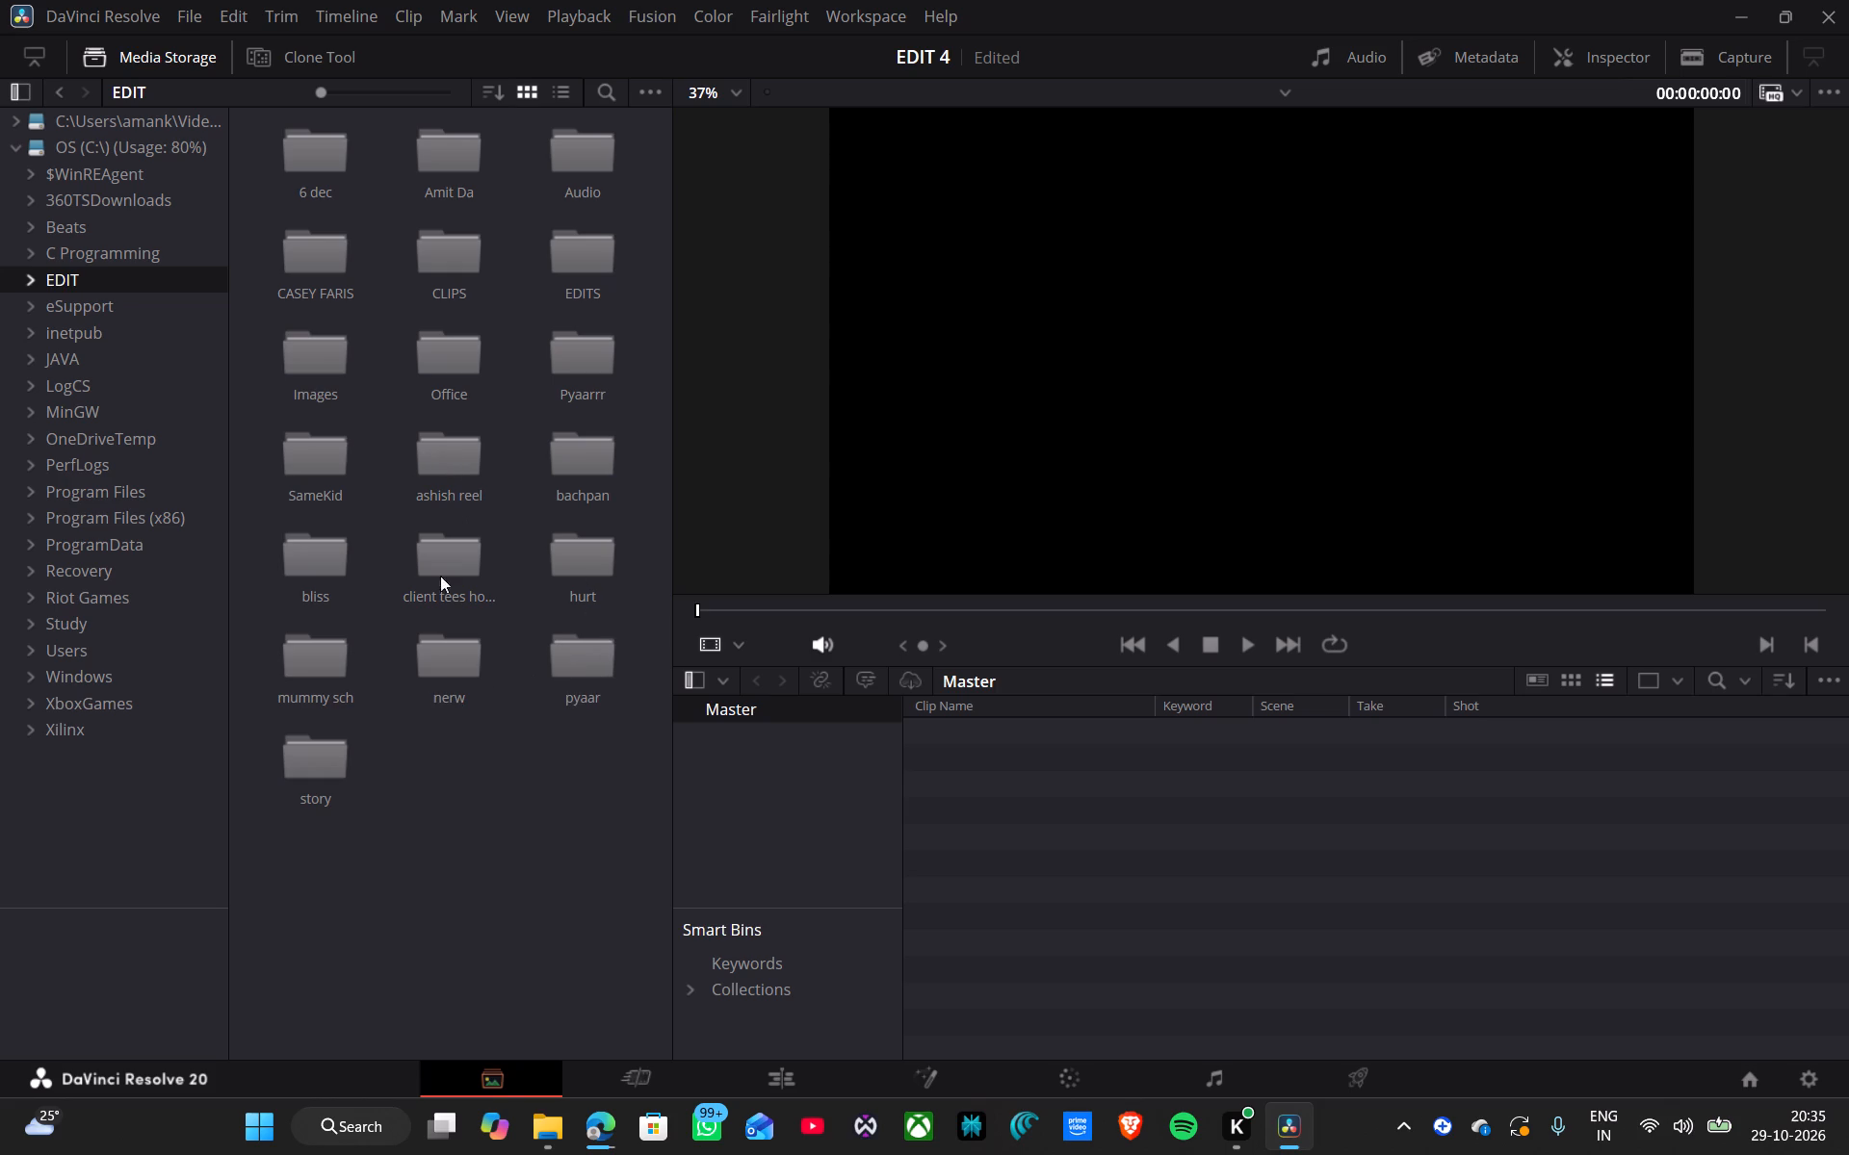
pyautogui.doubleClick(460, 552)
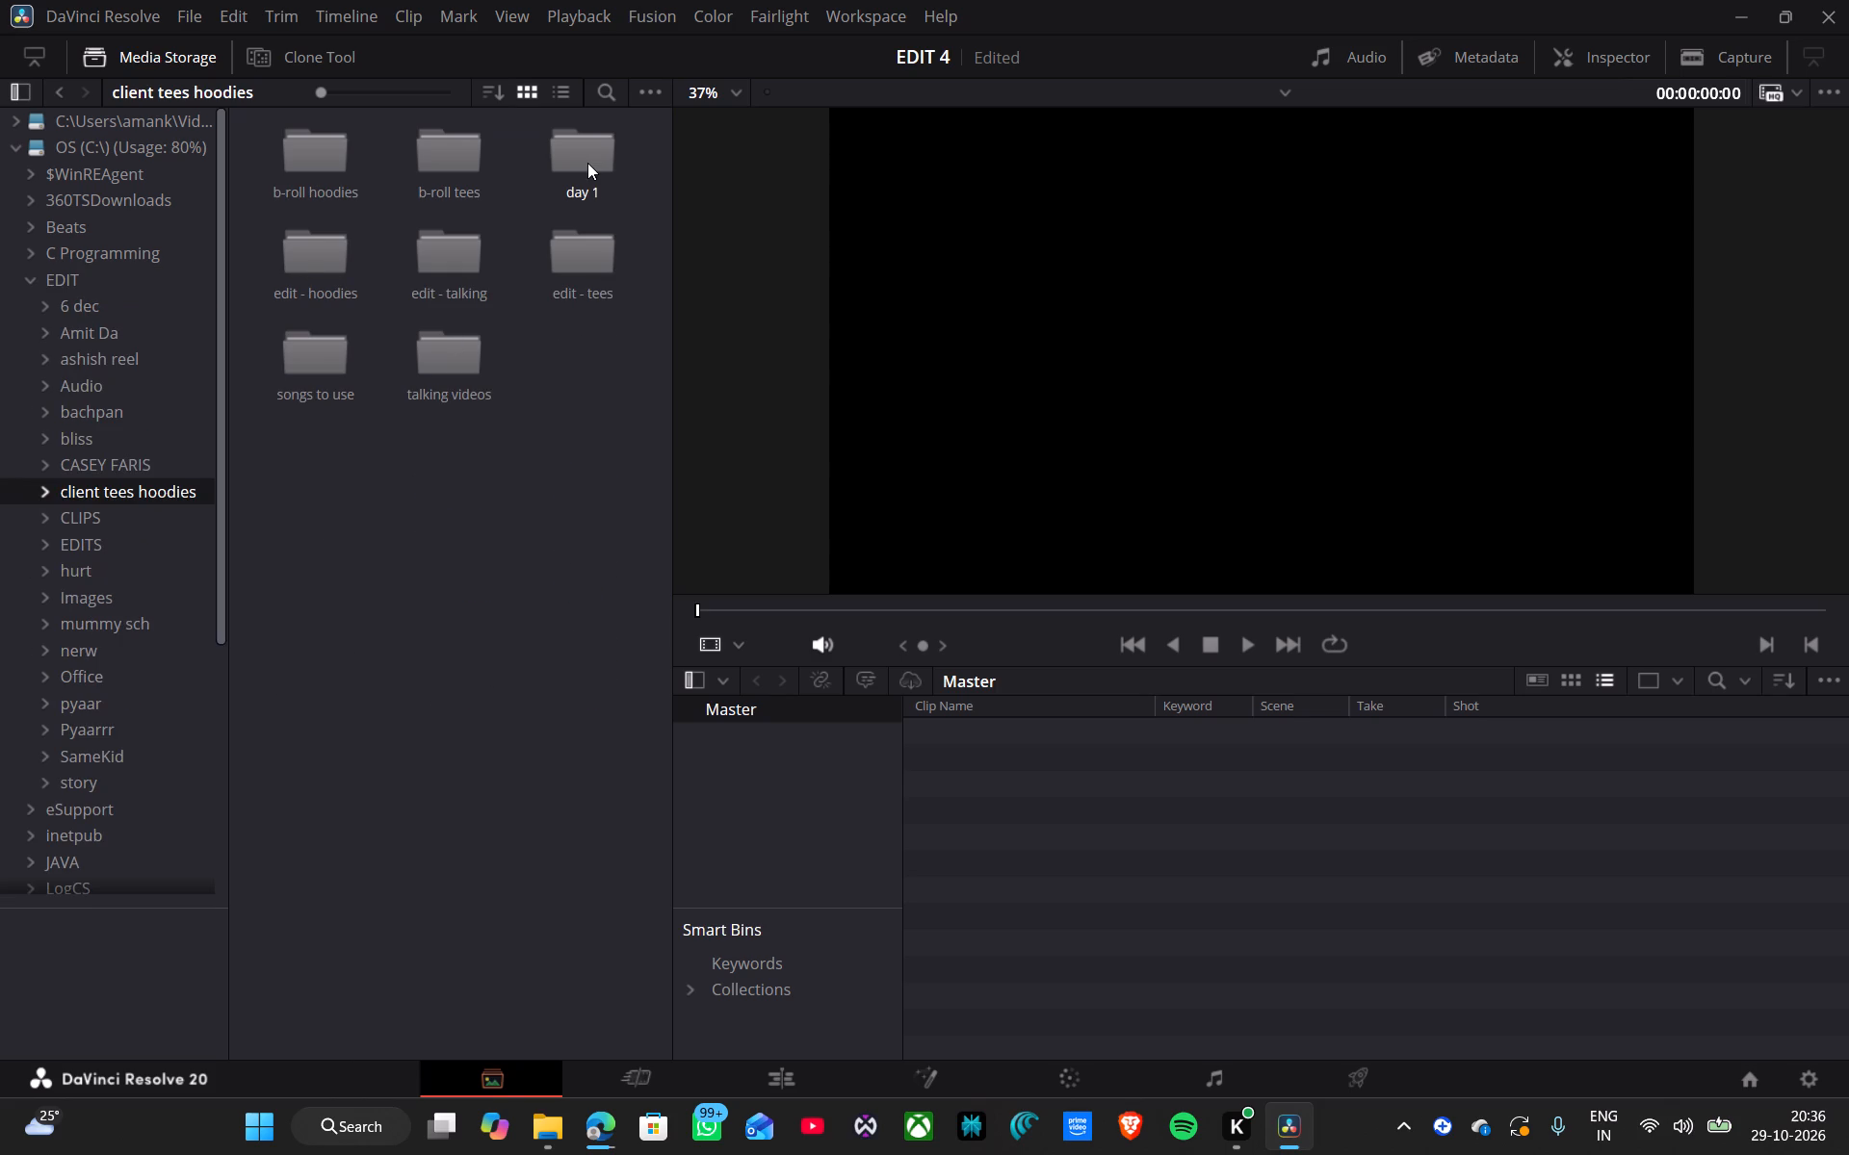
pyautogui.doubleClick(452, 360)
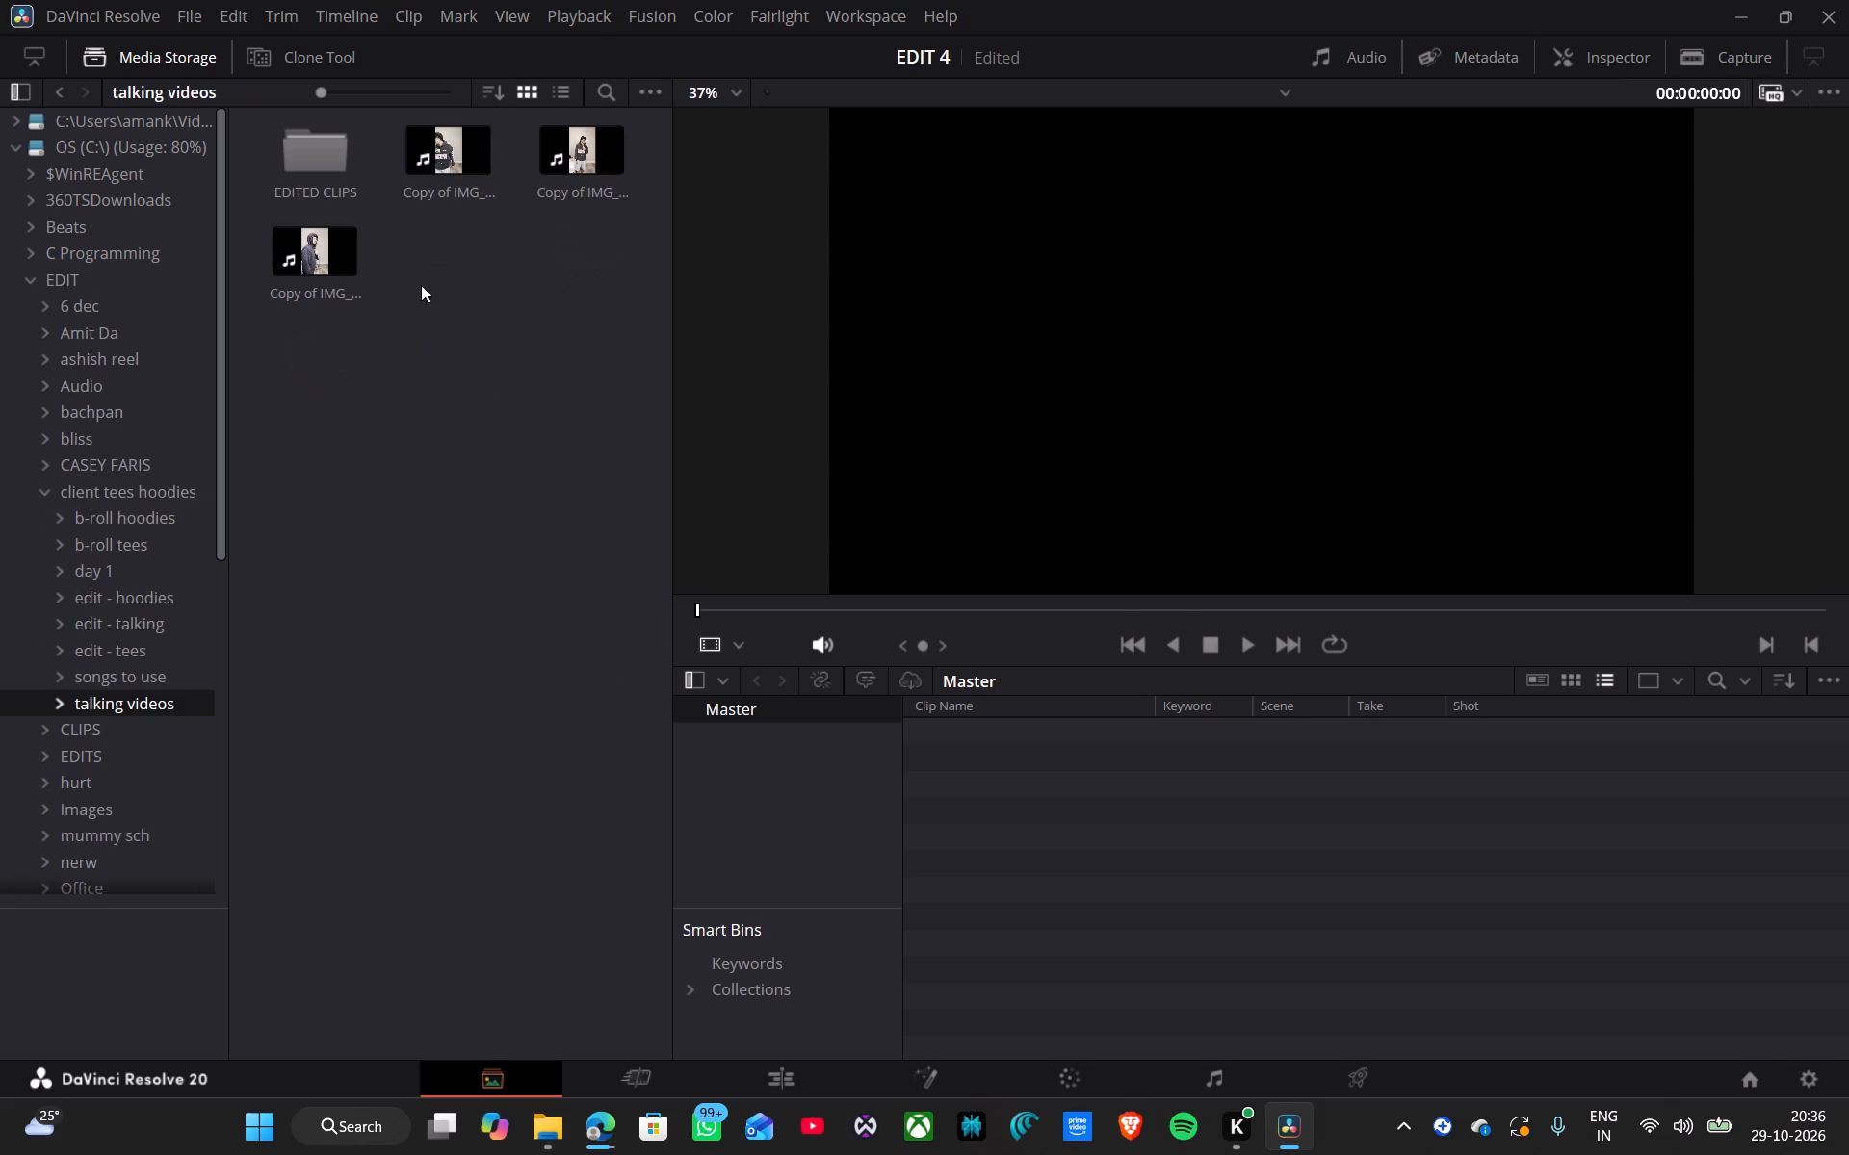
pyautogui.click(411, 160)
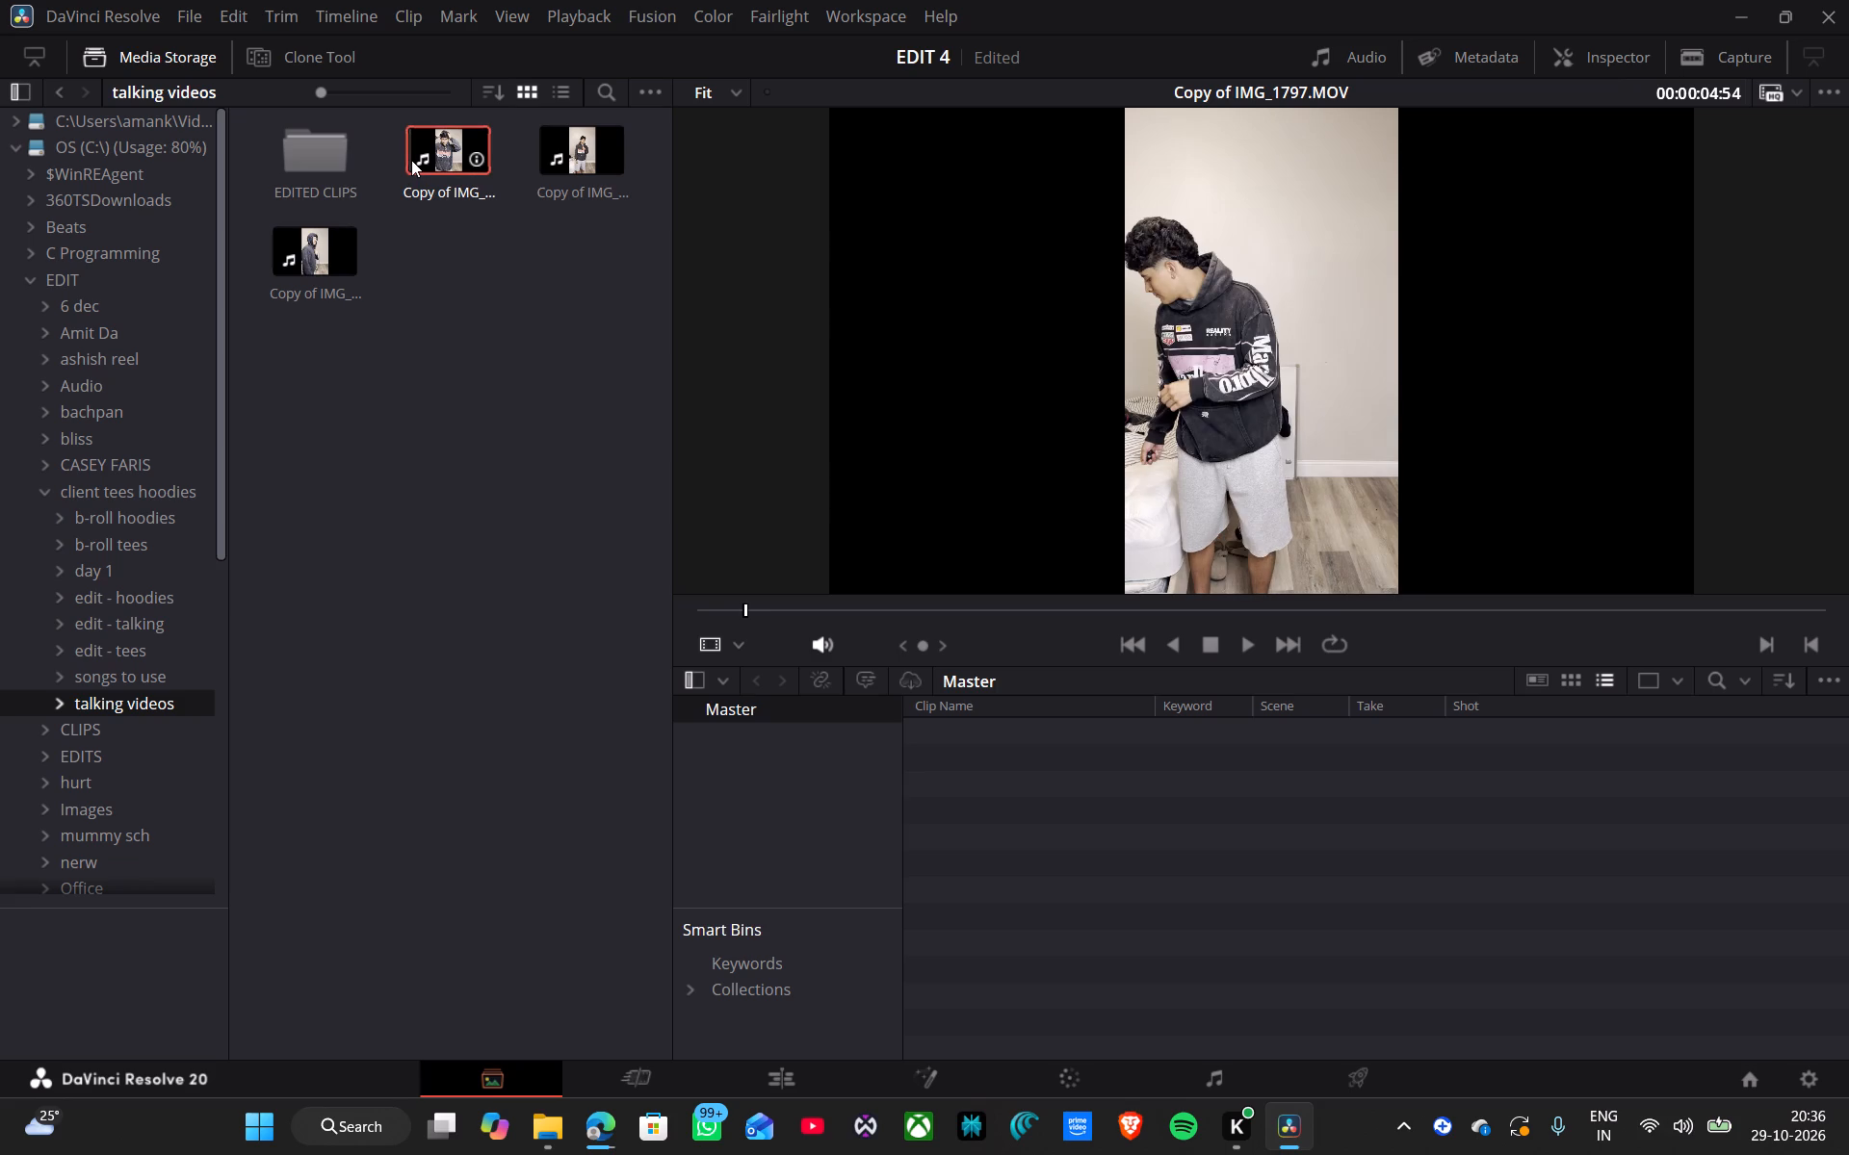
pyautogui.press('space')
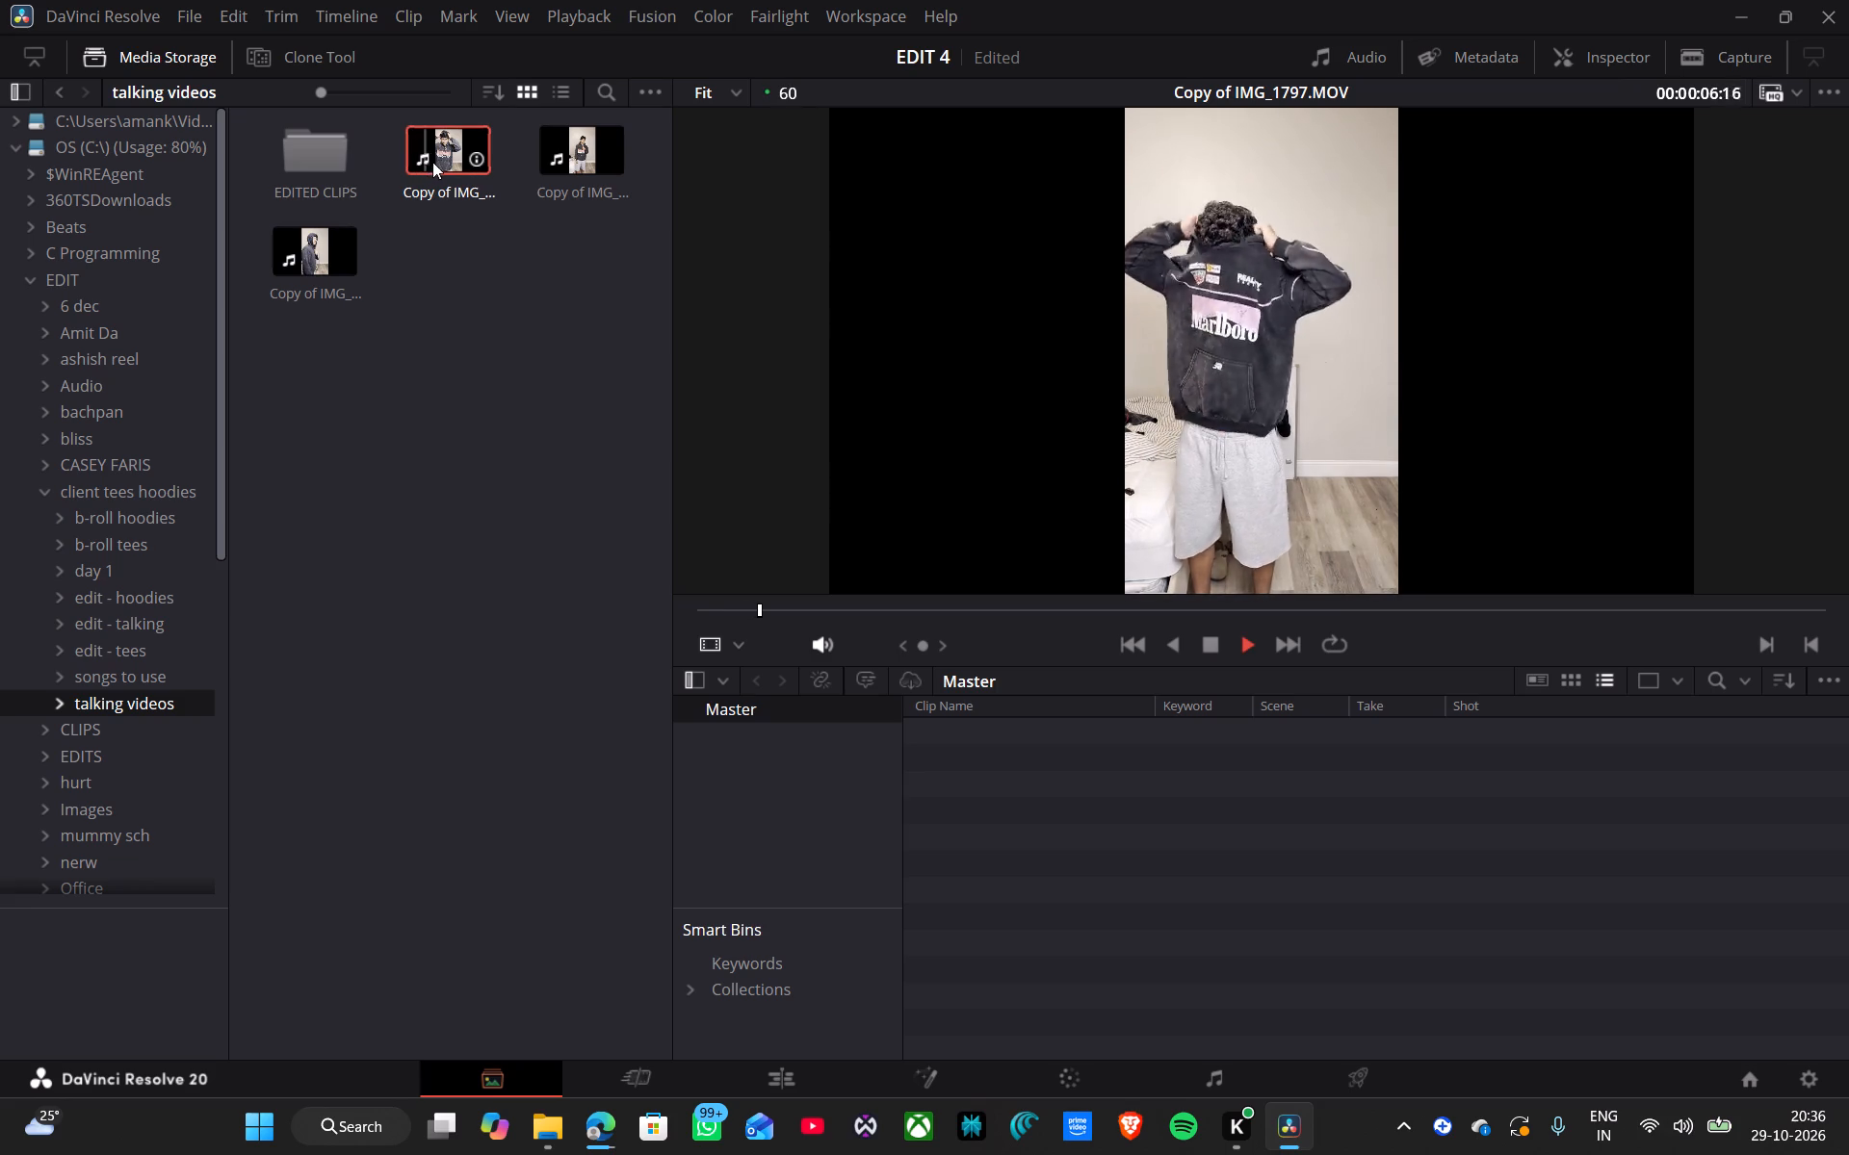
pyautogui.moveTo(441, 157); pyautogui.dragTo(1042, 797)
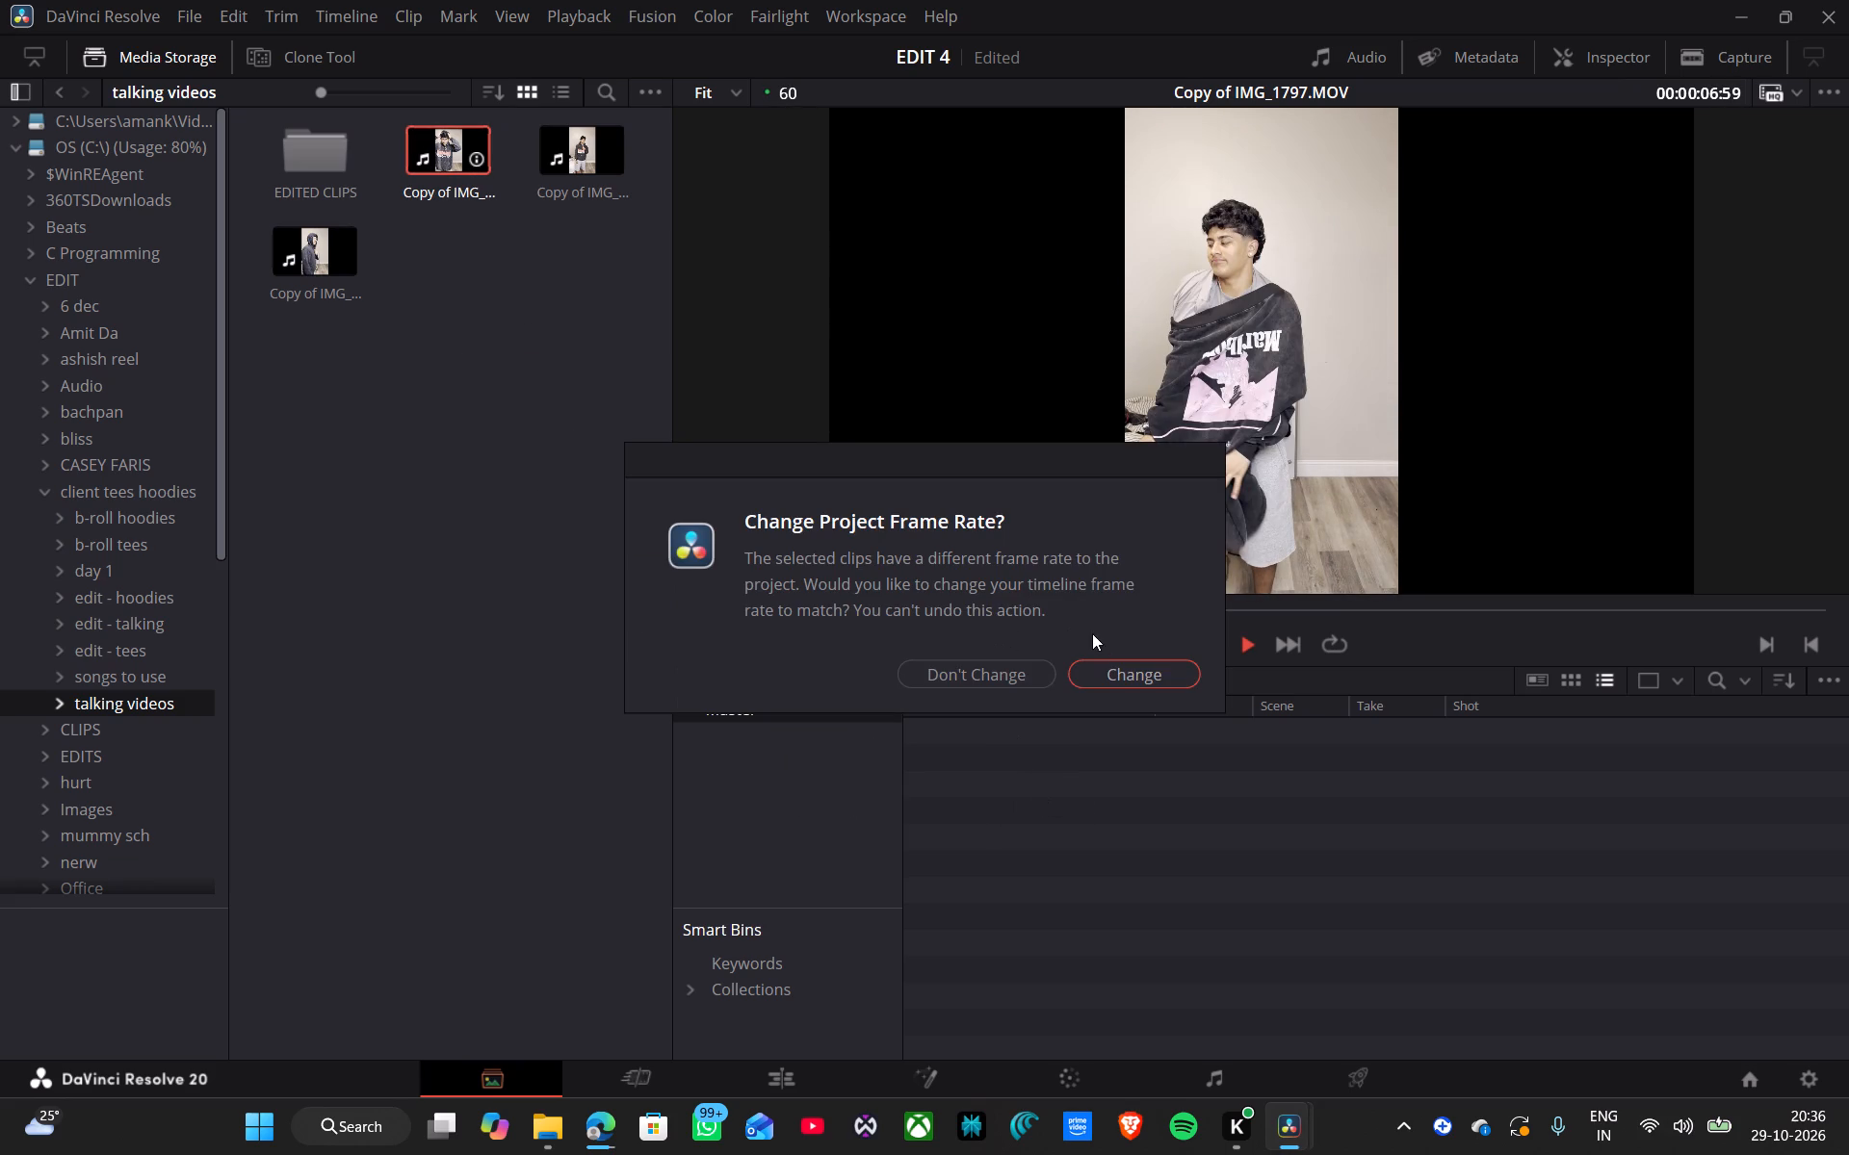
pyautogui.click(1115, 674)
# Set the project's 1920 x 1080 HD timeline to use vertical resolution and save the project settings.
pyautogui.click(1801, 1080)
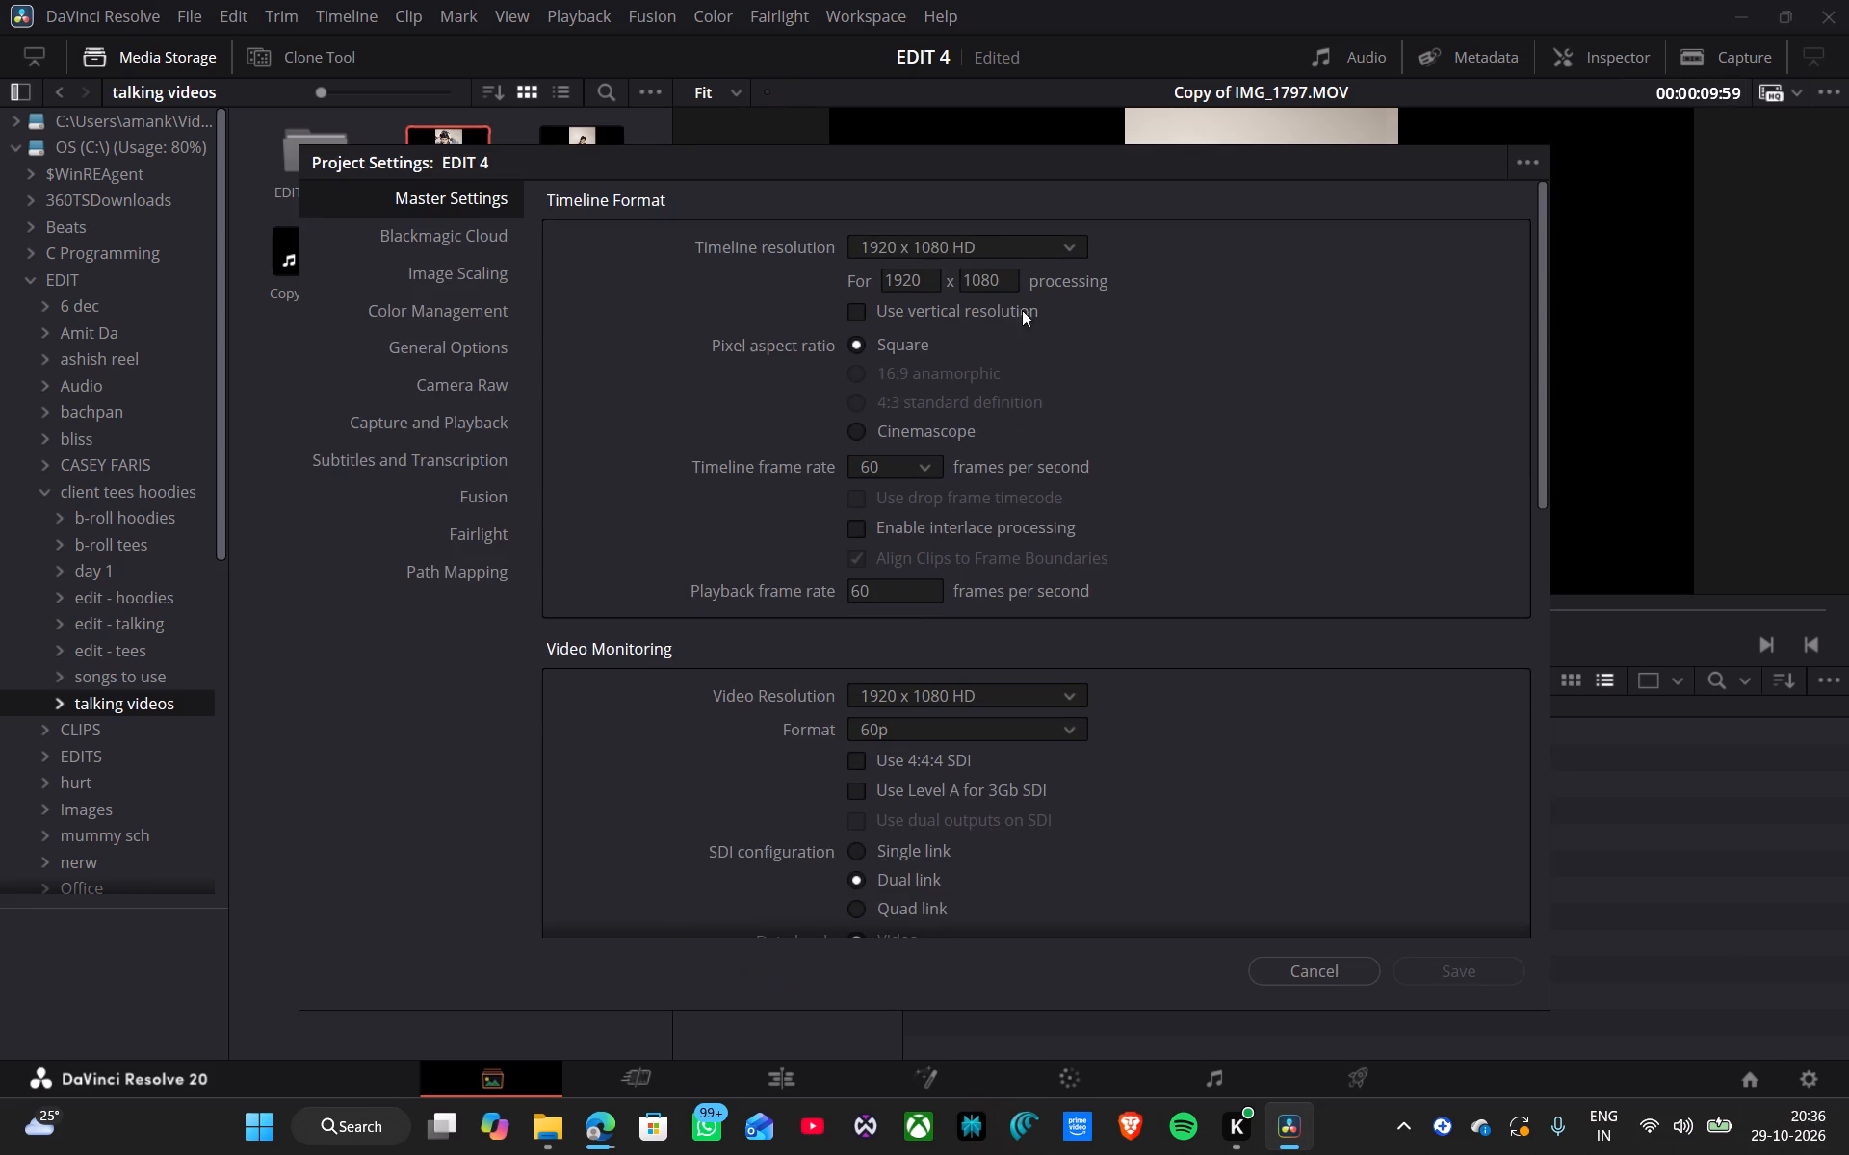
pyautogui.click(857, 315)
pyautogui.click(1448, 970)
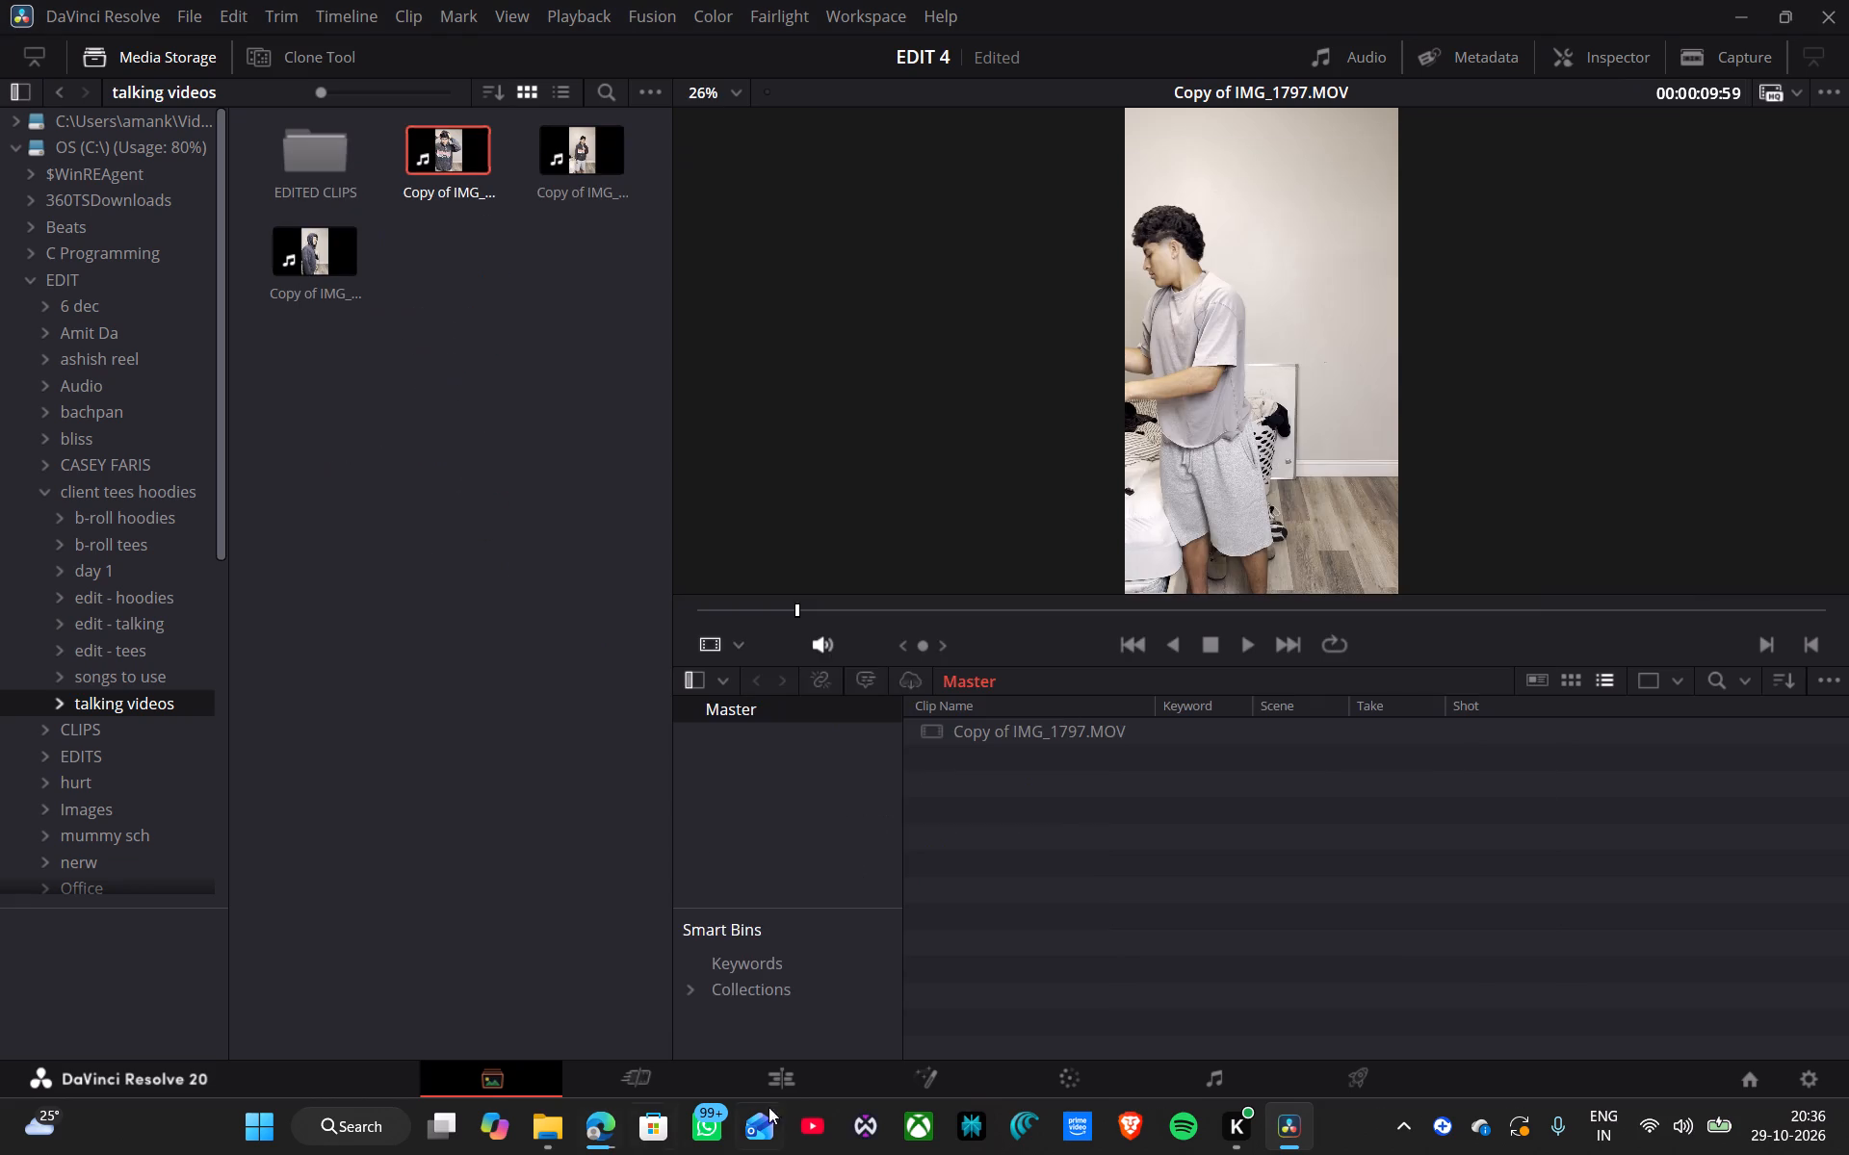
# On the Edit page, place Copy of IMG_1797.MOV at the start of a new timeline.
pyautogui.click(793, 1084)
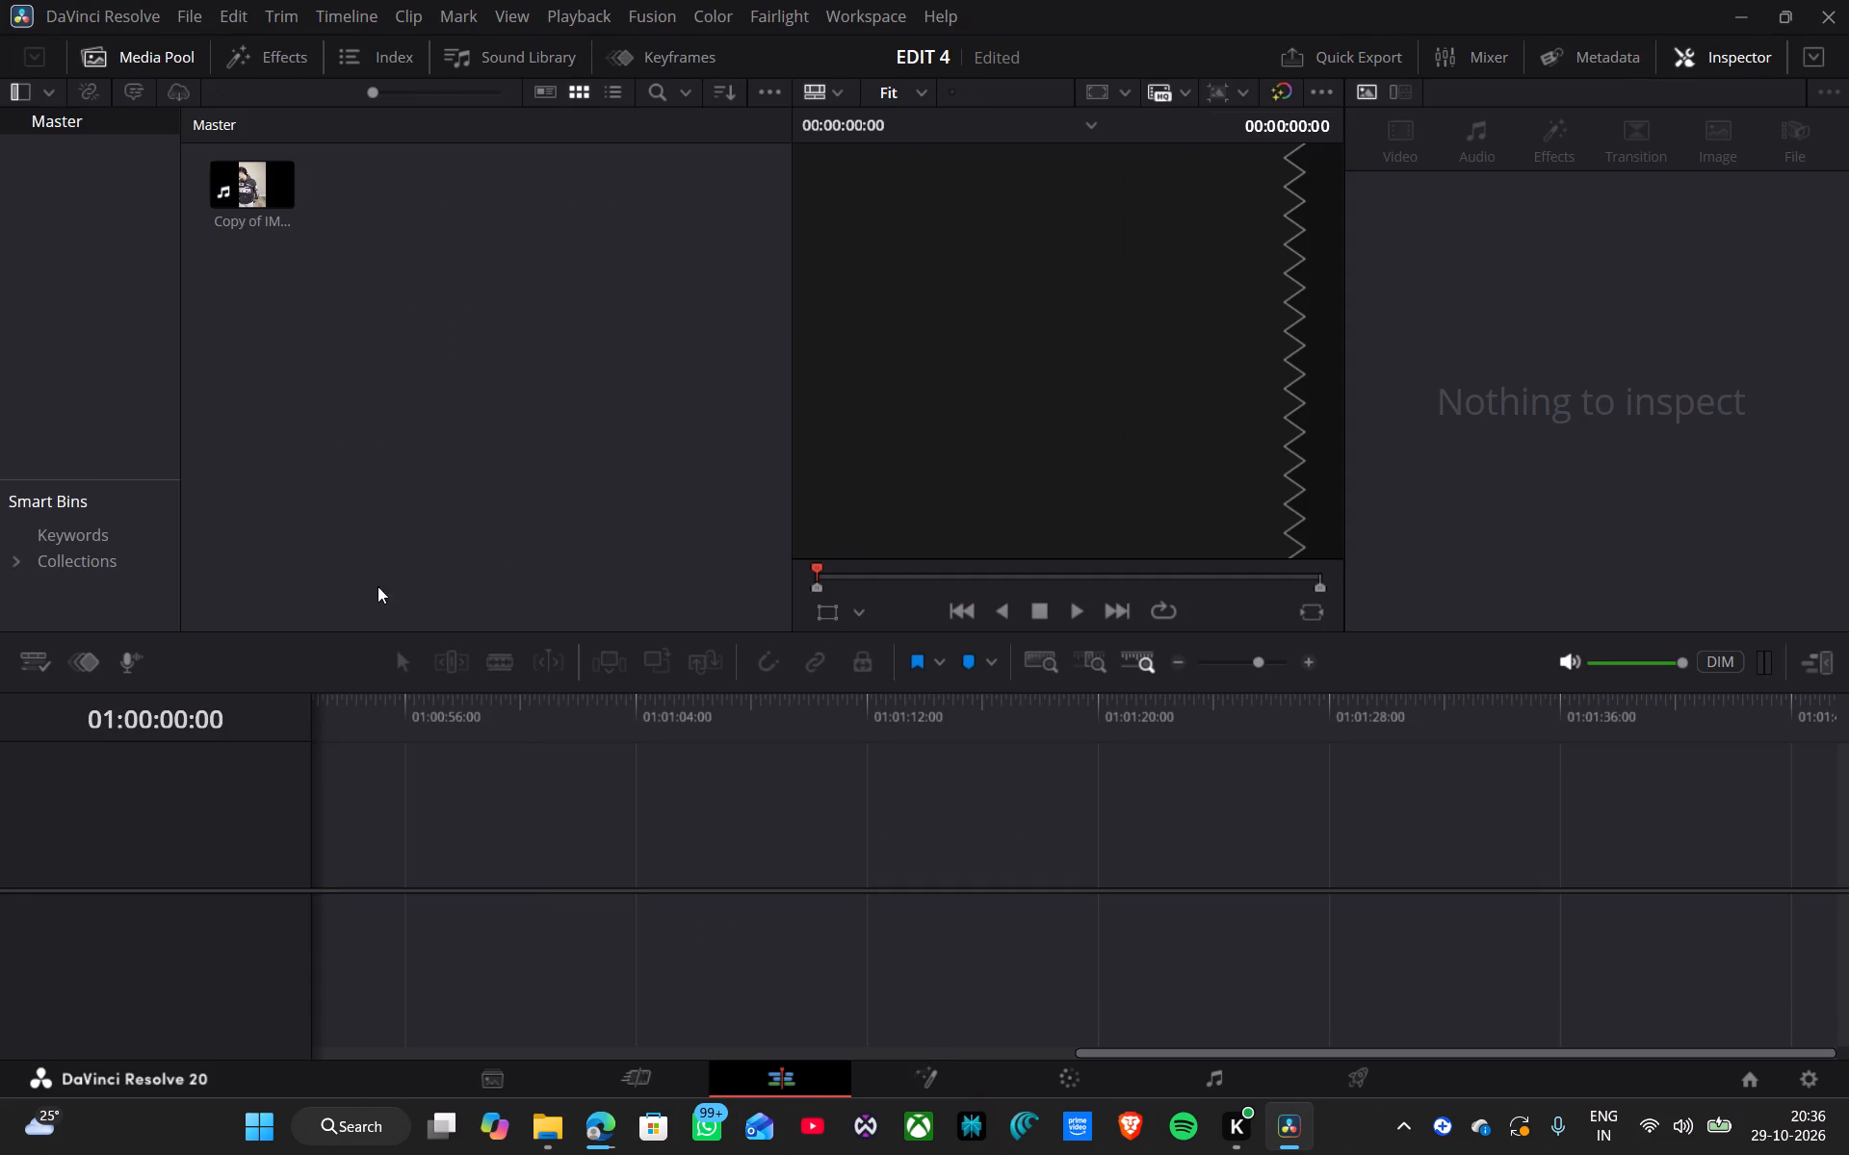
pyautogui.moveTo(266, 192); pyautogui.dragTo(320, 879)
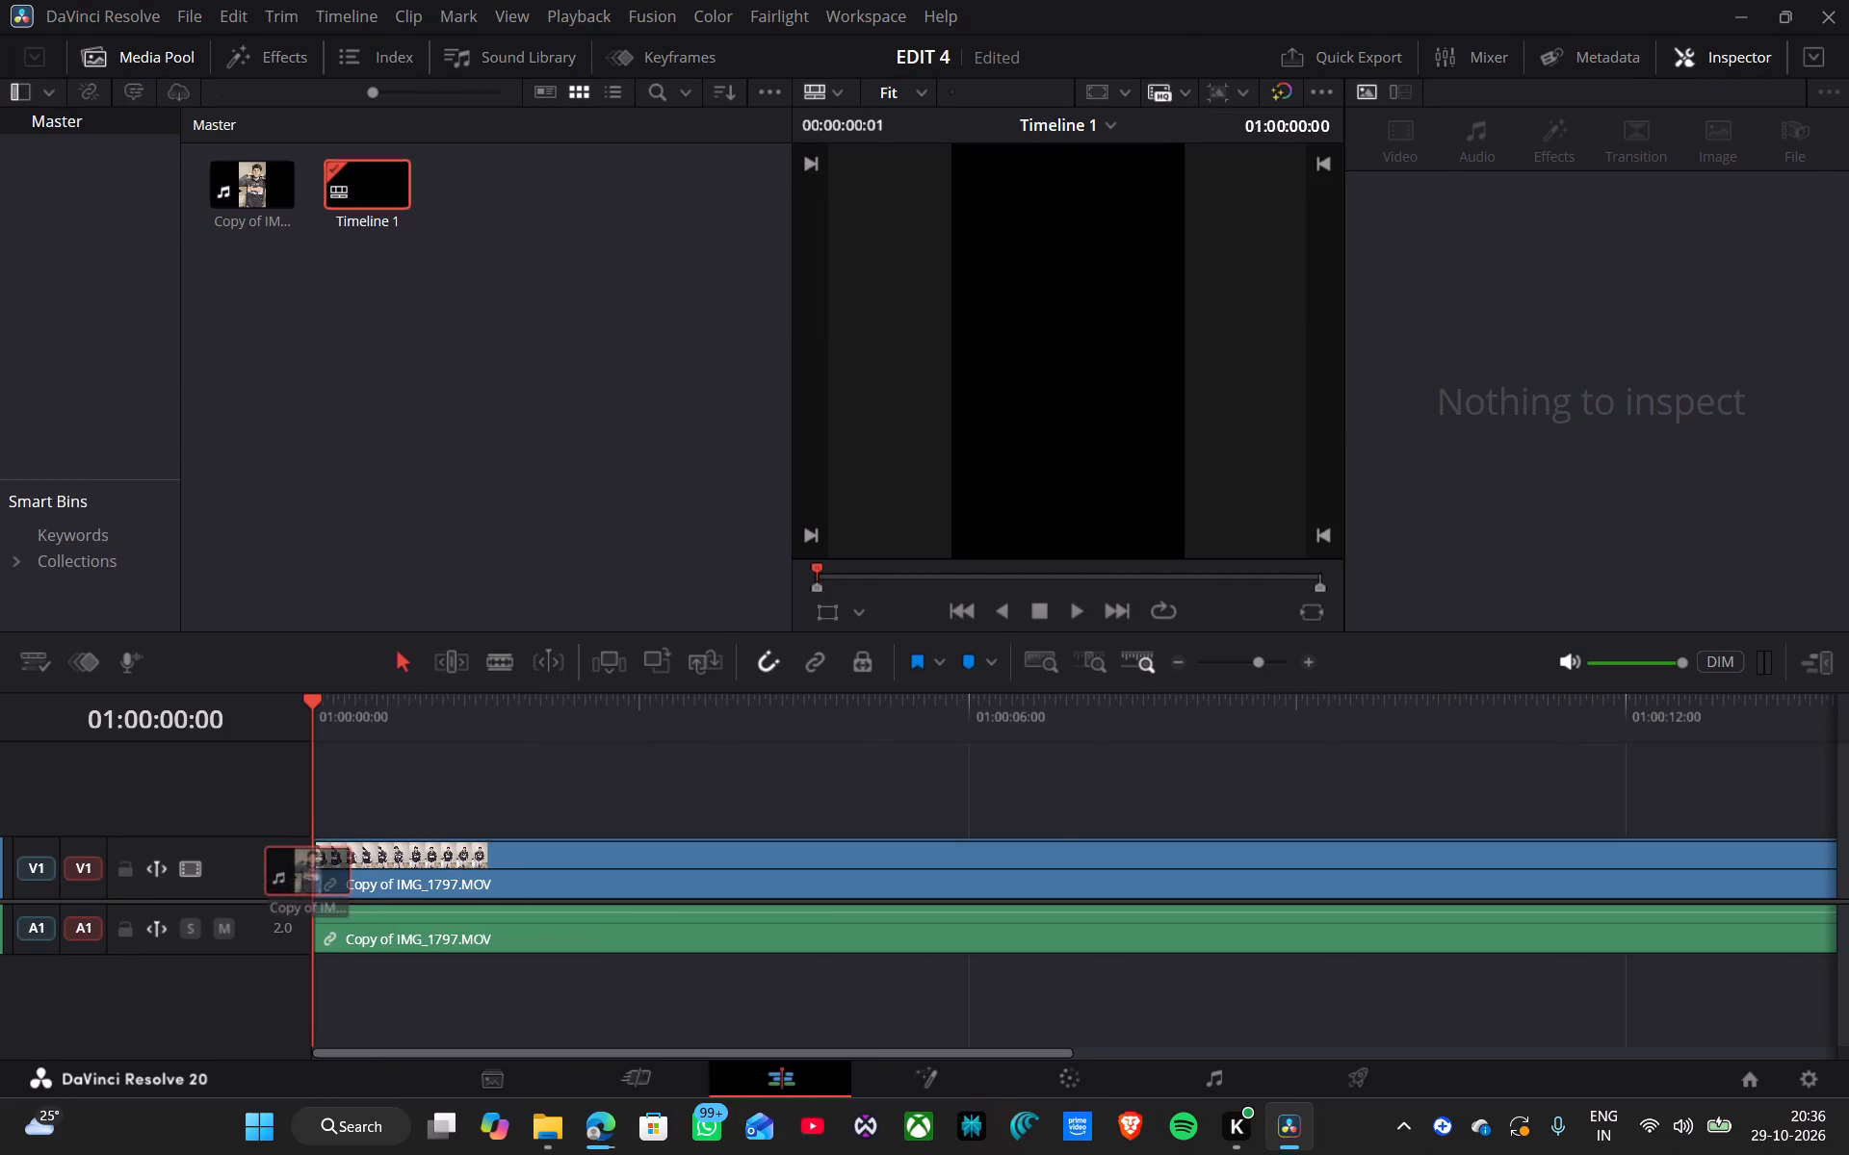
pyautogui.moveTo(320, 879); pyautogui.dragTo(320, 878)
# Play the first few seconds of the Copy of IMG_1797 clip repeatedly to find where its opening should be cut.
pyautogui.press('space')
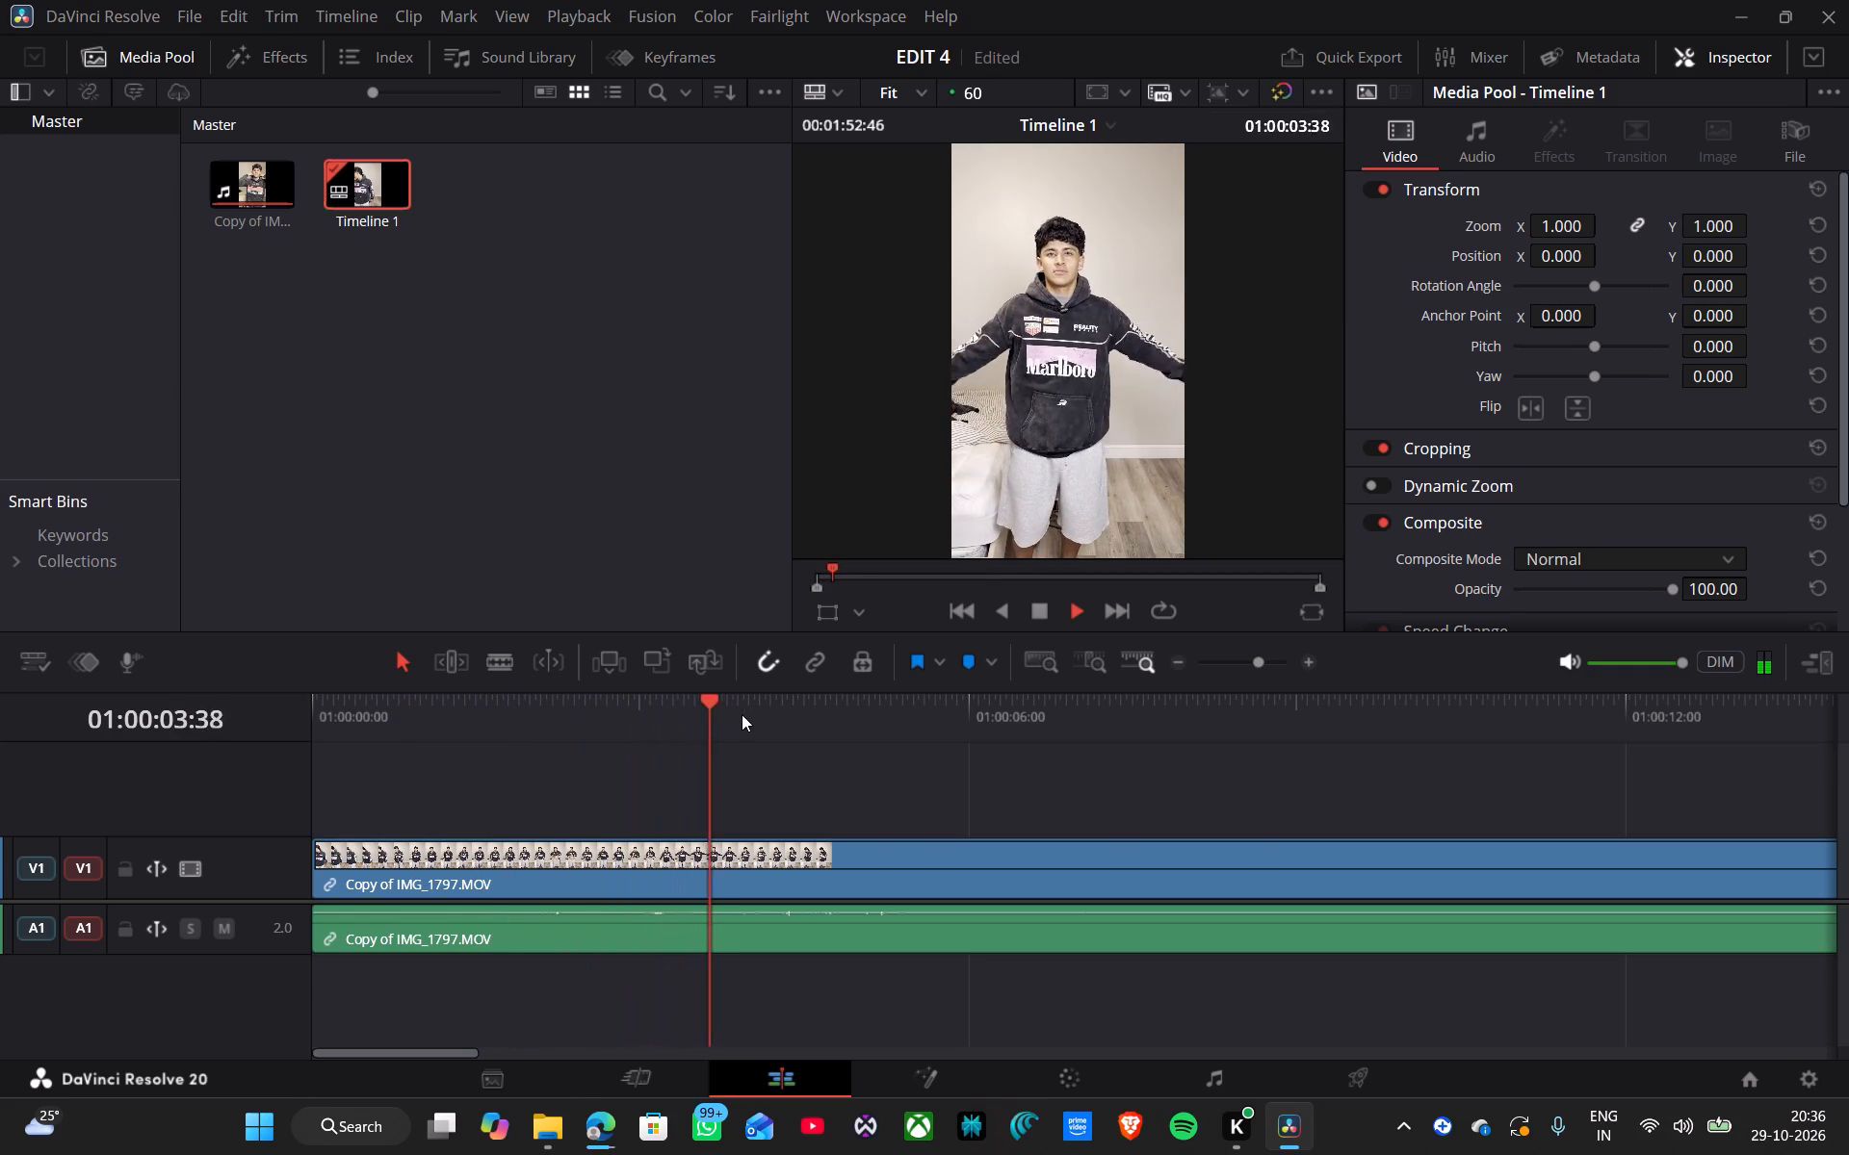
pyautogui.press('space')
pyautogui.moveTo(716, 695); pyautogui.dragTo(624, 743)
pyautogui.press('space')
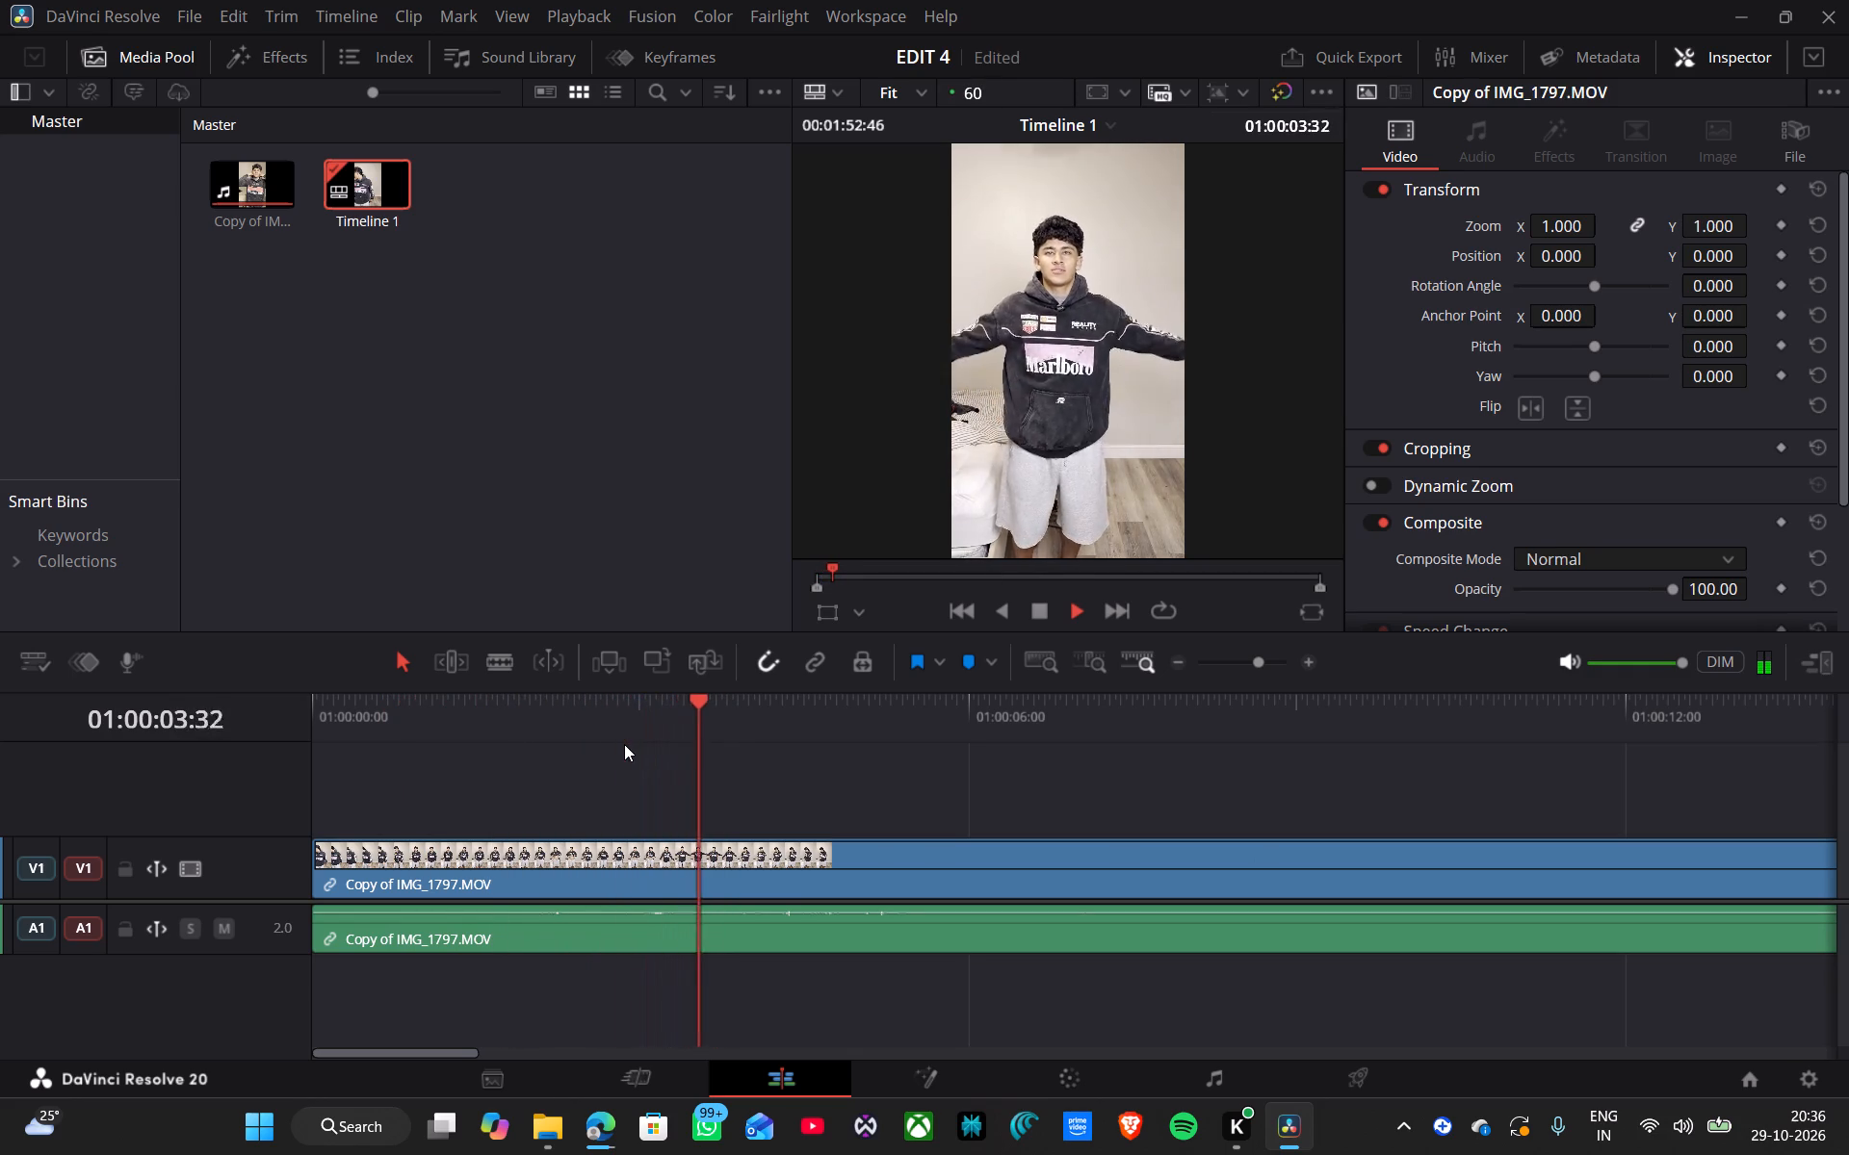
pyautogui.press('space')
pyautogui.moveTo(806, 698); pyautogui.dragTo(500, 804)
pyautogui.press('space')
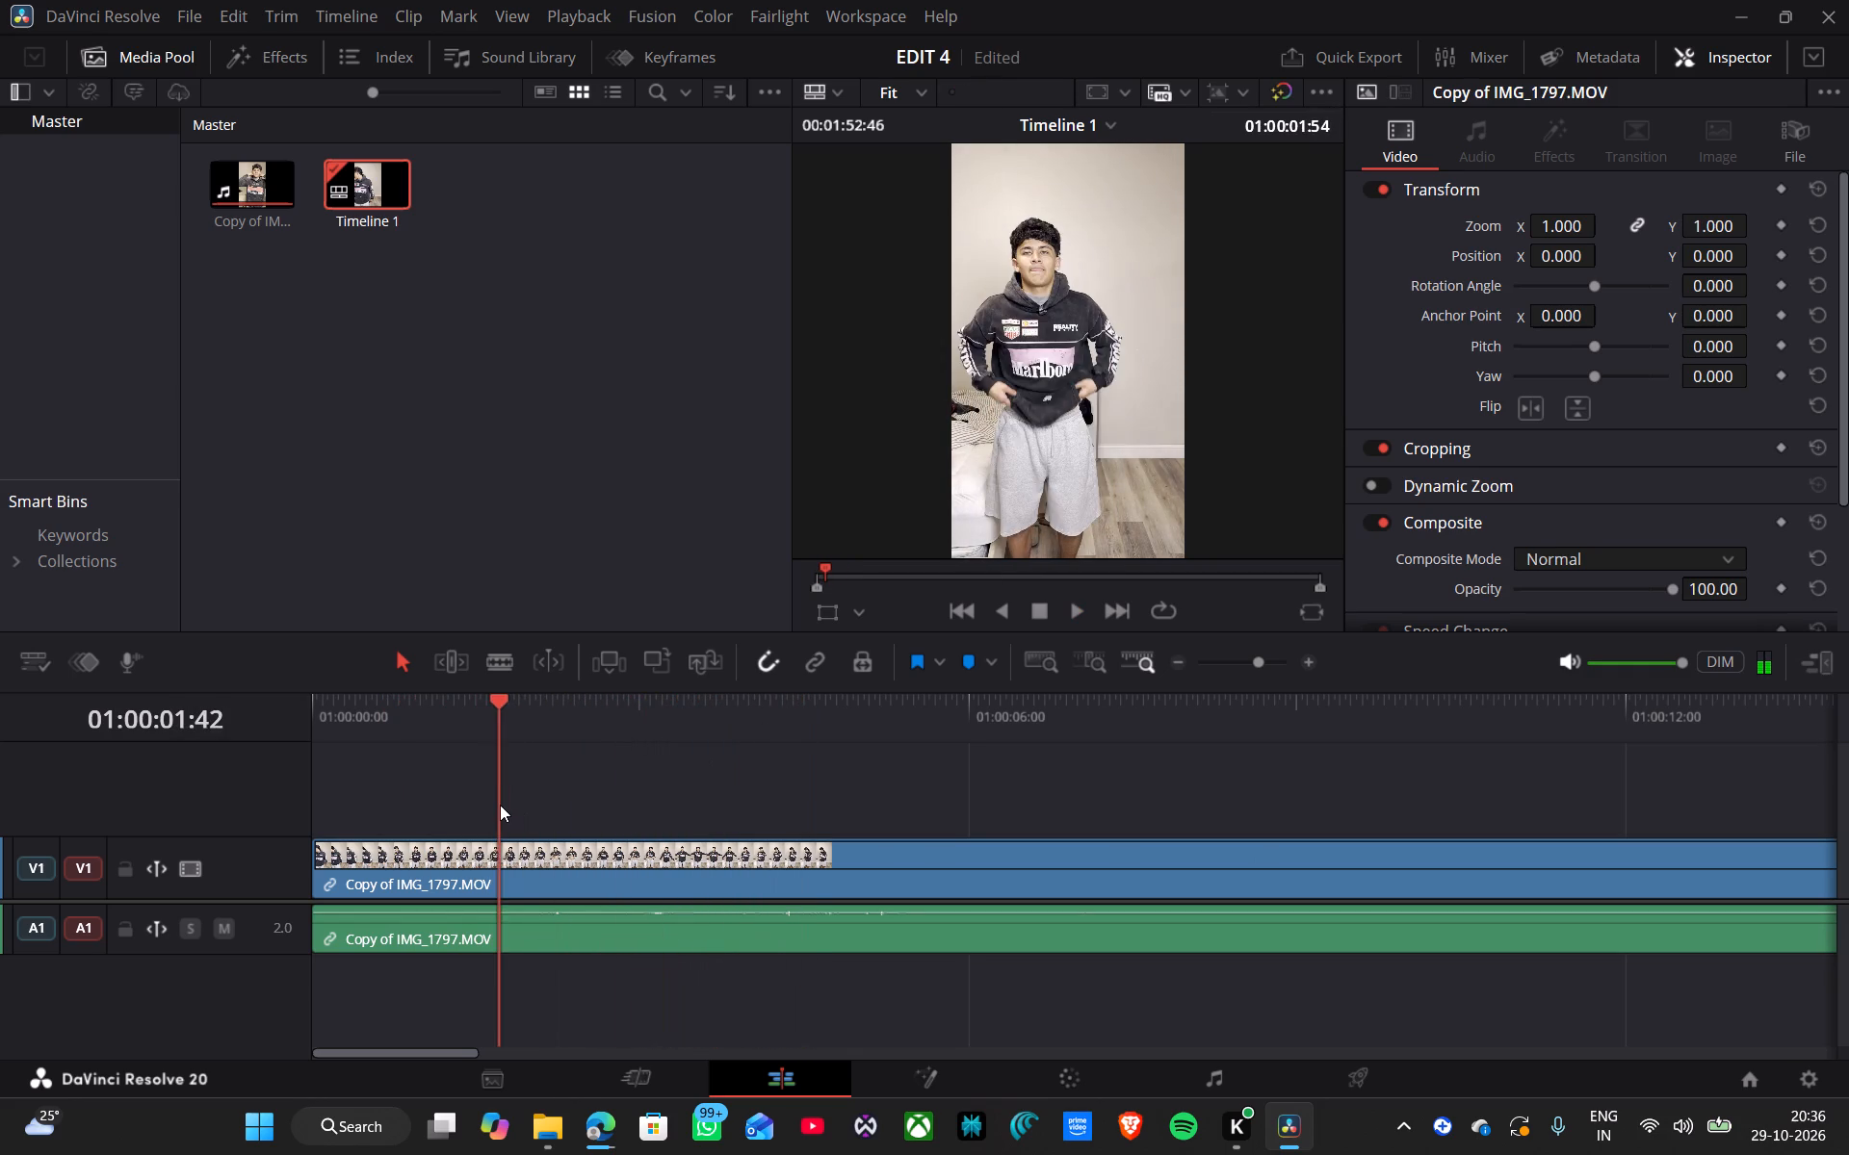
pyautogui.press('space')
pyautogui.press('space')
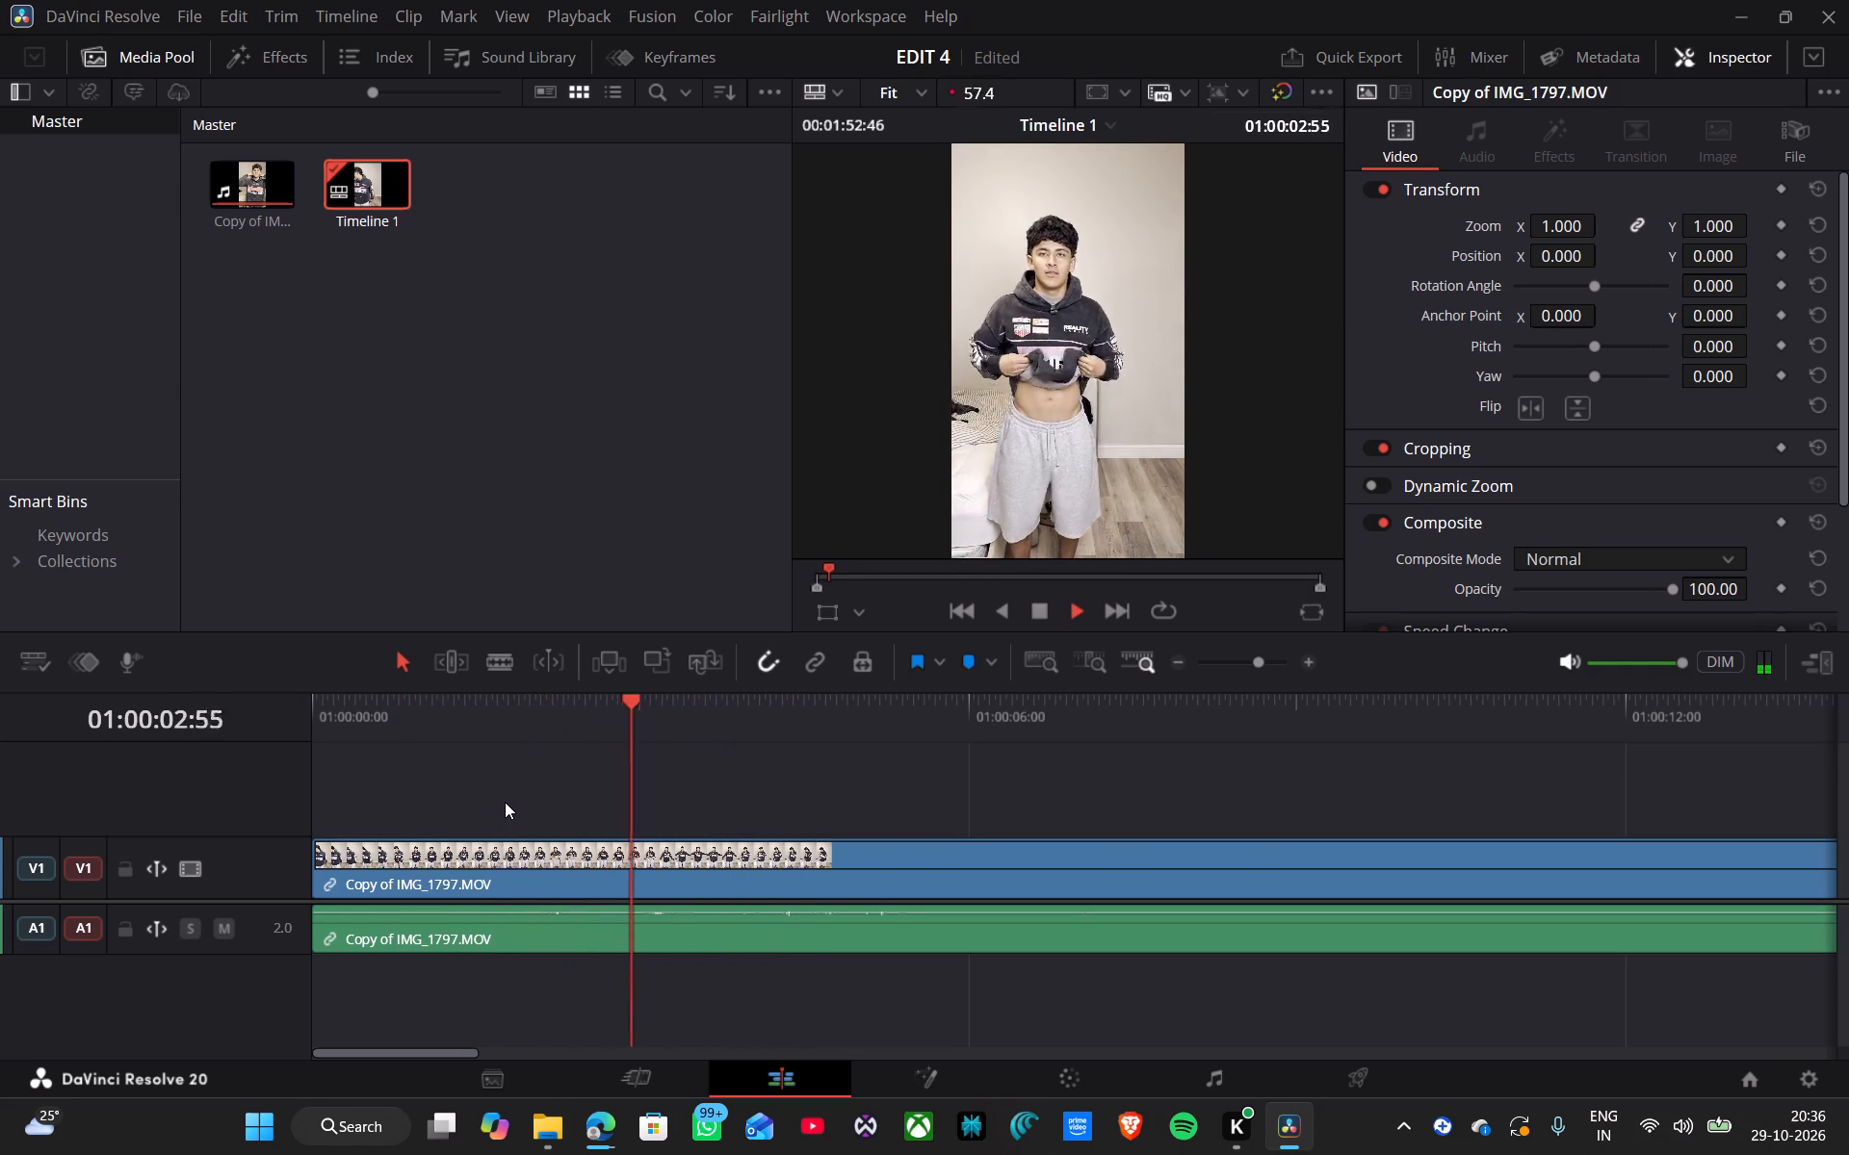
pyautogui.press('space')
# Split the video and audio of the Copy of IMG_1797 clip at 01:00:03:00.
pyautogui.moveTo(681, 701); pyautogui.dragTo(640, 722)
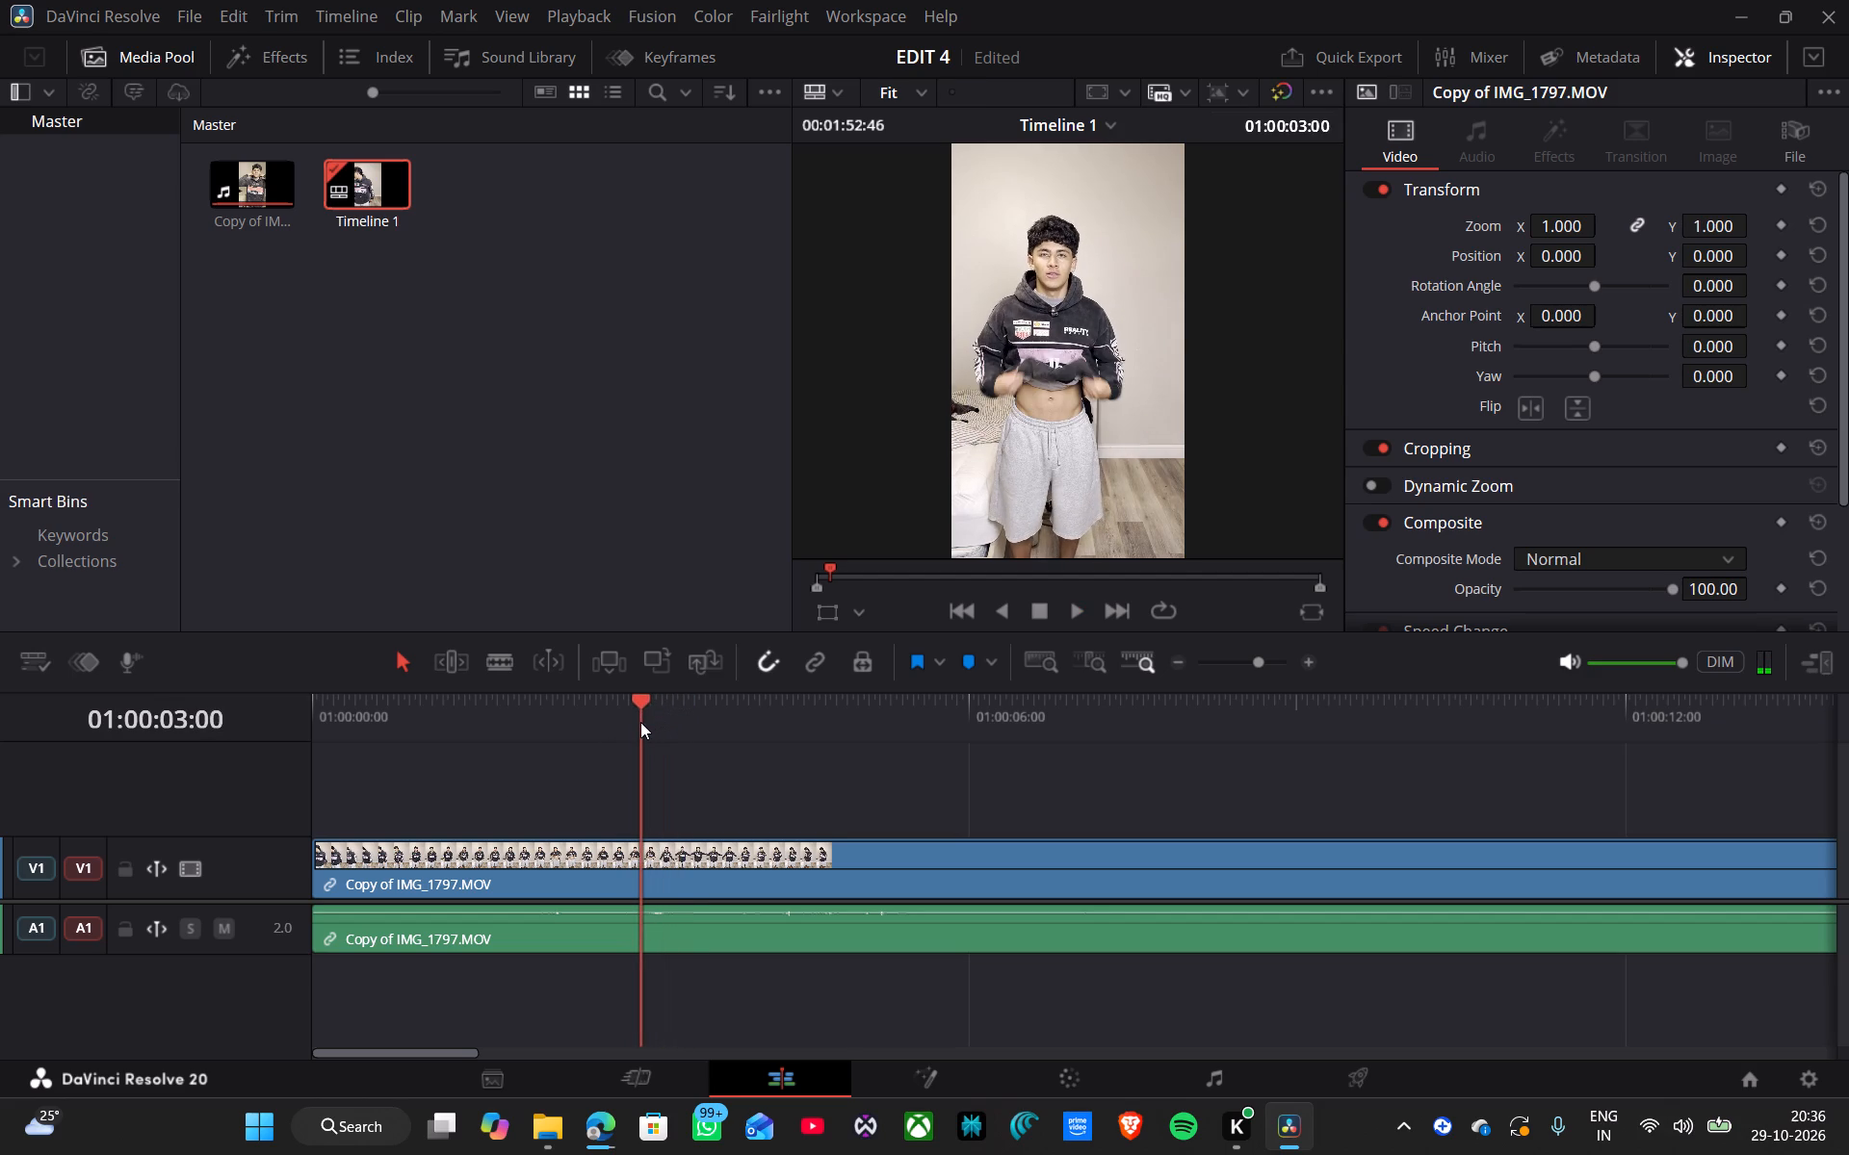
pyautogui.moveTo(640, 722); pyautogui.dragTo(644, 726)
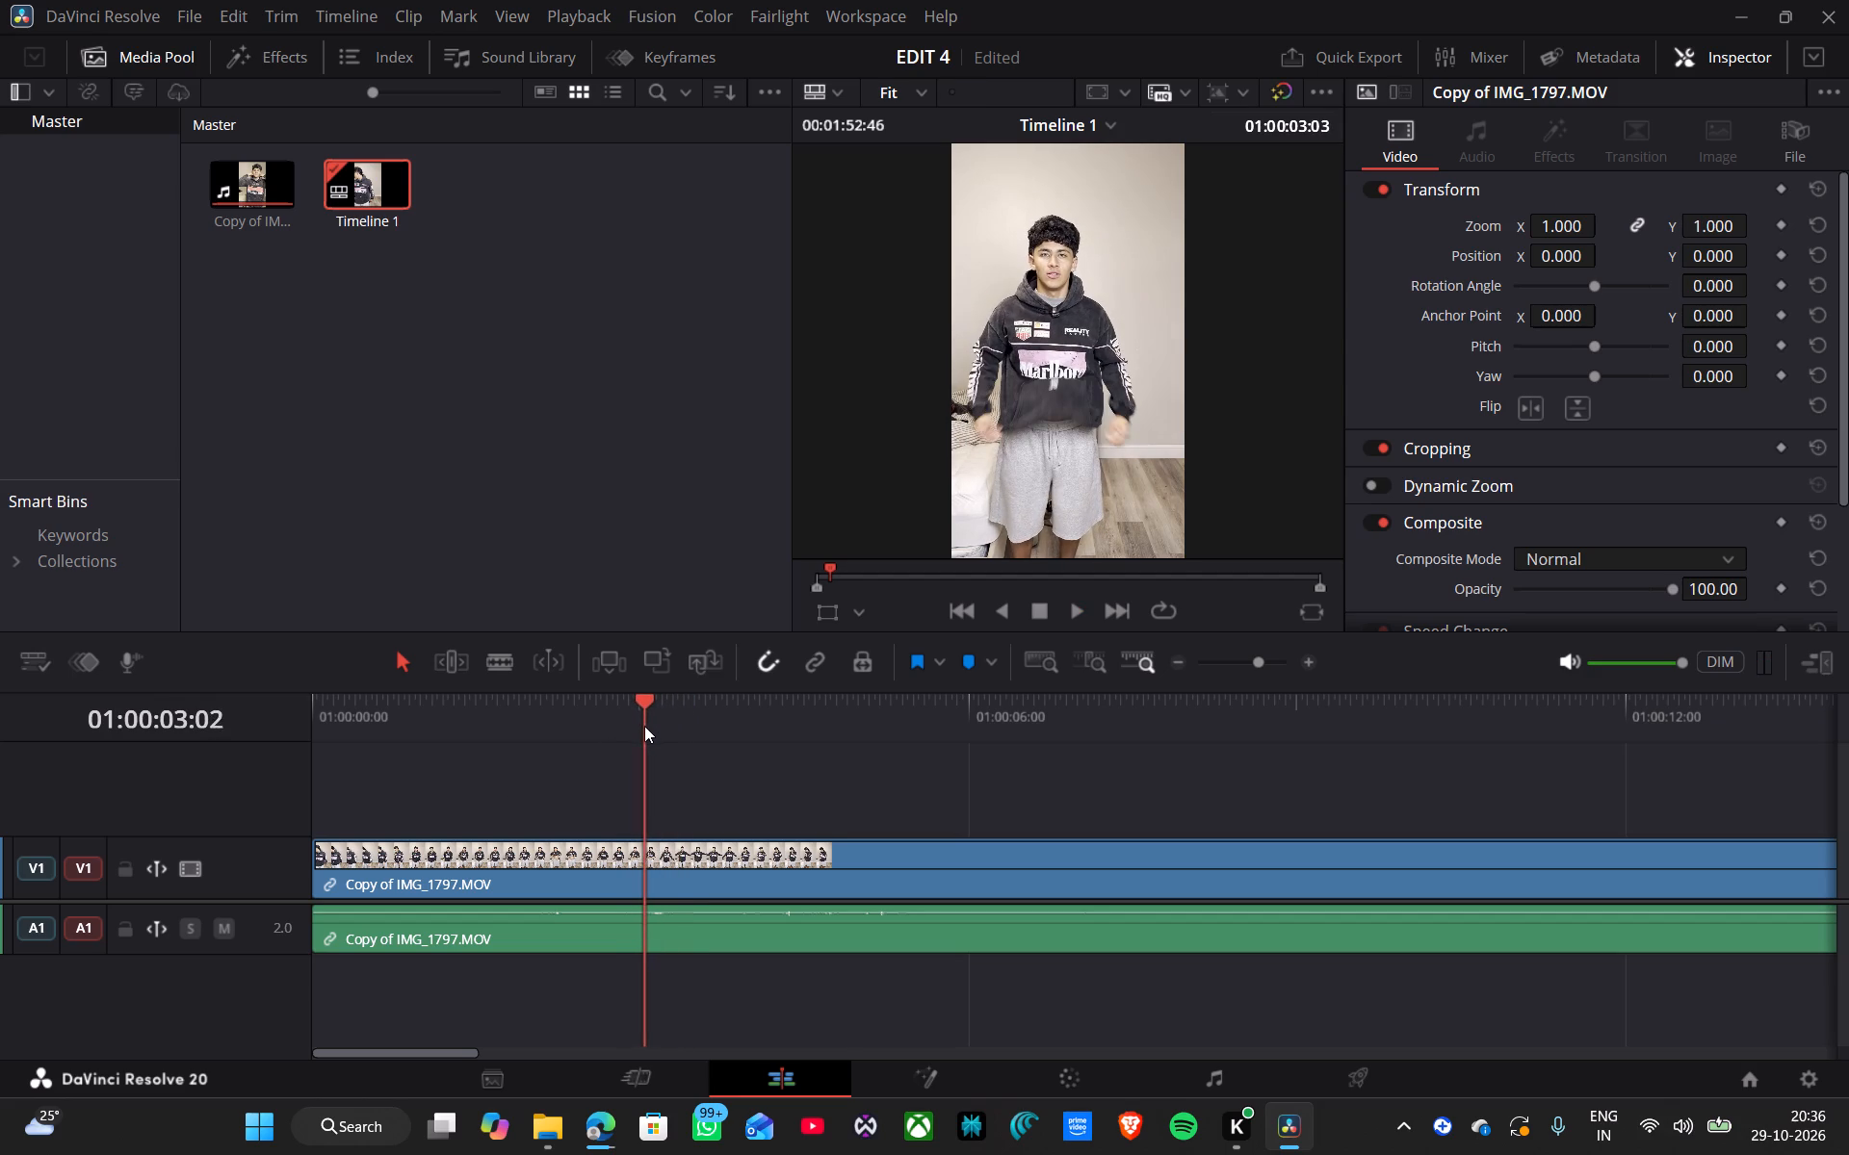
pyautogui.moveTo(644, 726); pyautogui.dragTo(641, 727)
pyautogui.press('b')
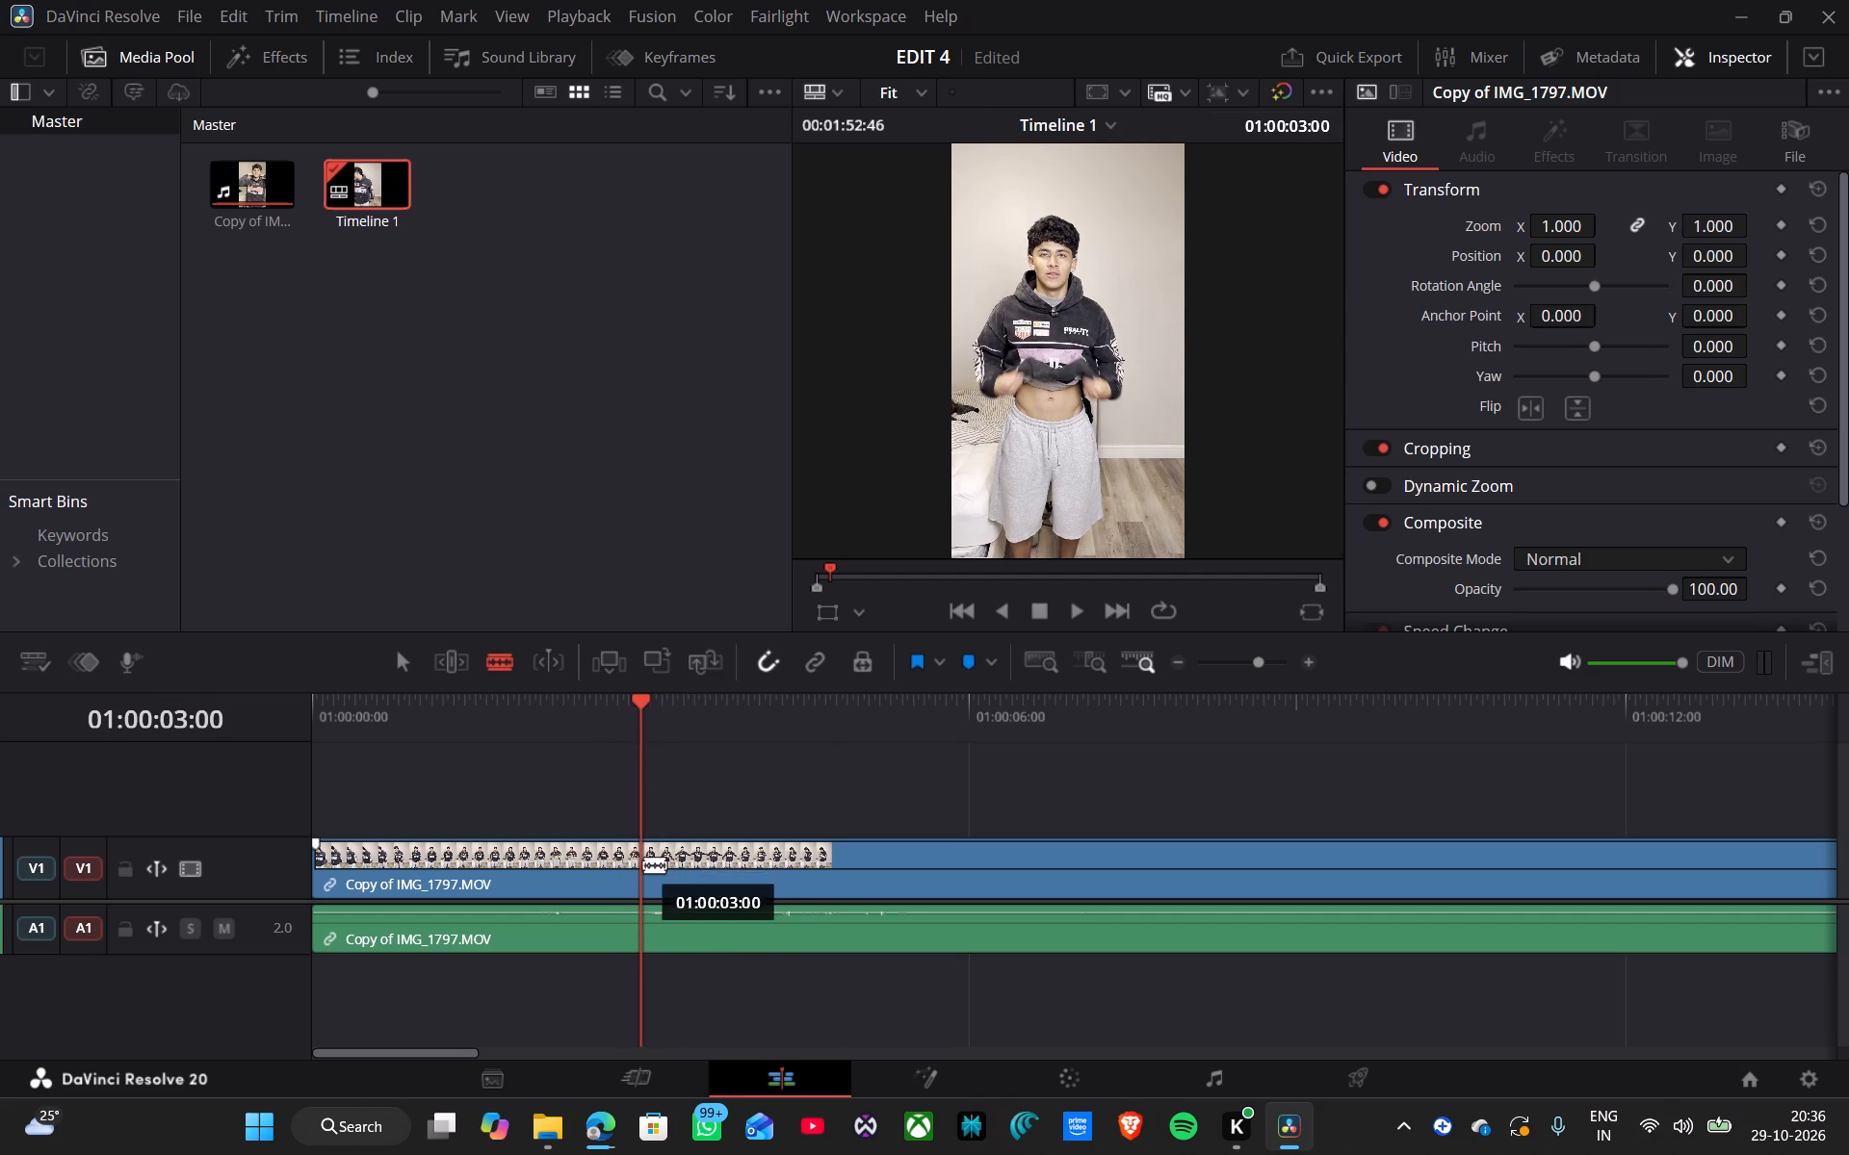
pyautogui.click(642, 865)
pyautogui.click(643, 917)
# Delete the opening section before the cut, close the gaps on both the video and audio tracks, and play the result.
pyautogui.press('a')
pyautogui.moveTo(597, 795); pyautogui.dragTo(561, 1025)
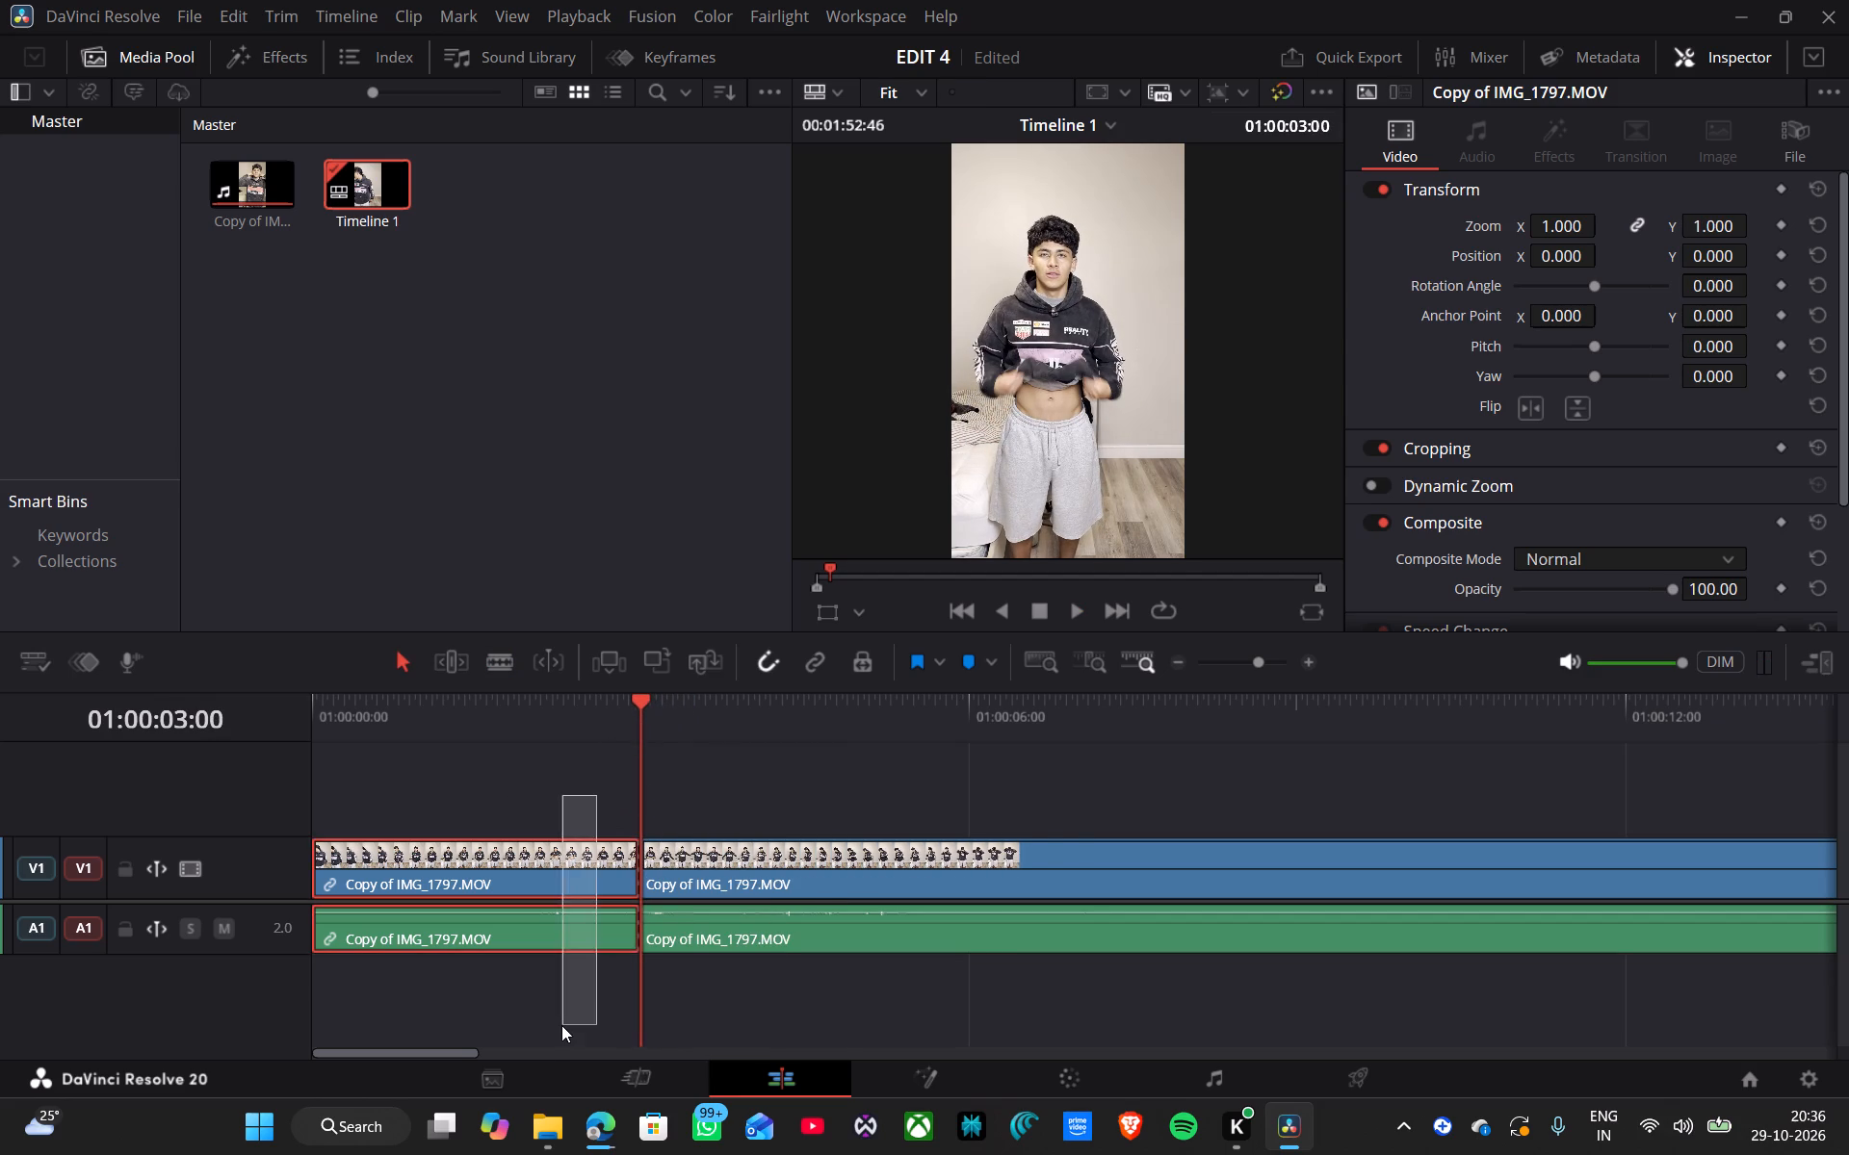
pyautogui.moveTo(561, 1025); pyautogui.dragTo(560, 1025)
pyautogui.press('BackSpace')
pyautogui.moveTo(556, 877); pyautogui.dragTo(556, 903)
pyautogui.click(558, 872)
pyautogui.press('BackSpace')
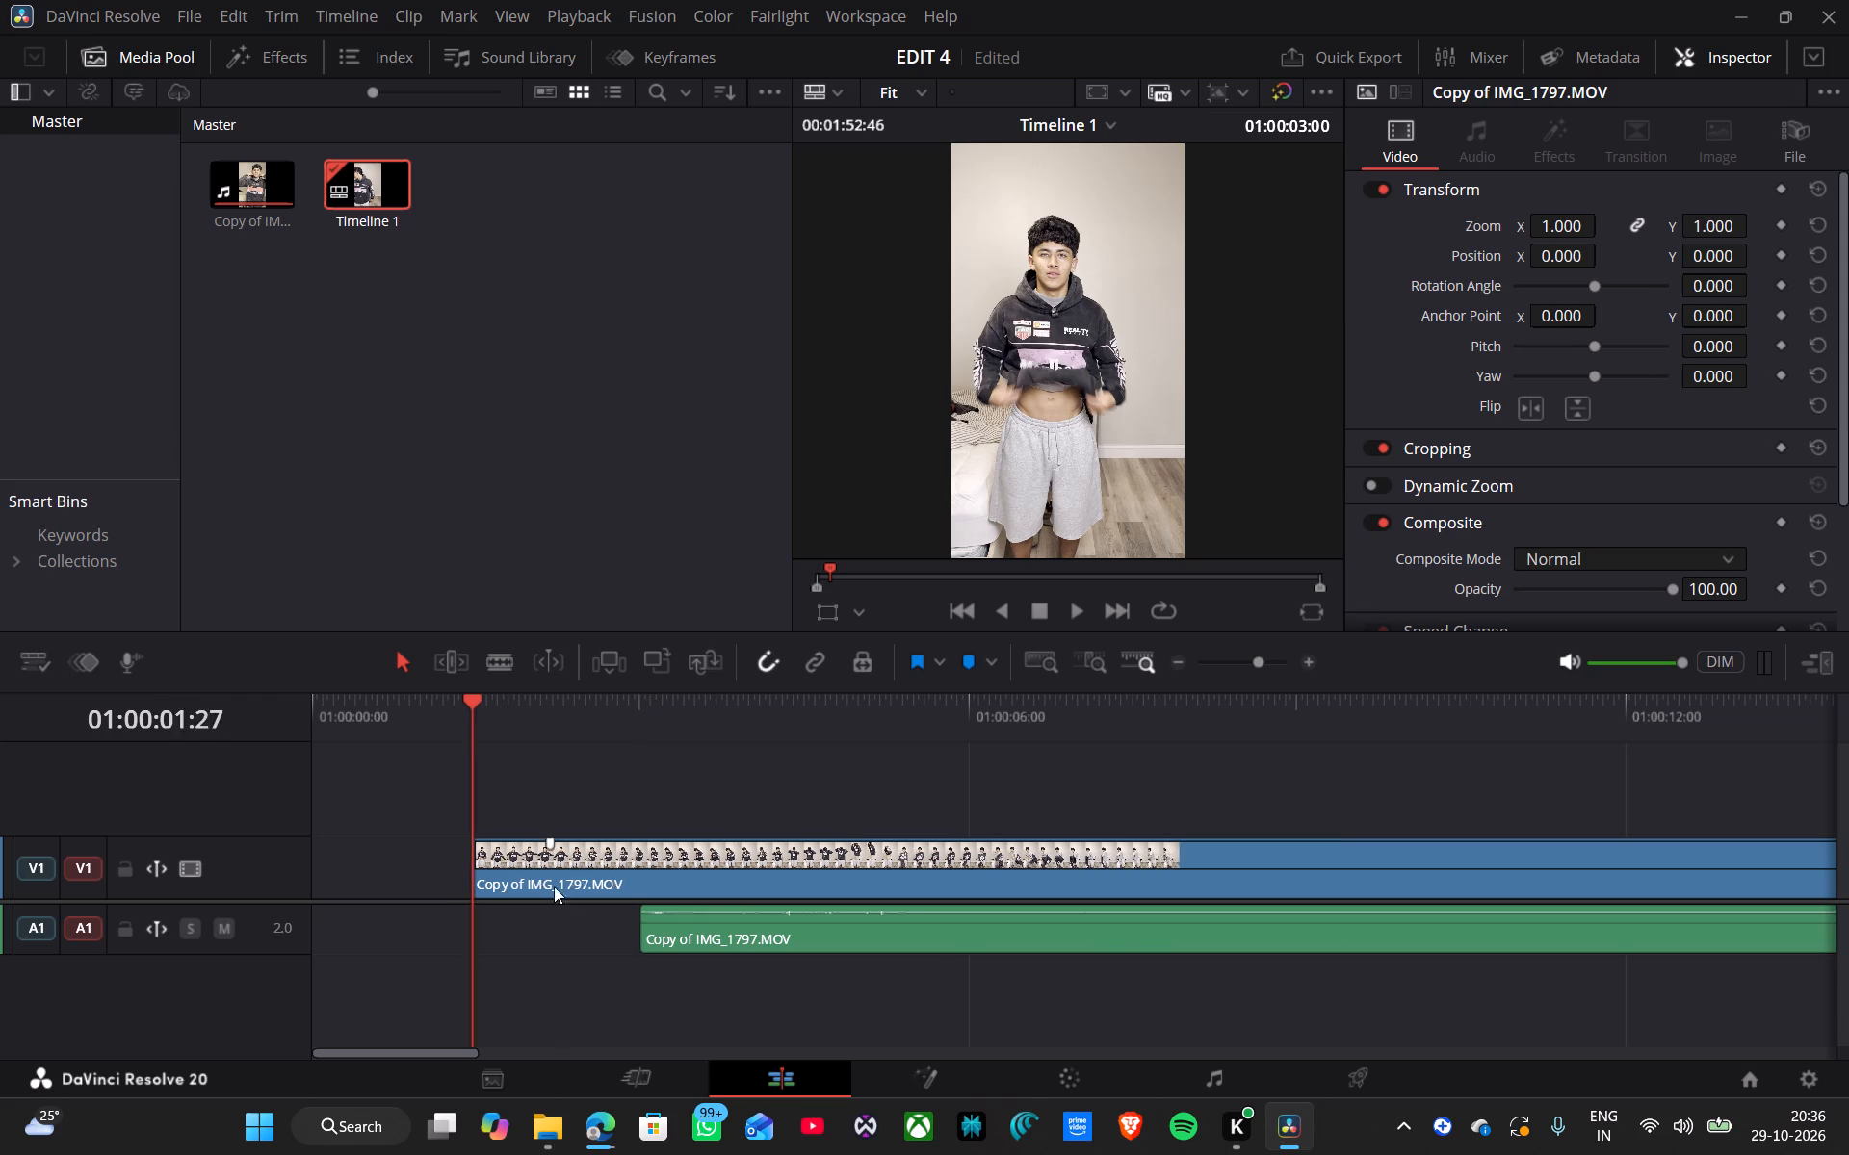
pyautogui.click(532, 926)
pyautogui.press('BackSpace')
pyautogui.press('space')
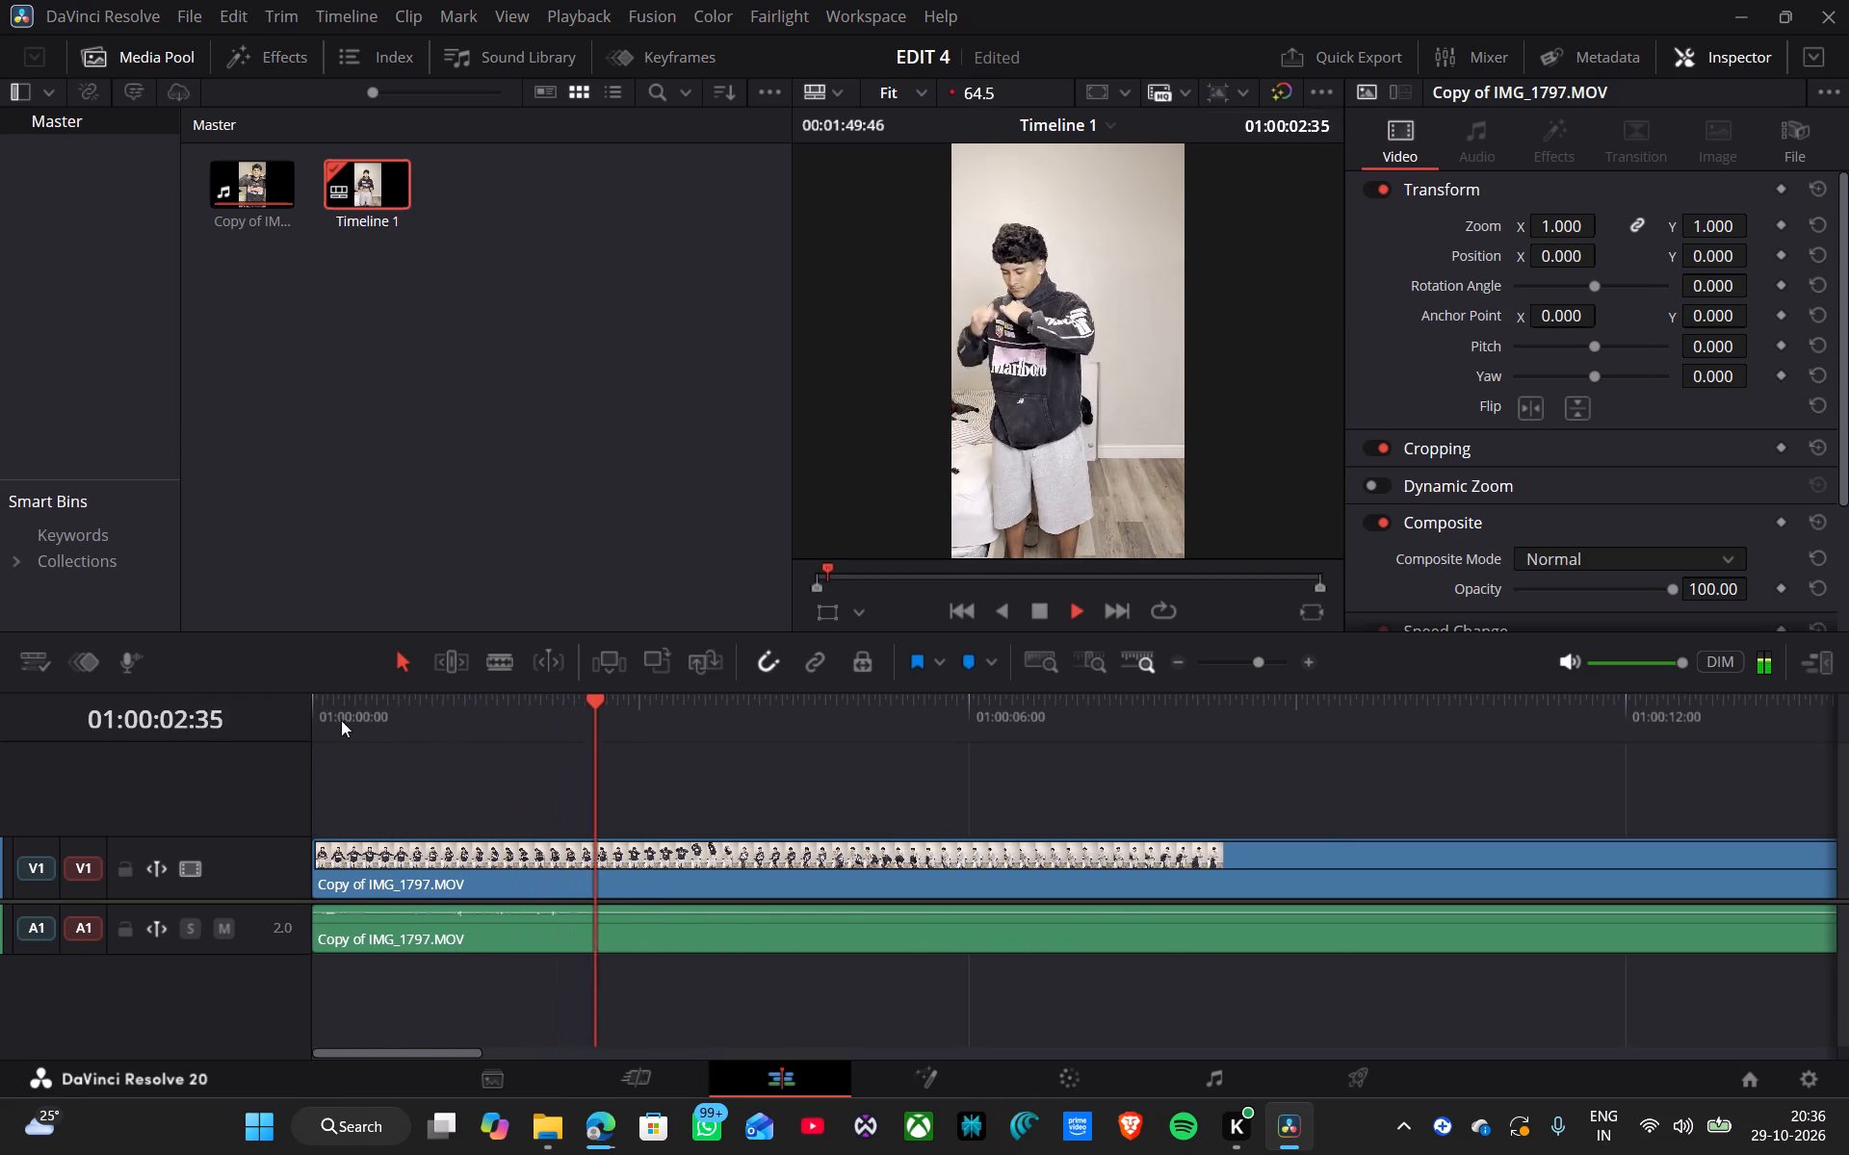
# Shift the Copy of IMG_1797 clip about 8 frames later, and extend its video and audio heads back to the timeline start.
pyautogui.click(362, 704)
pyautogui.moveTo(357, 710); pyautogui.dragTo(273, 732)
pyautogui.press('space')
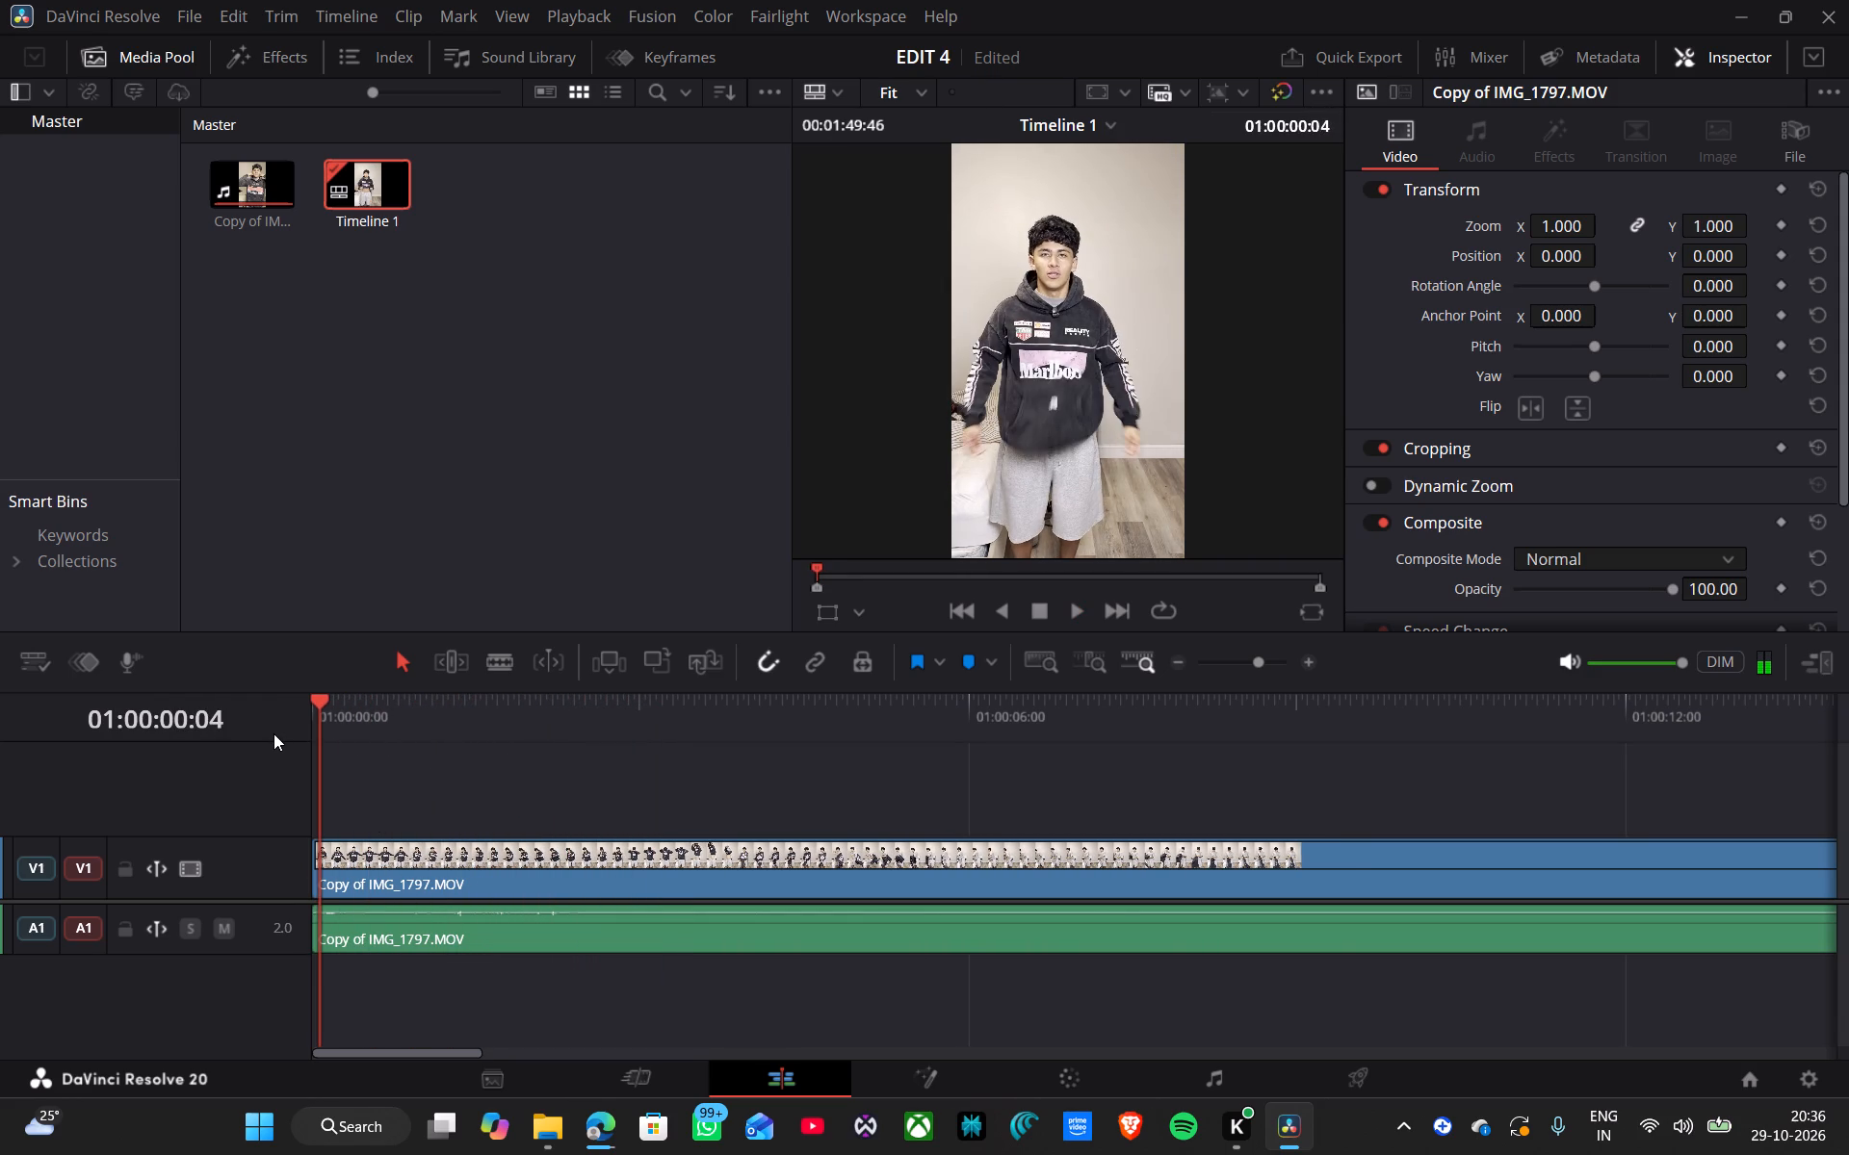
pyautogui.press('space')
pyautogui.press('space')
pyautogui.moveTo(375, 788); pyautogui.dragTo(443, 932)
pyautogui.moveTo(386, 807); pyautogui.dragTo(404, 862)
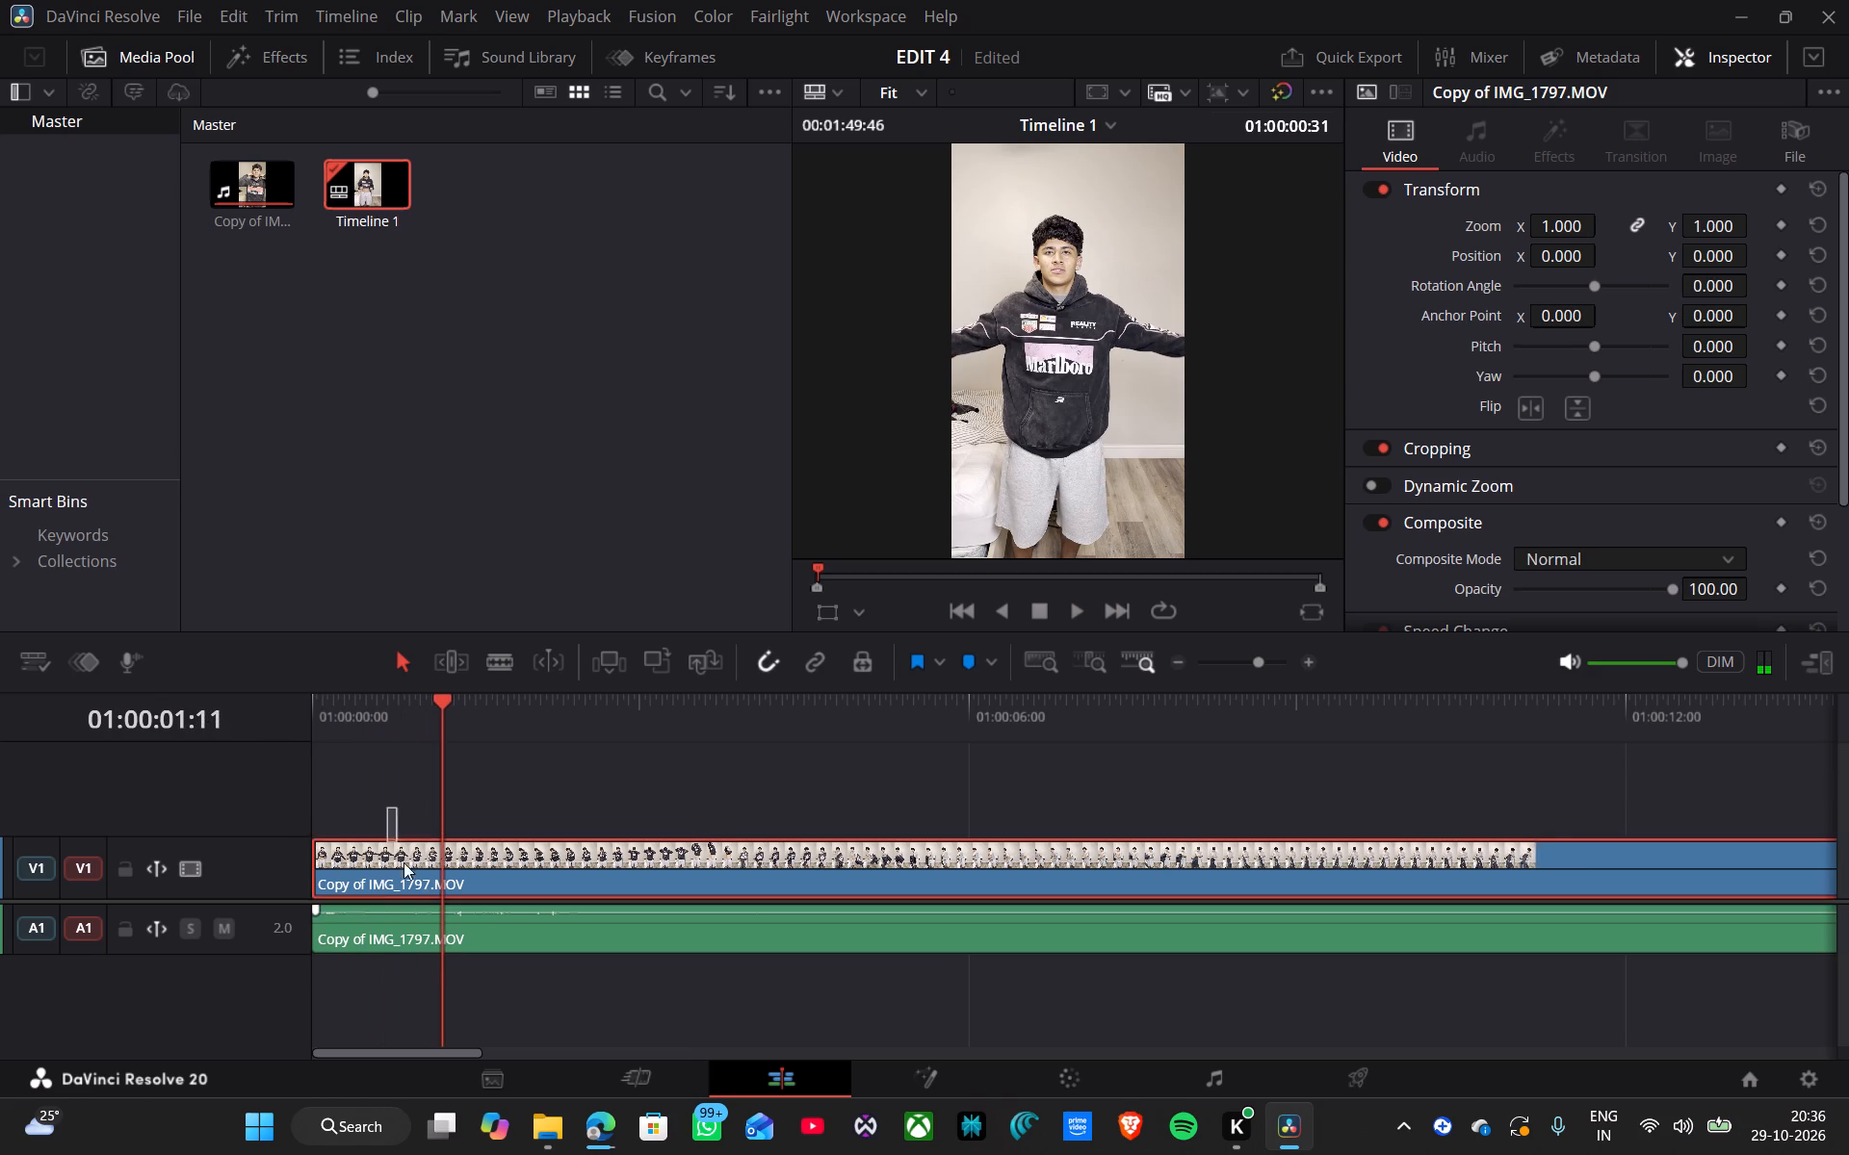
pyautogui.moveTo(404, 862); pyautogui.dragTo(426, 946)
pyautogui.moveTo(404, 852); pyautogui.dragTo(419, 857)
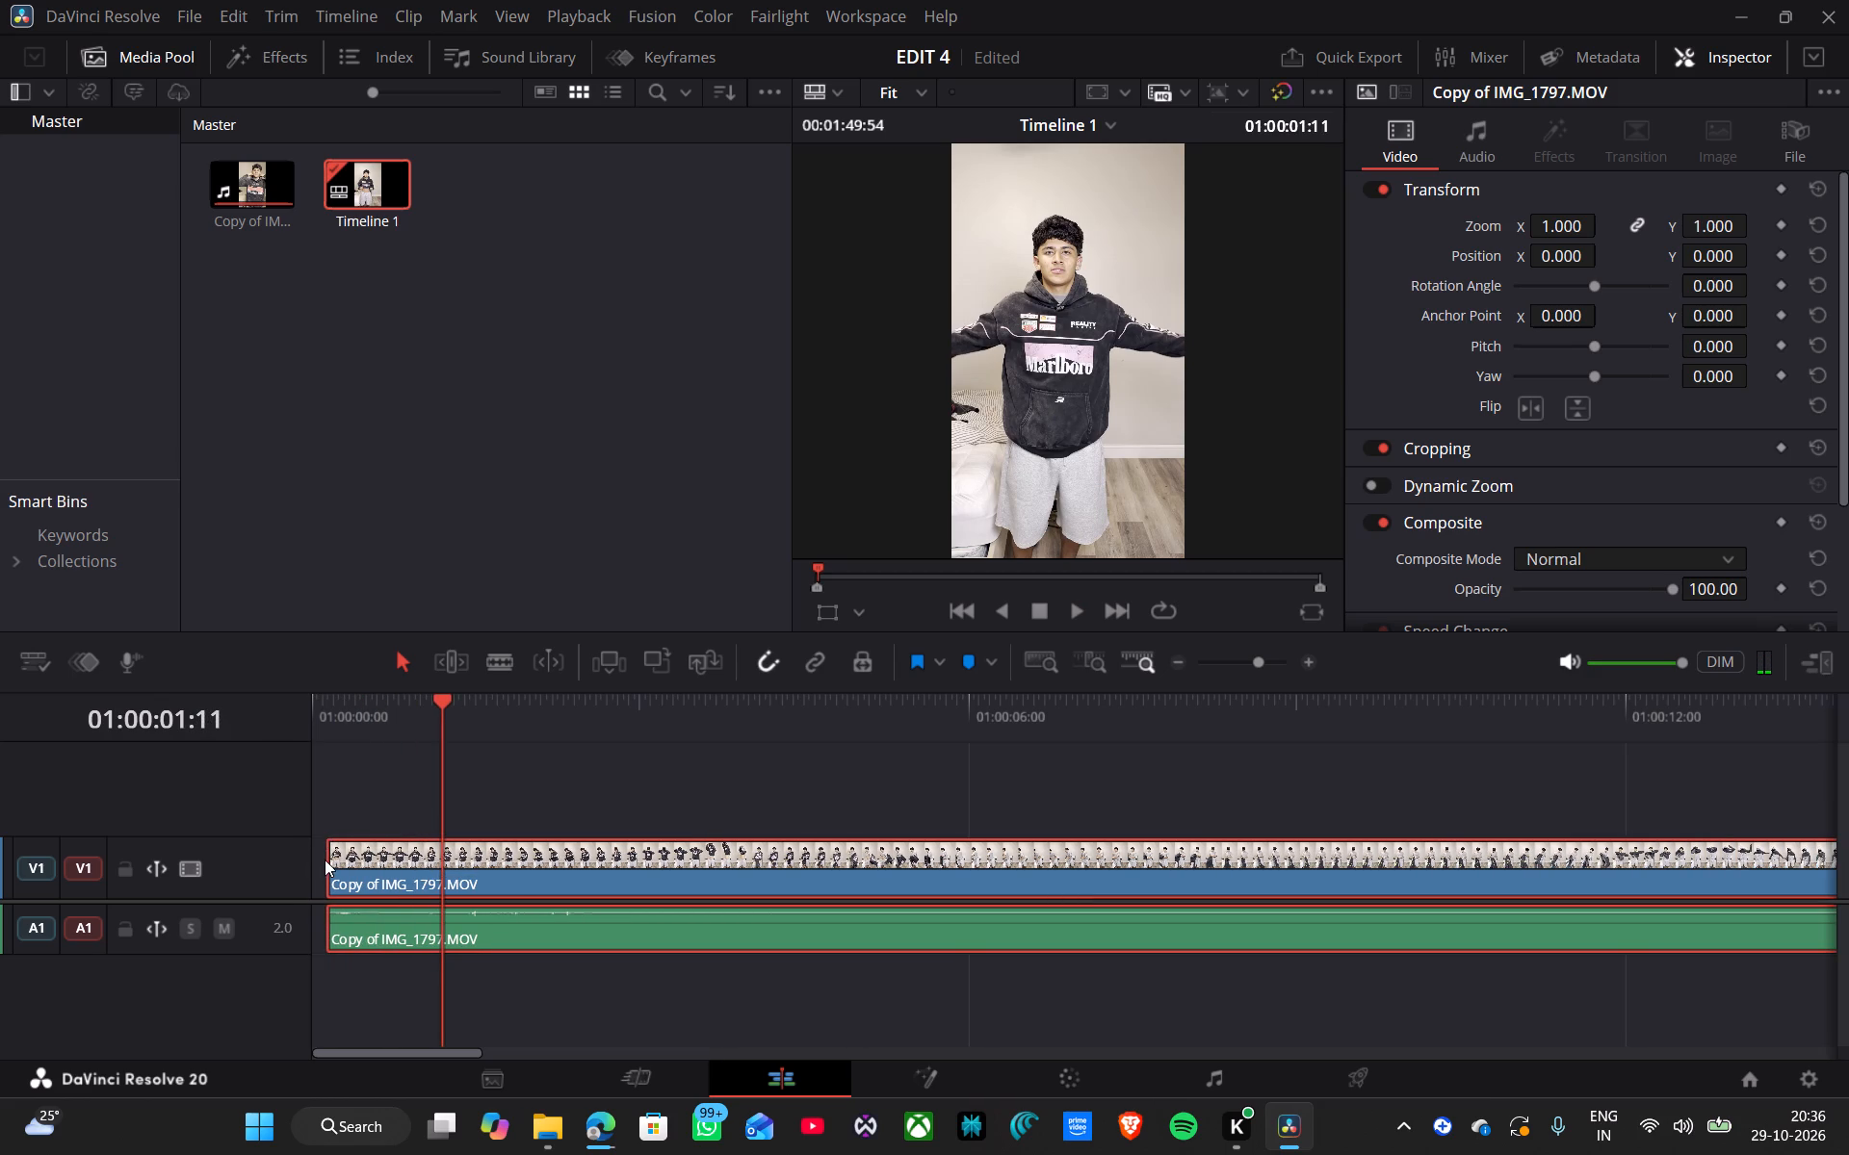
pyautogui.moveTo(326, 860); pyautogui.dragTo(298, 867)
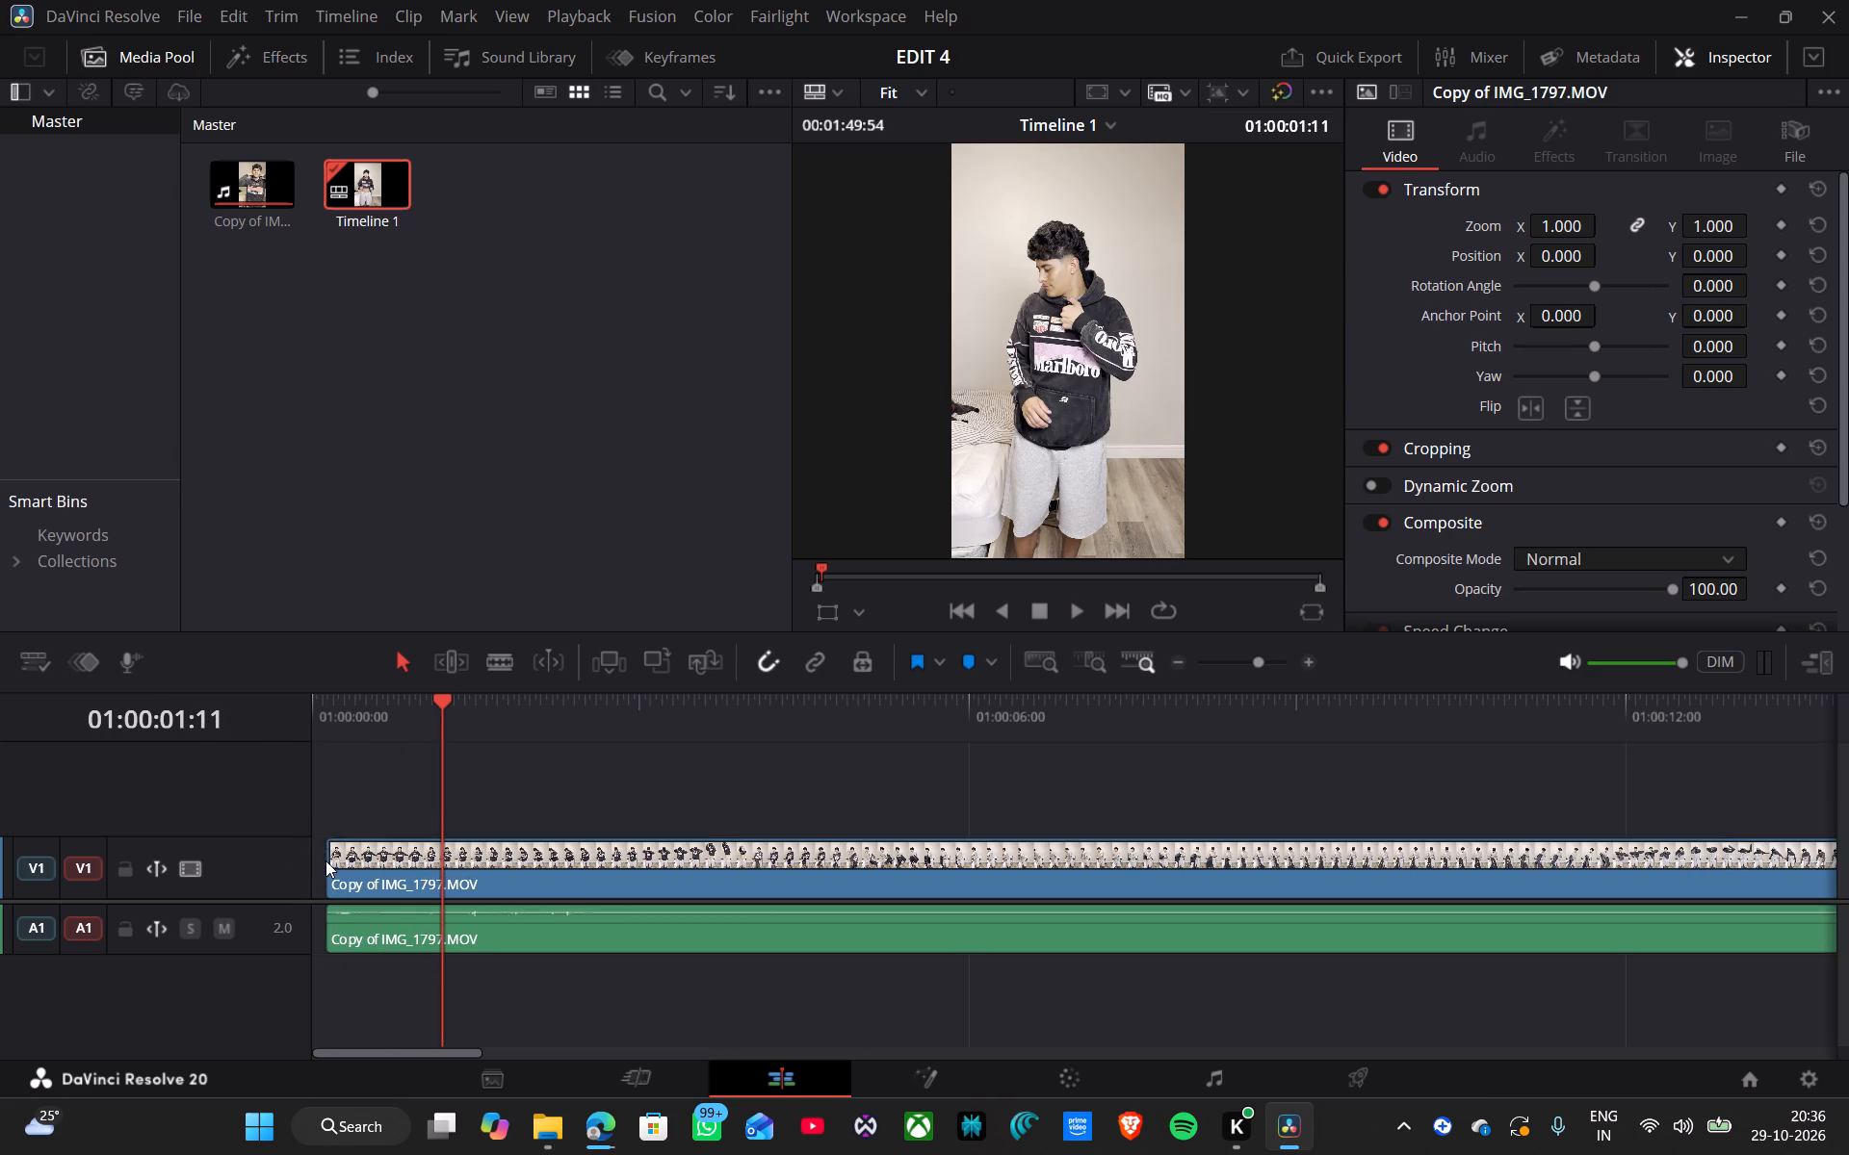
pyautogui.moveTo(328, 865); pyautogui.dragTo(313, 868)
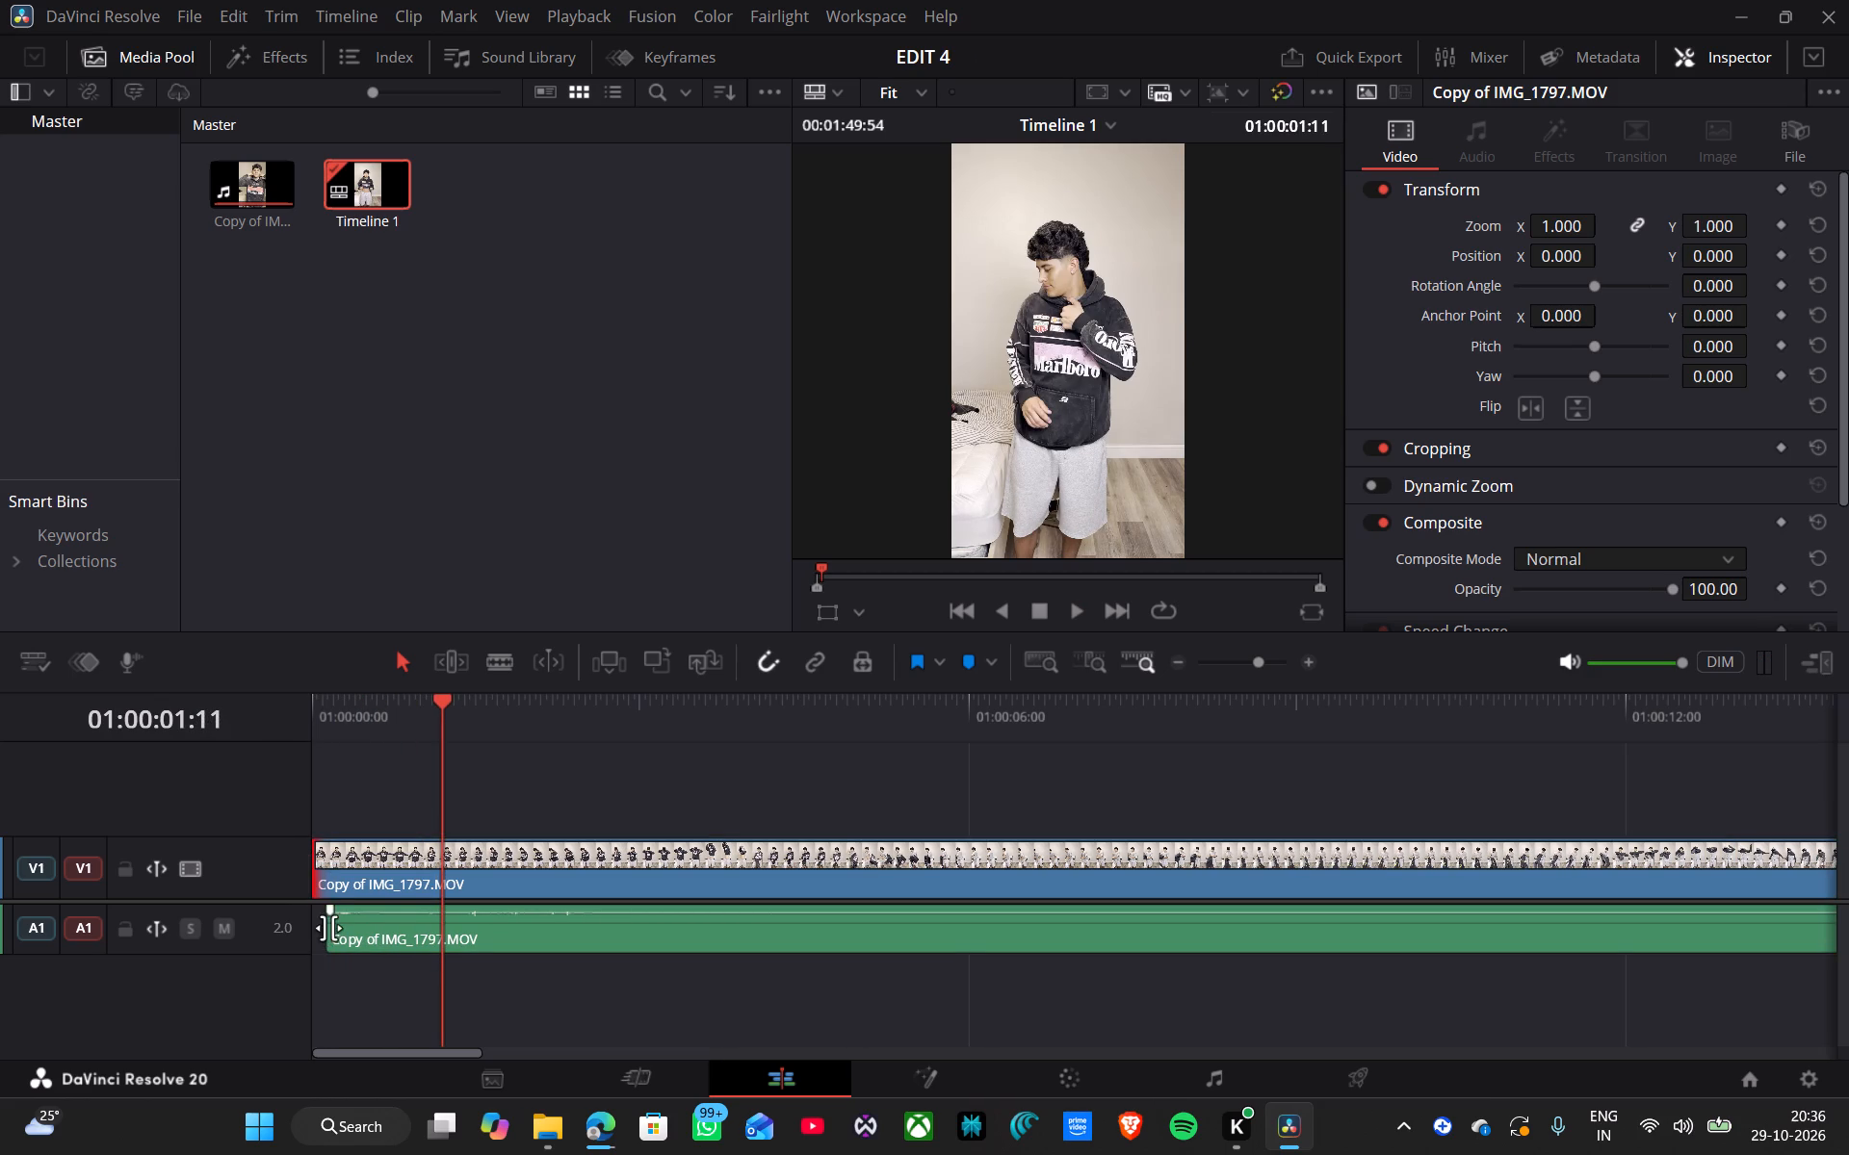
pyautogui.moveTo(328, 928); pyautogui.dragTo(313, 927)
# Split the clip's video and audio at 01:00:00:35, at the arms-out pose in the Marlboro hoodie.
pyautogui.moveTo(343, 710); pyautogui.dragTo(279, 716)
pyautogui.press('space')
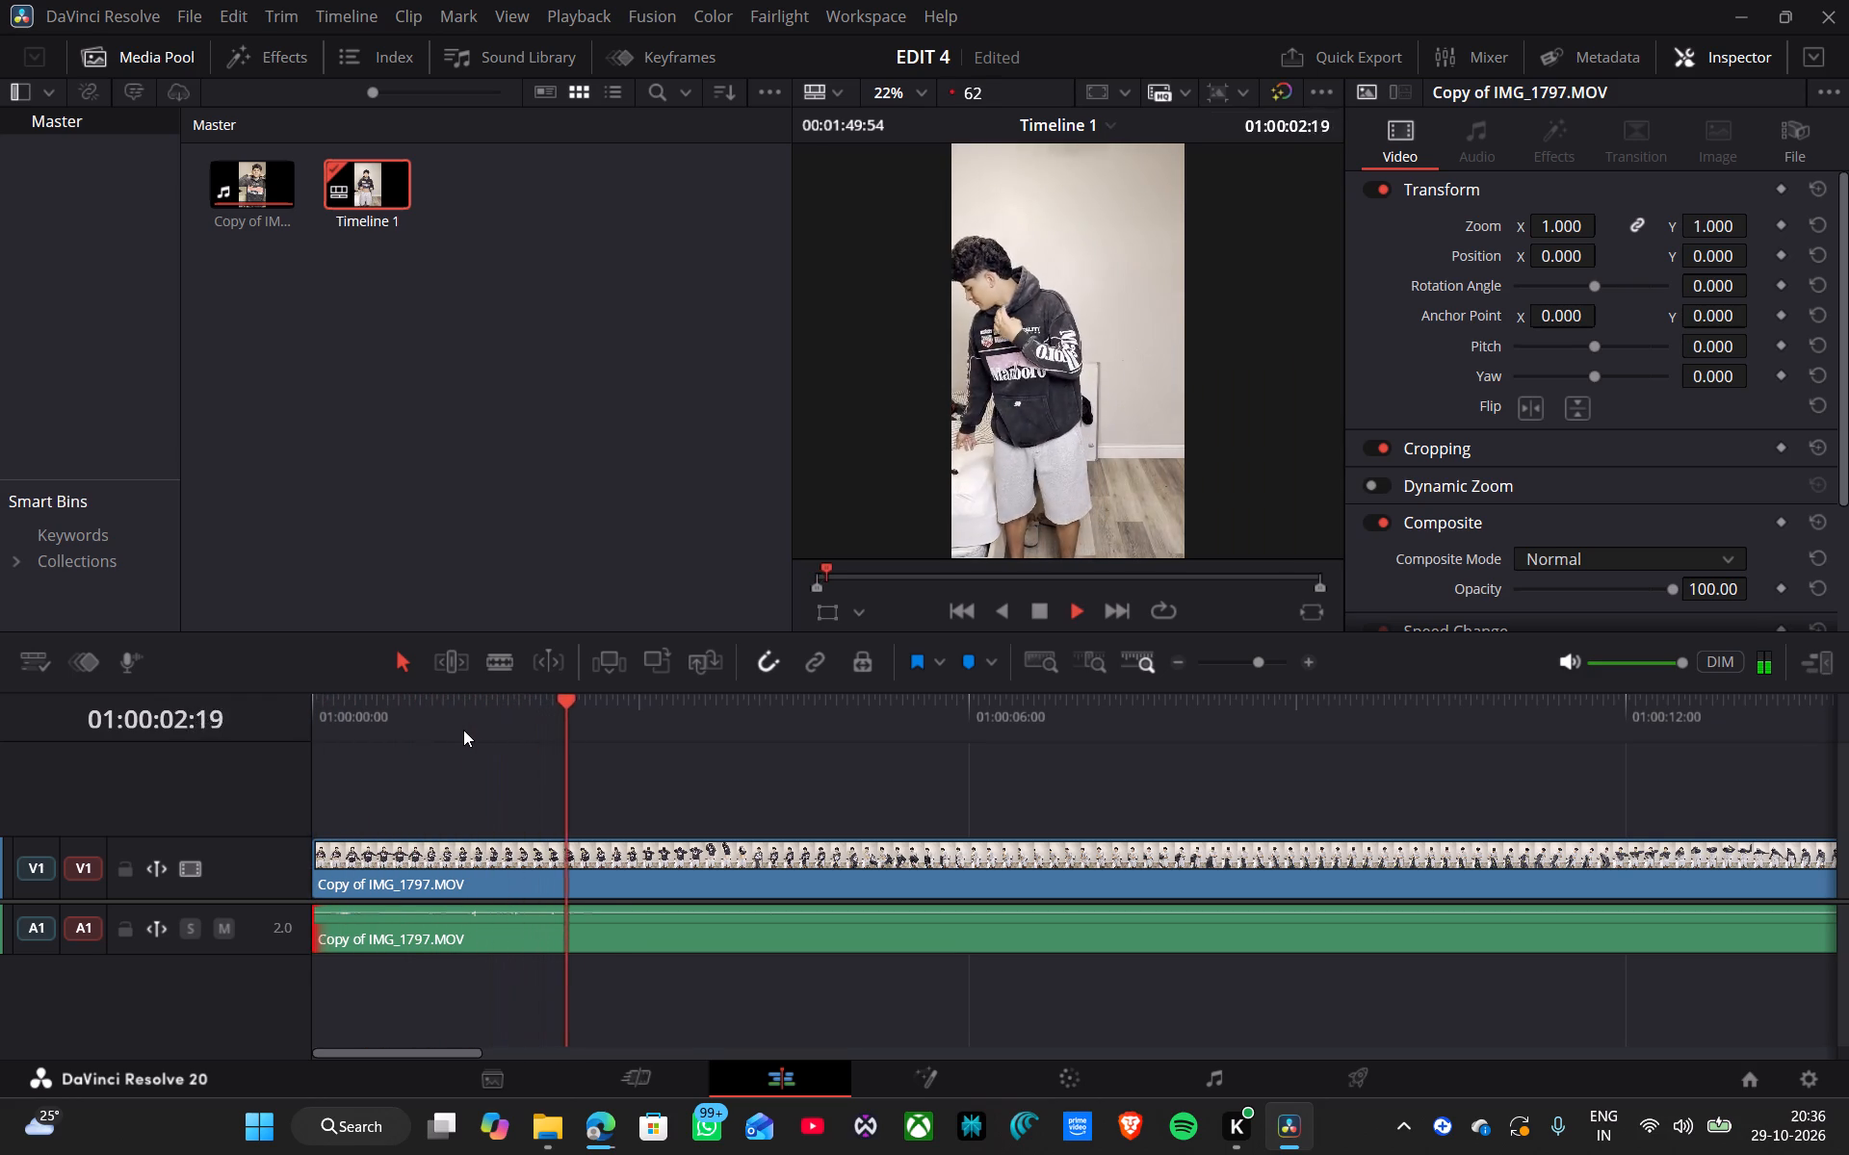
pyautogui.press('space')
pyautogui.moveTo(320, 700); pyautogui.dragTo(281, 718)
pyautogui.press('space')
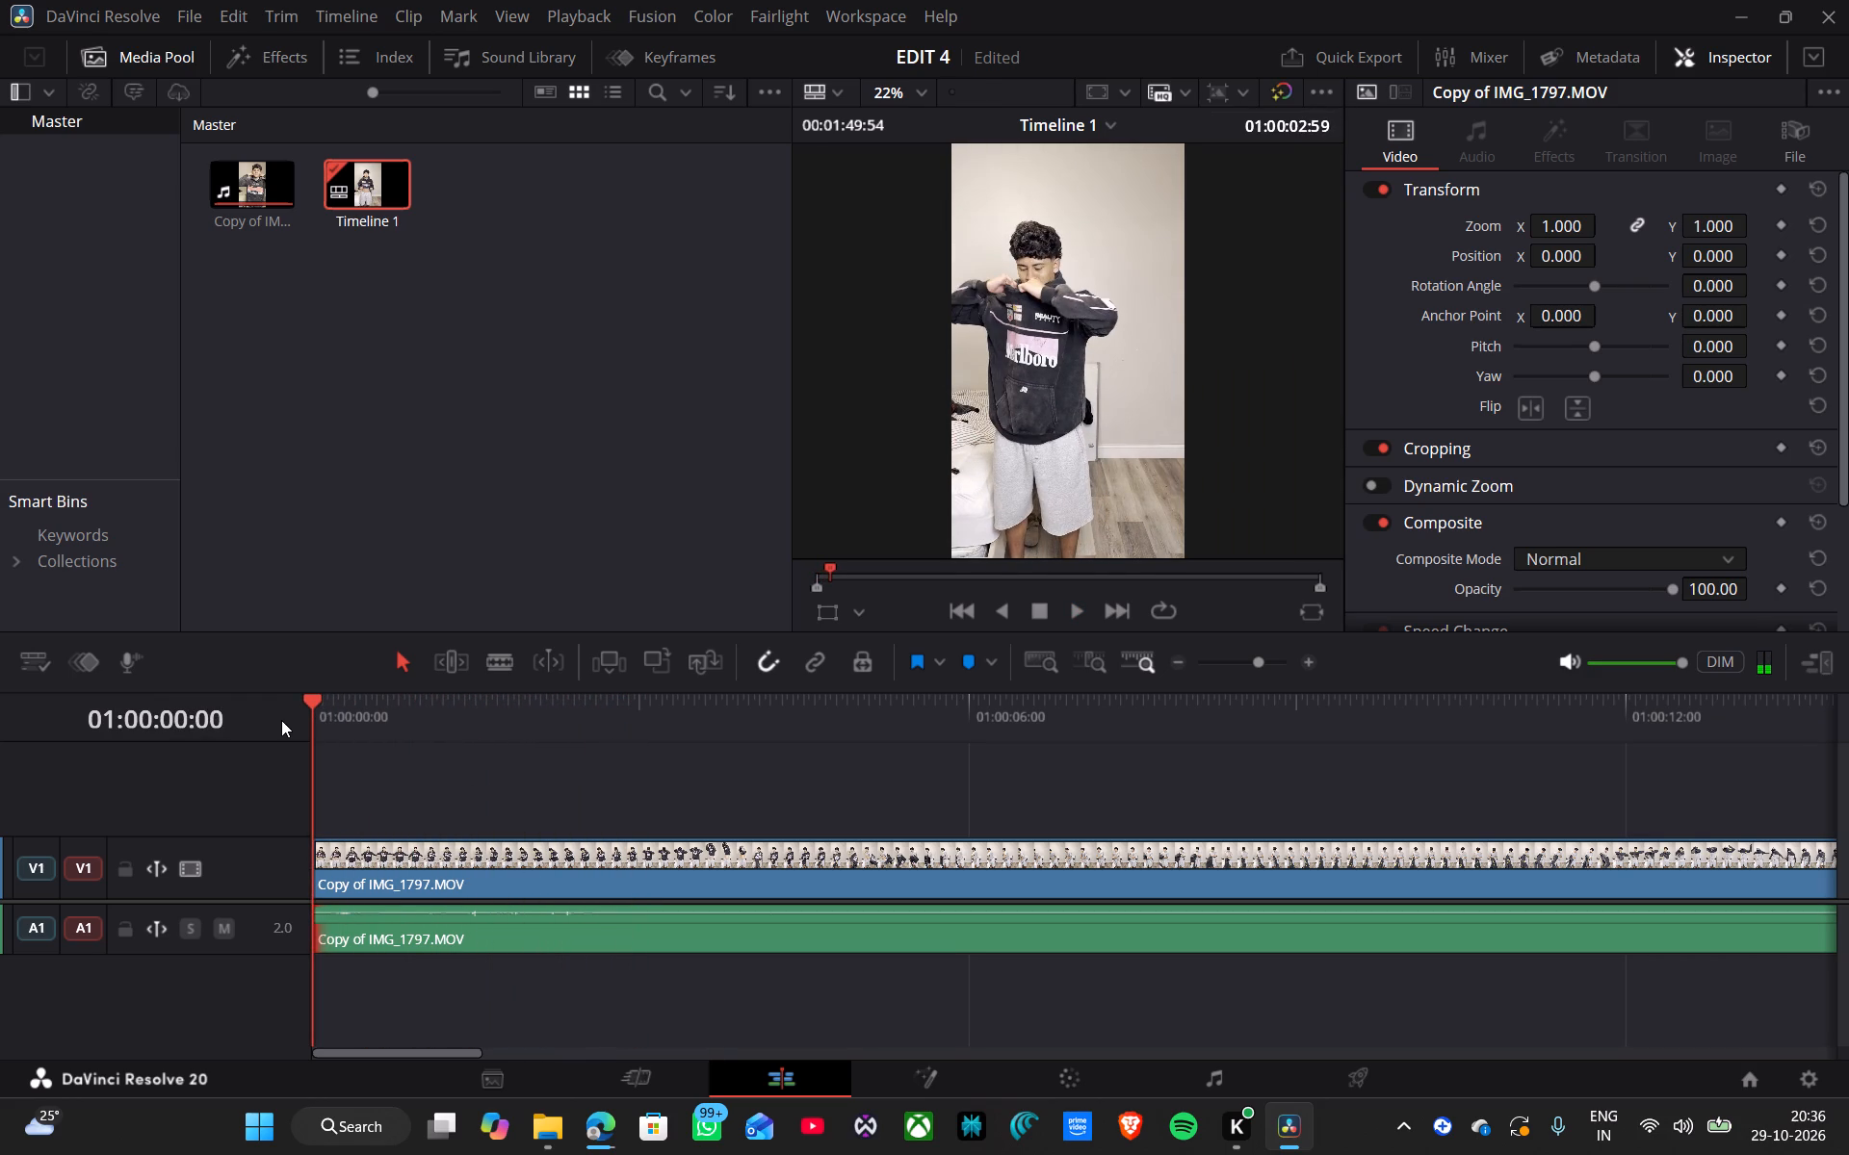
pyautogui.press('space')
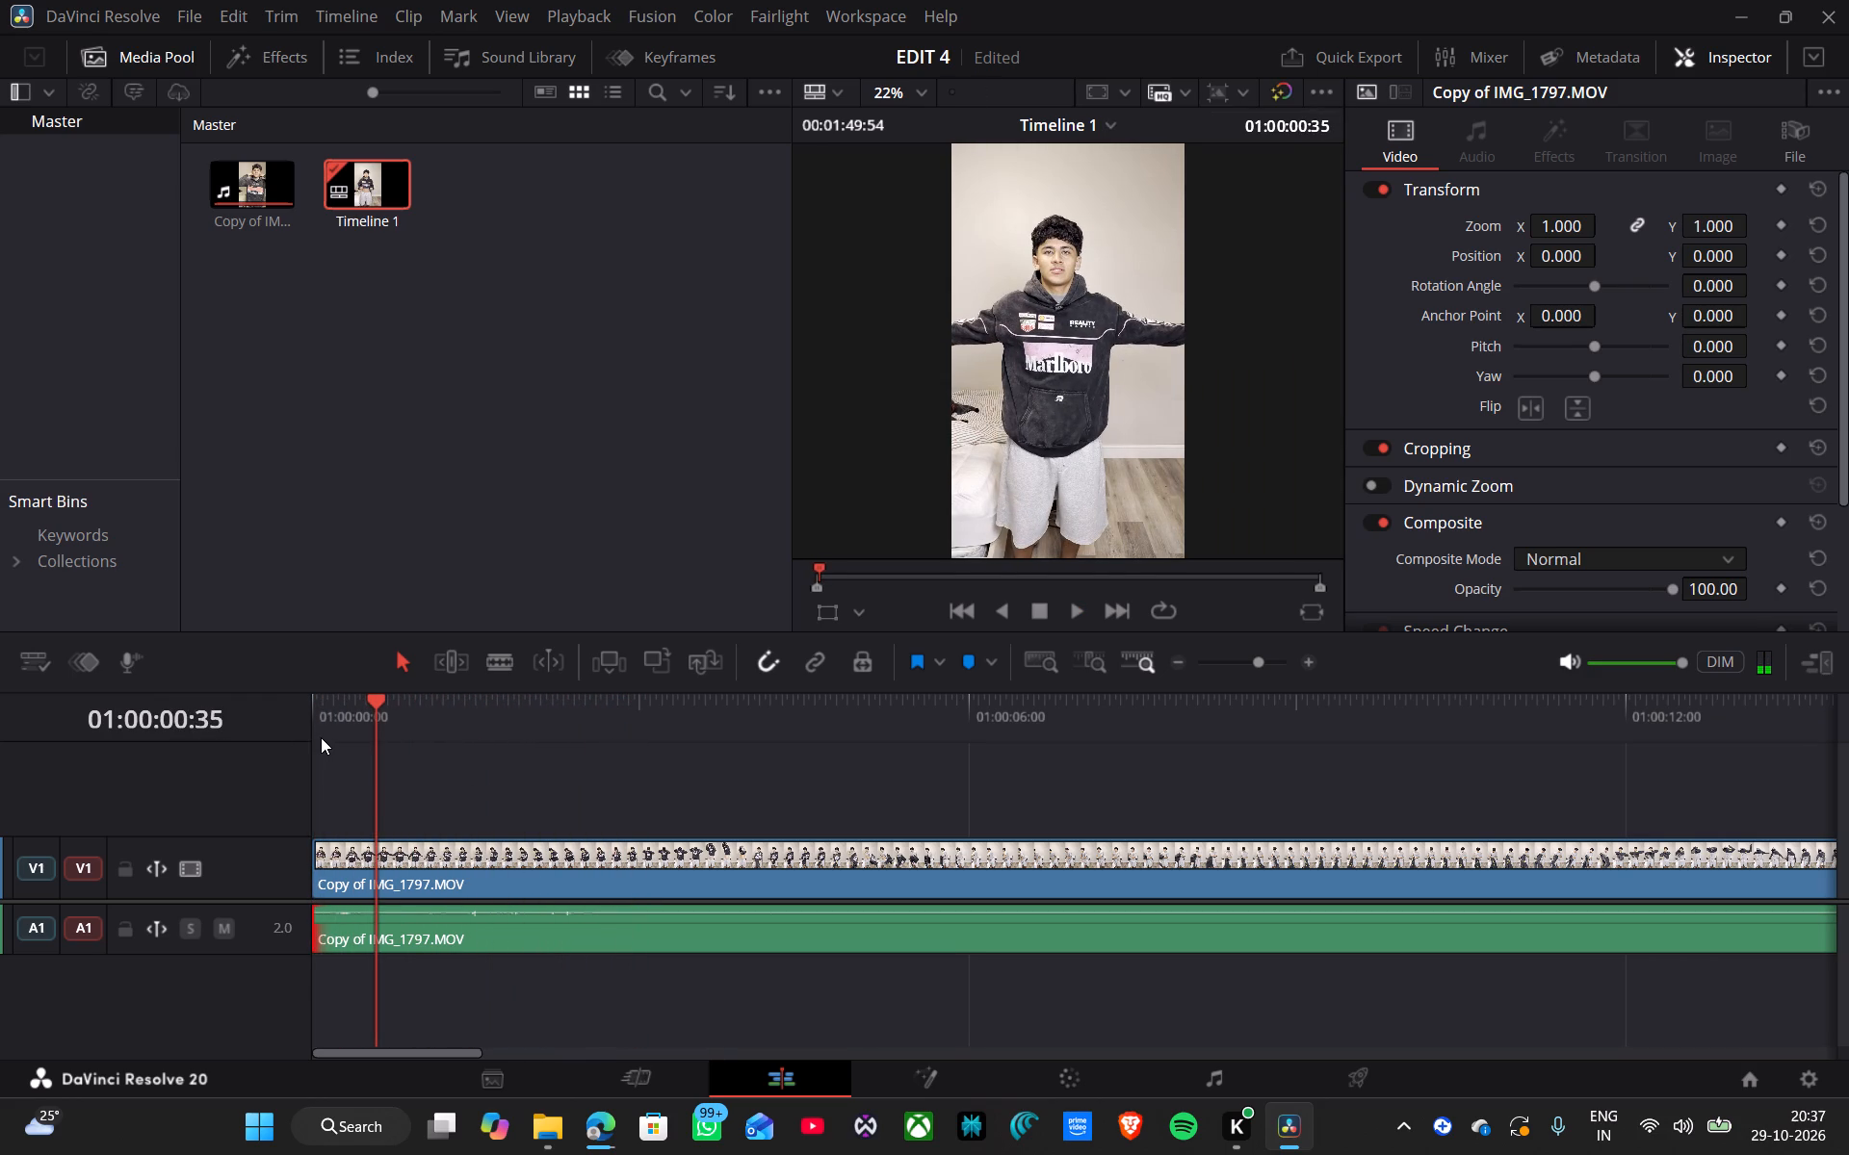
pyautogui.press('b')
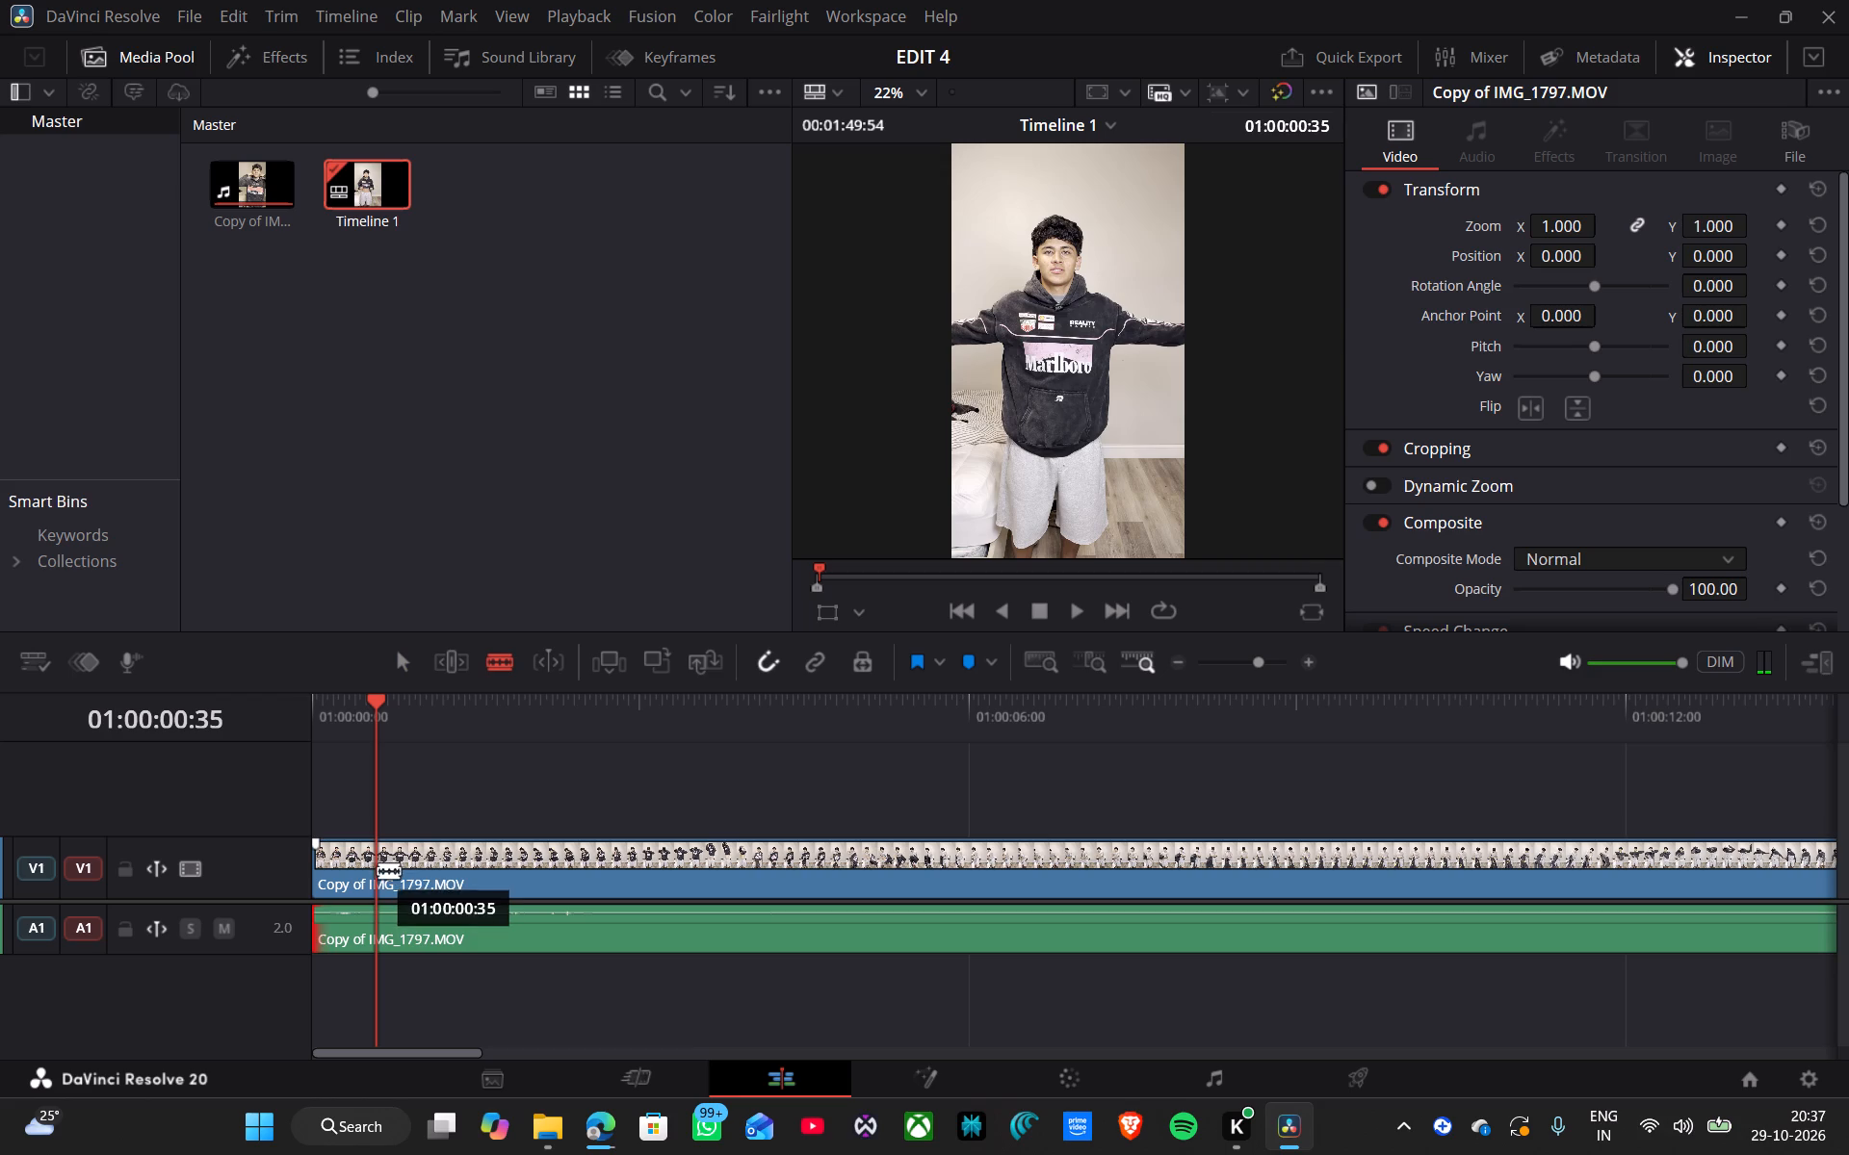
pyautogui.click(378, 870)
pyautogui.click(380, 939)
pyautogui.press('a')
# Play and skip through the footage after the cut to find where the pose in the next hoodie begins.
pyautogui.press('space')
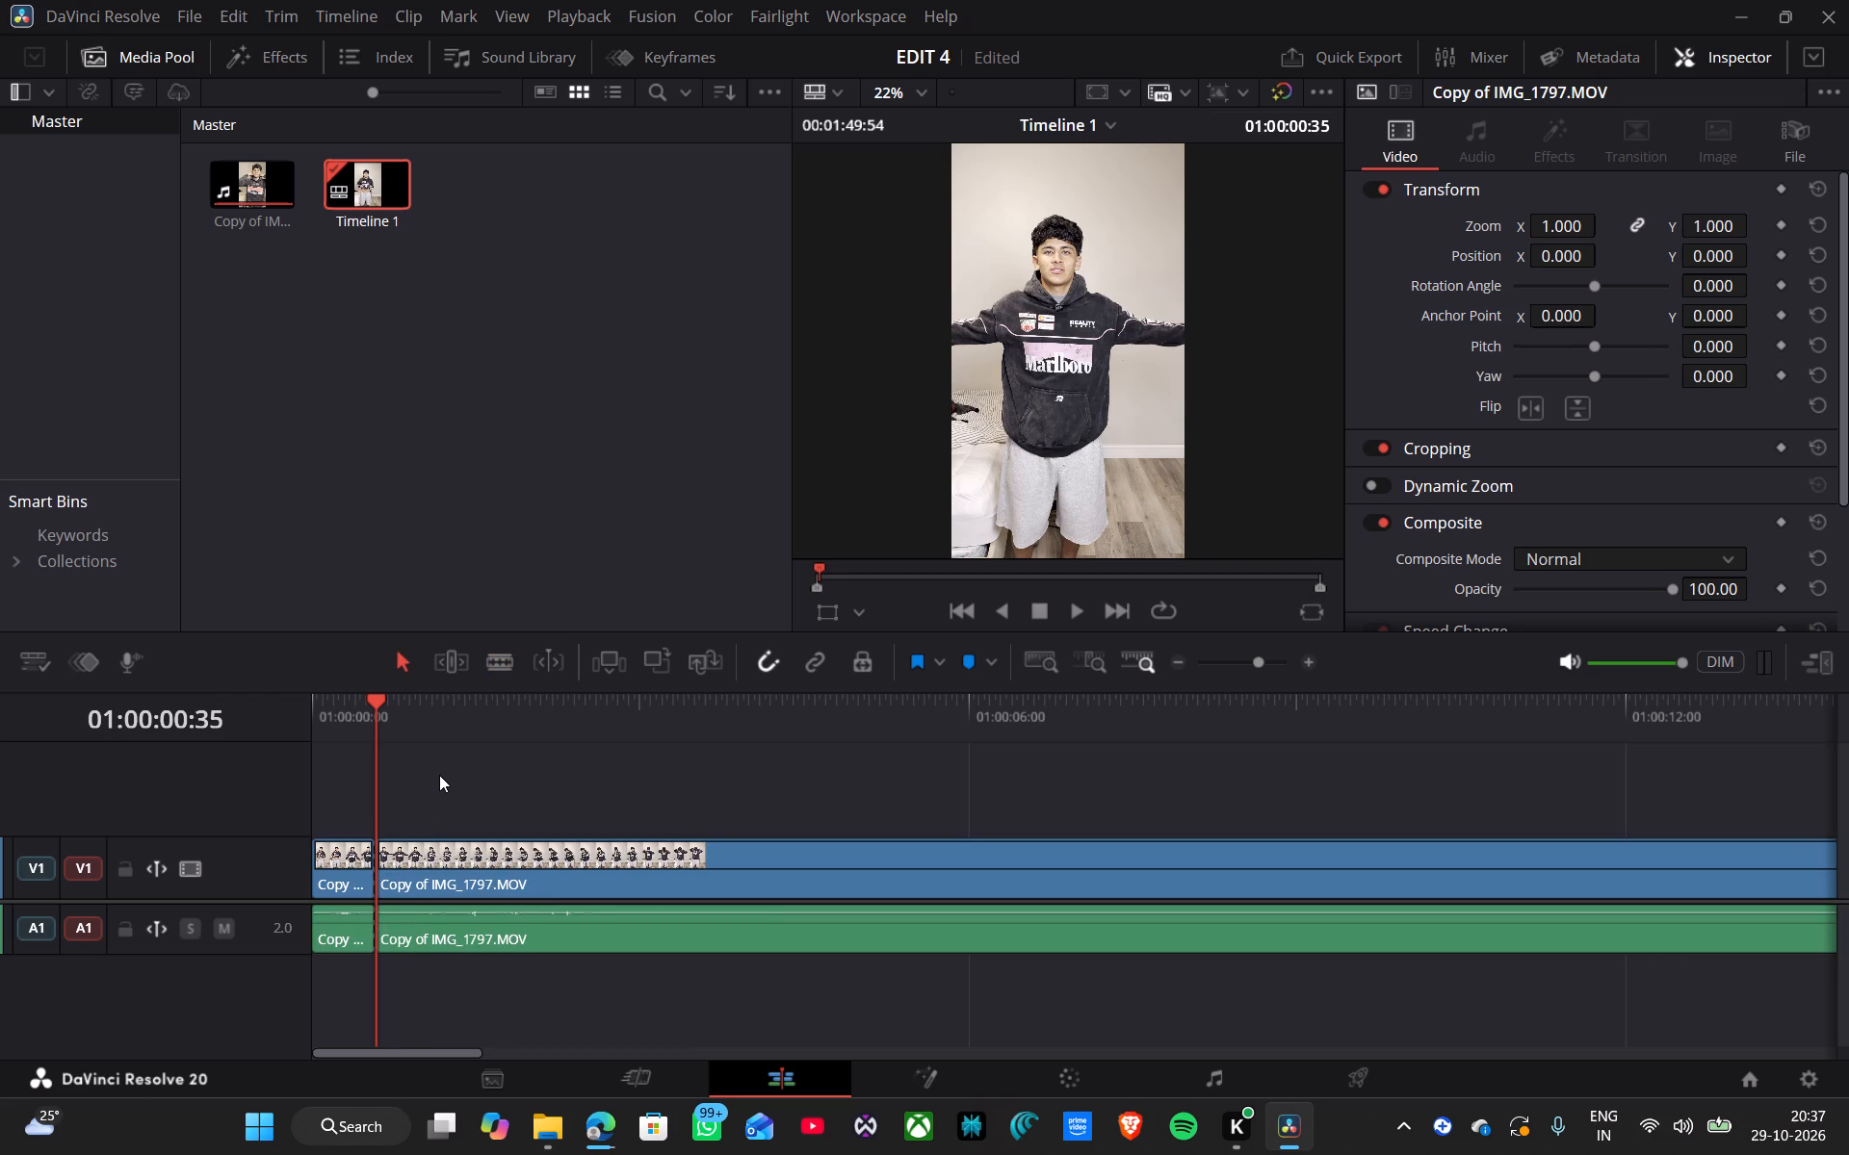
pyautogui.click(697, 691)
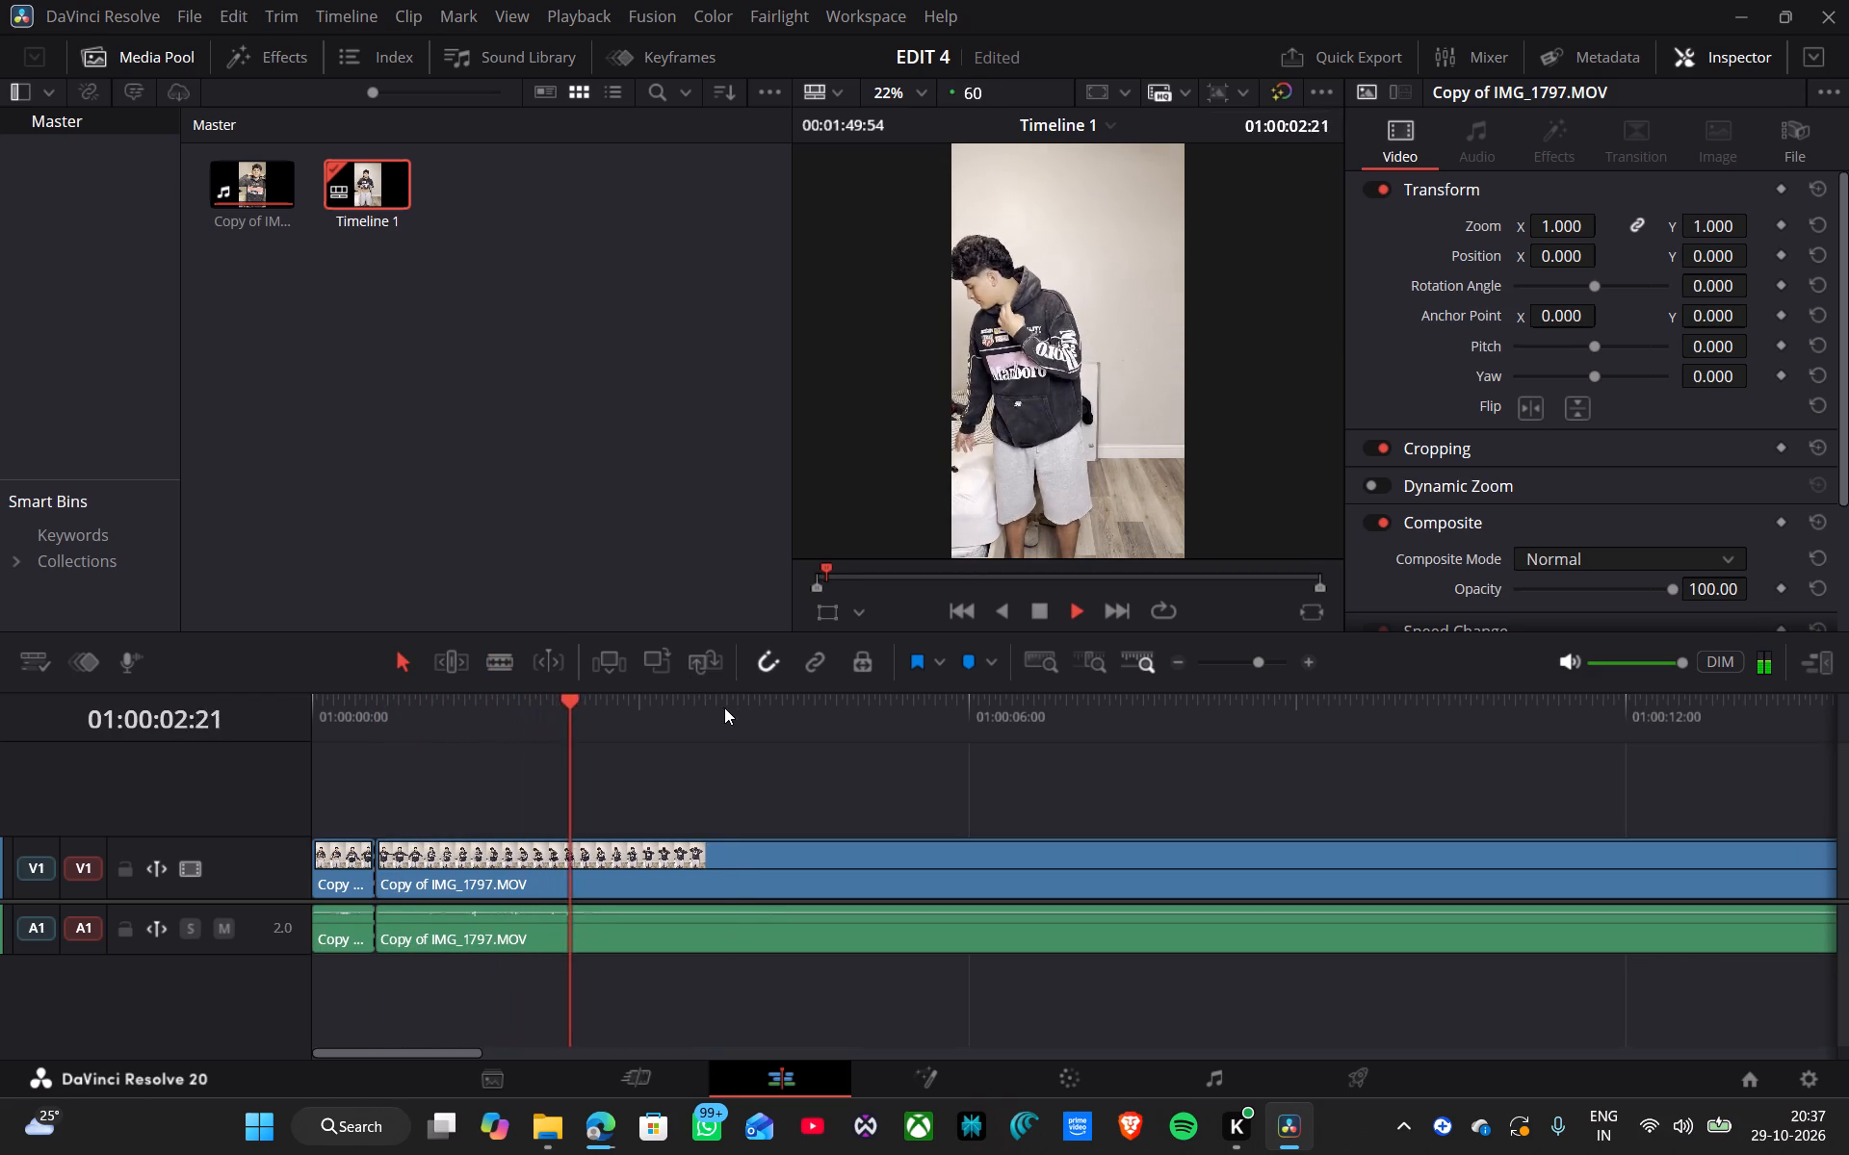
pyautogui.click(724, 707)
pyautogui.click(853, 704)
pyautogui.click(991, 704)
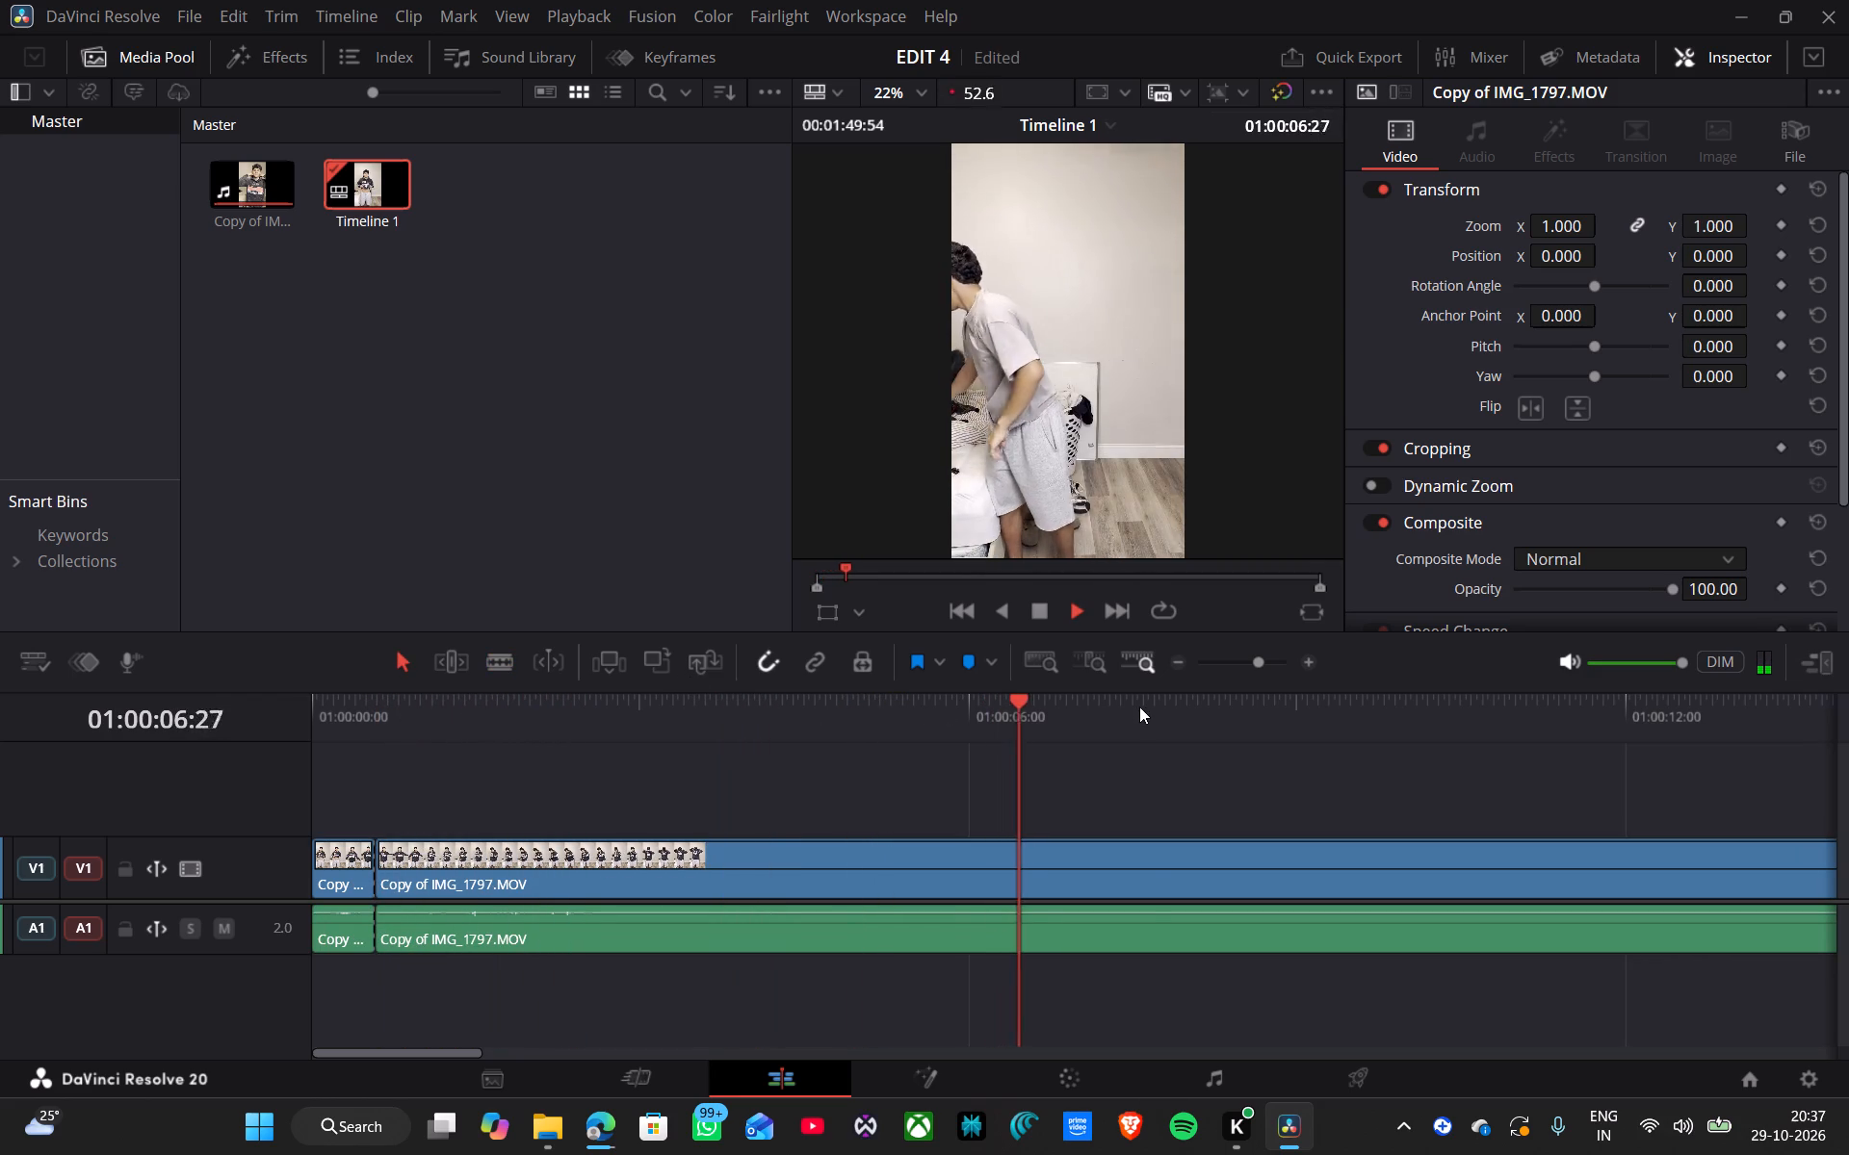
pyautogui.click(1145, 707)
pyautogui.click(1275, 697)
pyautogui.click(1383, 706)
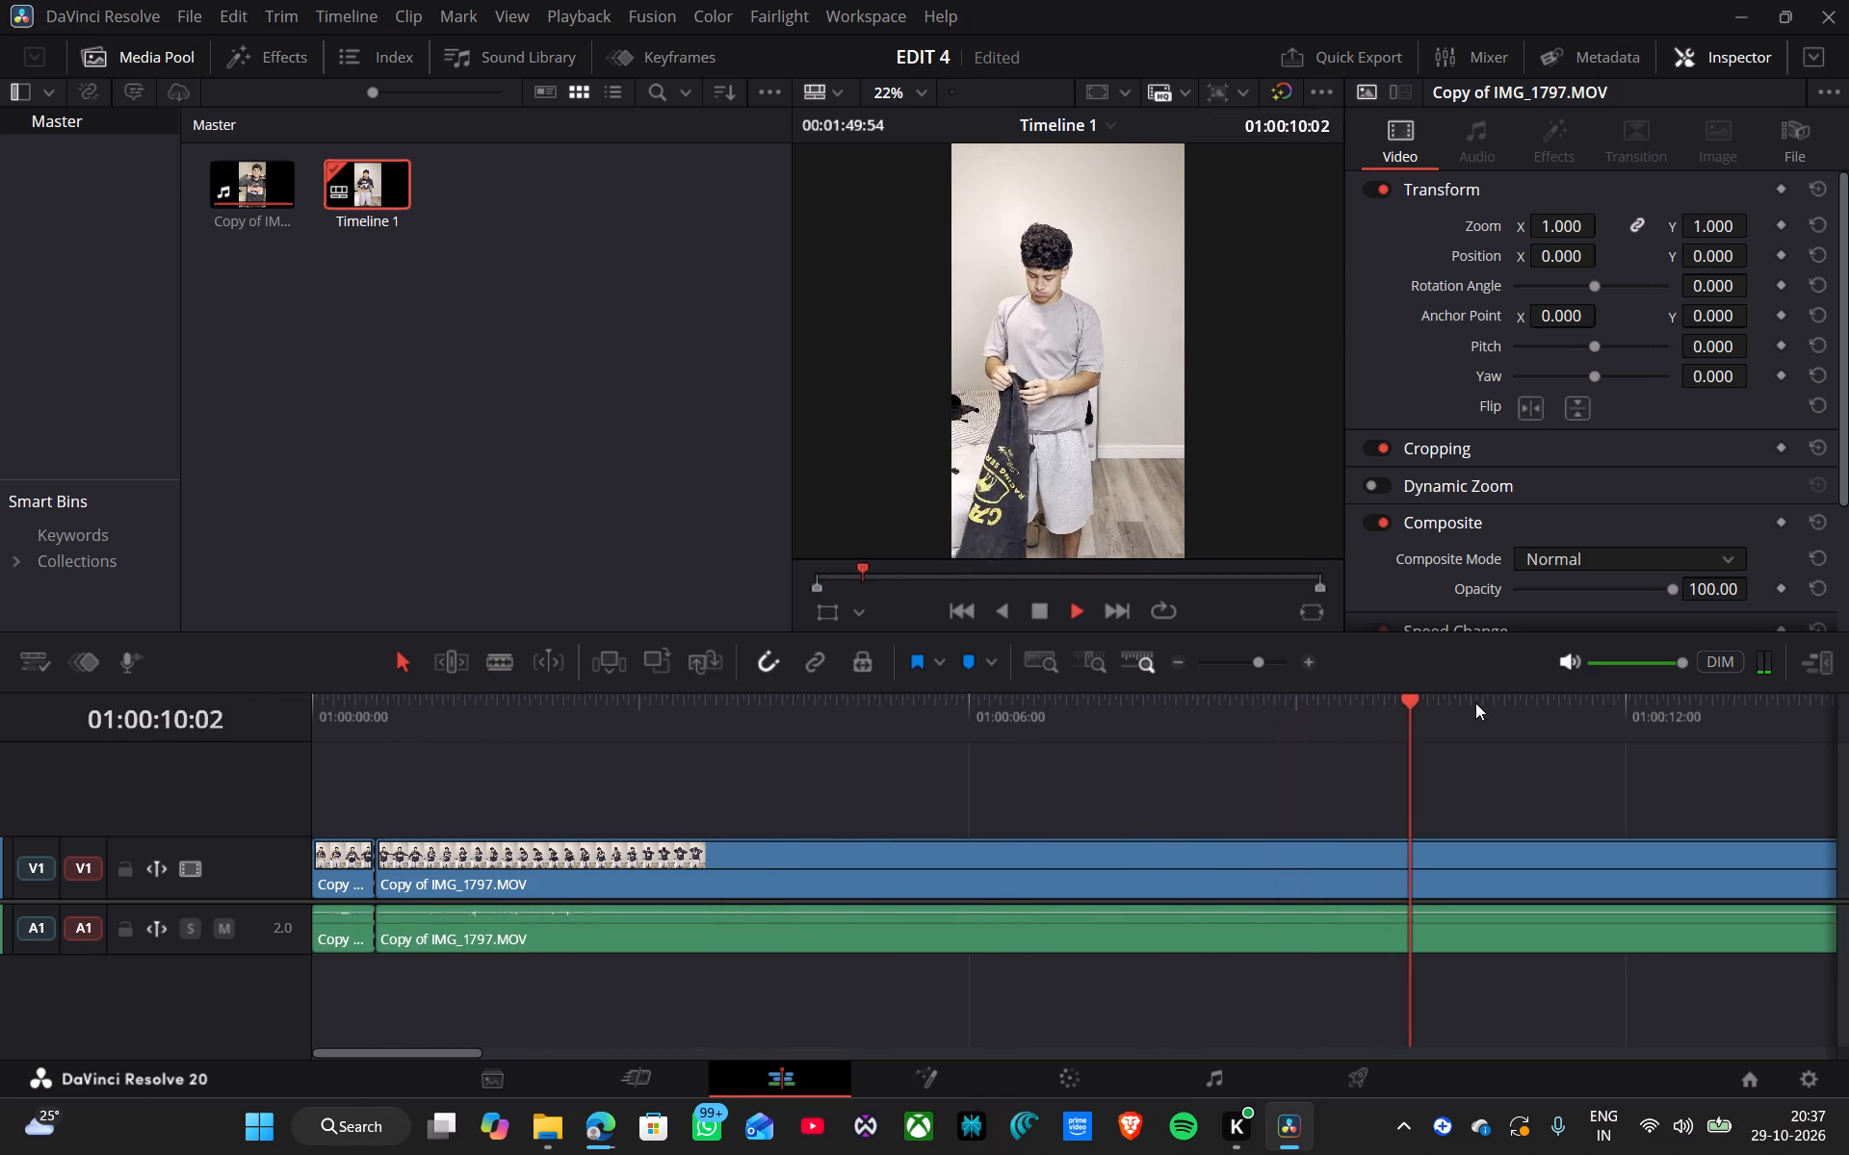
pyautogui.click(1495, 706)
pyautogui.click(1632, 704)
pyautogui.press('space')
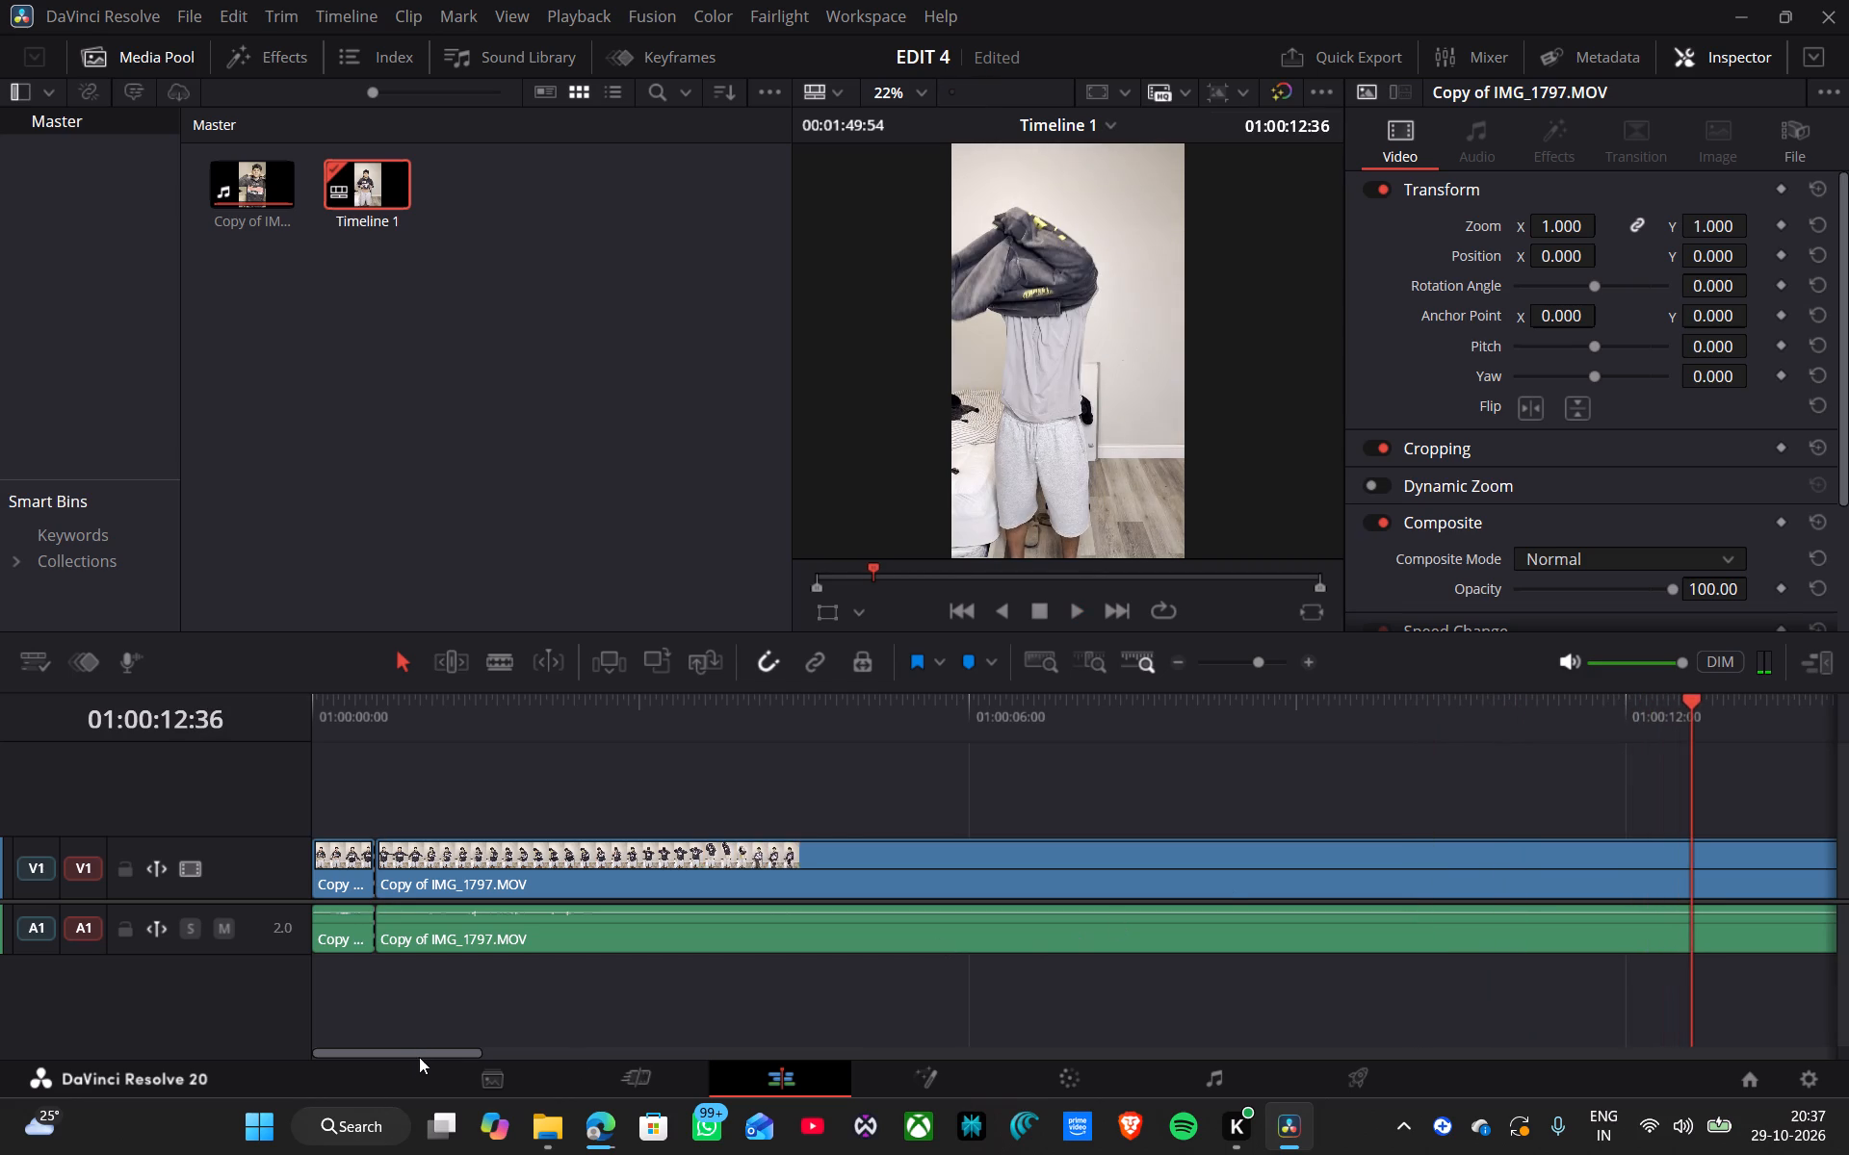
pyautogui.moveTo(420, 1056); pyautogui.dragTo(592, 1054)
pyautogui.click(1178, 665)
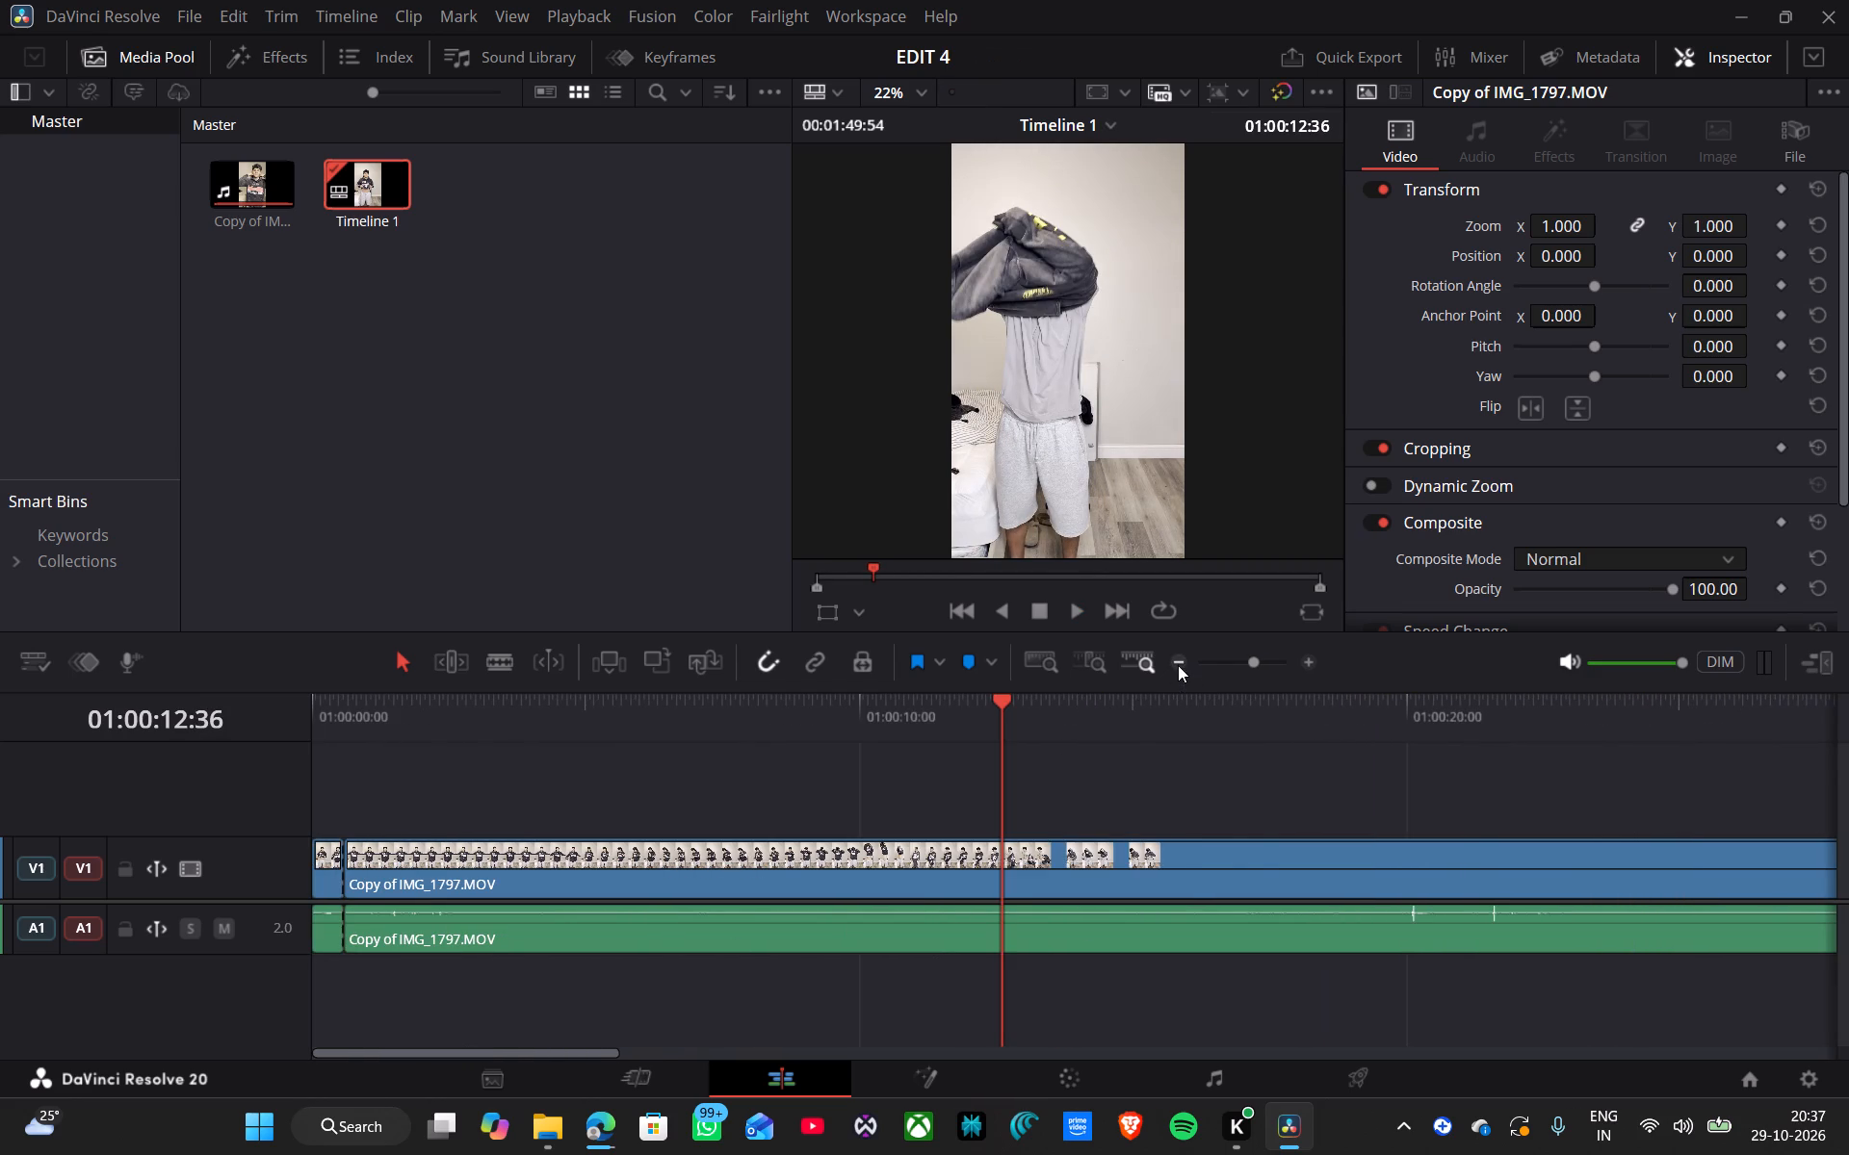
pyautogui.press('space')
pyautogui.click(1189, 706)
pyautogui.click(1337, 706)
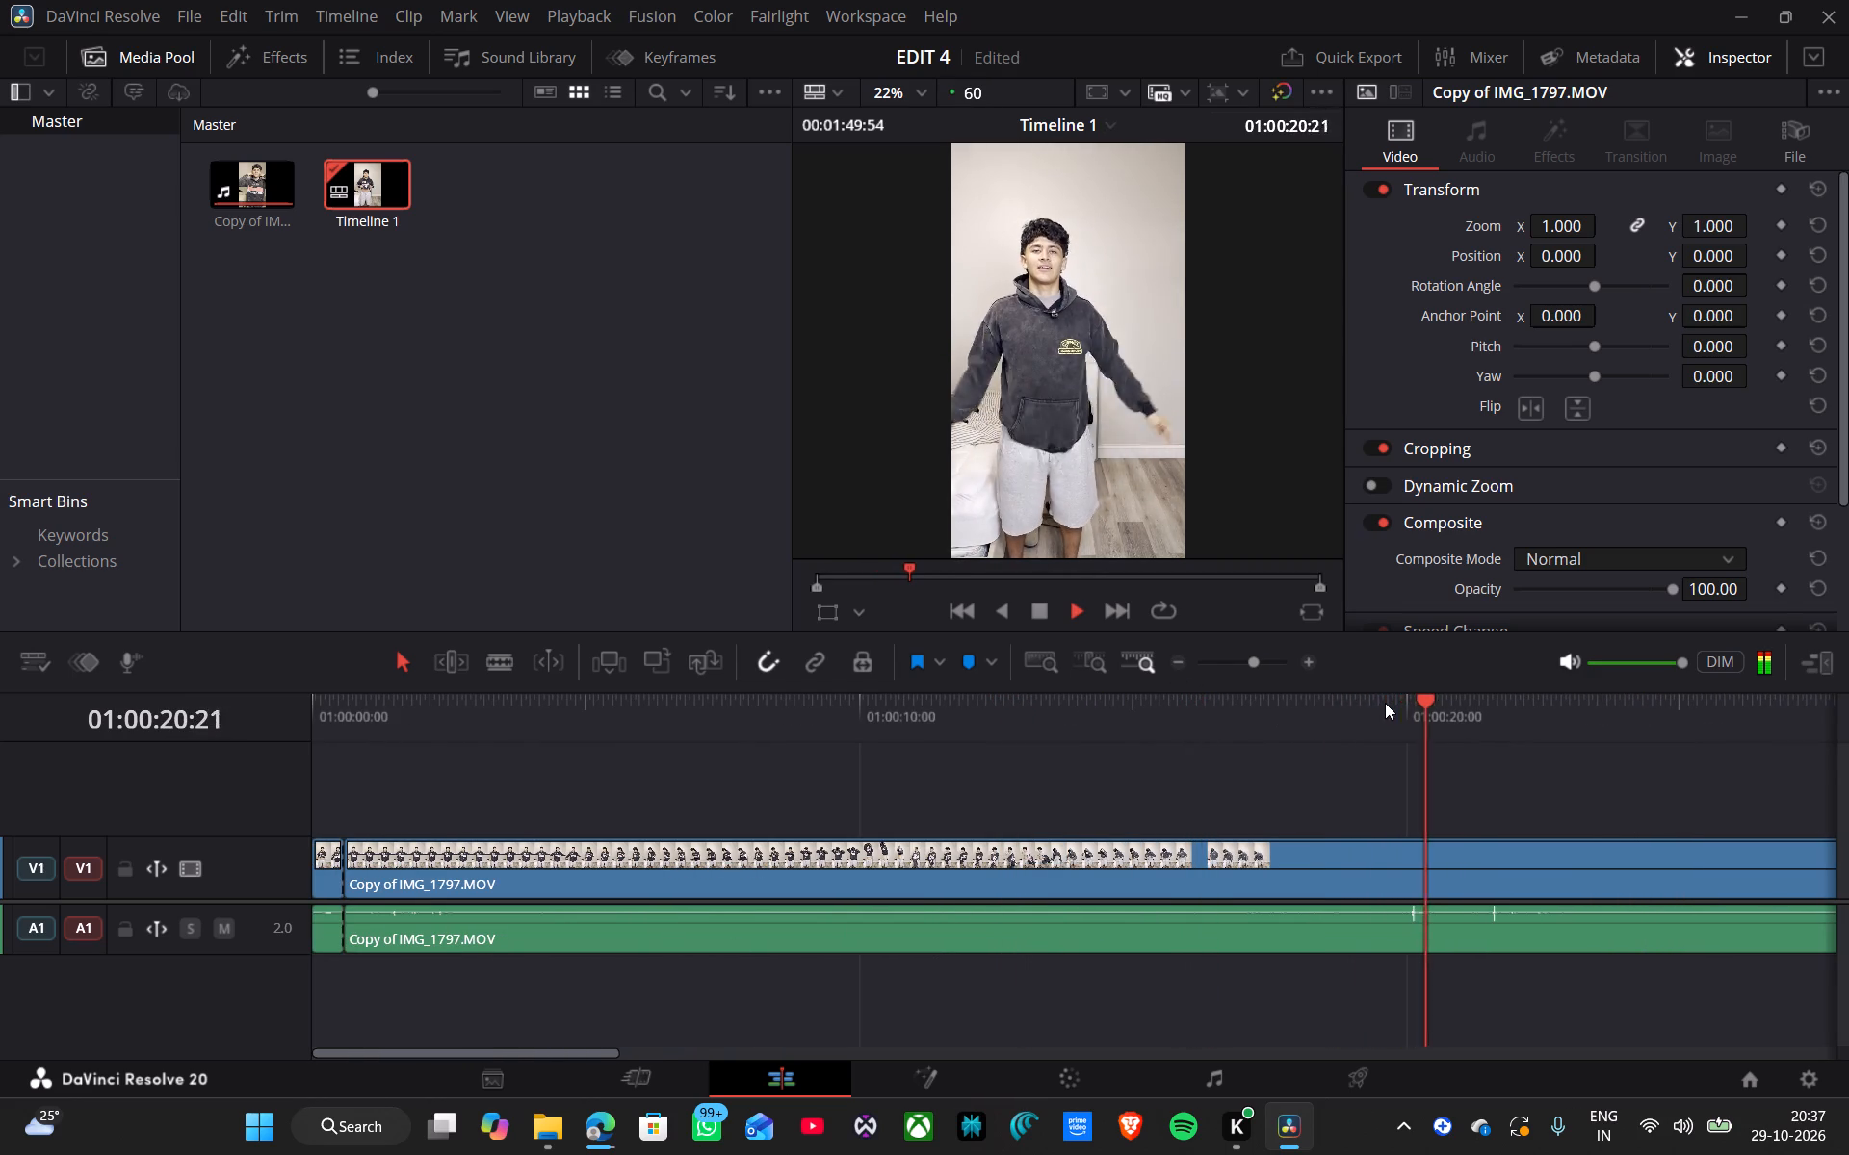
pyautogui.press('space')
pyautogui.click(1369, 694)
pyautogui.press('space')
pyautogui.press('space')
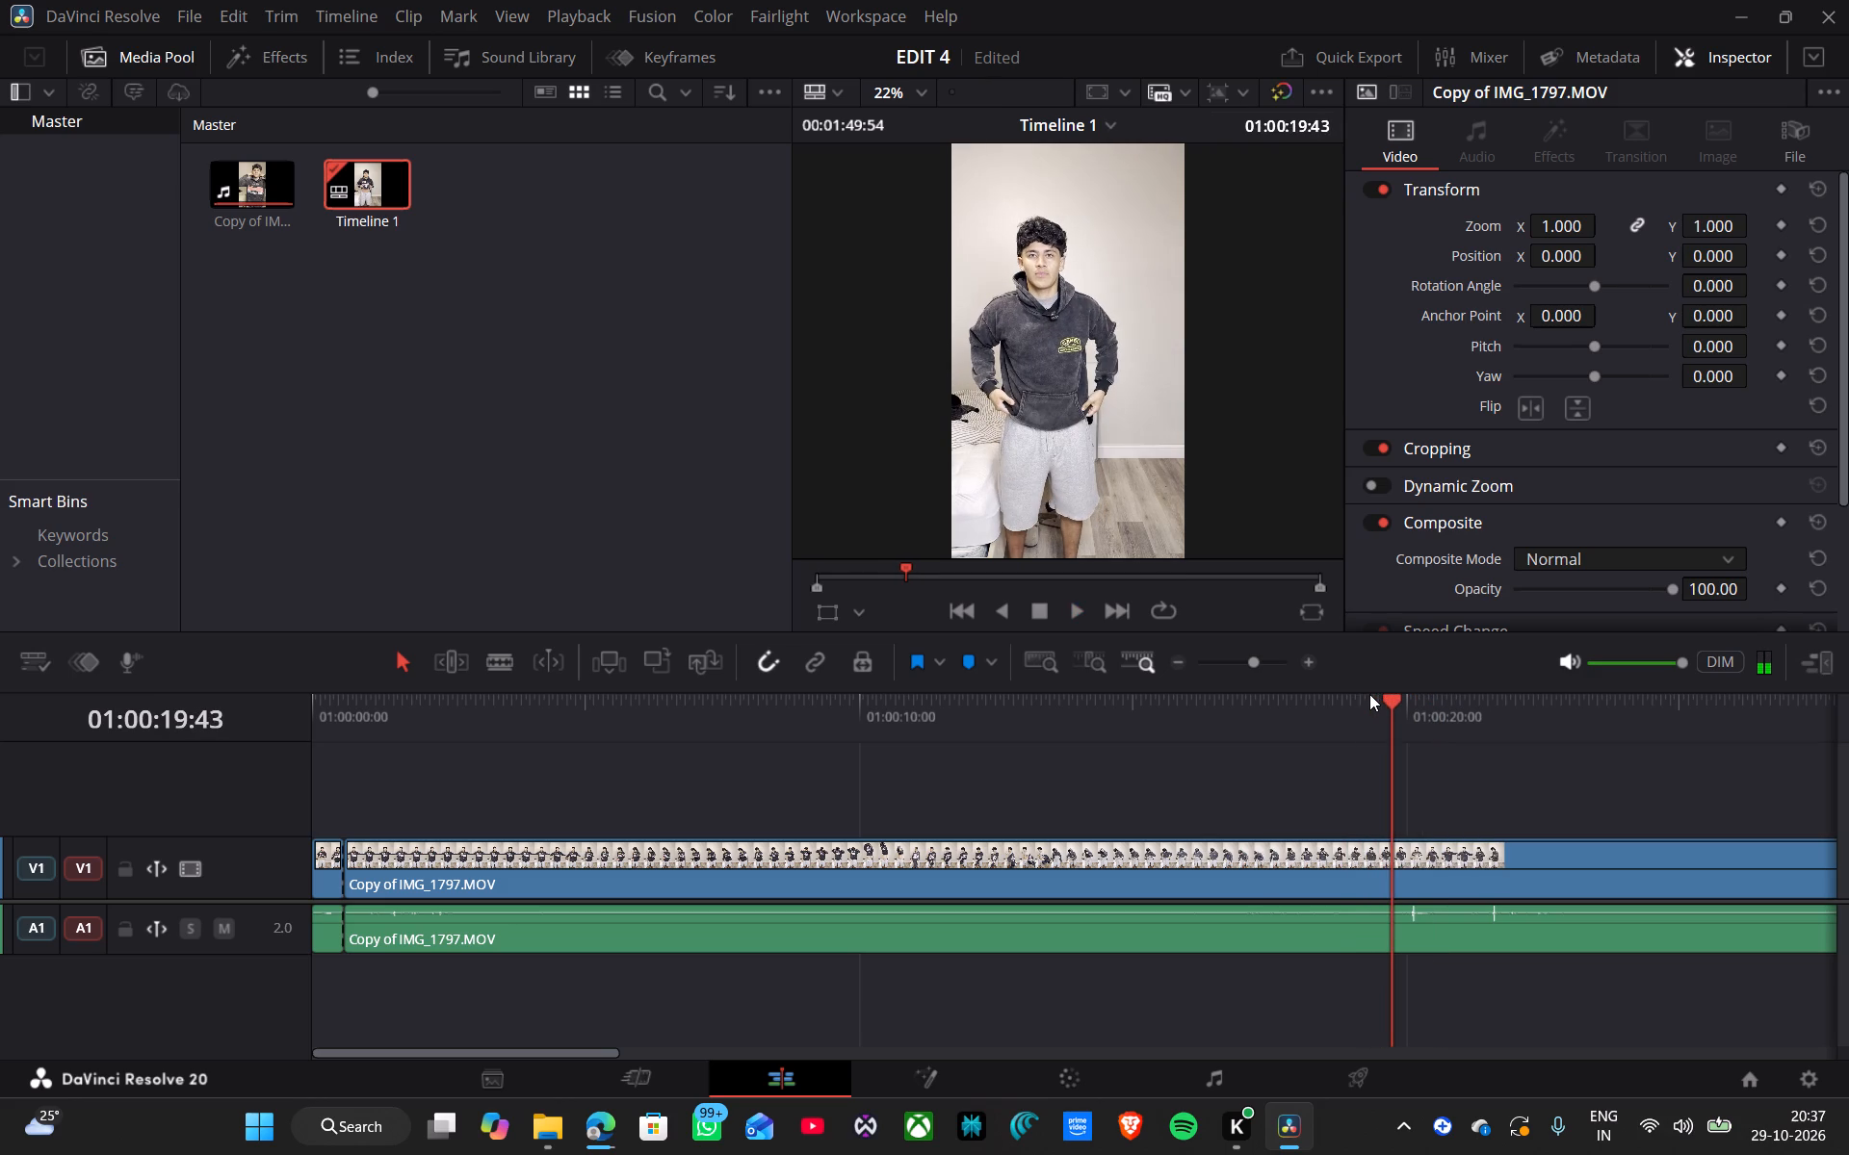
# Split the clip's video and audio at 01:00:19:43, just before the arms open in the second hoodie.
pyautogui.press('b')
pyautogui.click(1390, 854)
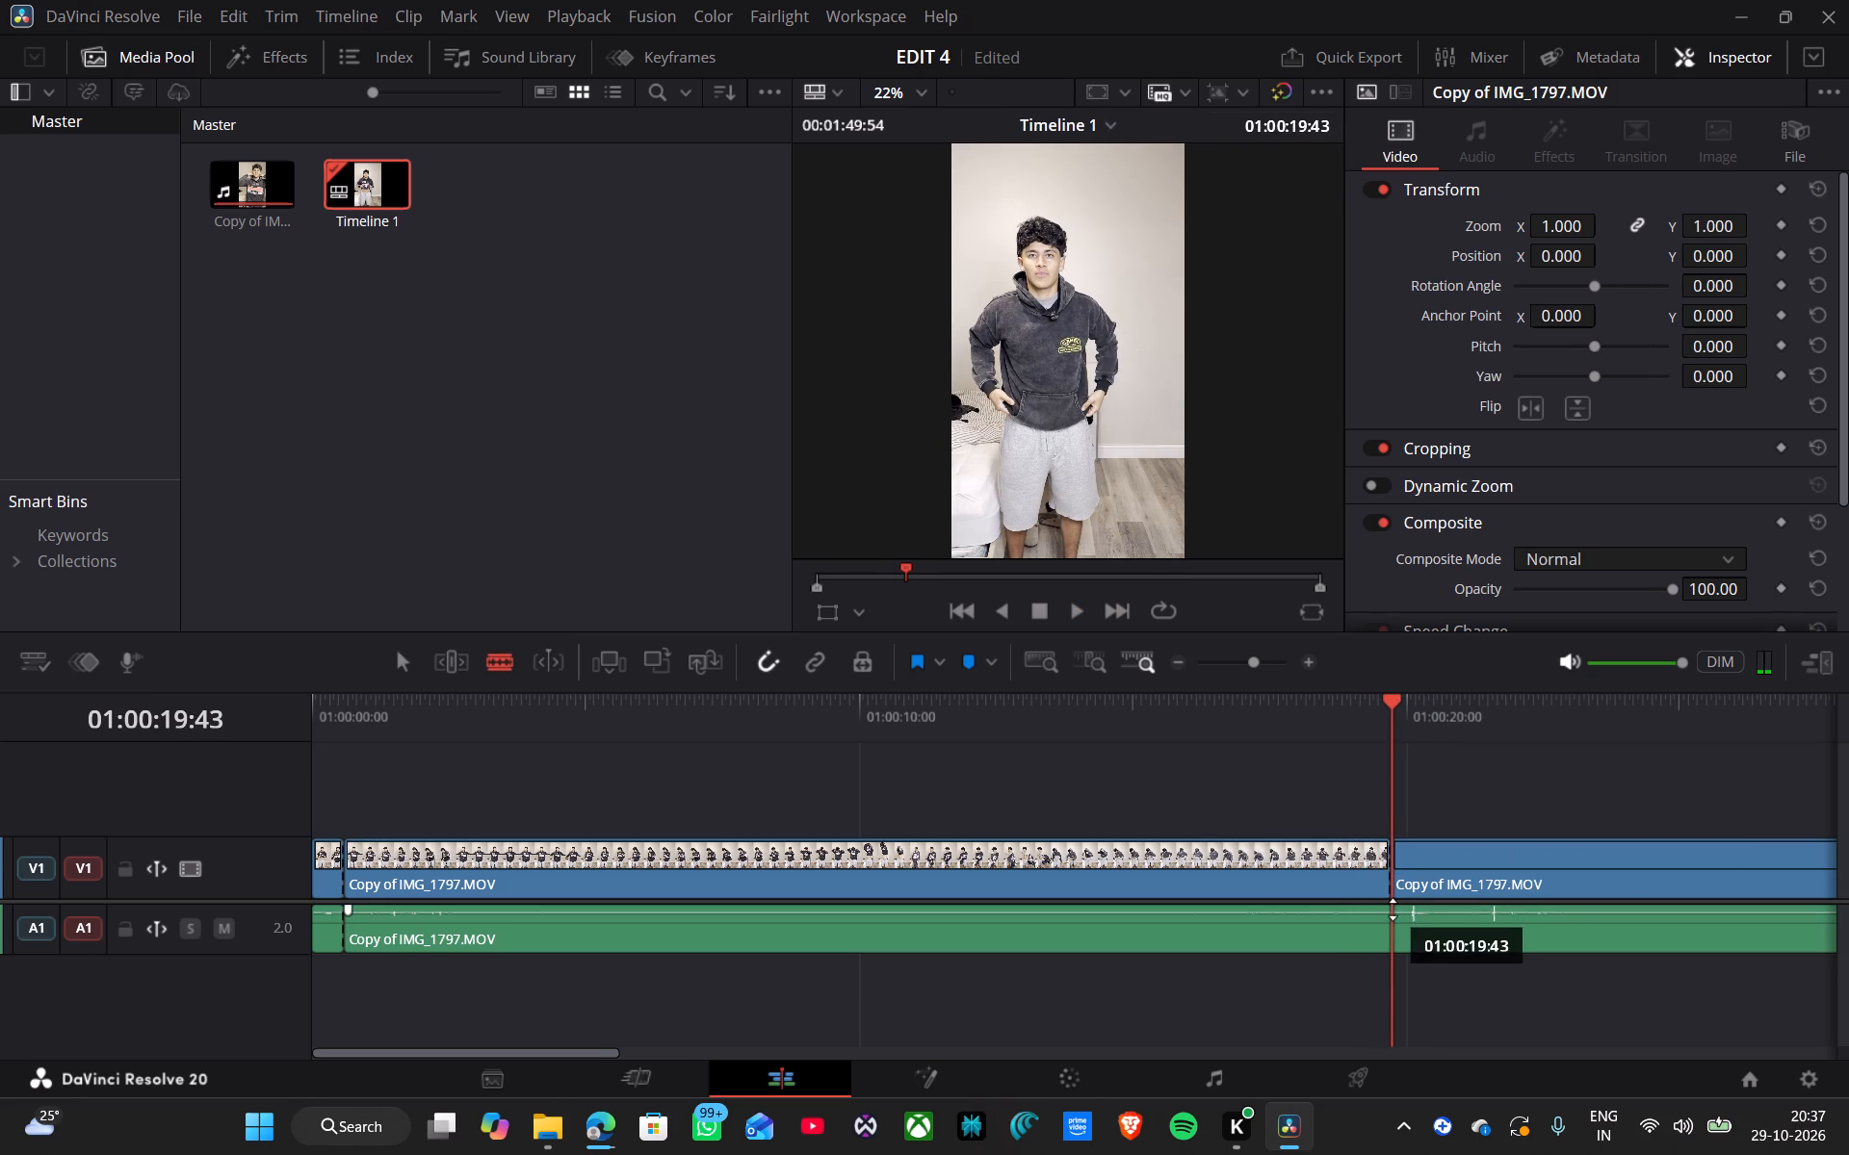
pyautogui.click(1393, 912)
pyautogui.click(1393, 927)
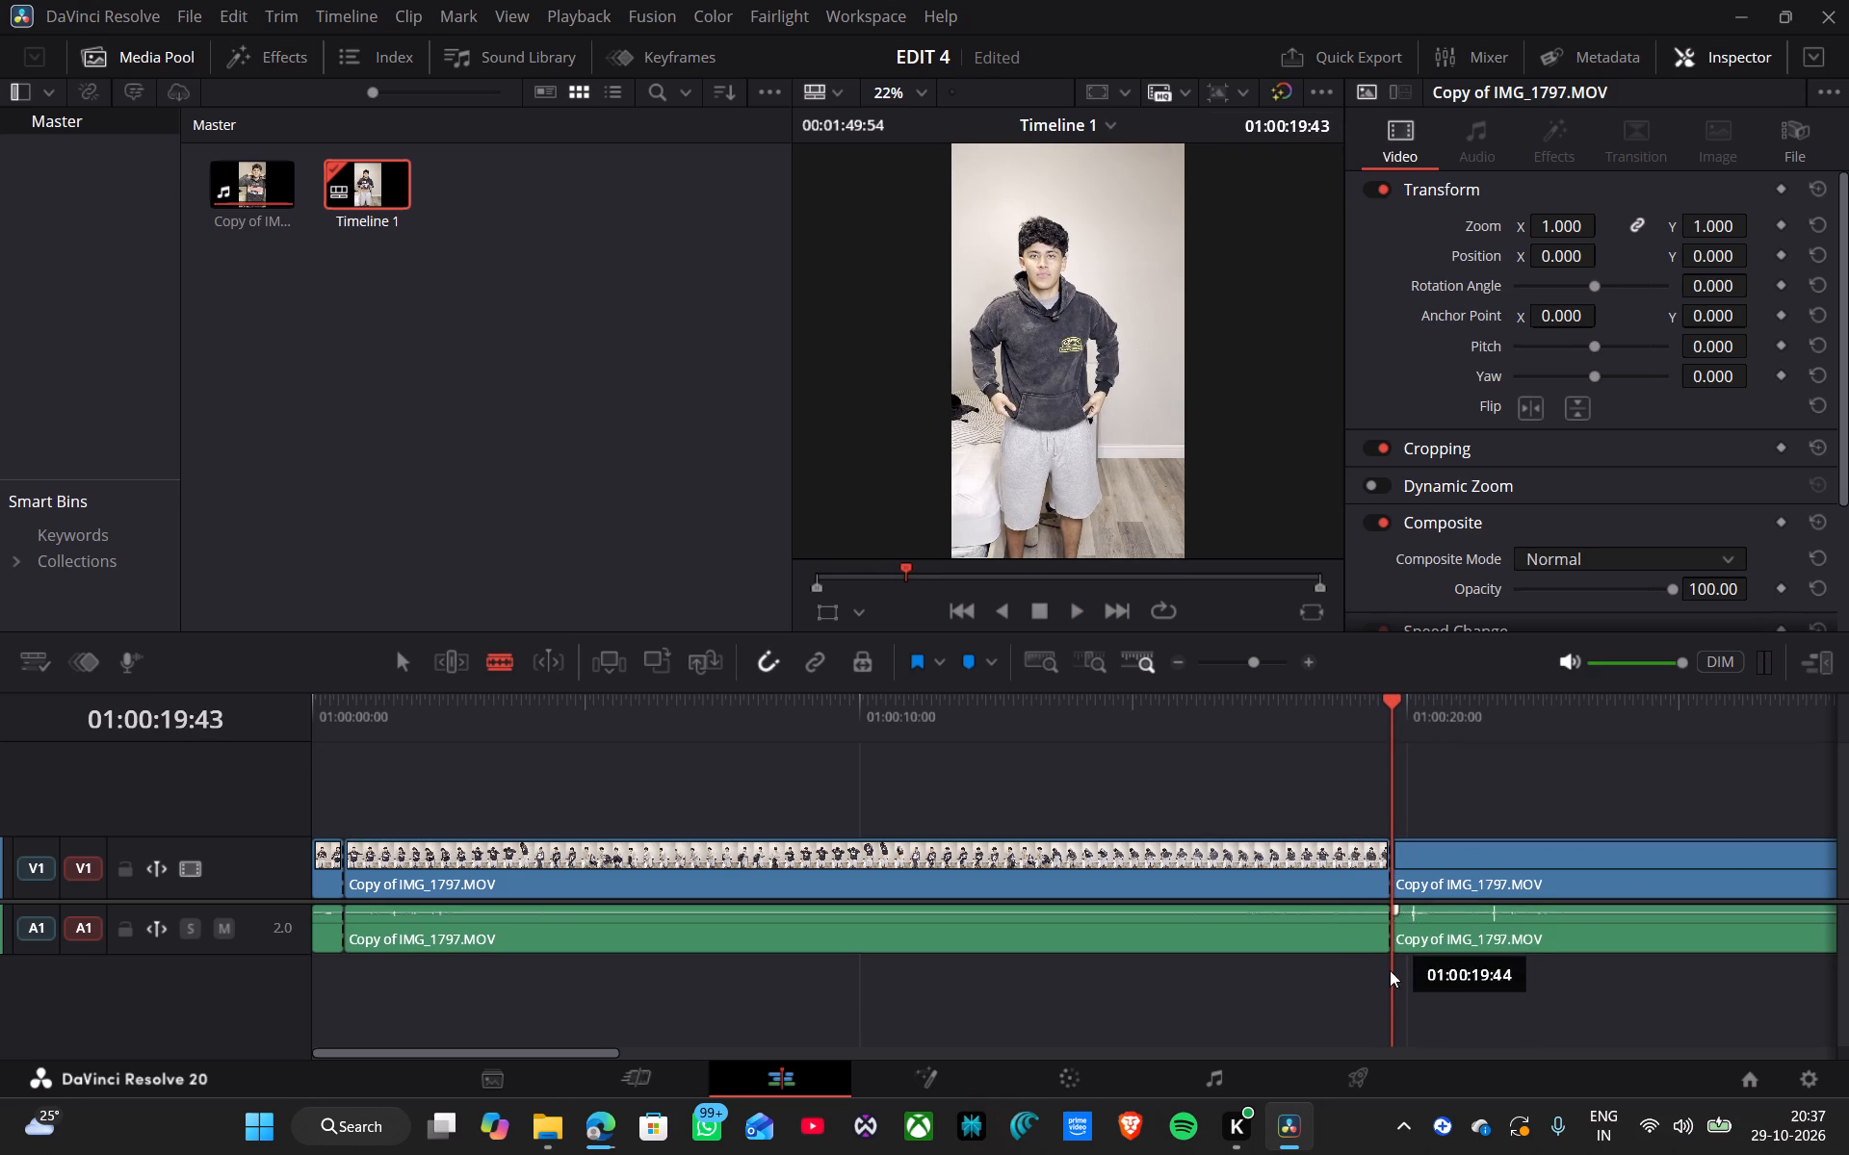
pyautogui.hotkey('ctrl', 'z')
pyautogui.hotkey('ctrl', 'z')
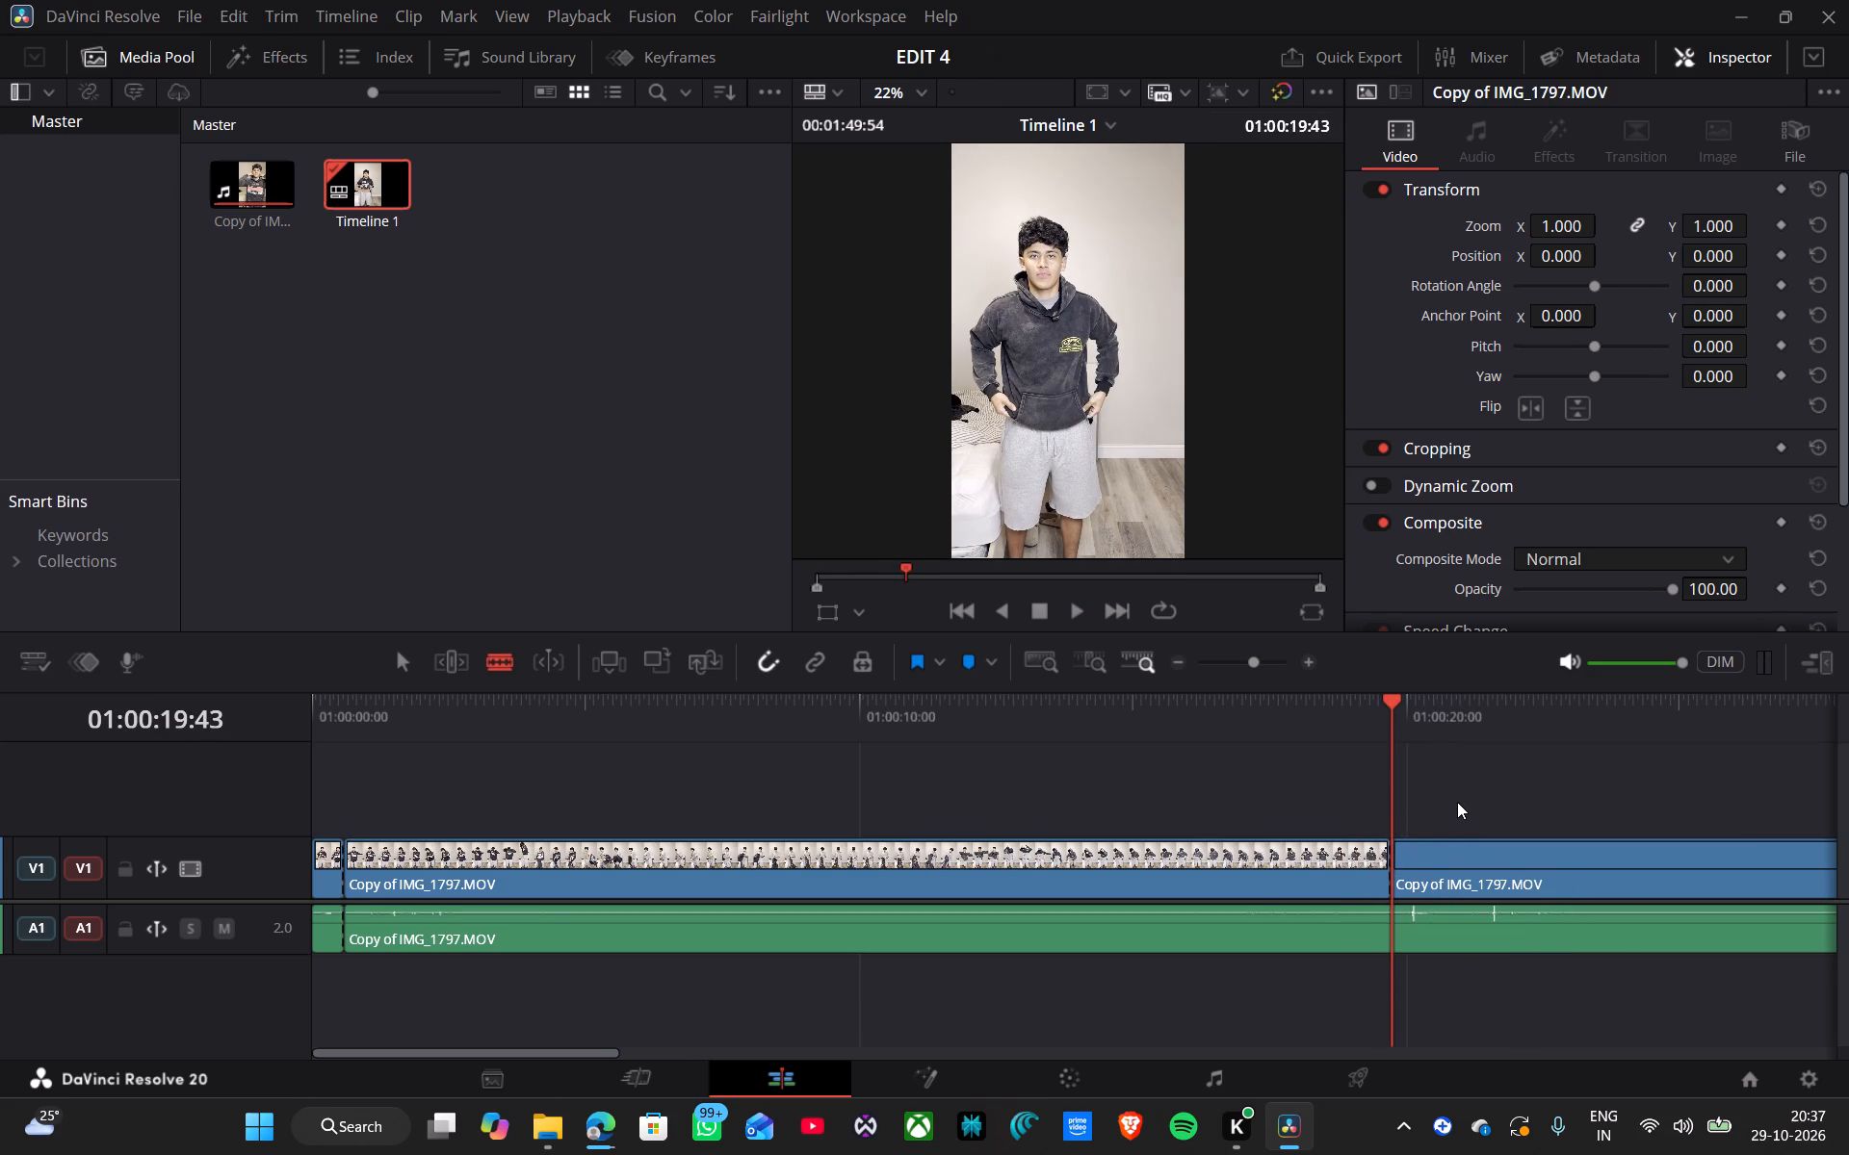
pyautogui.click(1394, 932)
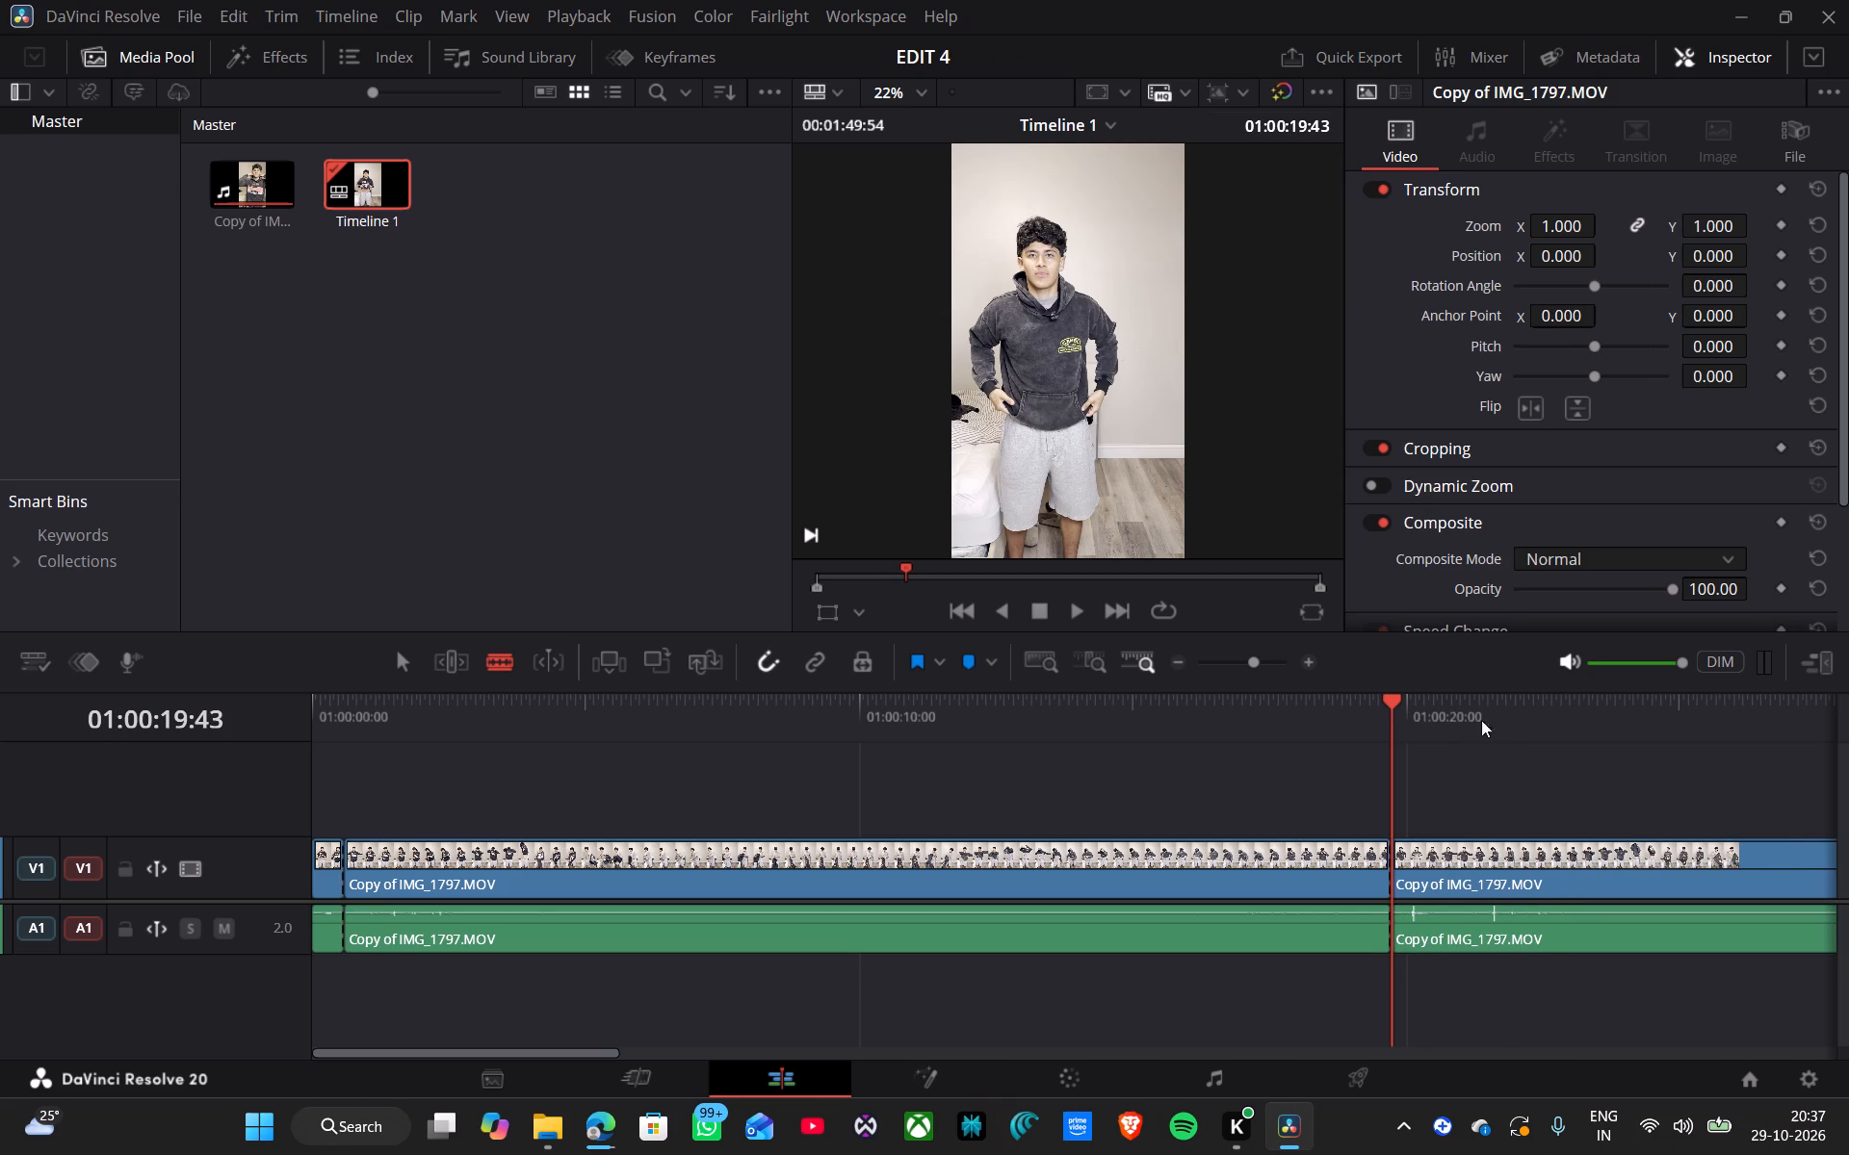
# Delete the clothes-changing section between 01:00:00:35 and 01:00:19:43, and close the gaps on both the video and audio tracks.
pyautogui.press('a')
pyautogui.moveTo(1306, 799); pyautogui.dragTo(1308, 879)
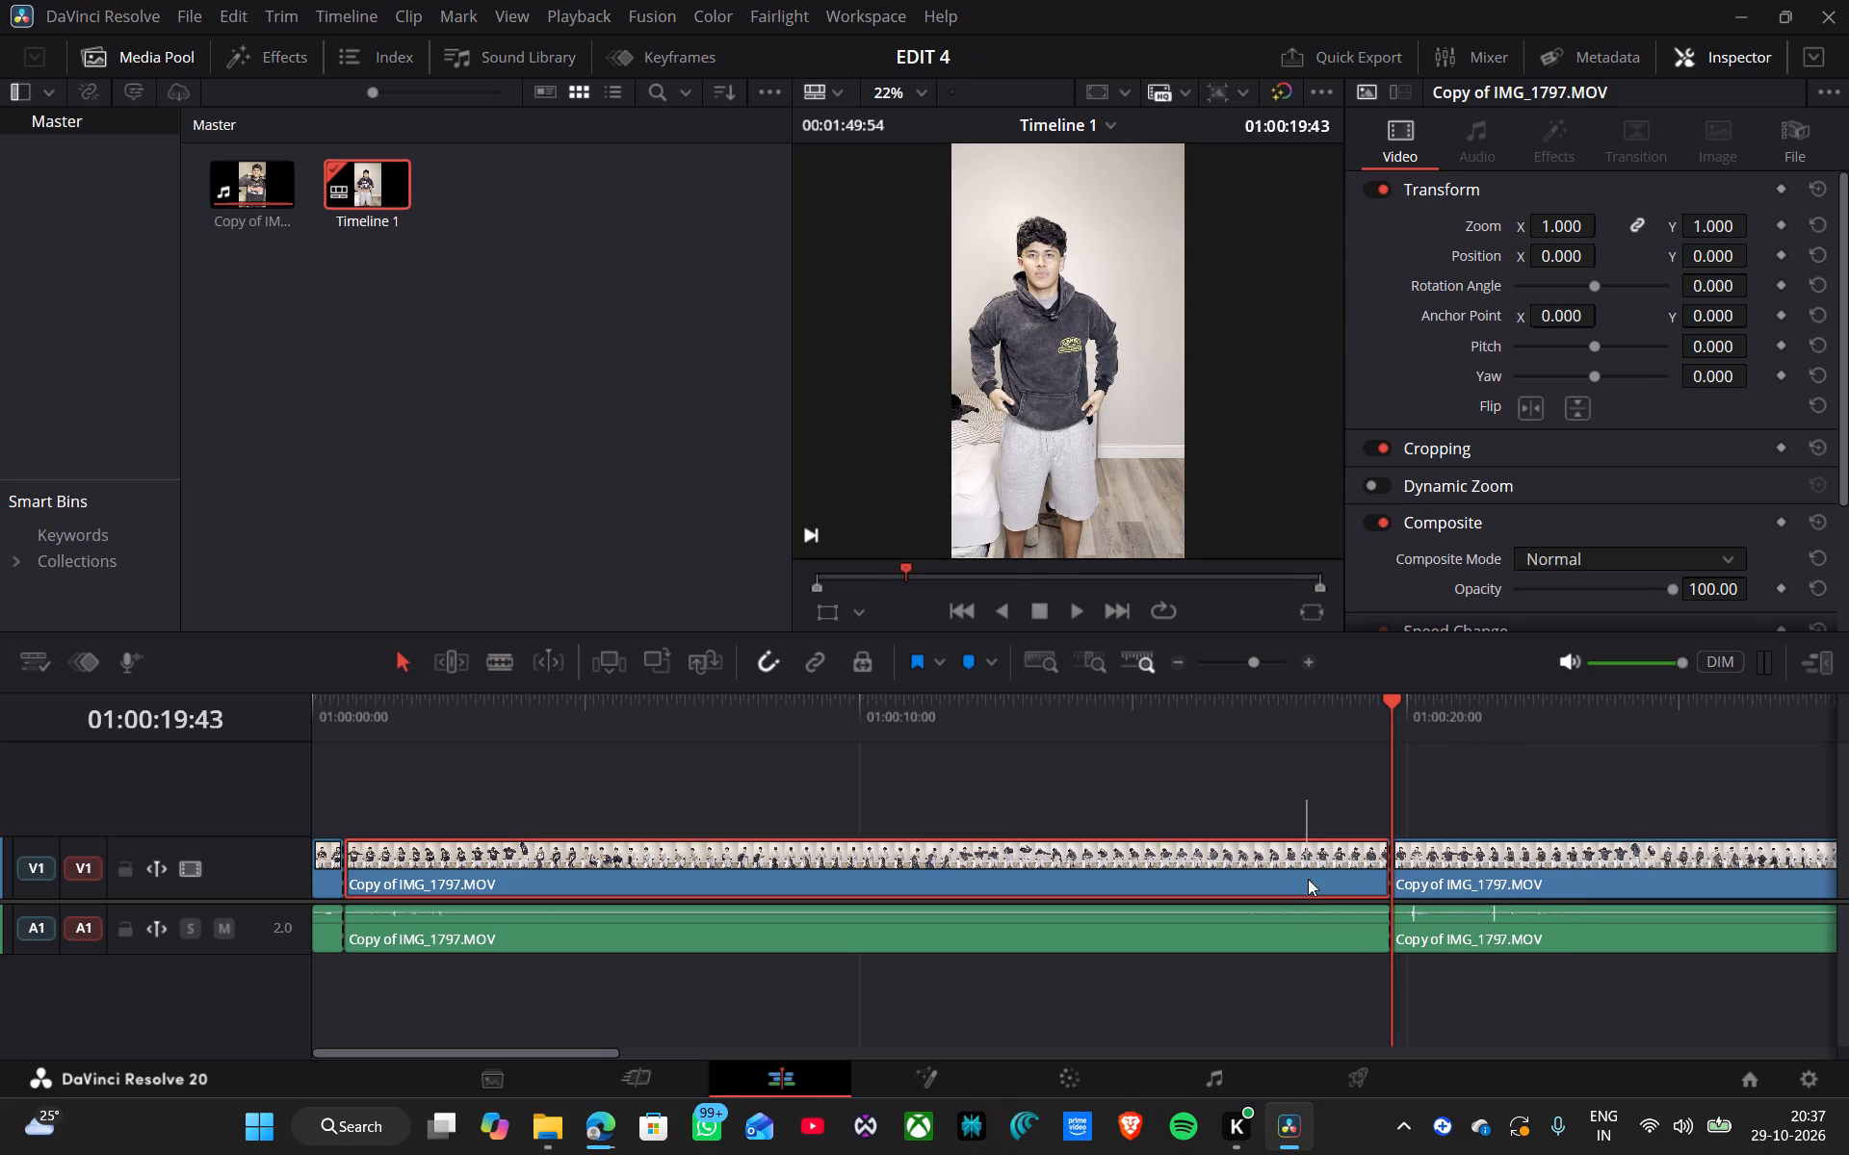
pyautogui.moveTo(1308, 879); pyautogui.dragTo(1314, 947)
pyautogui.press('BackSpace')
pyautogui.click(1214, 866)
pyautogui.press('BackSpace')
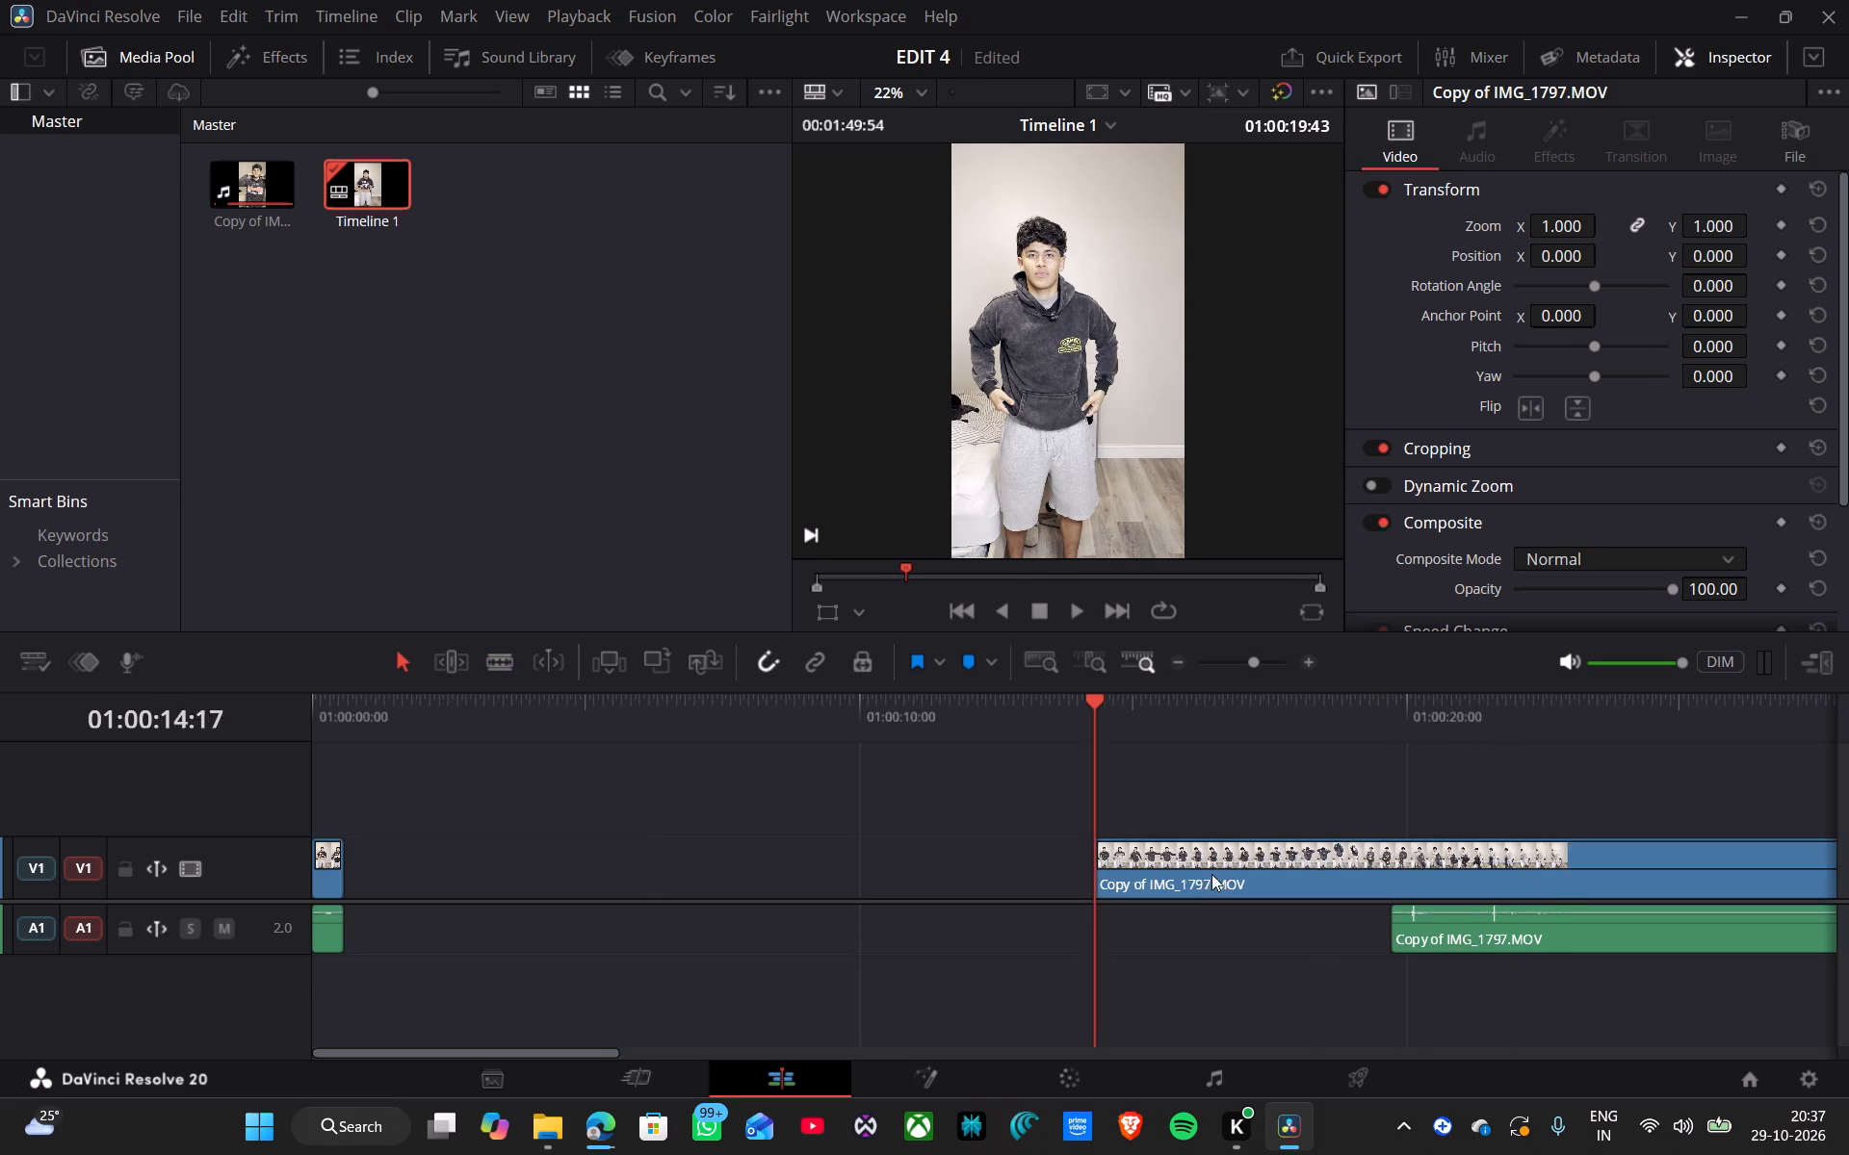
pyautogui.click(1108, 949)
pyautogui.press('BackSpace')
# Replay the join between the two hoodies, and split the video and audio at 01:00:01:28 on the second hoodie's arms-out pose.
pyautogui.moveTo(346, 705); pyautogui.dragTo(329, 705)
pyautogui.click(328, 706)
pyautogui.moveTo(476, 1049); pyautogui.dragTo(444, 1057)
pyautogui.moveTo(447, 1050); pyautogui.dragTo(418, 1049)
pyautogui.press('space')
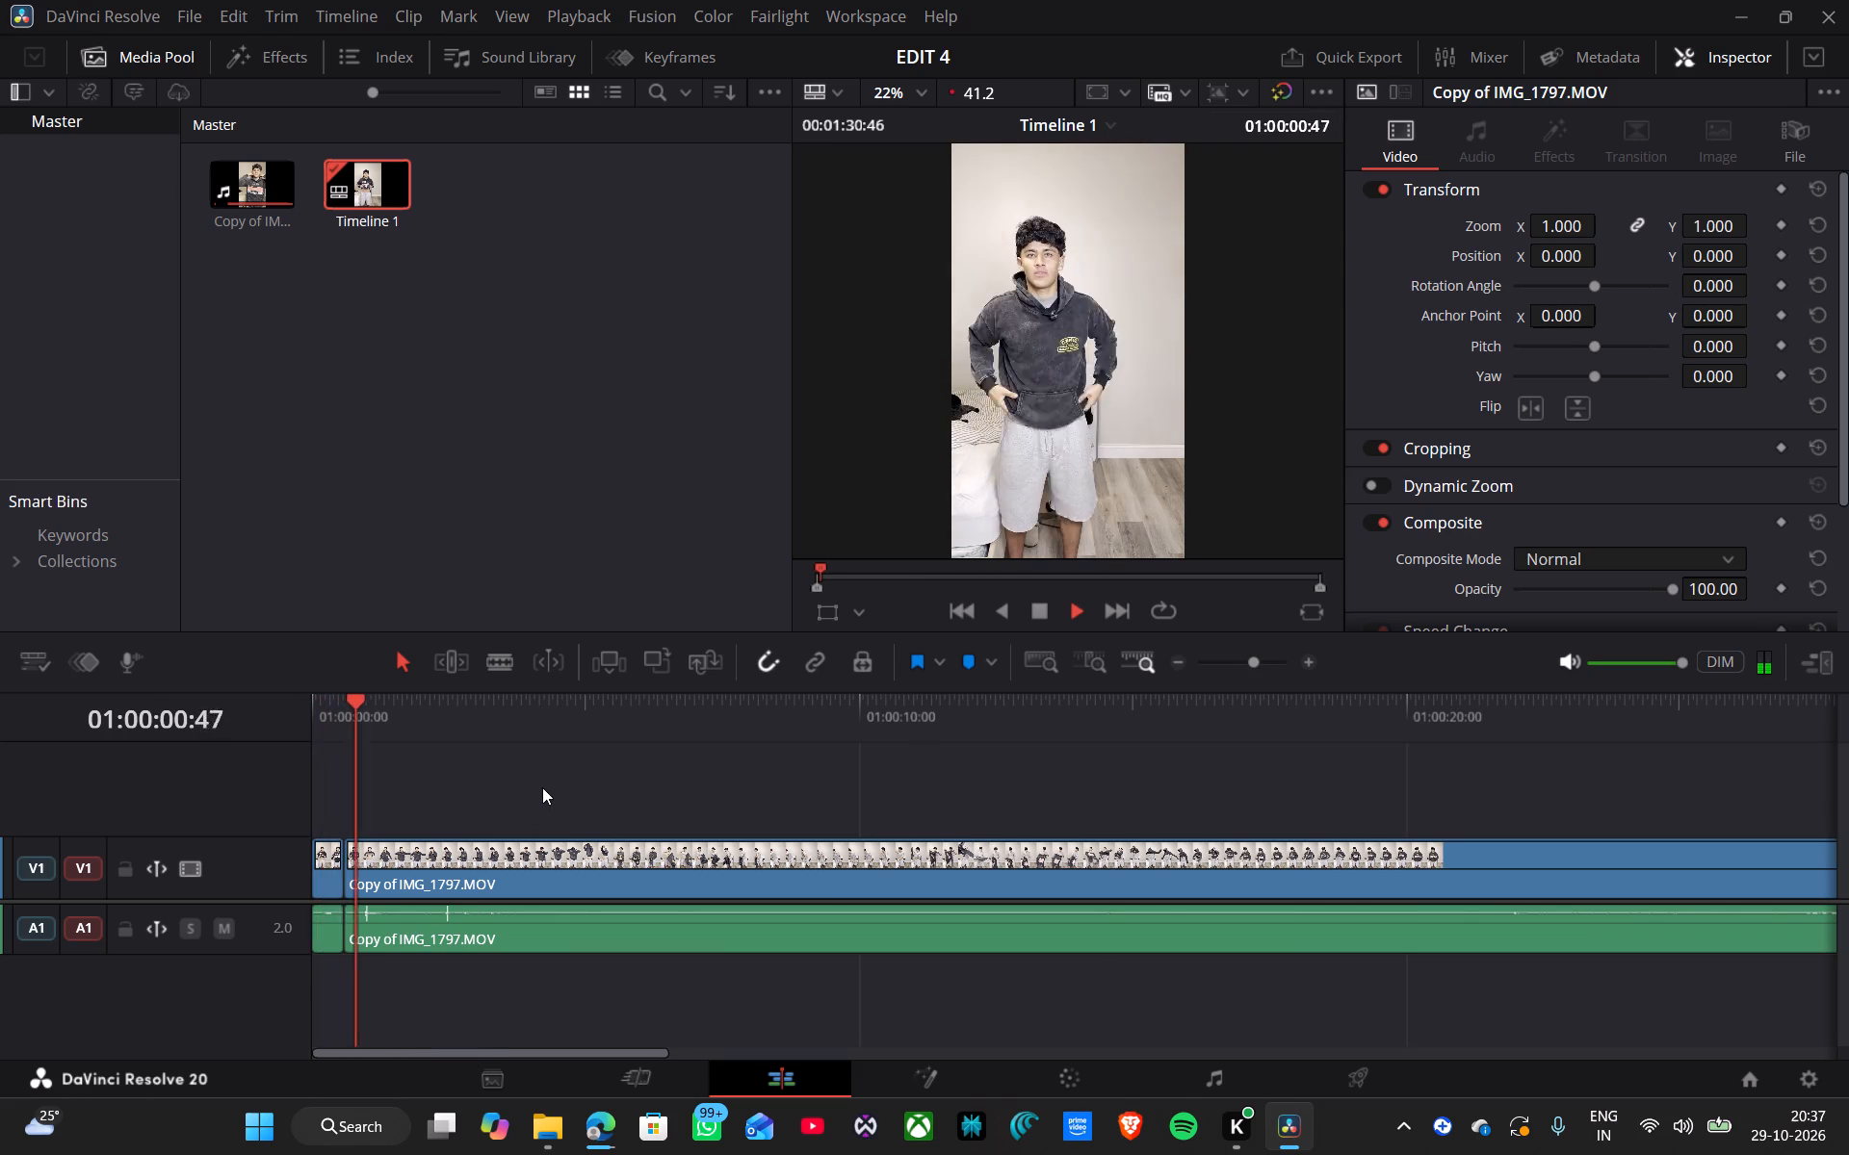
pyautogui.press('space')
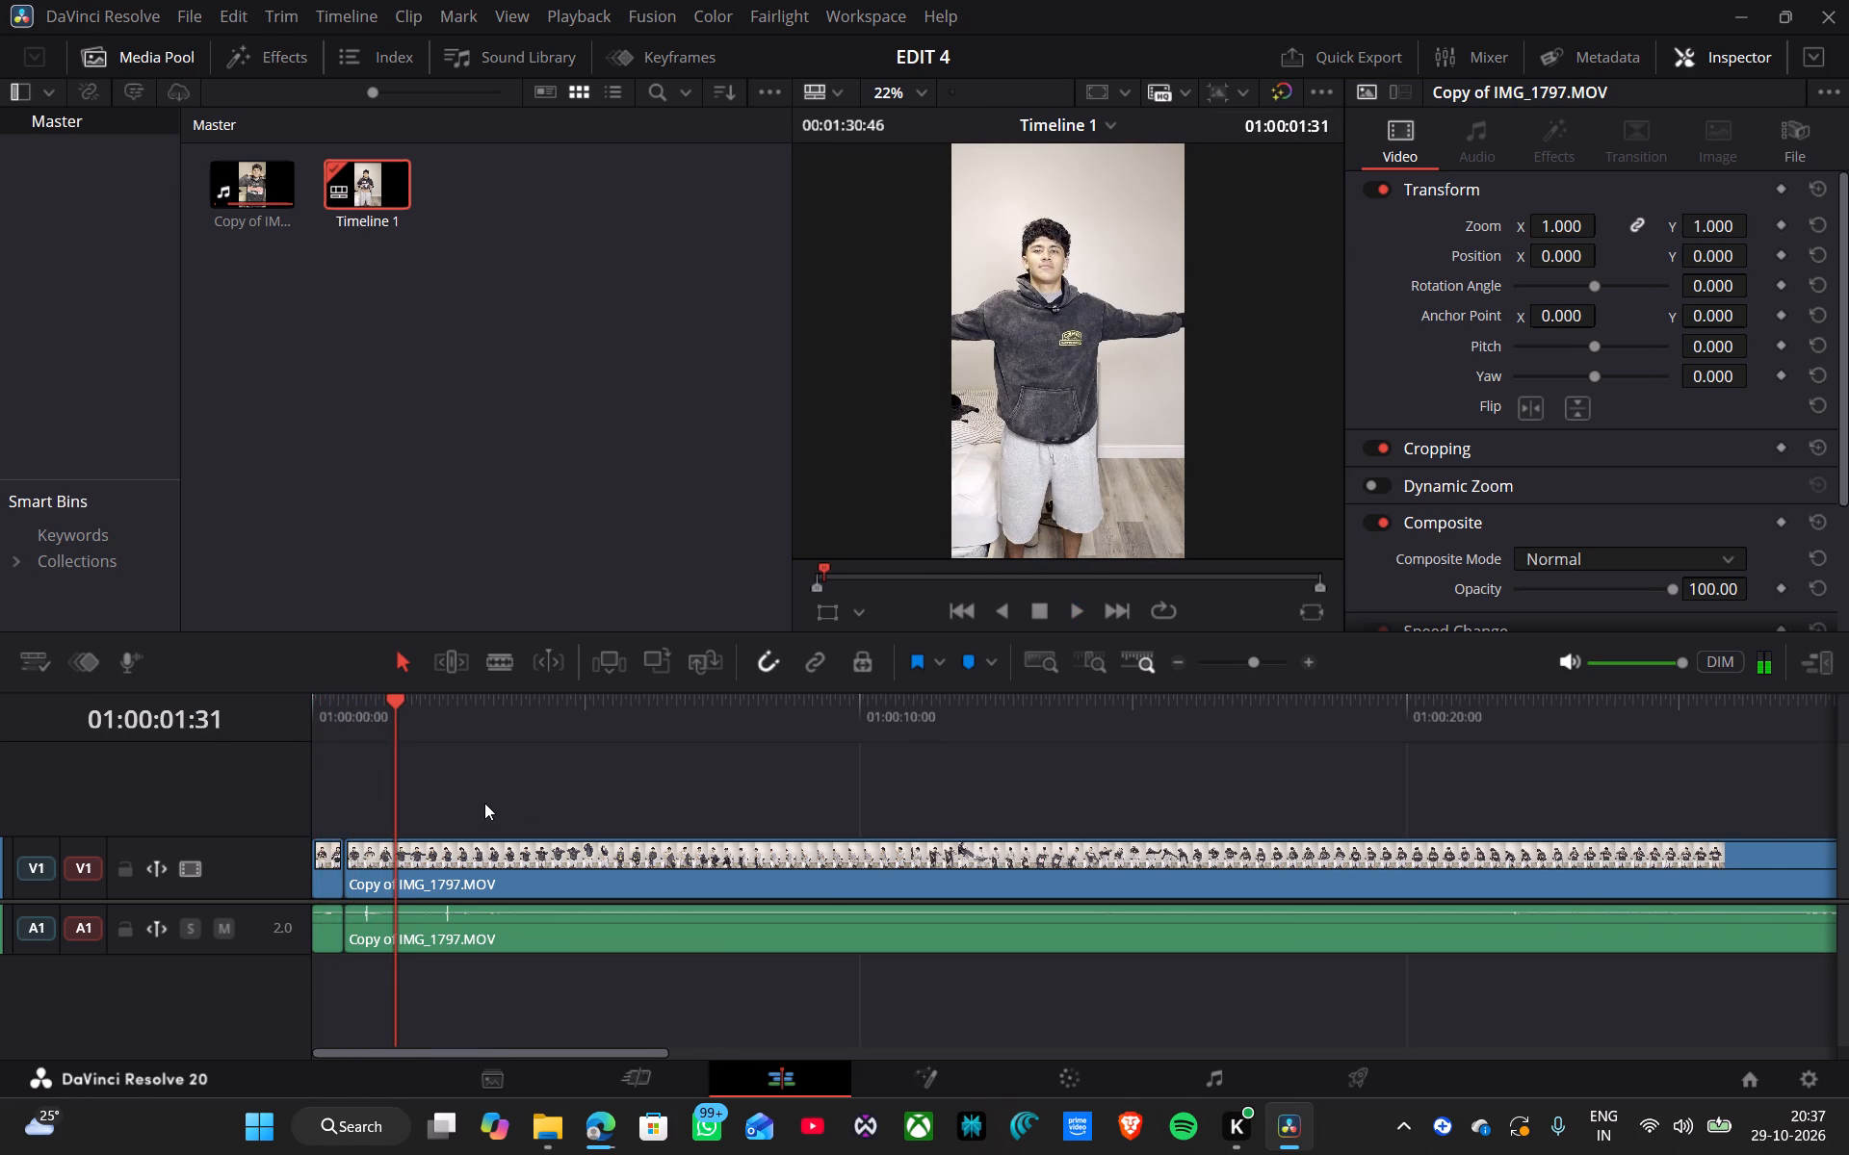
pyautogui.press('BackSpace')
pyautogui.press('BackSpace')
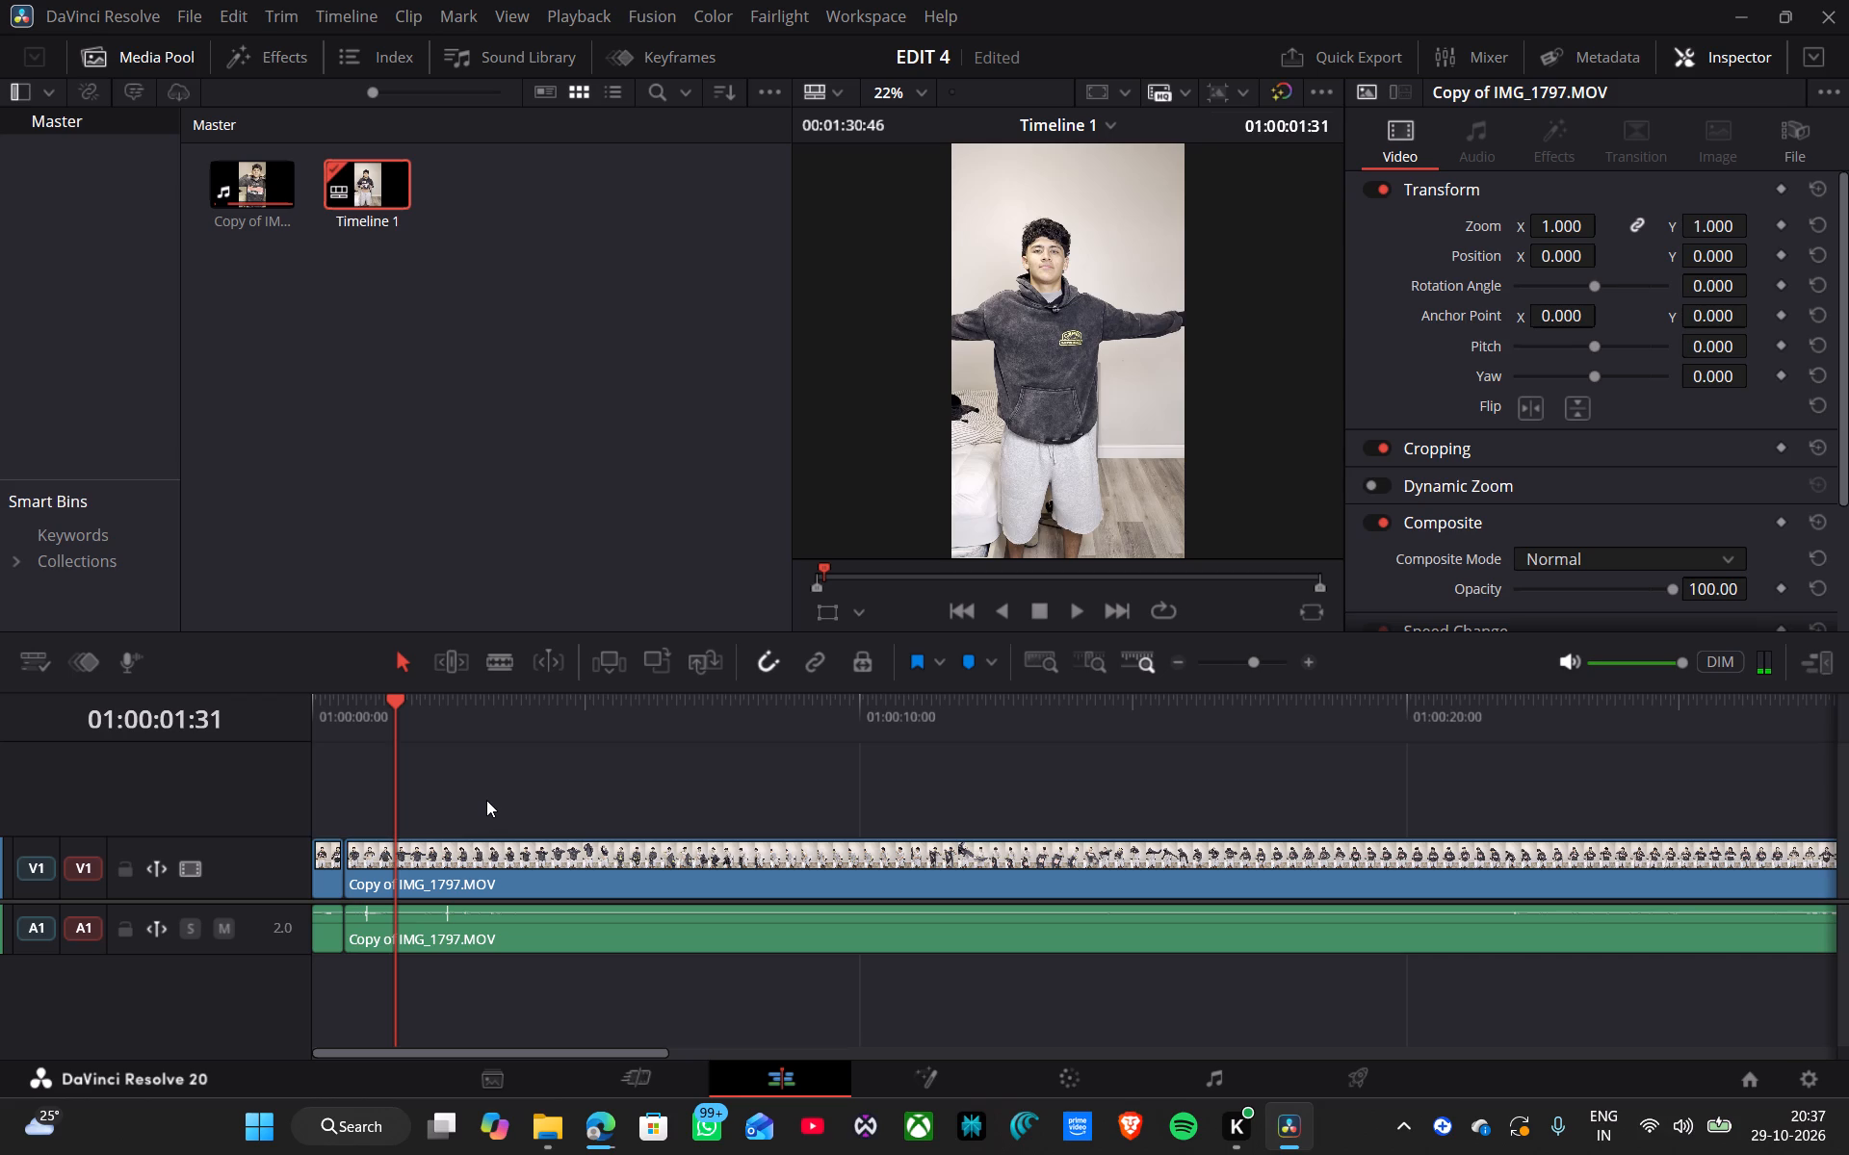
pyautogui.press('Left')
pyautogui.press('Left')
pyautogui.press('Left')
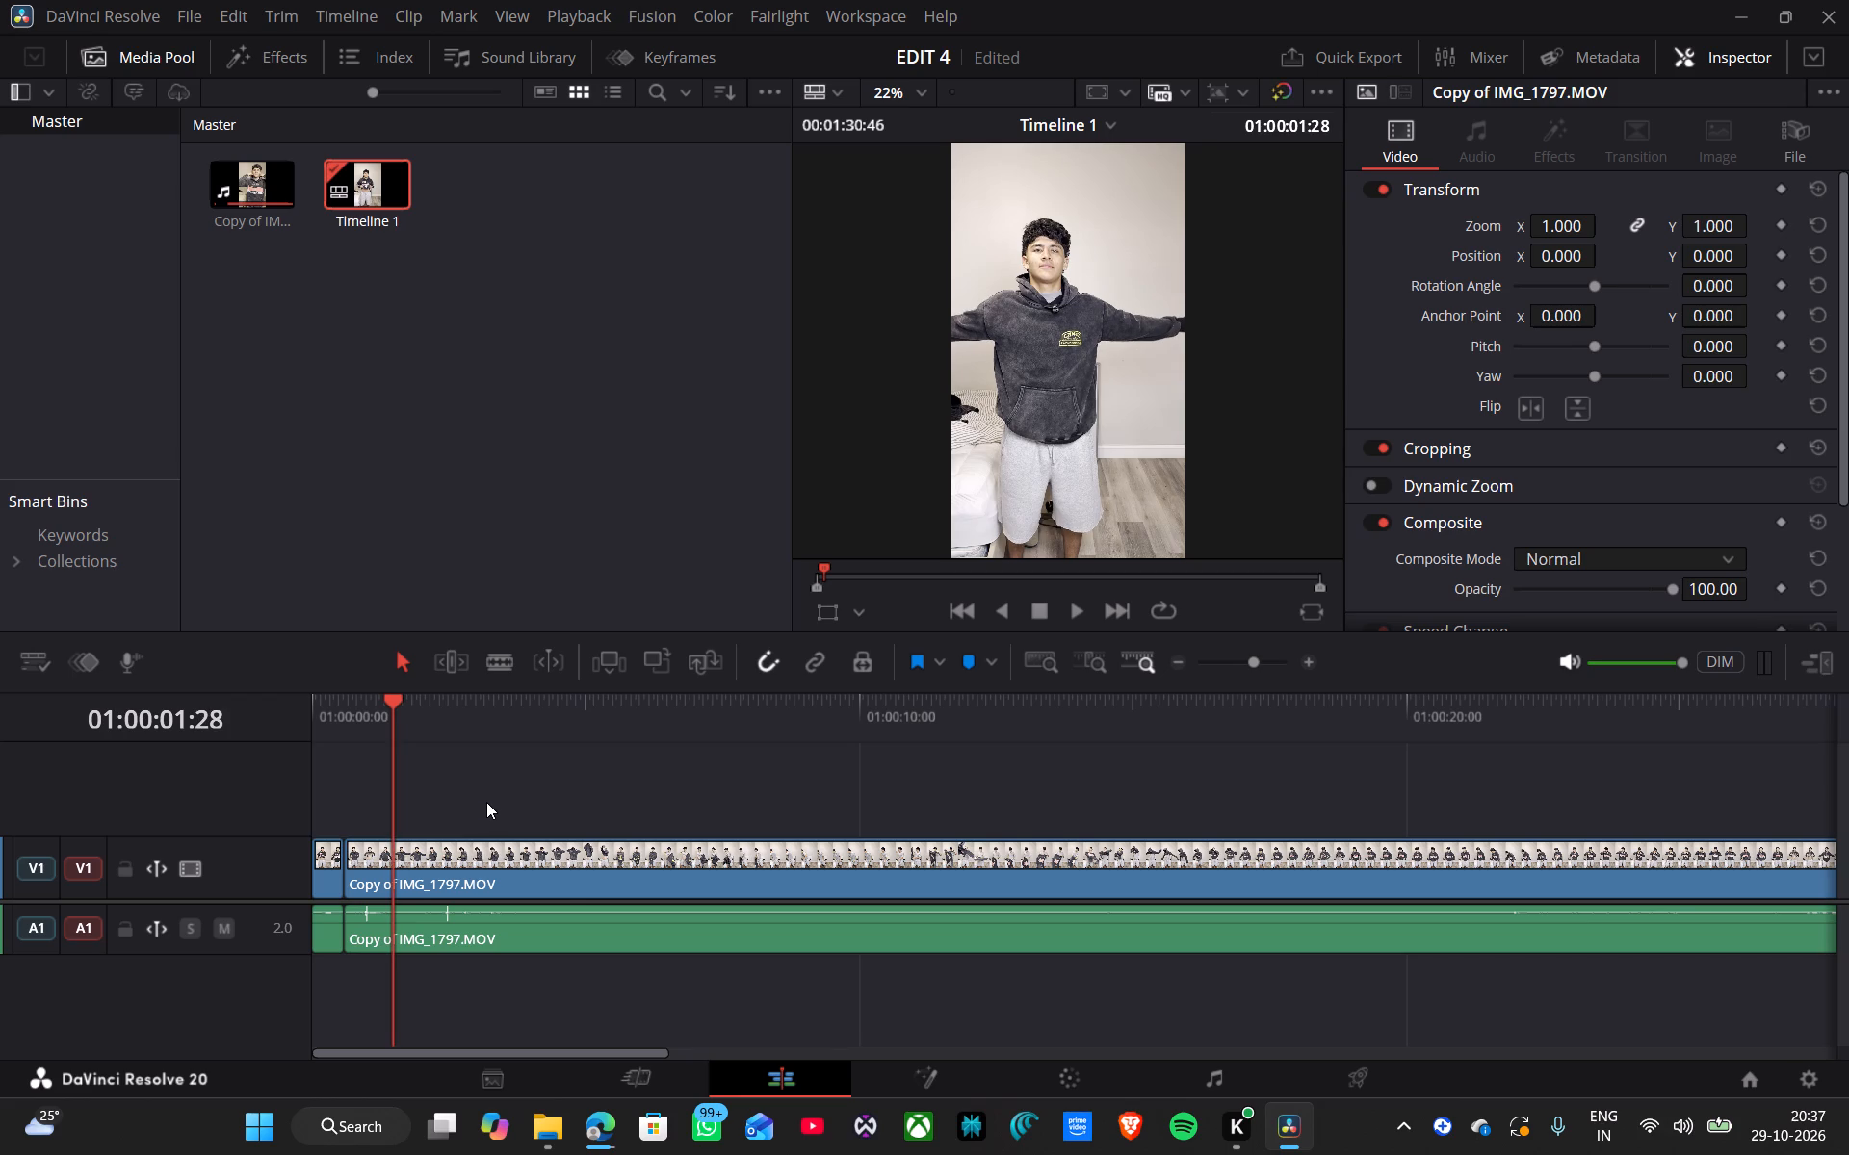
pyautogui.press('b')
pyautogui.click(394, 867)
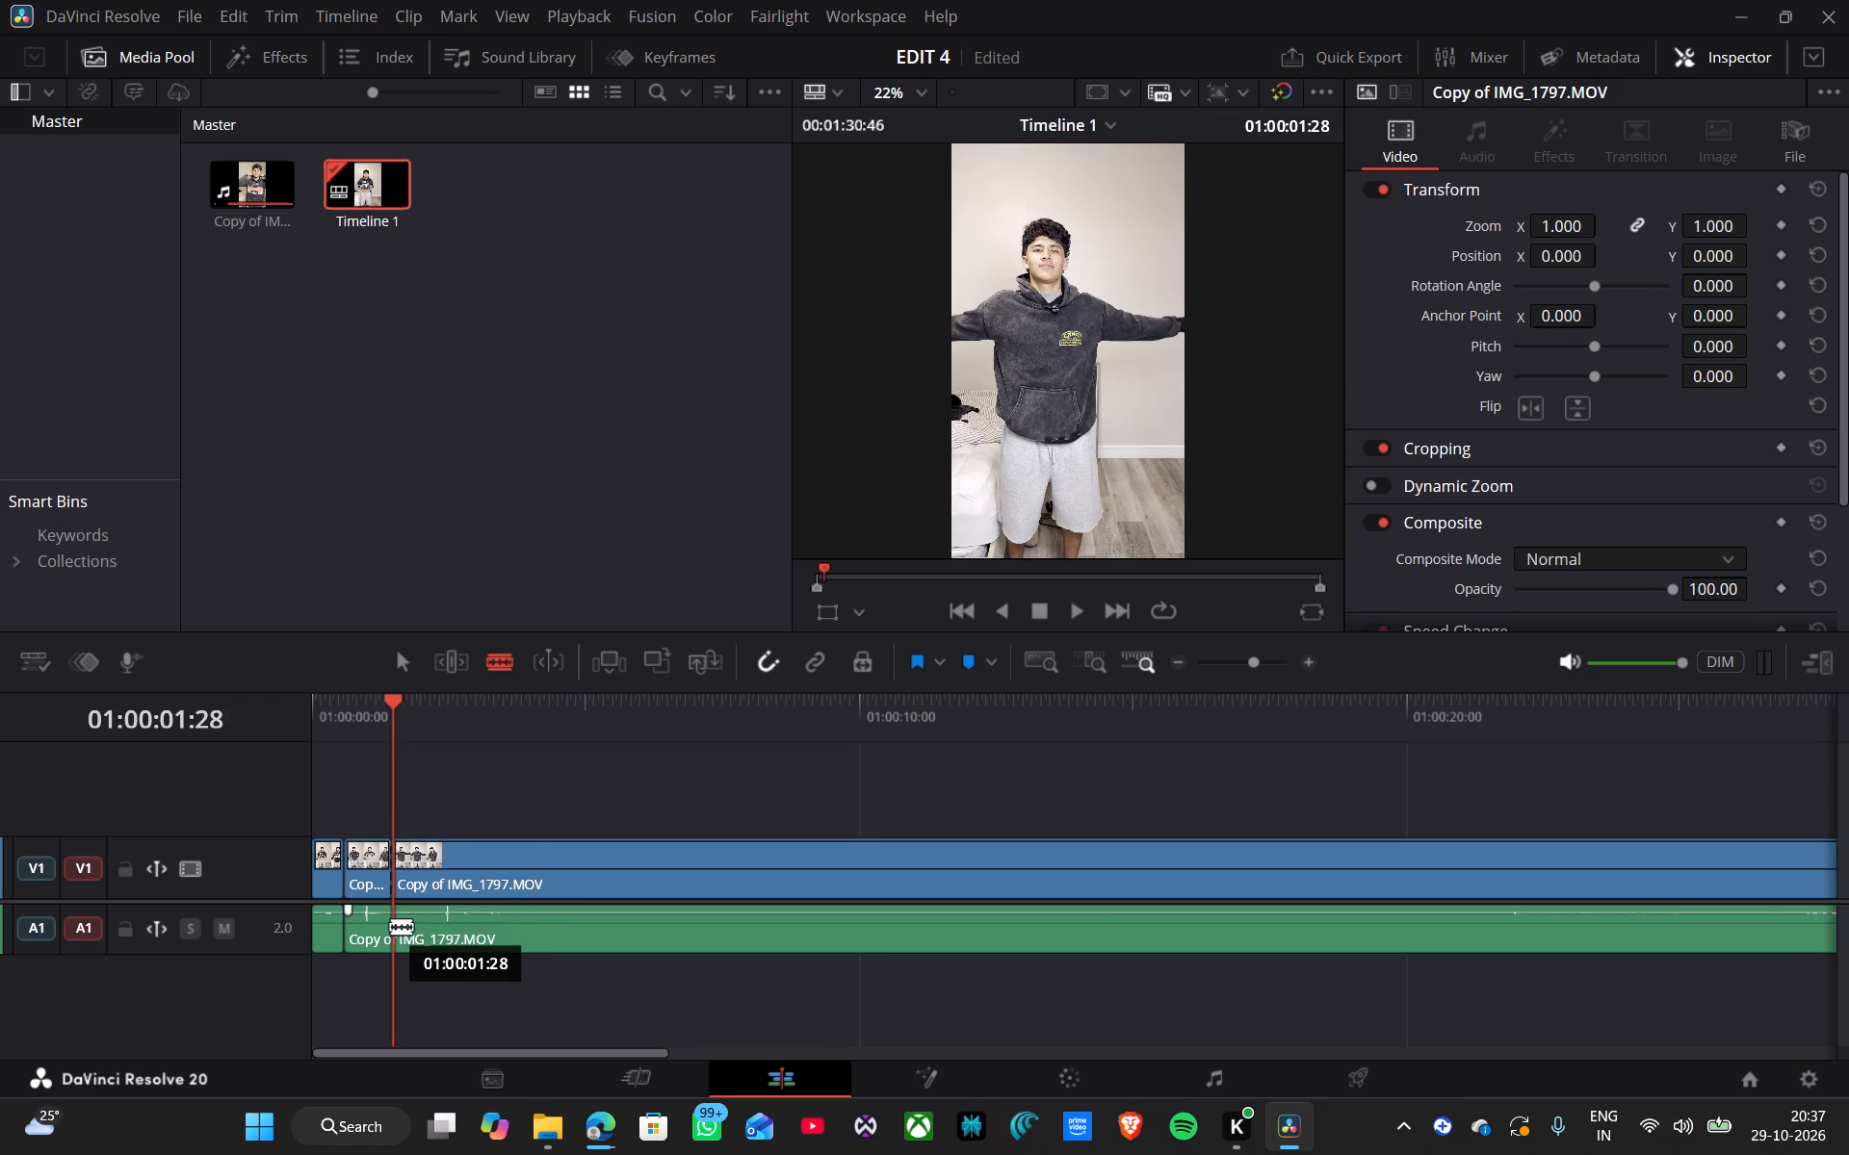
pyautogui.click(391, 927)
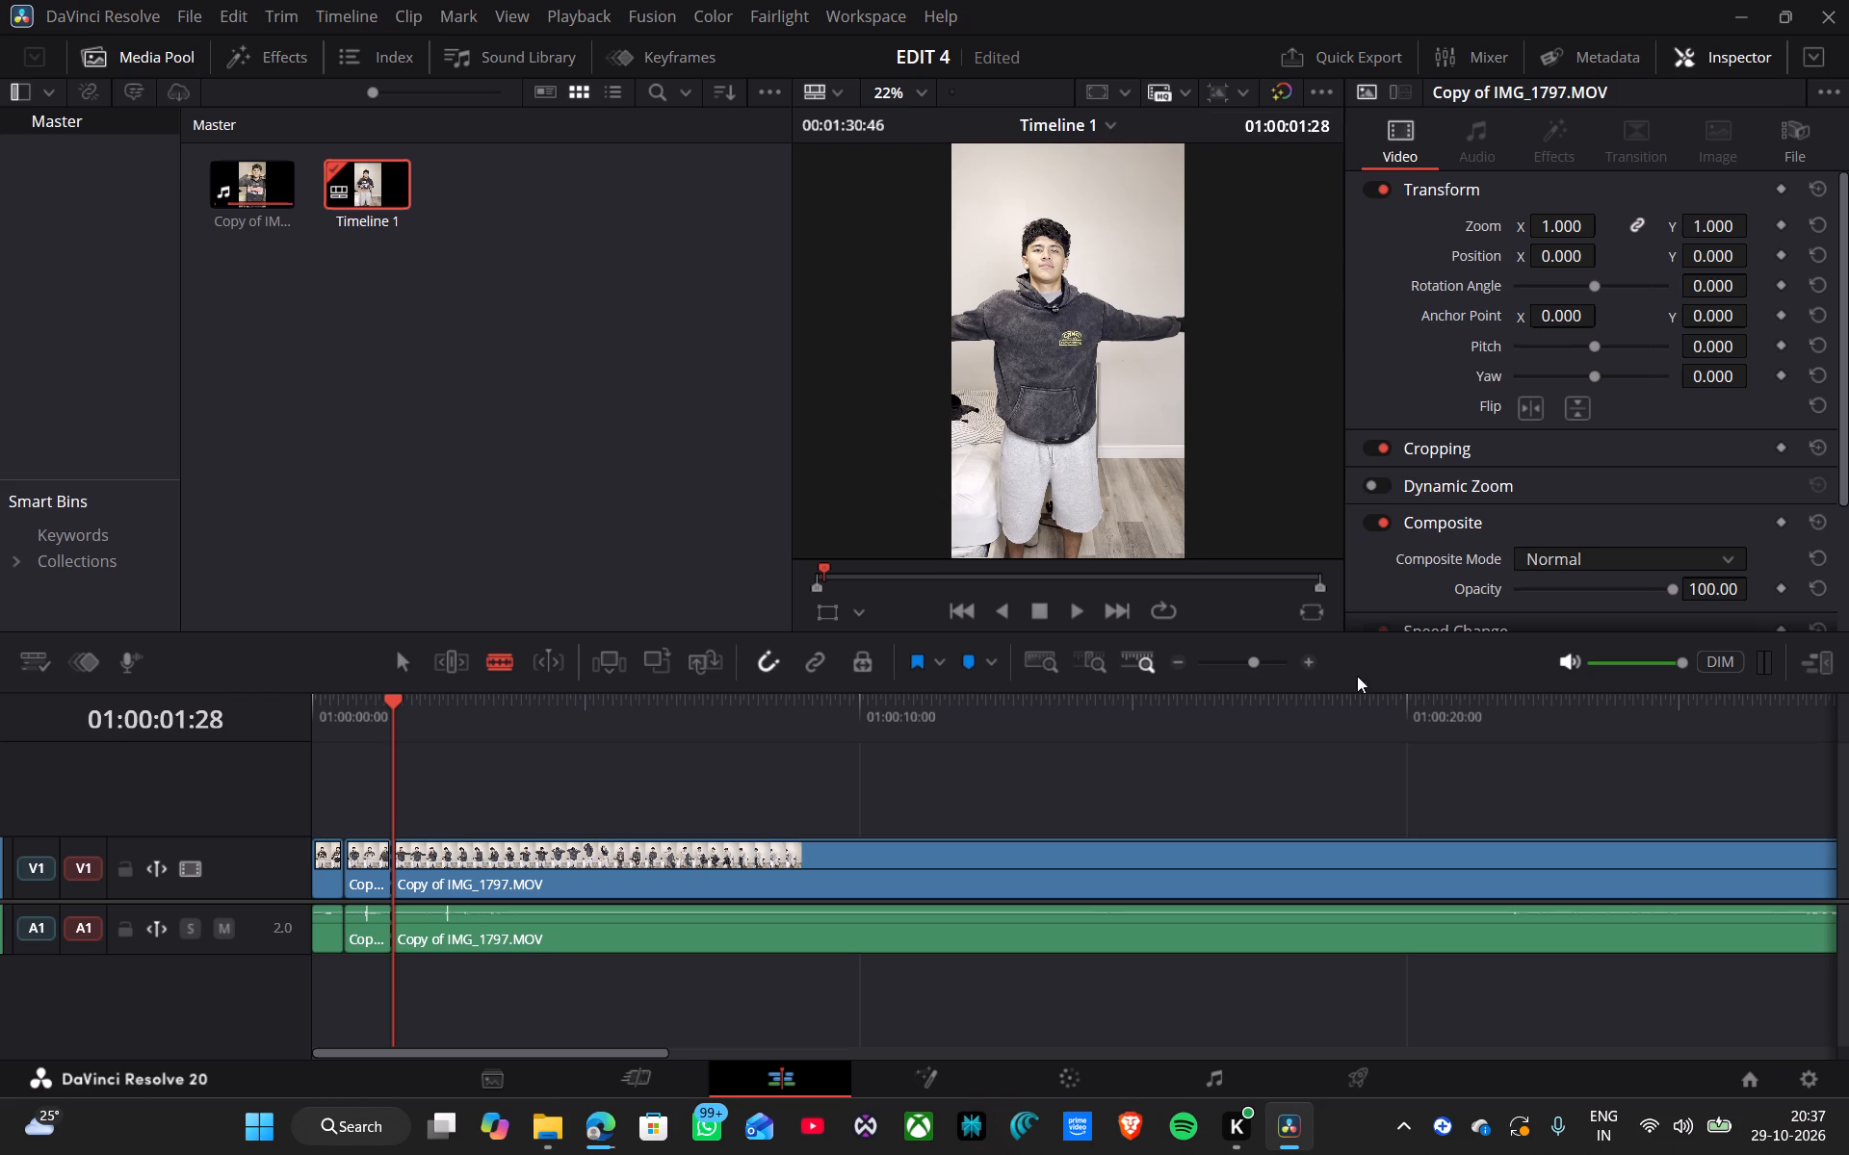
# Play and skip through the footage after the second hoodie's pose to find where the third hoodie's pose begins.
pyautogui.click(1315, 663)
pyautogui.press('space')
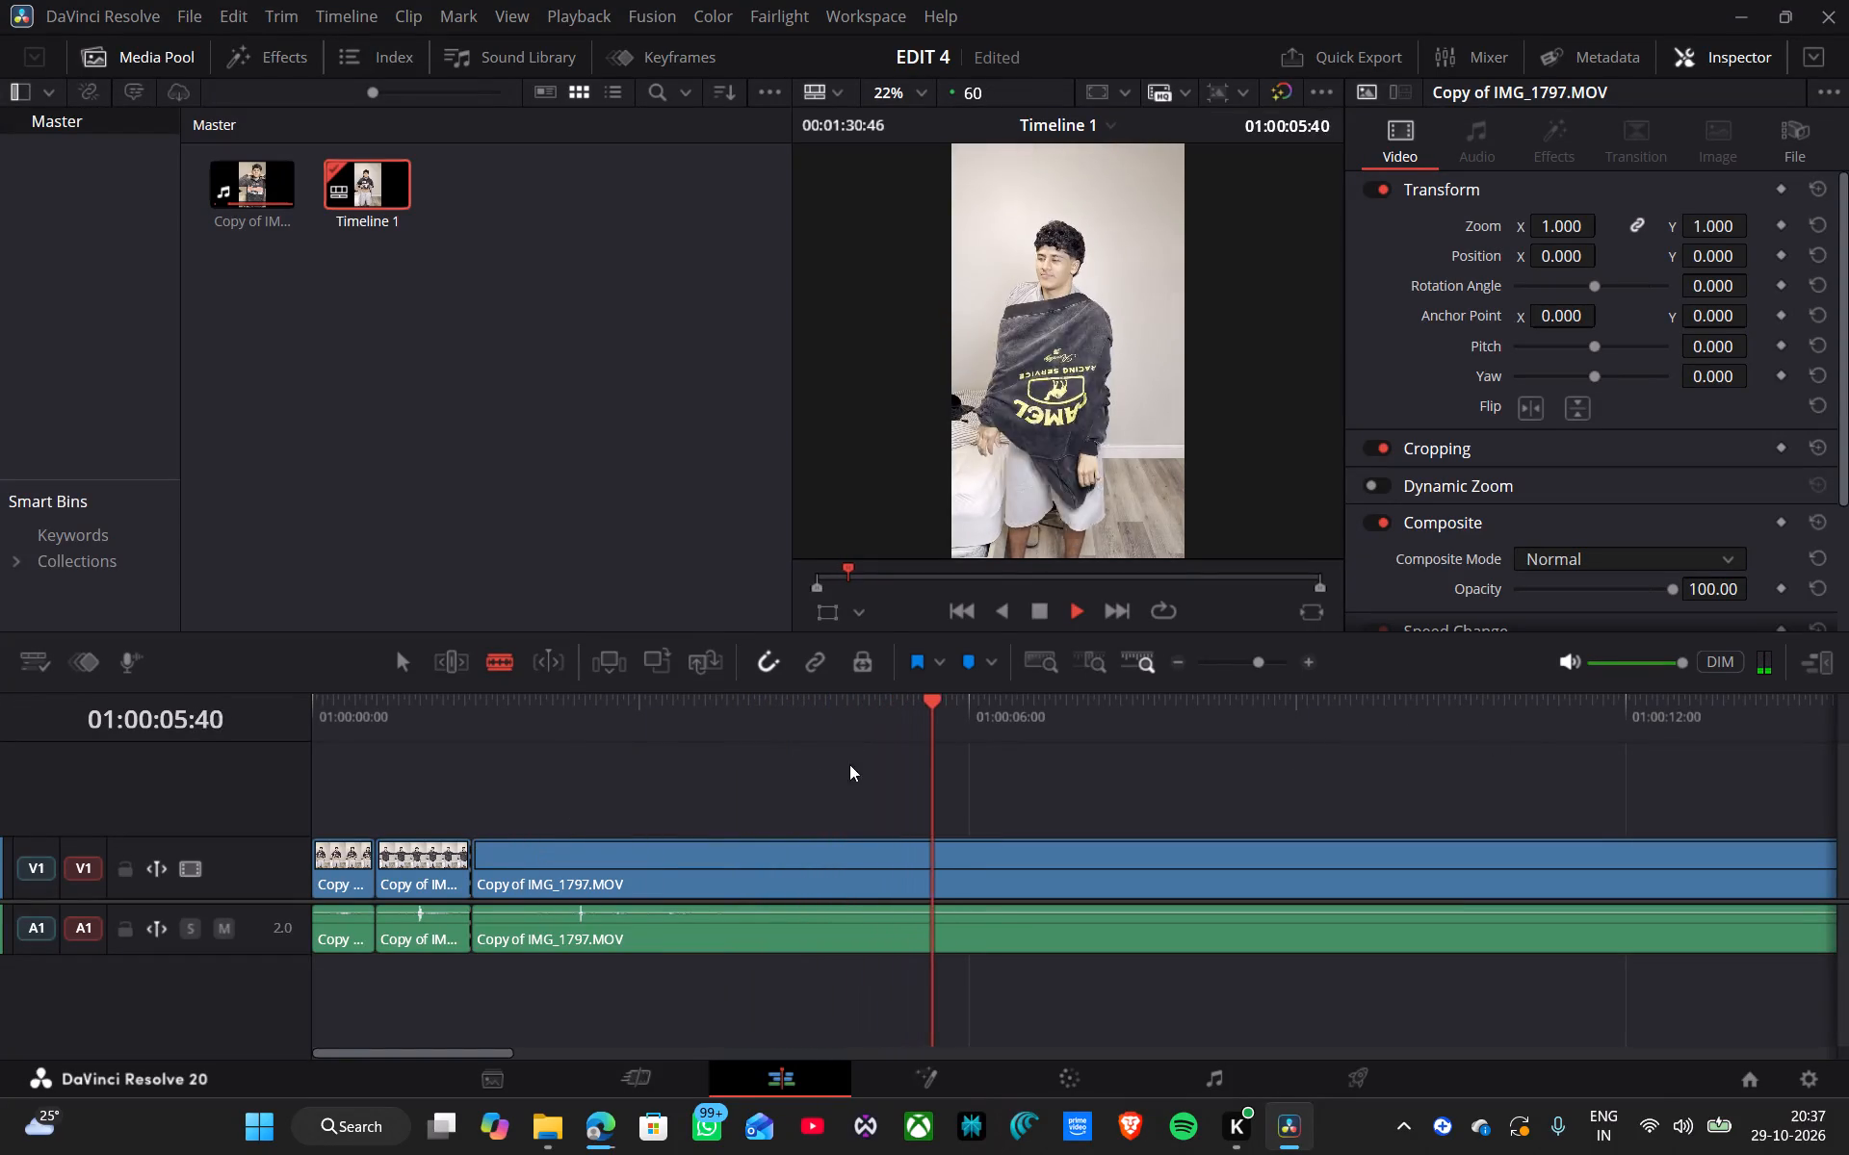
pyautogui.press('a')
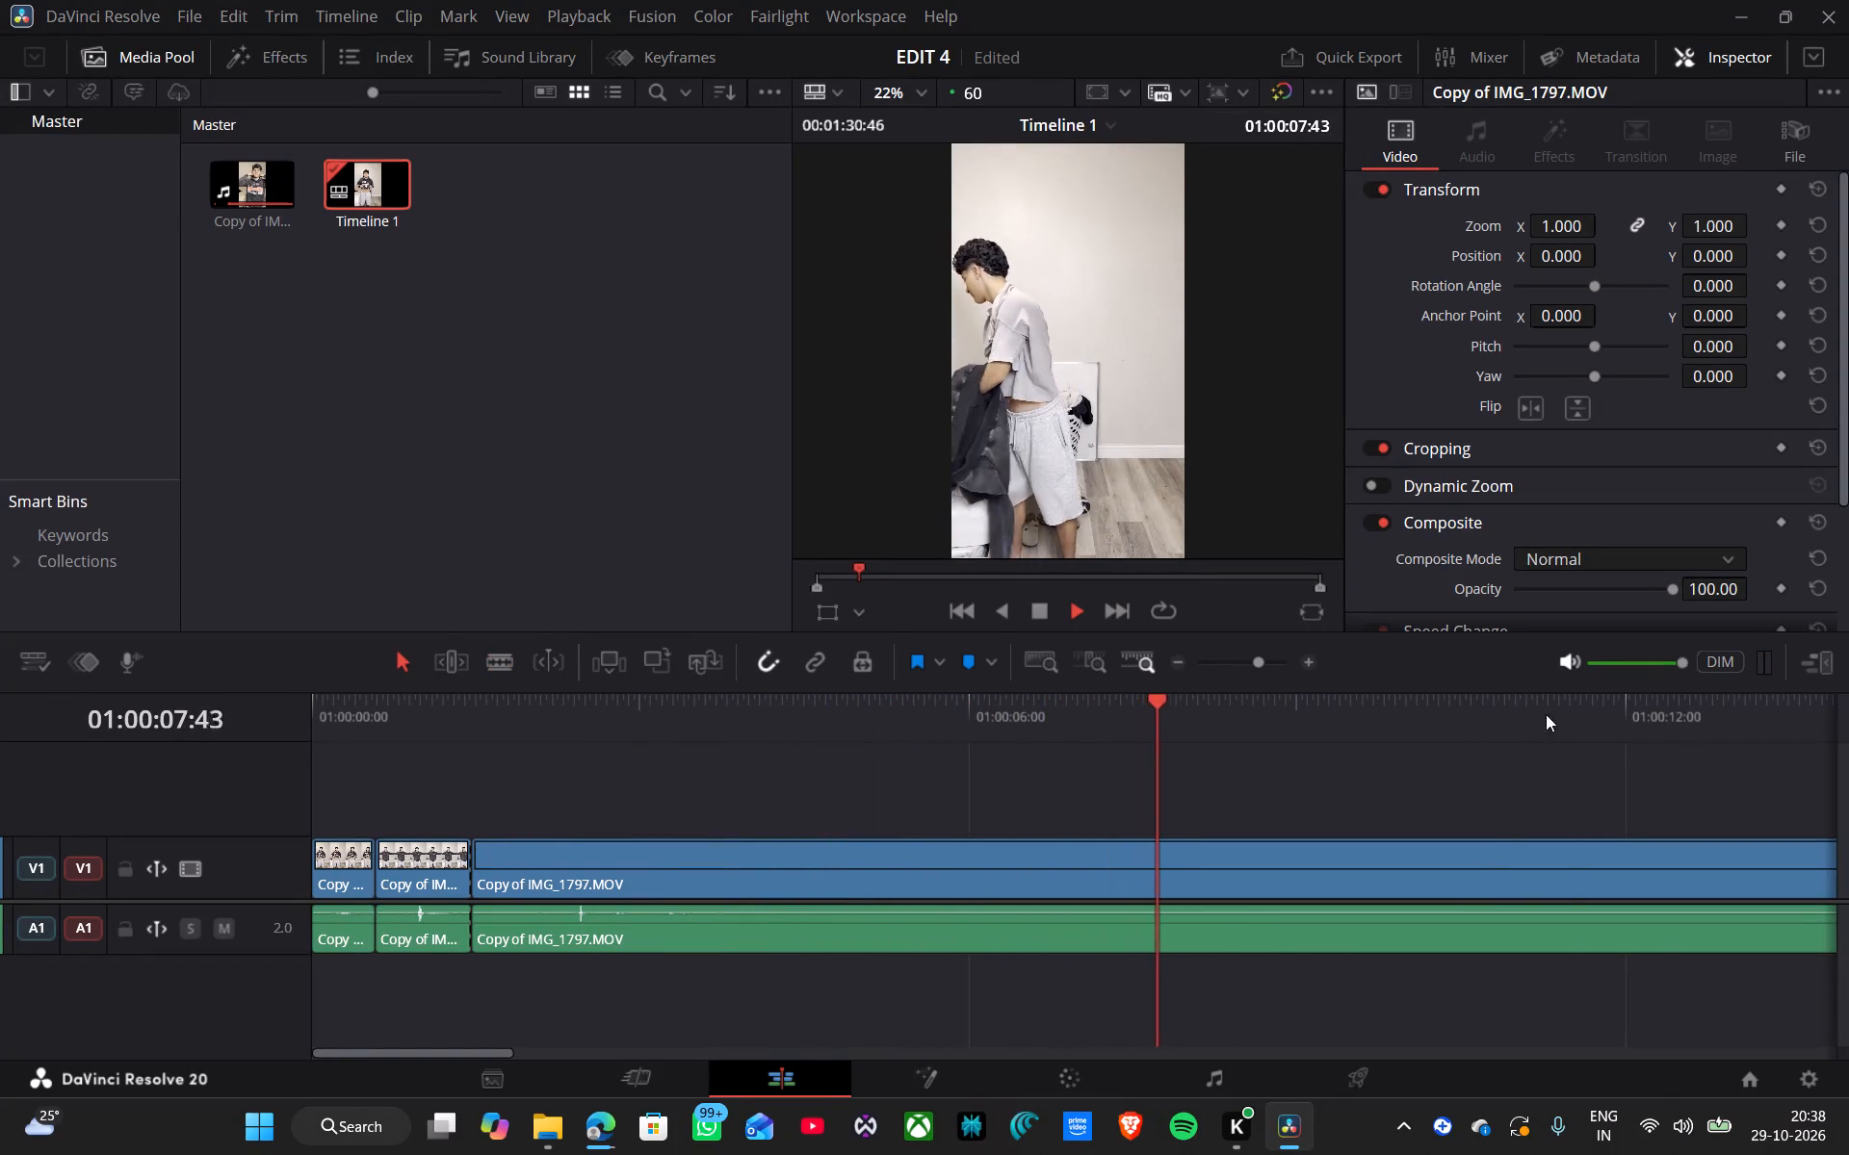
pyautogui.click(1566, 695)
pyautogui.click(1662, 706)
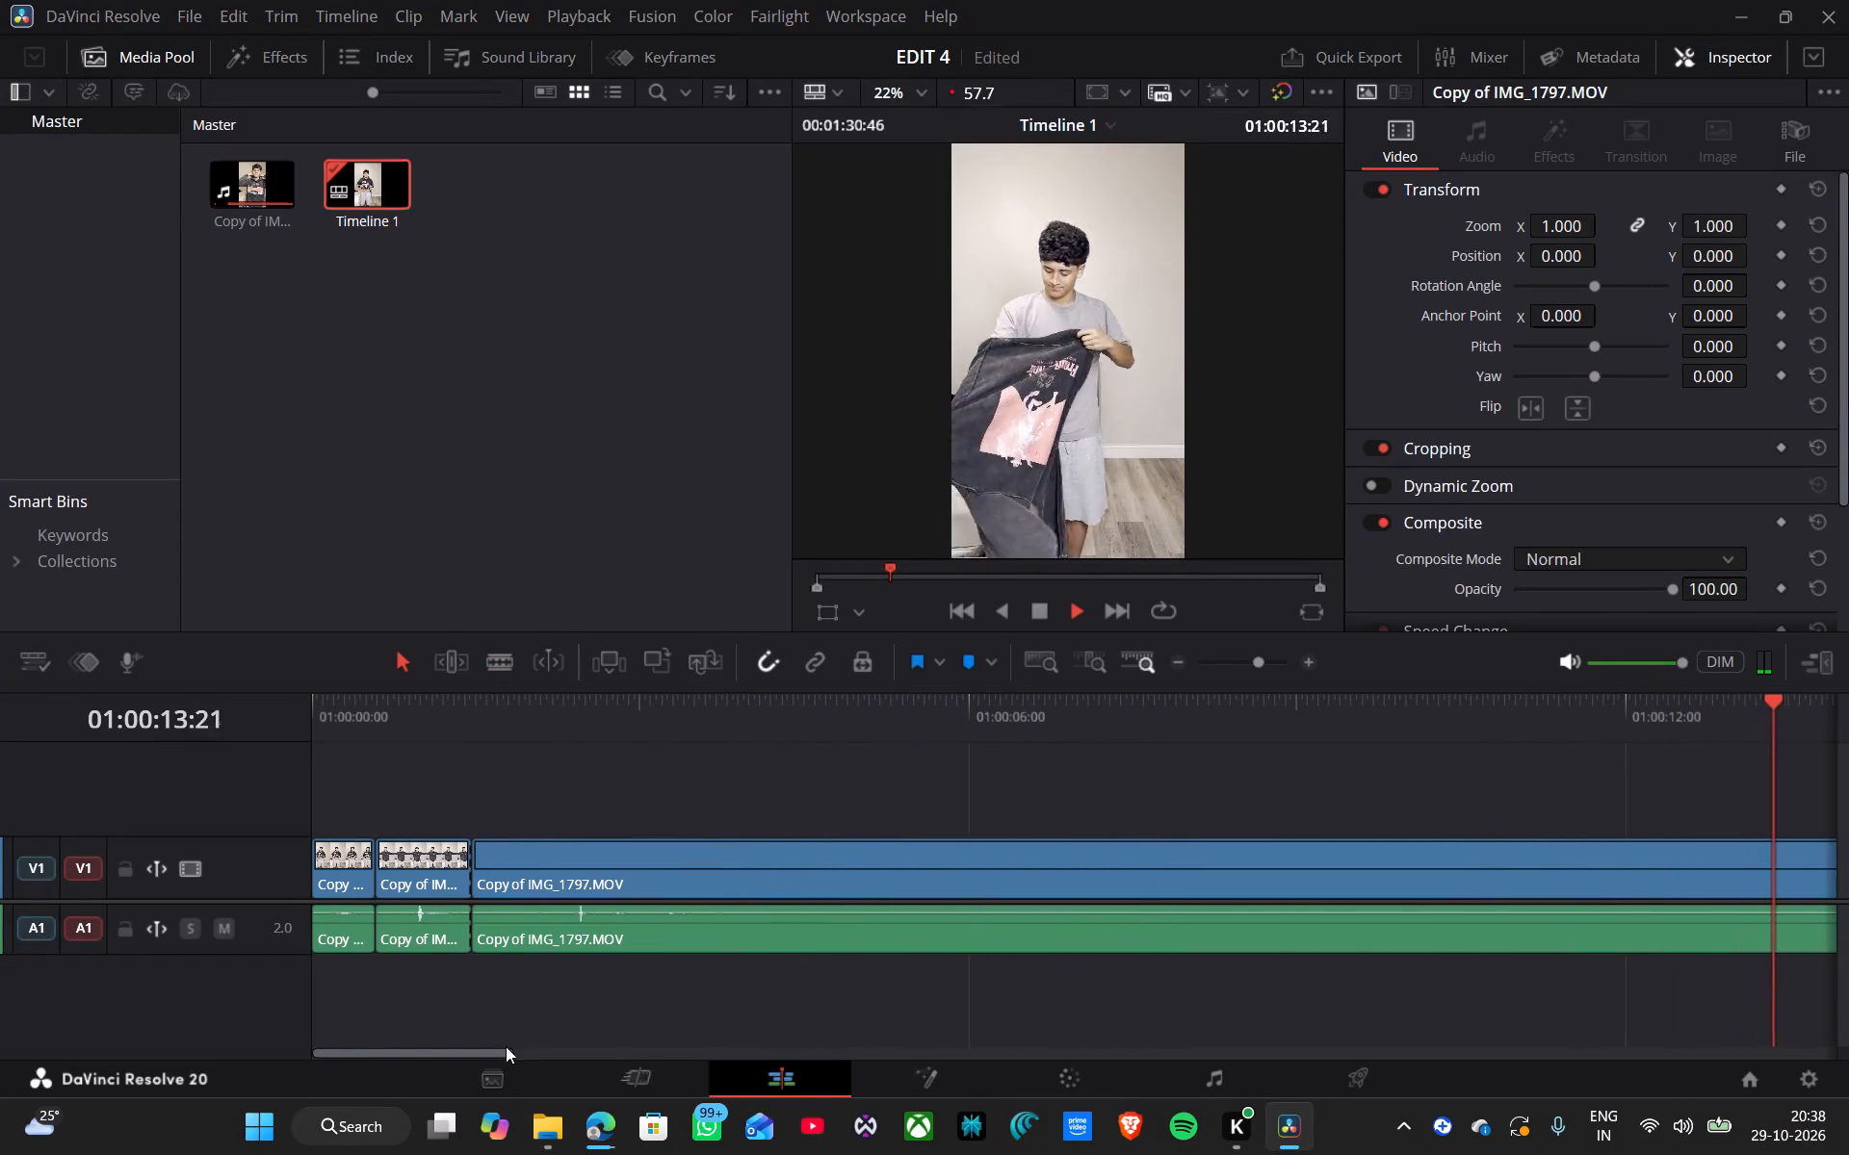
pyautogui.click(1617, 715)
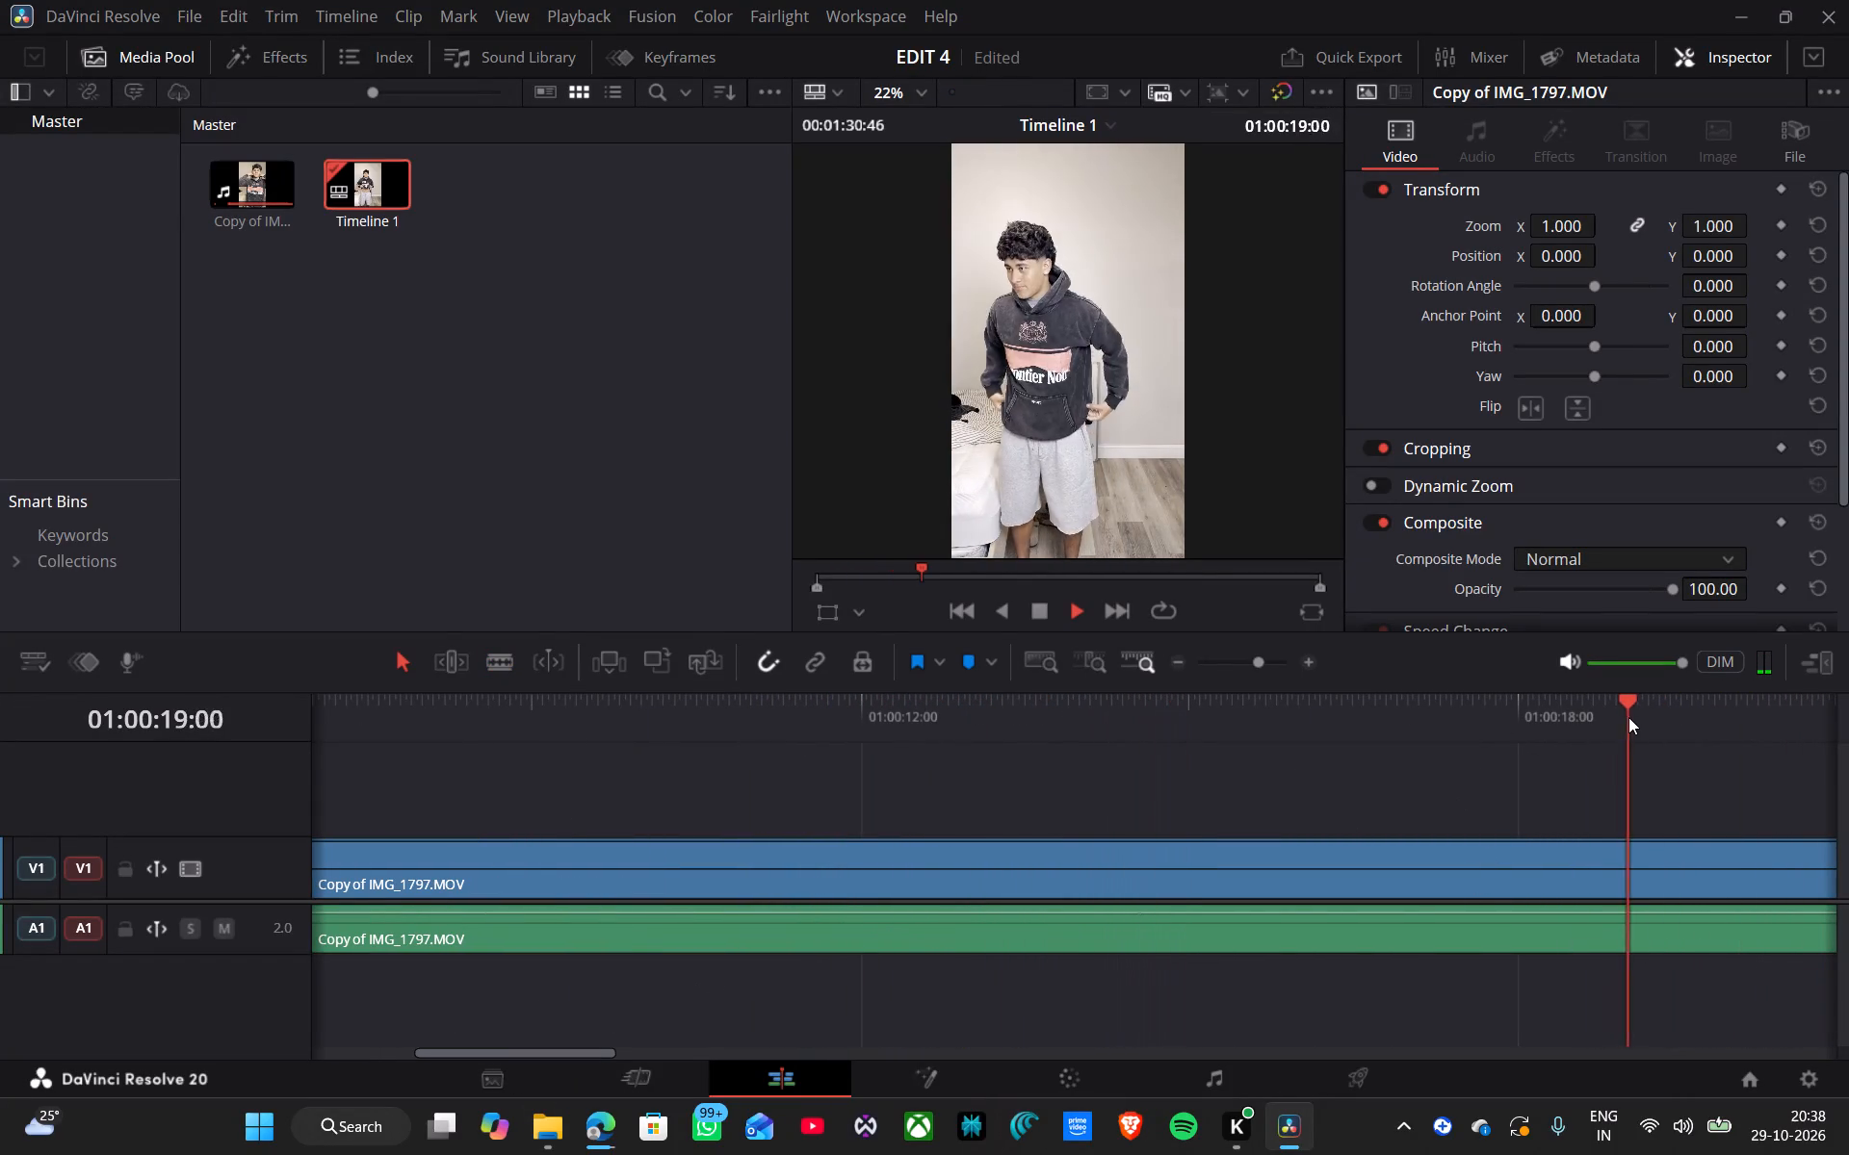
pyautogui.click(1756, 699)
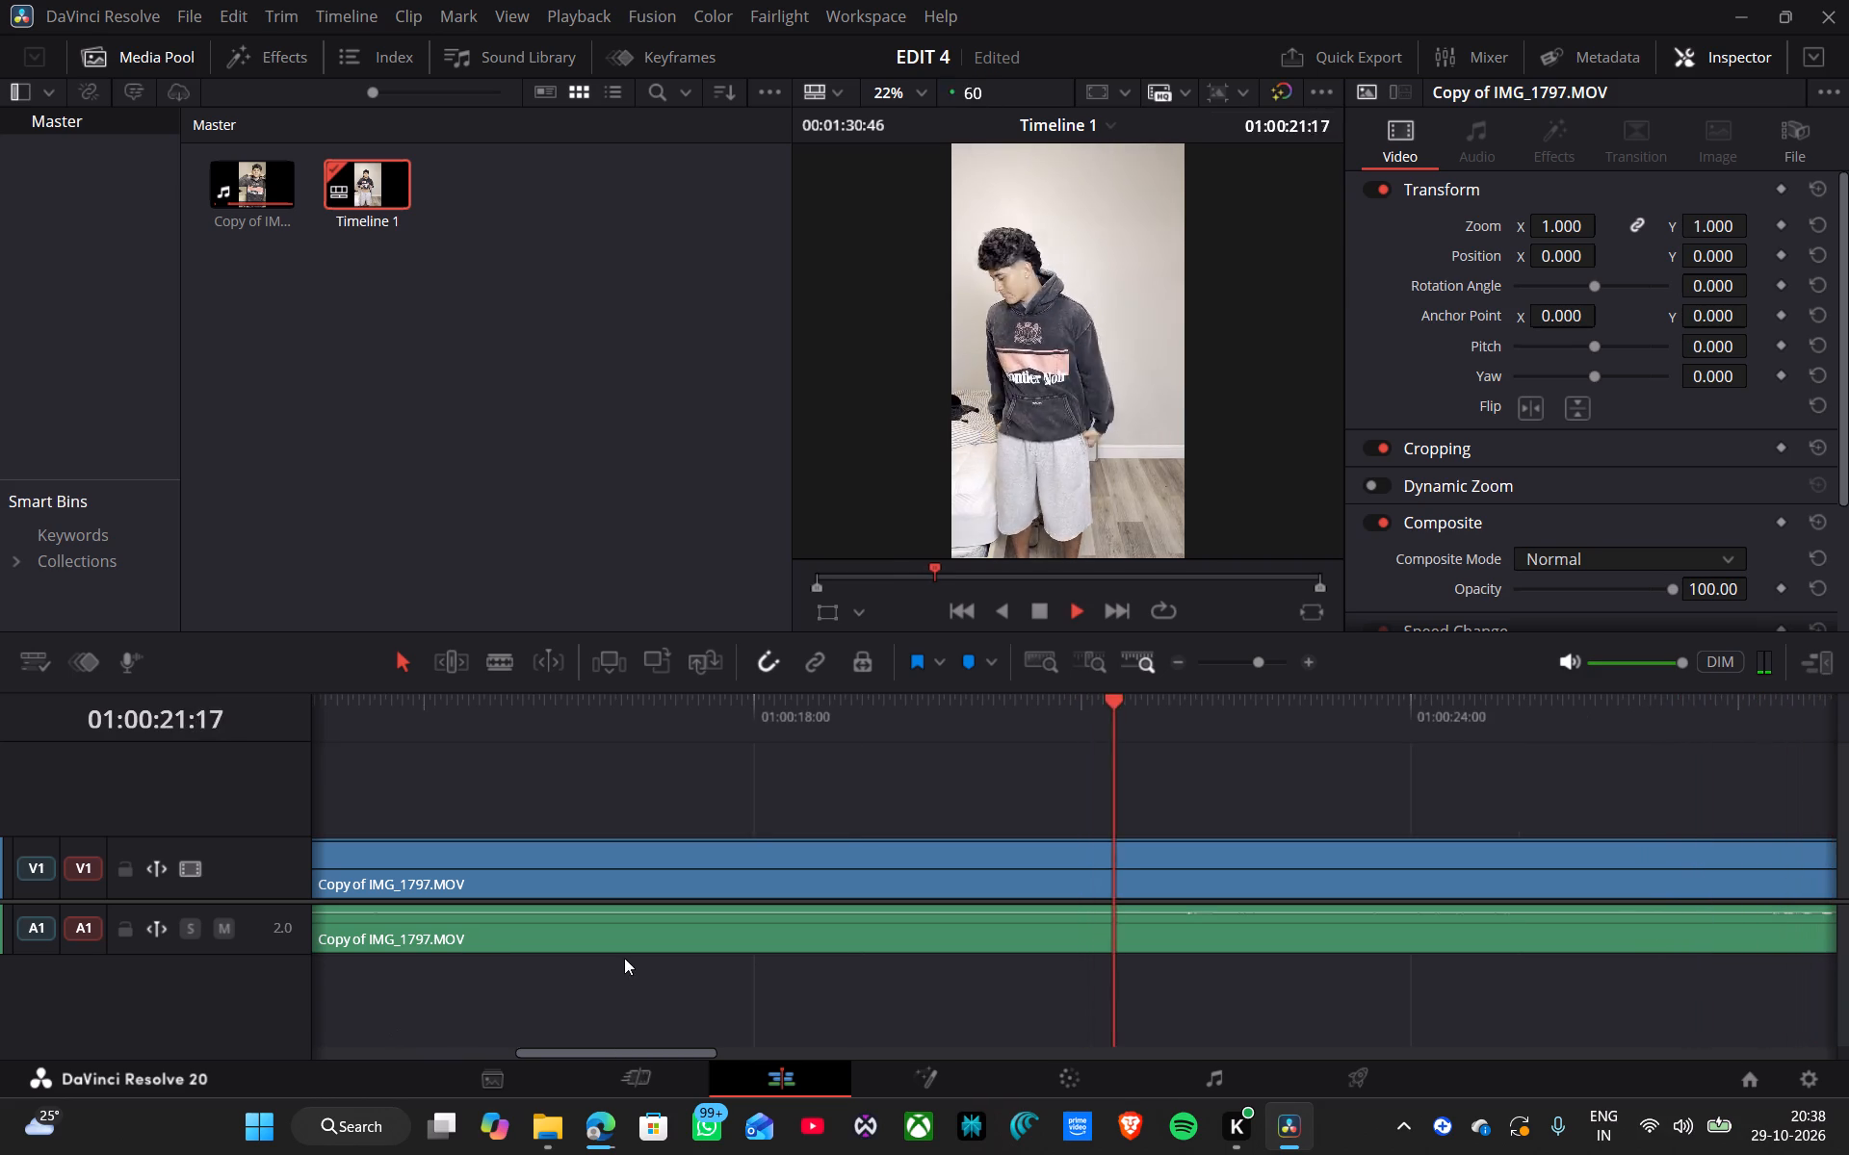
pyautogui.click(1608, 704)
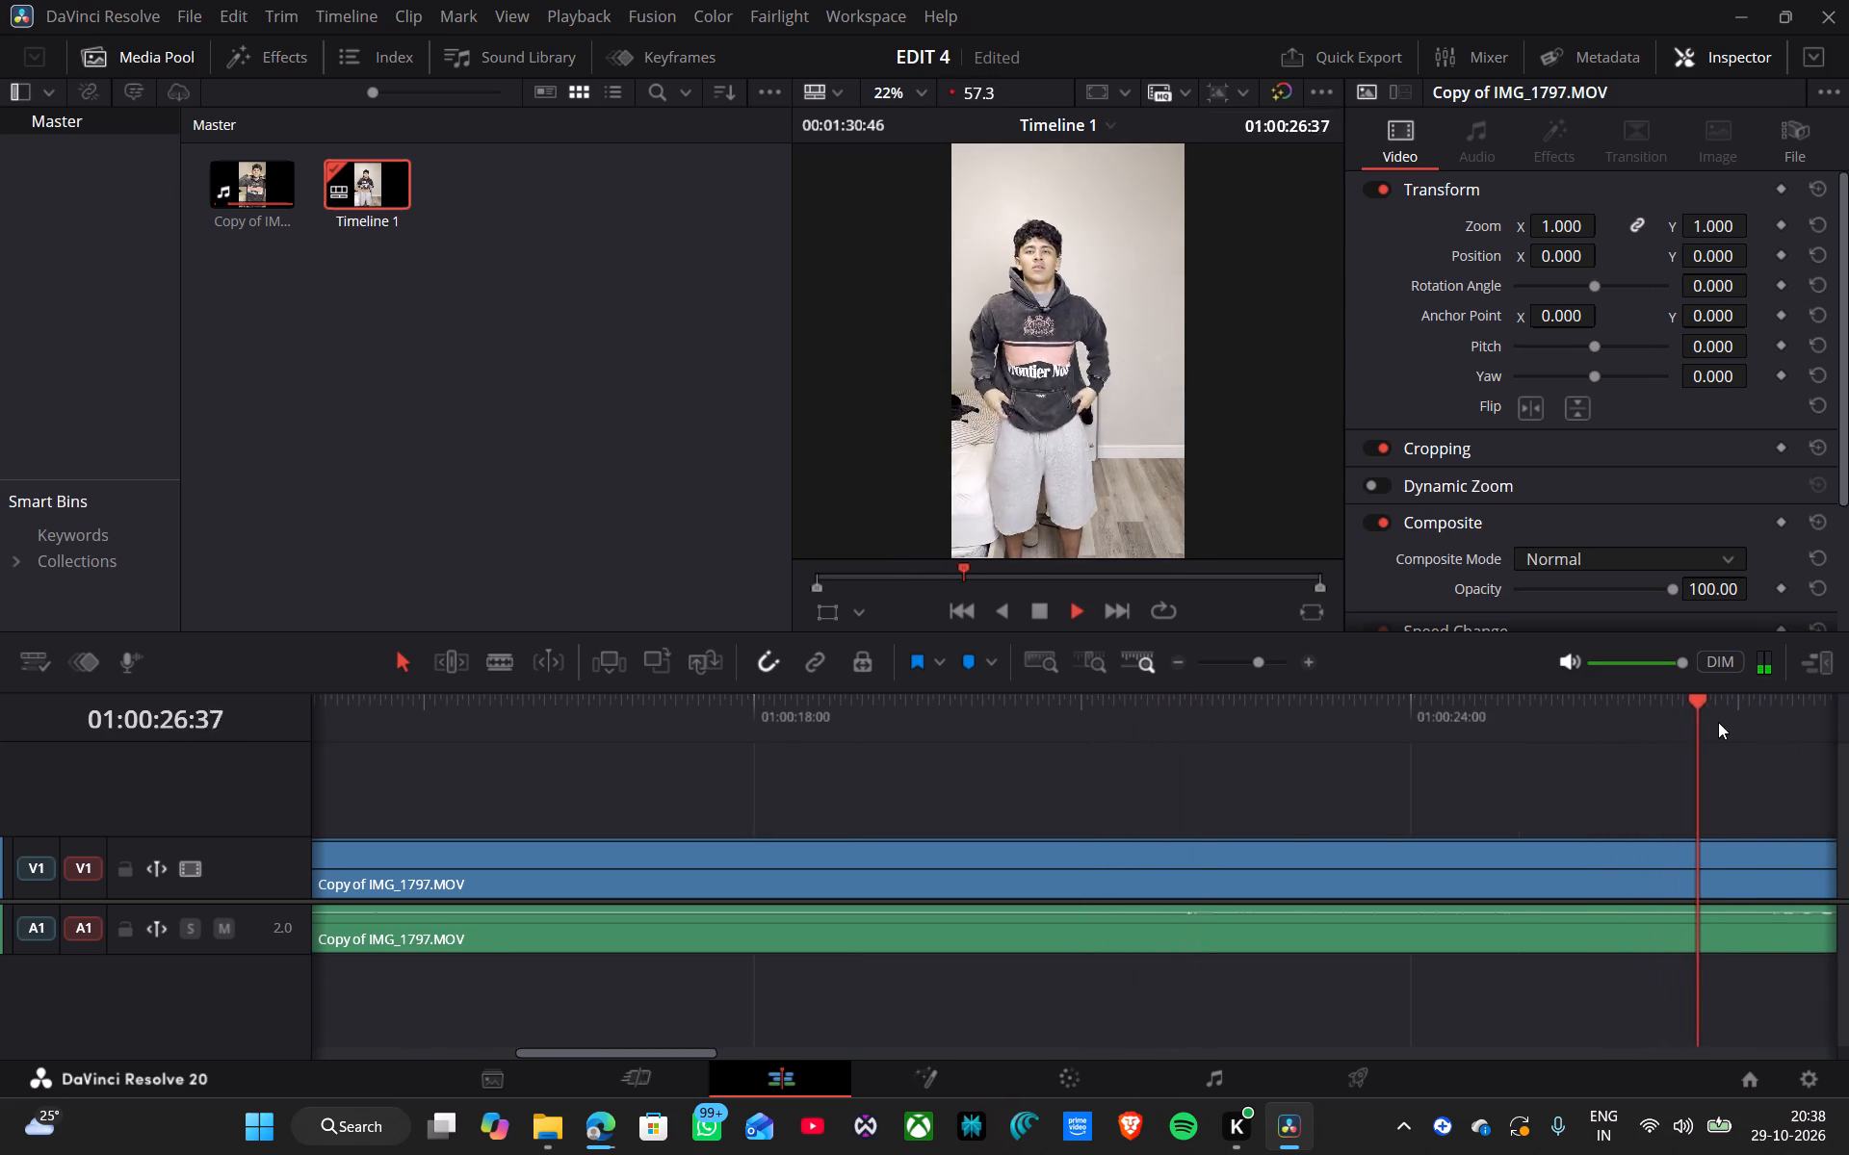
# Split the clip's video and audio at 01:00:26:34, just before the arms open in the third hoodie.
pyautogui.press('space')
pyautogui.click(1648, 707)
pyautogui.press('space')
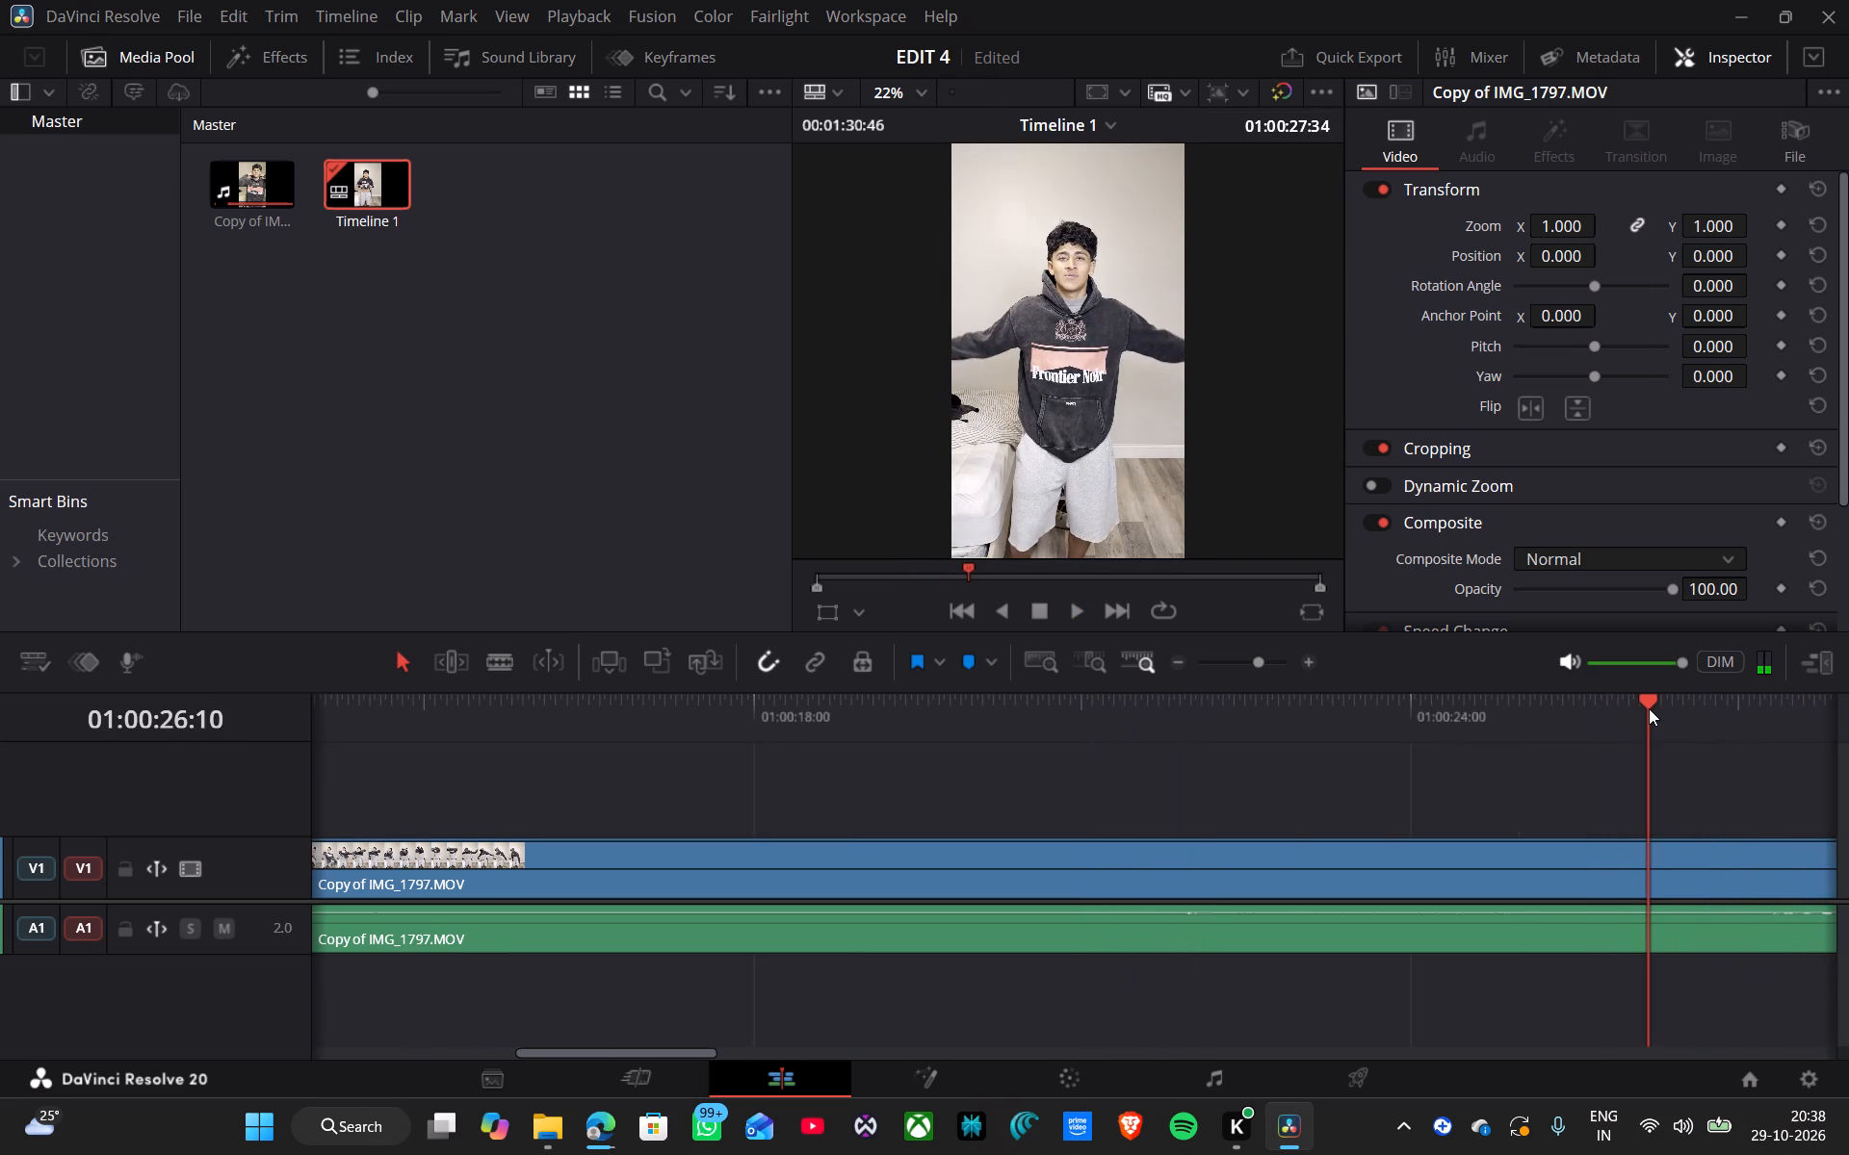
pyautogui.press('space')
pyautogui.press('b')
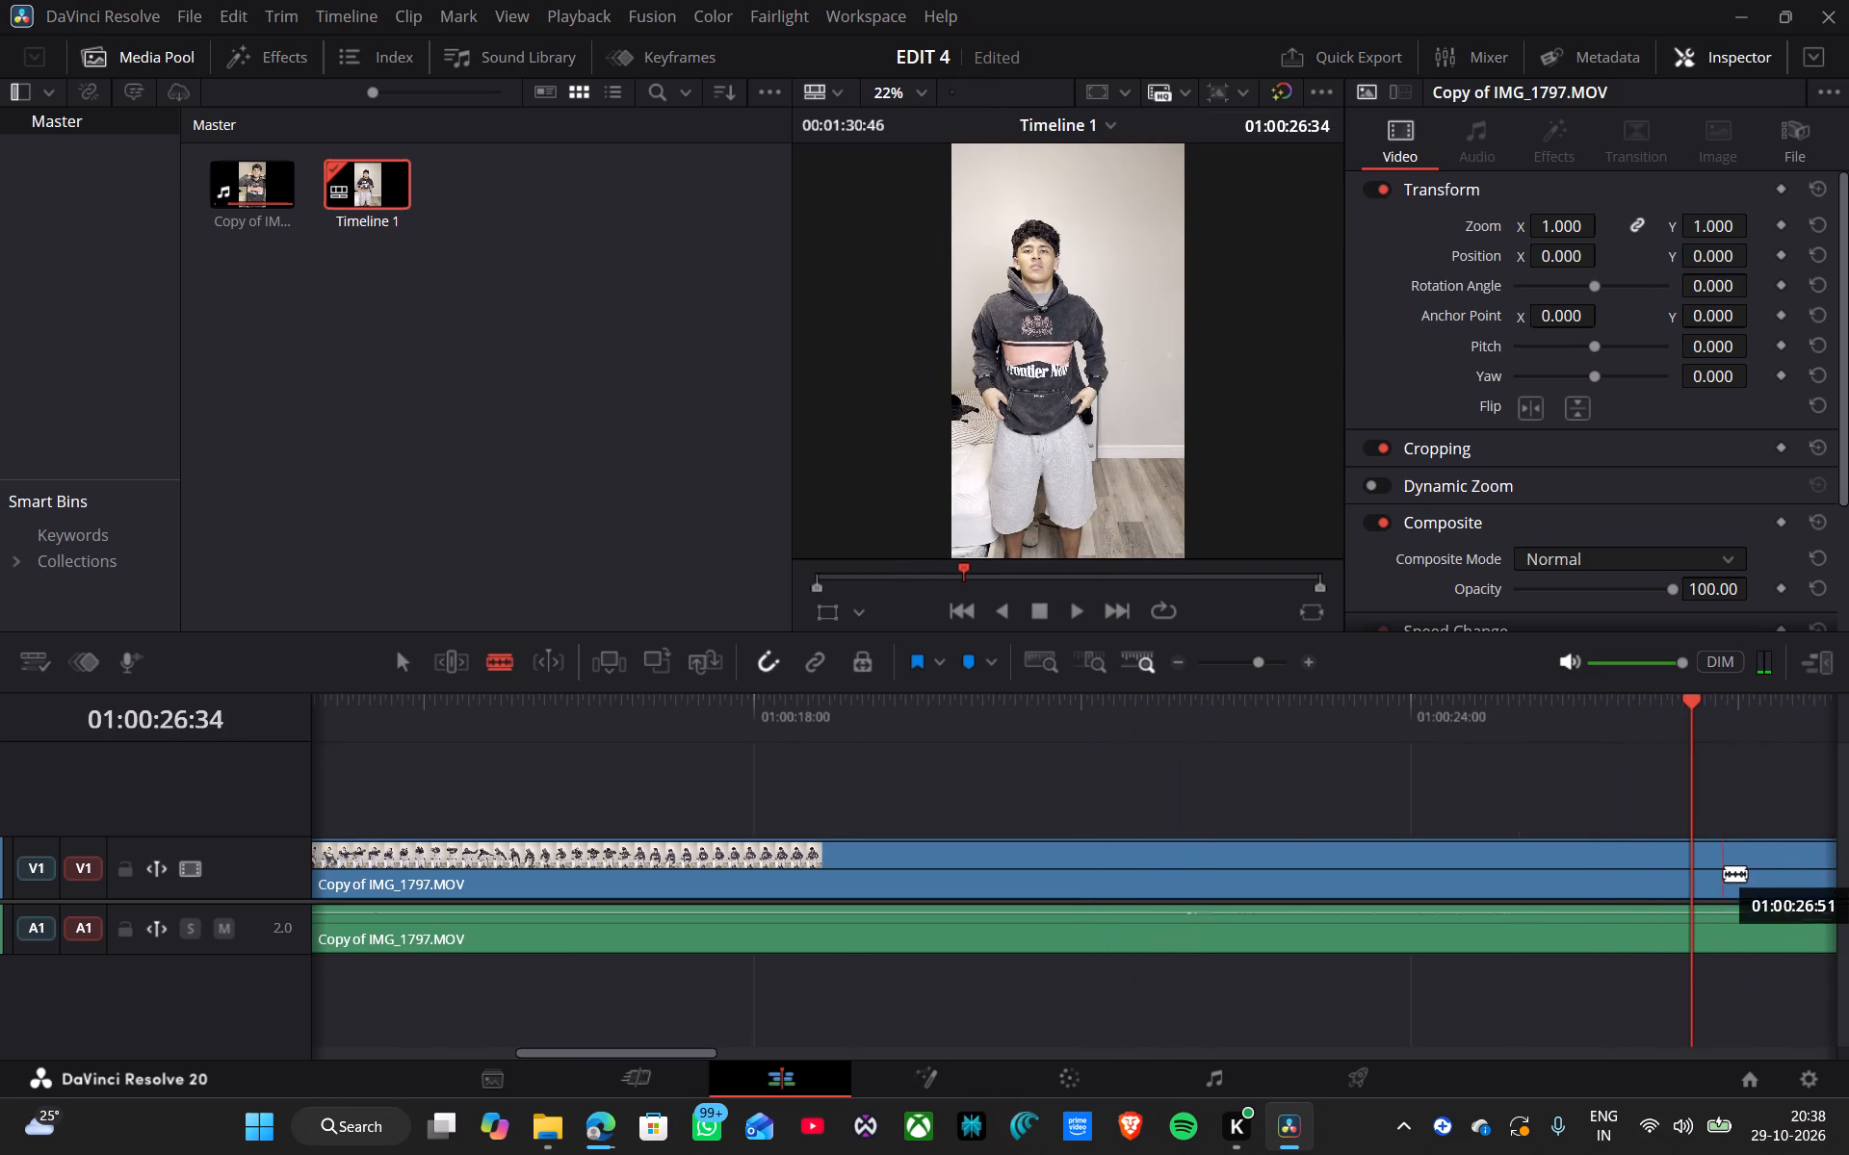
pyautogui.click(1696, 877)
pyautogui.click(1696, 932)
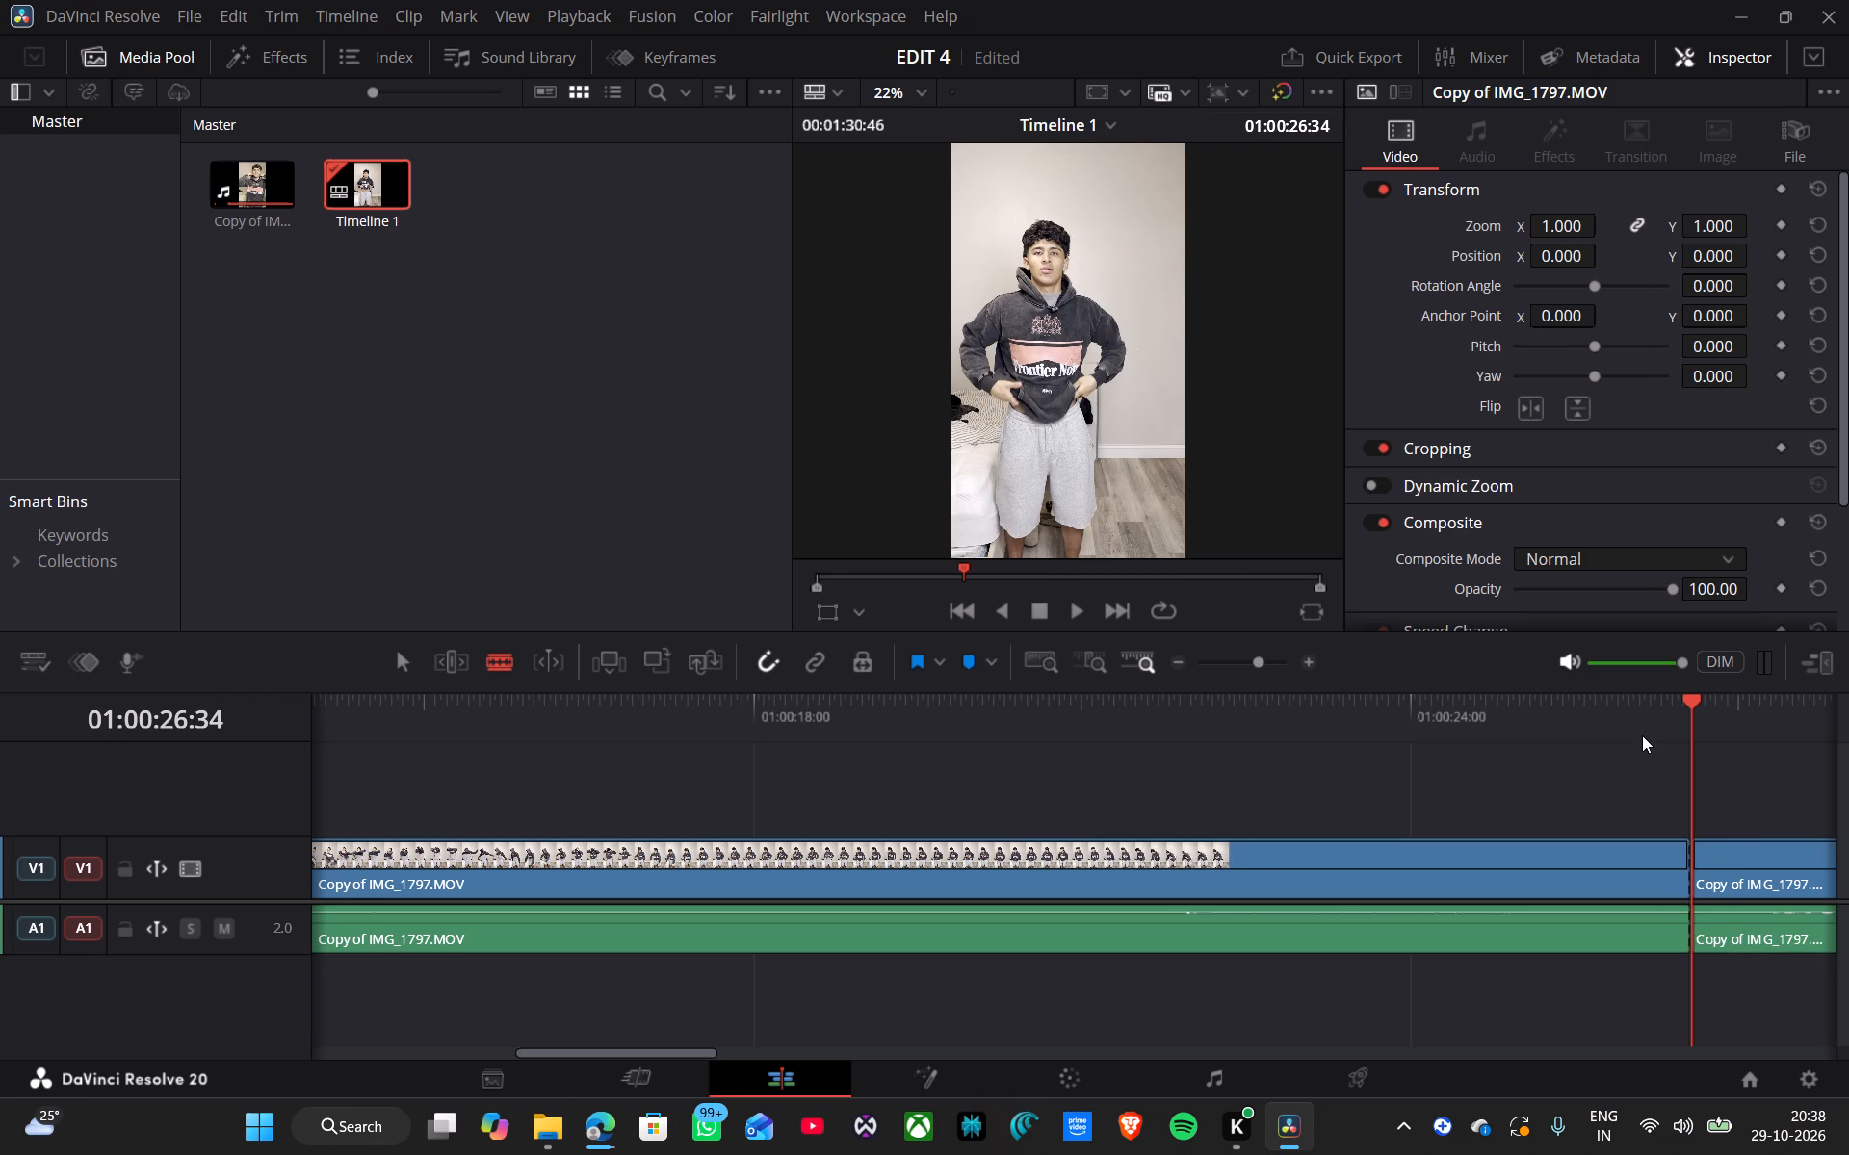
# Delete the clothes-changing section between 01:00:01:28 and 01:00:26:34, and close the gaps on both the video and audio tracks.
pyautogui.press('a')
pyautogui.moveTo(1576, 796); pyautogui.dragTo(1570, 1021)
pyautogui.press('BackSpace')
pyautogui.click(1495, 865)
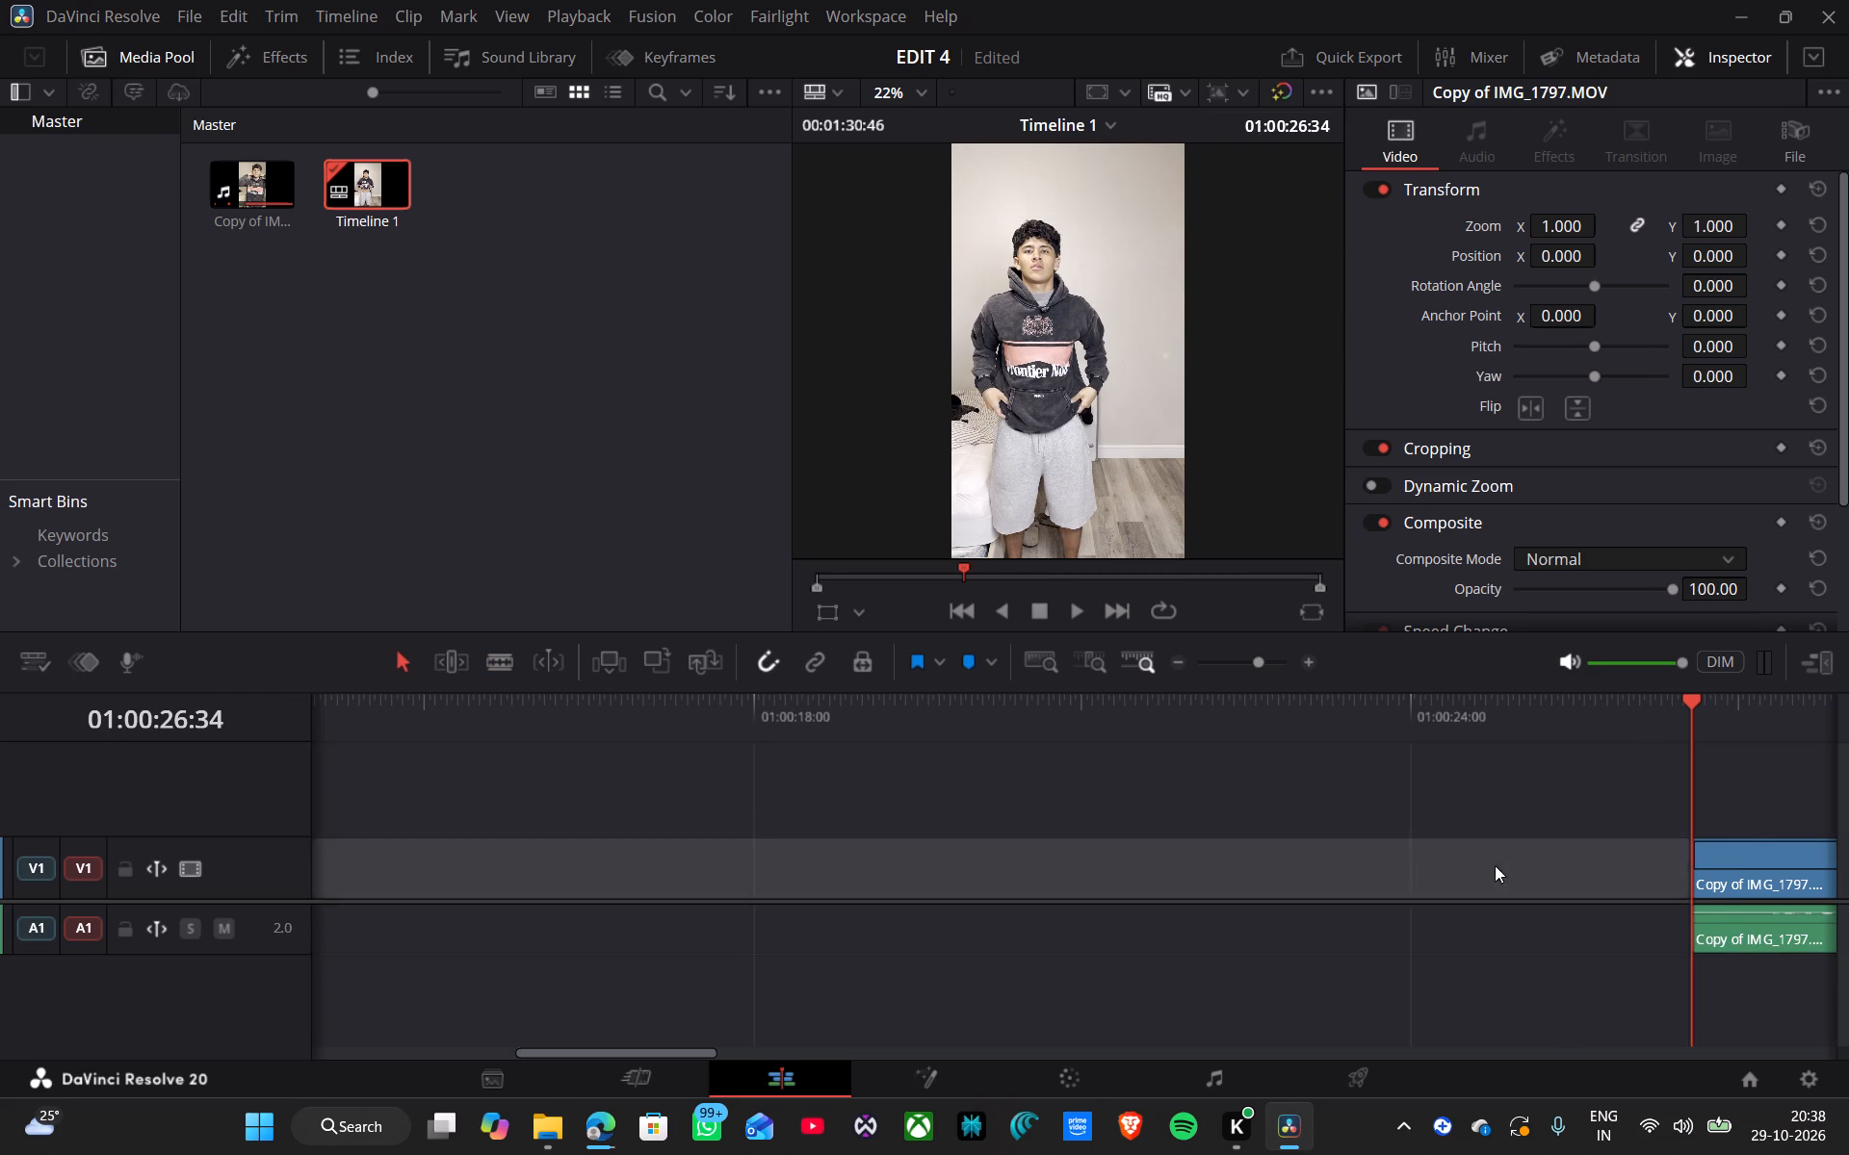
pyautogui.press('BackSpace')
pyautogui.click(1389, 938)
pyautogui.press('BackSpace')
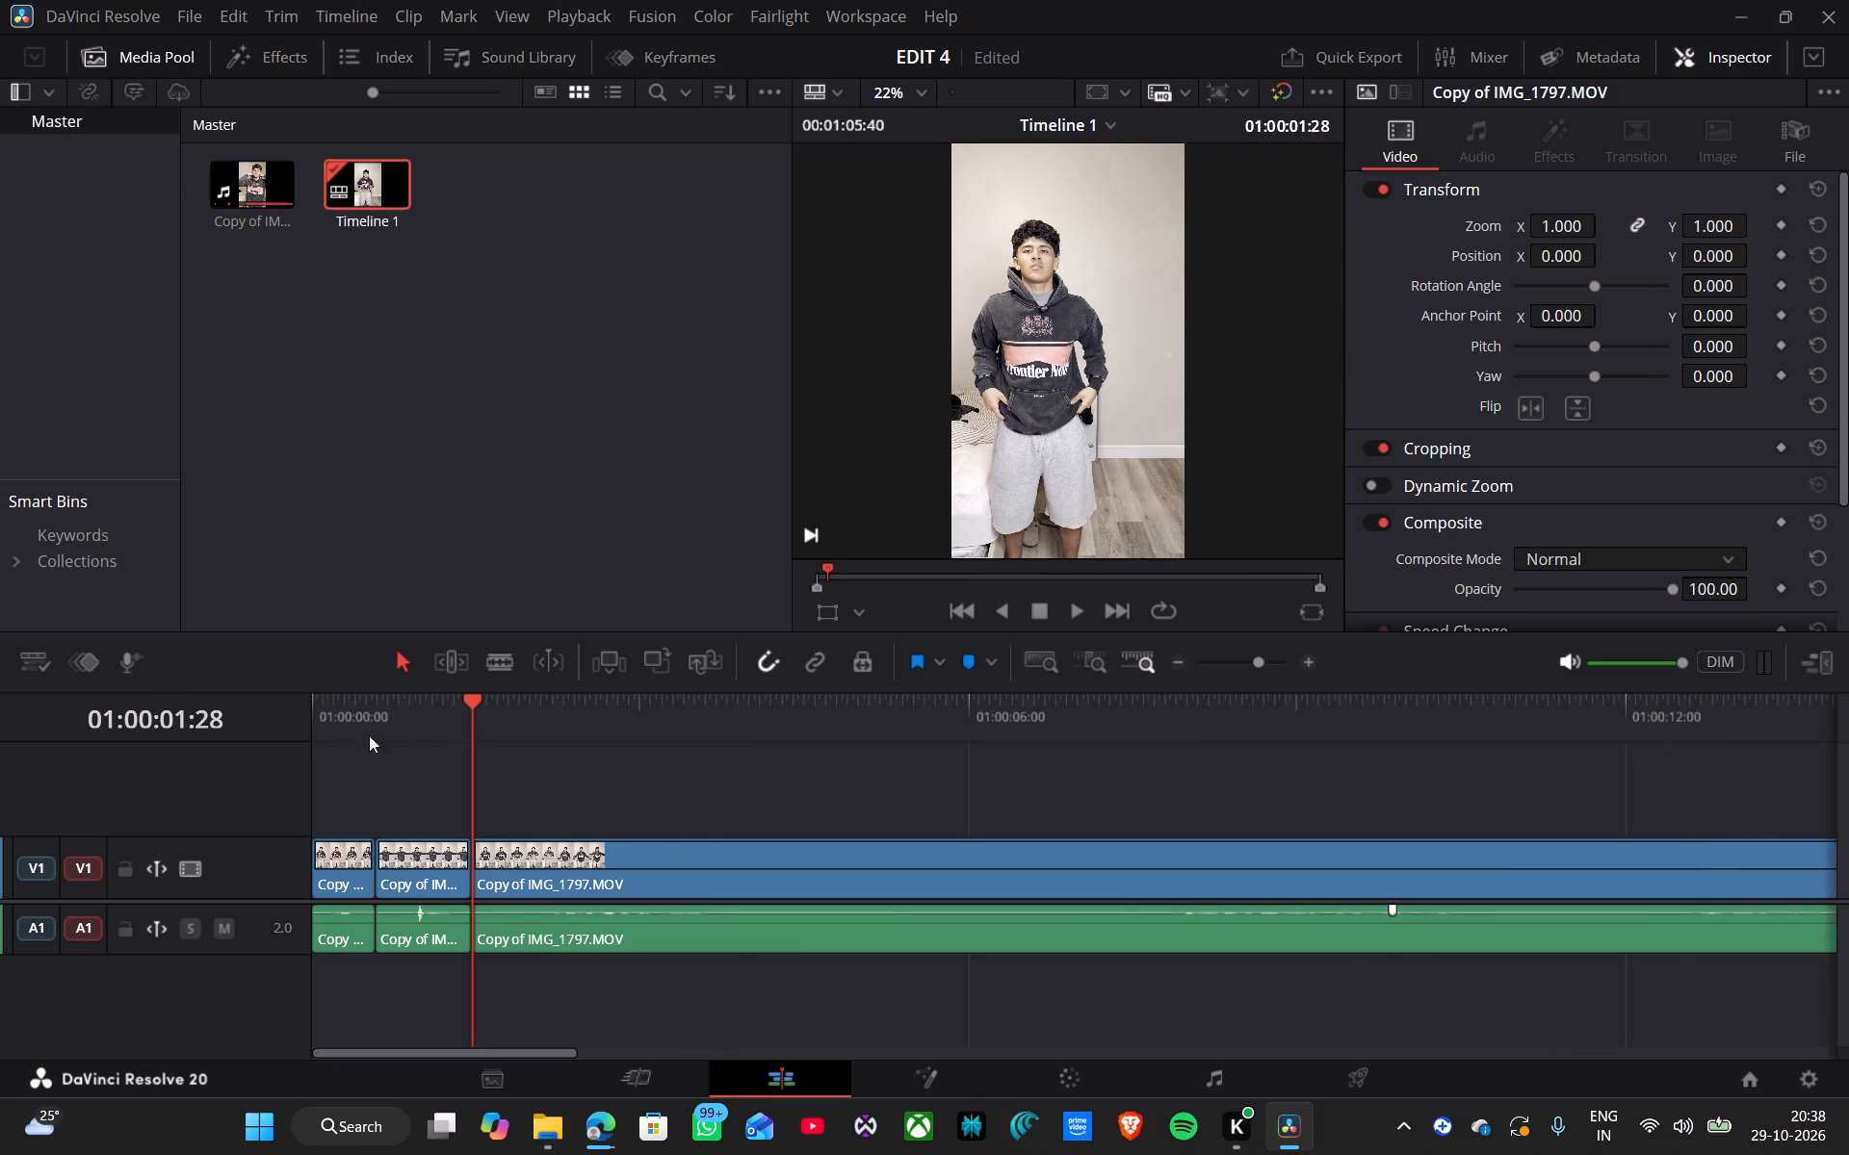
# Replay the edit from the start, and split the video and audio at 01:00:03:39 on the third hoodie's crossed-arms pose.
pyautogui.click(331, 701)
pyautogui.press('space')
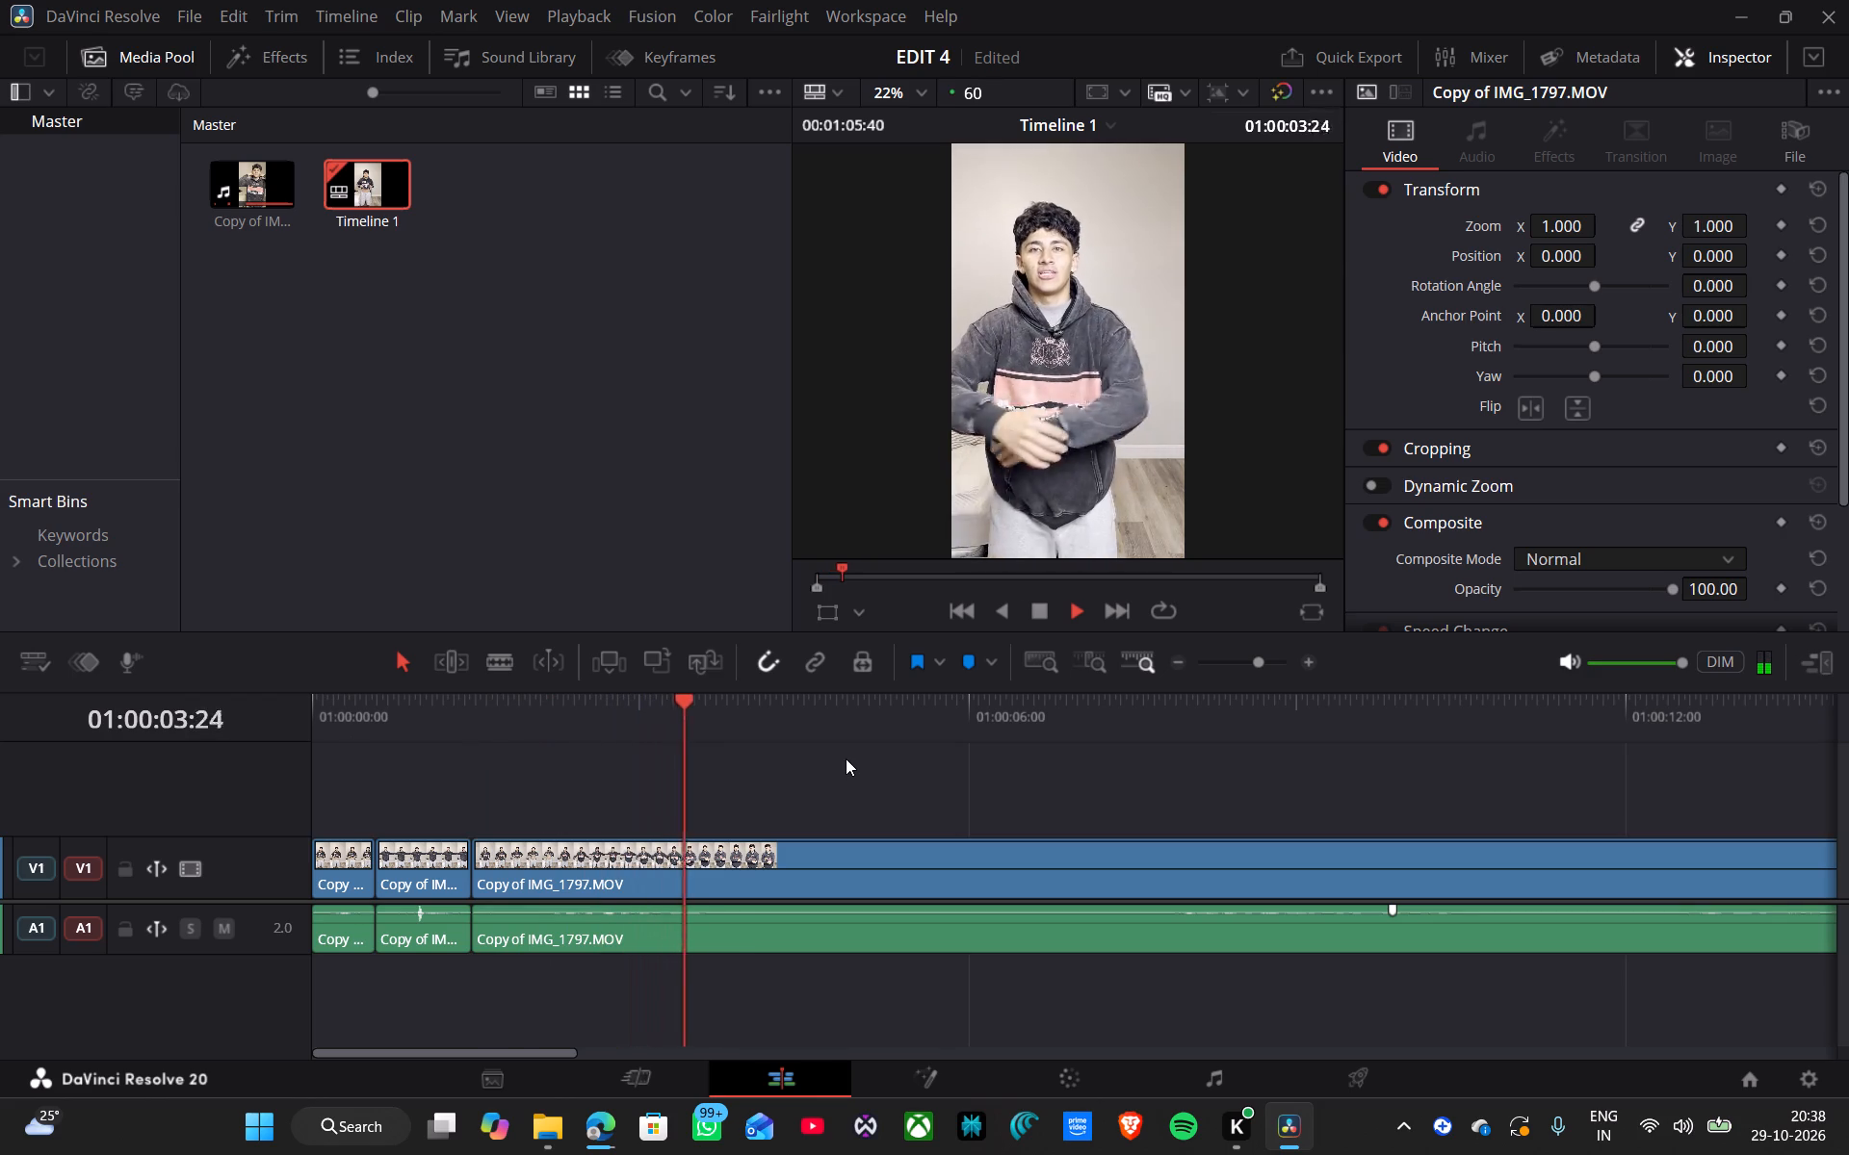
pyautogui.press('space')
pyautogui.click(600, 727)
pyautogui.press('space')
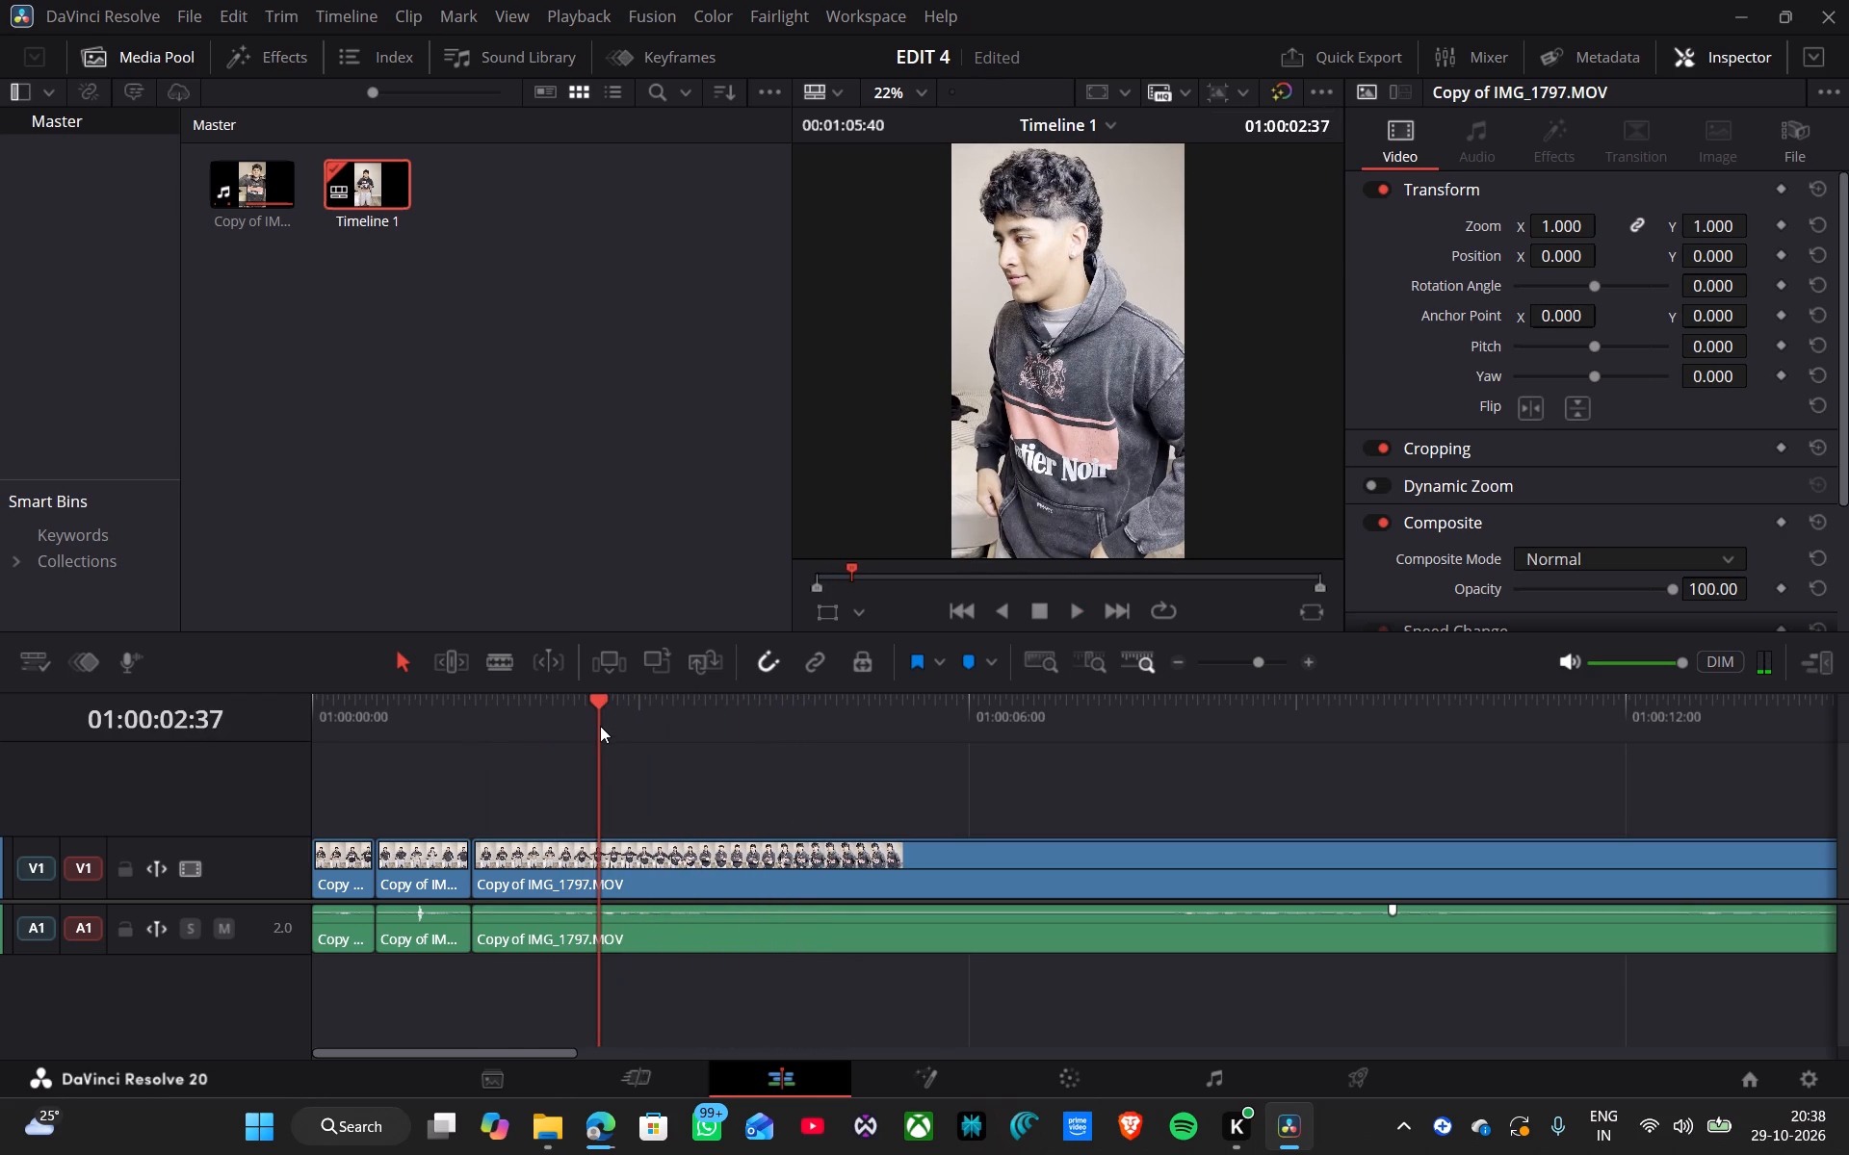
pyautogui.press('space')
pyautogui.press('b')
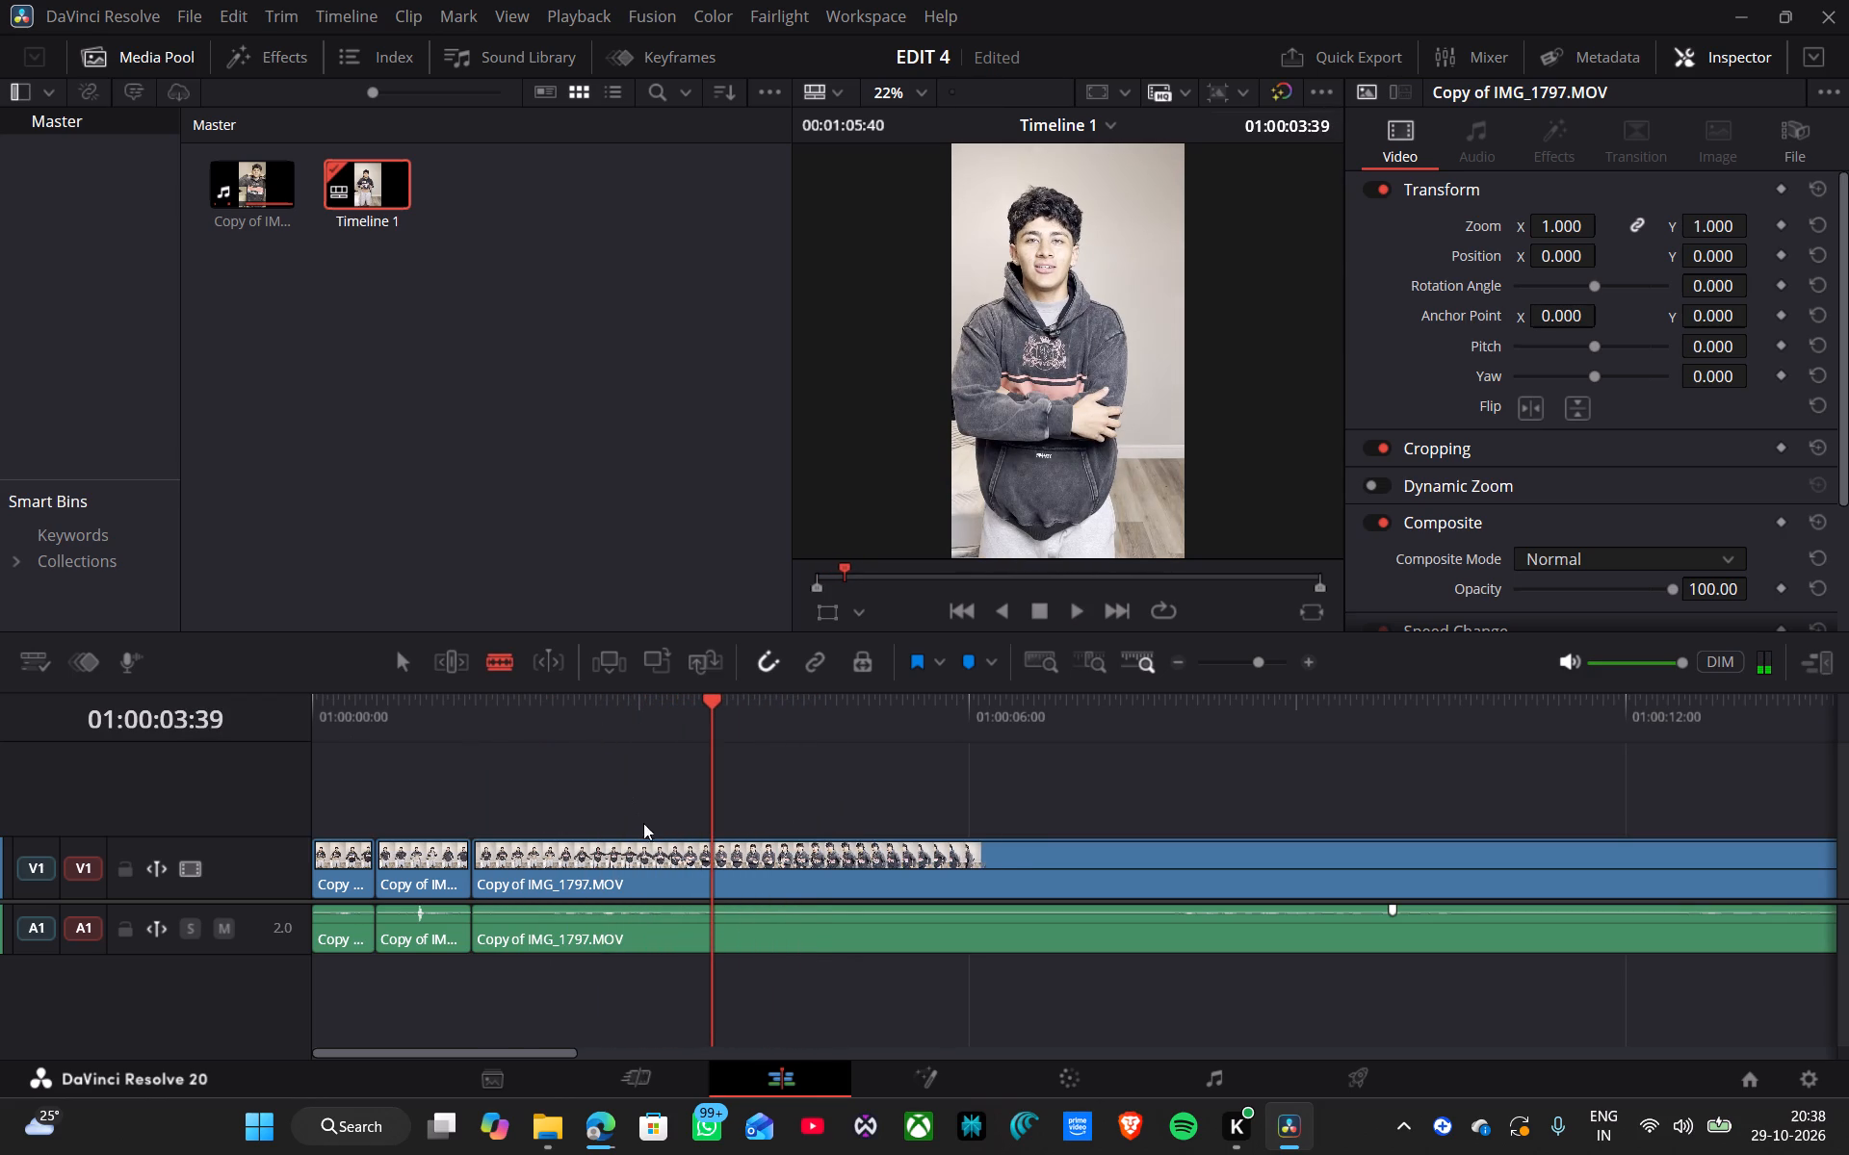
pyautogui.click(714, 860)
pyautogui.click(712, 923)
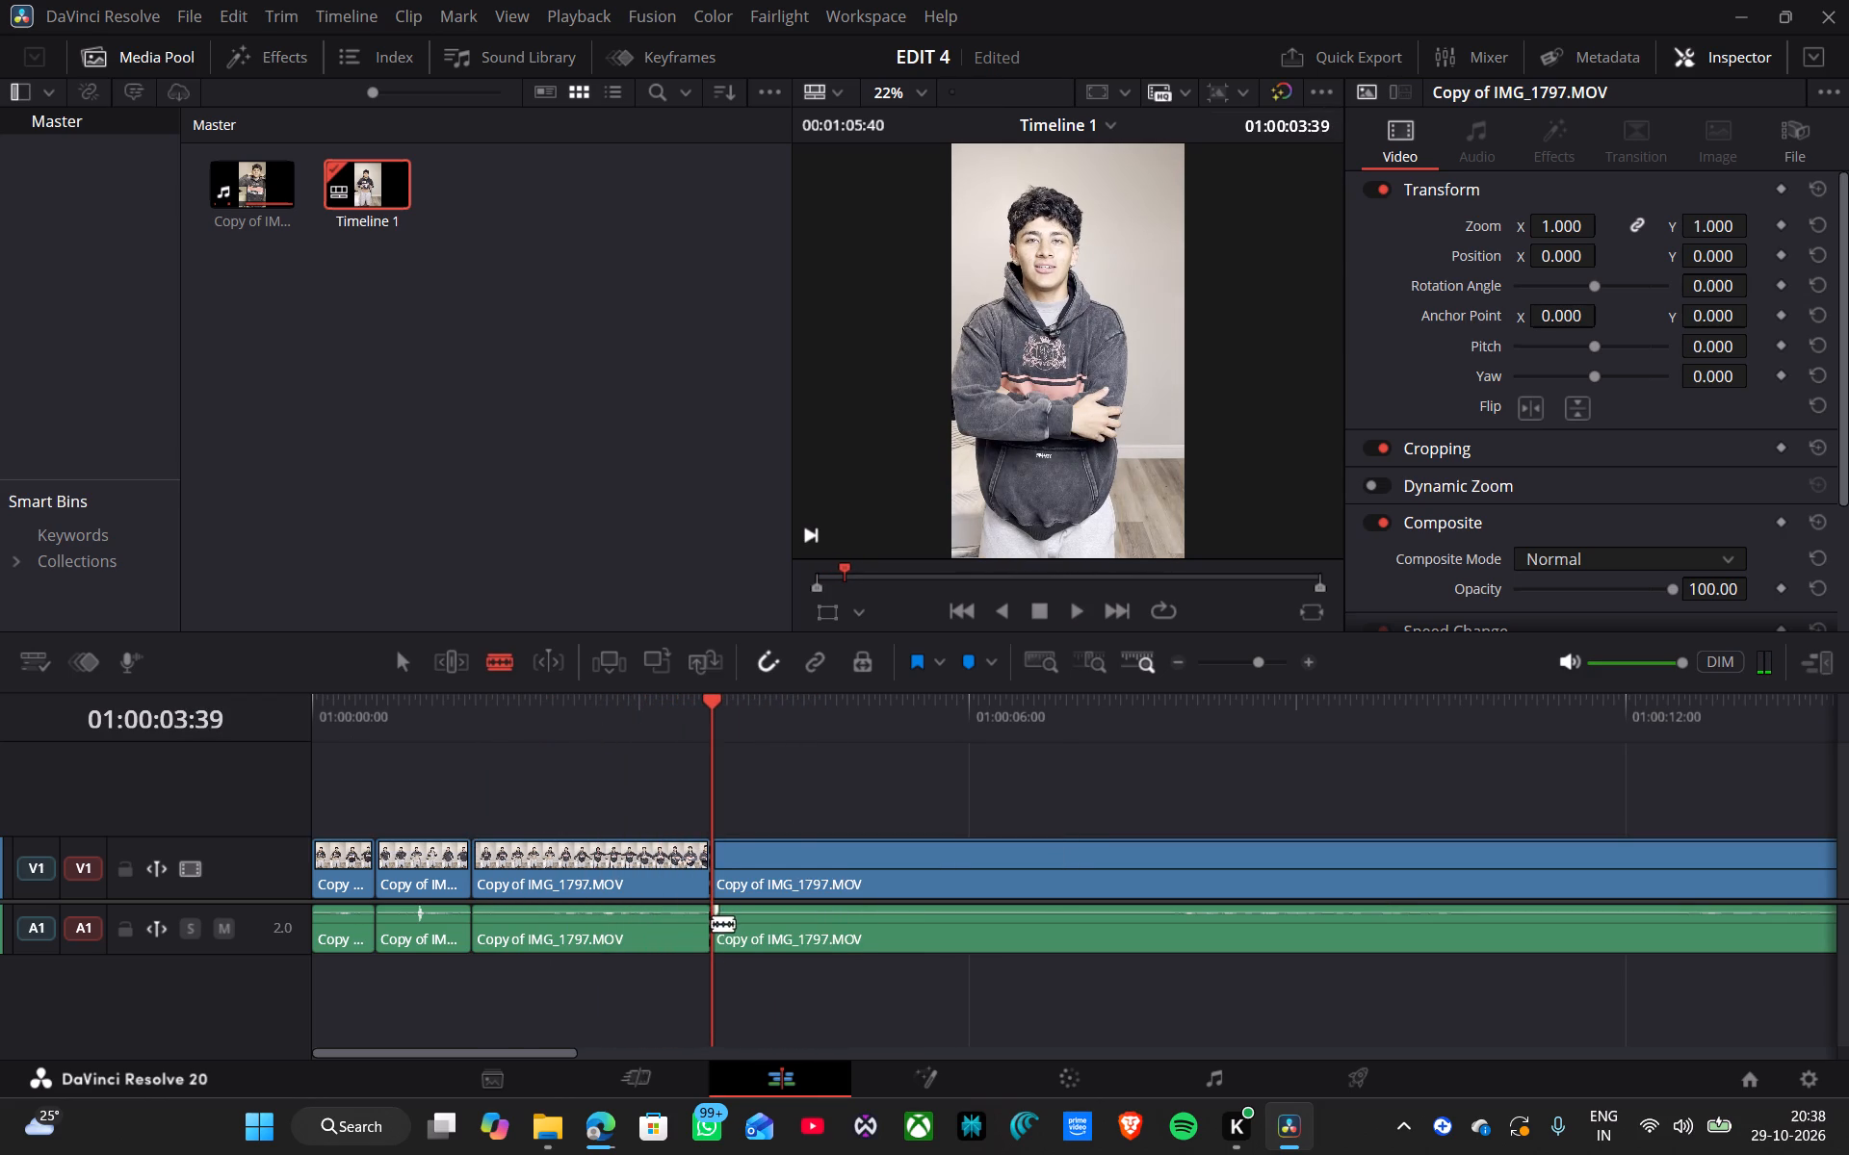
# Replay the opening and trim the end of the first hoodie clip's video and audio back to 01:00:00:29.
pyautogui.press('a')
pyautogui.moveTo(701, 695); pyautogui.dragTo(299, 838)
pyautogui.press('space')
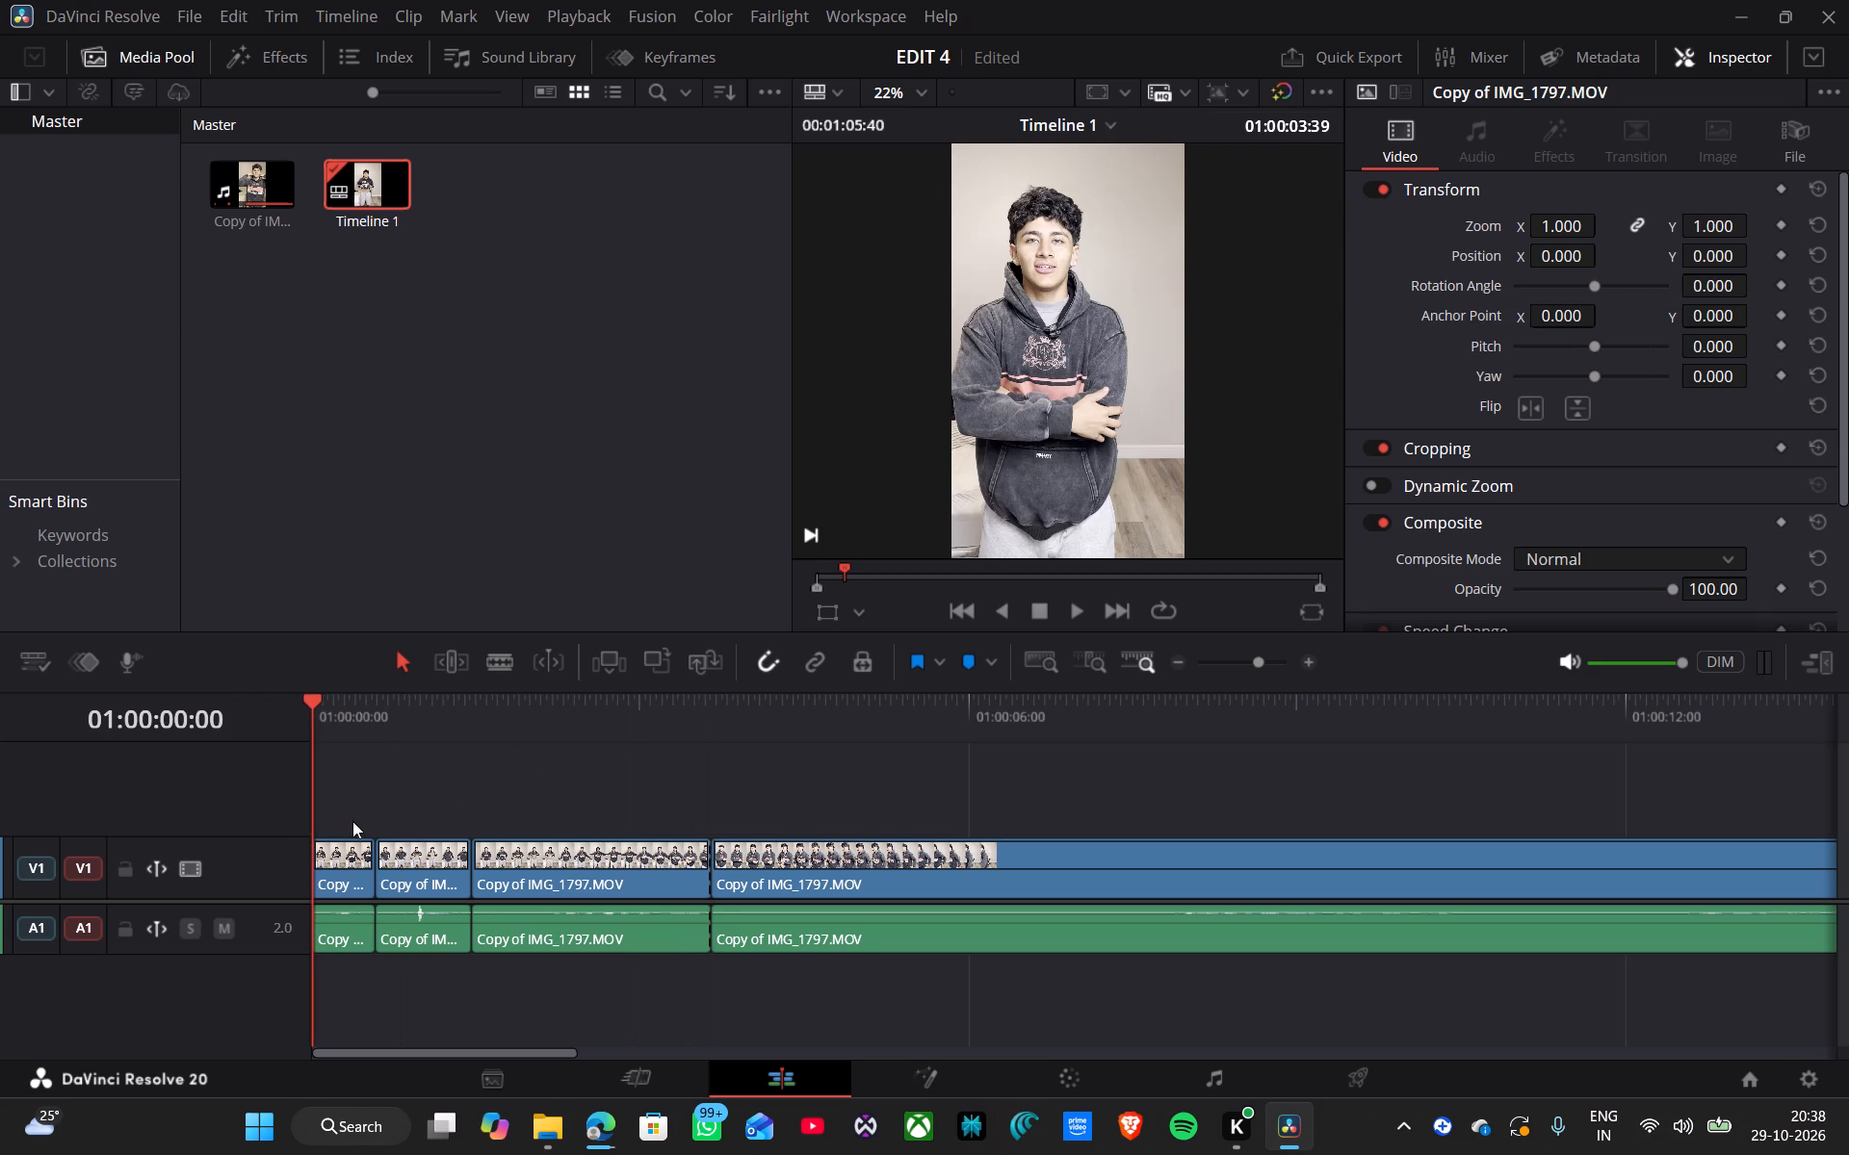
pyautogui.press('space')
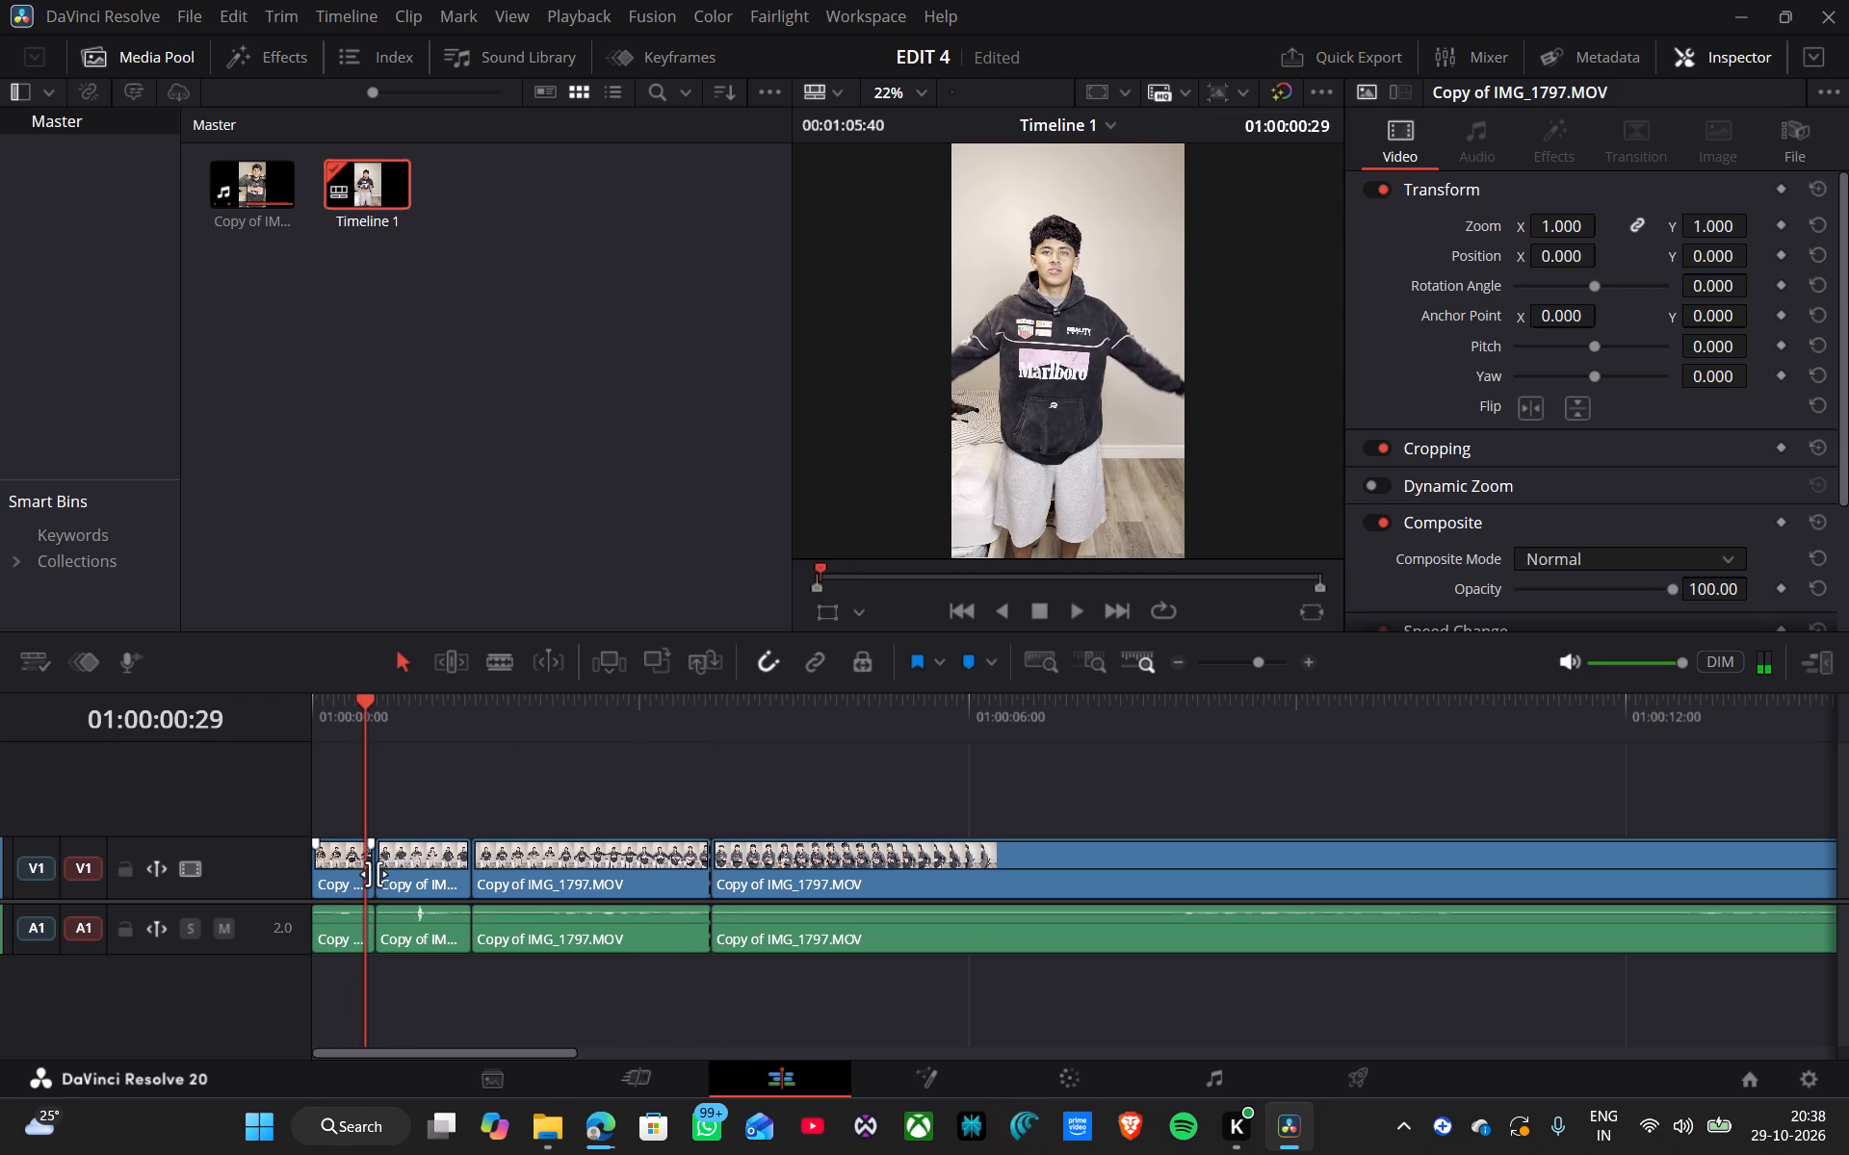
pyautogui.click(374, 871)
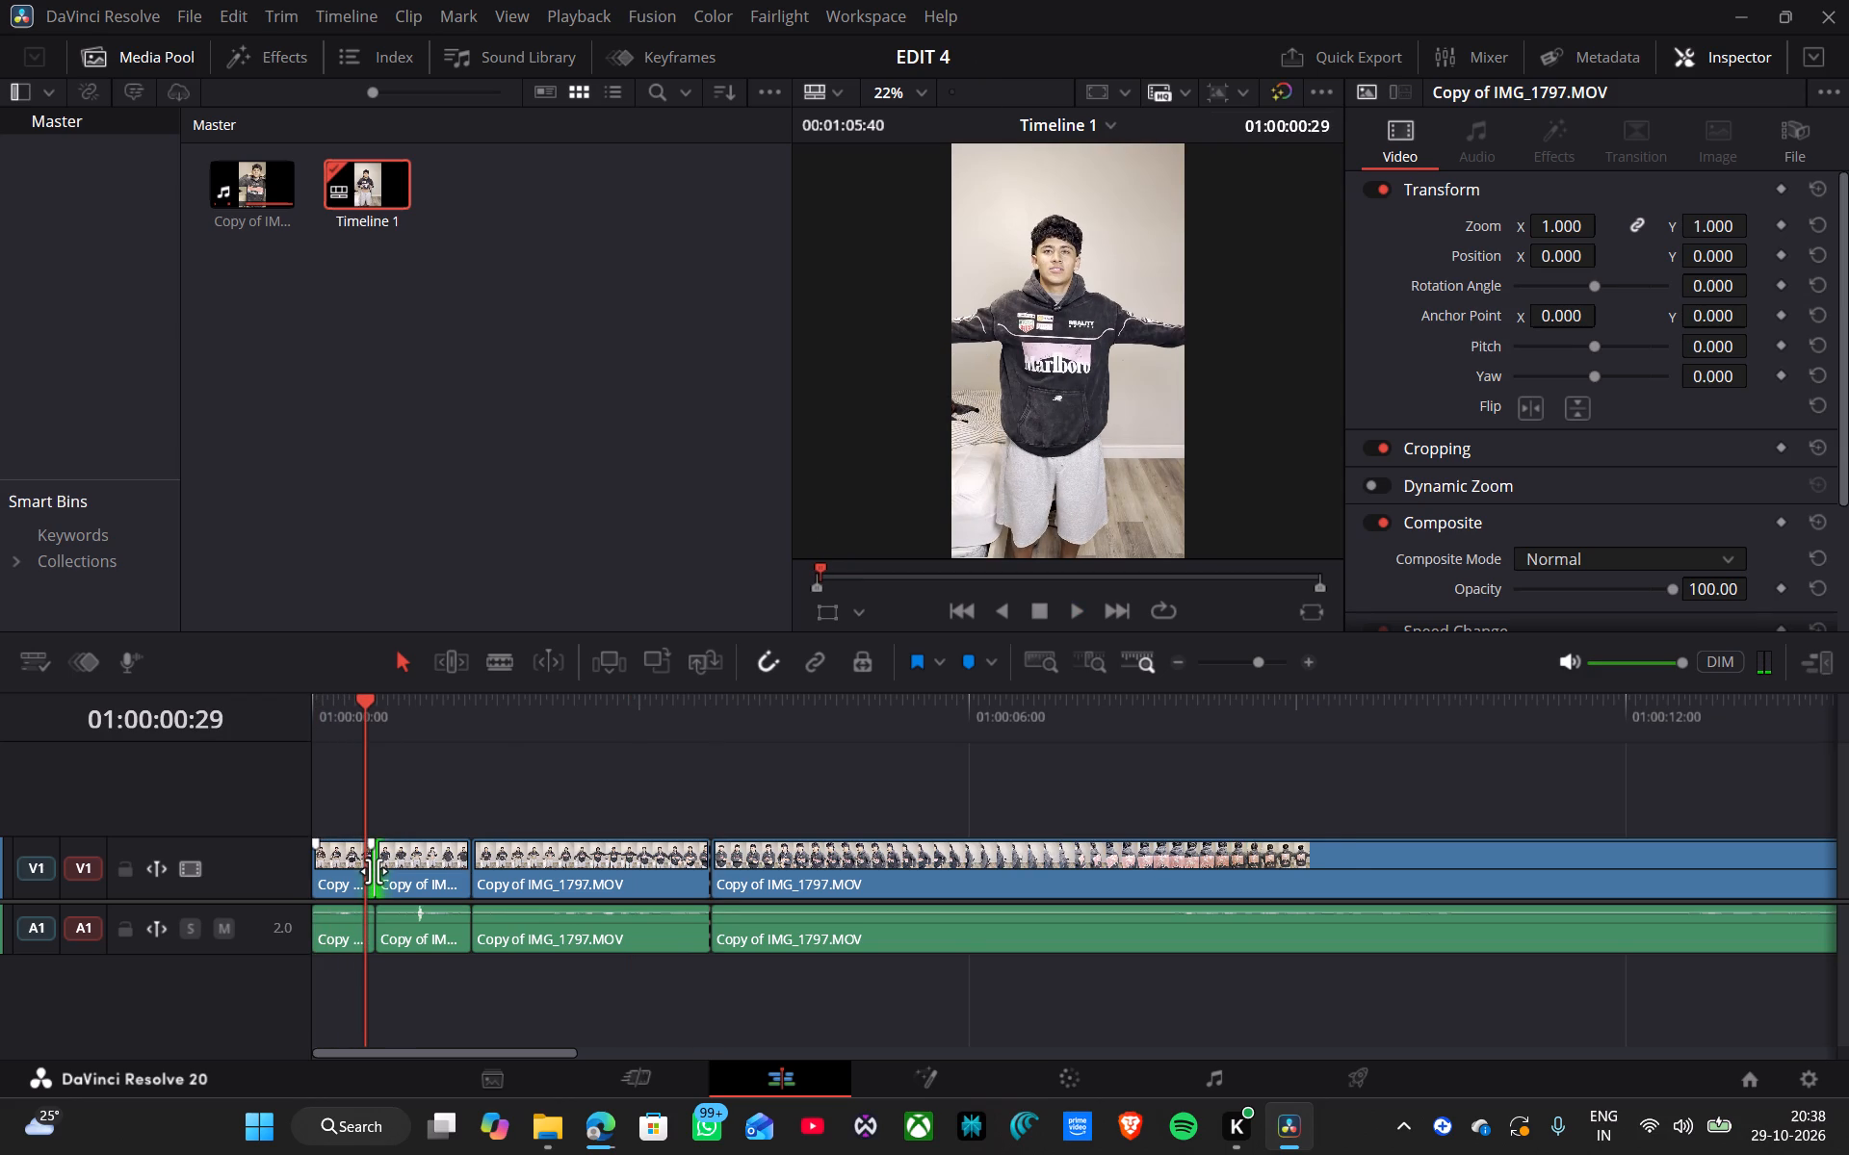
pyautogui.click(369, 871)
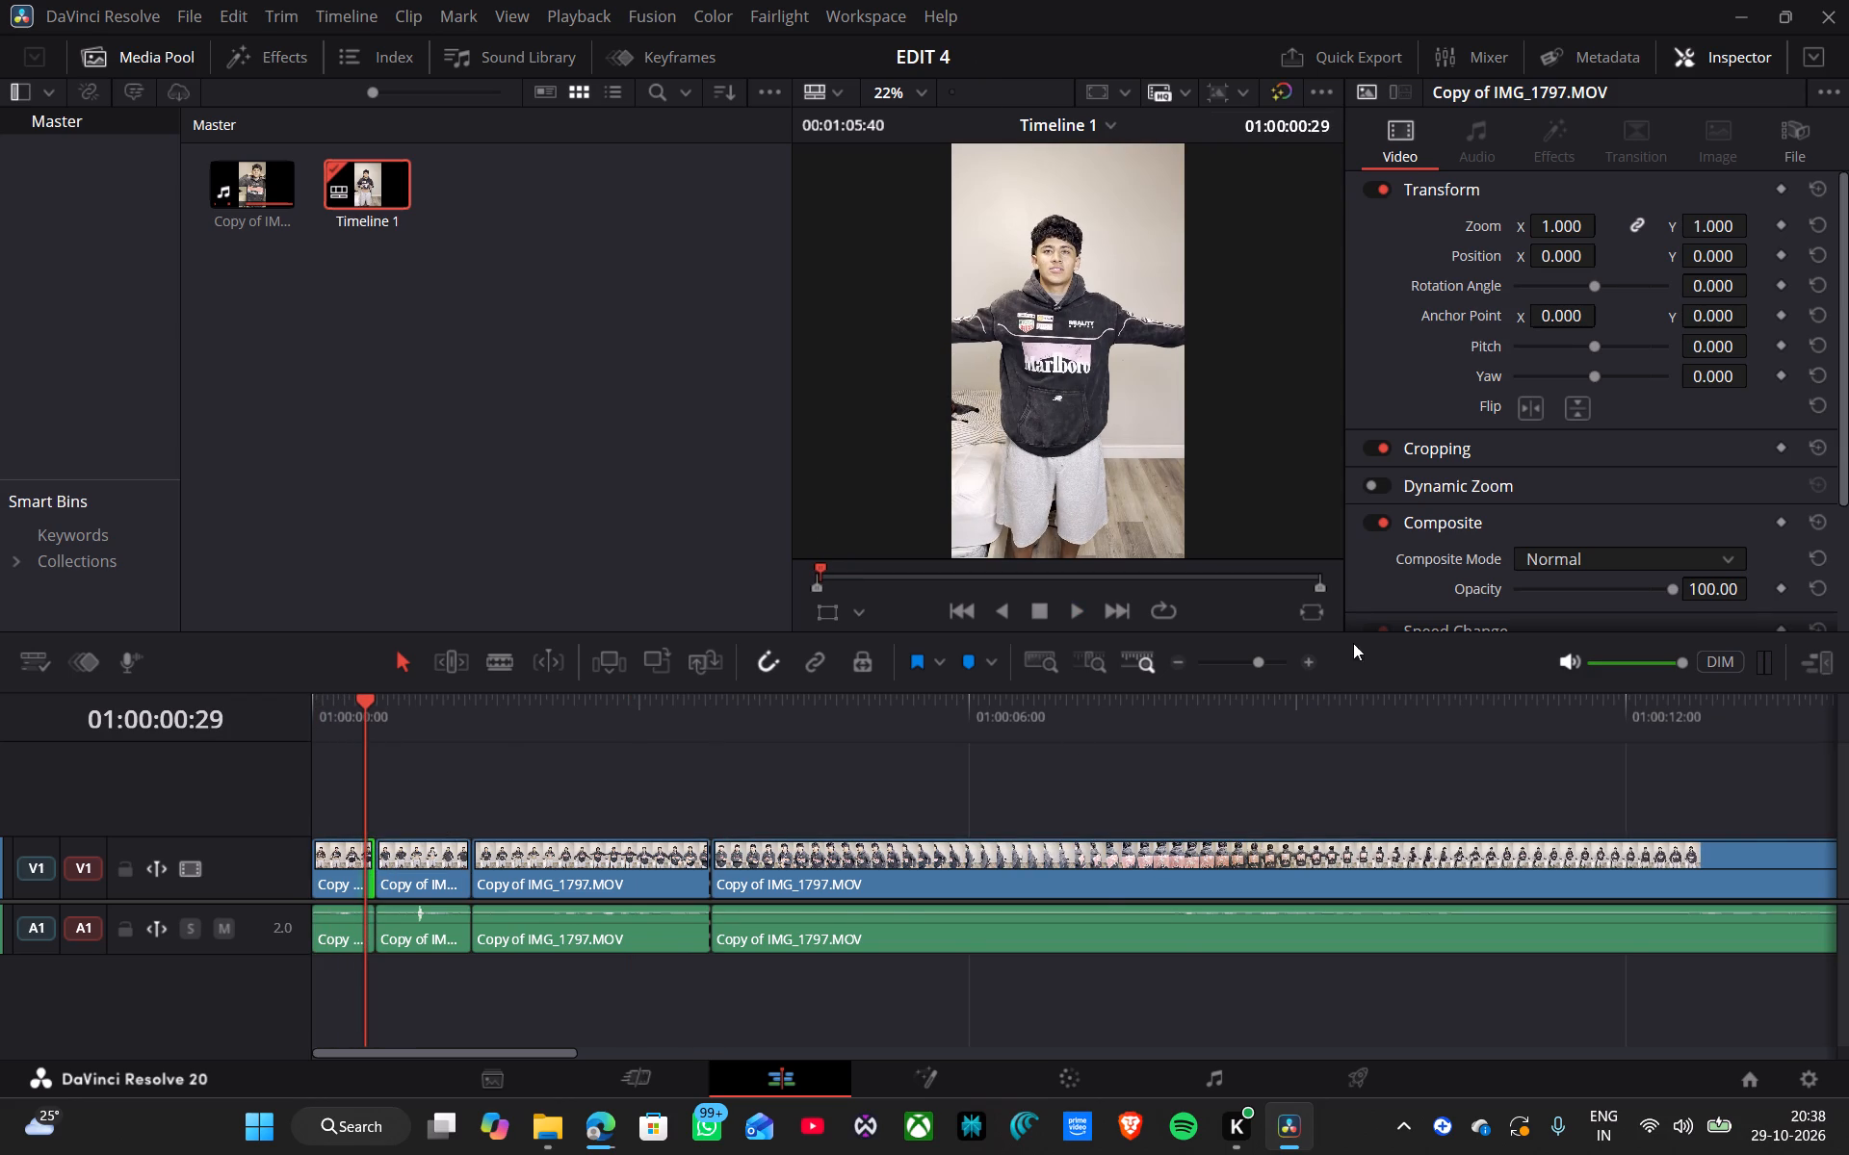
pyautogui.click(1315, 662)
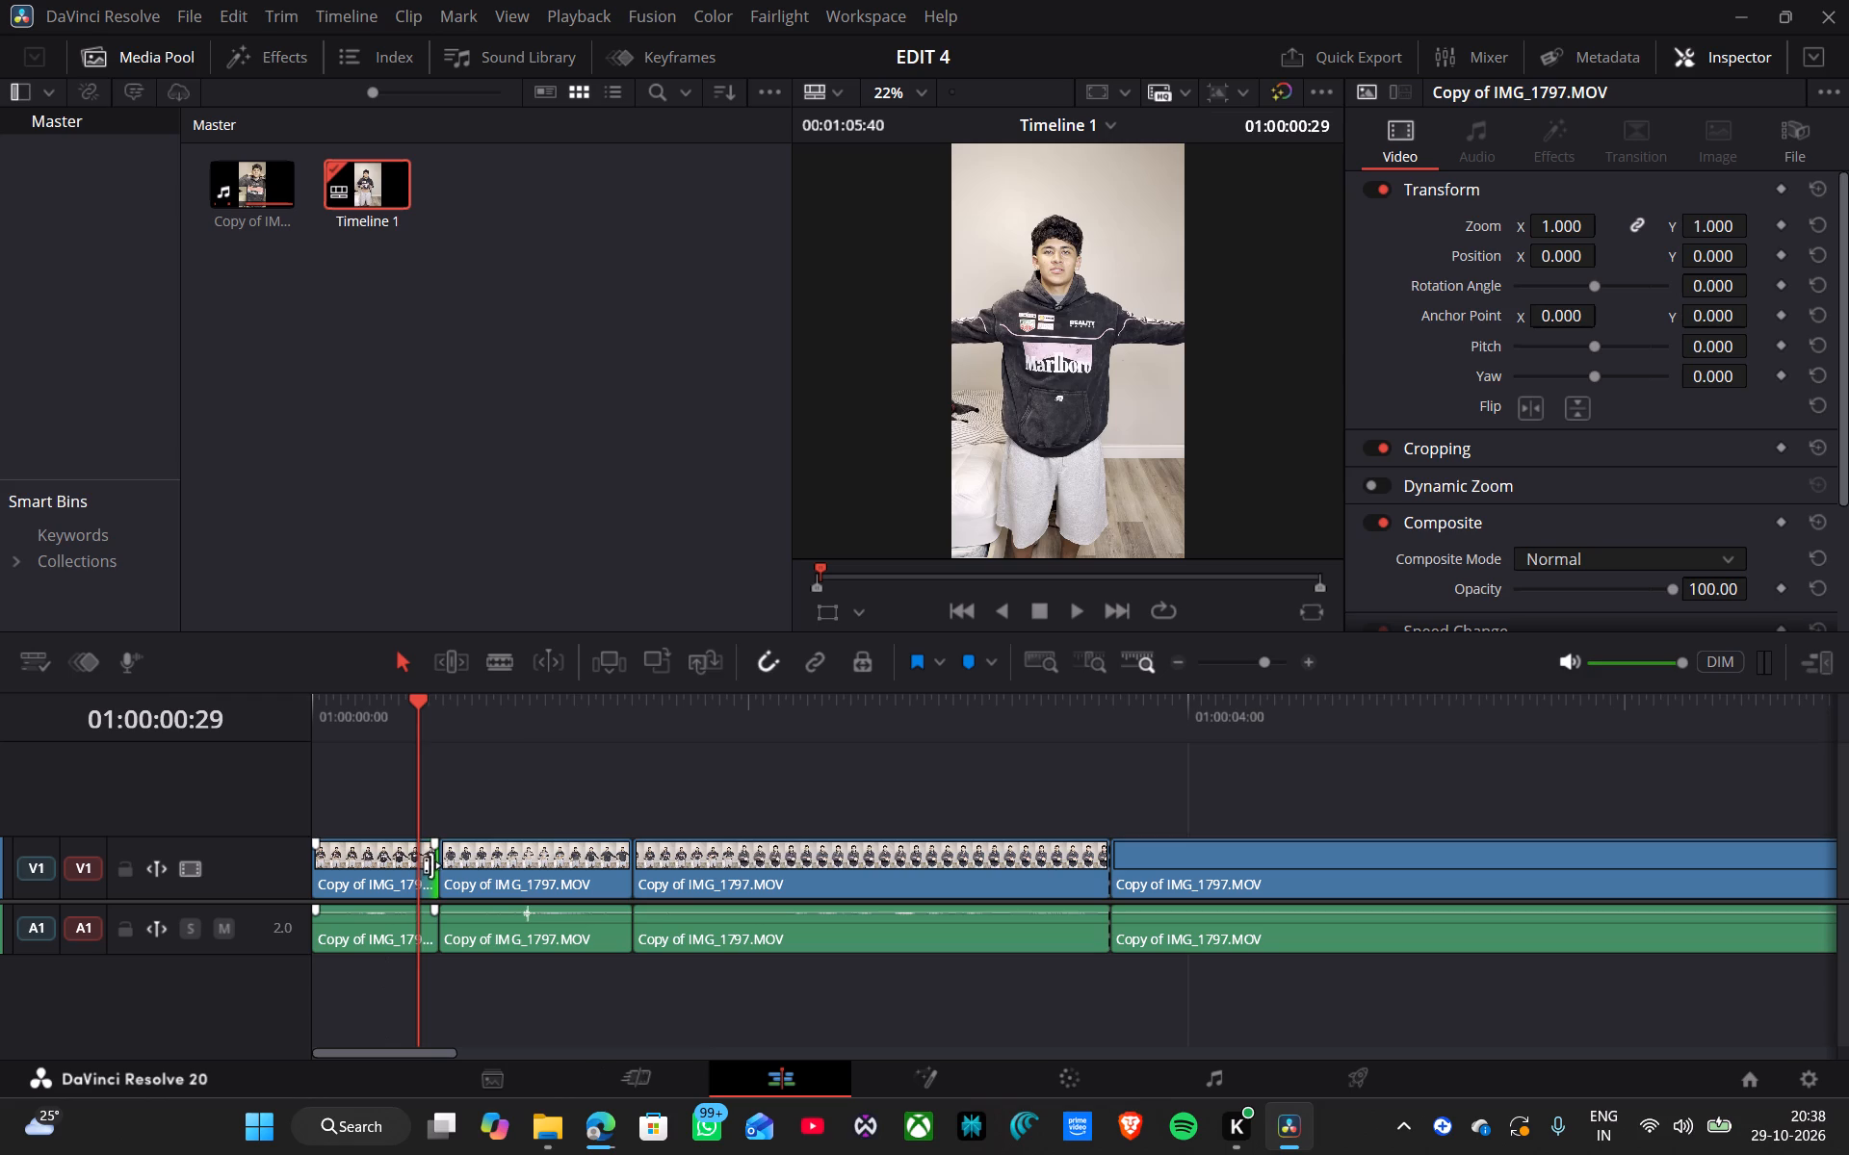
pyautogui.moveTo(433, 865); pyautogui.dragTo(417, 875)
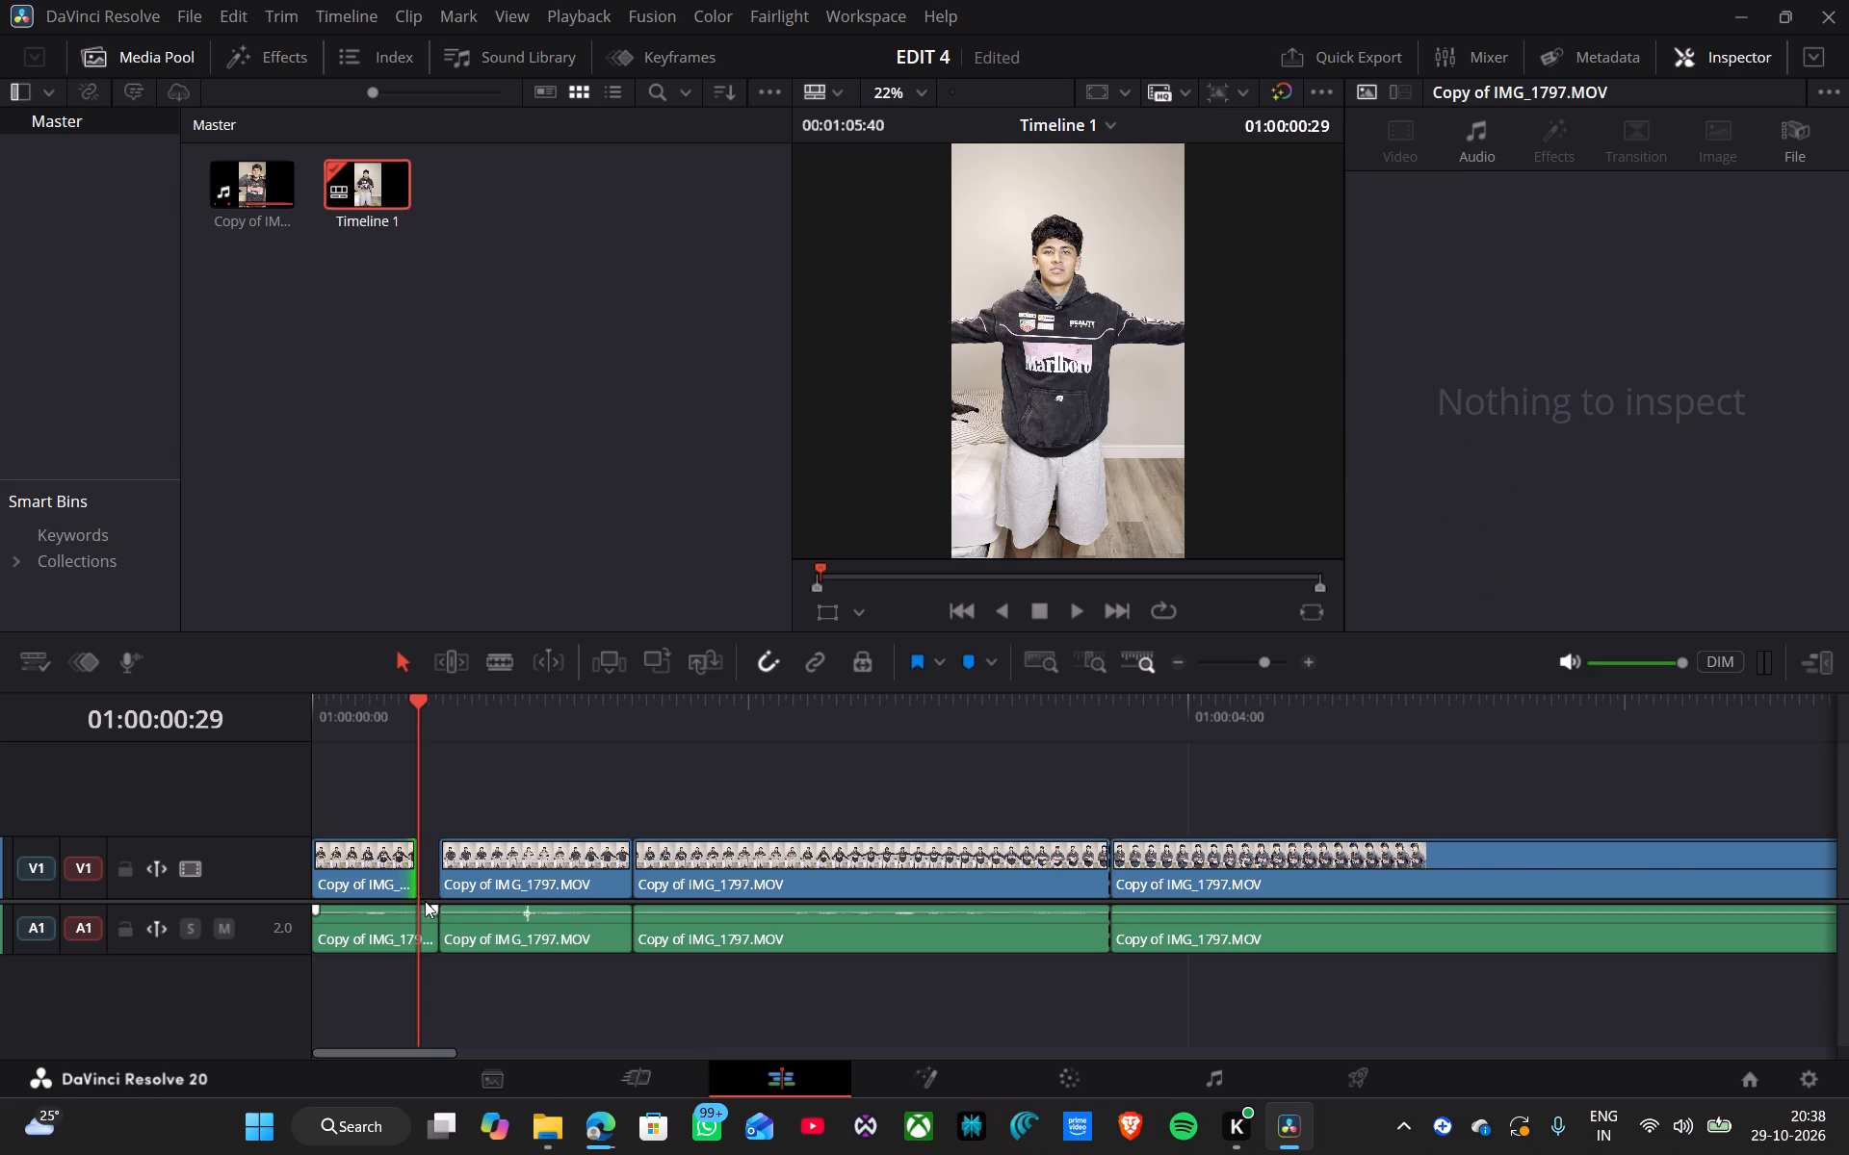
pyautogui.moveTo(434, 923); pyautogui.dragTo(418, 932)
# Move all the following clips earlier to meet the shortened first clip, and replay the join from the start.
pyautogui.moveTo(501, 802); pyautogui.dragTo(1533, 962)
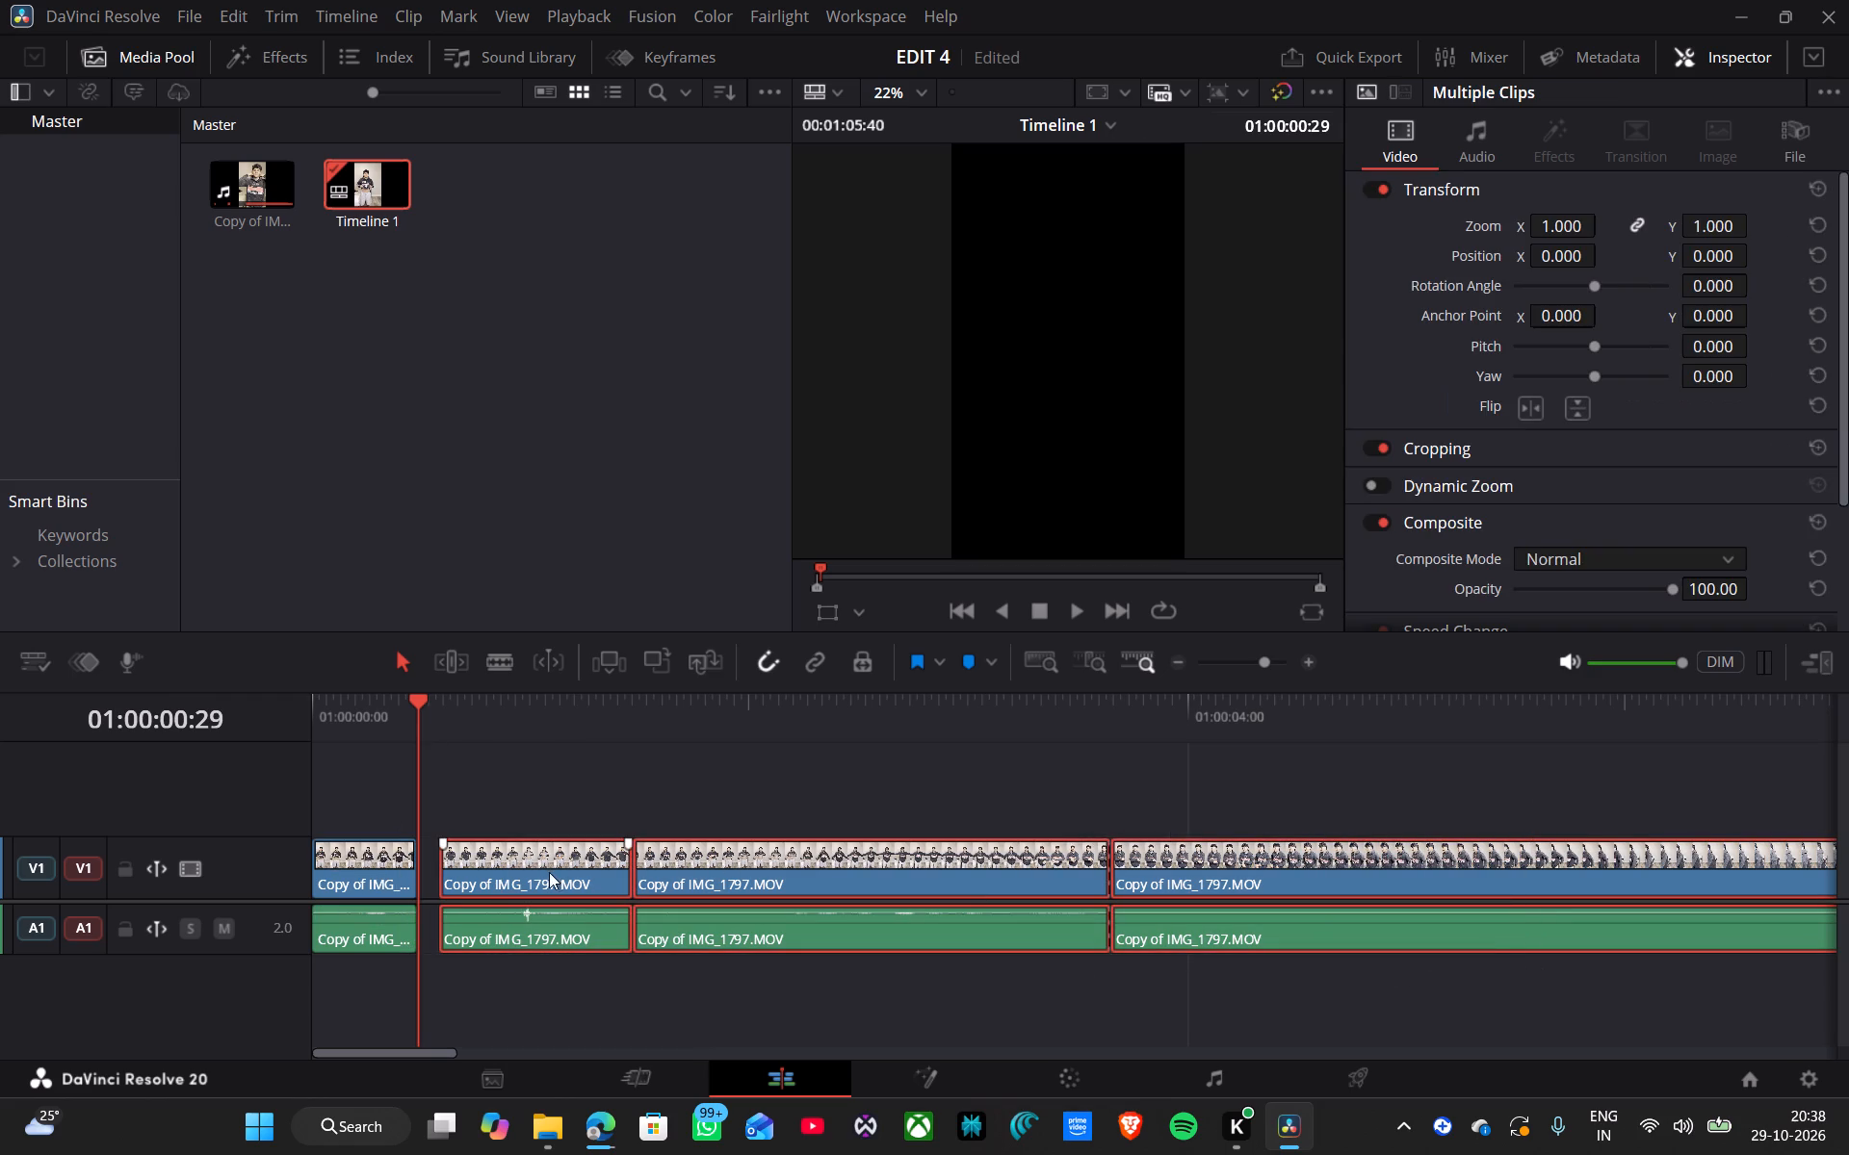
pyautogui.moveTo(550, 871); pyautogui.dragTo(519, 871)
pyautogui.moveTo(415, 709); pyautogui.dragTo(240, 747)
pyautogui.press('space')
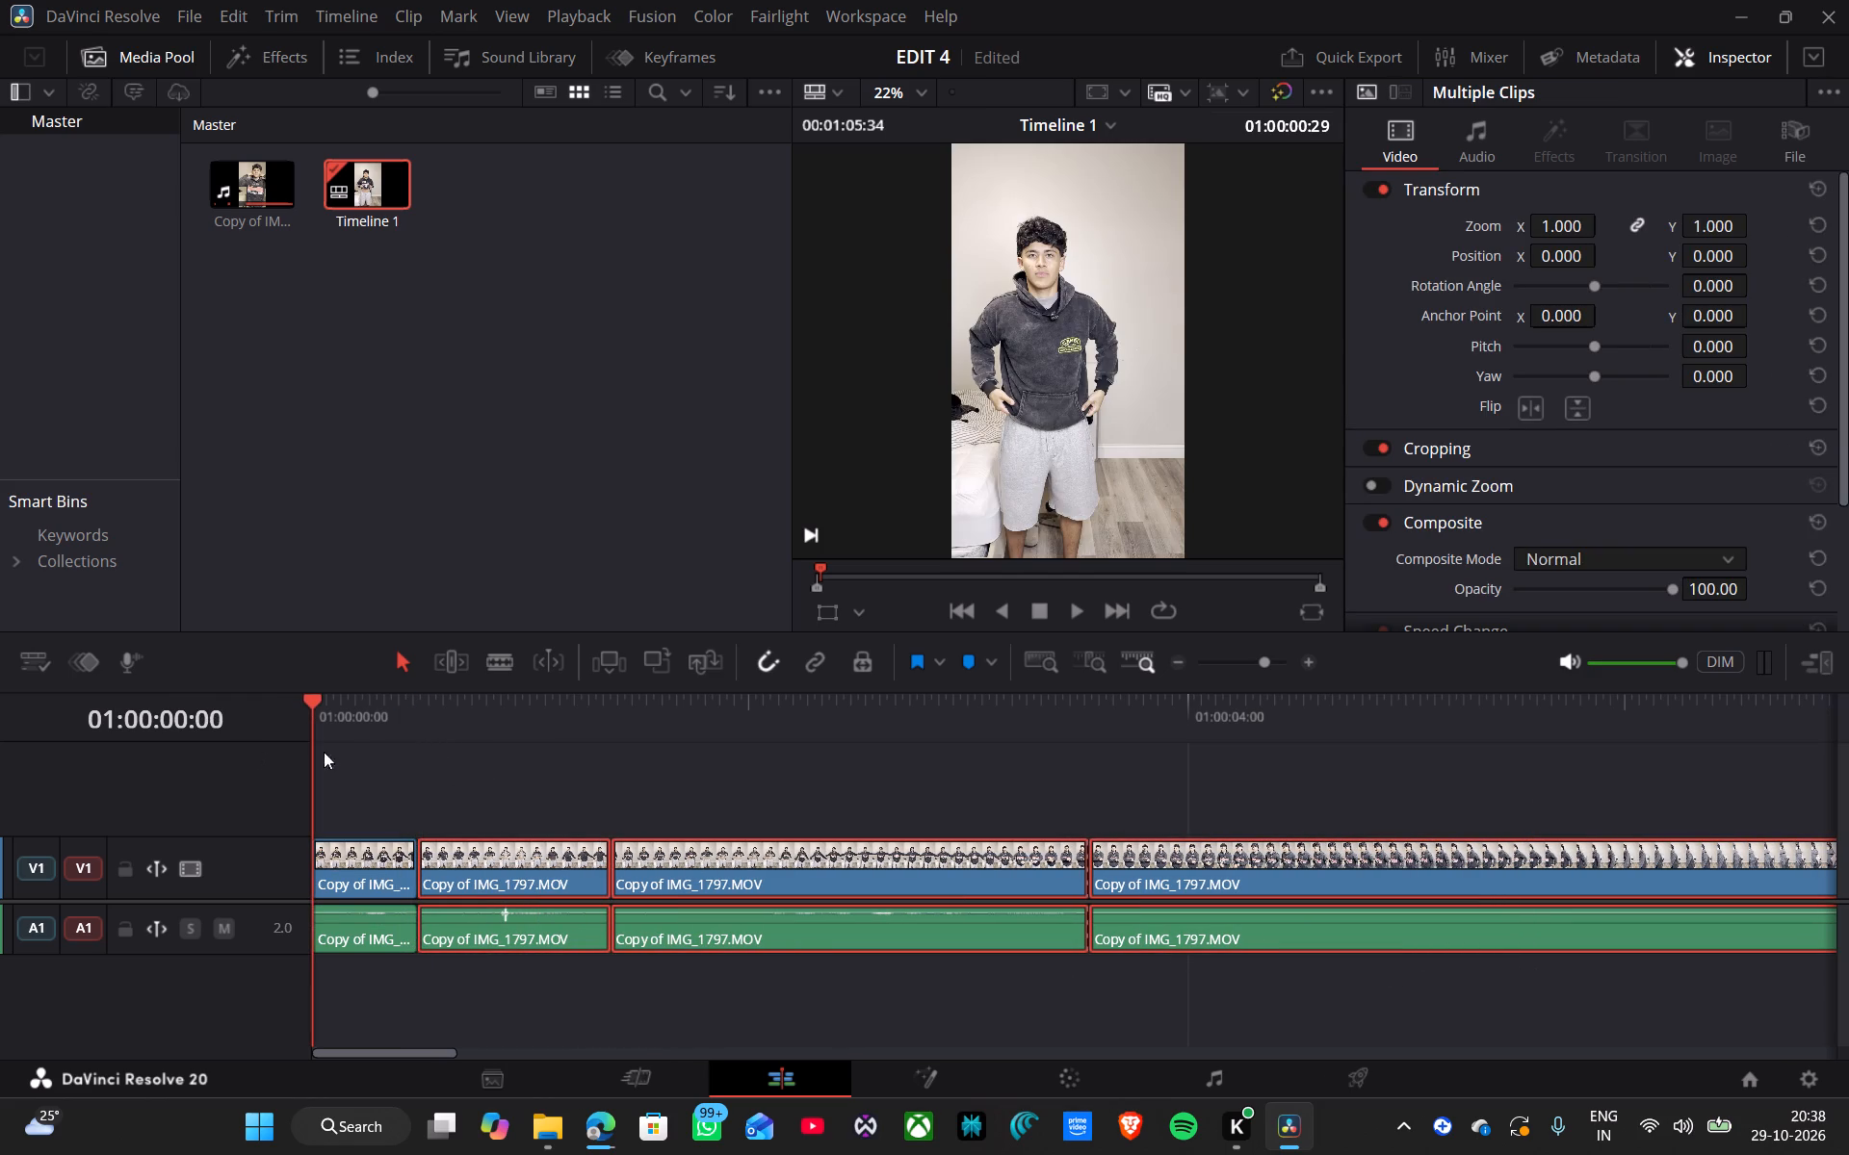
pyautogui.press('space')
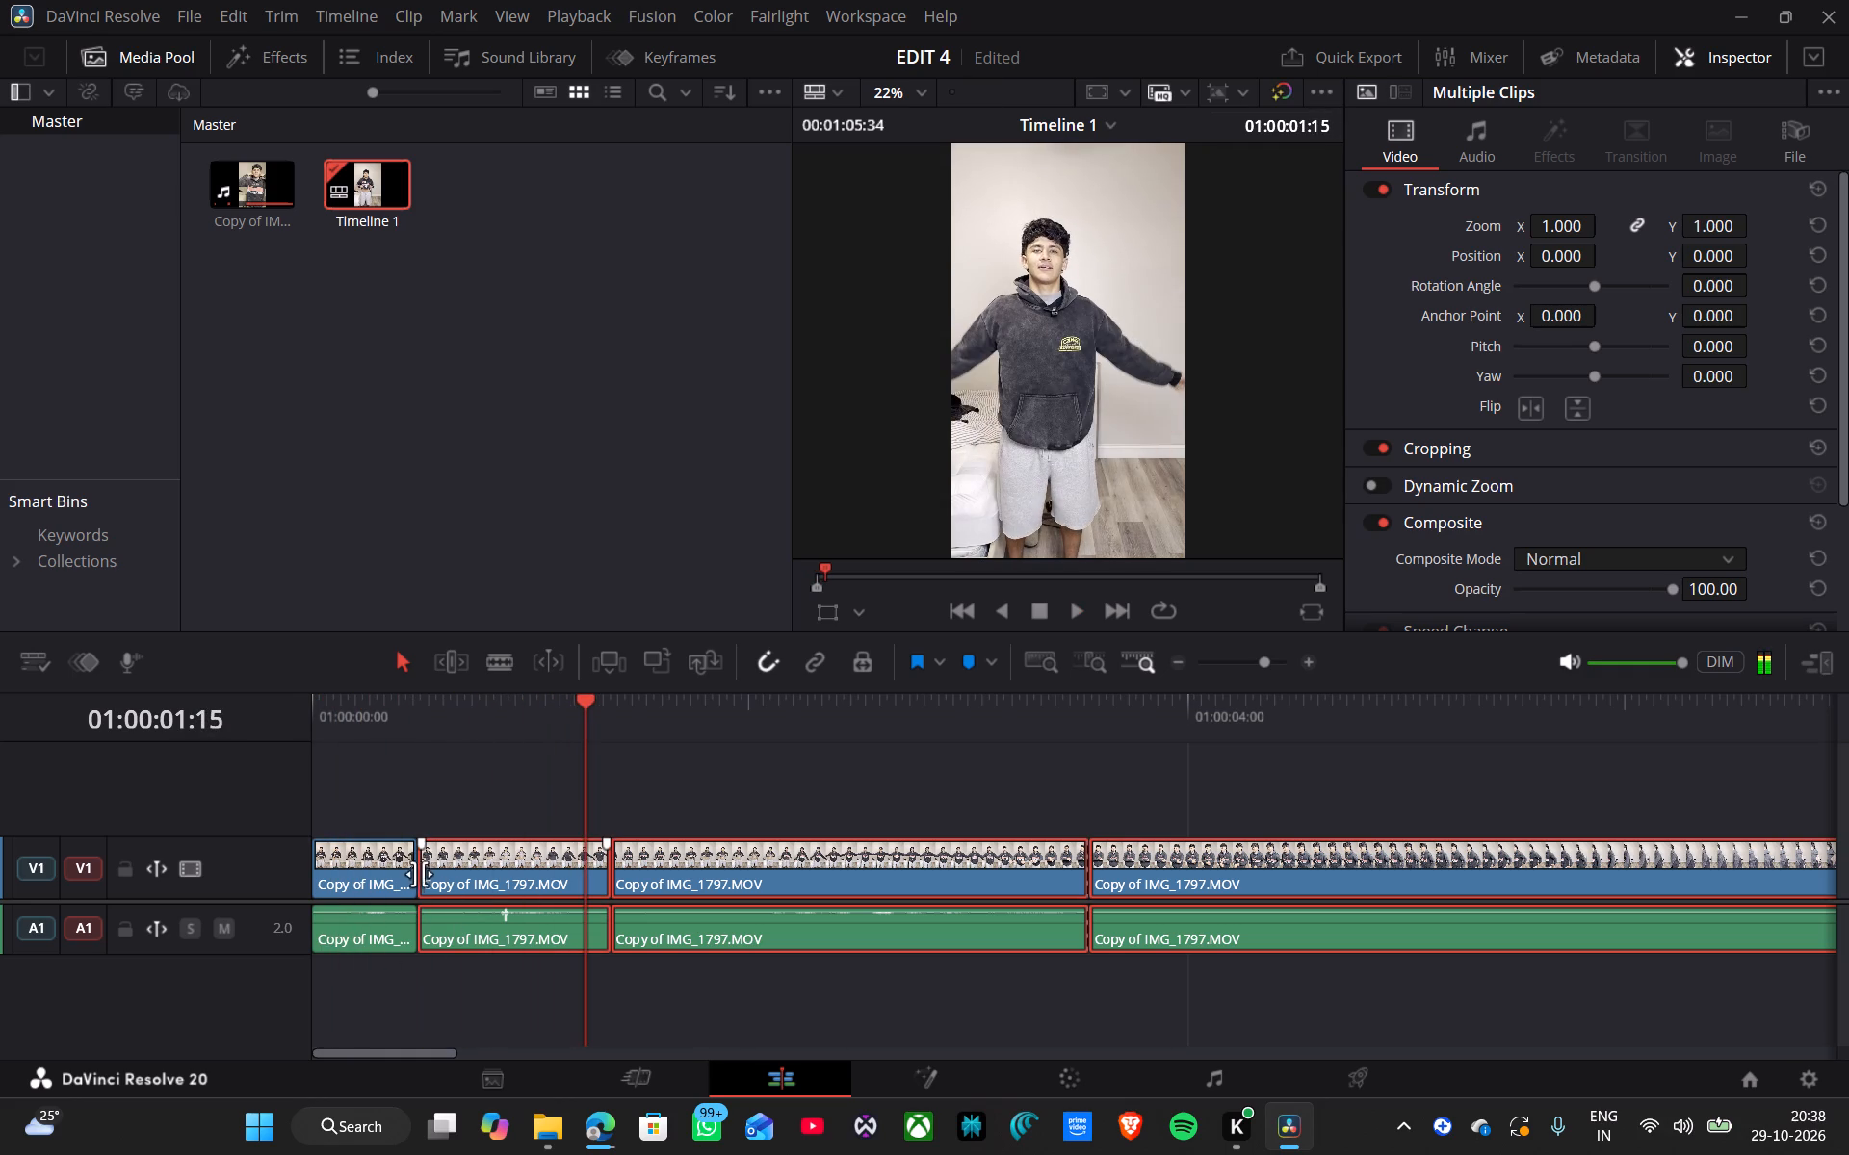
# Trim about 2 frames off the start of the second hoodie clip's video and audio.
pyautogui.moveTo(426, 868); pyautogui.dragTo(433, 867)
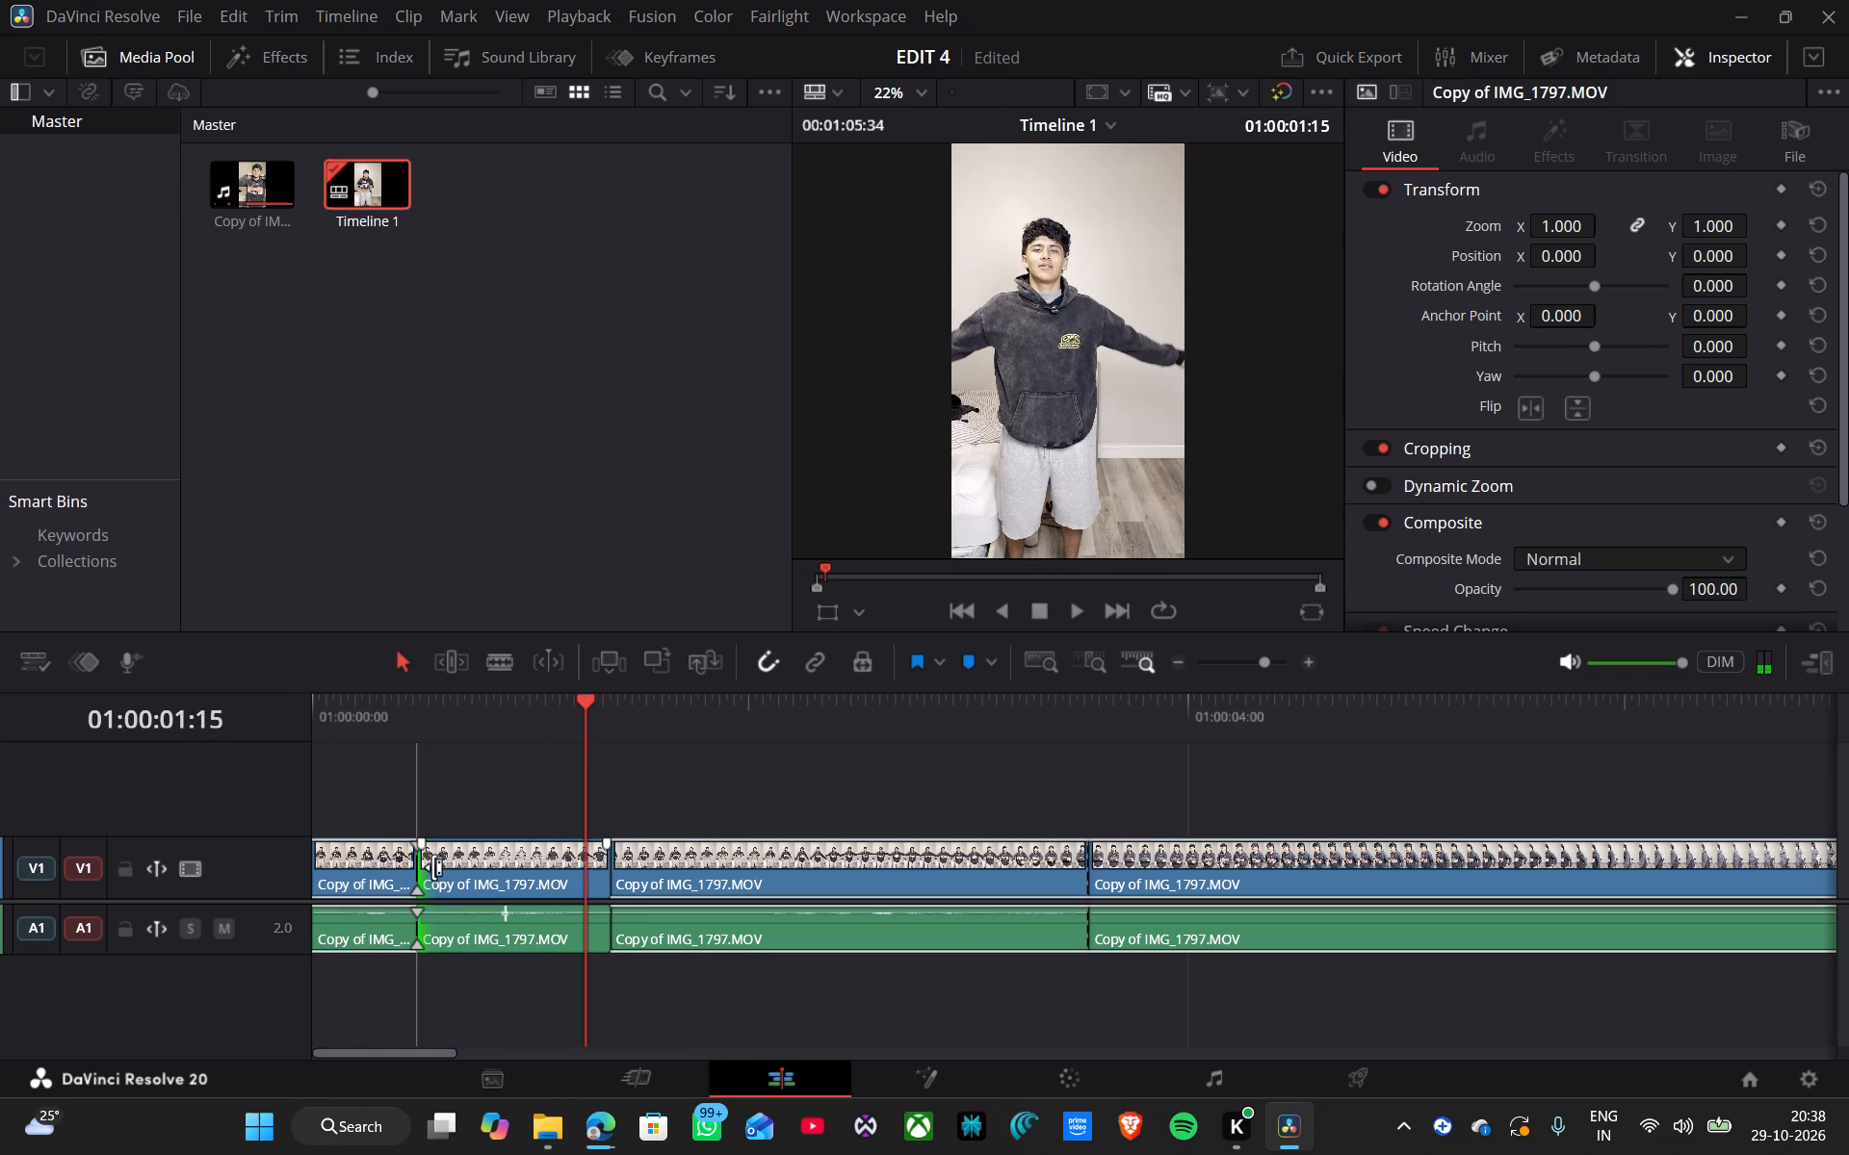
pyautogui.moveTo(433, 867); pyautogui.dragTo(440, 870)
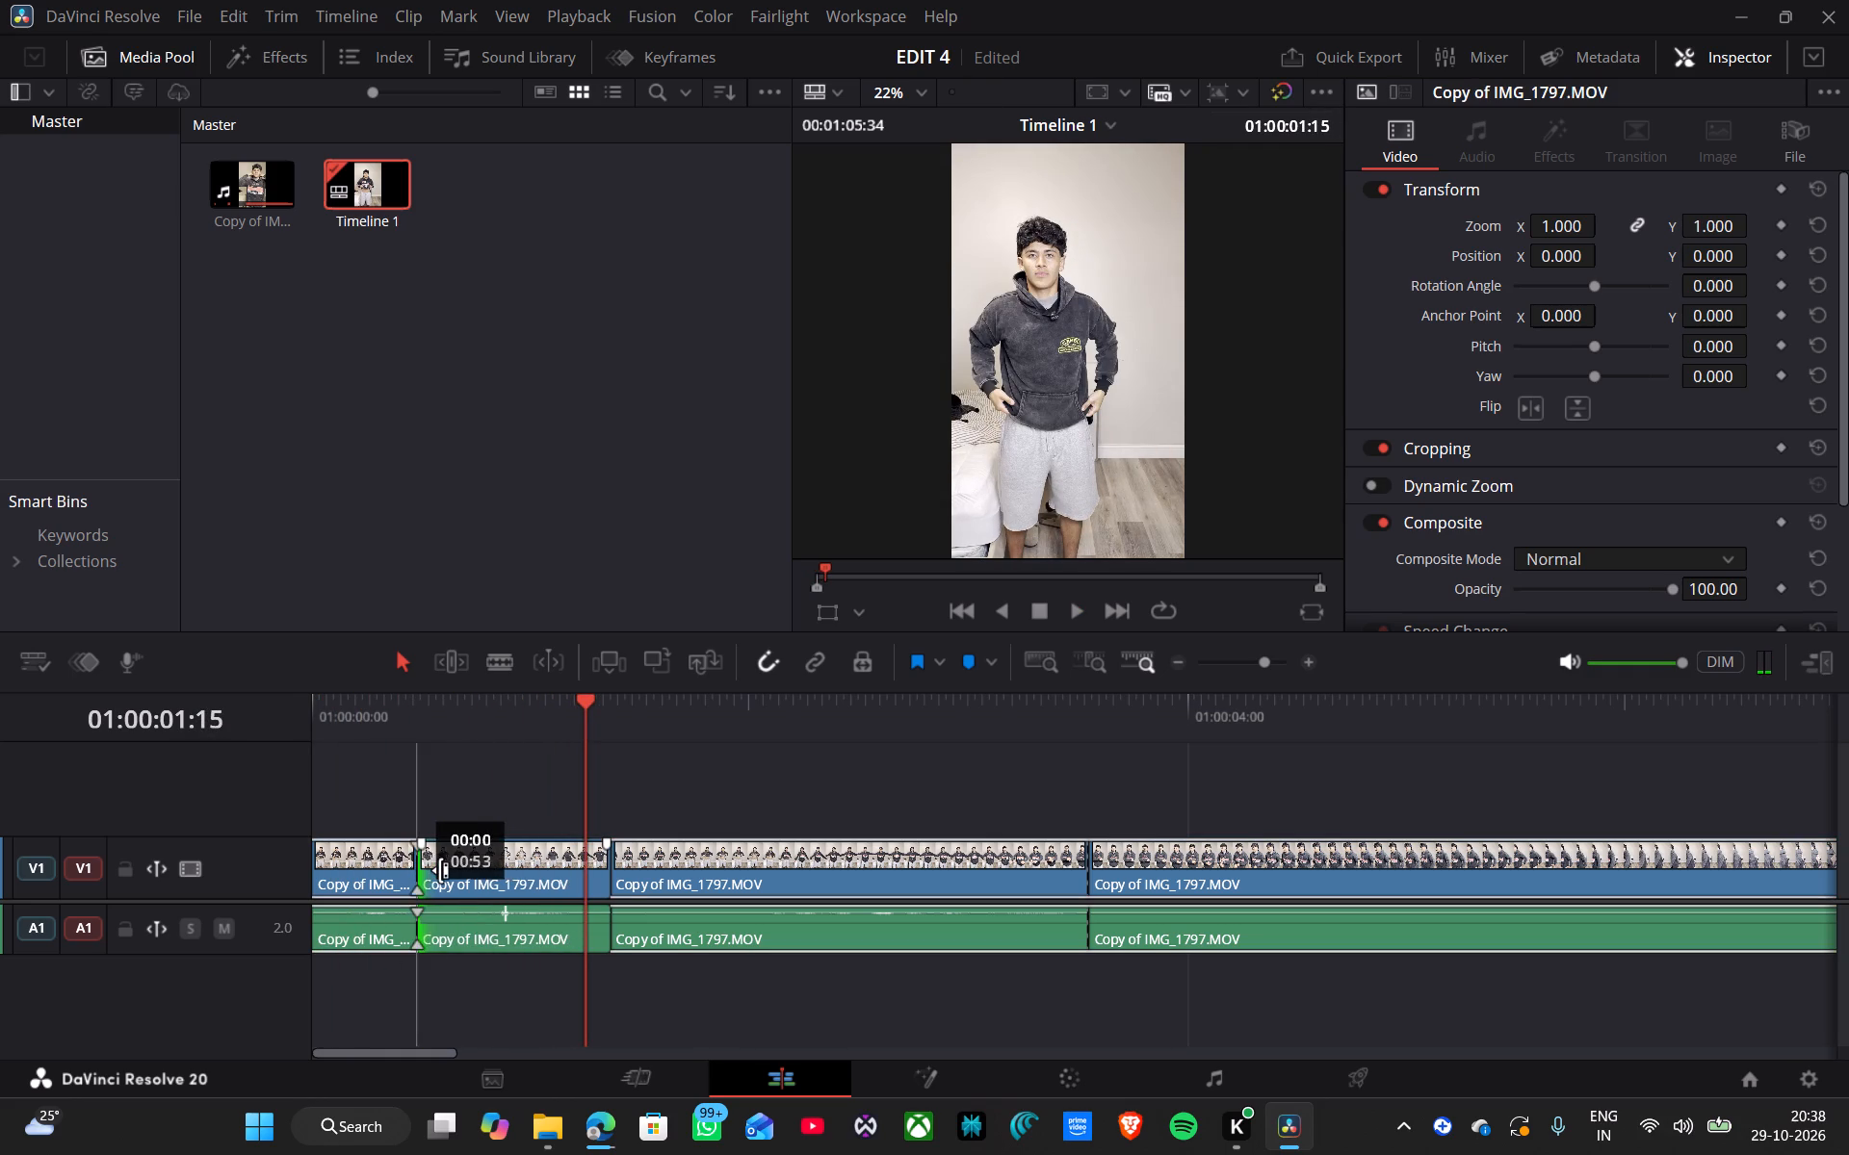
pyautogui.moveTo(440, 870); pyautogui.dragTo(438, 871)
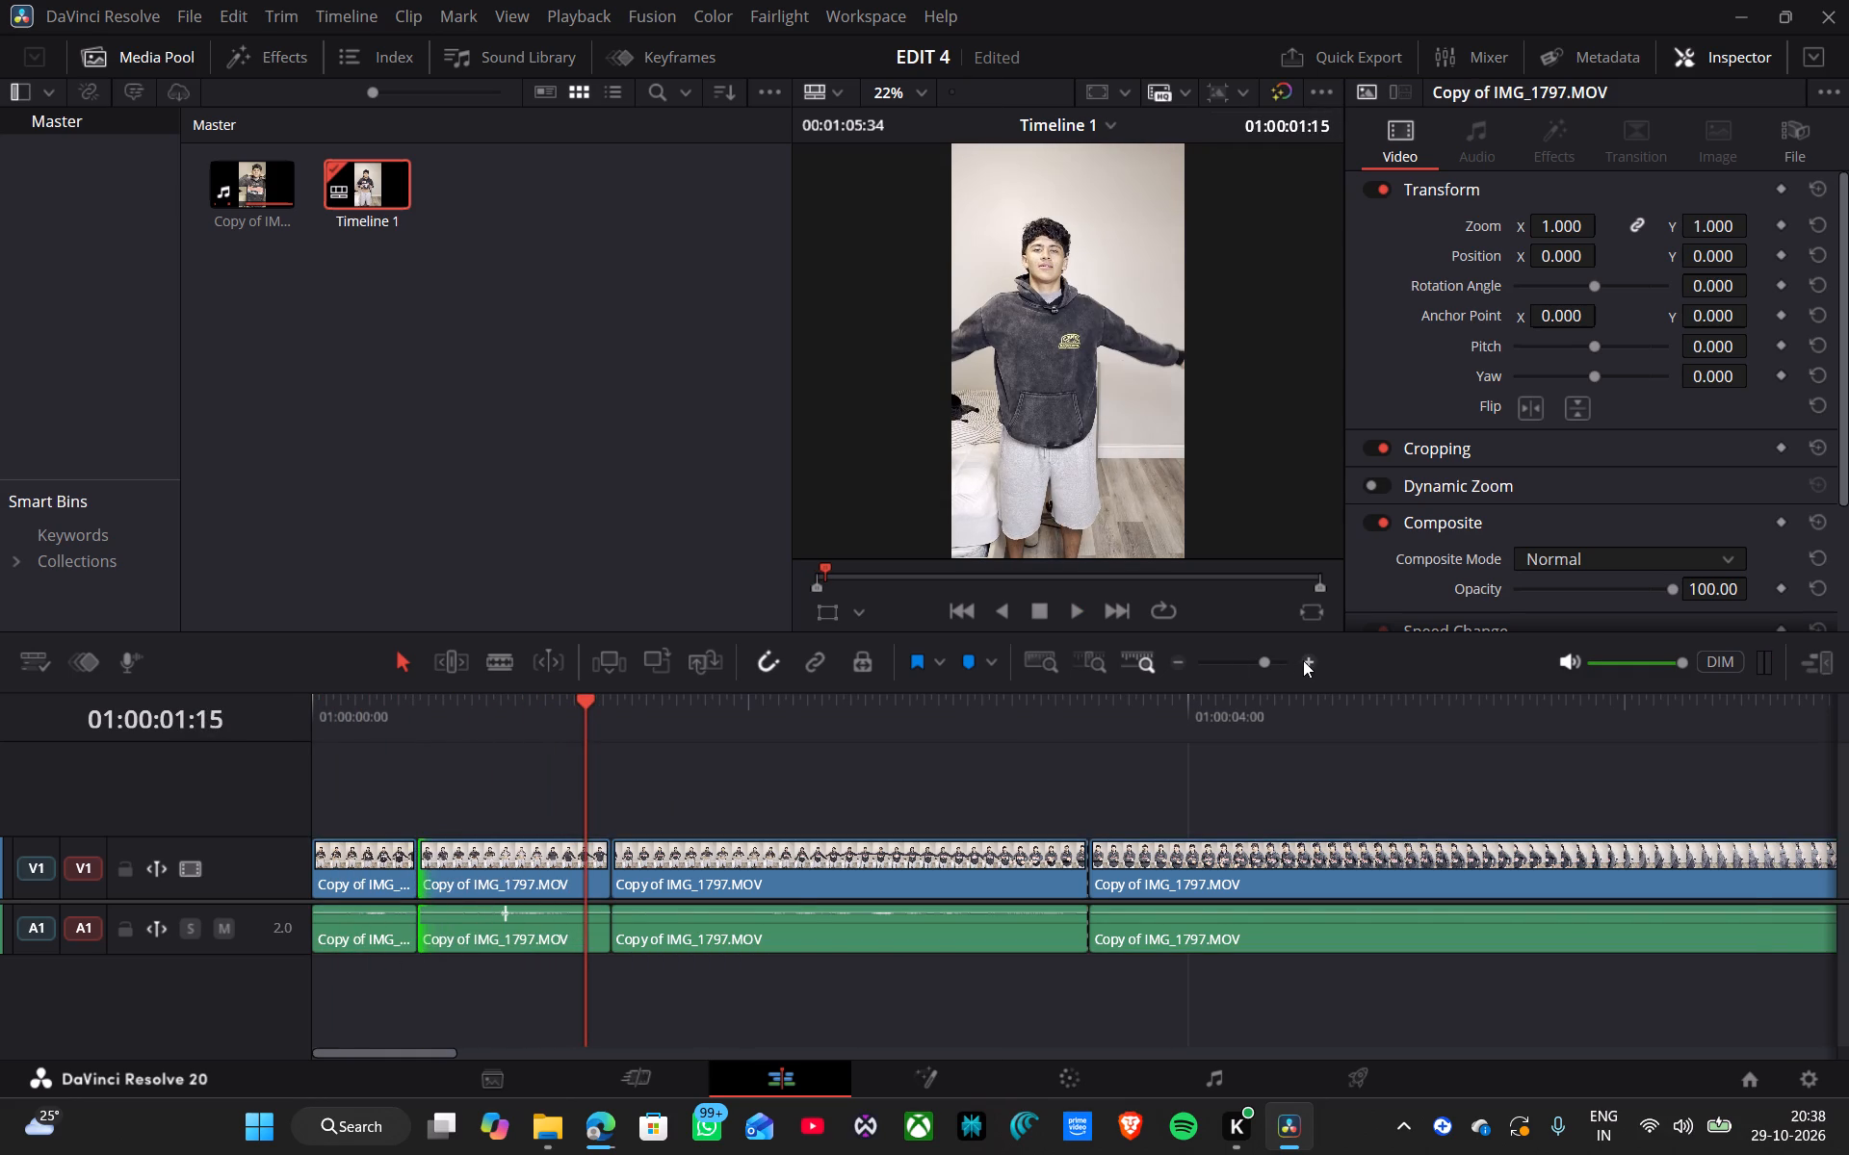
pyautogui.click(1306, 660)
pyautogui.moveTo(421, 864); pyautogui.dragTo(431, 865)
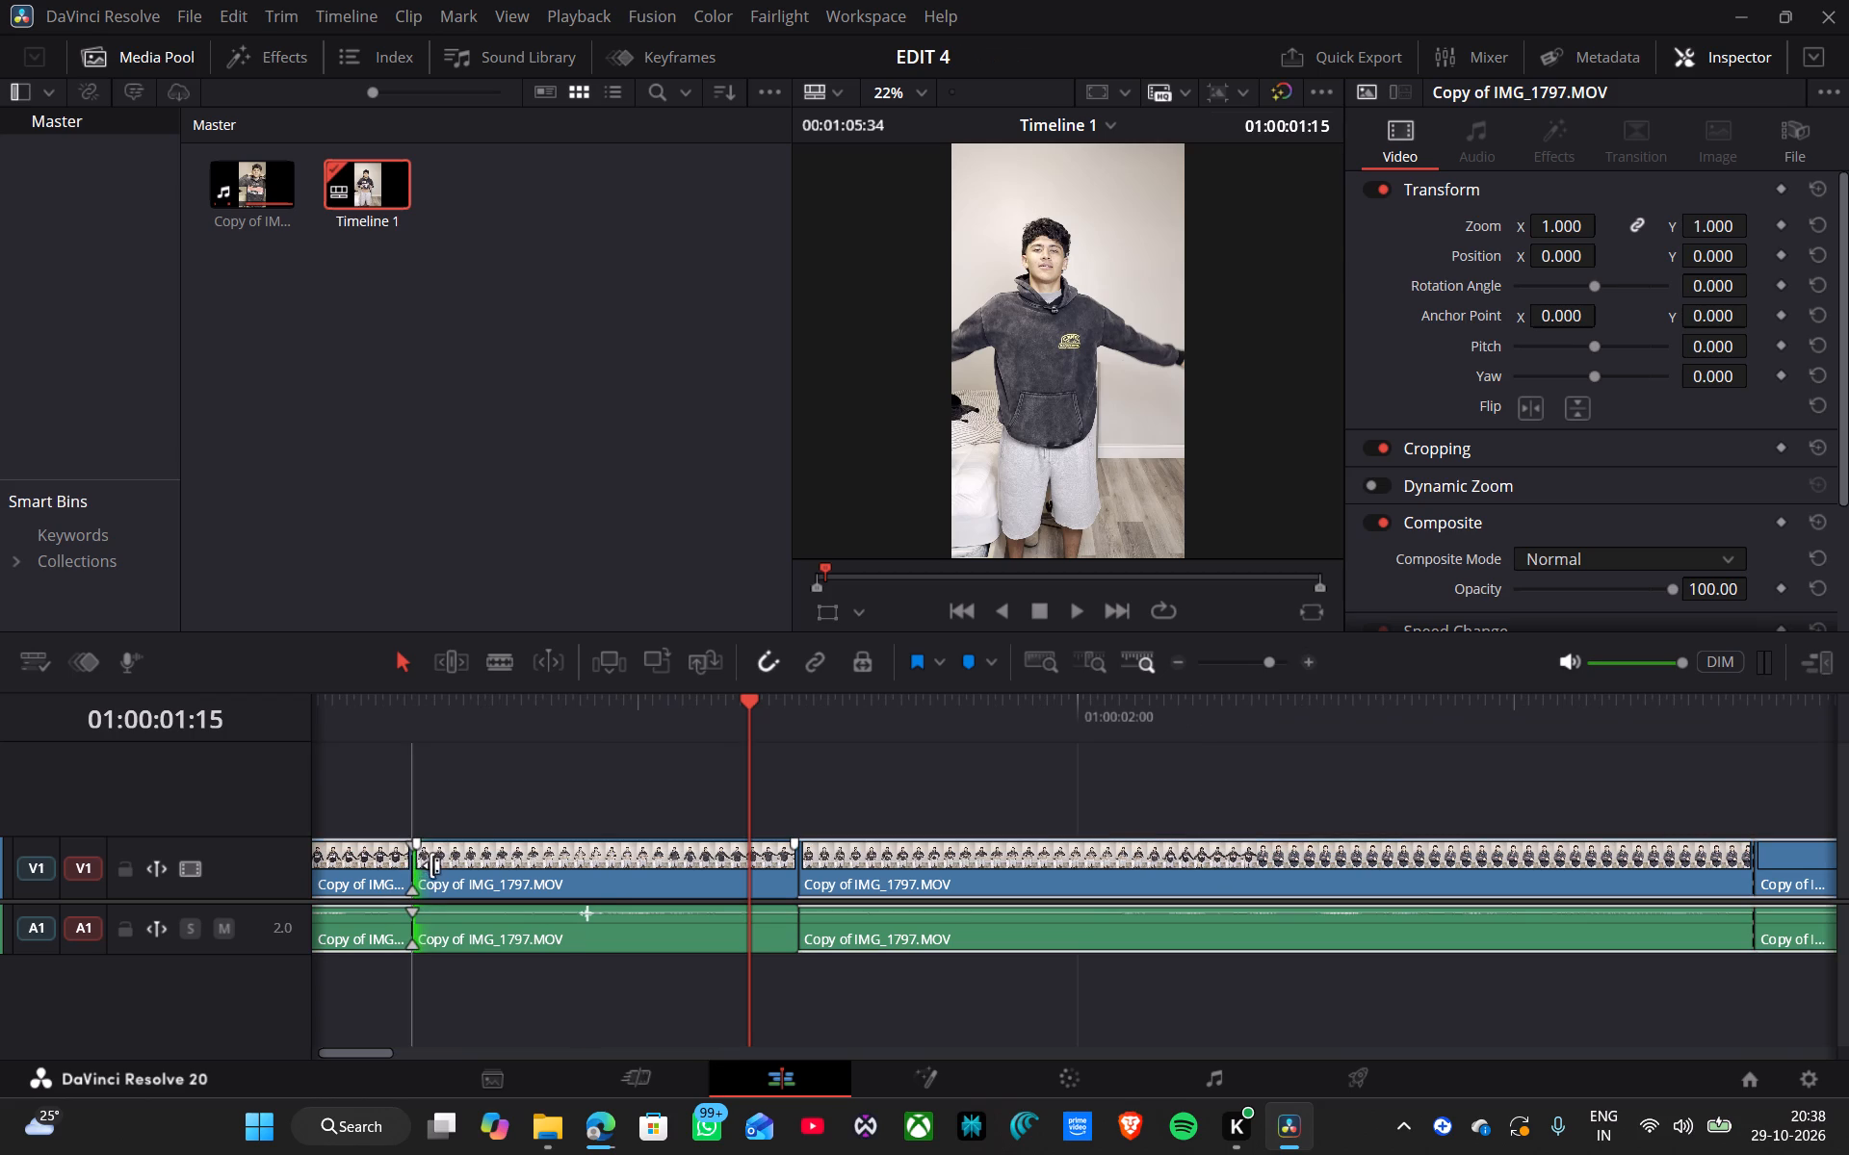
pyautogui.moveTo(431, 865); pyautogui.dragTo(437, 865)
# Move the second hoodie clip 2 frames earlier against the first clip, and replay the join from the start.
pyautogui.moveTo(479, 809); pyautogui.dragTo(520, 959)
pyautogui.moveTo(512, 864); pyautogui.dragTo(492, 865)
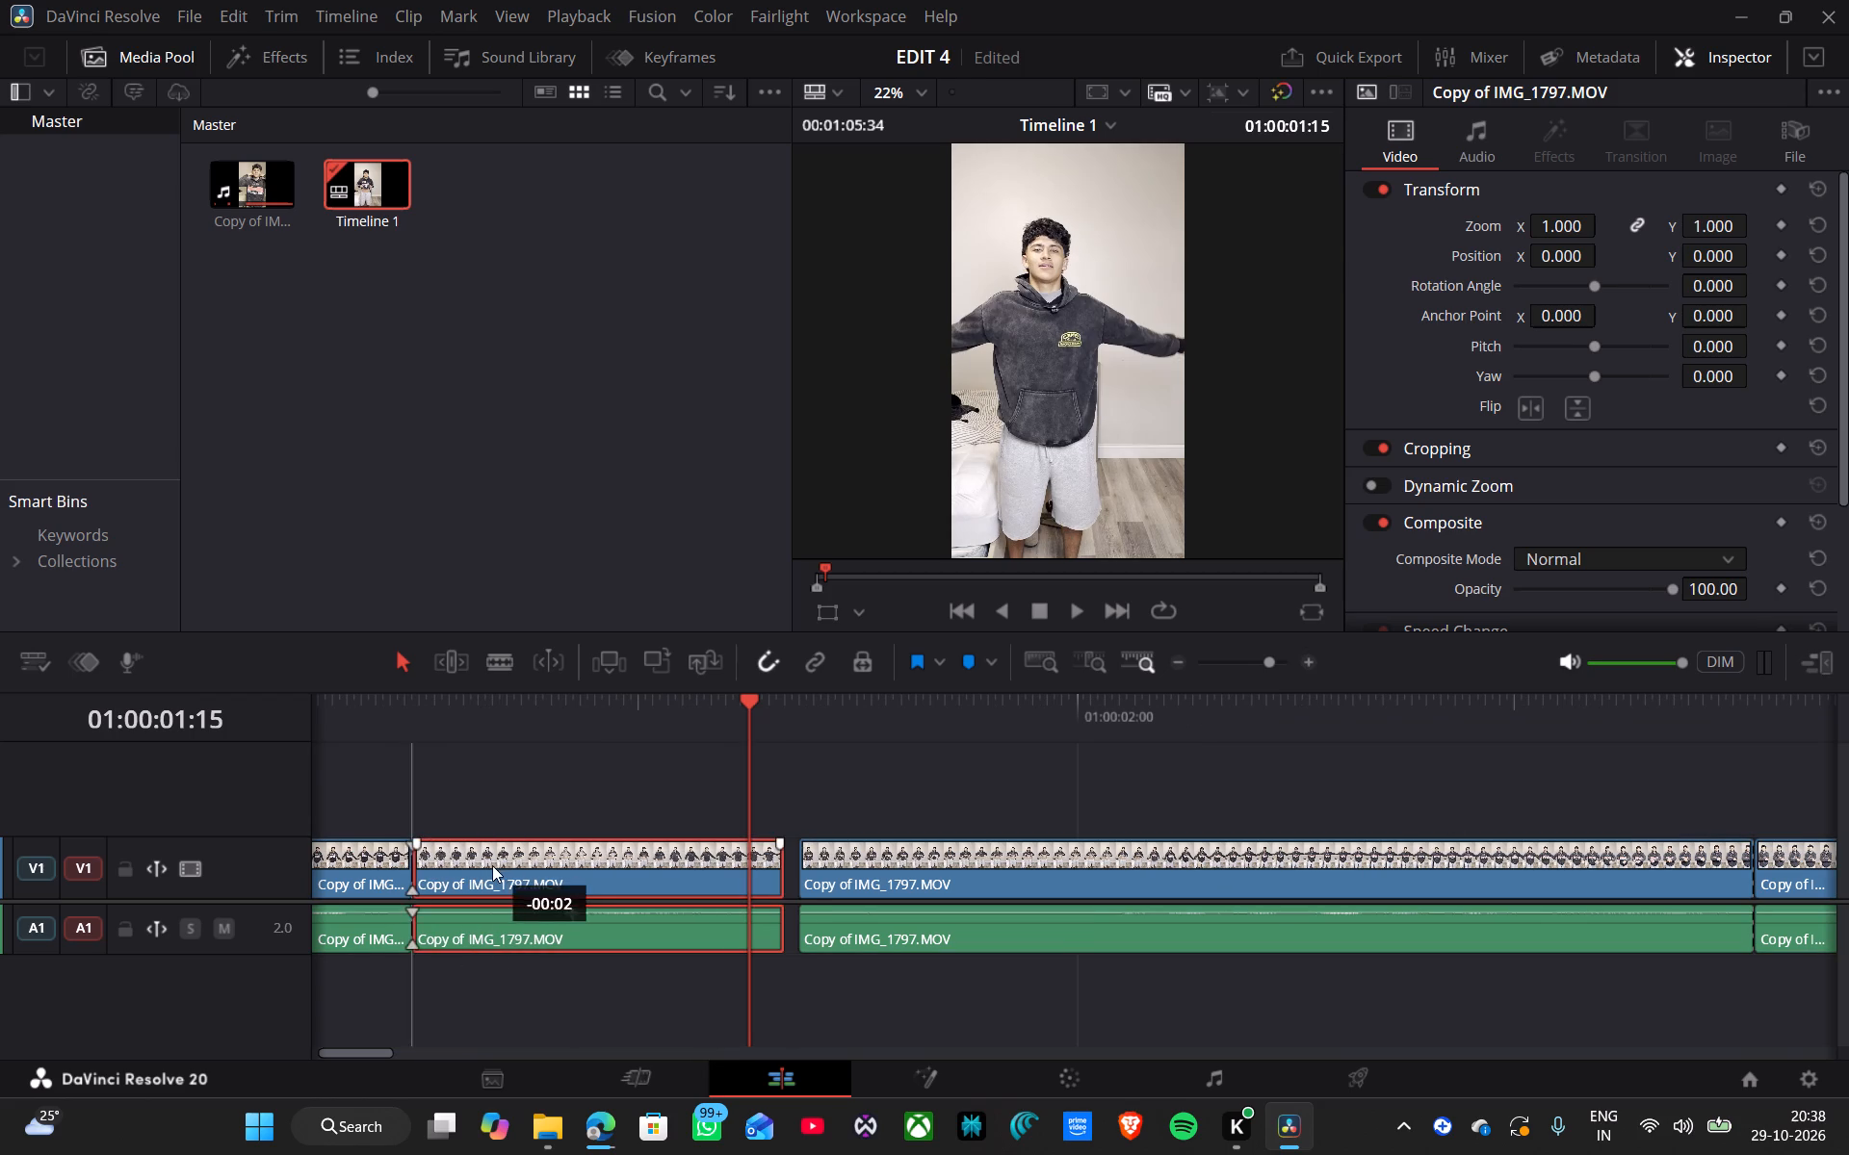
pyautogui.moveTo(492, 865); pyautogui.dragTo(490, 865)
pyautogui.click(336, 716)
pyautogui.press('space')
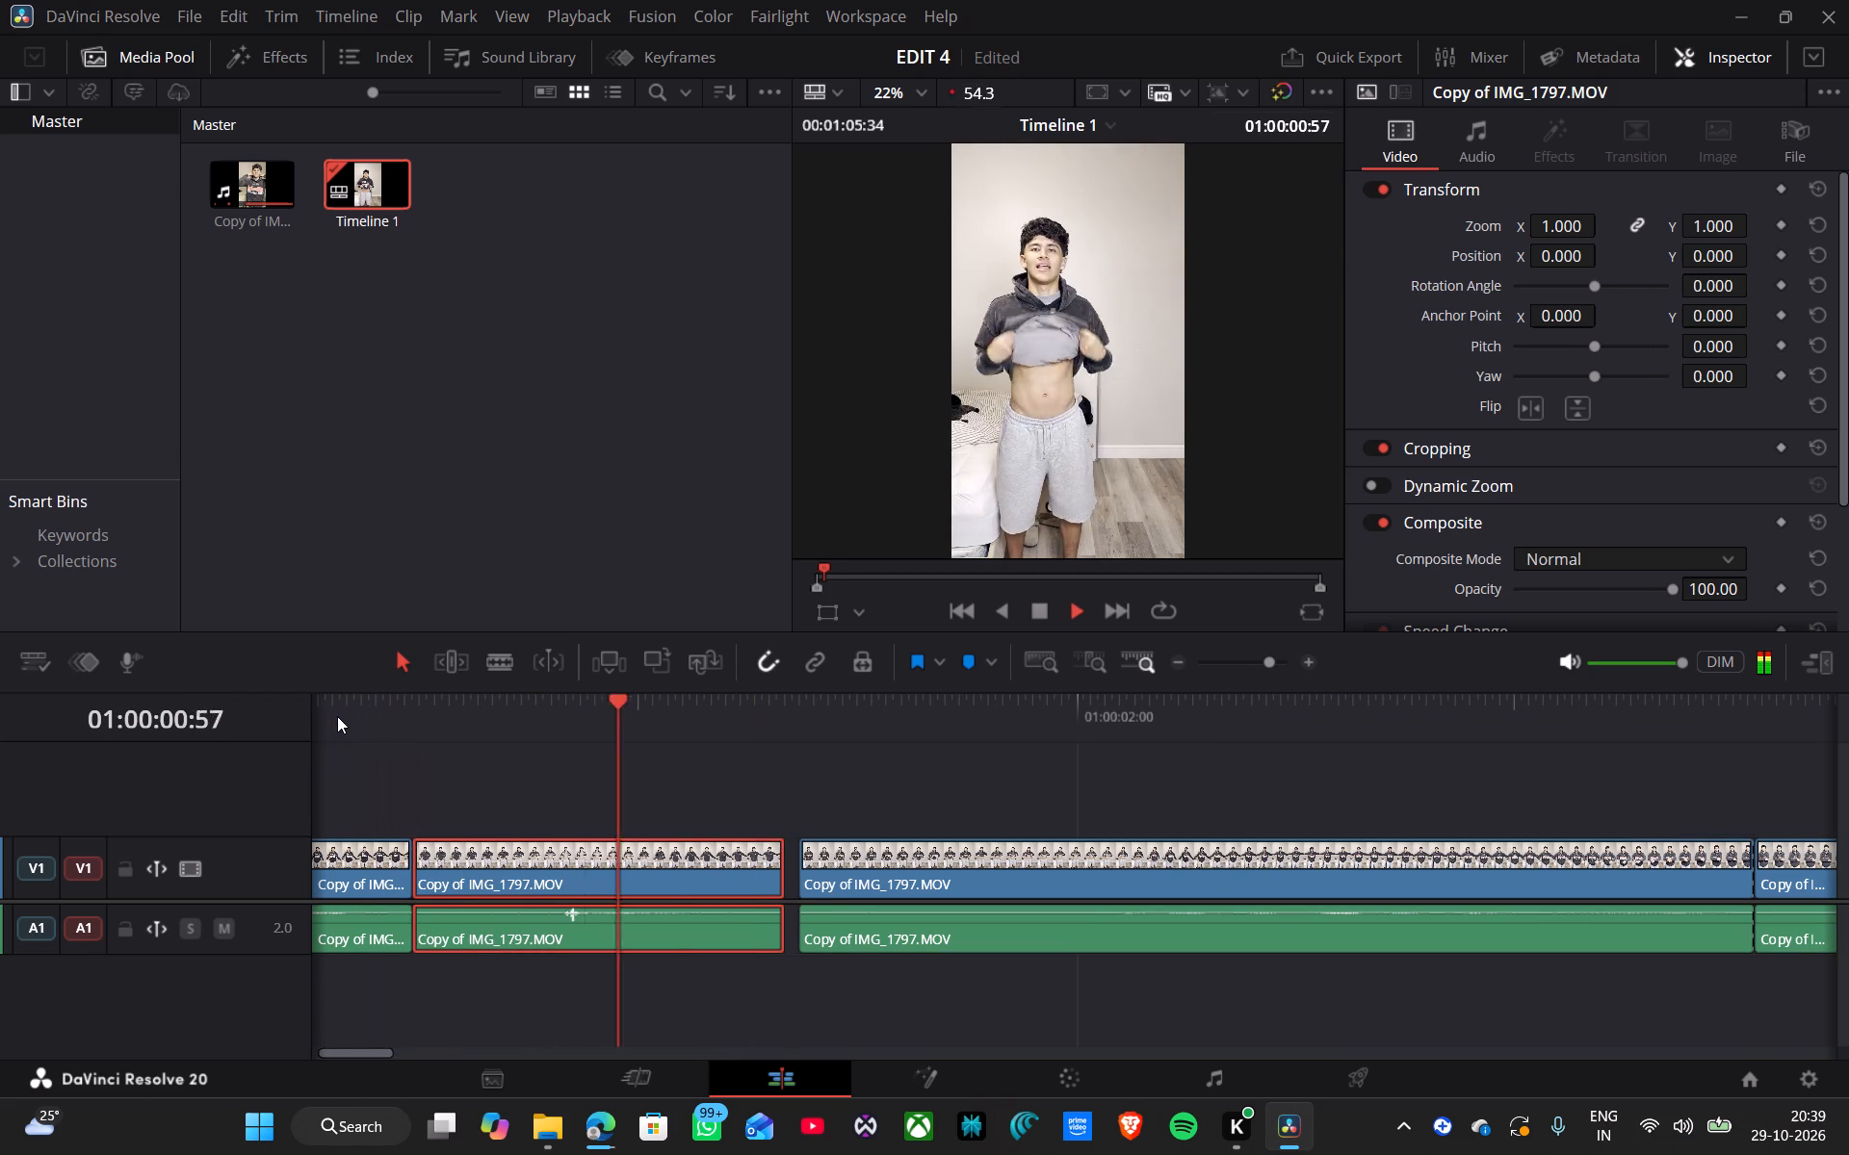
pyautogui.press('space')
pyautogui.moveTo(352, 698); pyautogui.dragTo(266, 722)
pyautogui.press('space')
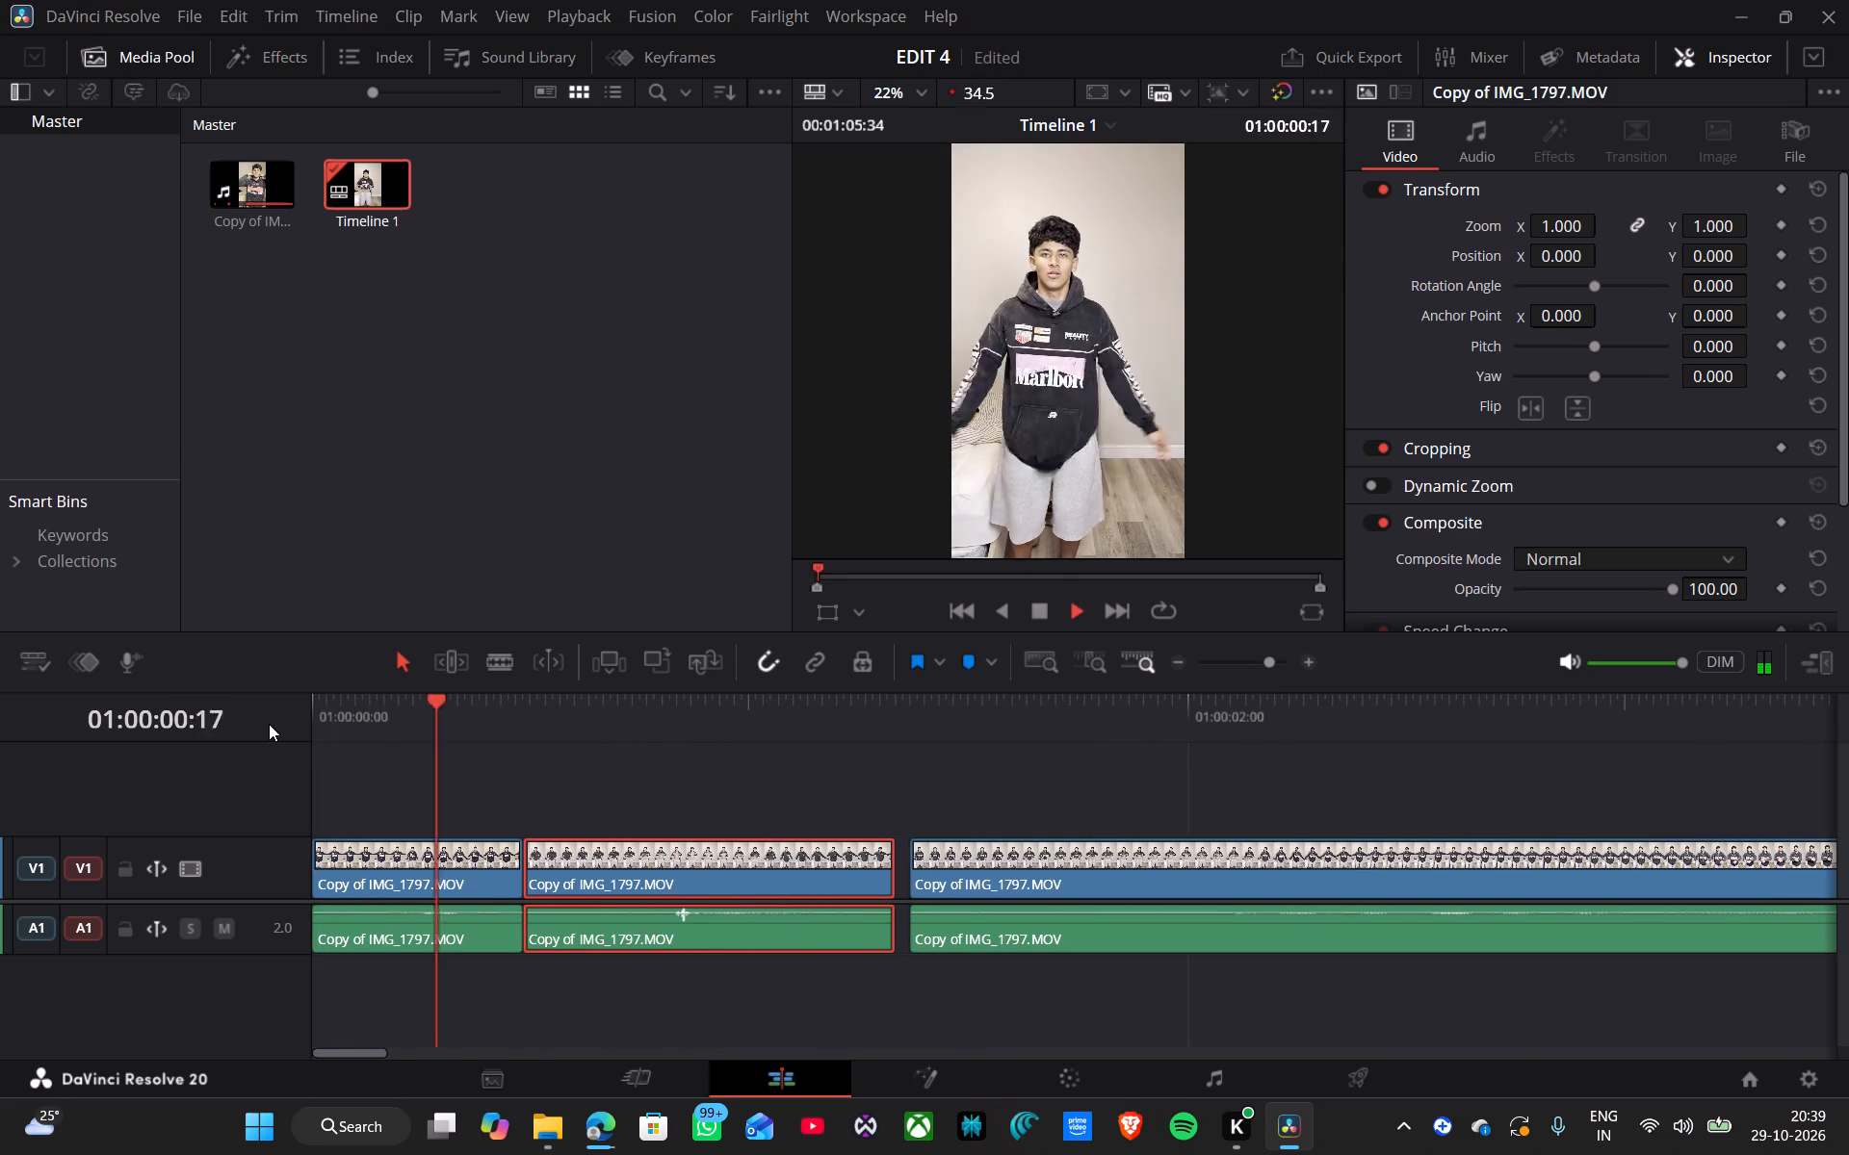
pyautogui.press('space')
# Move the second hoodie clip back against the third, and extend the first clip's video and audio to fill the gap before it.
pyautogui.moveTo(574, 829); pyautogui.dragTo(600, 917)
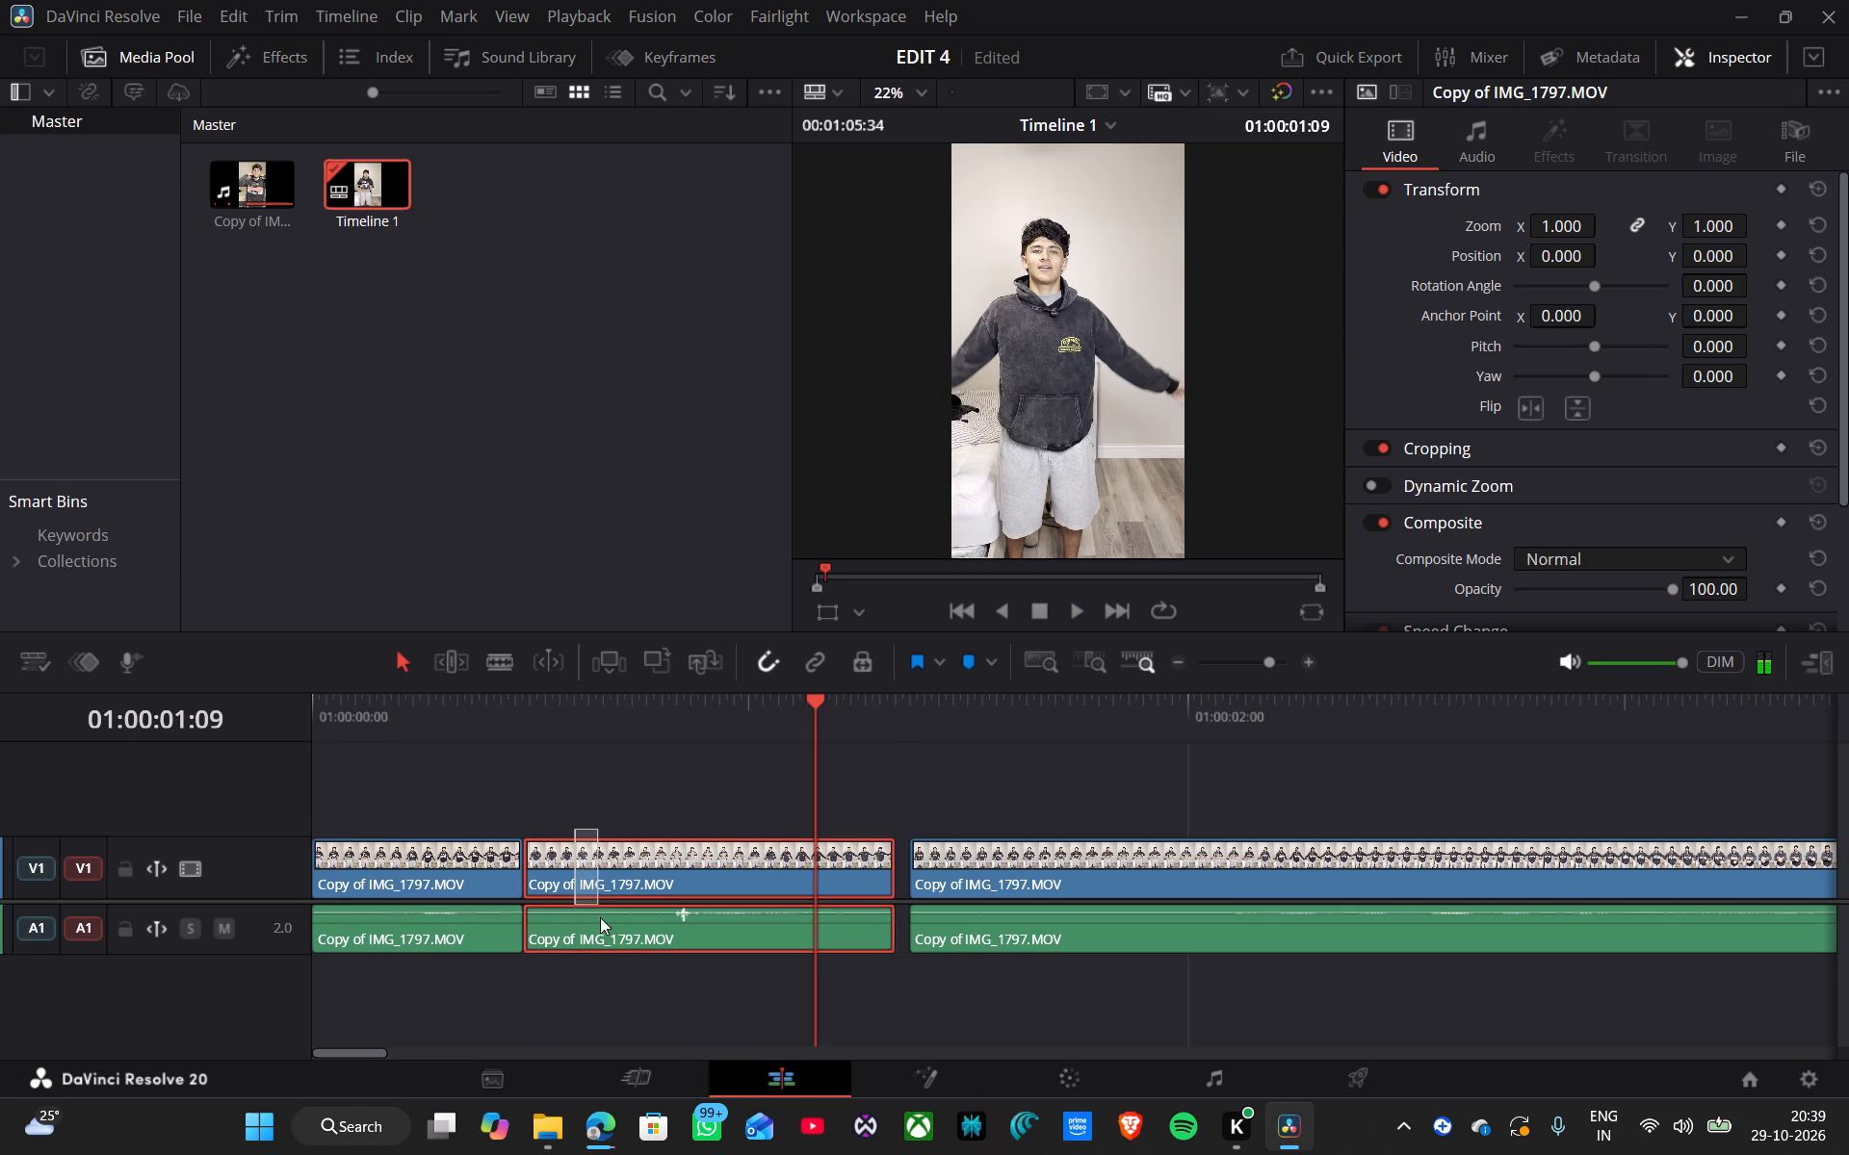
pyautogui.moveTo(600, 917); pyautogui.dragTo(601, 921)
pyautogui.moveTo(600, 860); pyautogui.dragTo(616, 861)
pyautogui.moveTo(512, 865); pyautogui.dragTo(513, 864)
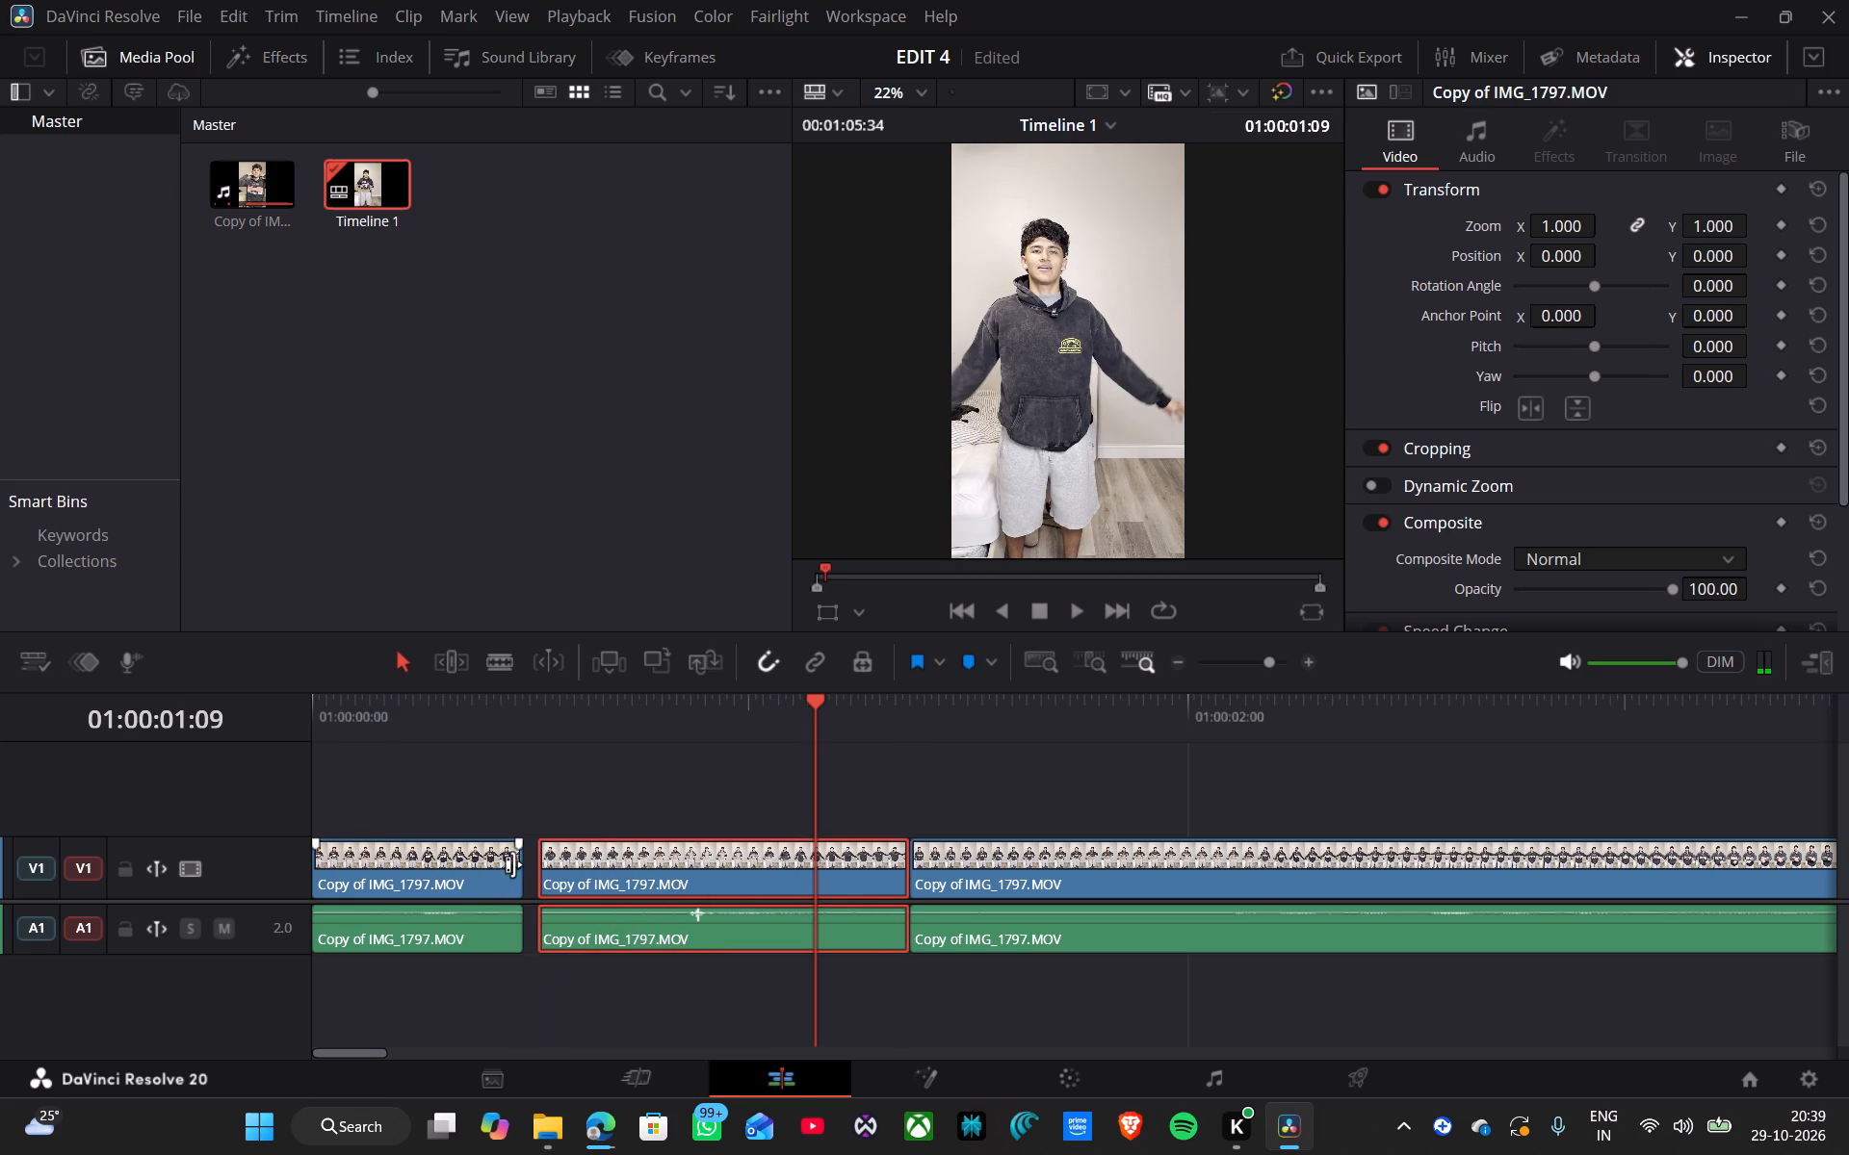
pyautogui.moveTo(513, 864); pyautogui.dragTo(523, 864)
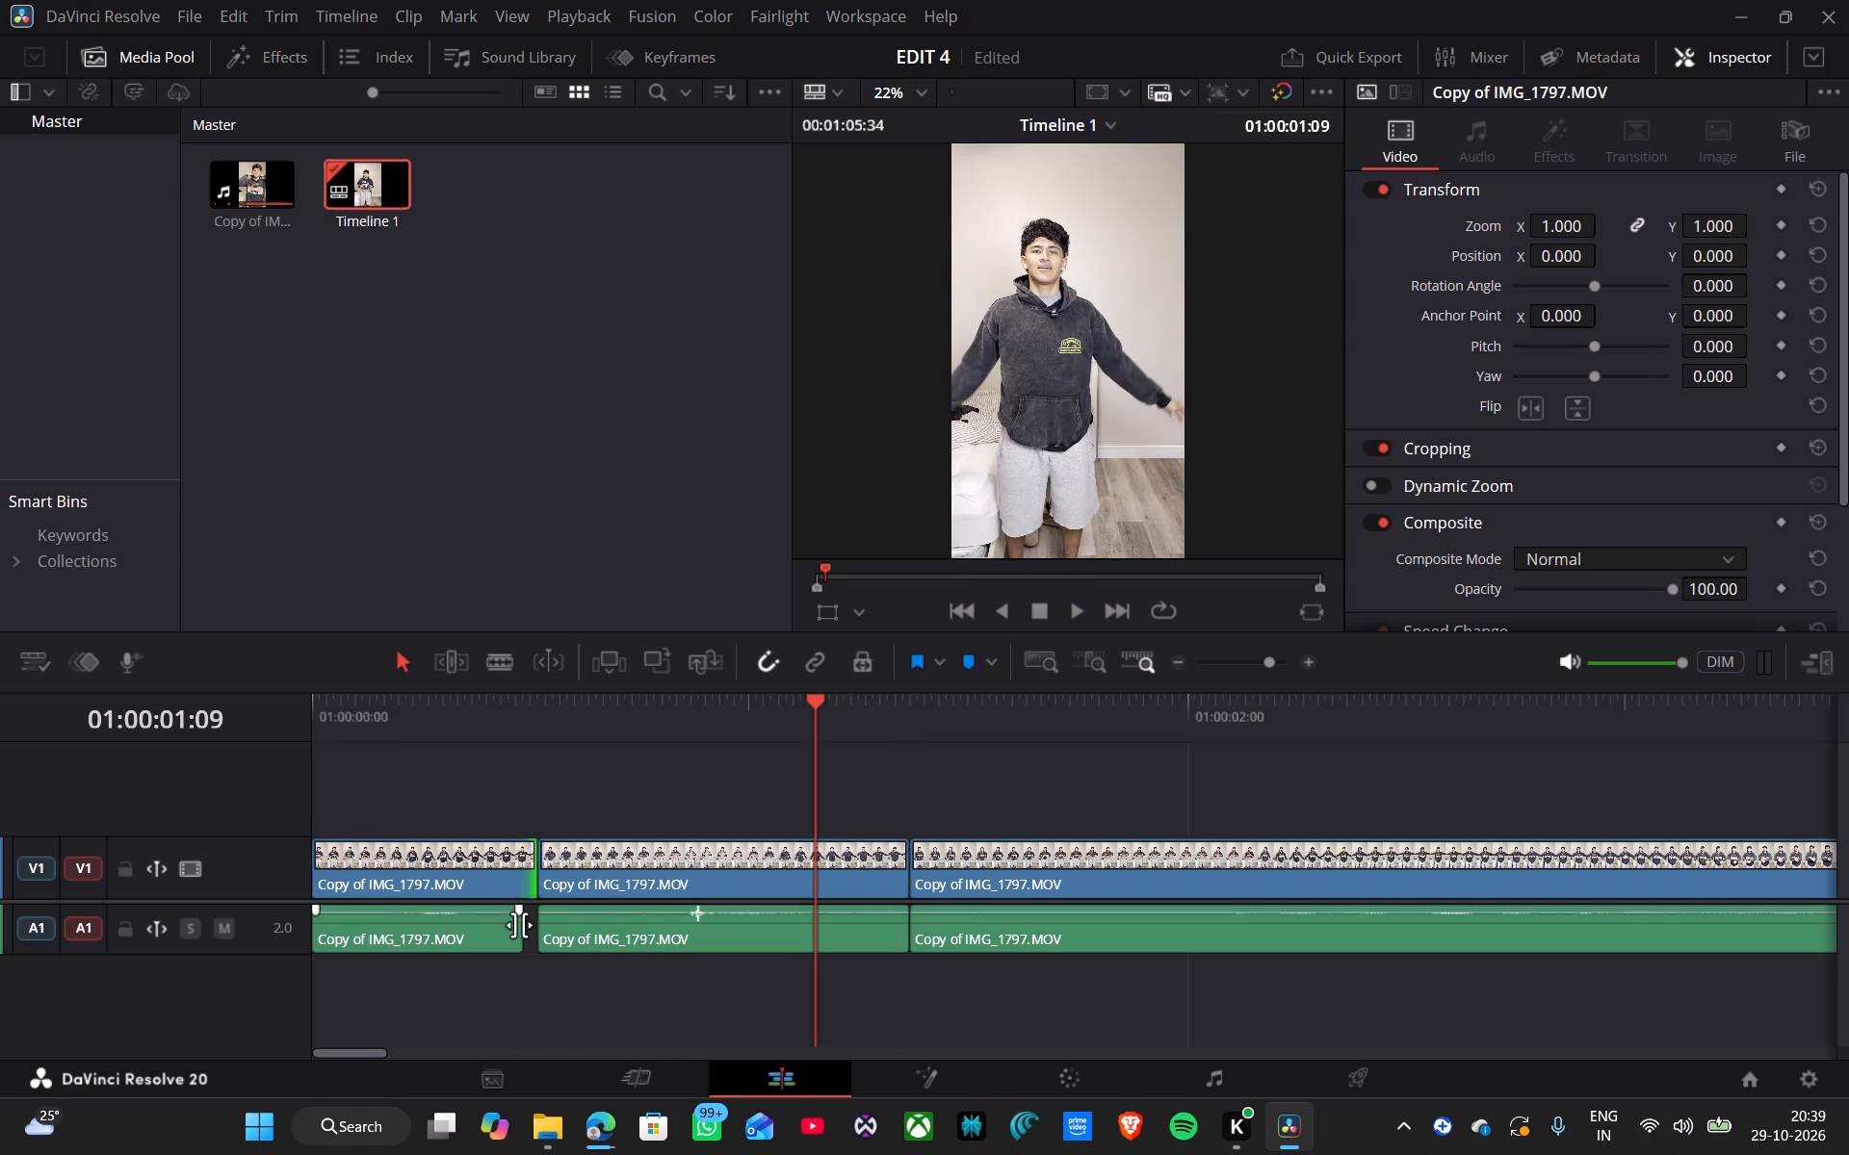
pyautogui.moveTo(519, 925); pyautogui.dragTo(529, 926)
pyautogui.moveTo(378, 774); pyautogui.dragTo(377, 824)
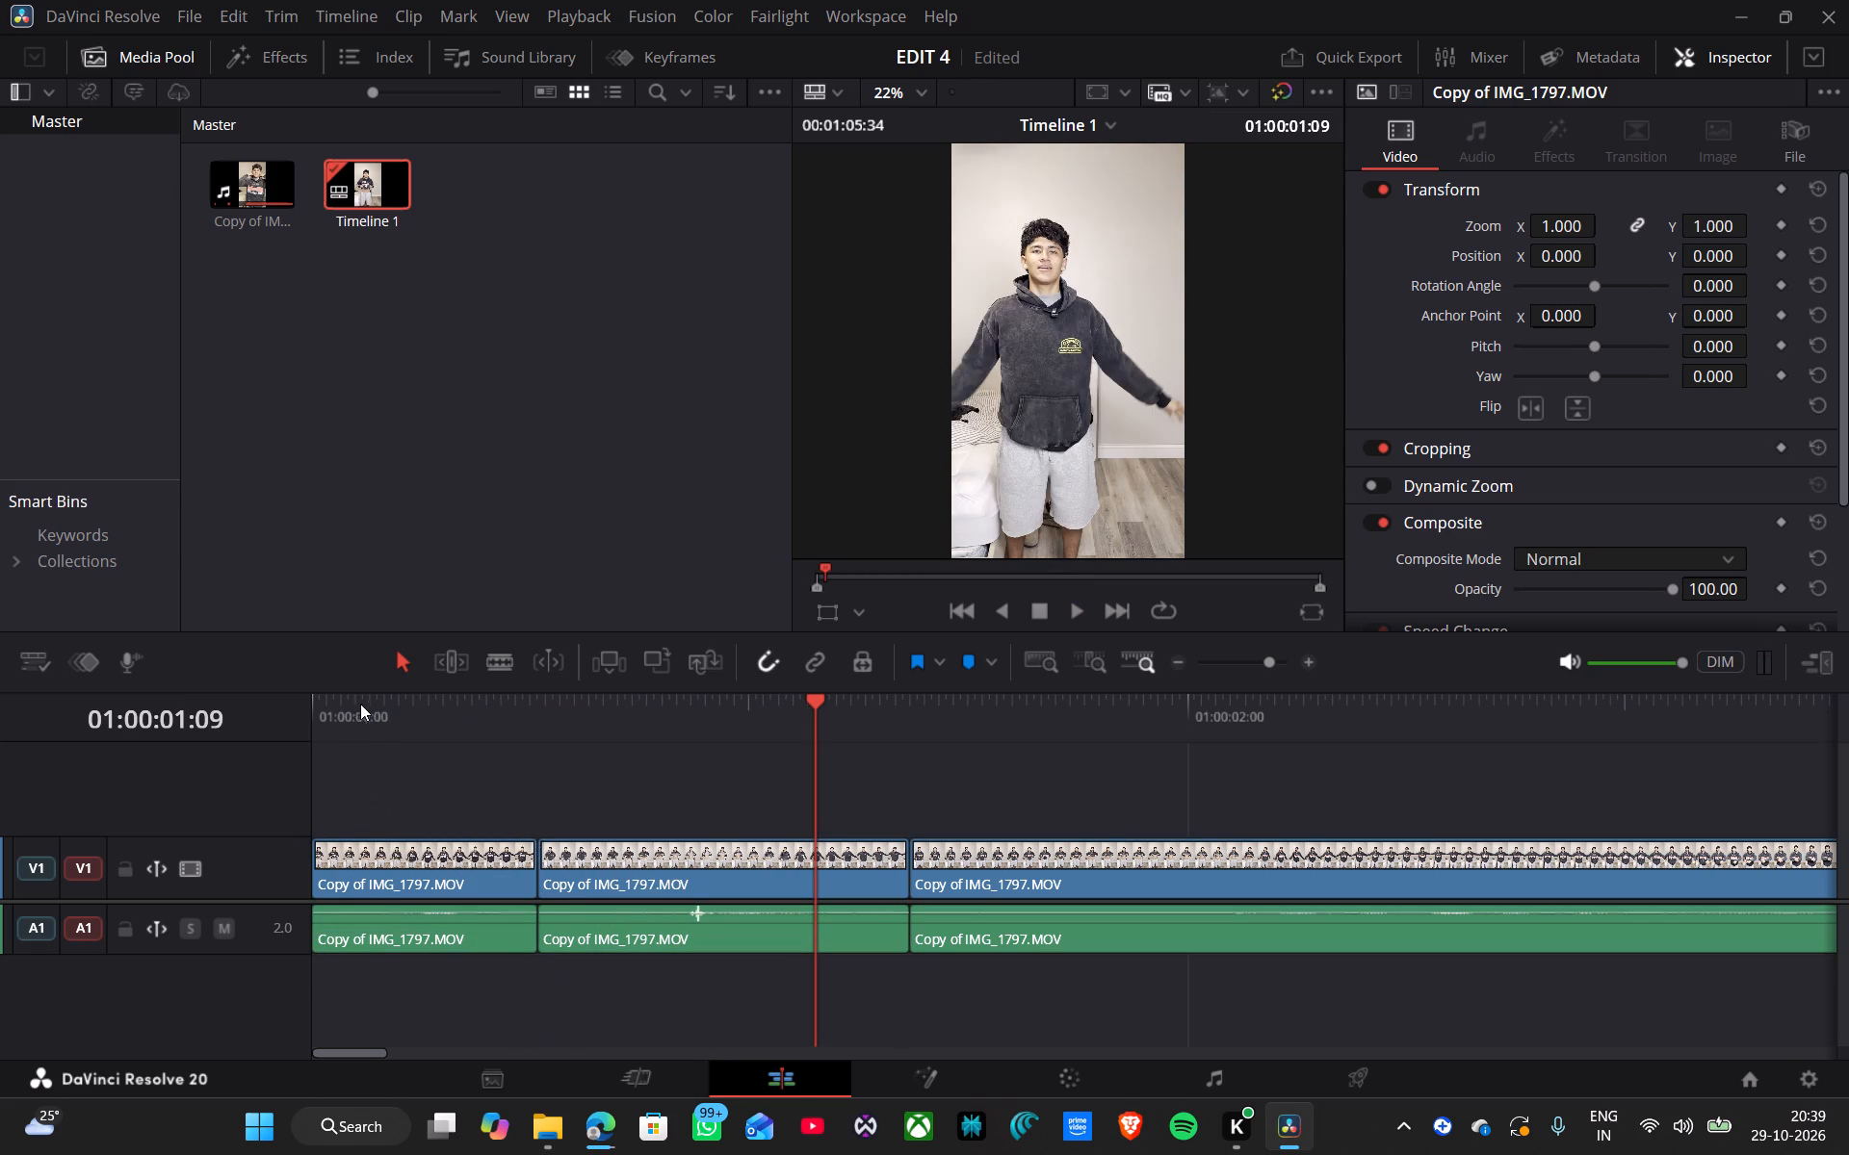
# Replay the opening cuts, and trim about 5 frames off the end of the second hoodie clip's video and audio.
pyautogui.click(353, 700)
pyautogui.press('space')
pyautogui.press('space')
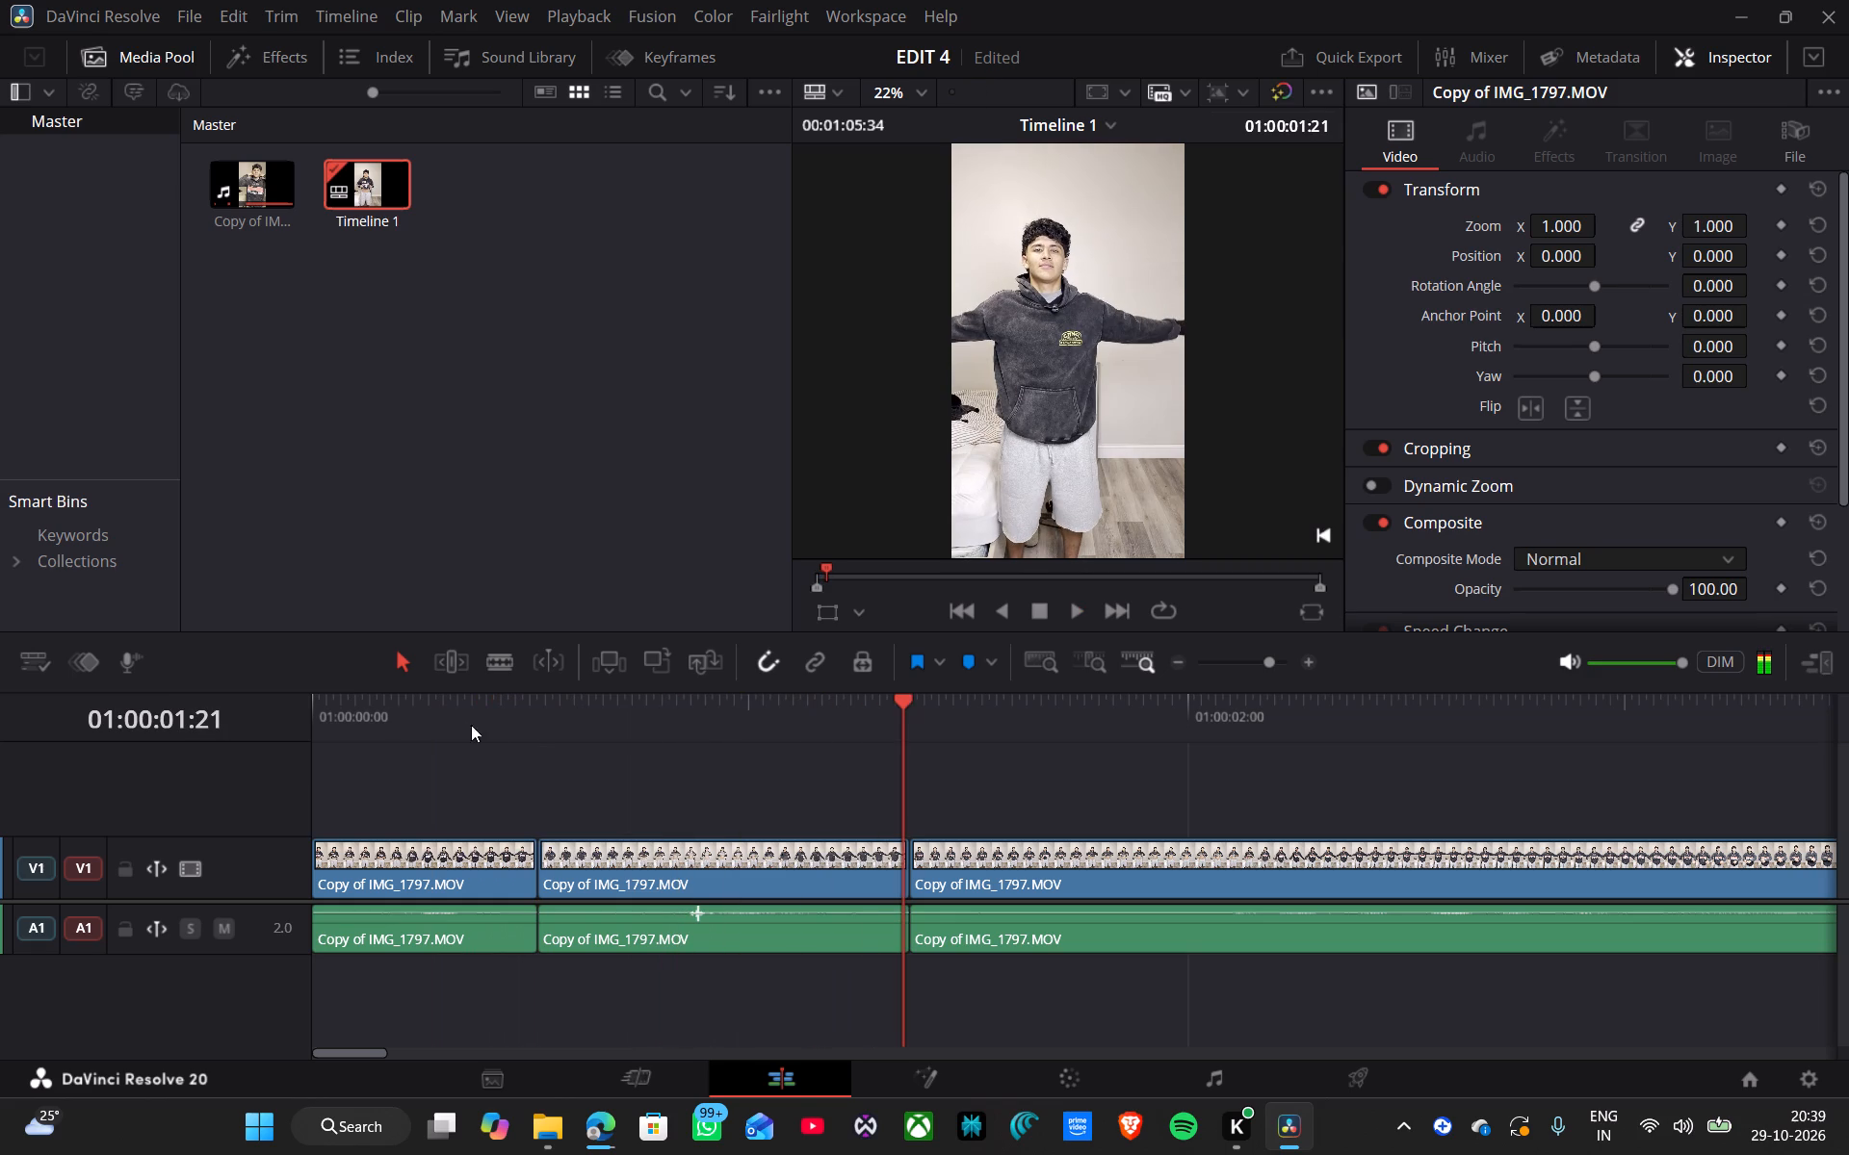
pyautogui.press('space')
pyautogui.press('space')
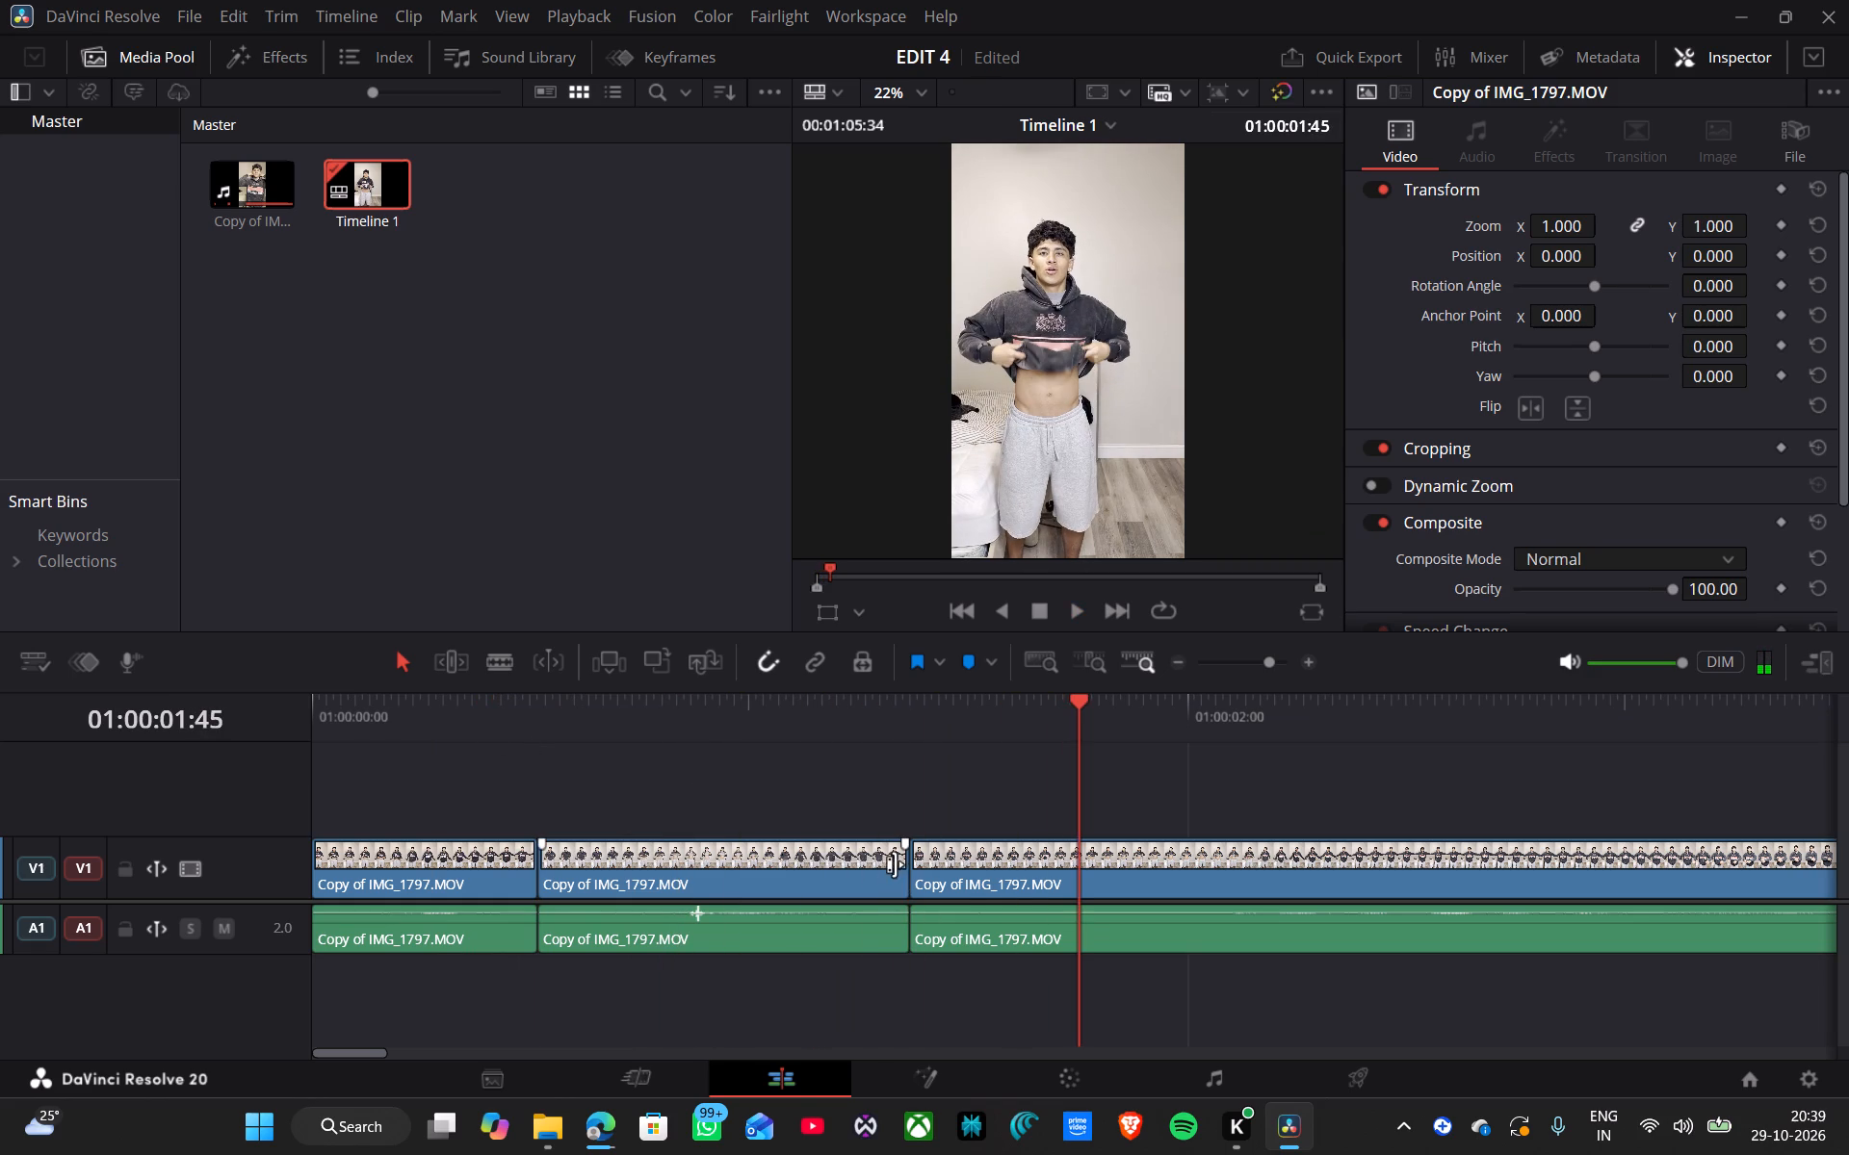
pyautogui.moveTo(900, 864); pyautogui.dragTo(864, 884)
pyautogui.moveTo(904, 929); pyautogui.dragTo(877, 940)
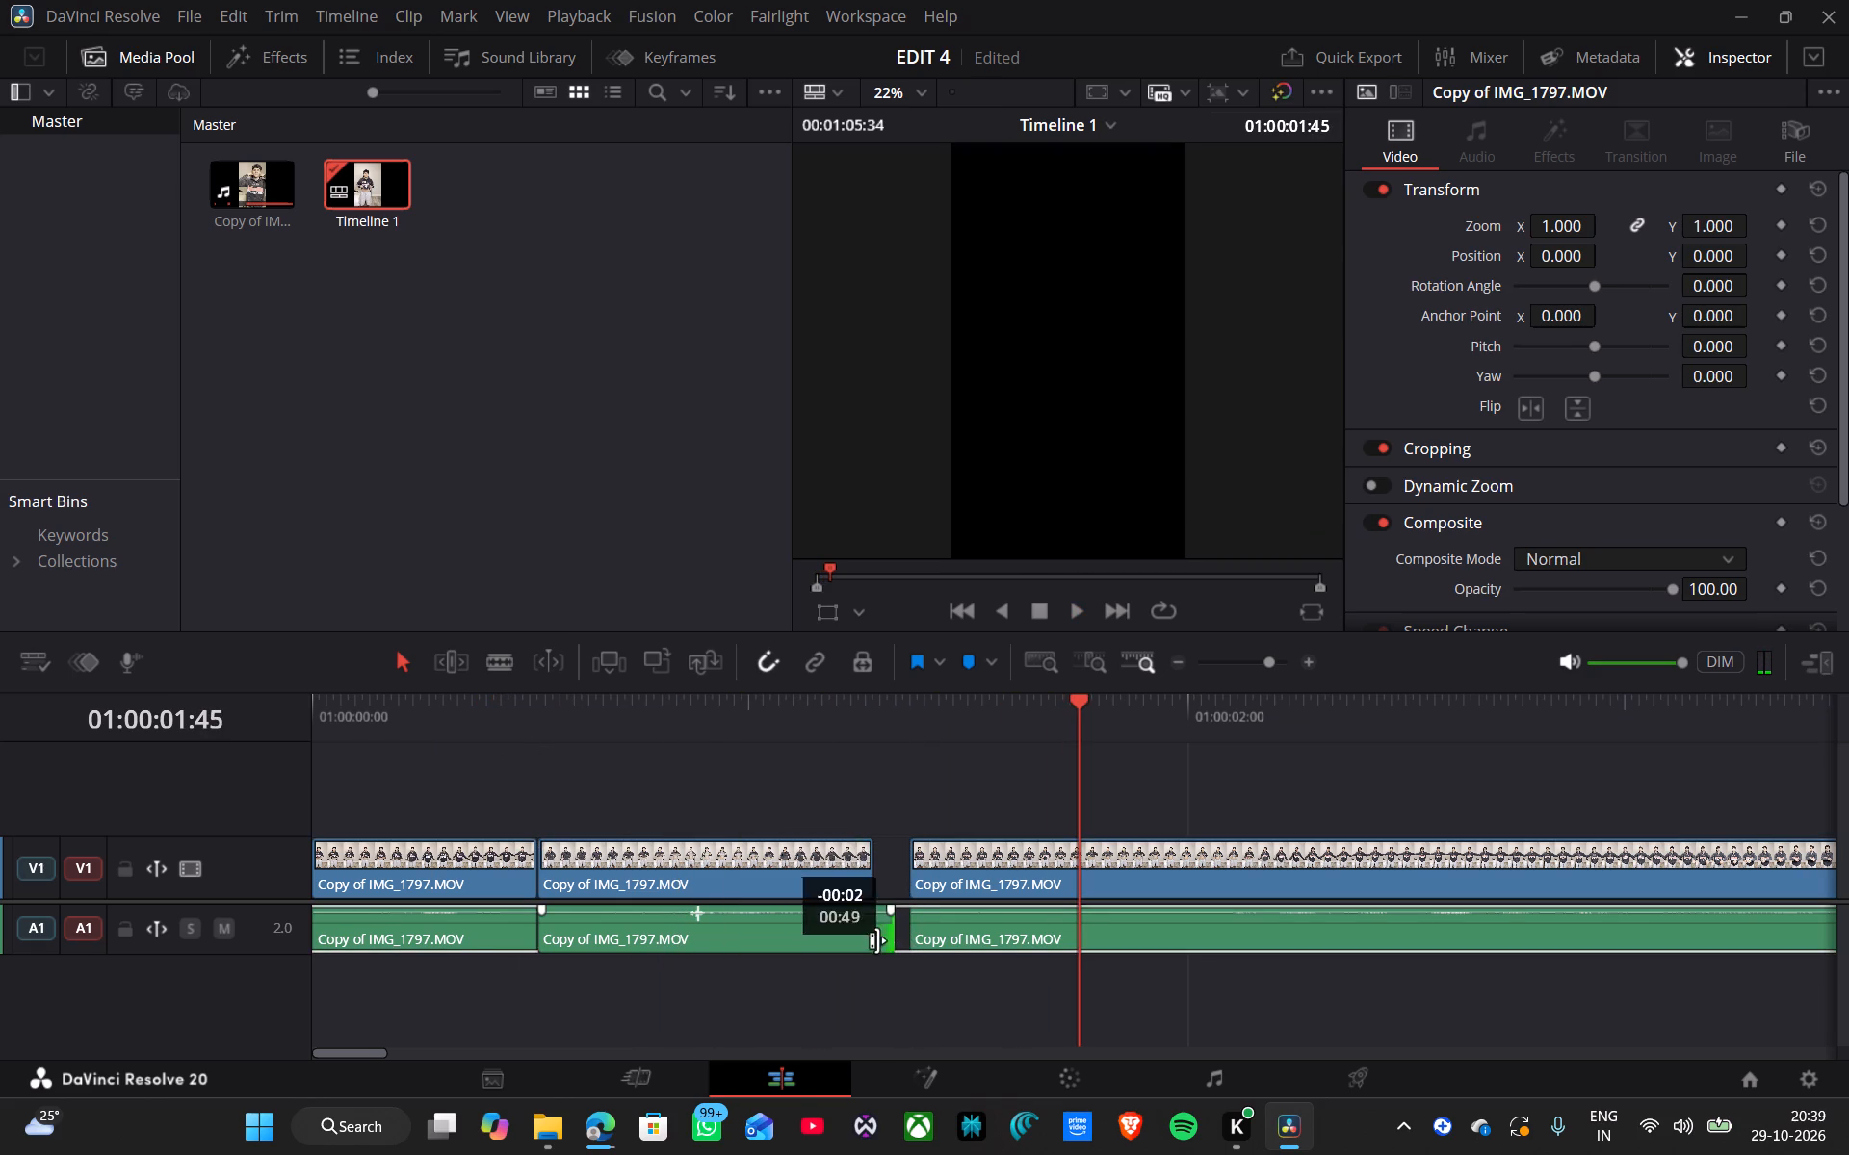
pyautogui.moveTo(877, 940); pyautogui.dragTo(875, 939)
pyautogui.moveTo(884, 926); pyautogui.dragTo(871, 931)
# Move the third hoodie clip about 5 frames earlier against the second clip, and replay the join from the start.
pyautogui.moveTo(972, 762); pyautogui.dragTo(1031, 1029)
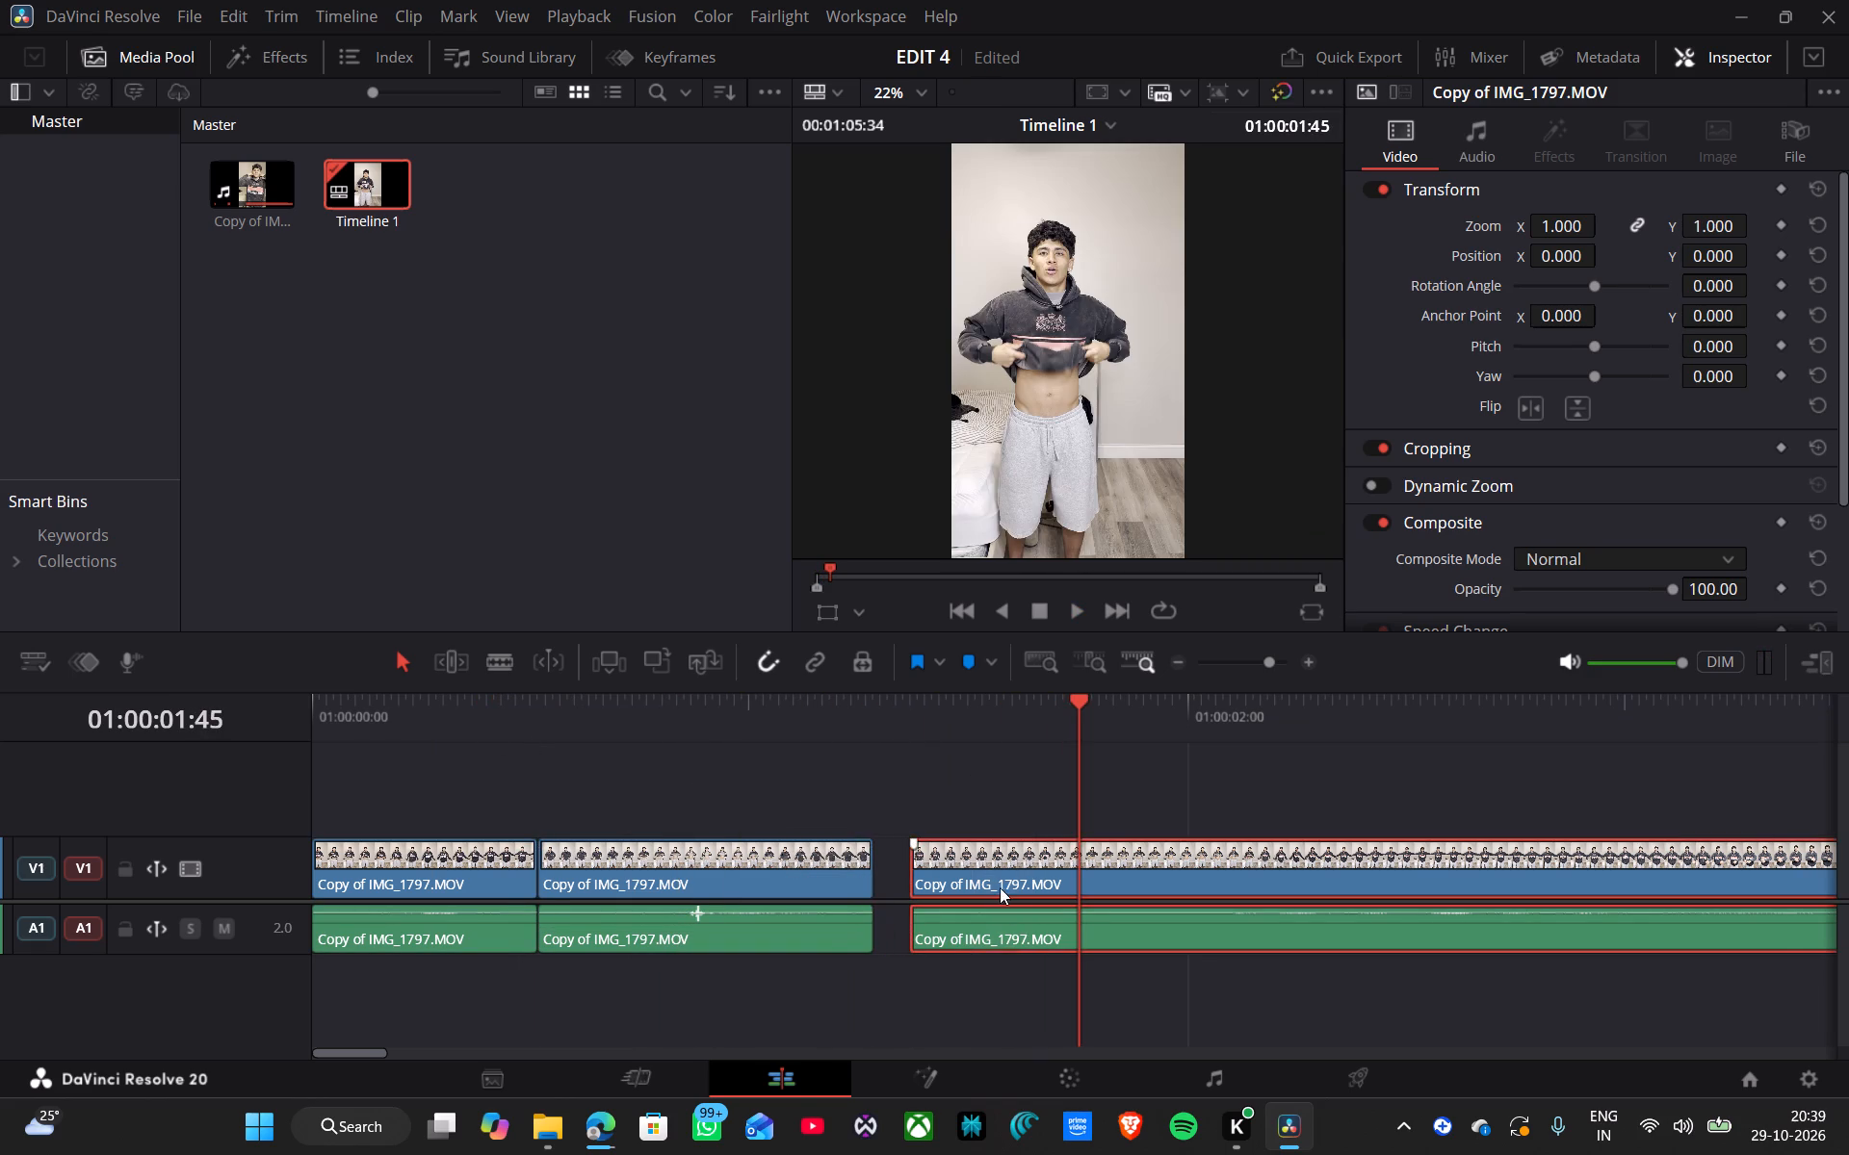
pyautogui.moveTo(998, 875); pyautogui.dragTo(932, 887)
pyautogui.hotkey('ctrl', 'z')
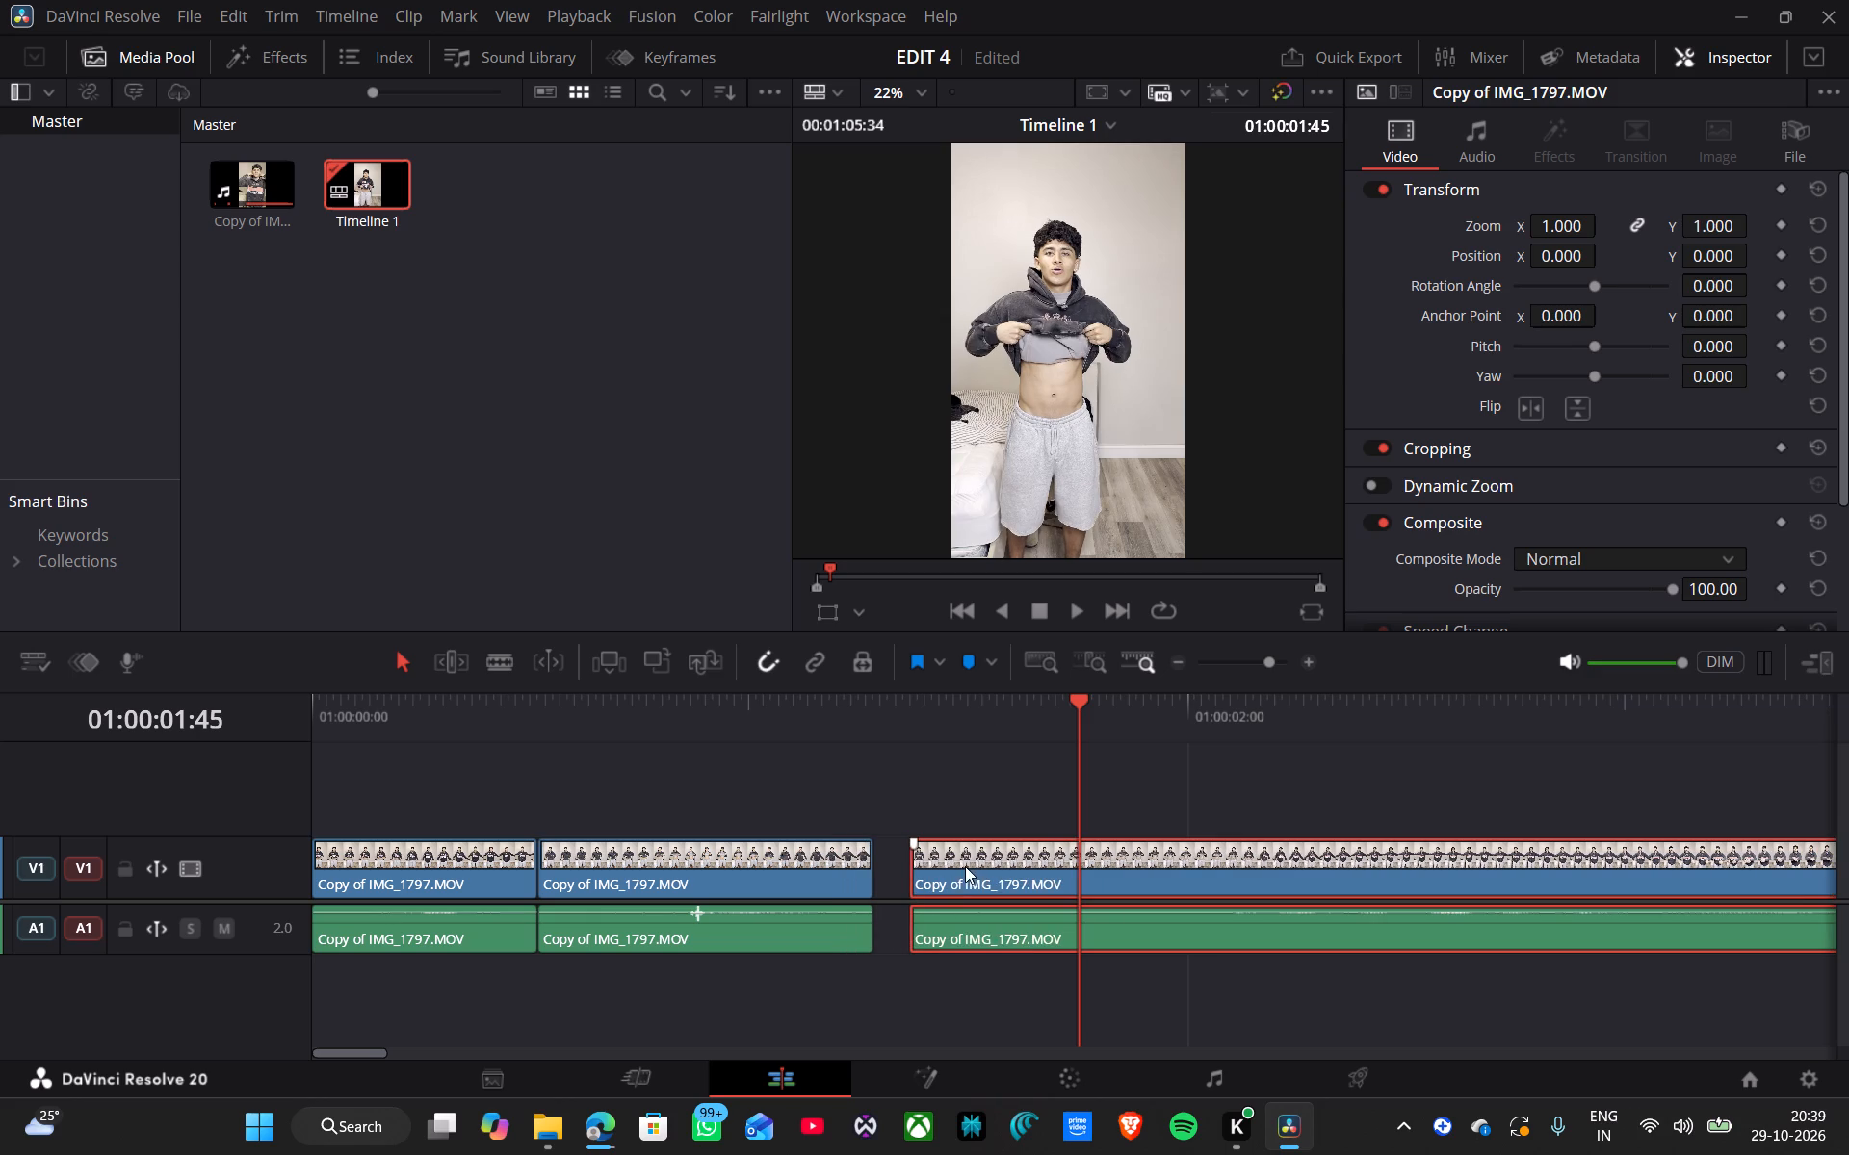
pyautogui.moveTo(969, 866); pyautogui.dragTo(932, 873)
pyautogui.click(316, 711)
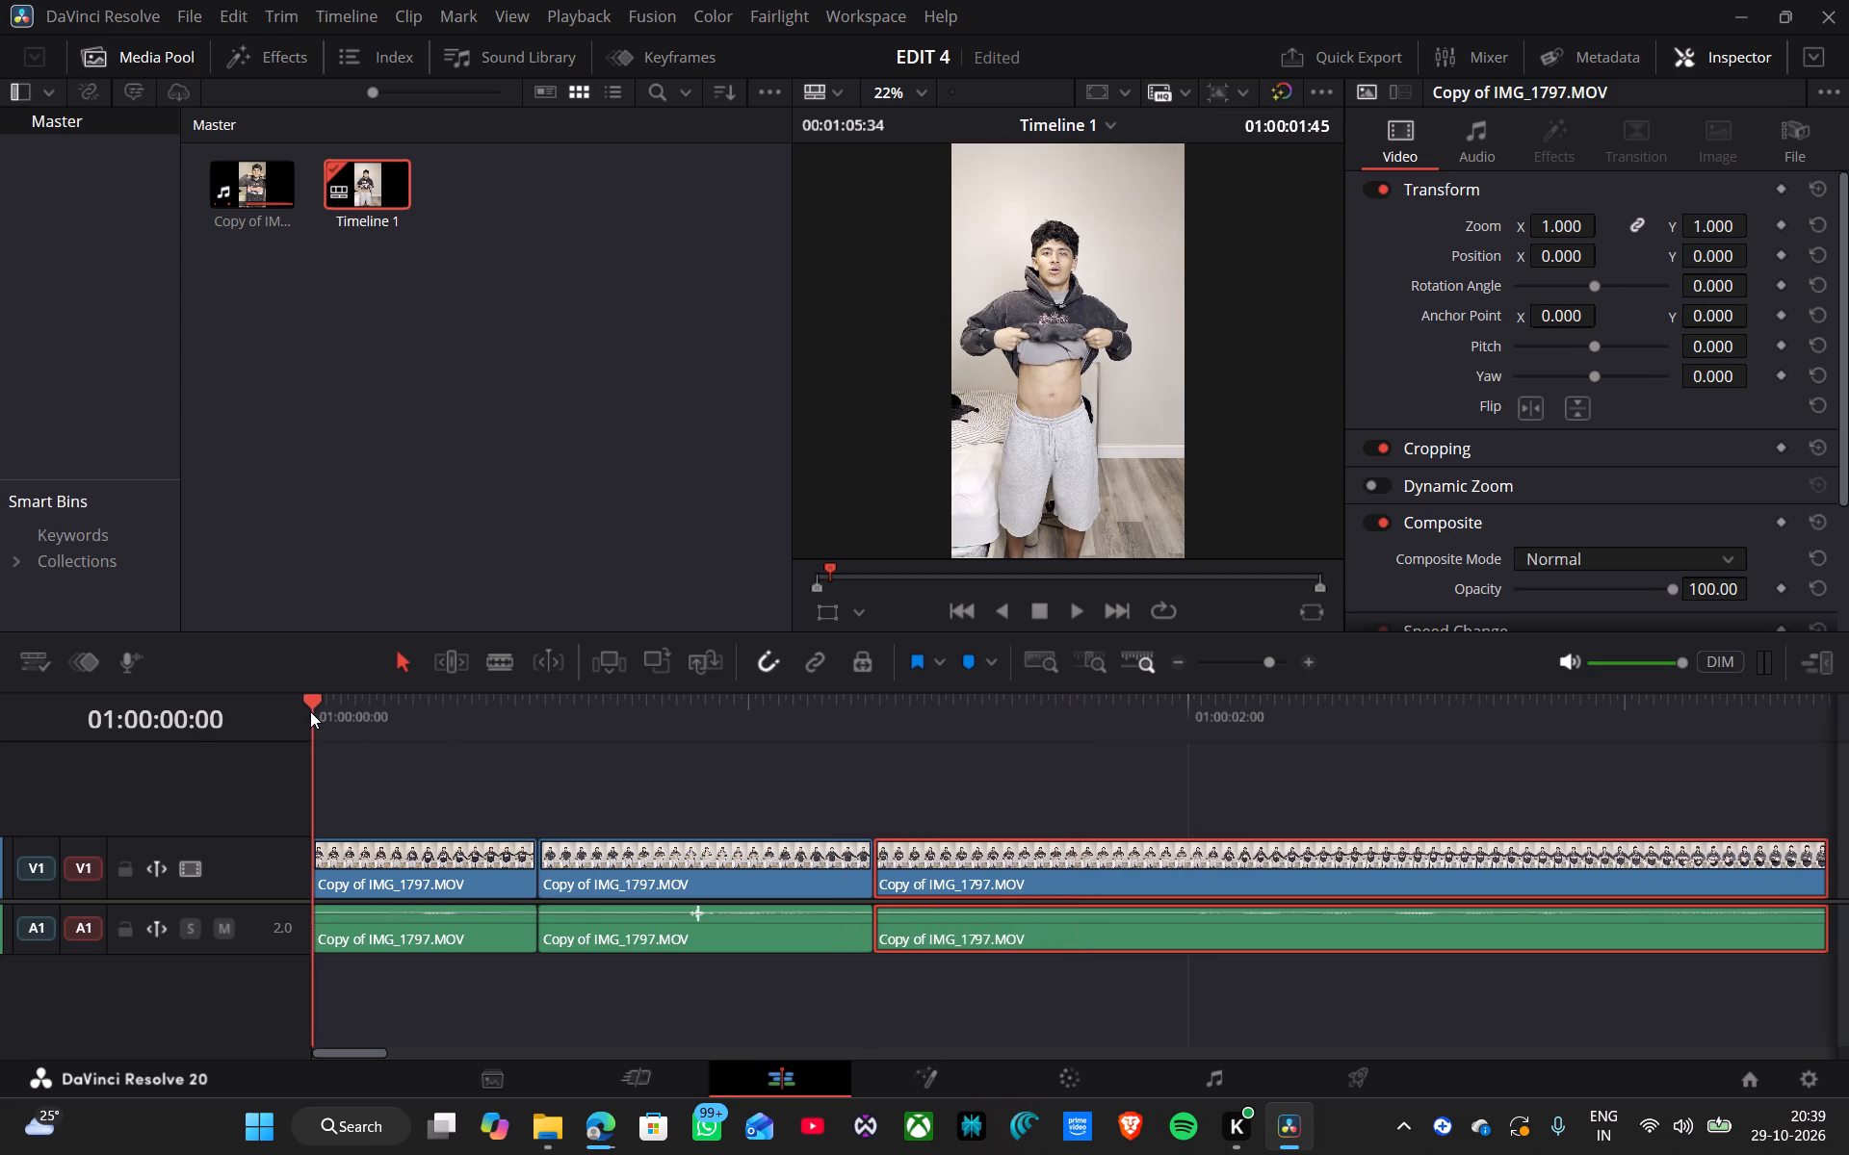
pyautogui.press('space')
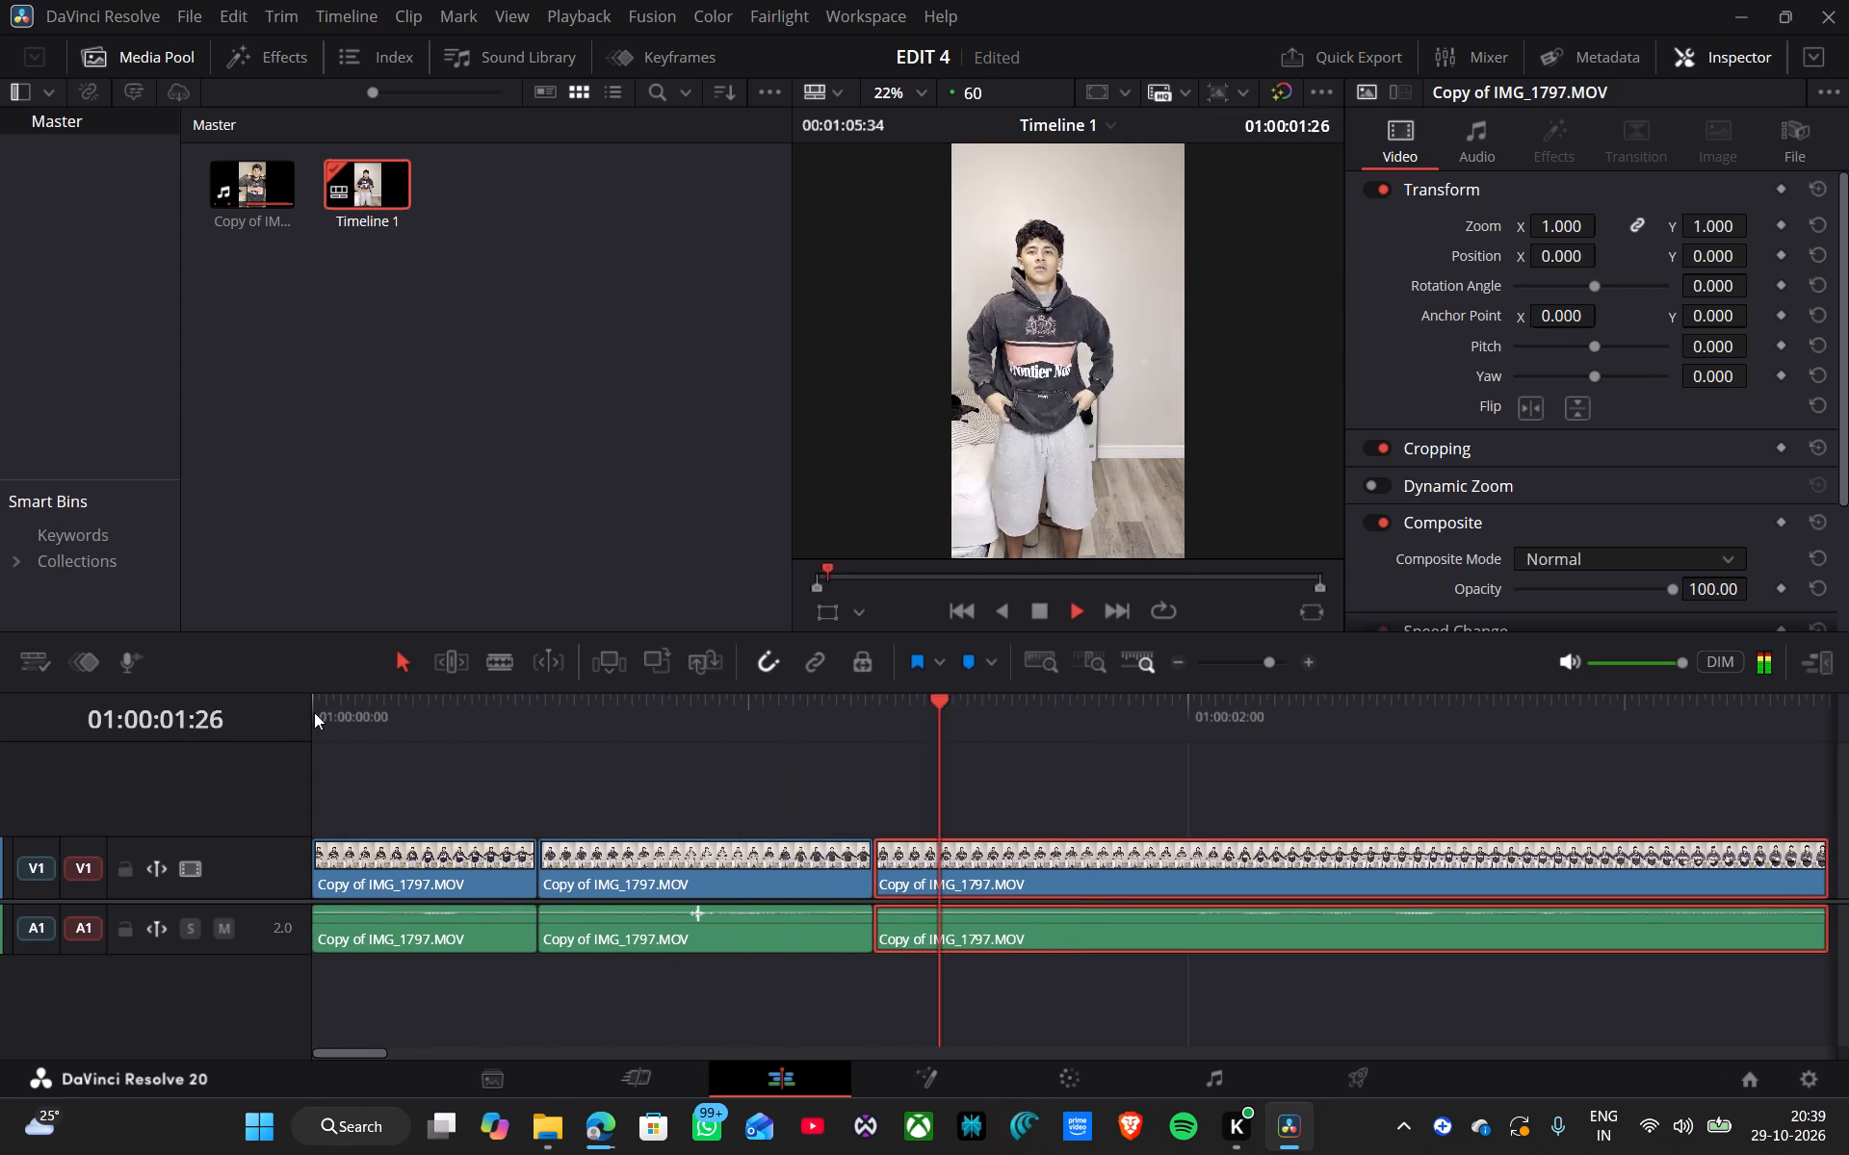
pyautogui.press('space')
# Trim the start of the third hoodie clip to 01:00:01:58, where the hoodie is being pulled down.
pyautogui.click(1023, 715)
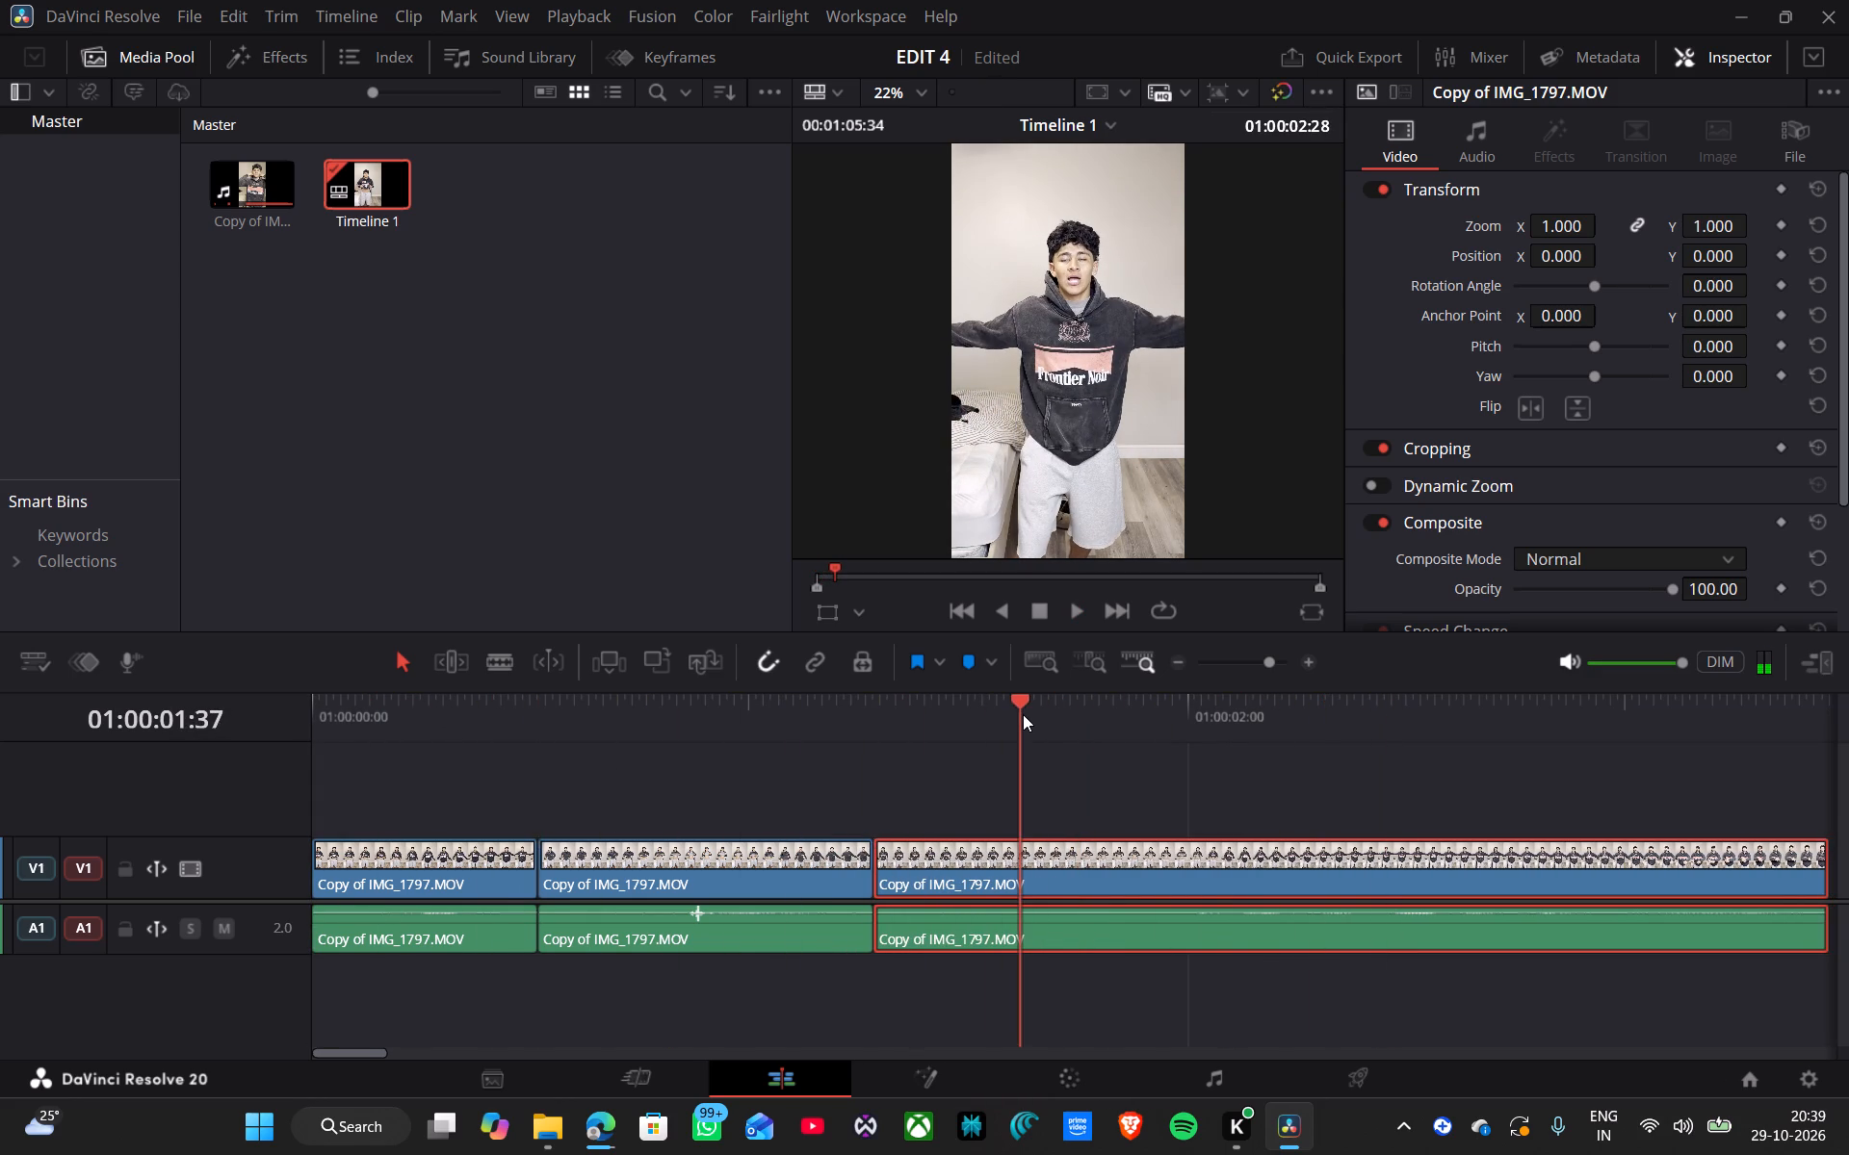
pyautogui.press('space')
pyautogui.press('space')
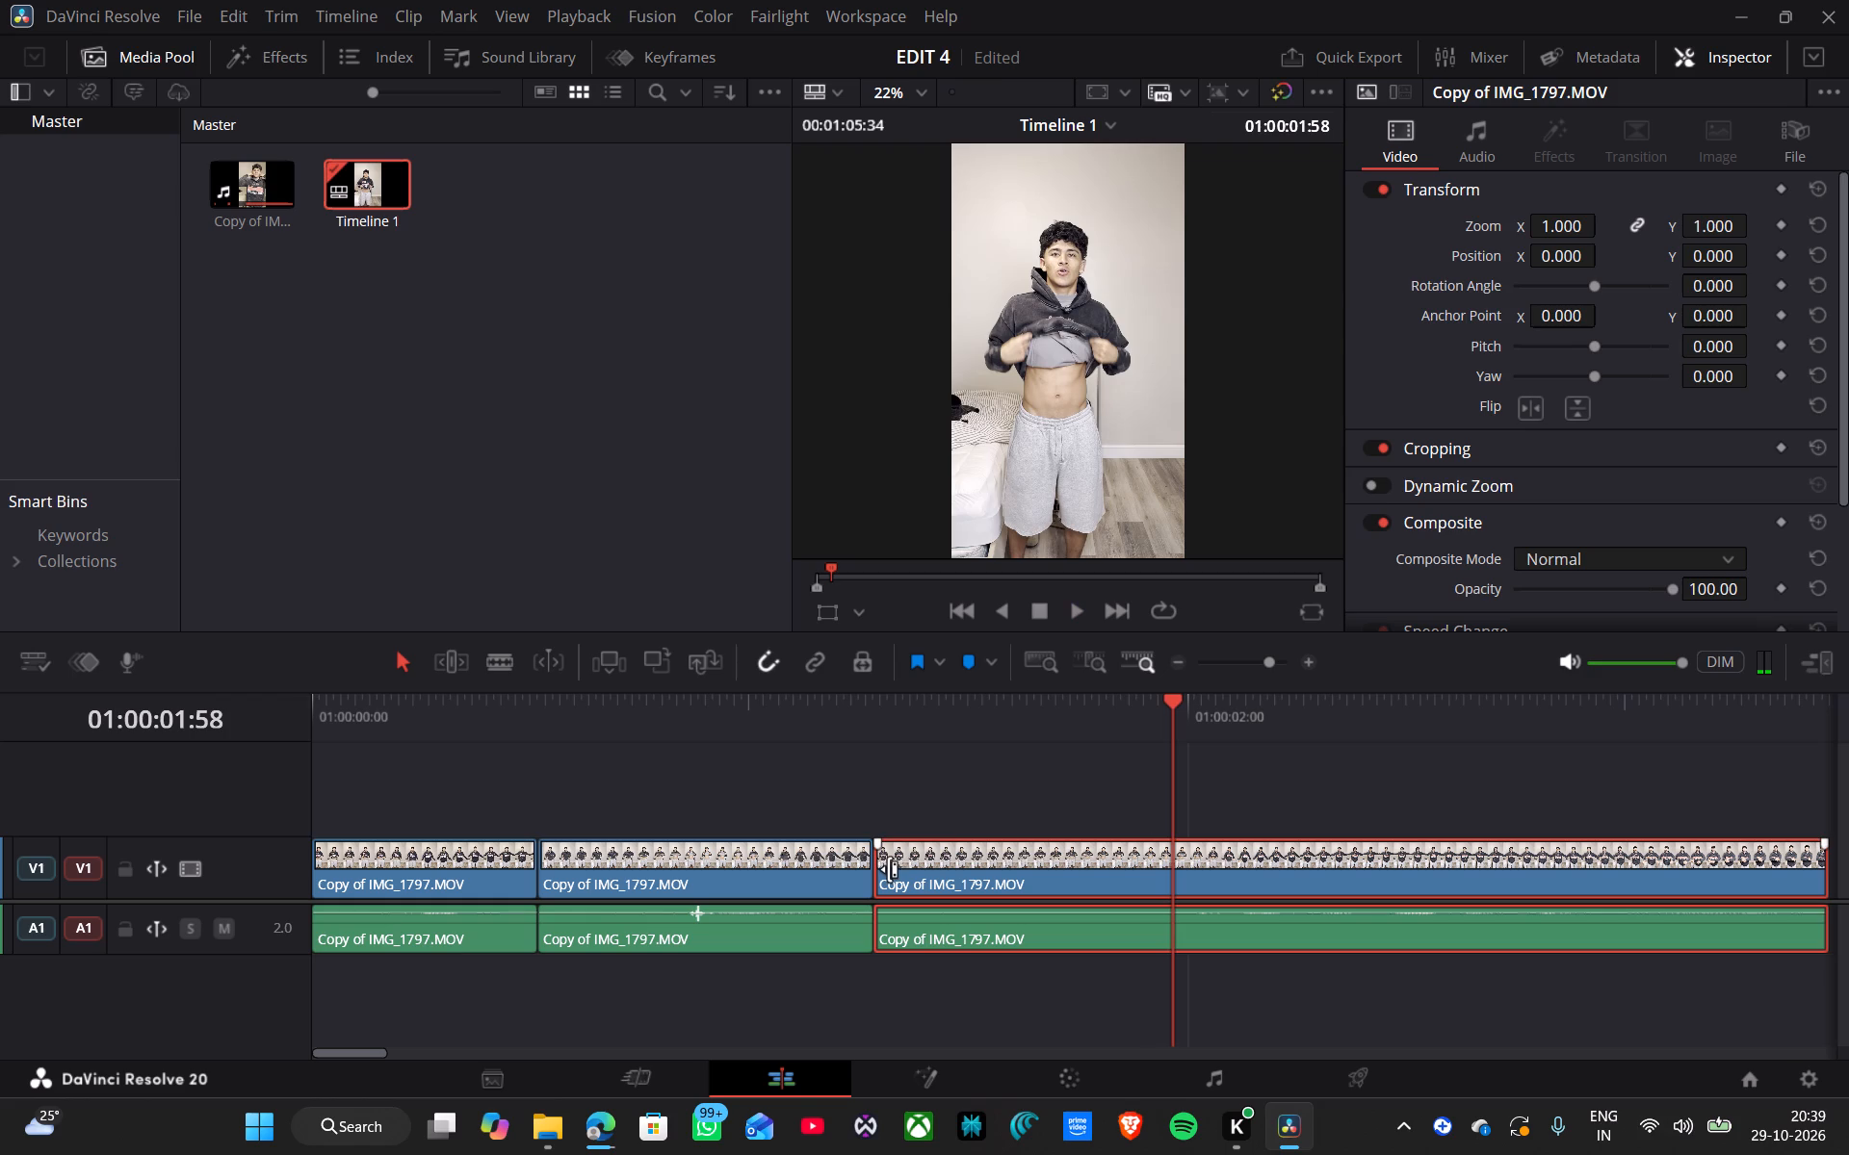
pyautogui.moveTo(886, 870); pyautogui.dragTo(1140, 890)
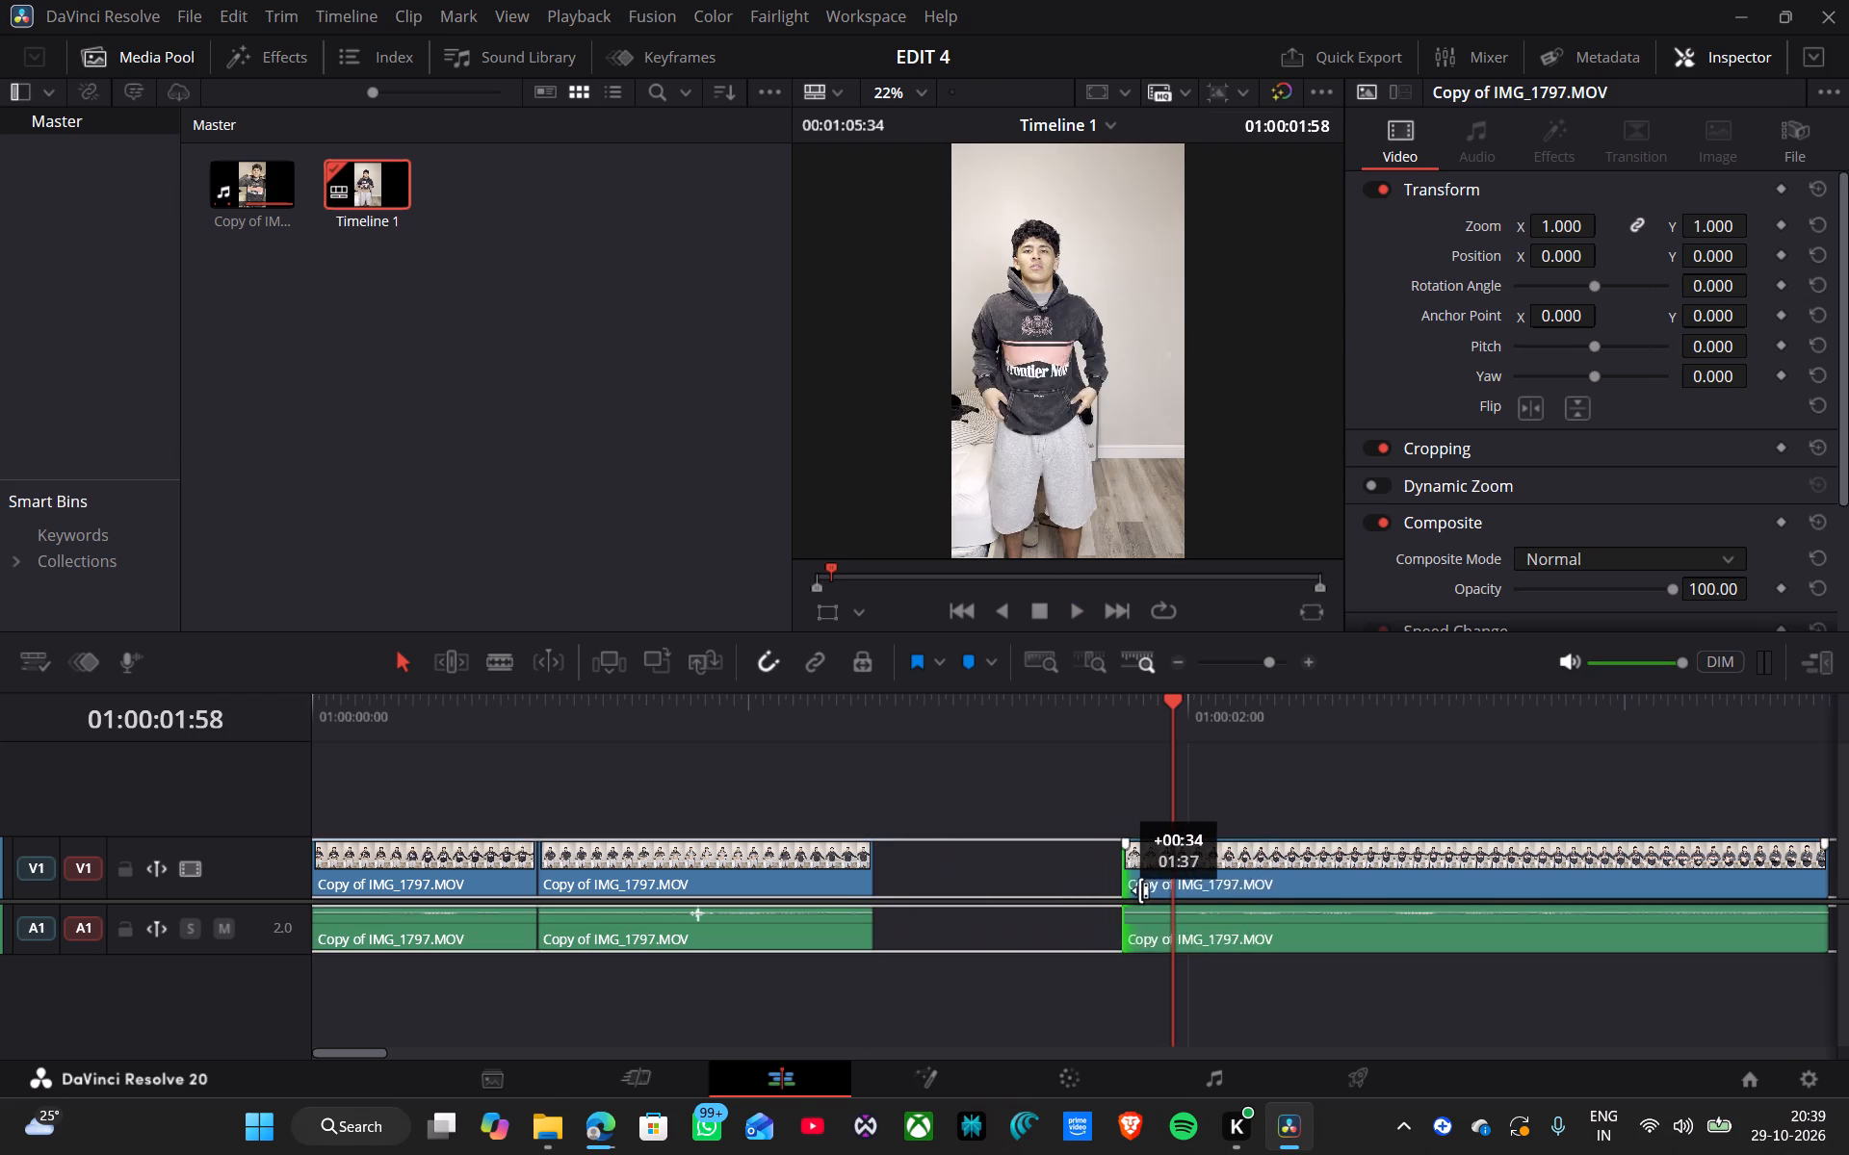
pyautogui.moveTo(1140, 890); pyautogui.dragTo(1184, 894)
# Move the trimmed third hoodie clip earlier to meet the second clip, and replay the sequence from the start.
pyautogui.moveTo(1201, 796); pyautogui.dragTo(1276, 1083)
pyautogui.moveTo(1262, 872); pyautogui.dragTo(1229, 869)
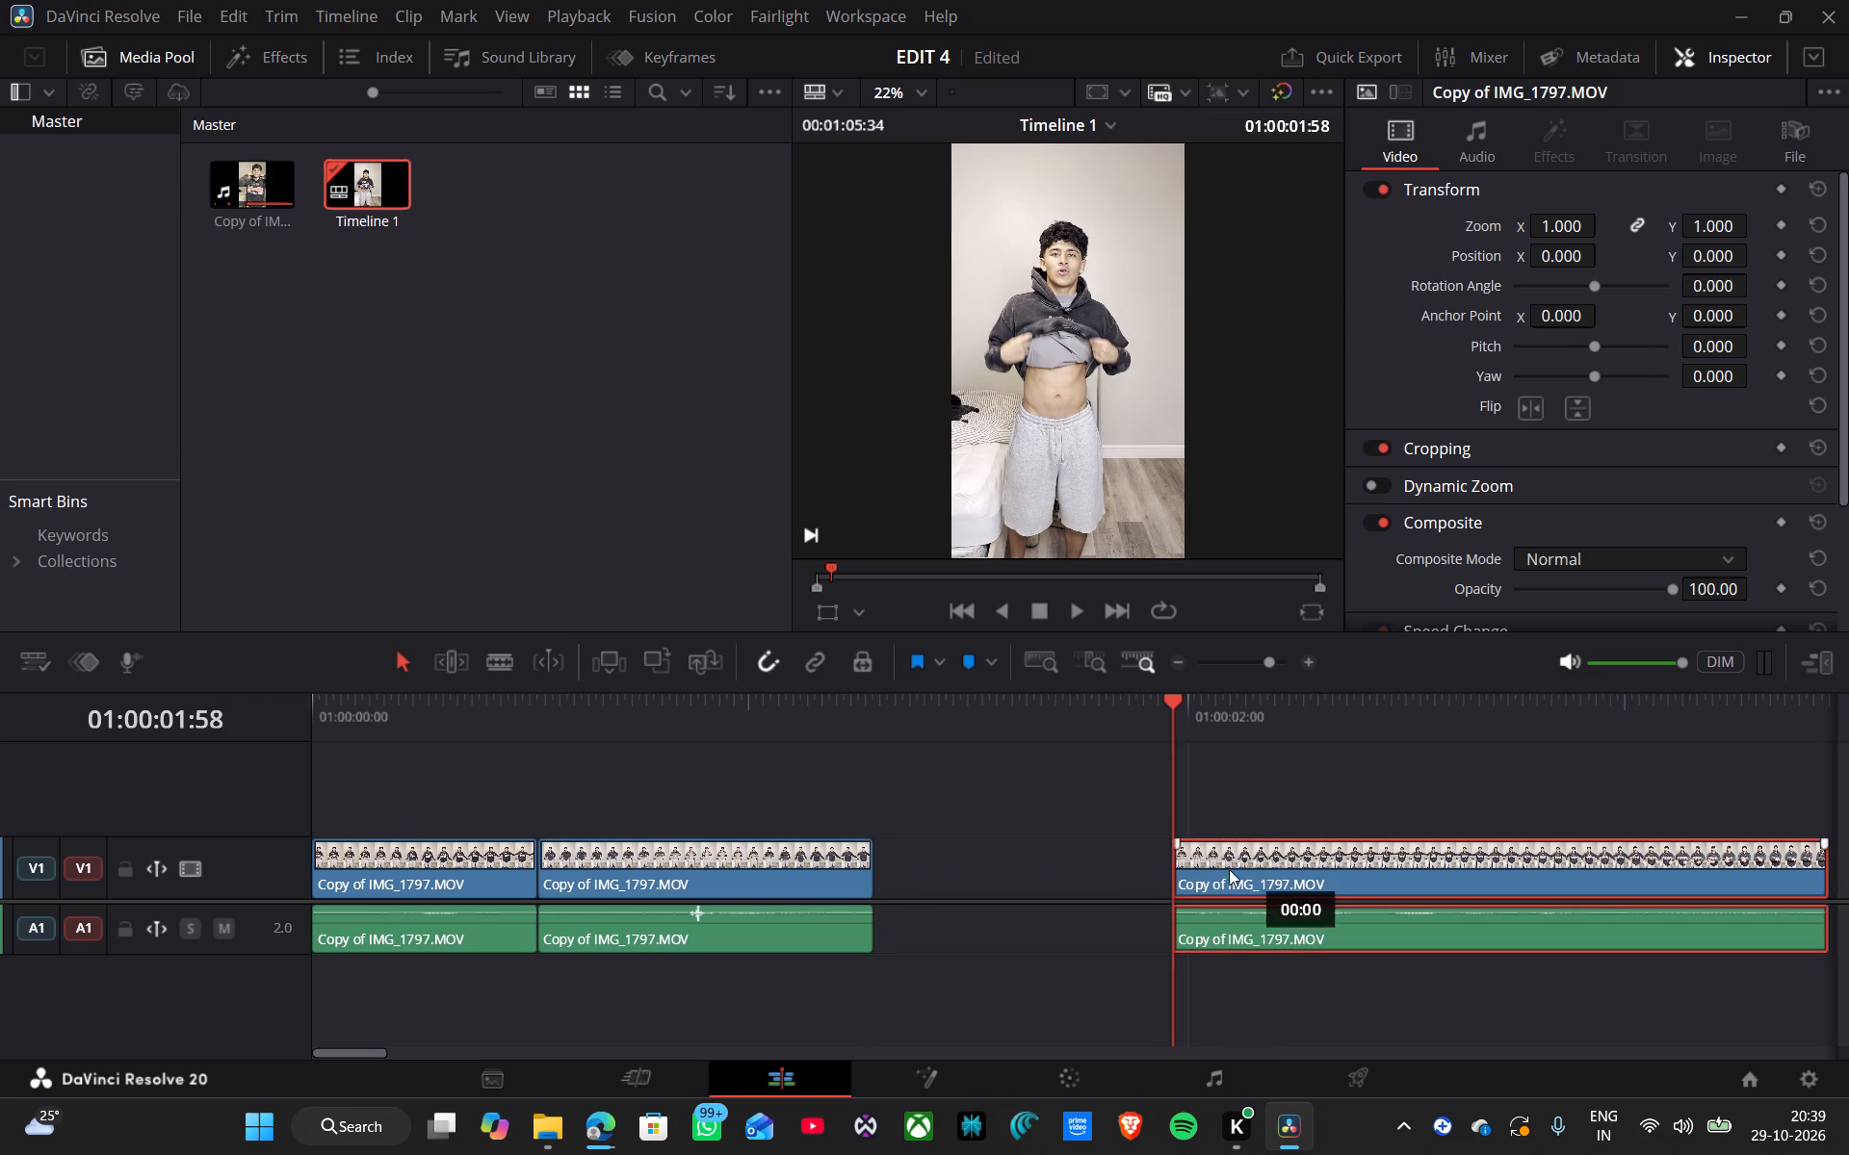
pyautogui.moveTo(1229, 869); pyautogui.dragTo(961, 893)
pyautogui.moveTo(330, 712); pyautogui.dragTo(273, 716)
pyautogui.press('space')
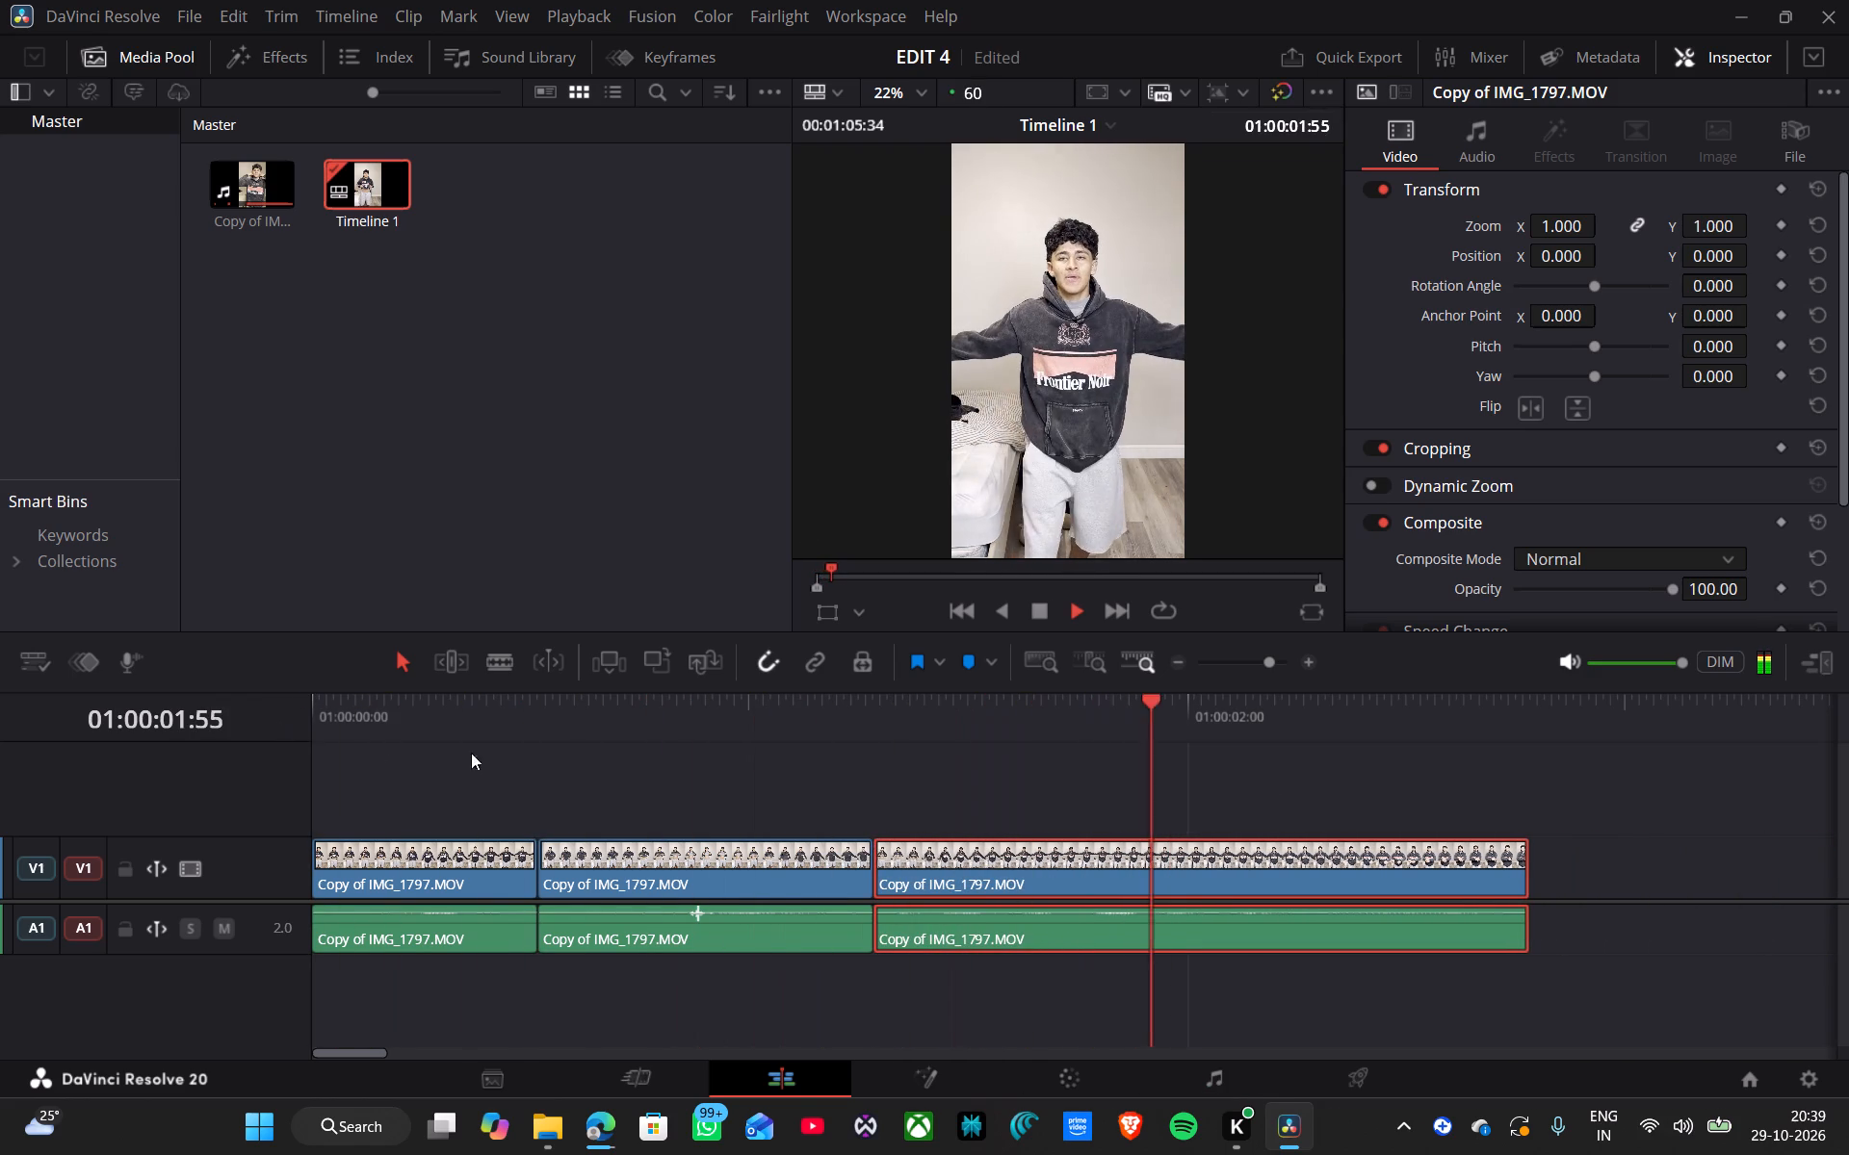
pyautogui.press('space')
# Shift the third hoodie clip about 2 frames later, extend its video and audio starts back to the second clip, and replay.
pyautogui.moveTo(968, 865); pyautogui.dragTo(992, 867)
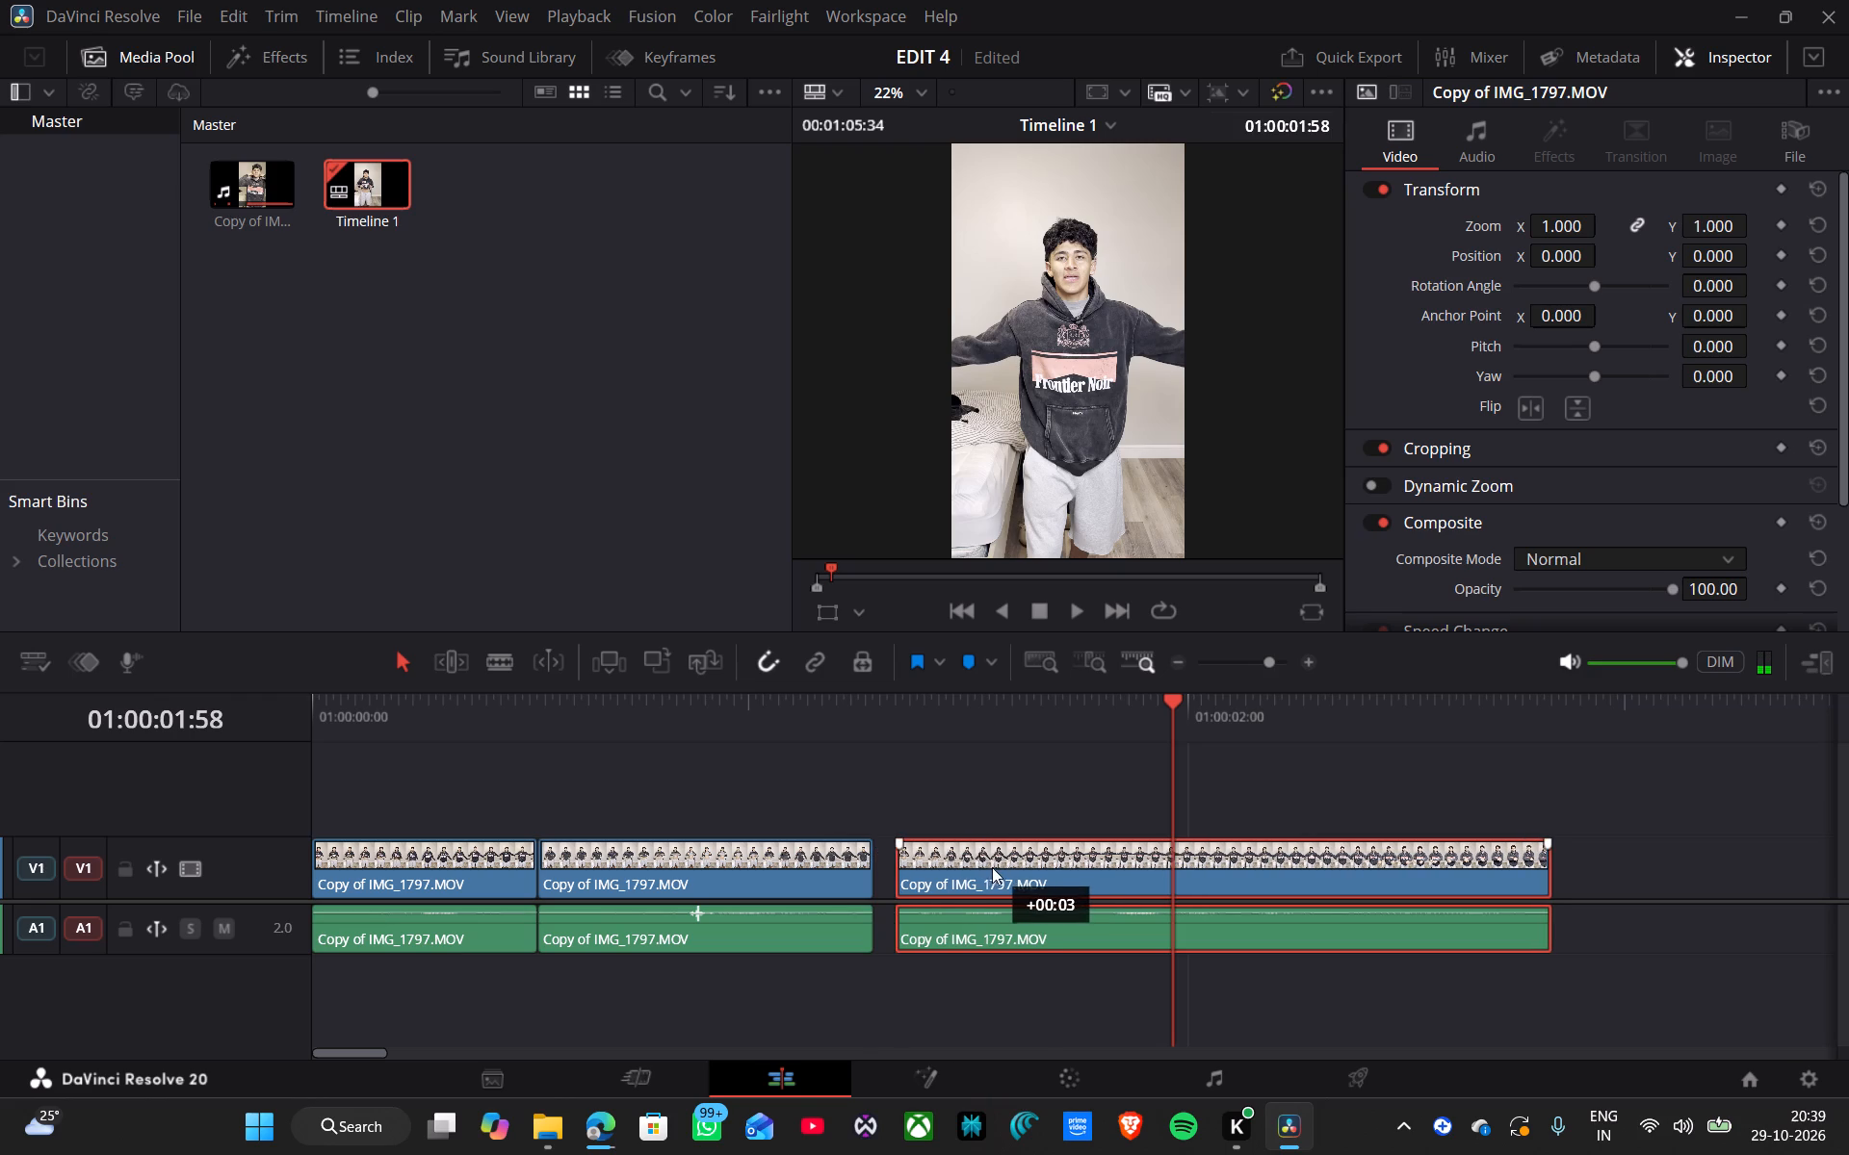
pyautogui.moveTo(992, 867); pyautogui.dragTo(990, 868)
pyautogui.moveTo(887, 862); pyautogui.dragTo(878, 863)
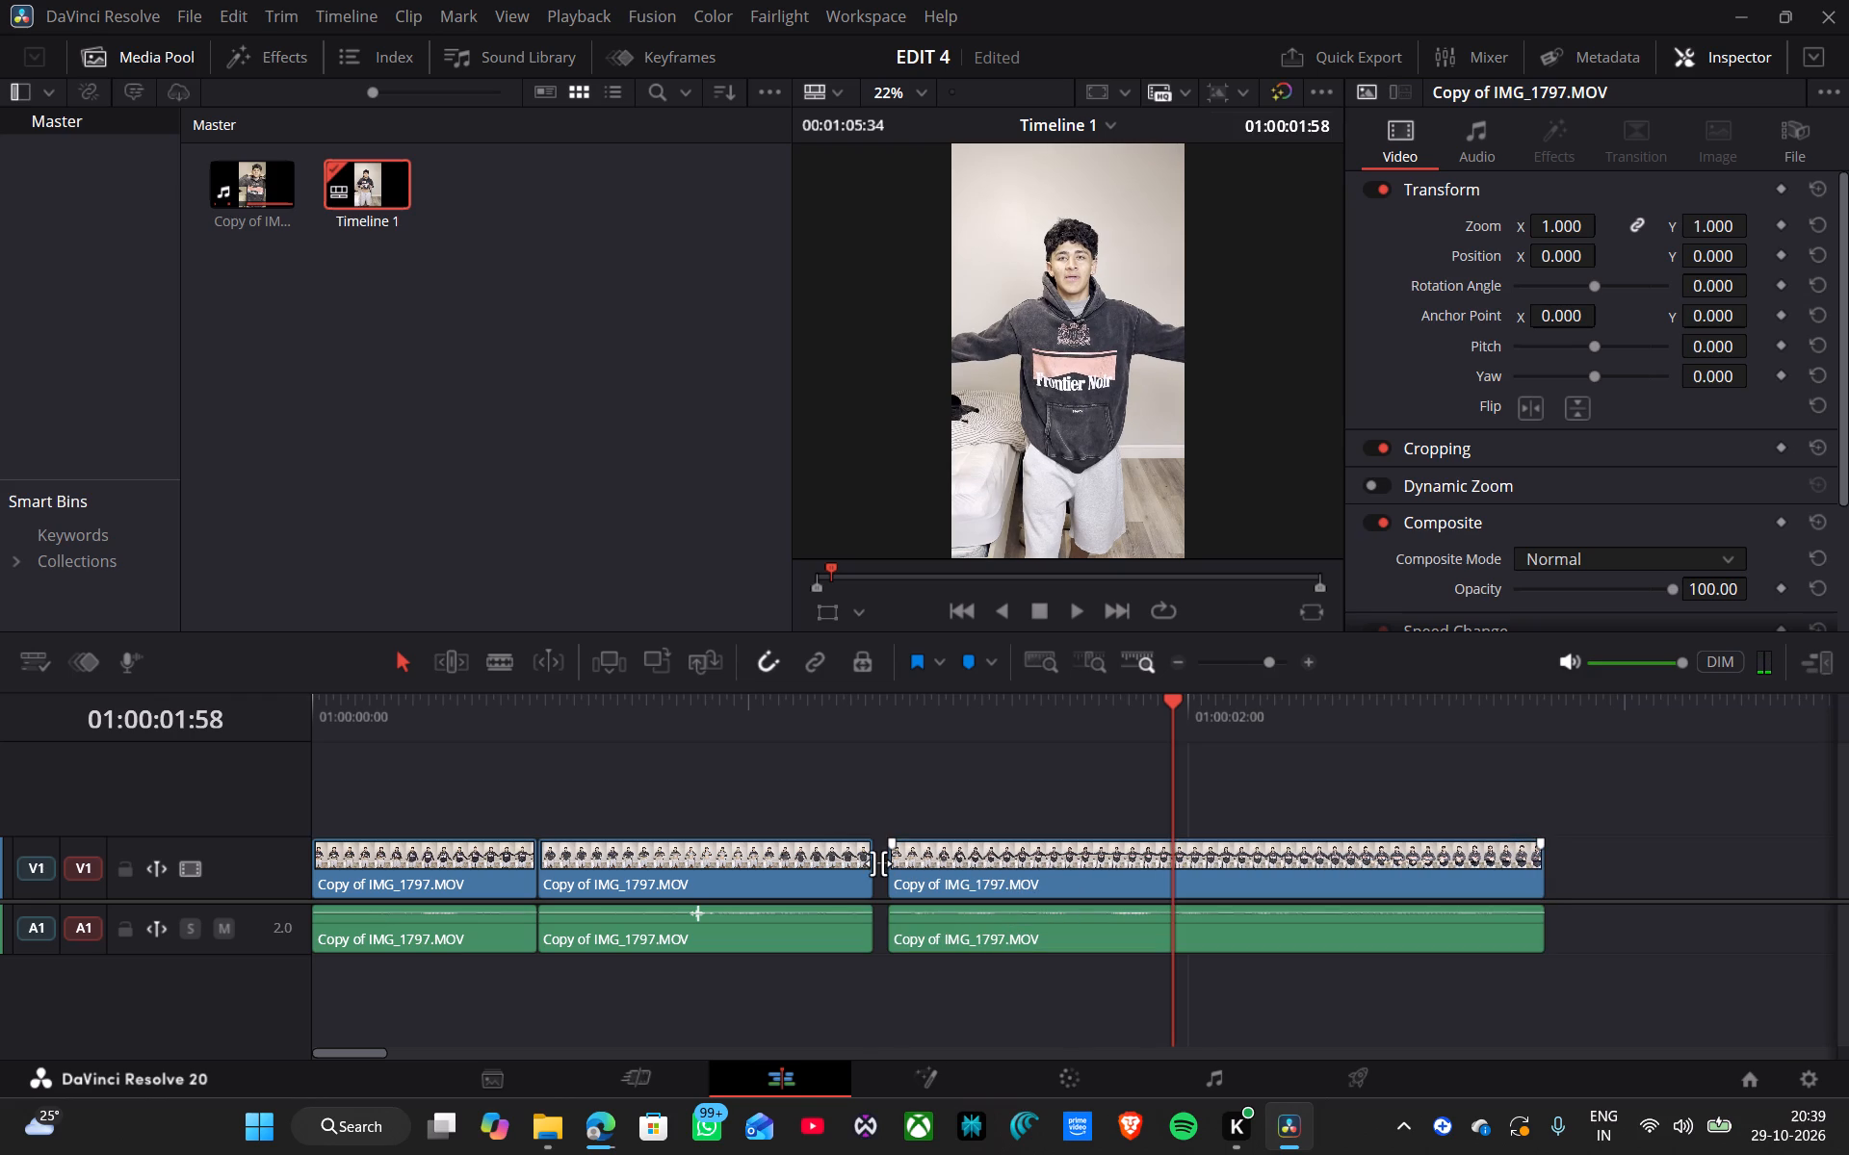
pyautogui.moveTo(878, 863); pyautogui.dragTo(872, 866)
pyautogui.moveTo(891, 865); pyautogui.dragTo(877, 867)
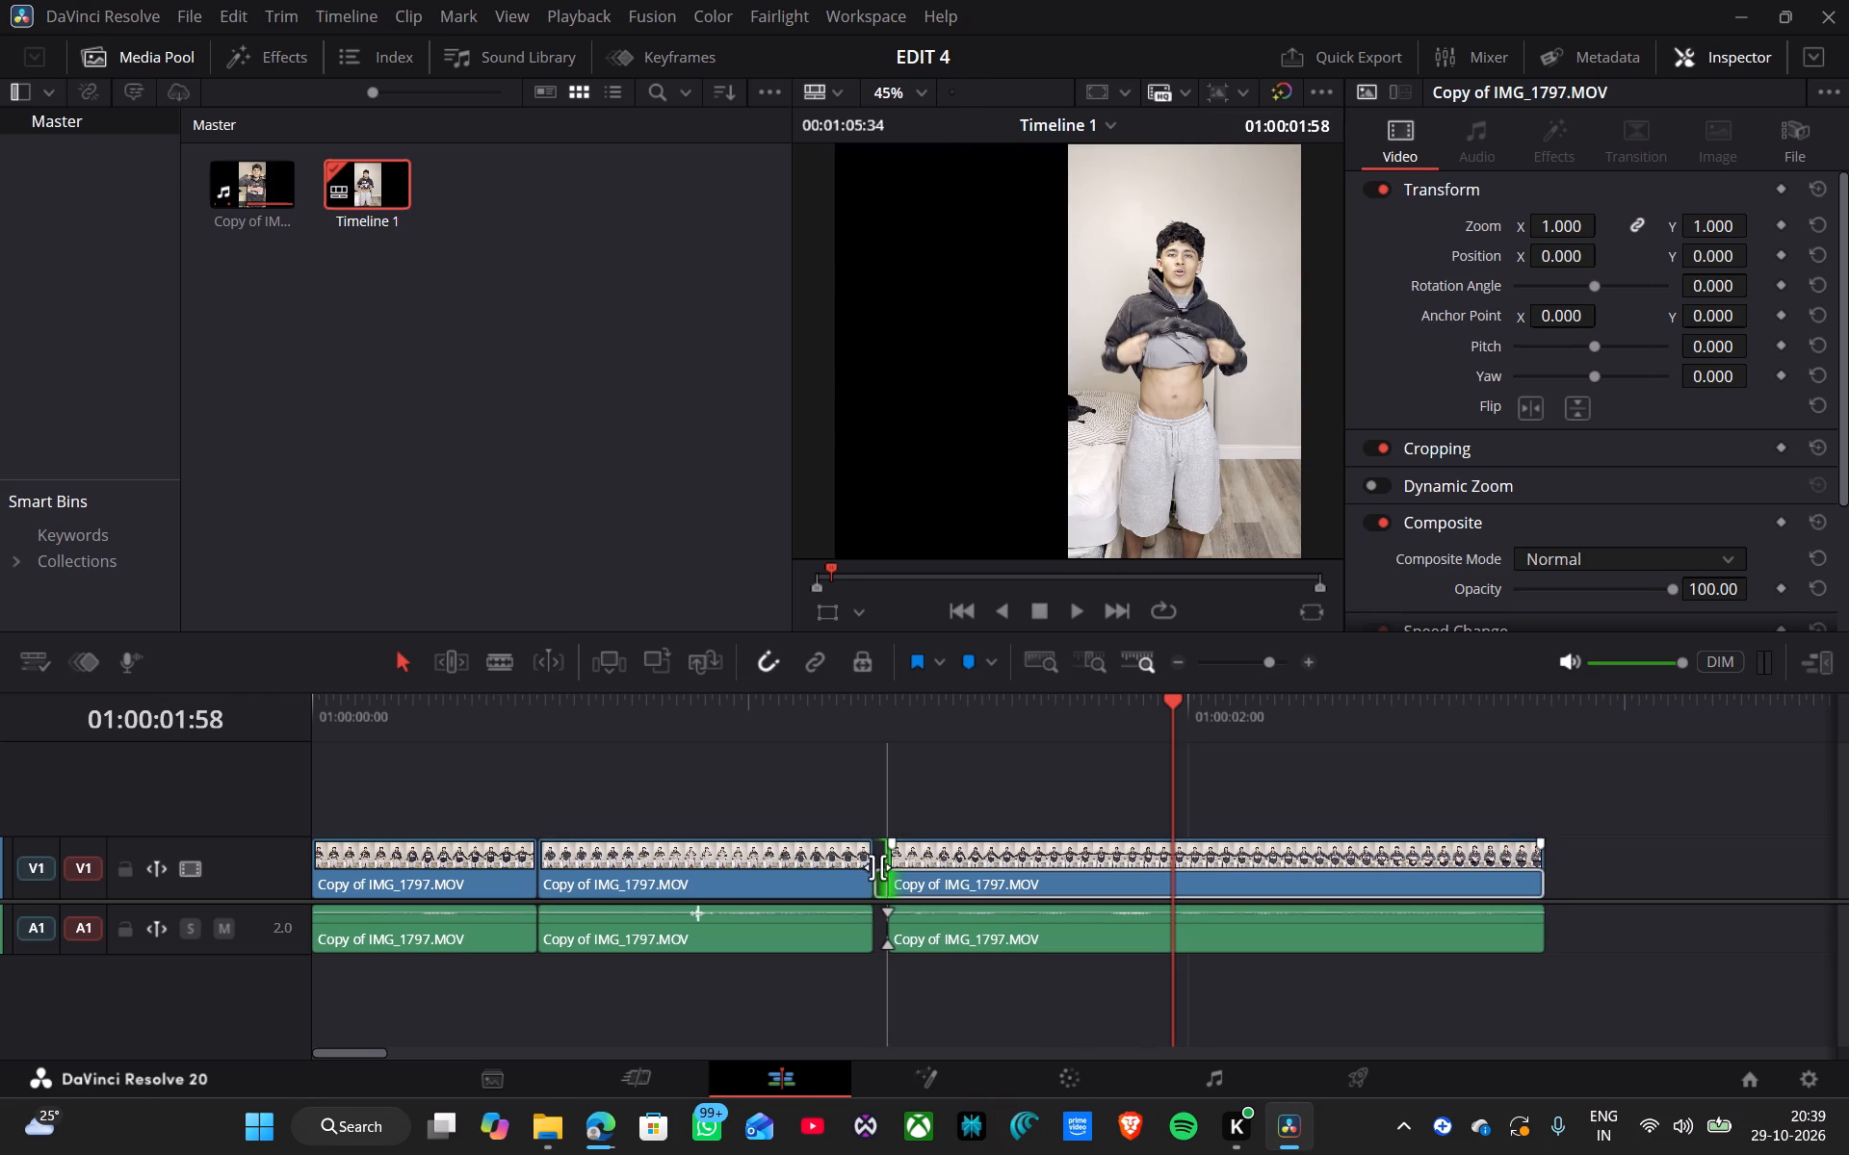
pyautogui.moveTo(877, 867); pyautogui.dragTo(873, 867)
pyautogui.moveTo(889, 928); pyautogui.dragTo(881, 933)
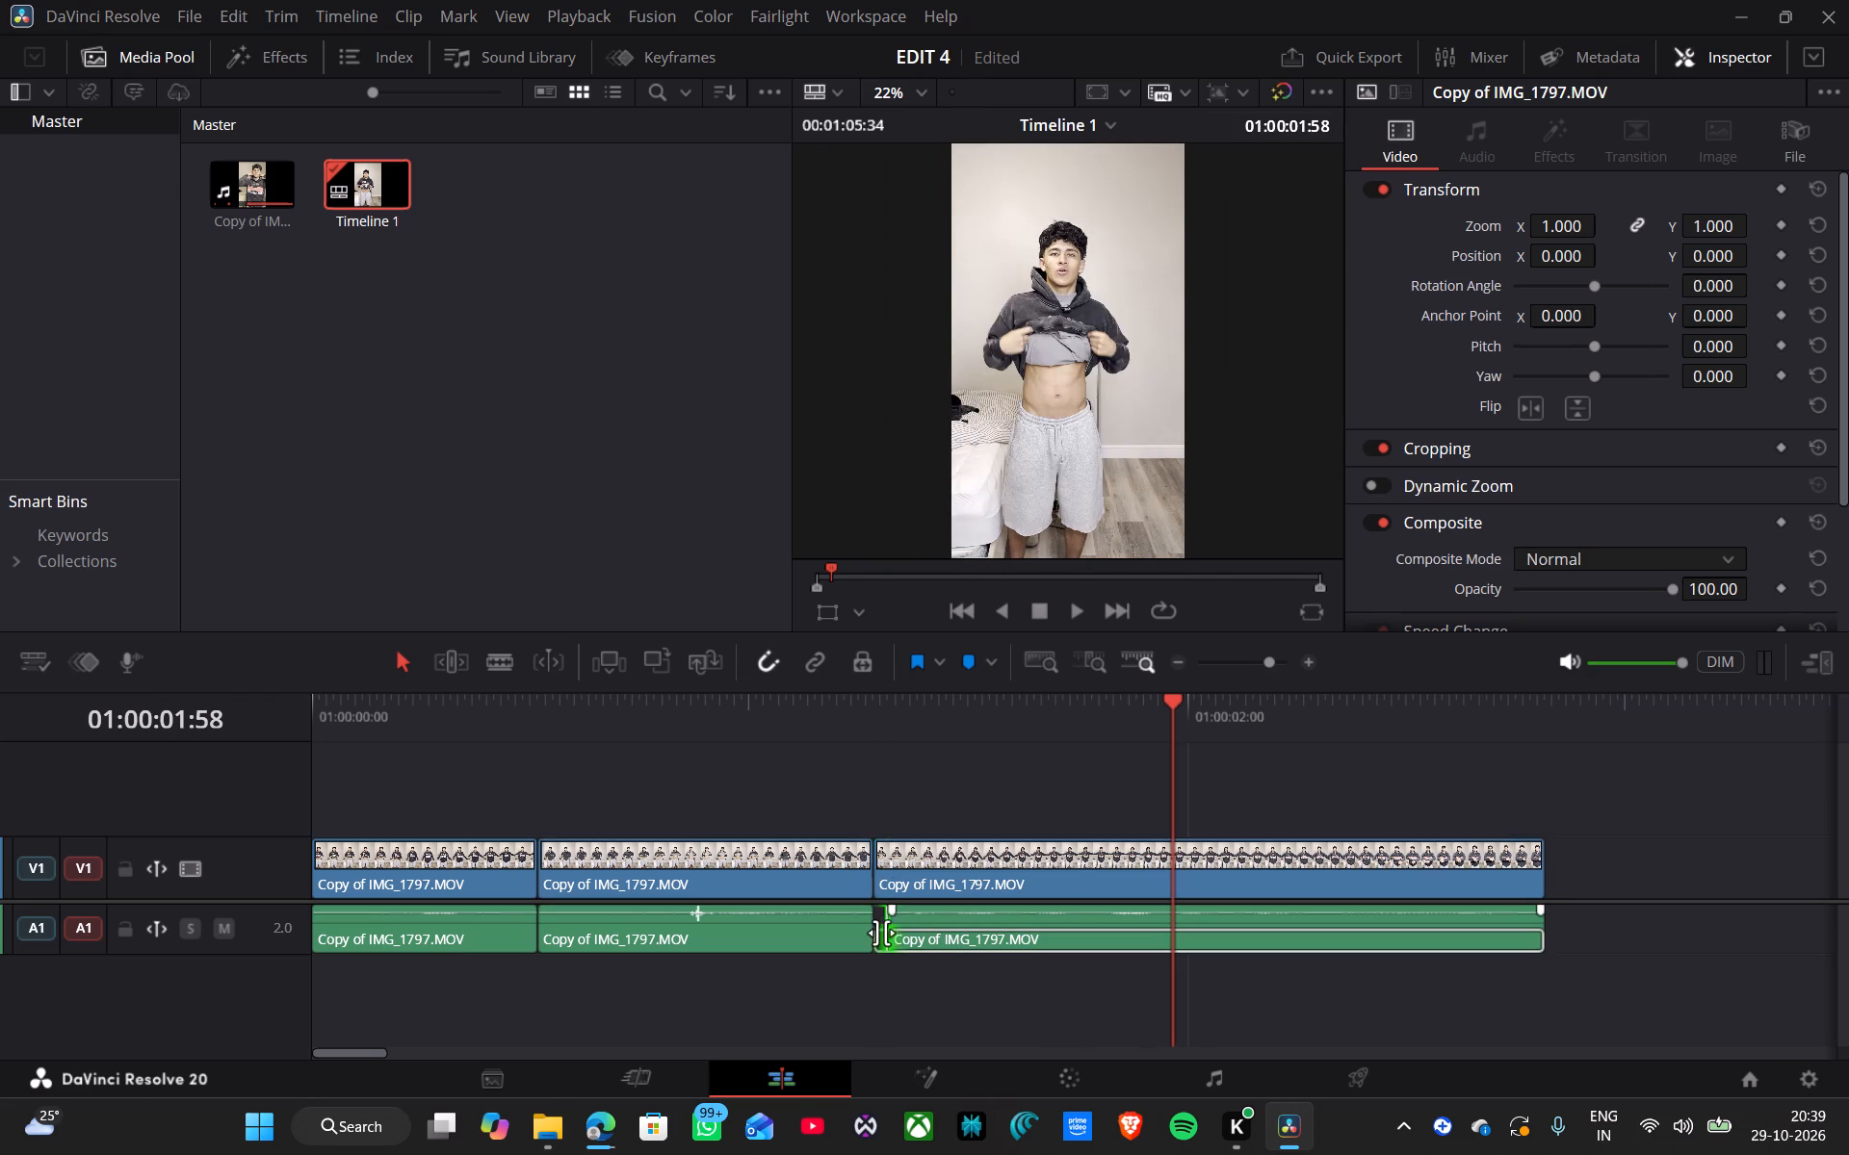
pyautogui.moveTo(881, 933); pyautogui.dragTo(876, 934)
pyautogui.moveTo(354, 713); pyautogui.dragTo(284, 718)
pyautogui.press('space')
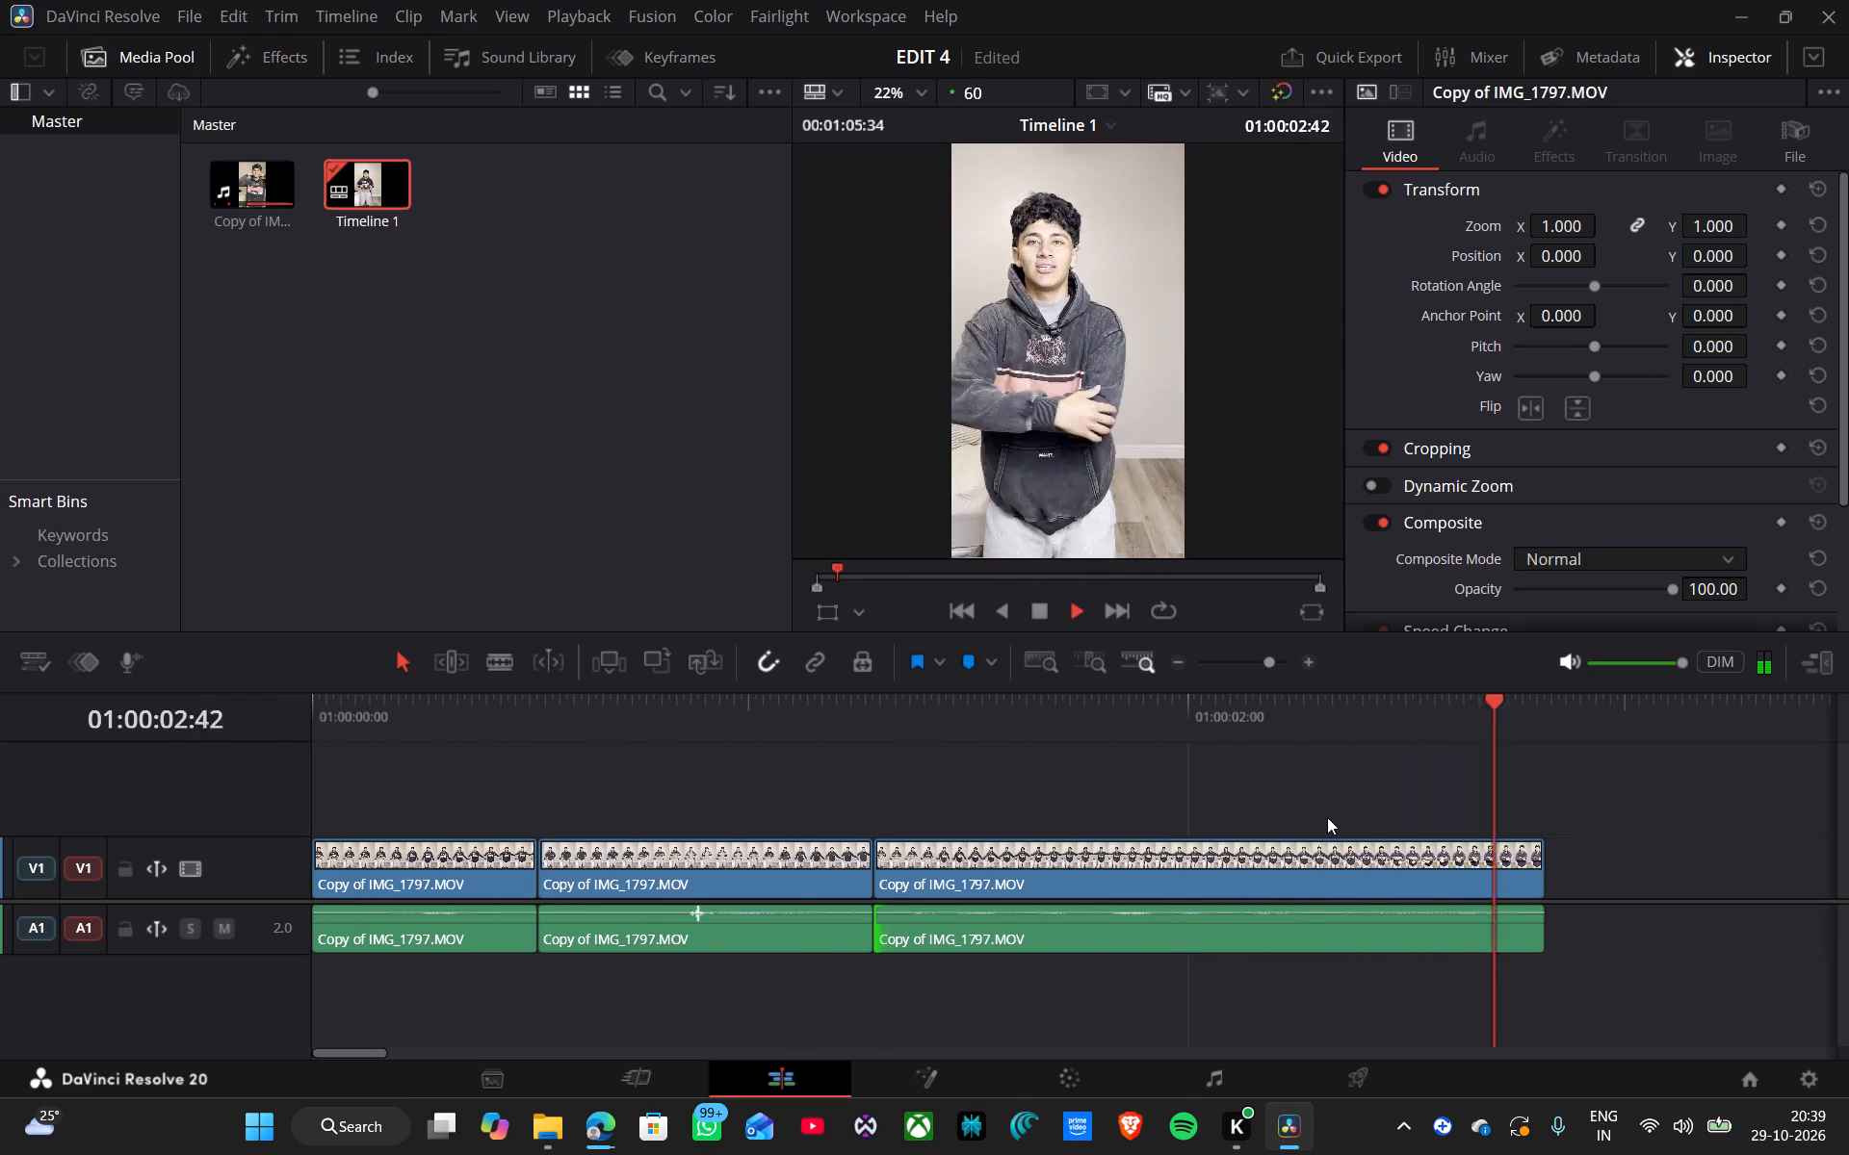
# Play through the fourth clip to find the hoodie's back design, and trim the clip's start to 01:00:07:28.
pyautogui.press('space')
pyautogui.press('space')
pyautogui.press('space')
pyautogui.moveTo(1159, 809); pyautogui.dragTo(1162, 818)
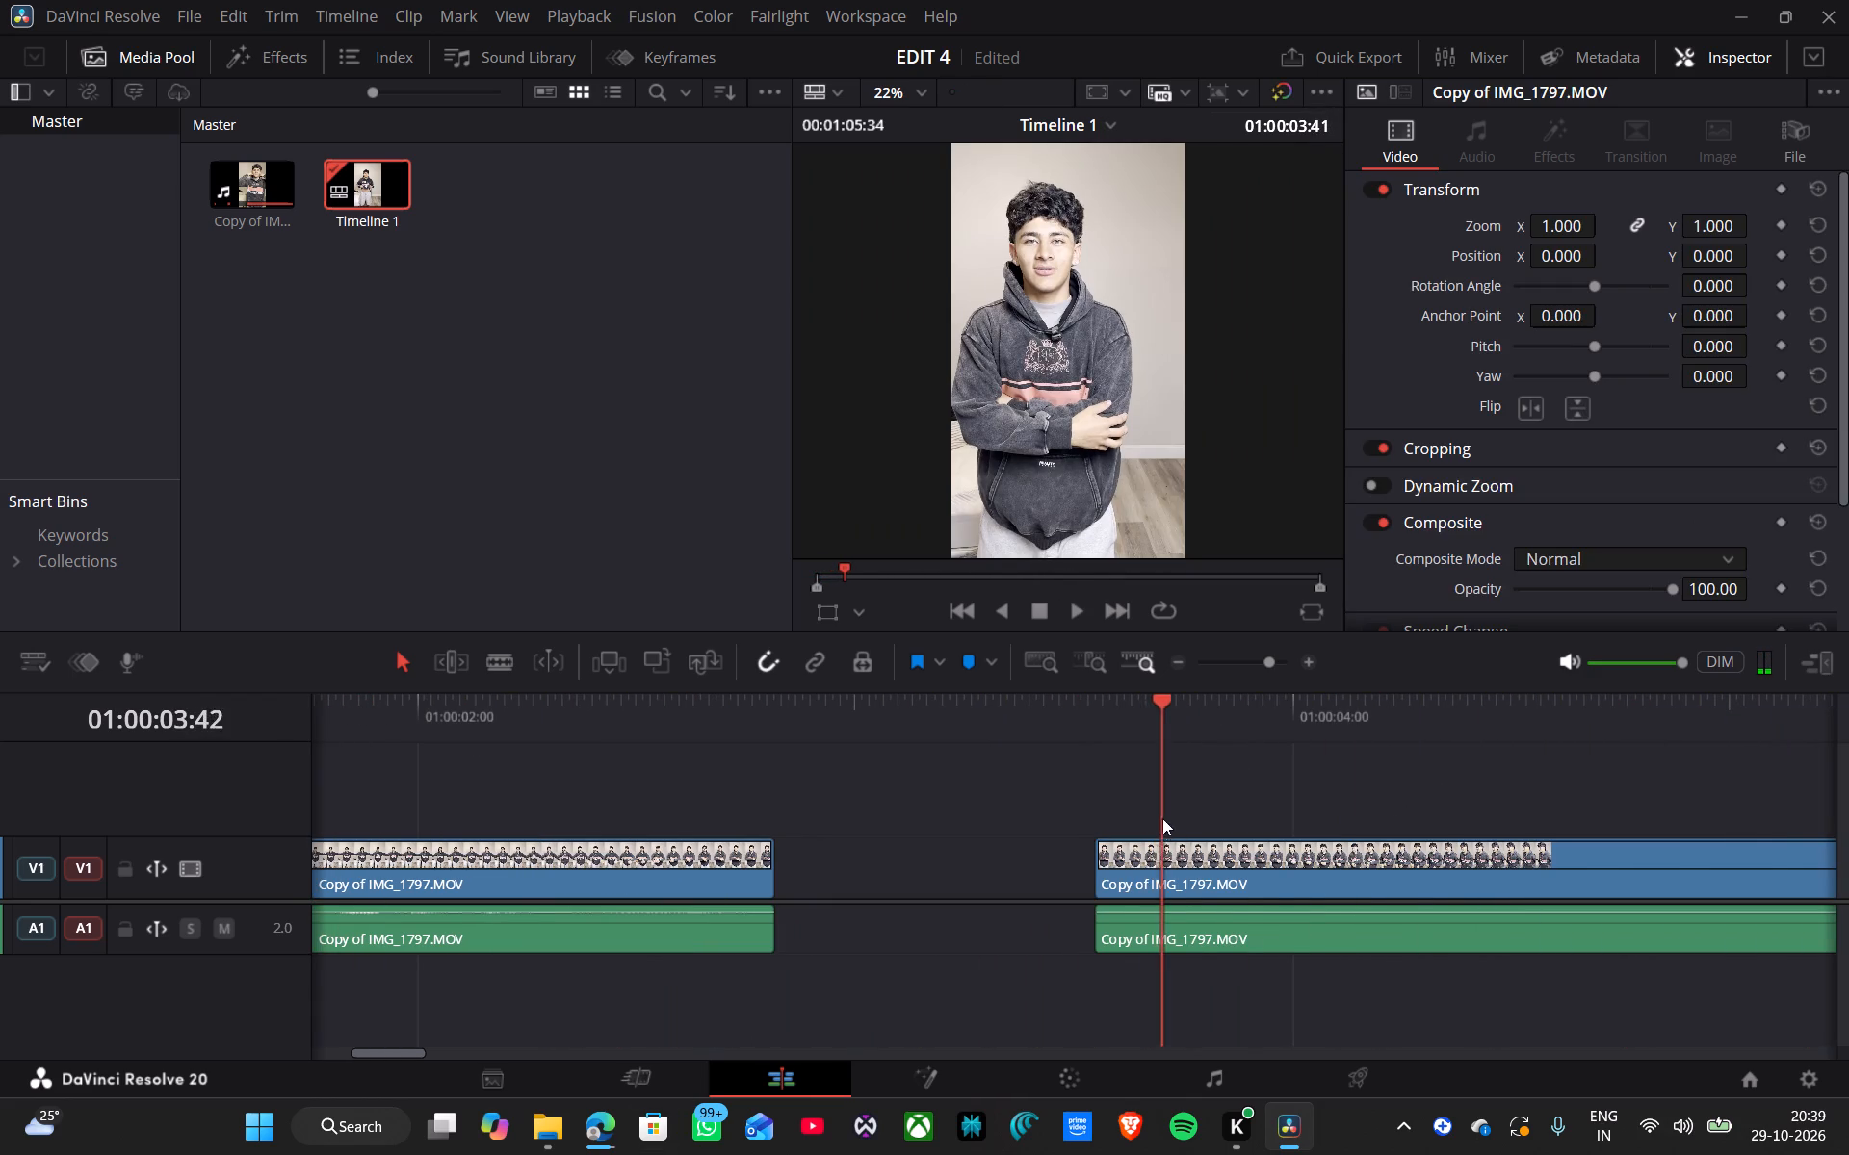
pyautogui.moveTo(1162, 818); pyautogui.dragTo(1229, 911)
pyautogui.press('space')
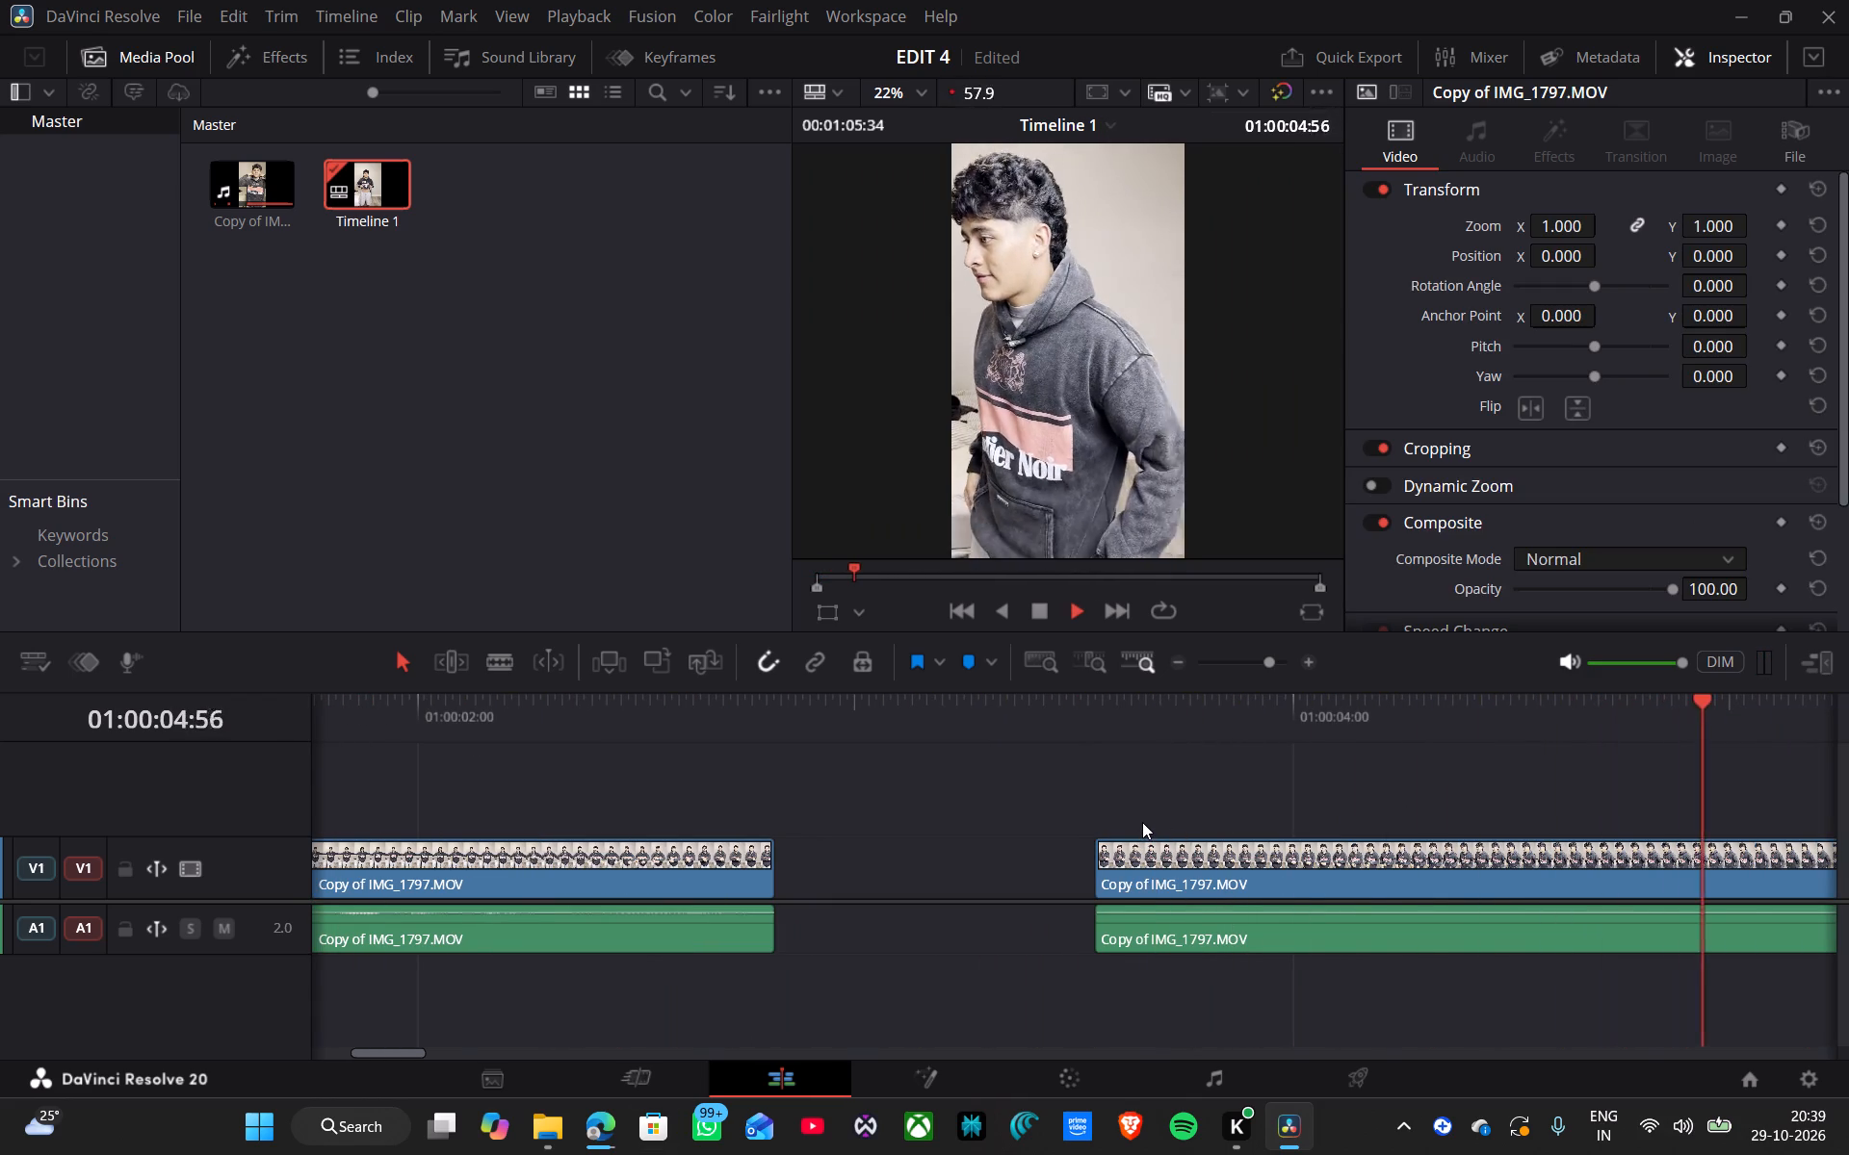
pyautogui.press('space')
pyautogui.click(1174, 663)
pyautogui.press('space')
pyautogui.press('space')
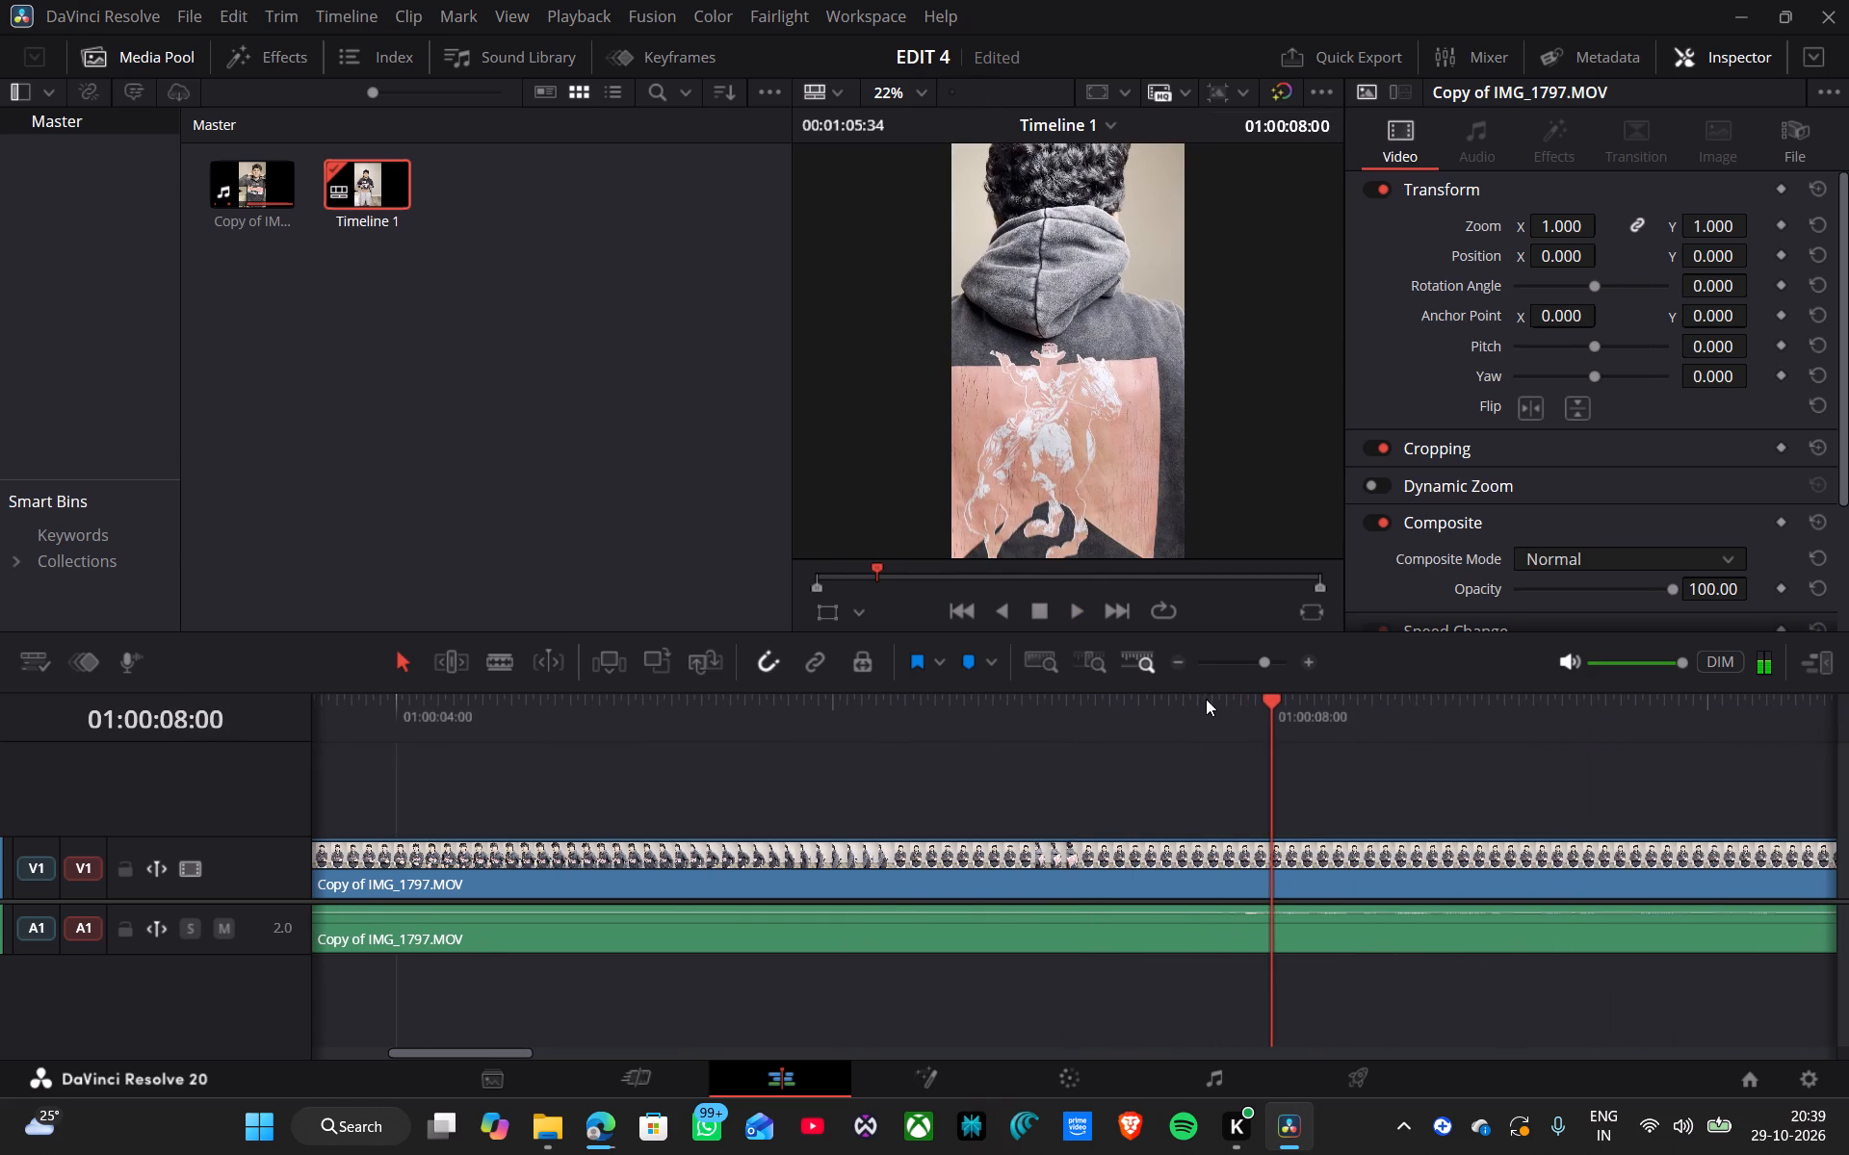
pyautogui.click(1128, 729)
pyautogui.press('space')
pyautogui.press('space')
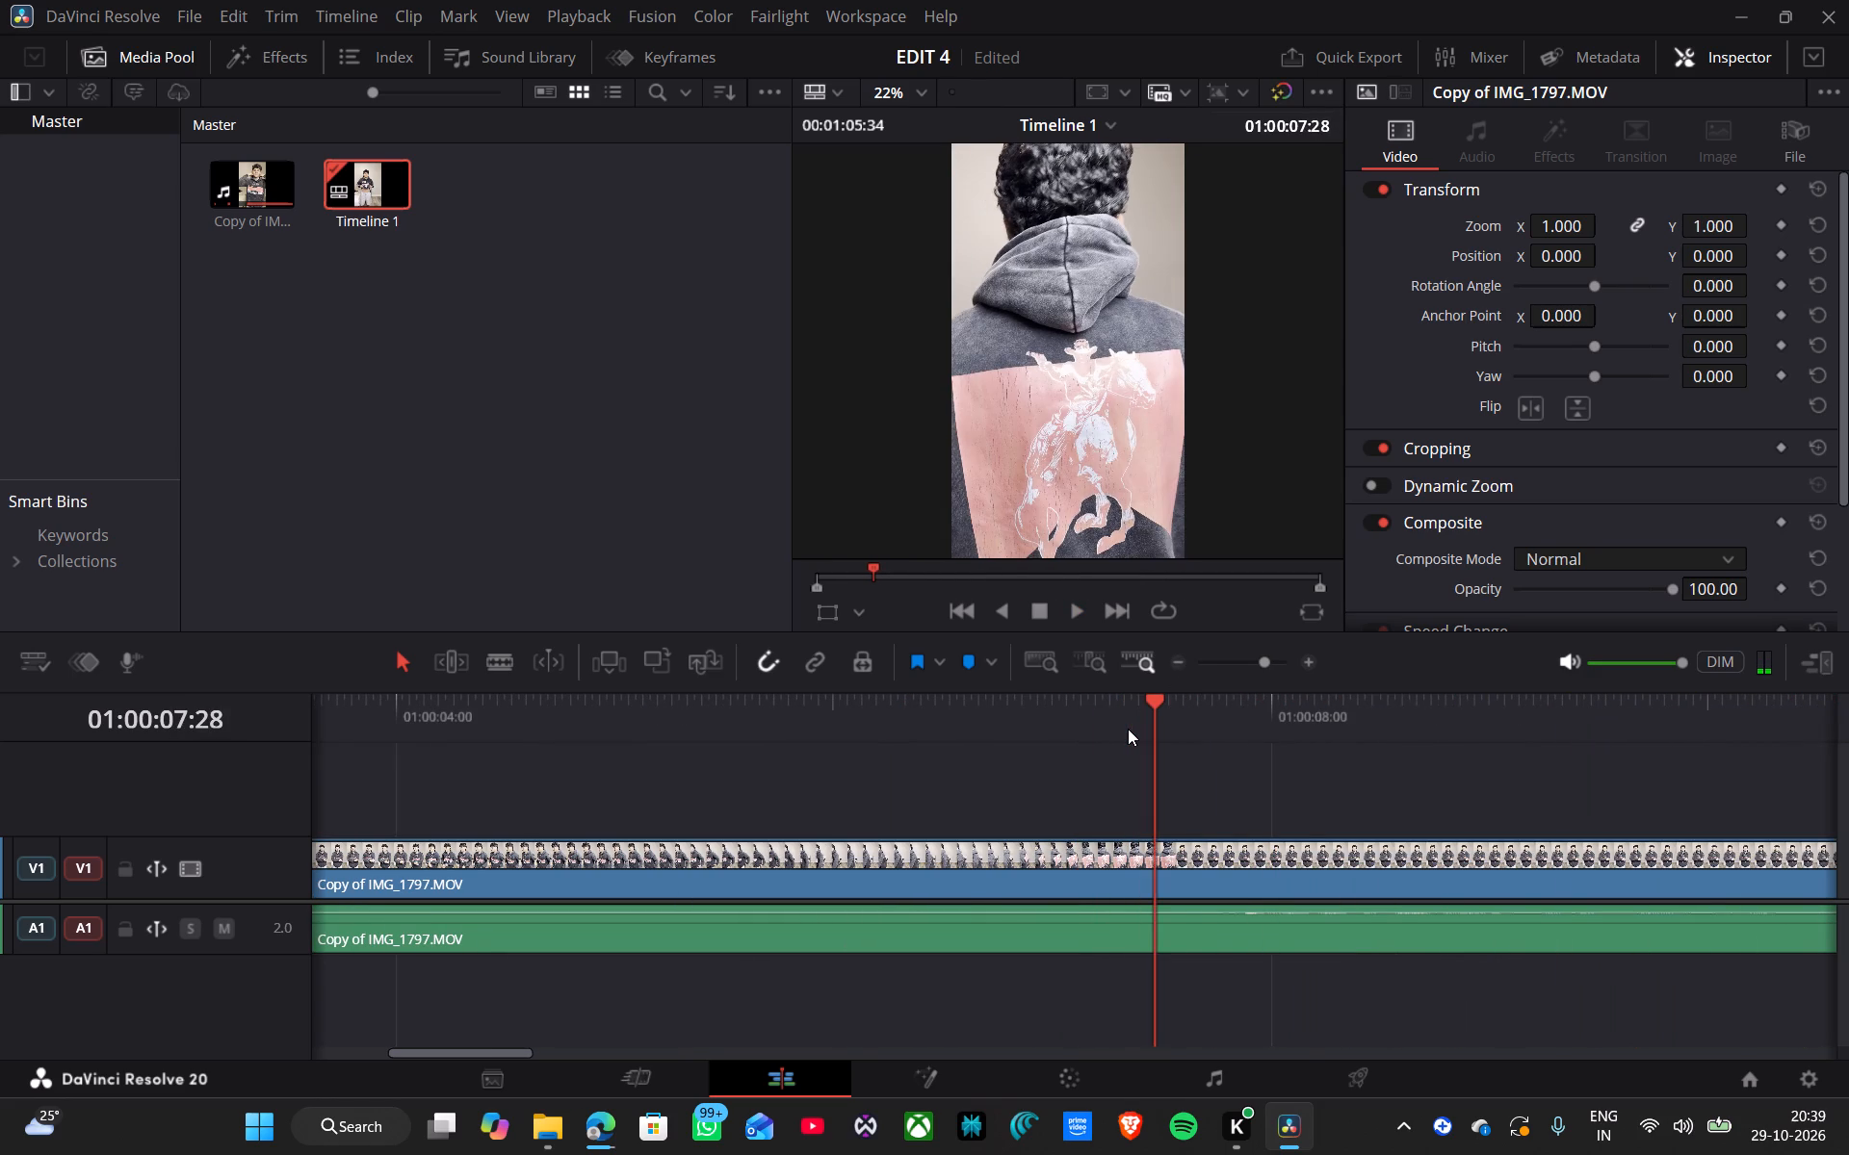
pyautogui.click(1185, 662)
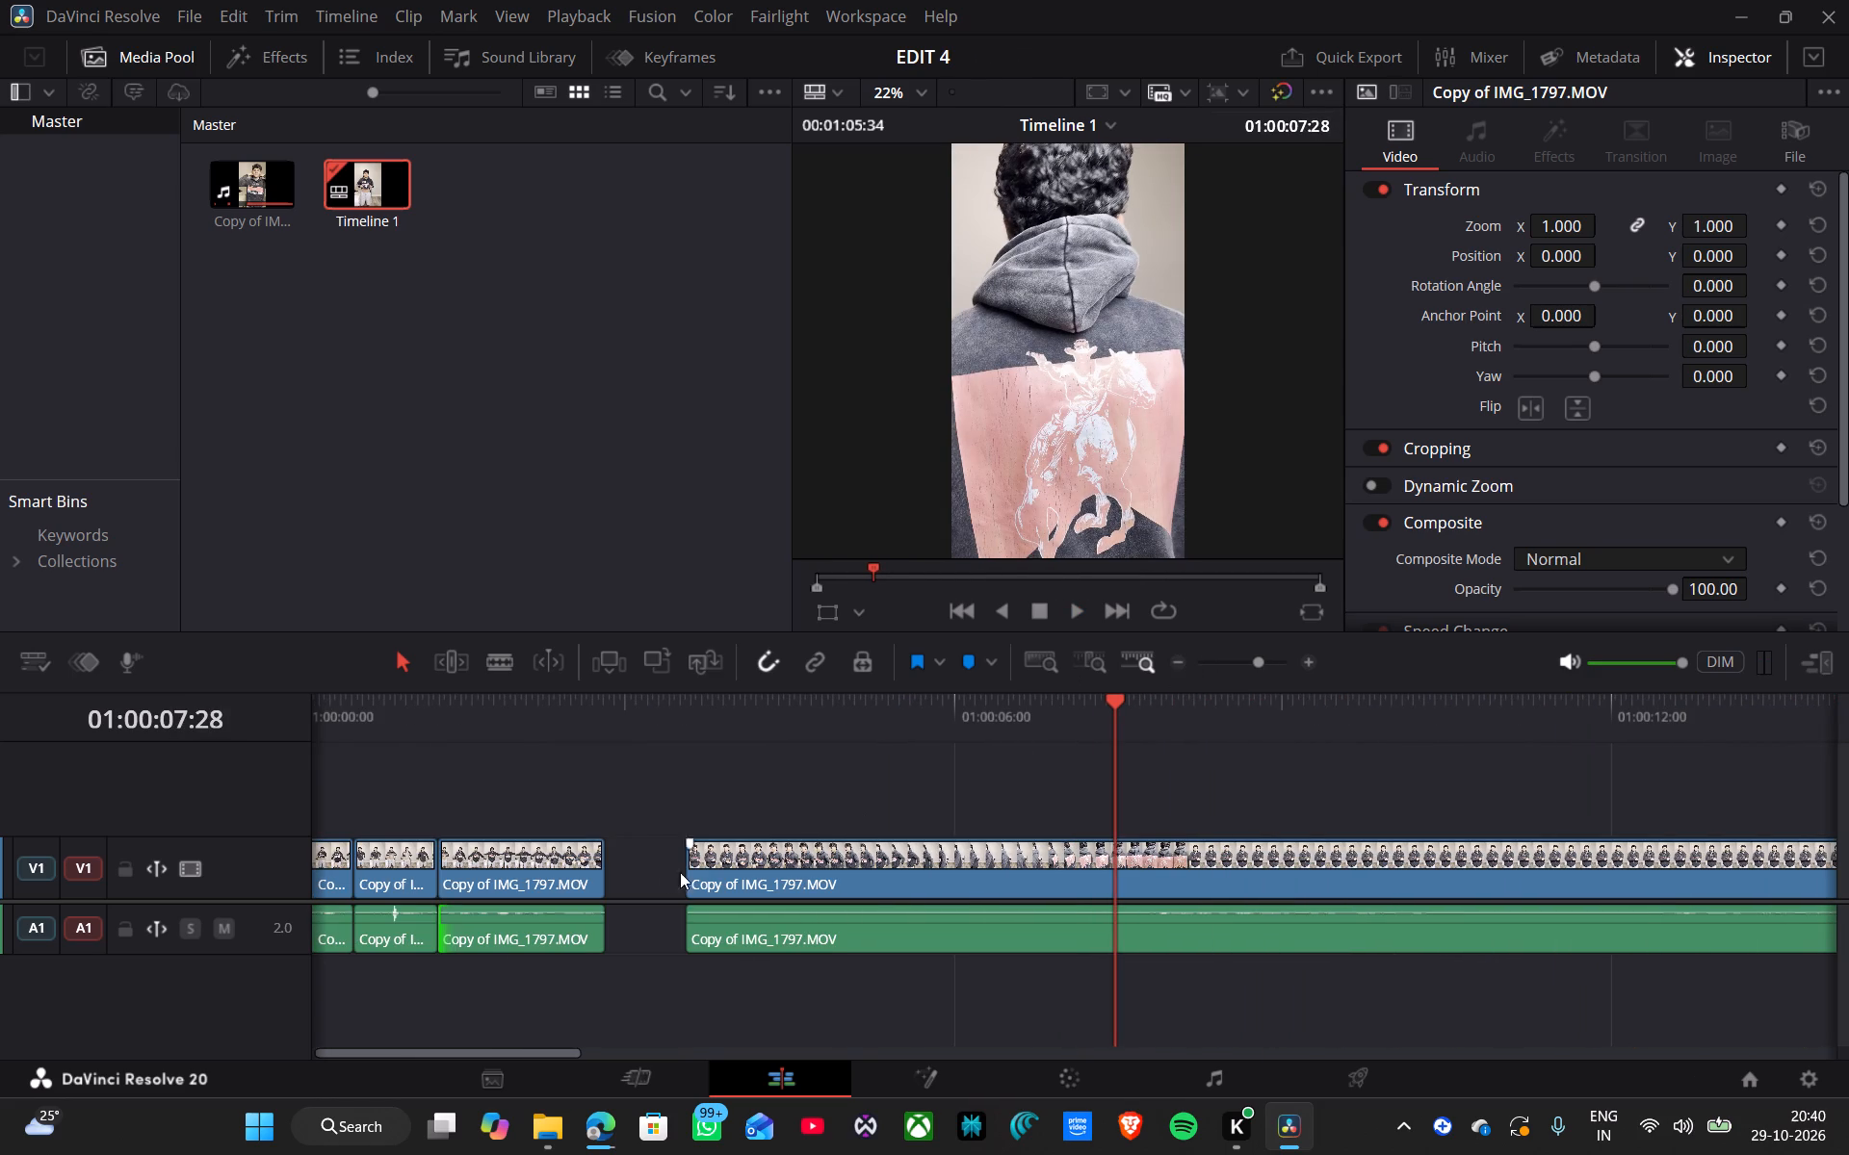
pyautogui.moveTo(766, 781); pyautogui.dragTo(808, 958)
pyautogui.moveTo(698, 874); pyautogui.dragTo(1059, 885)
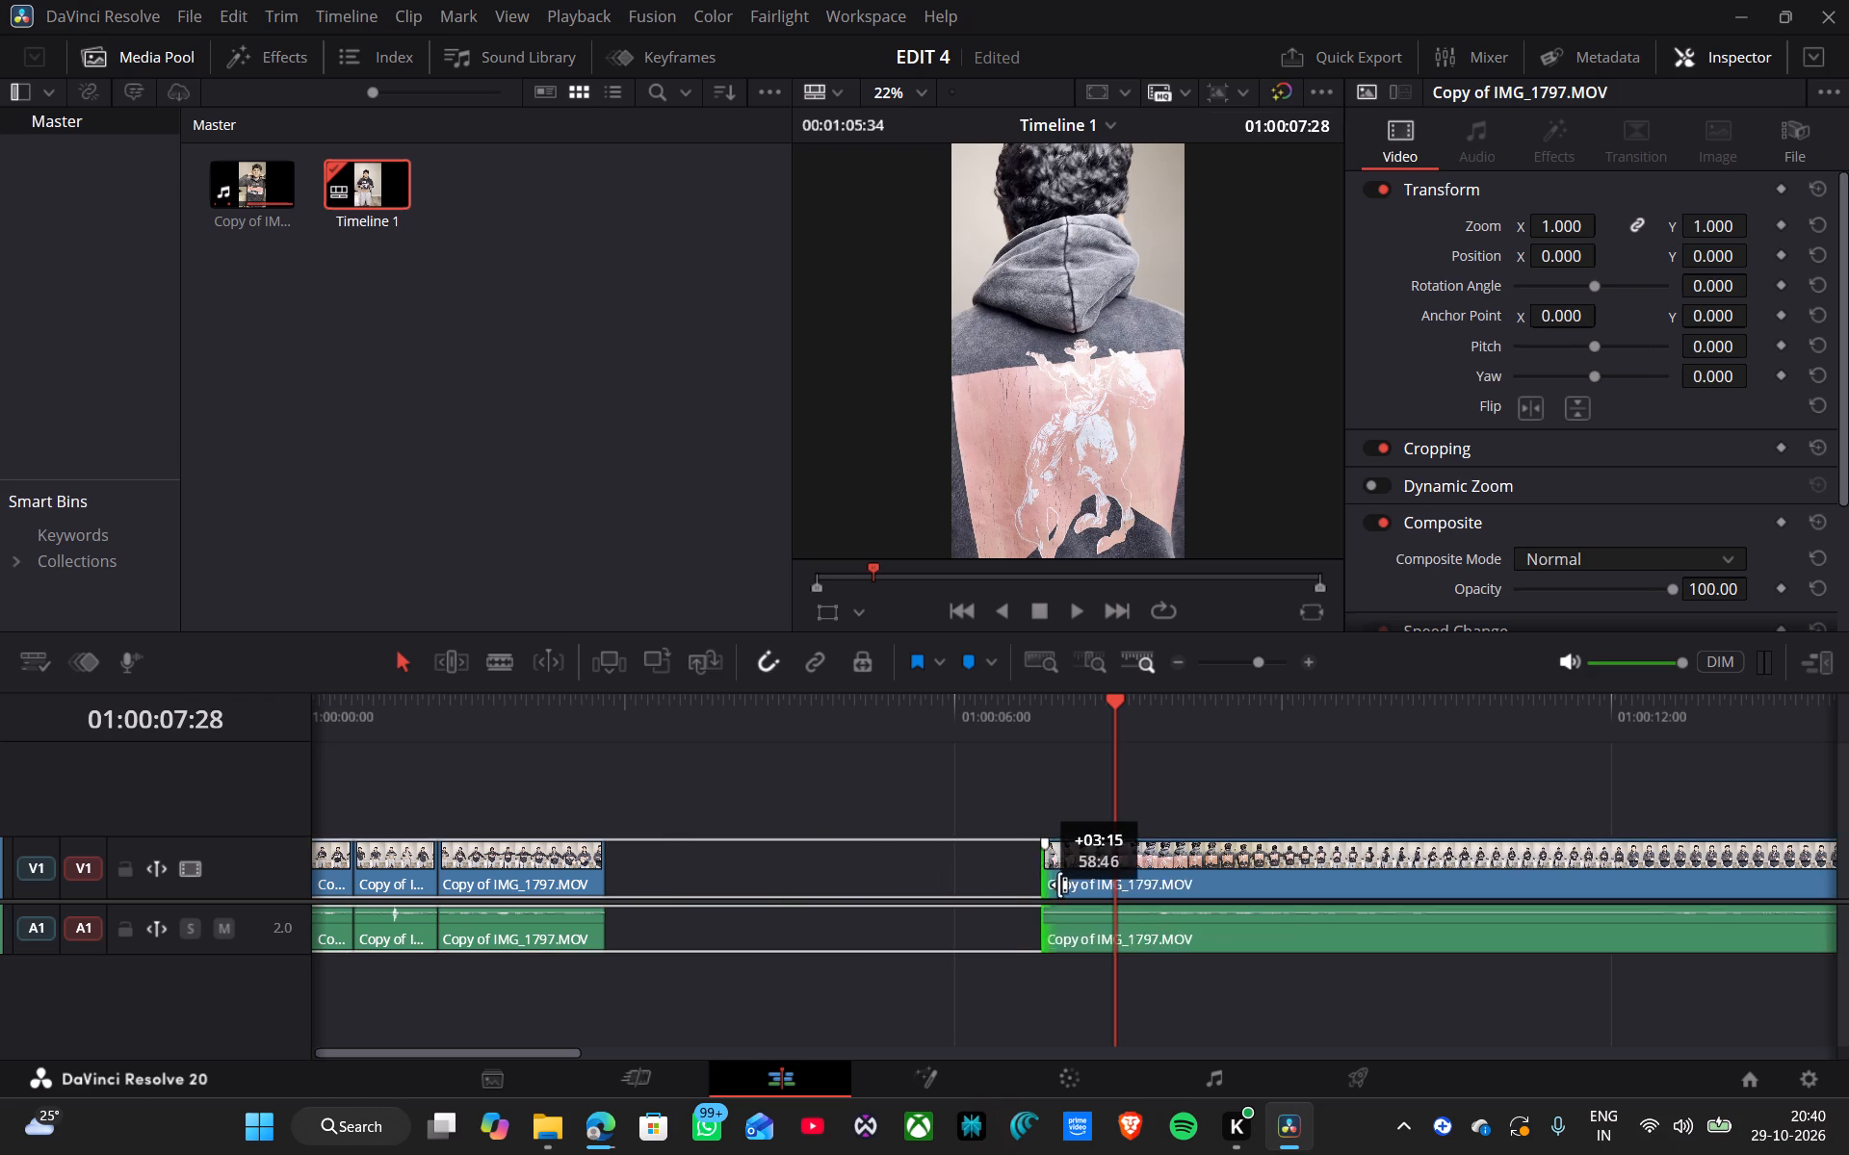
pyautogui.moveTo(1059, 885); pyautogui.dragTo(1127, 883)
# Move the trimmed fourth clip earlier against the third clip, and replay the sequence from the start.
pyautogui.moveTo(1159, 791); pyautogui.dragTo(1211, 982)
pyautogui.moveTo(1211, 876); pyautogui.dragTo(898, 892)
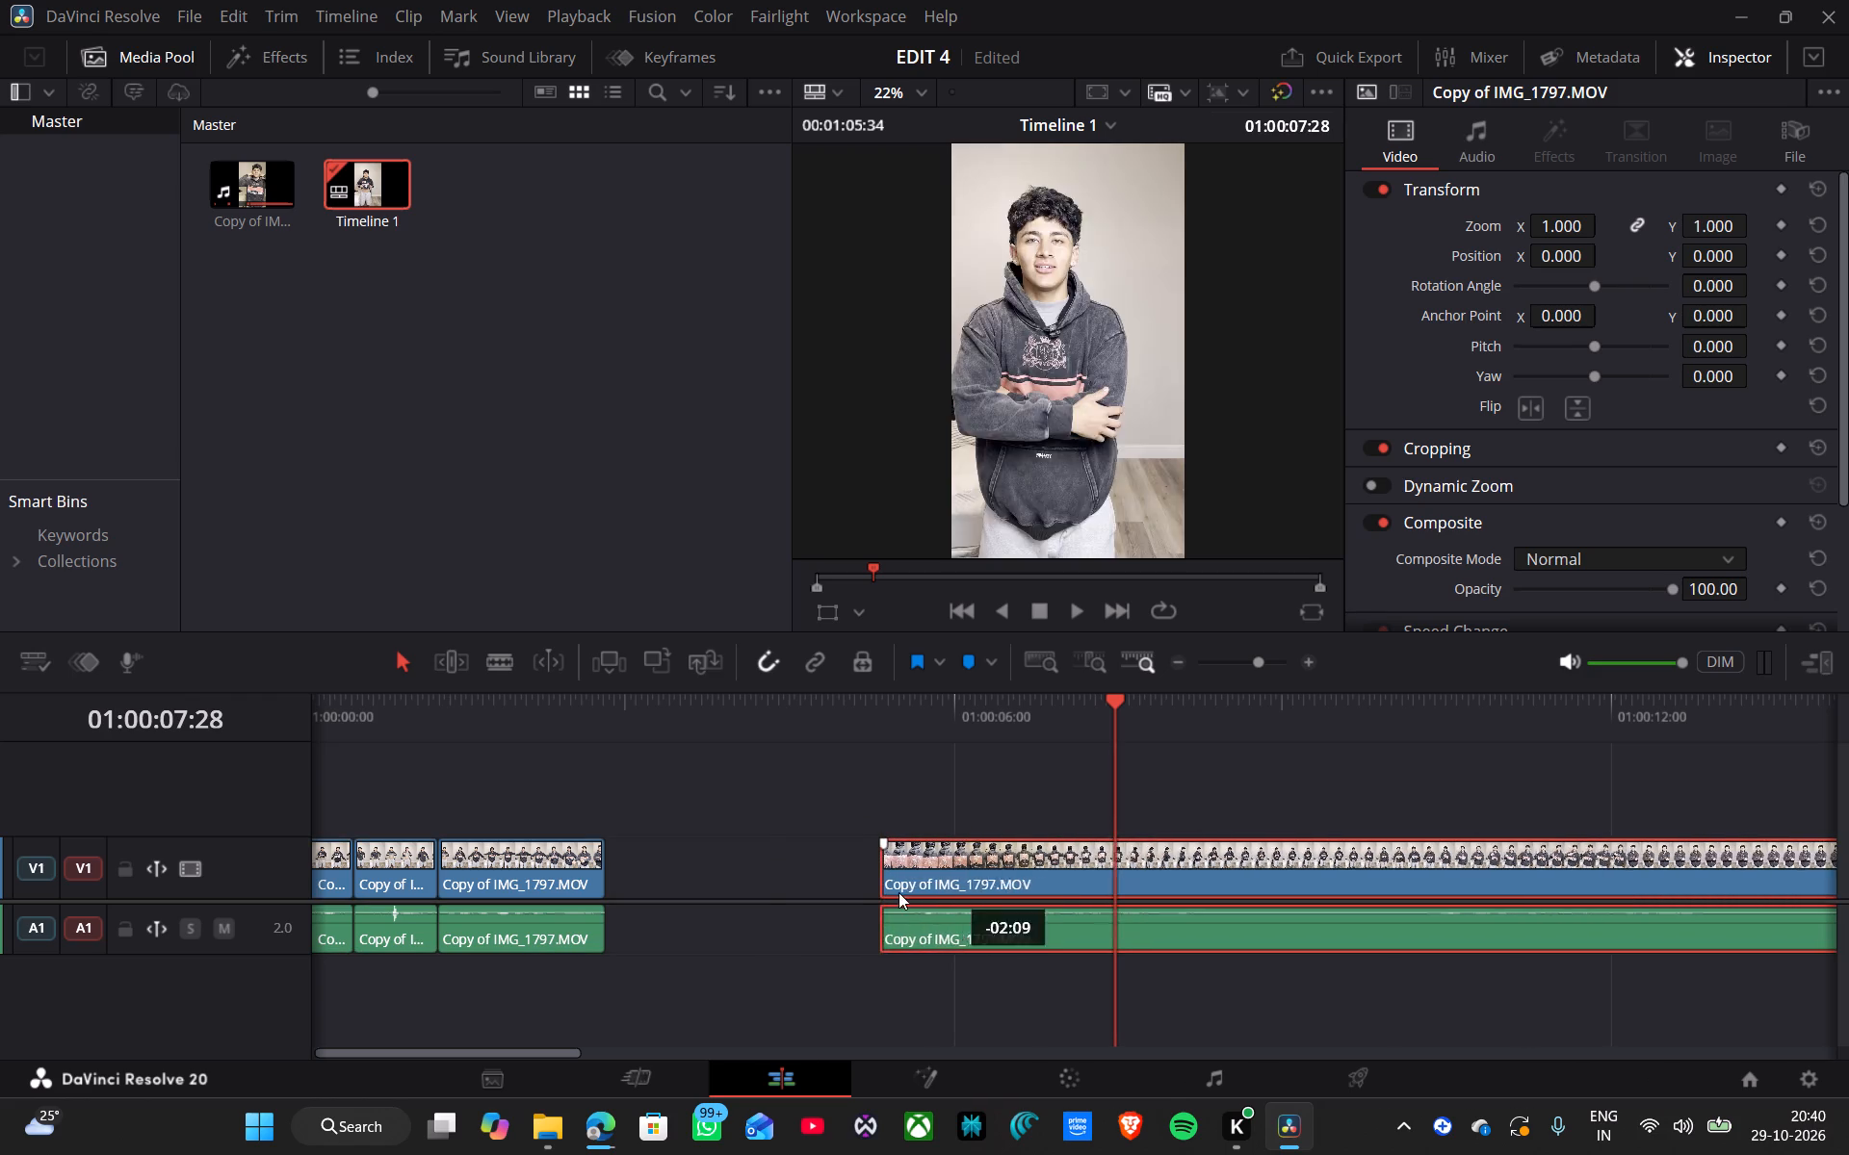
pyautogui.moveTo(898, 892); pyautogui.dragTo(683, 909)
pyautogui.moveTo(694, 729); pyautogui.dragTo(167, 750)
pyautogui.press('space')
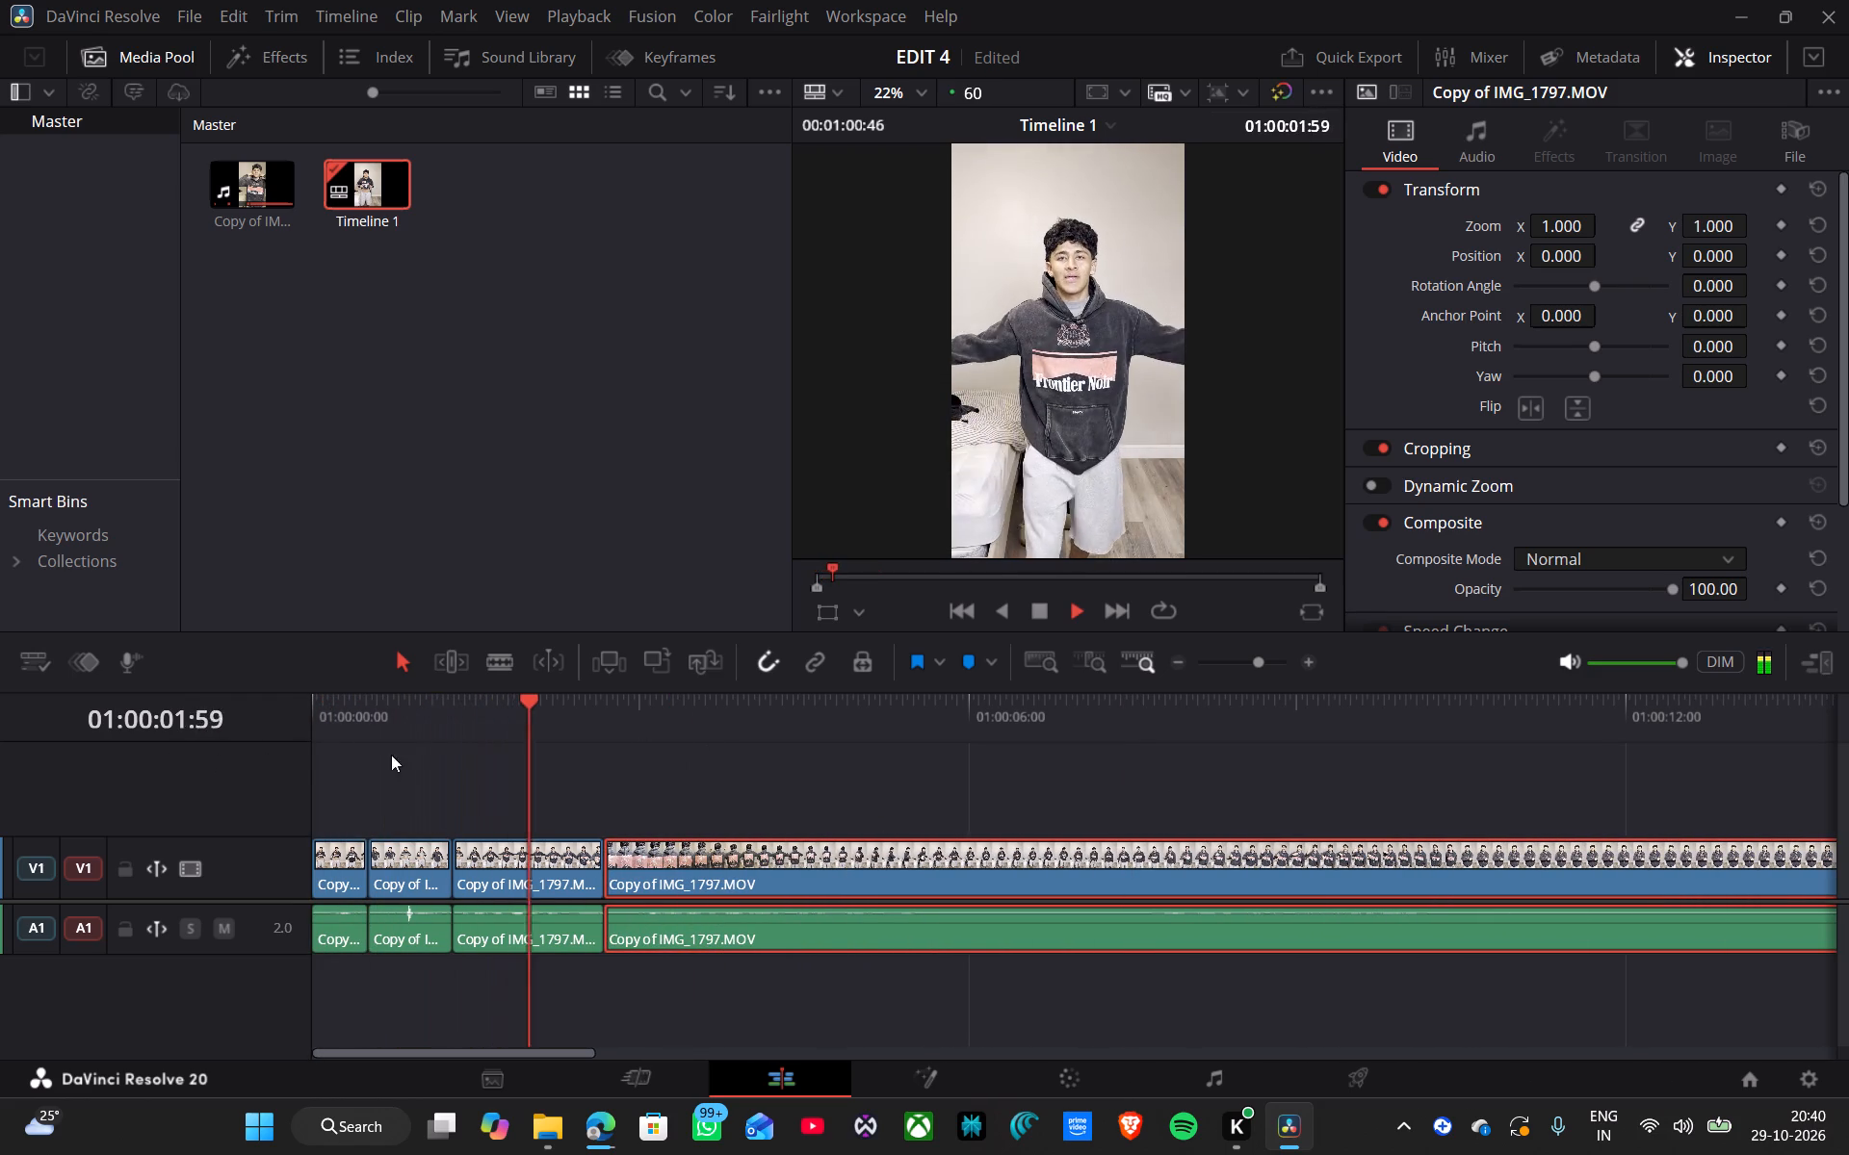
pyautogui.press('space')
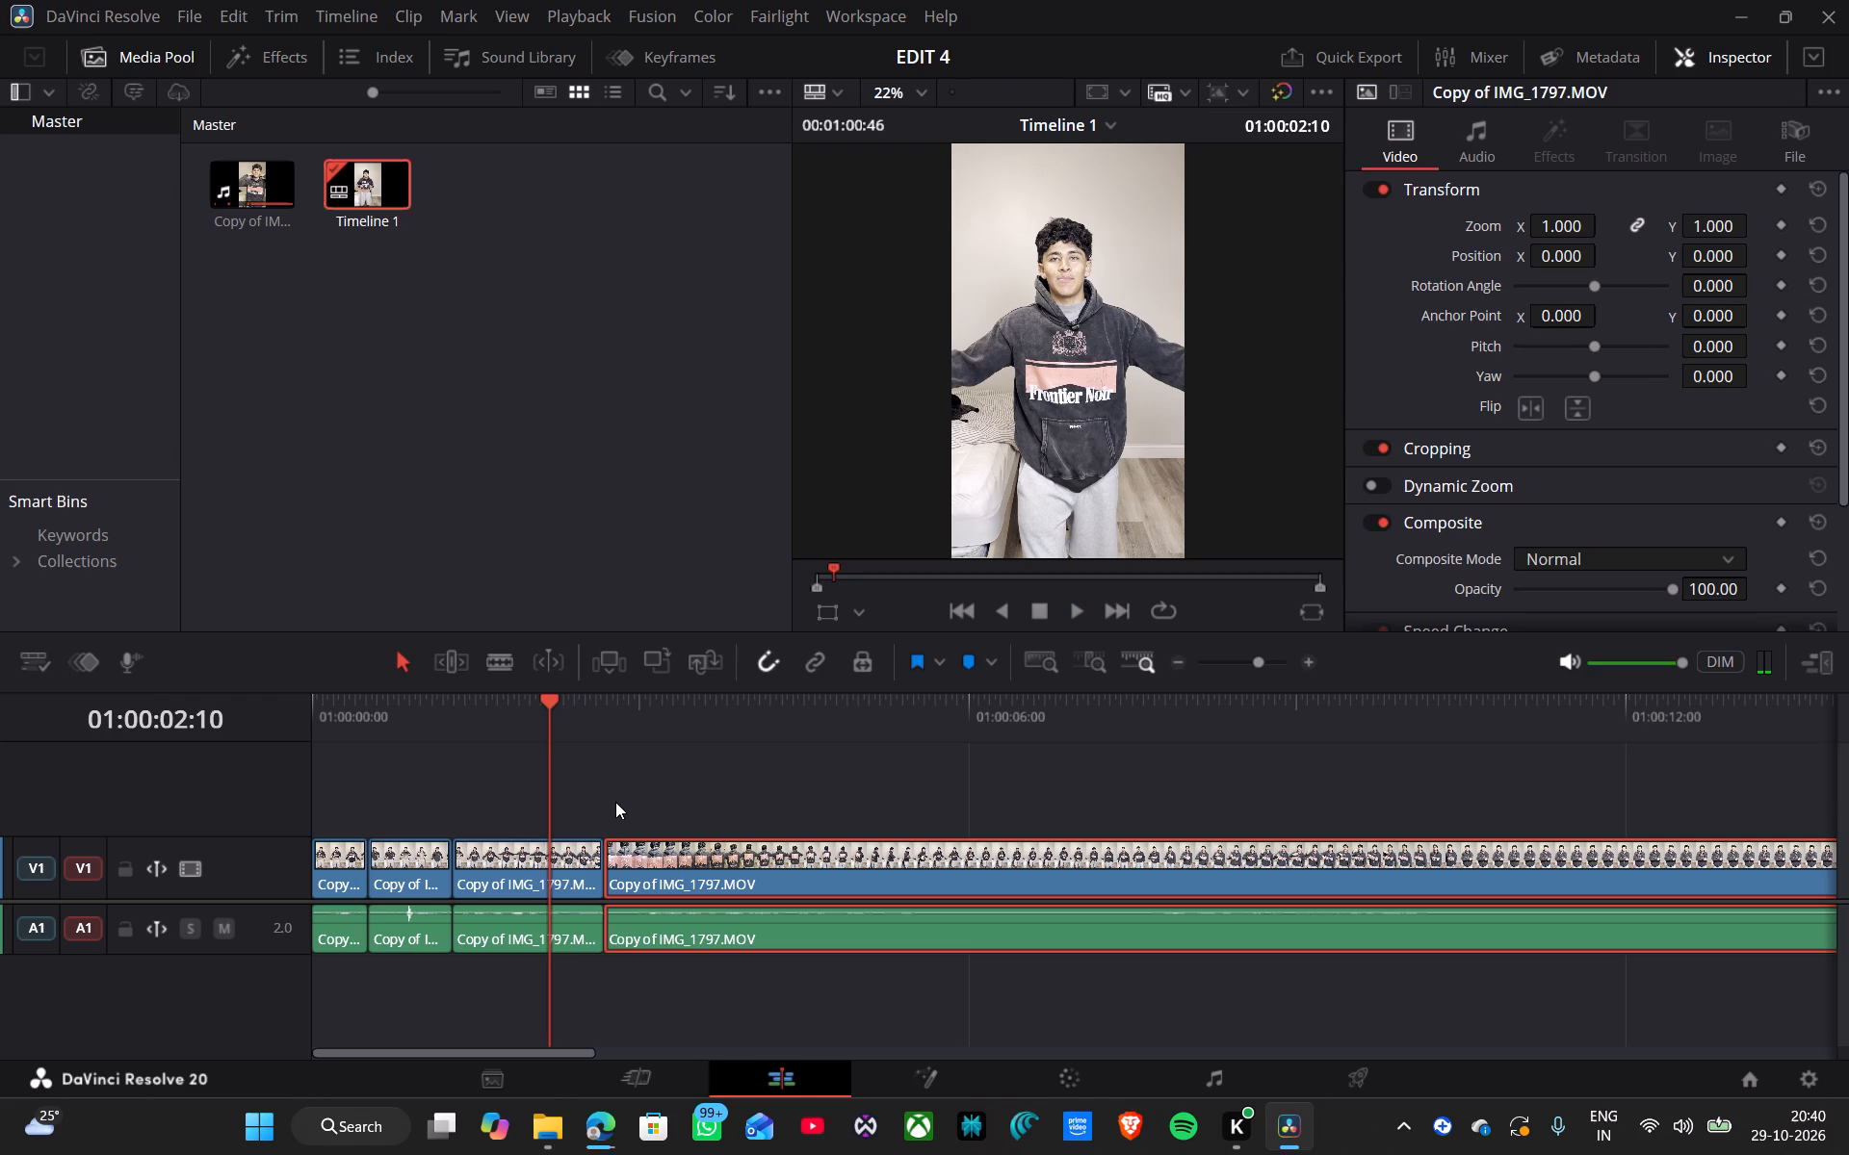
# Replay the opening, and move the second and all following clips about 18 frames later to make room for the first.
pyautogui.moveTo(548, 706); pyautogui.dragTo(355, 763)
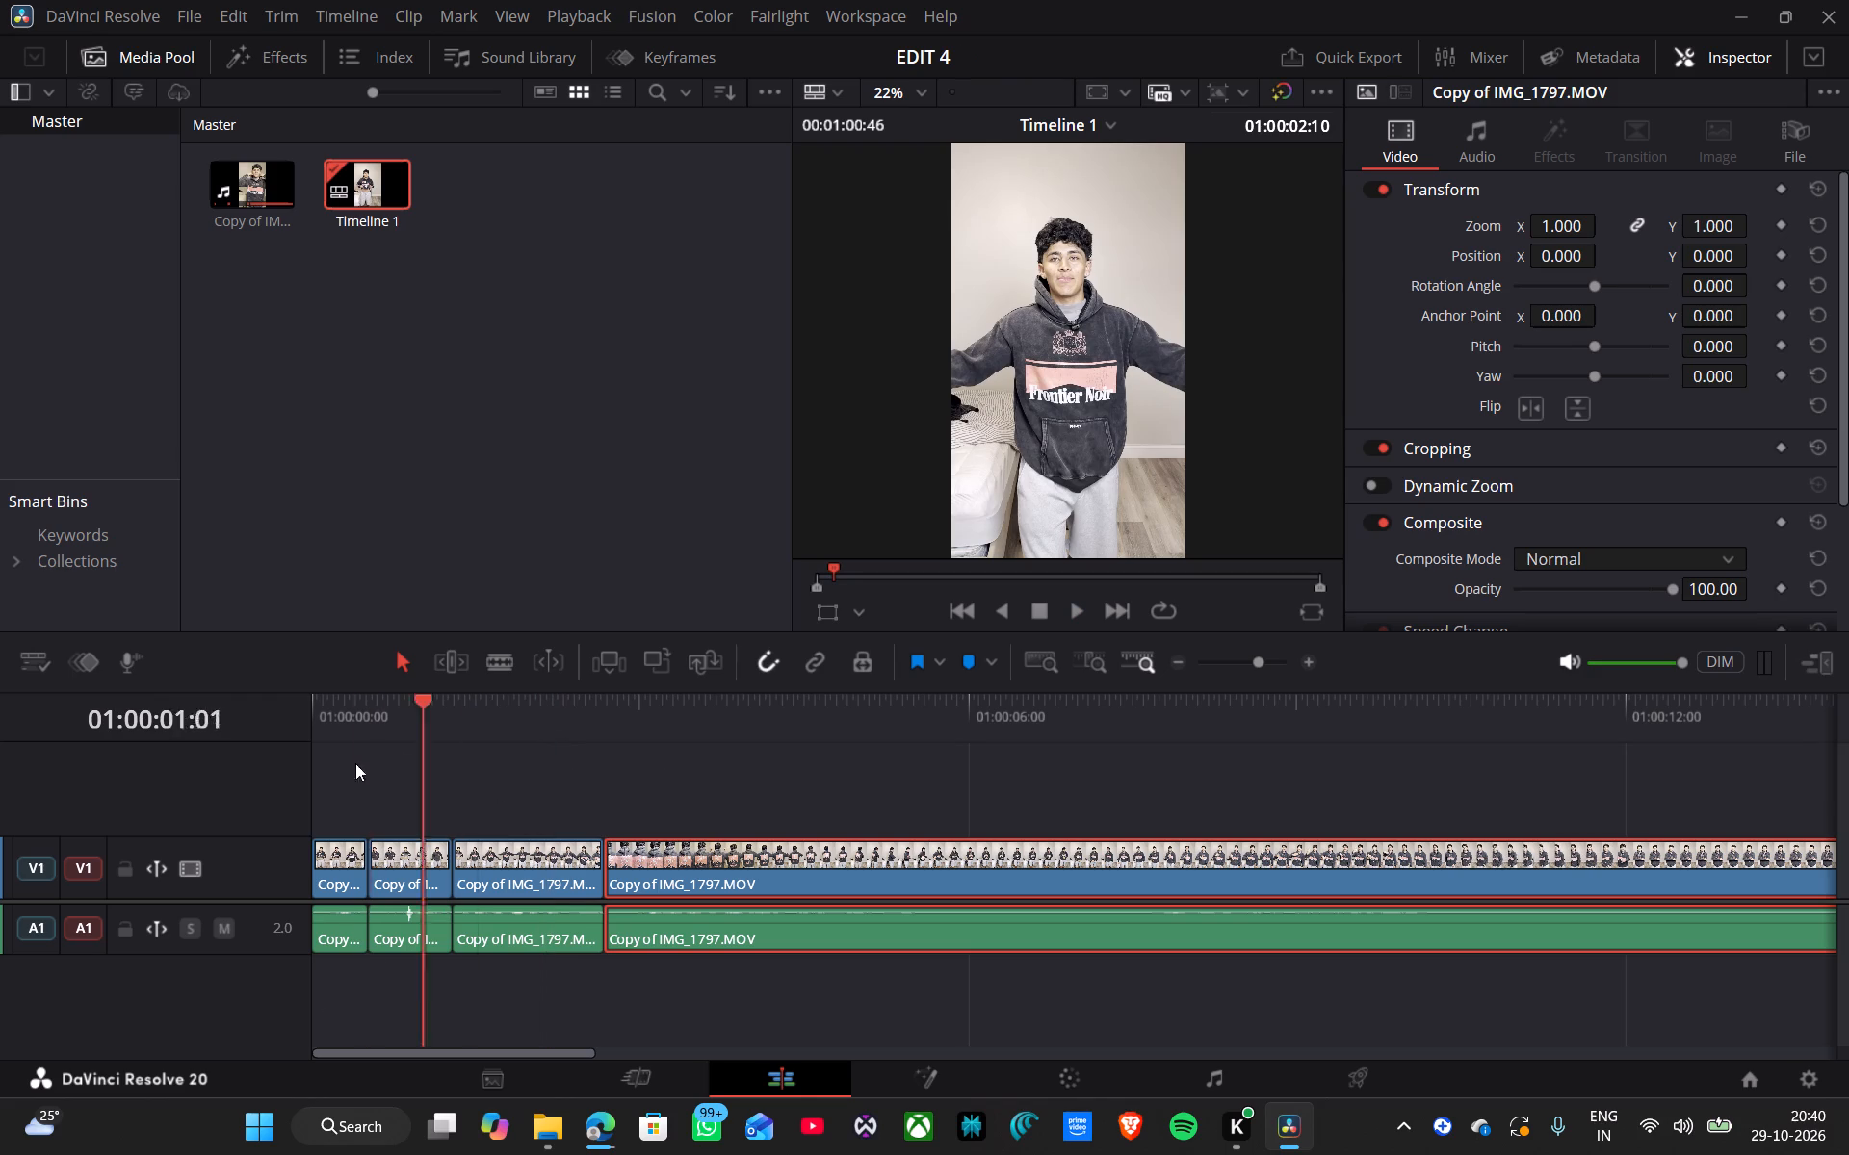
pyautogui.moveTo(355, 763); pyautogui.dragTo(312, 772)
pyautogui.press('space')
pyautogui.press('space')
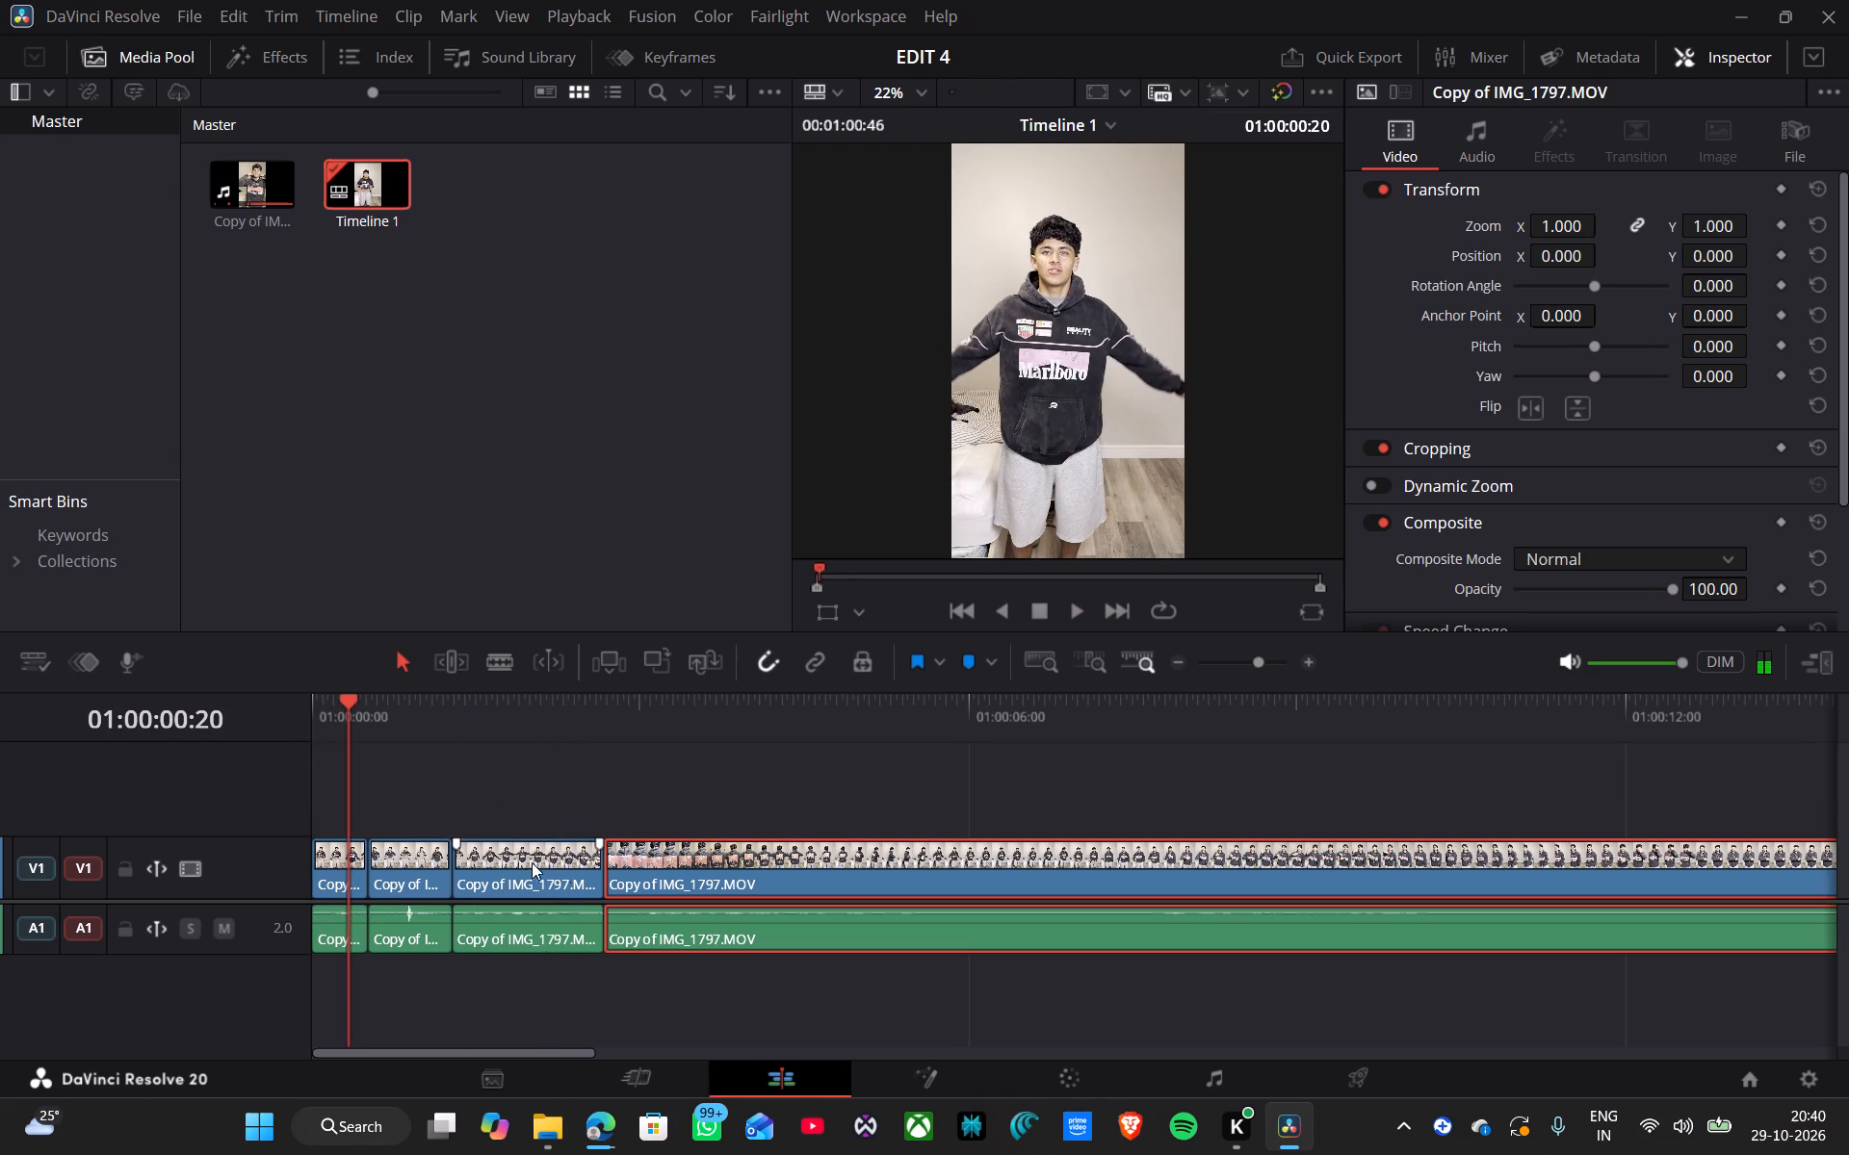
pyautogui.moveTo(407, 786); pyautogui.dragTo(676, 978)
pyautogui.moveTo(405, 865); pyautogui.dragTo(409, 866)
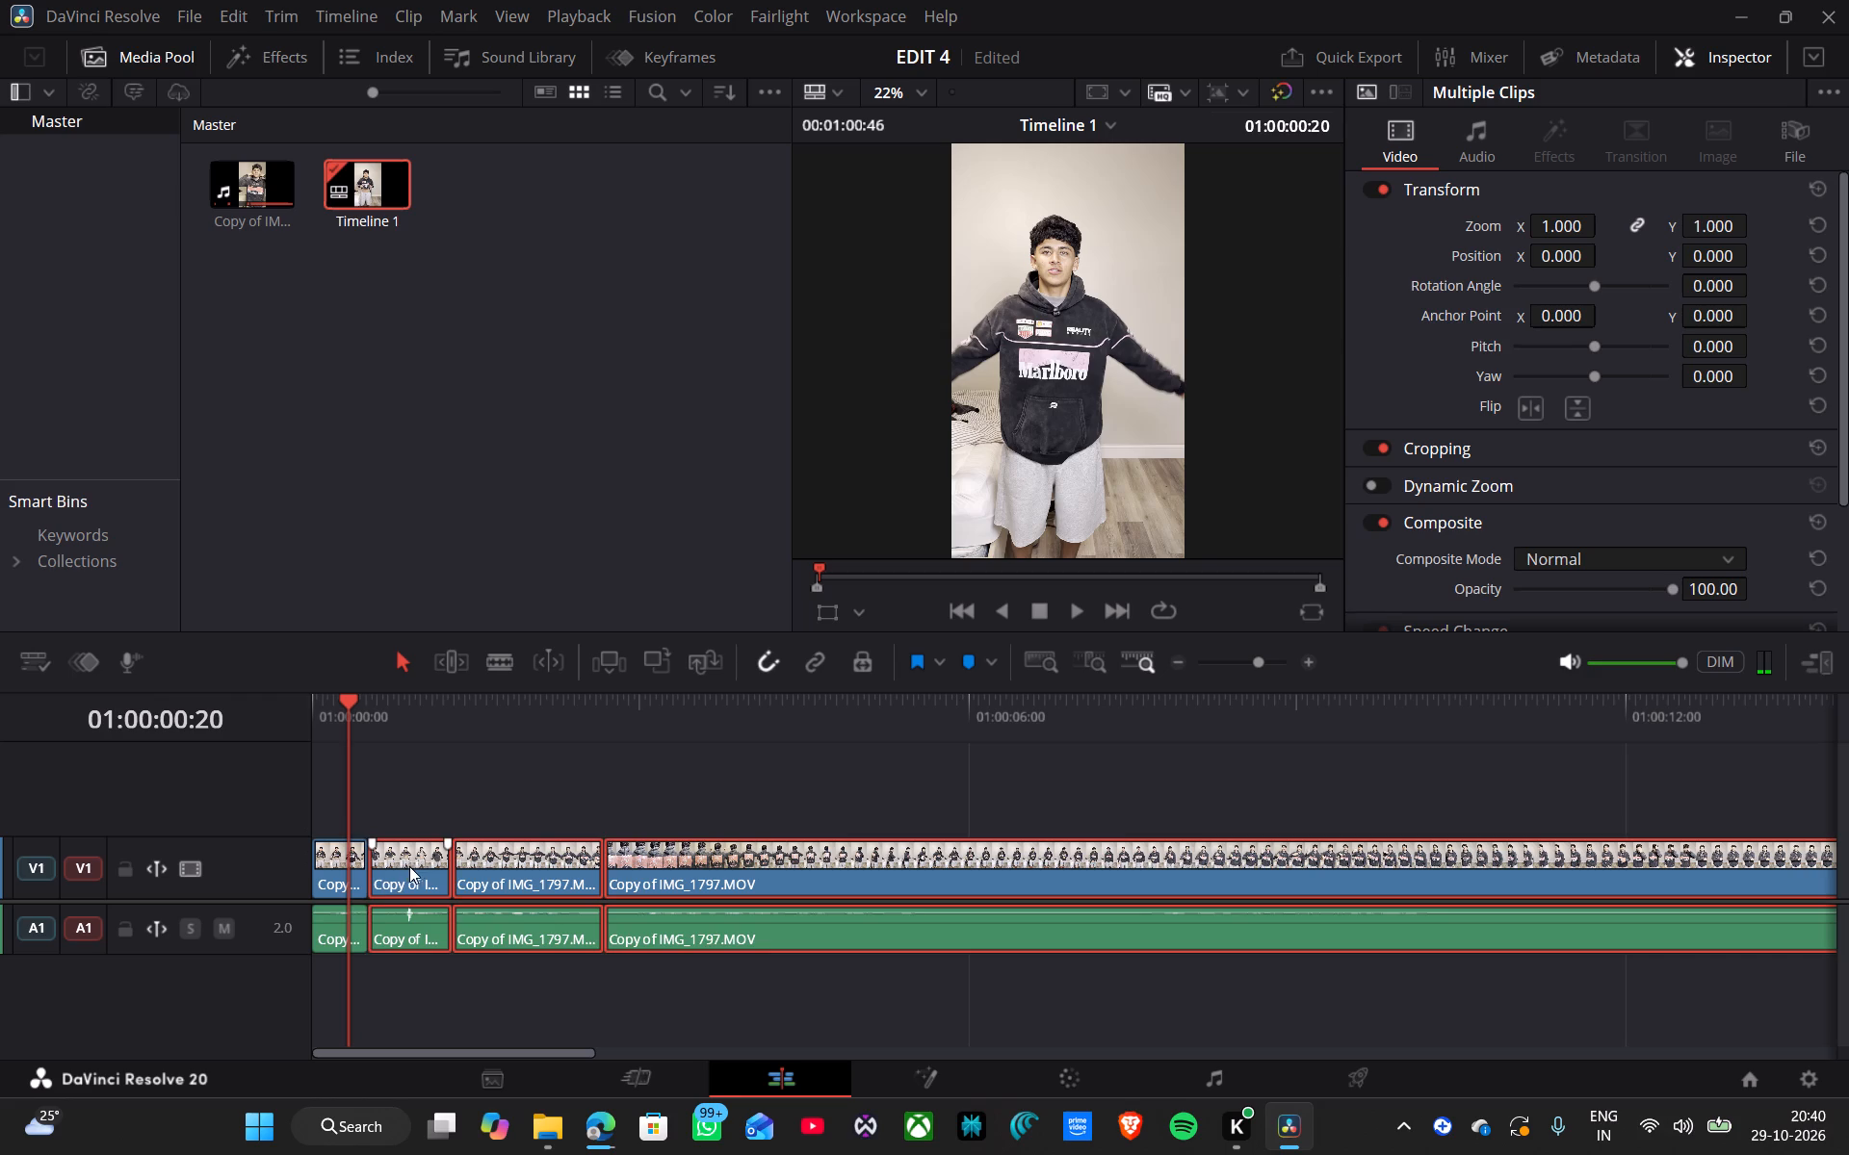
pyautogui.moveTo(409, 866); pyautogui.dragTo(439, 868)
# Shift the first clip's video and audio about 9 frames later, extend their starts back to the timeline start, and replay.
pyautogui.moveTo(335, 867); pyautogui.dragTo(352, 866)
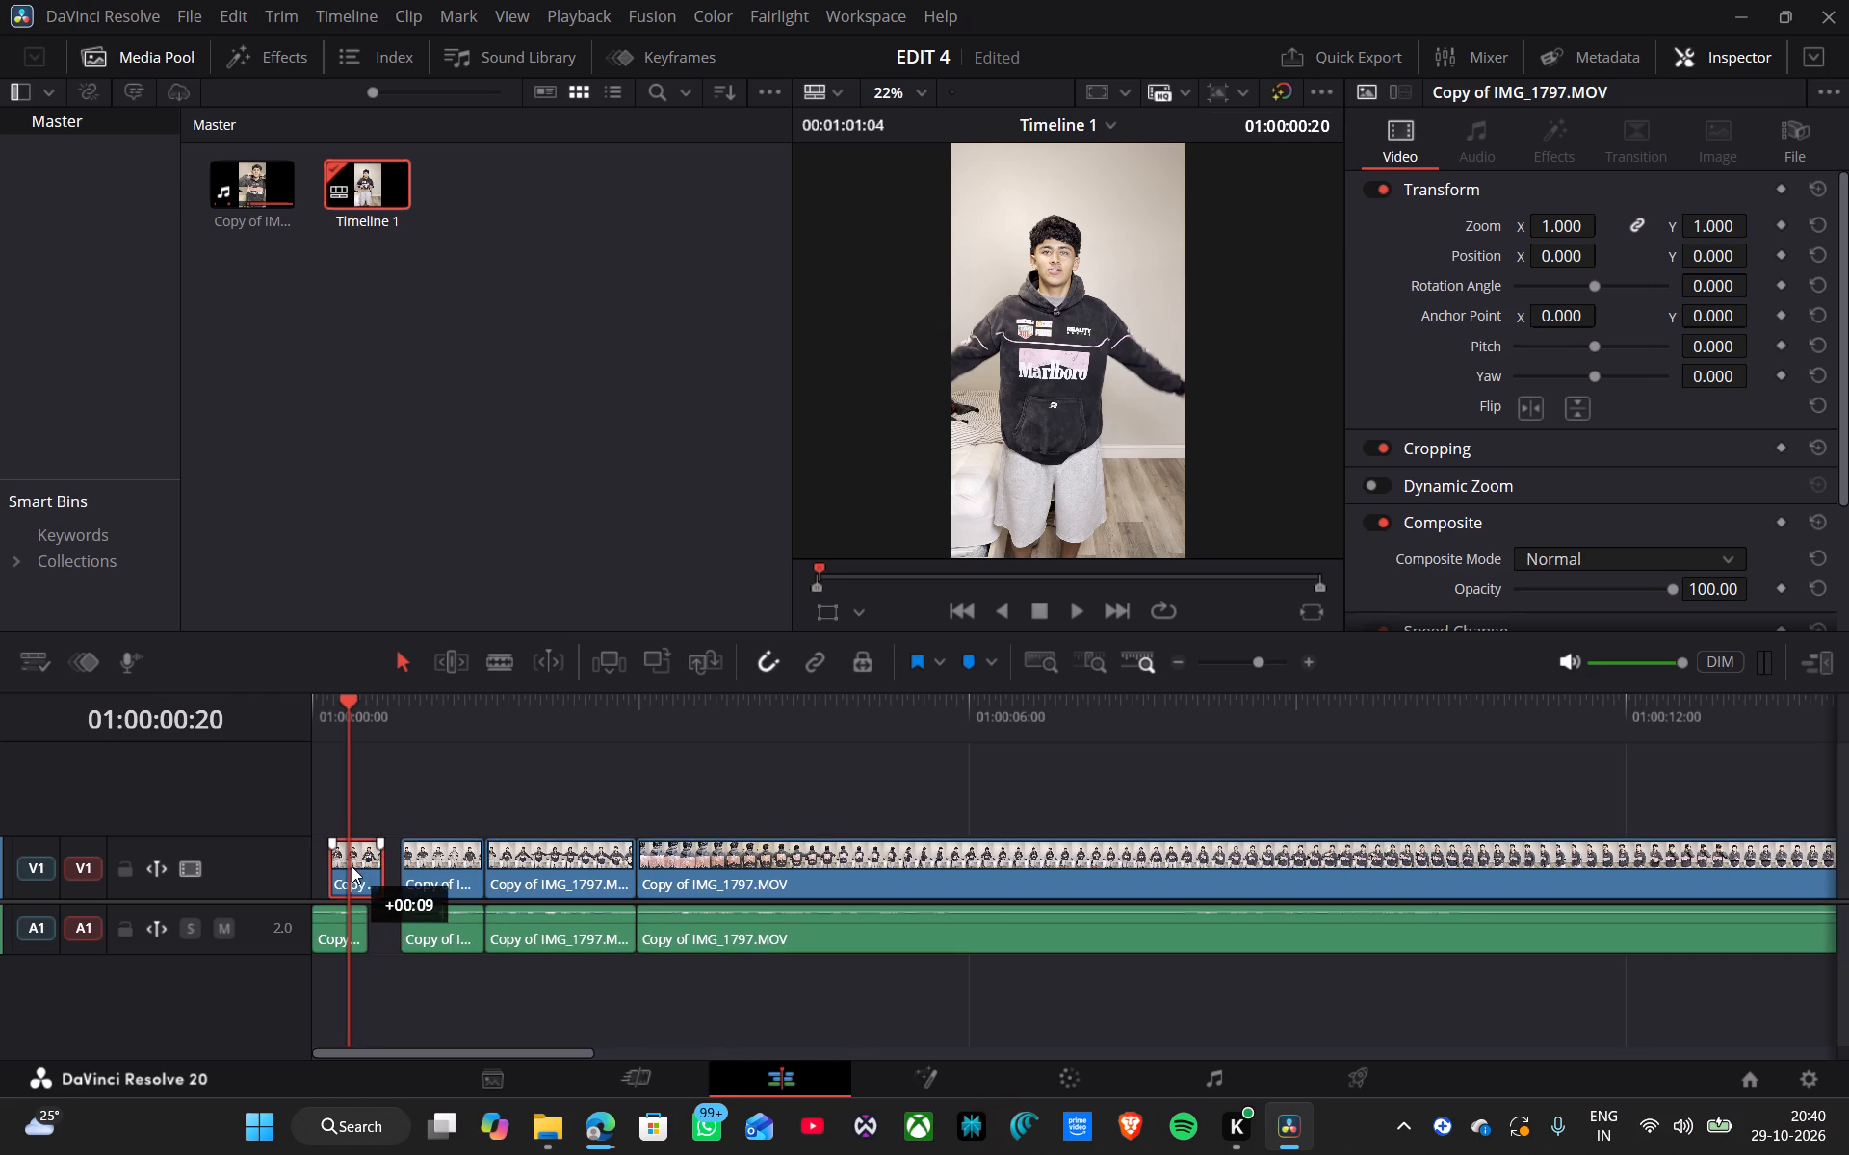
pyautogui.moveTo(352, 866); pyautogui.dragTo(353, 866)
pyautogui.moveTo(341, 919); pyautogui.dragTo(352, 913)
pyautogui.moveTo(330, 857); pyautogui.dragTo(315, 864)
pyautogui.moveTo(332, 925); pyautogui.dragTo(314, 927)
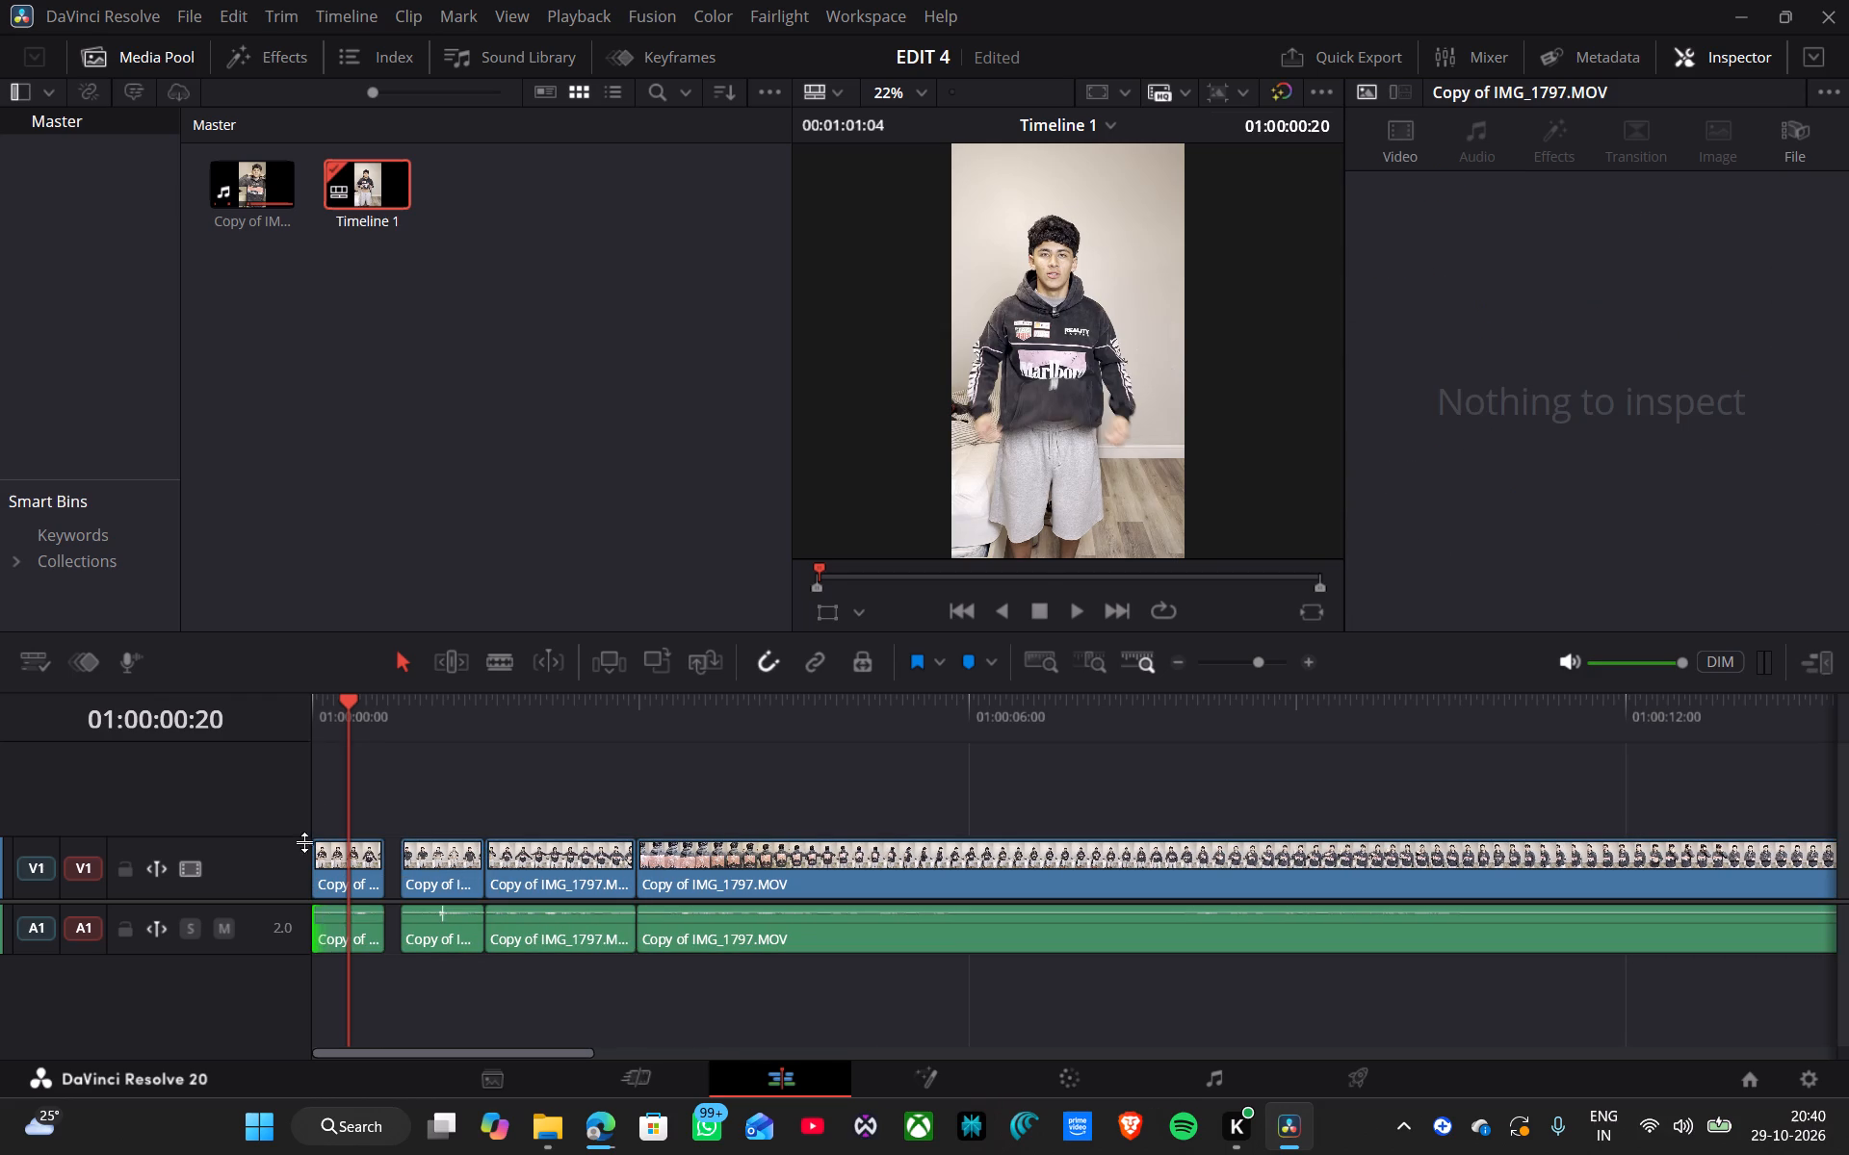
pyautogui.moveTo(349, 695); pyautogui.dragTo(282, 725)
pyautogui.press('space')
pyautogui.press('space')
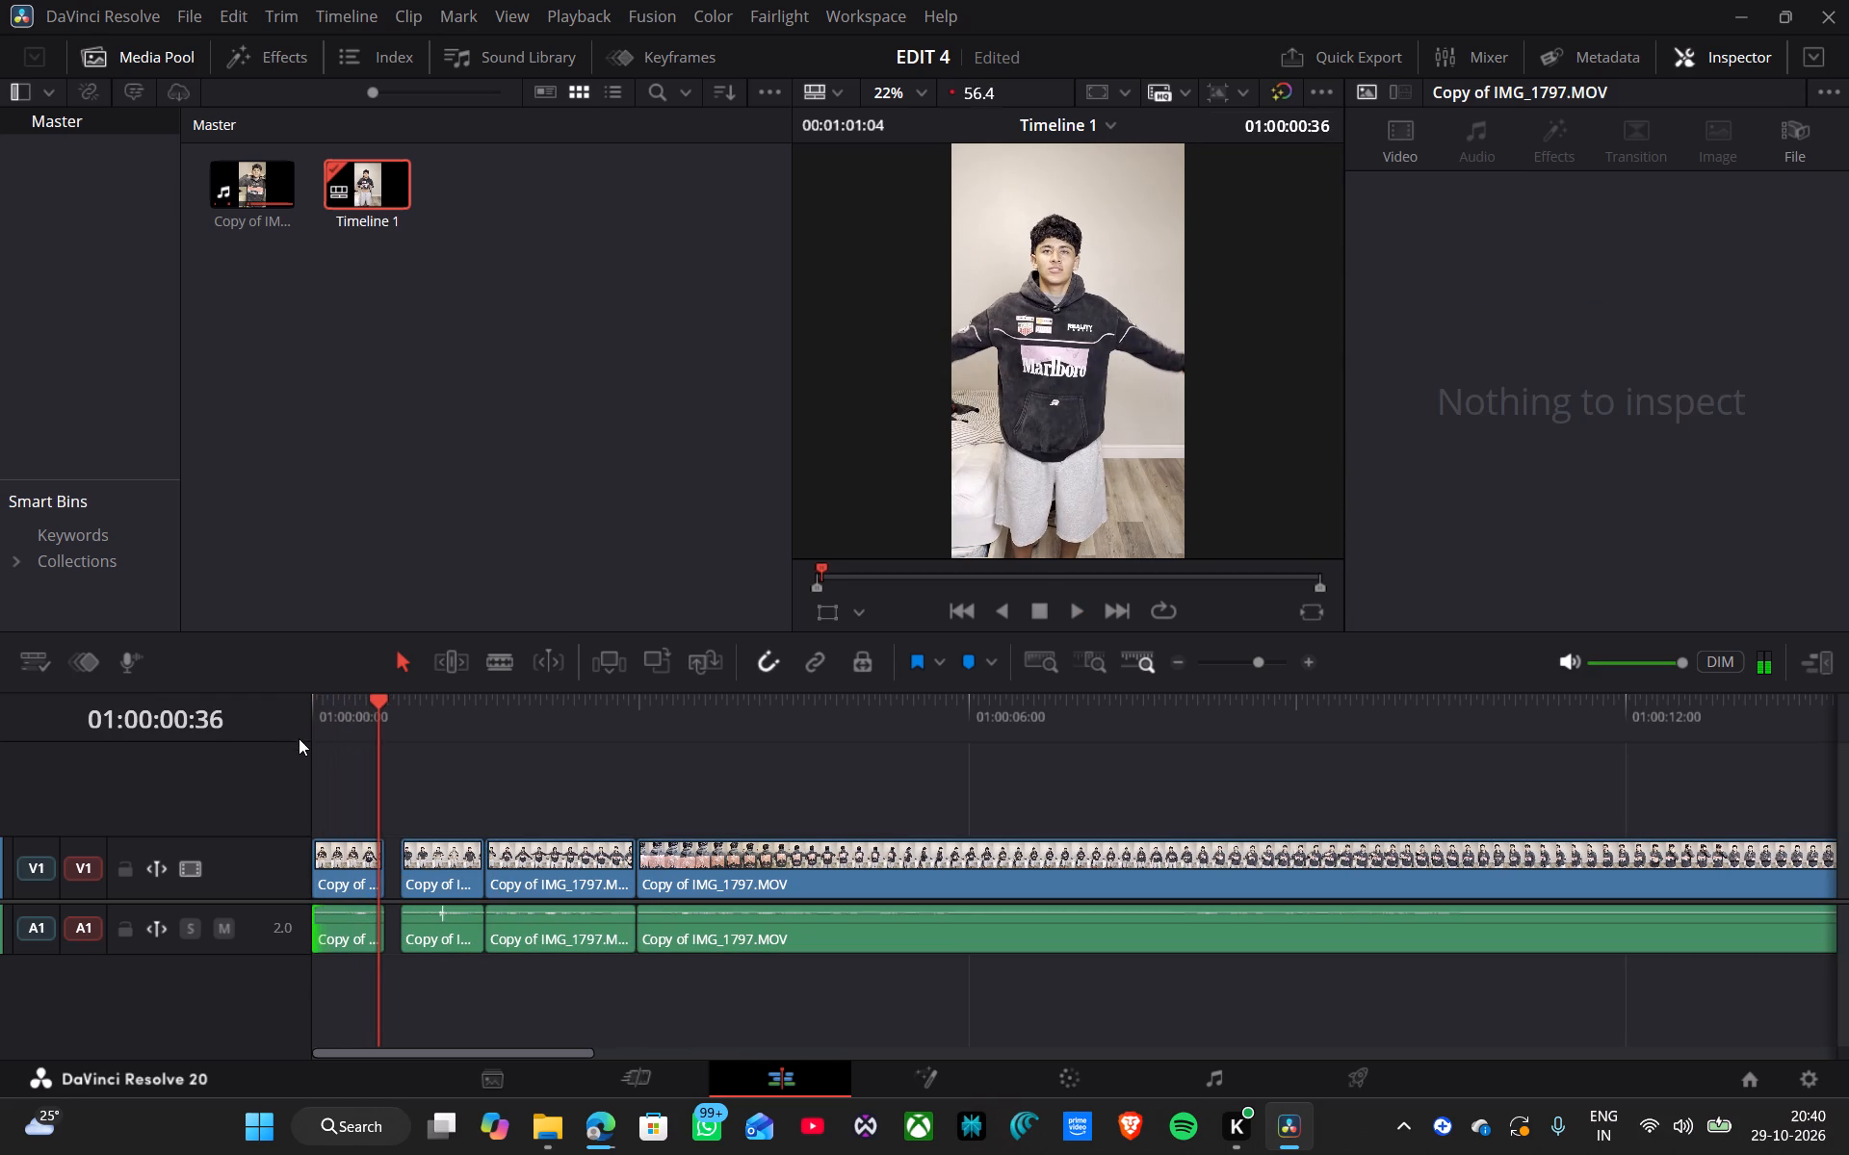
# Move all the following clips 9 frames earlier to meet the lengthened first clip, and replay the join from the start.
pyautogui.moveTo(451, 813); pyautogui.dragTo(726, 941)
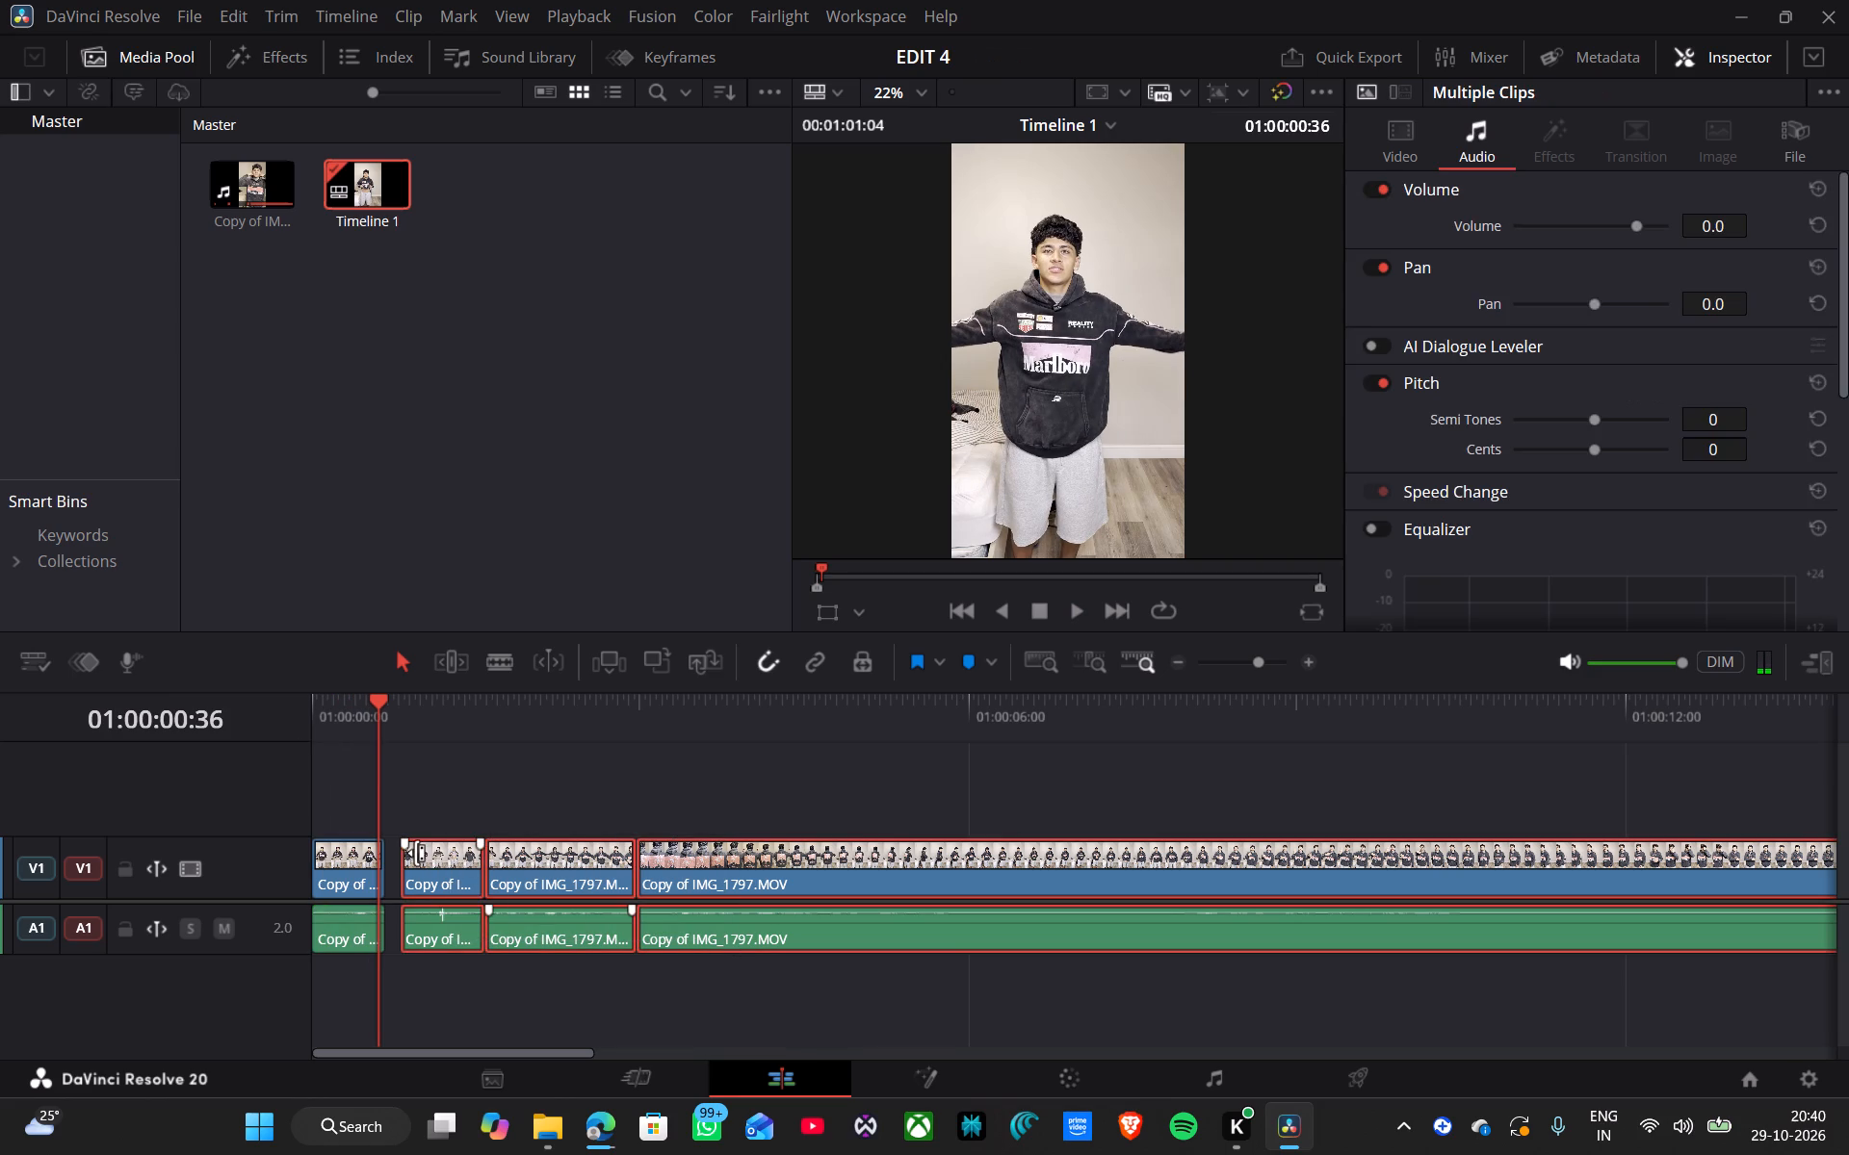
pyautogui.moveTo(447, 867); pyautogui.dragTo(431, 872)
pyautogui.moveTo(378, 707); pyautogui.dragTo(256, 739)
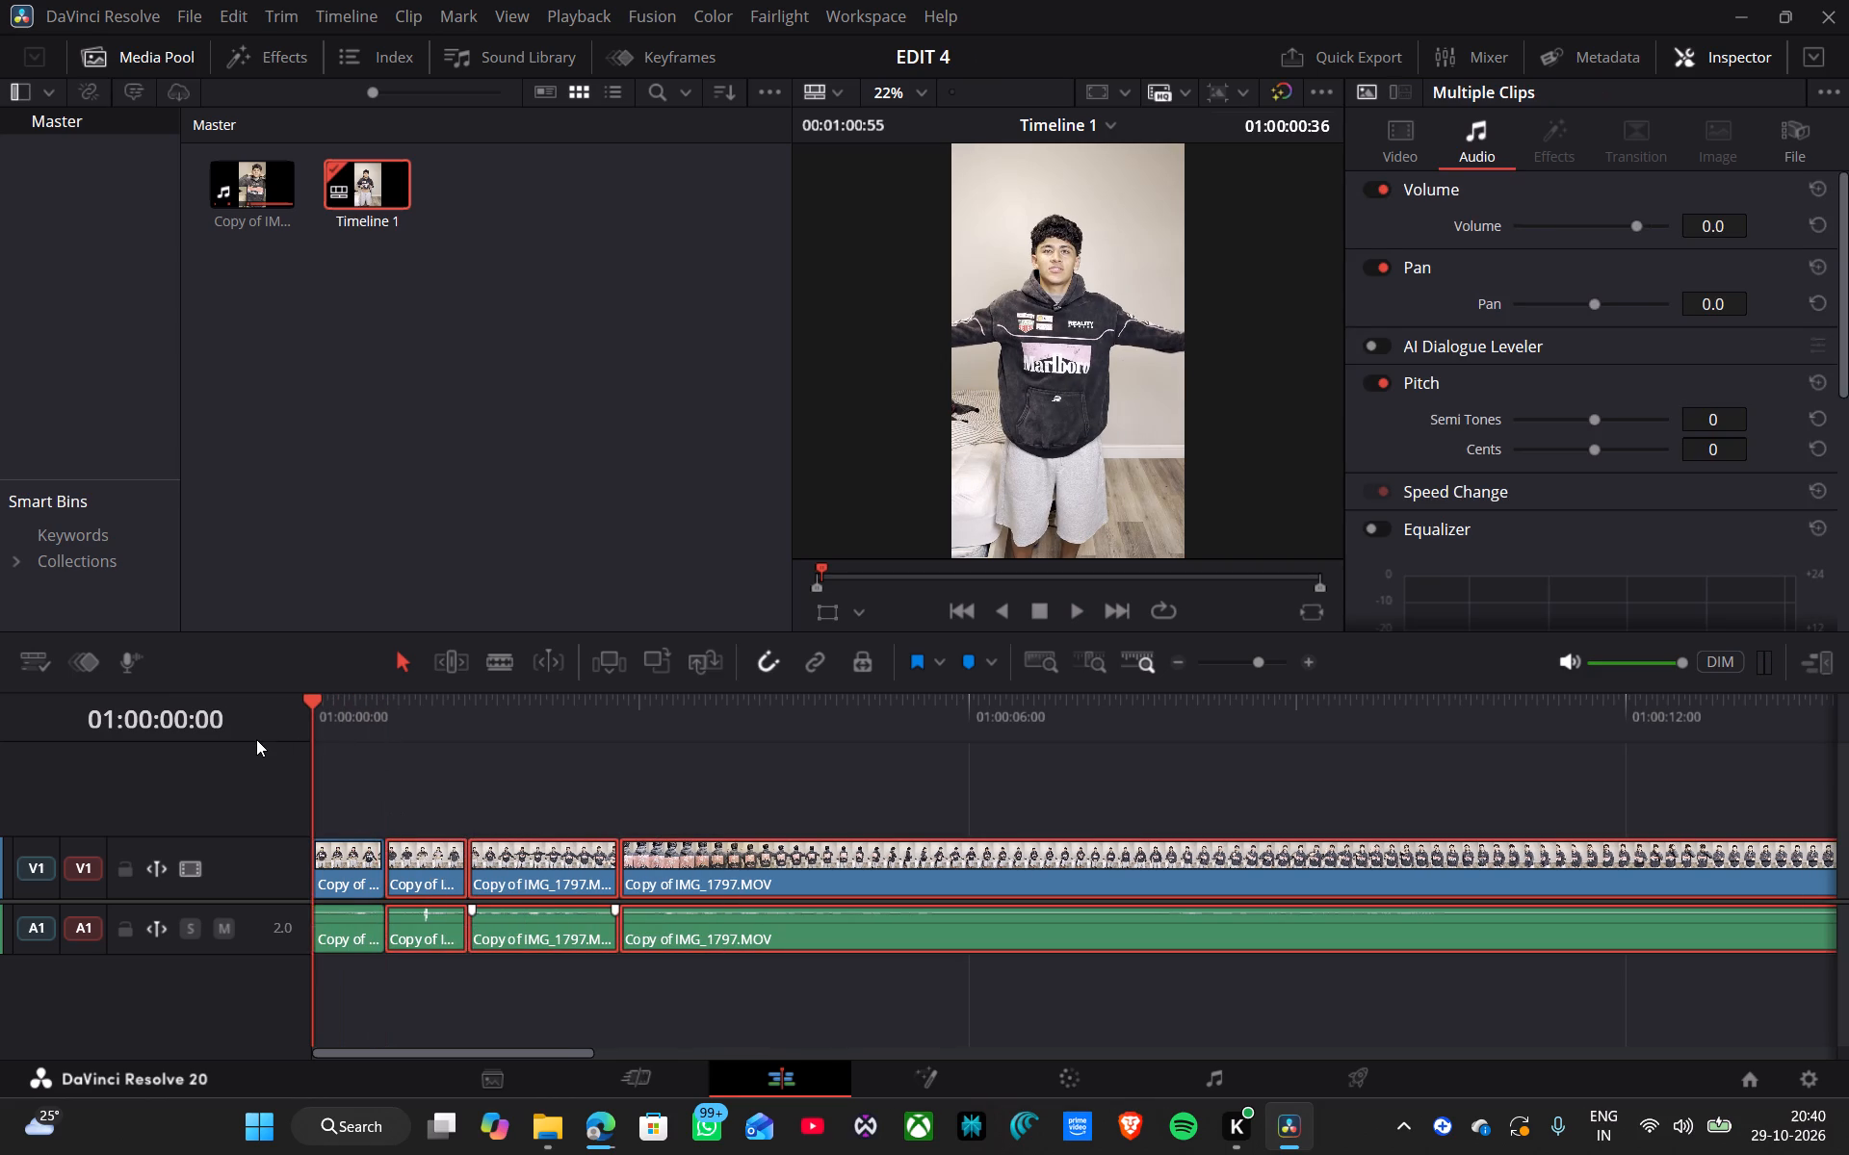
pyautogui.press('space')
pyautogui.press('space')
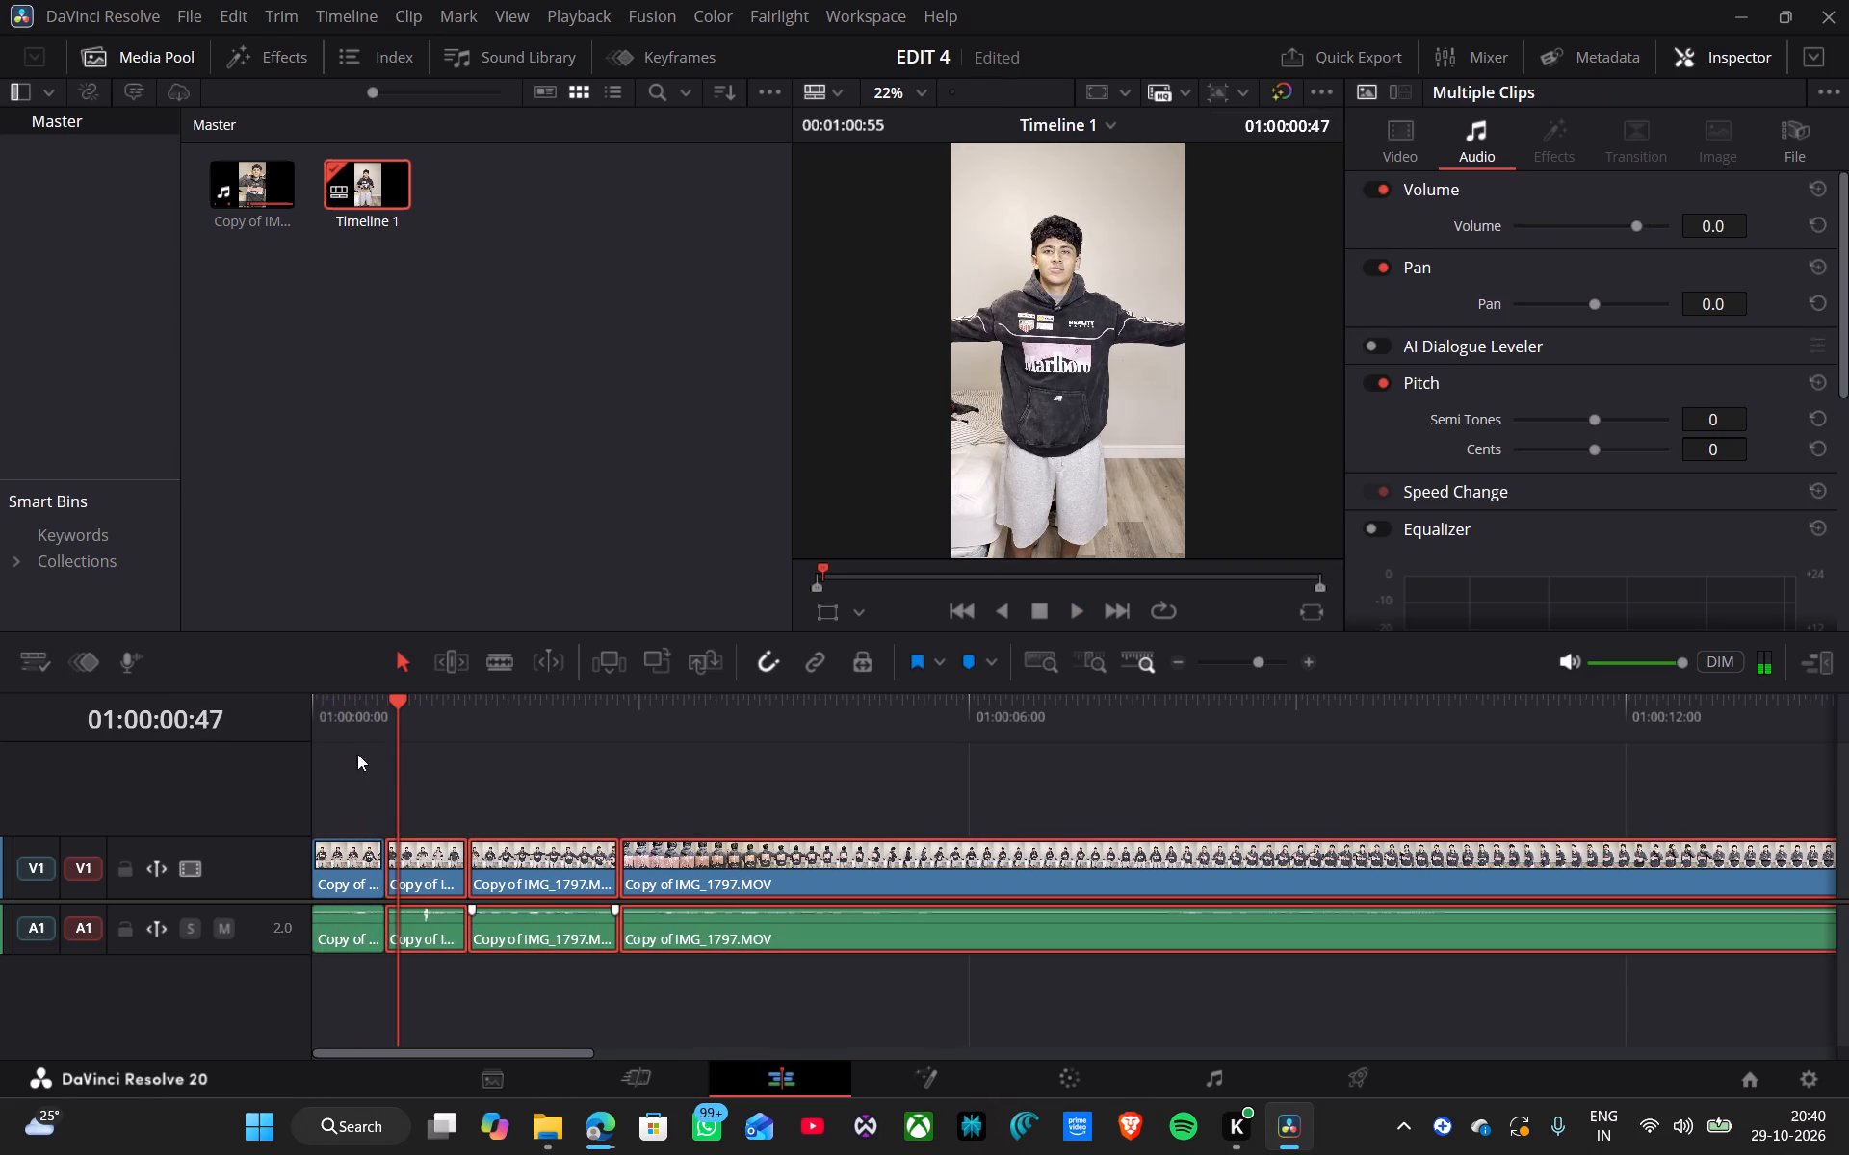
# Replay the opening clips from the timeline start several times, checking the joins through the start of the fourth clip.
pyautogui.moveTo(396, 689); pyautogui.dragTo(300, 744)
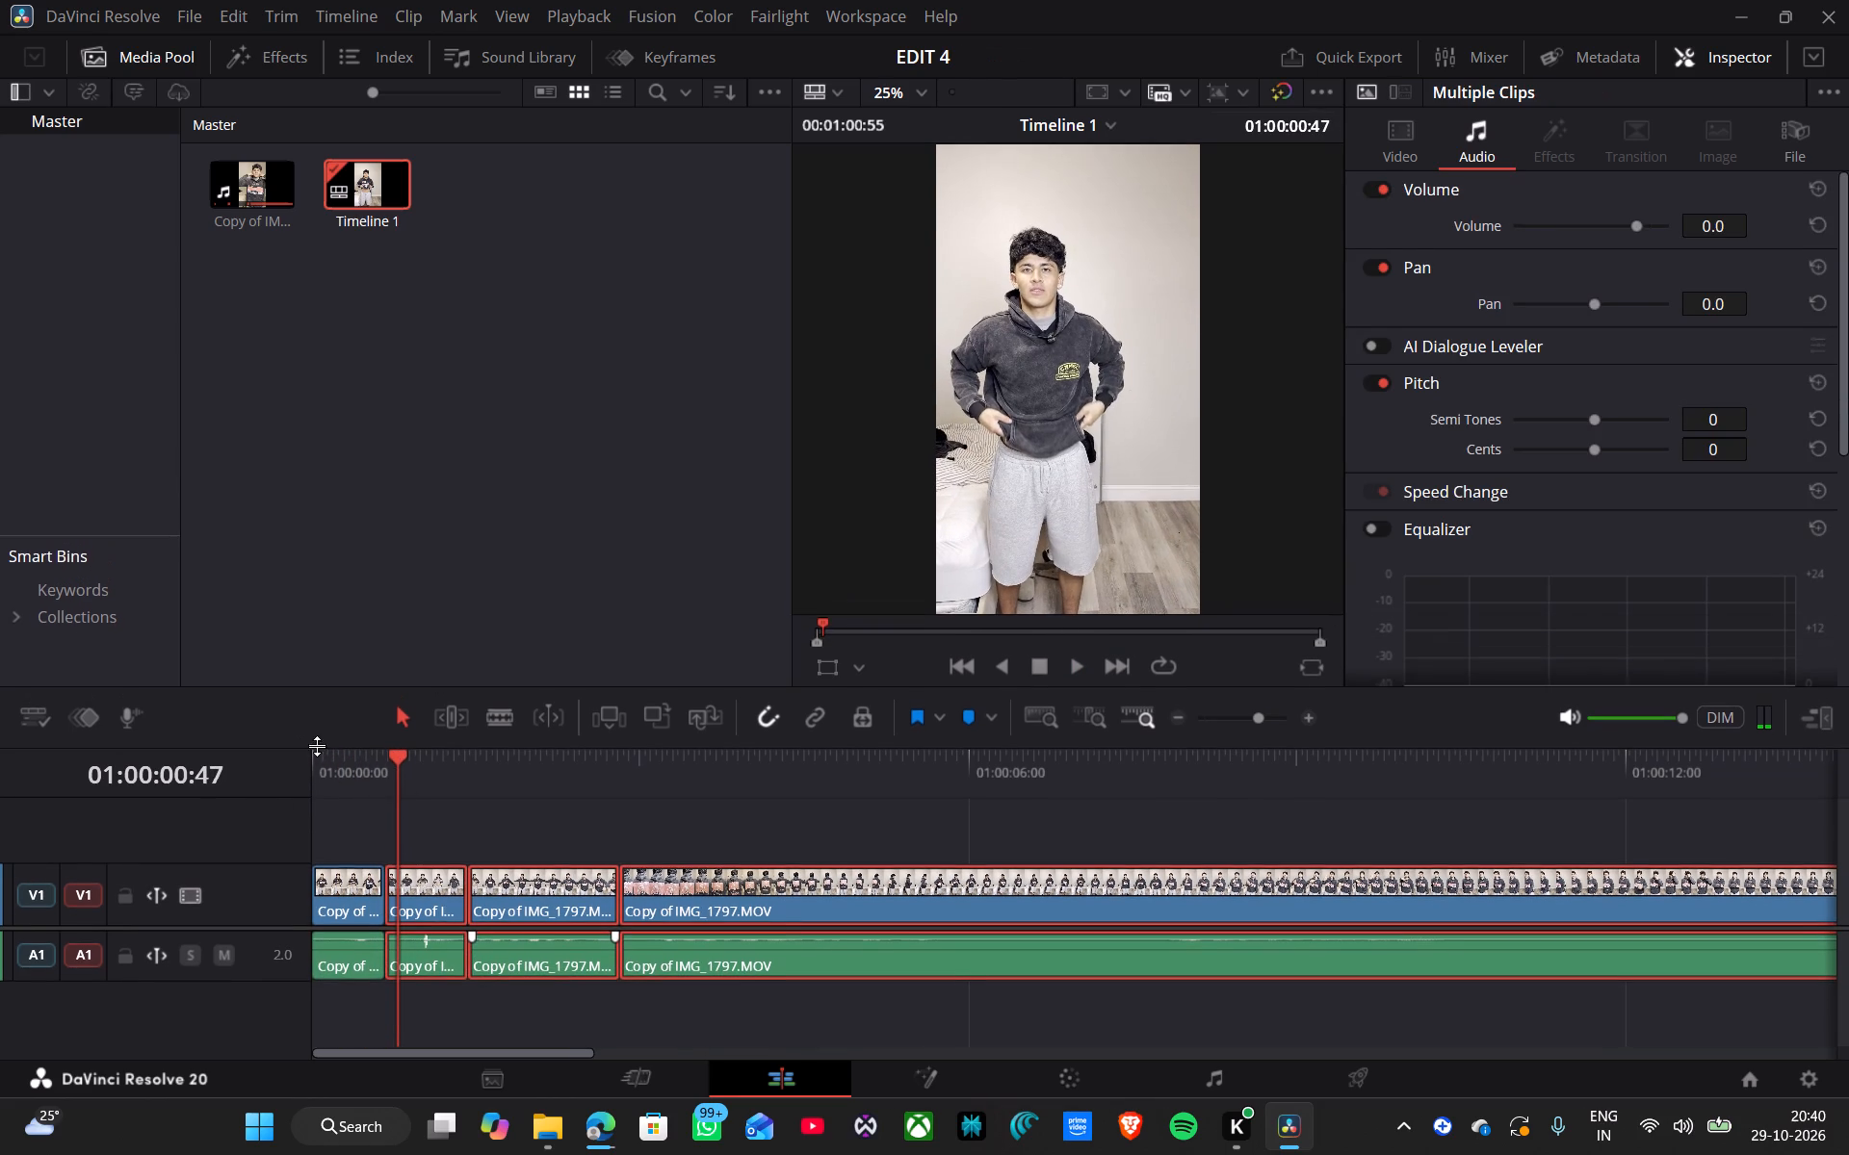
pyautogui.moveTo(395, 754); pyautogui.dragTo(286, 765)
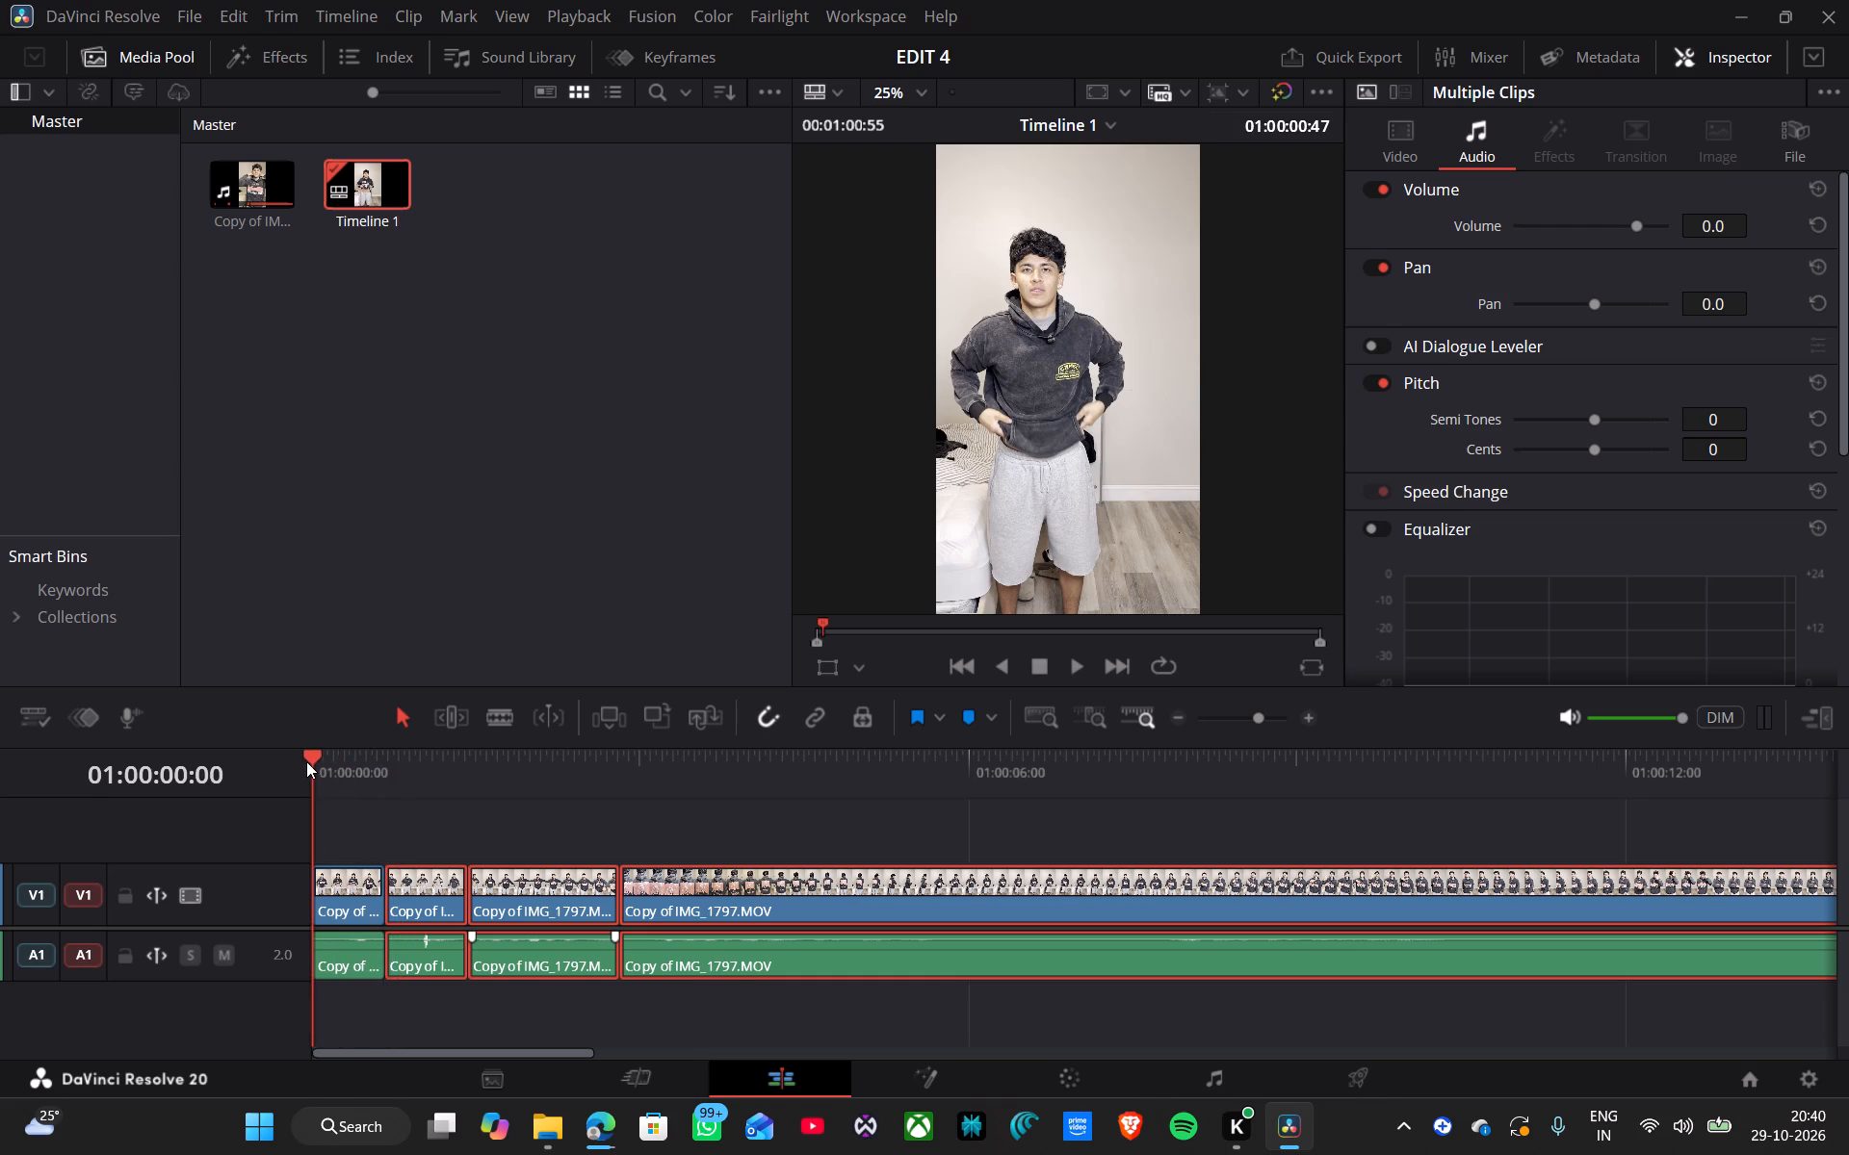
pyautogui.press('space')
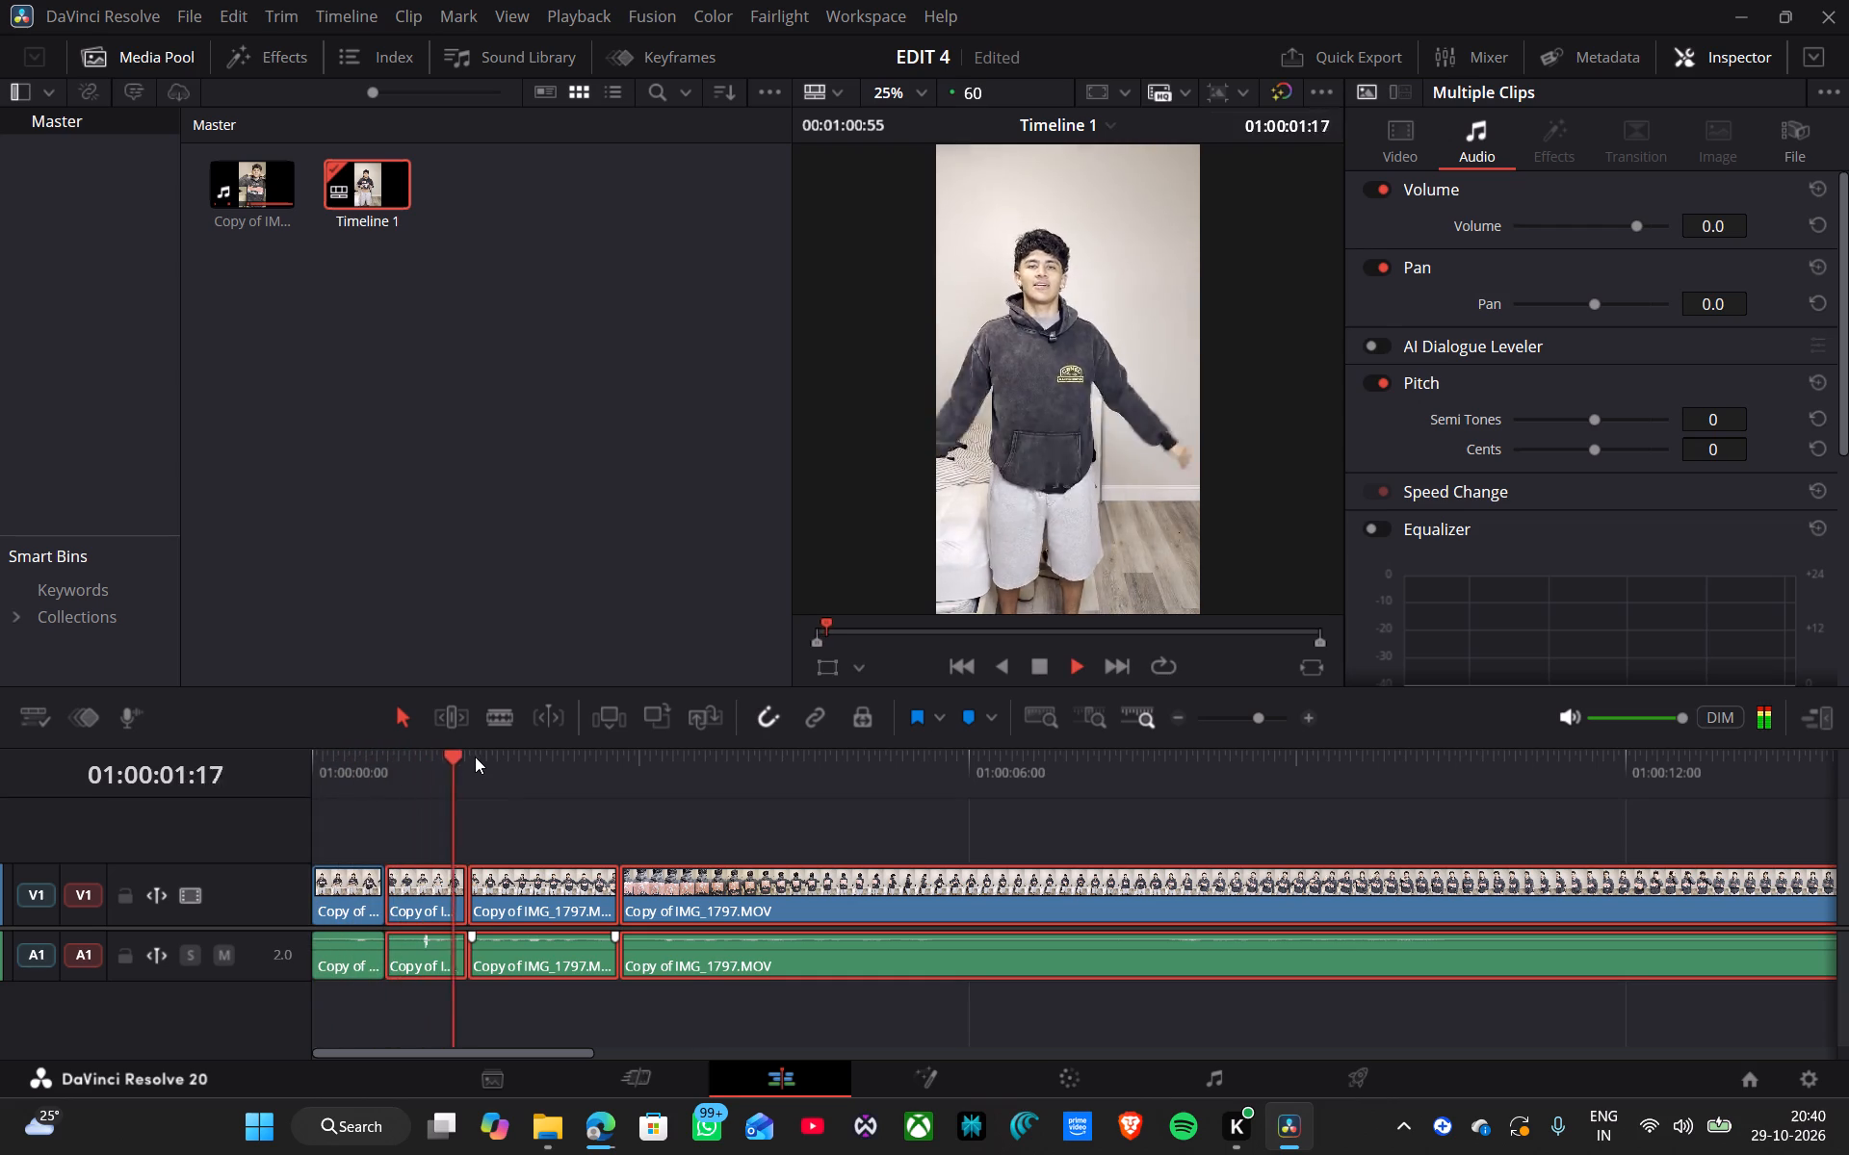
pyautogui.press('space')
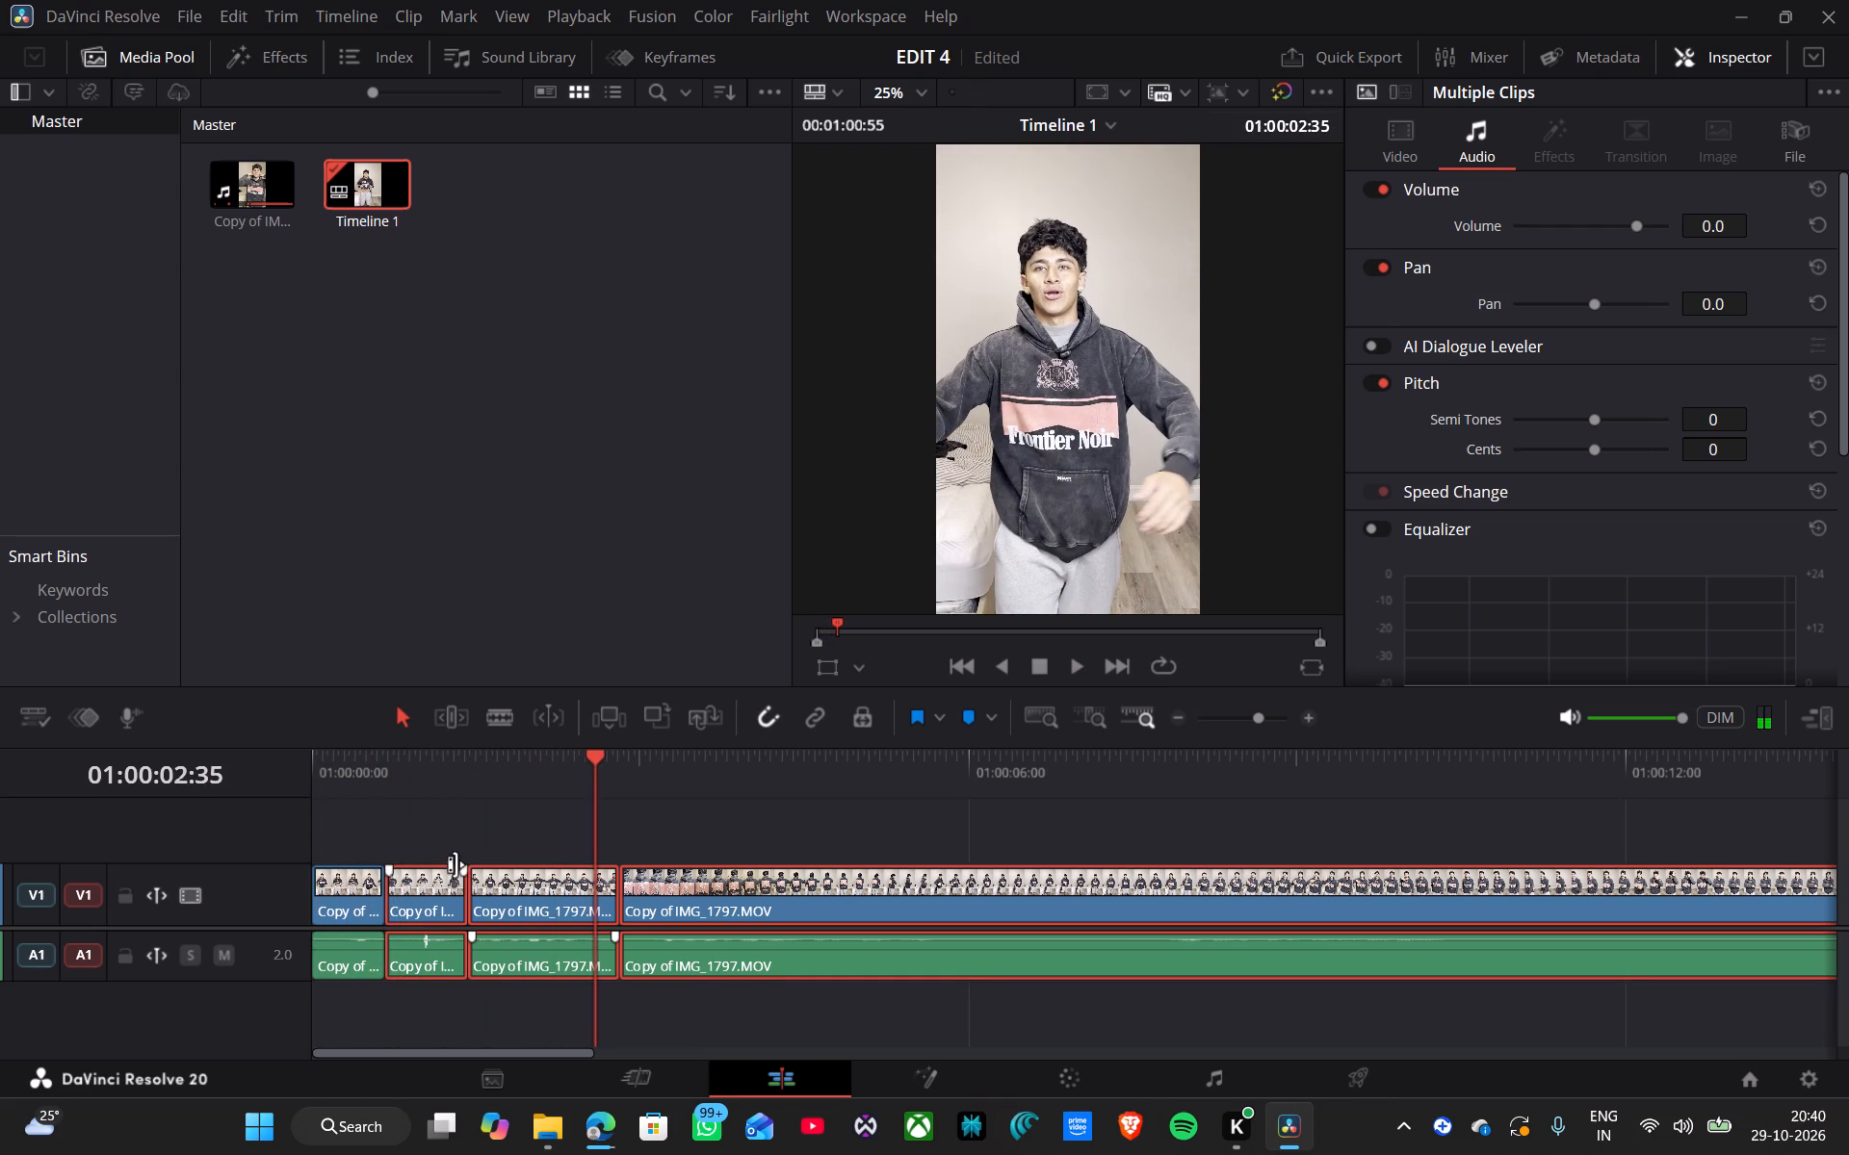
pyautogui.moveTo(367, 781); pyautogui.dragTo(290, 789)
pyautogui.press('space')
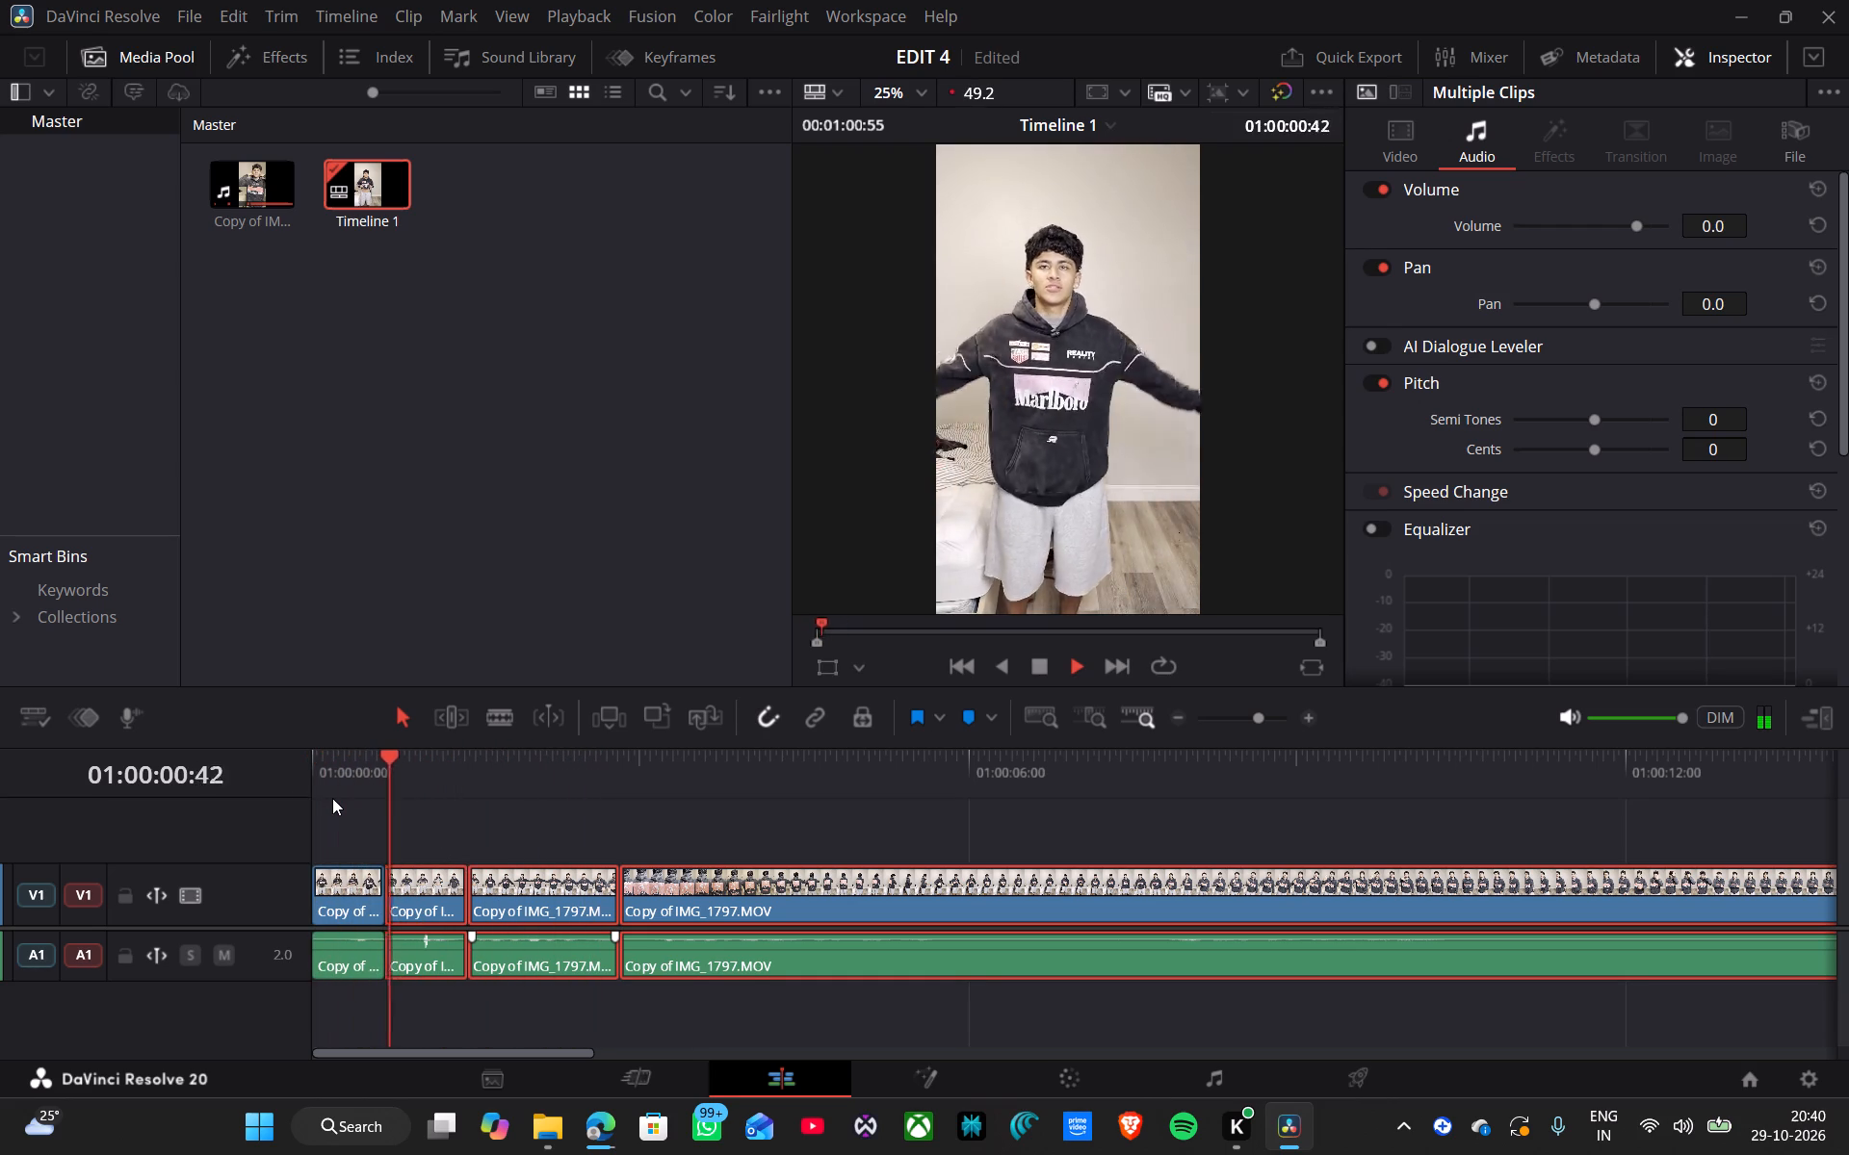
pyautogui.press('space')
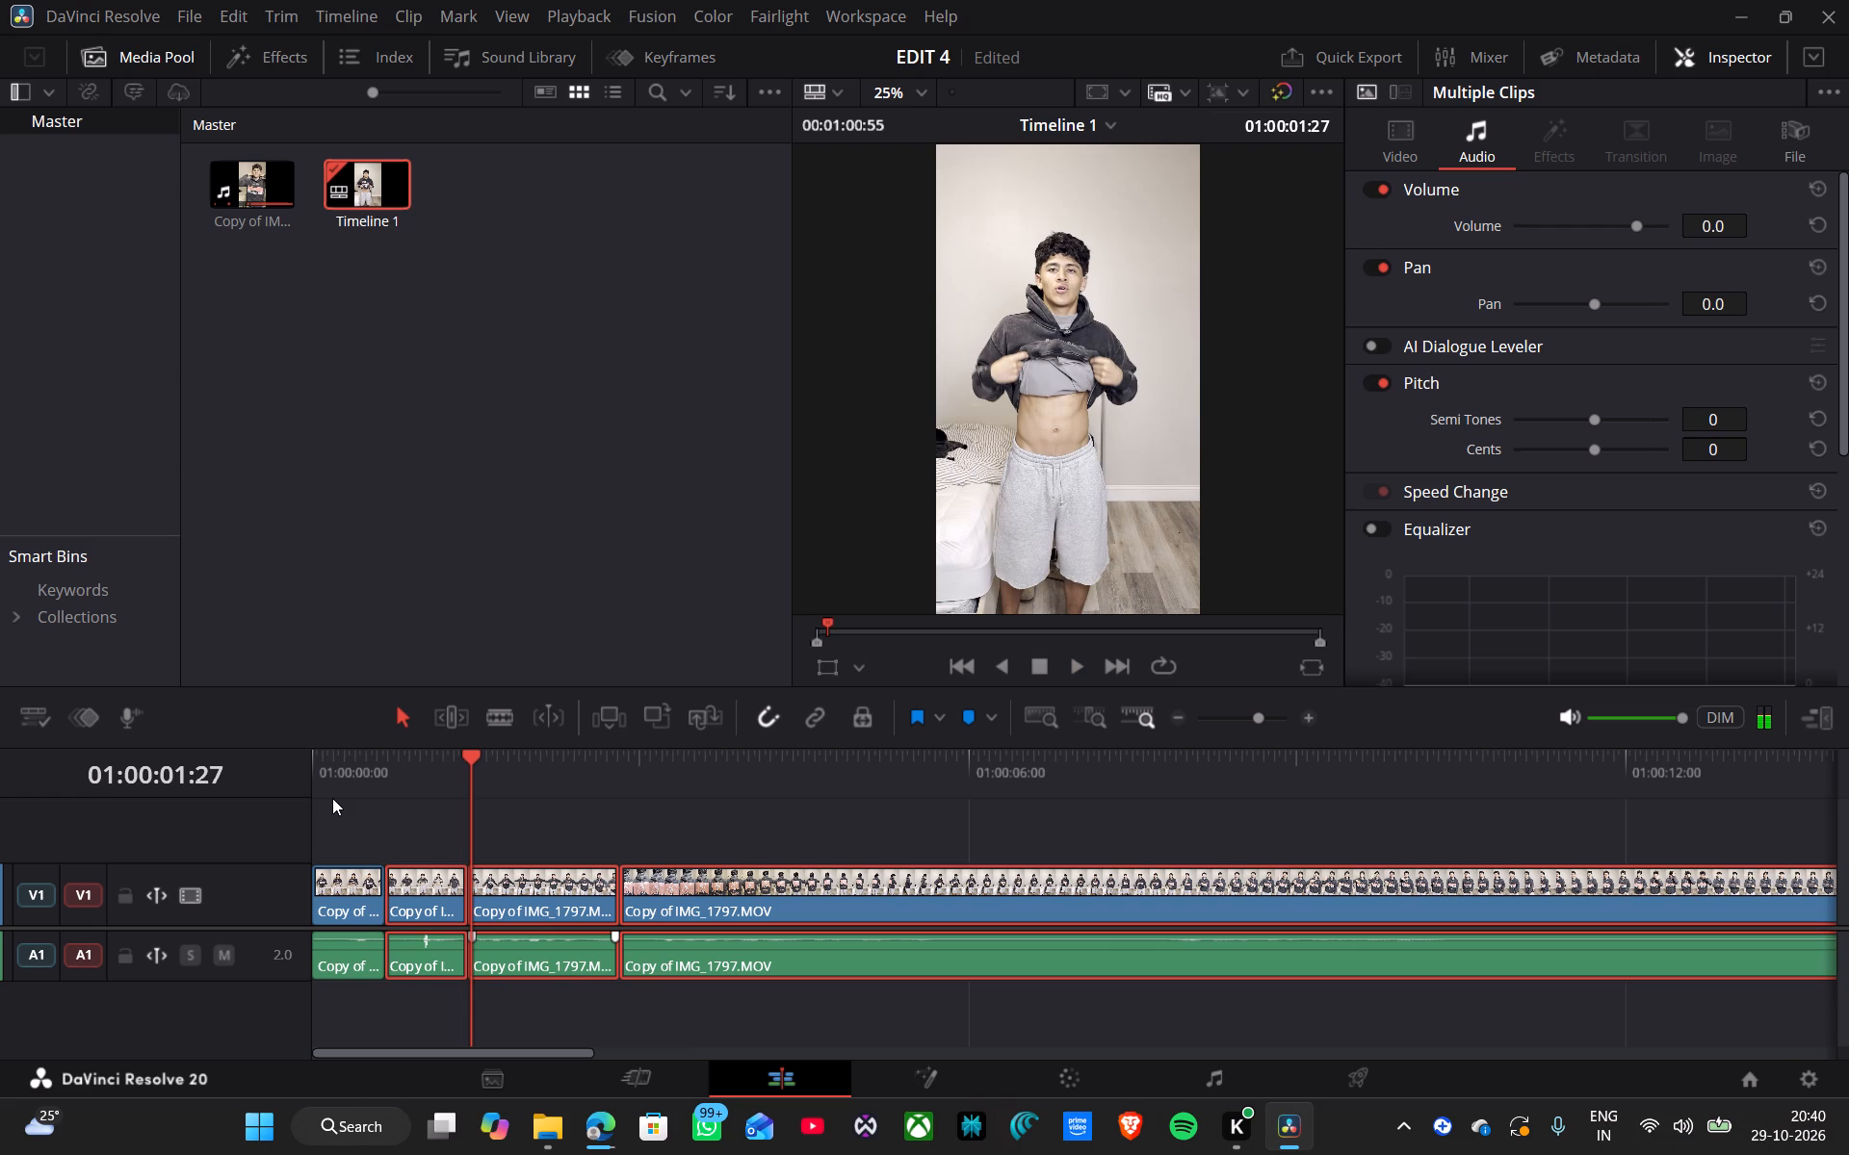
pyautogui.press('space')
pyautogui.press('space')
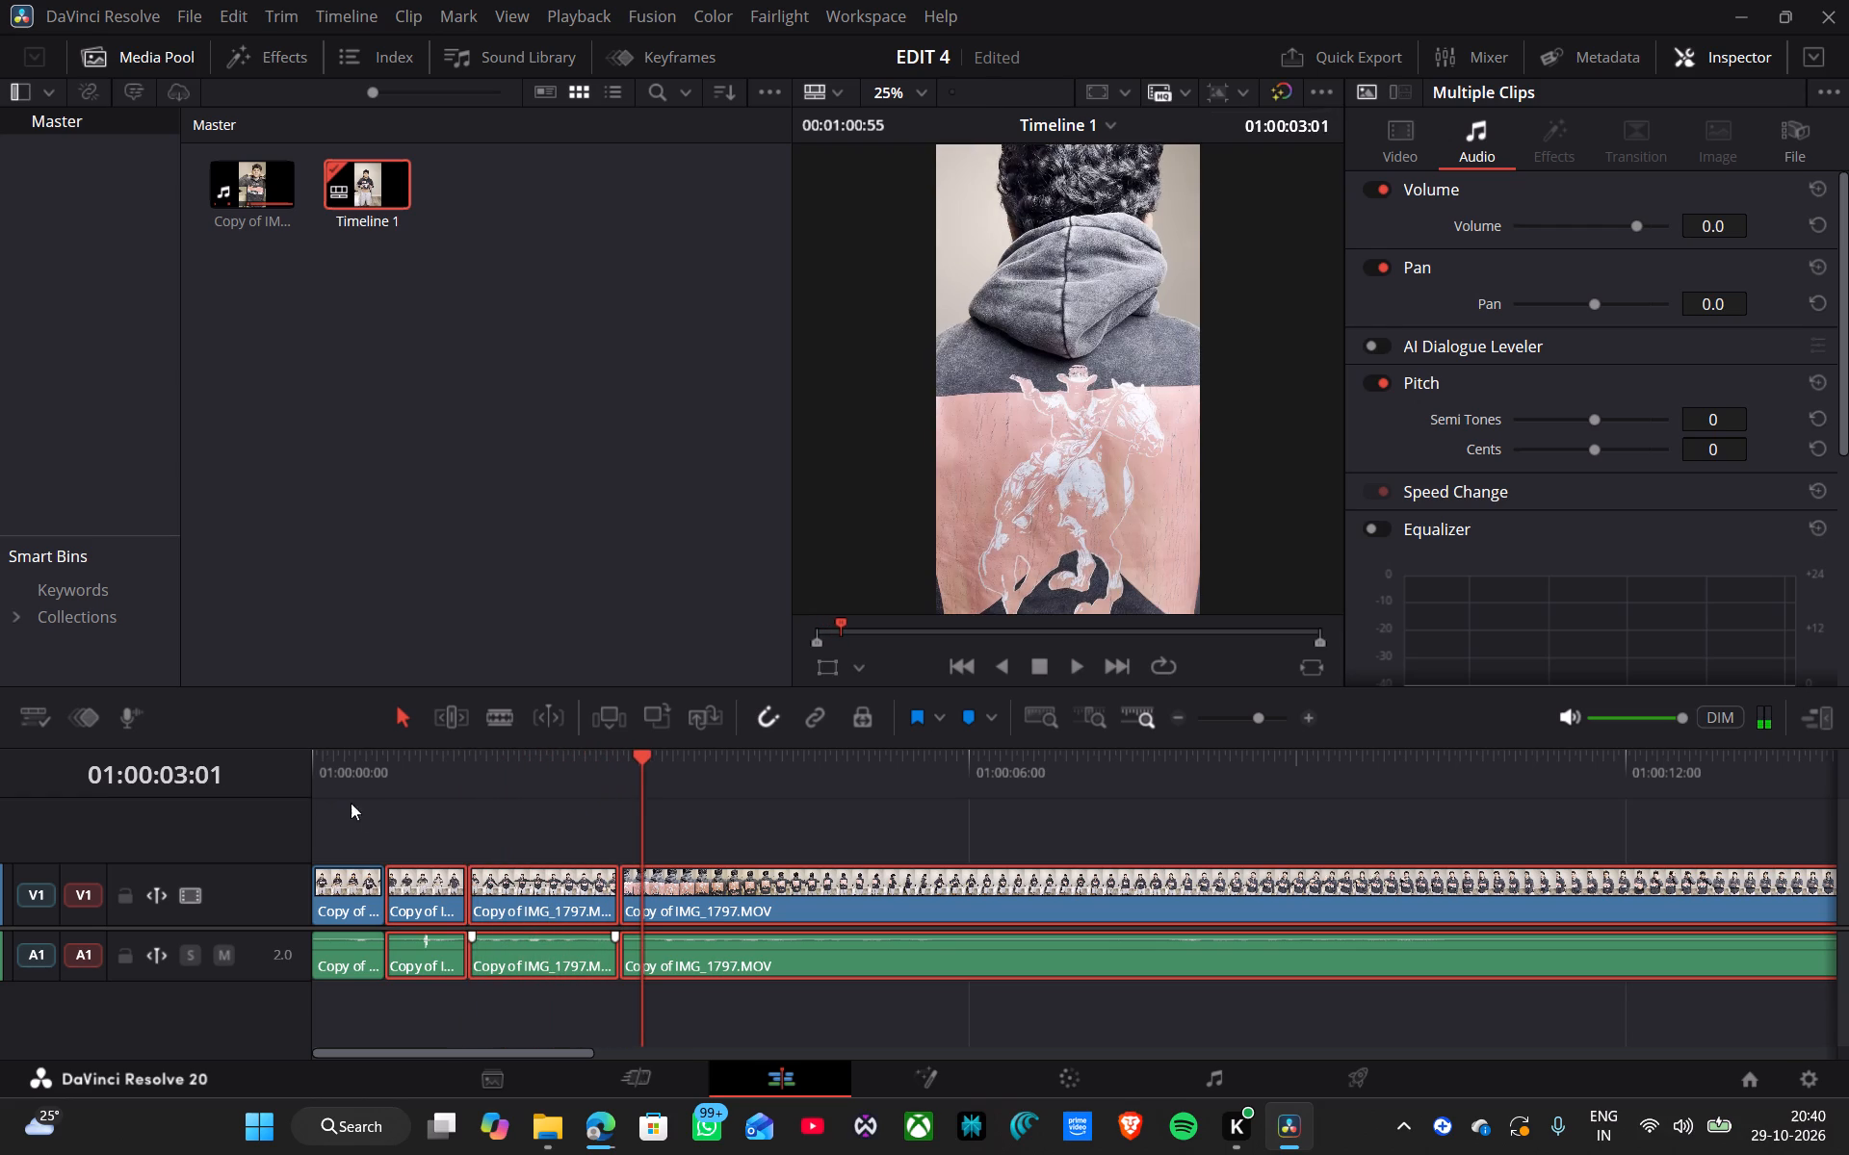
pyautogui.press('space')
pyautogui.press('space')
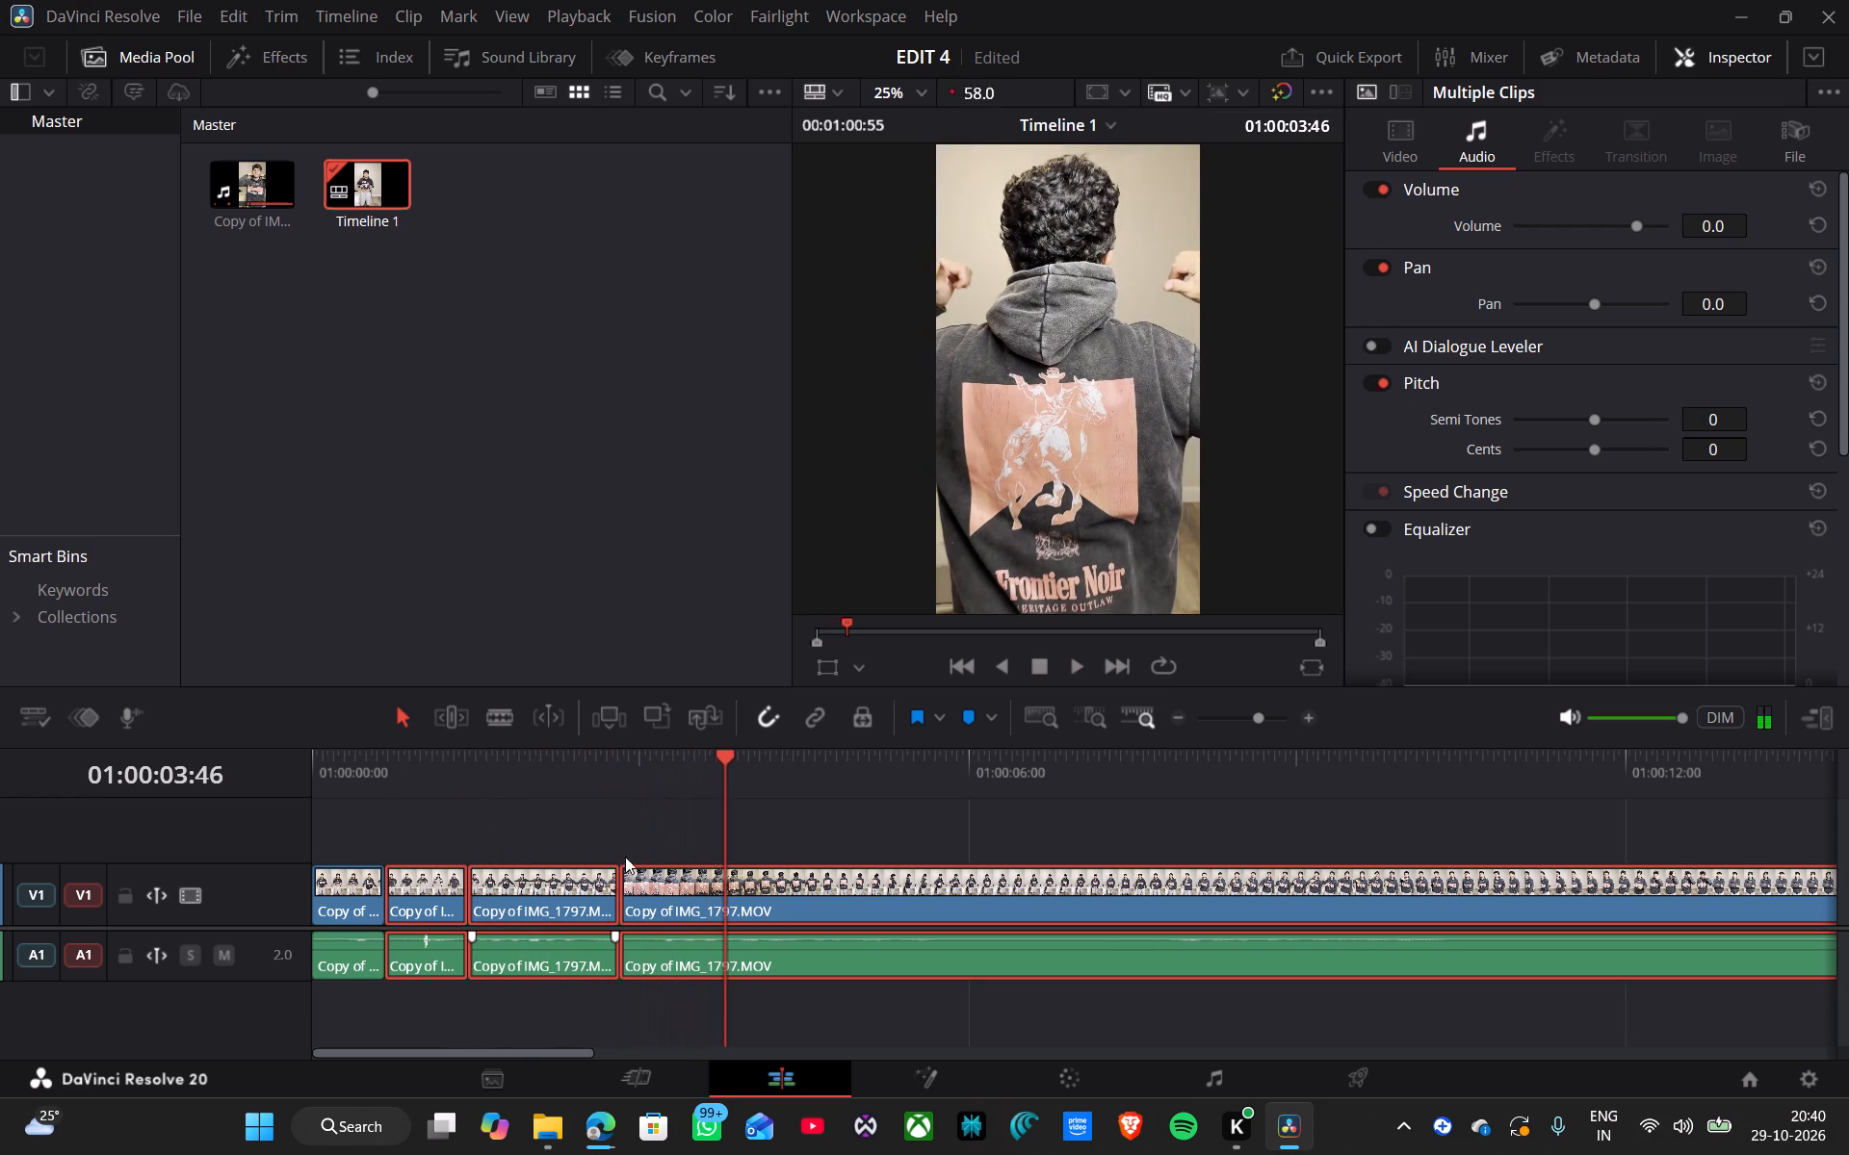
# Replay the join between the third and fourth clips.
pyautogui.click(648, 843)
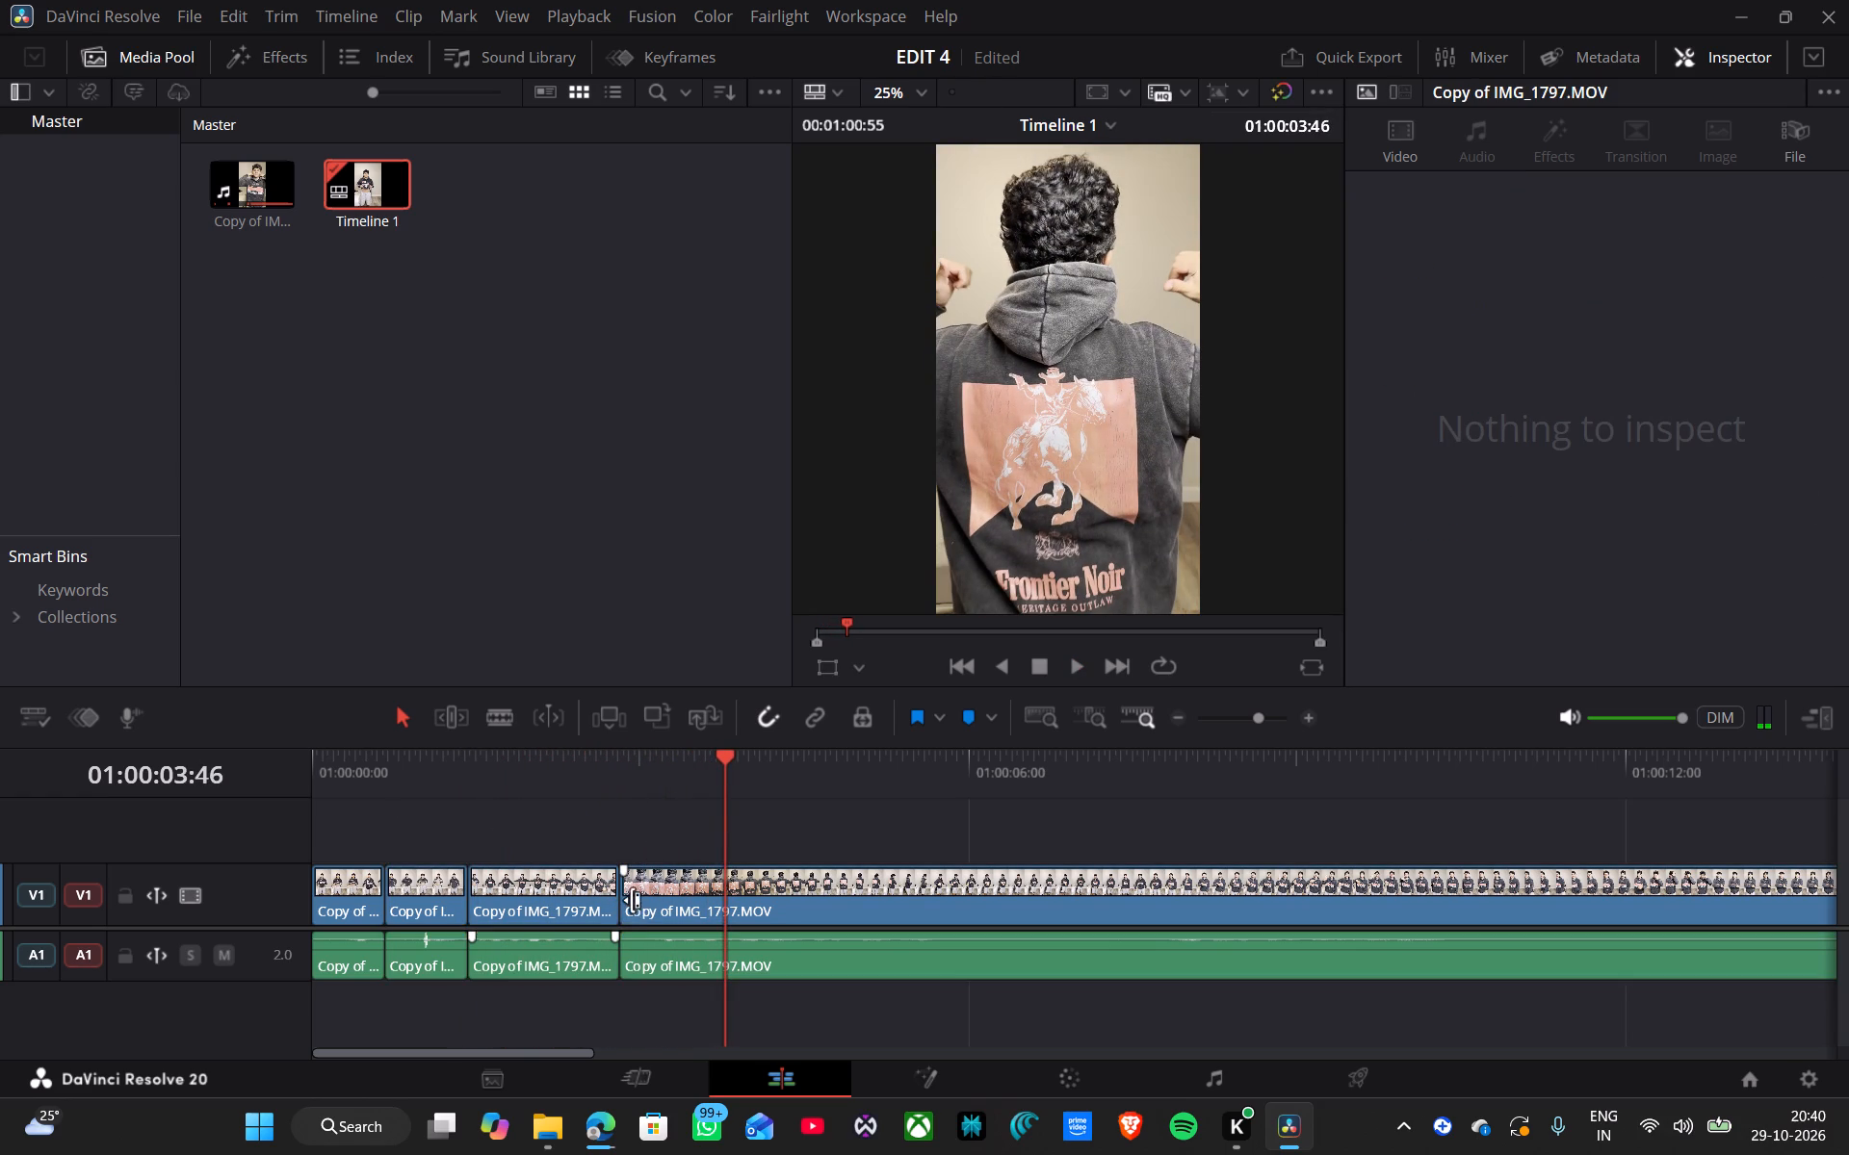
pyautogui.click(632, 900)
pyautogui.moveTo(724, 768); pyautogui.dragTo(568, 805)
pyautogui.press('space')
pyautogui.press('space')
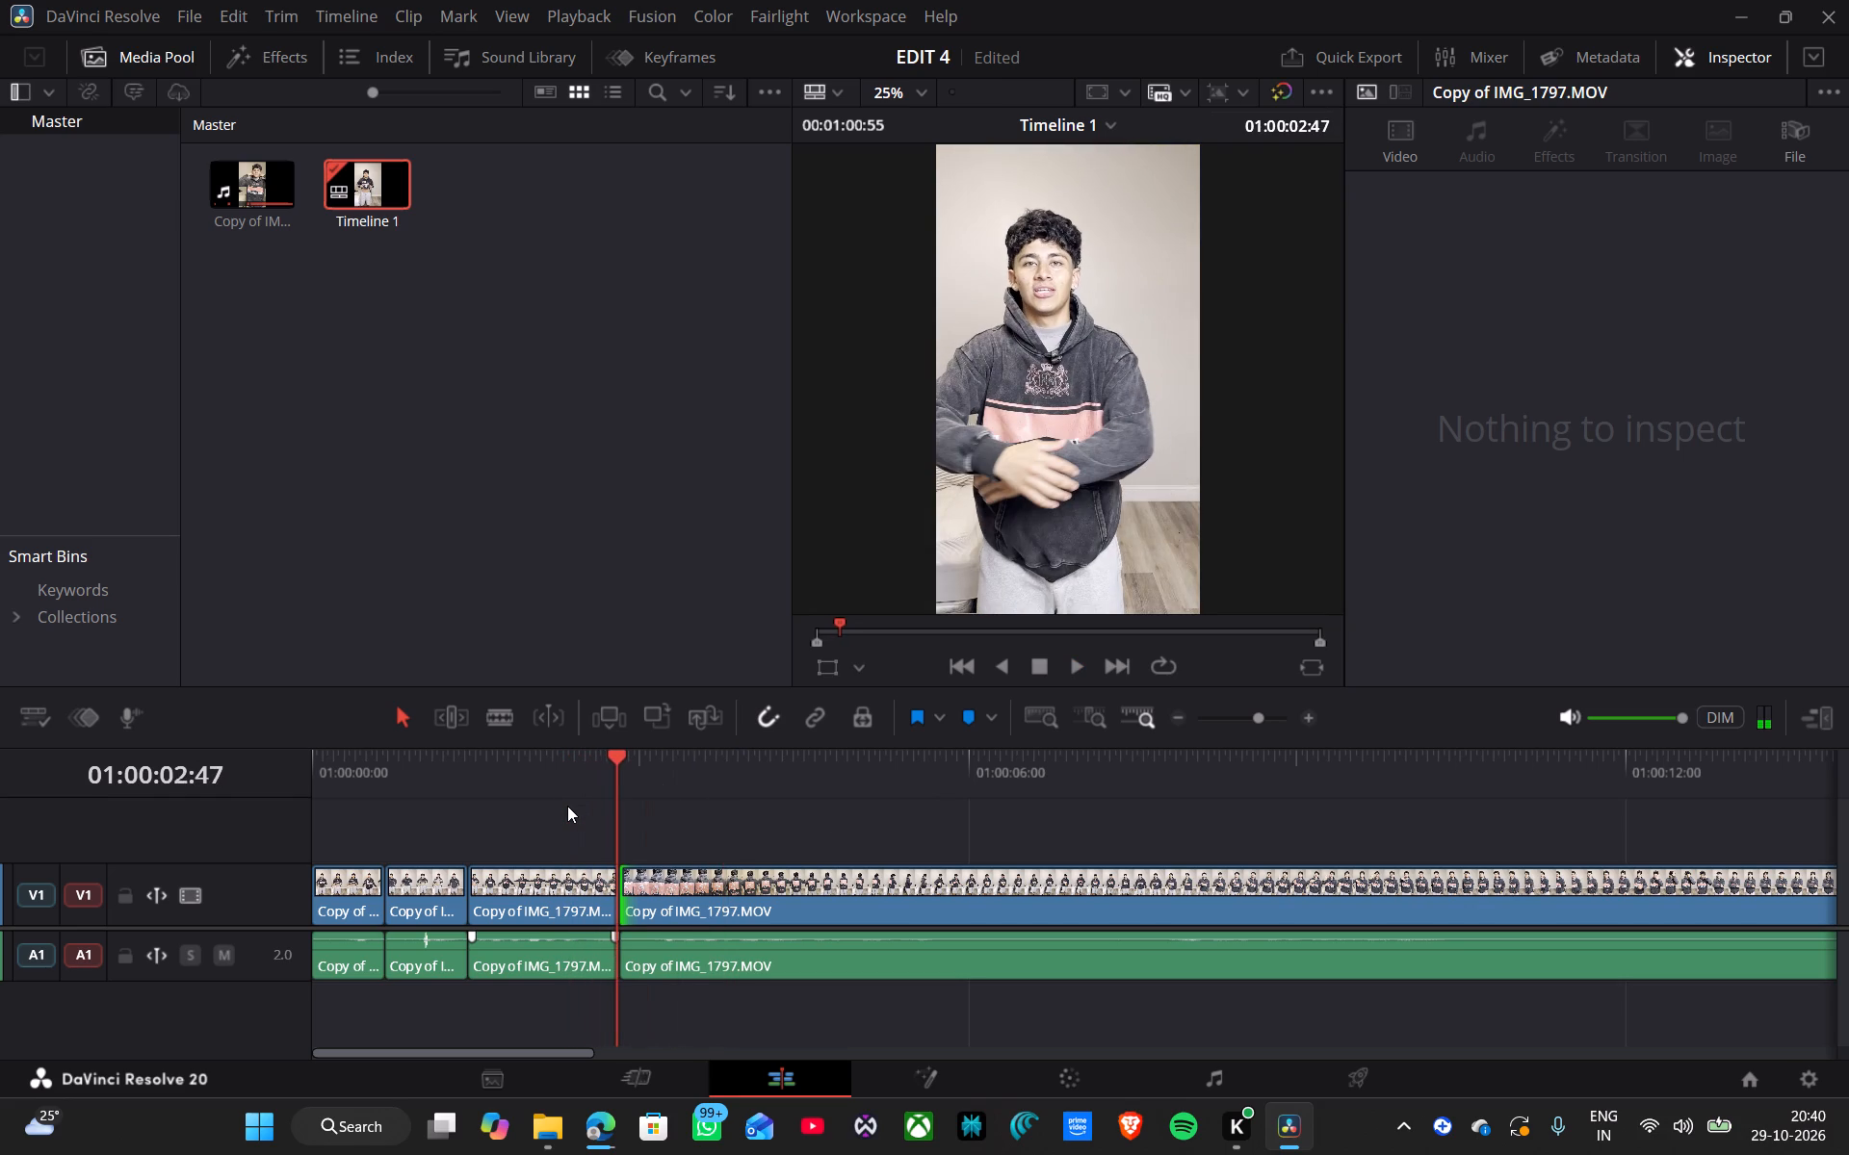
# Play through the fourth clip's back view and split its video and audio at 01:00:05:46, as he turns back around.
pyautogui.press('space')
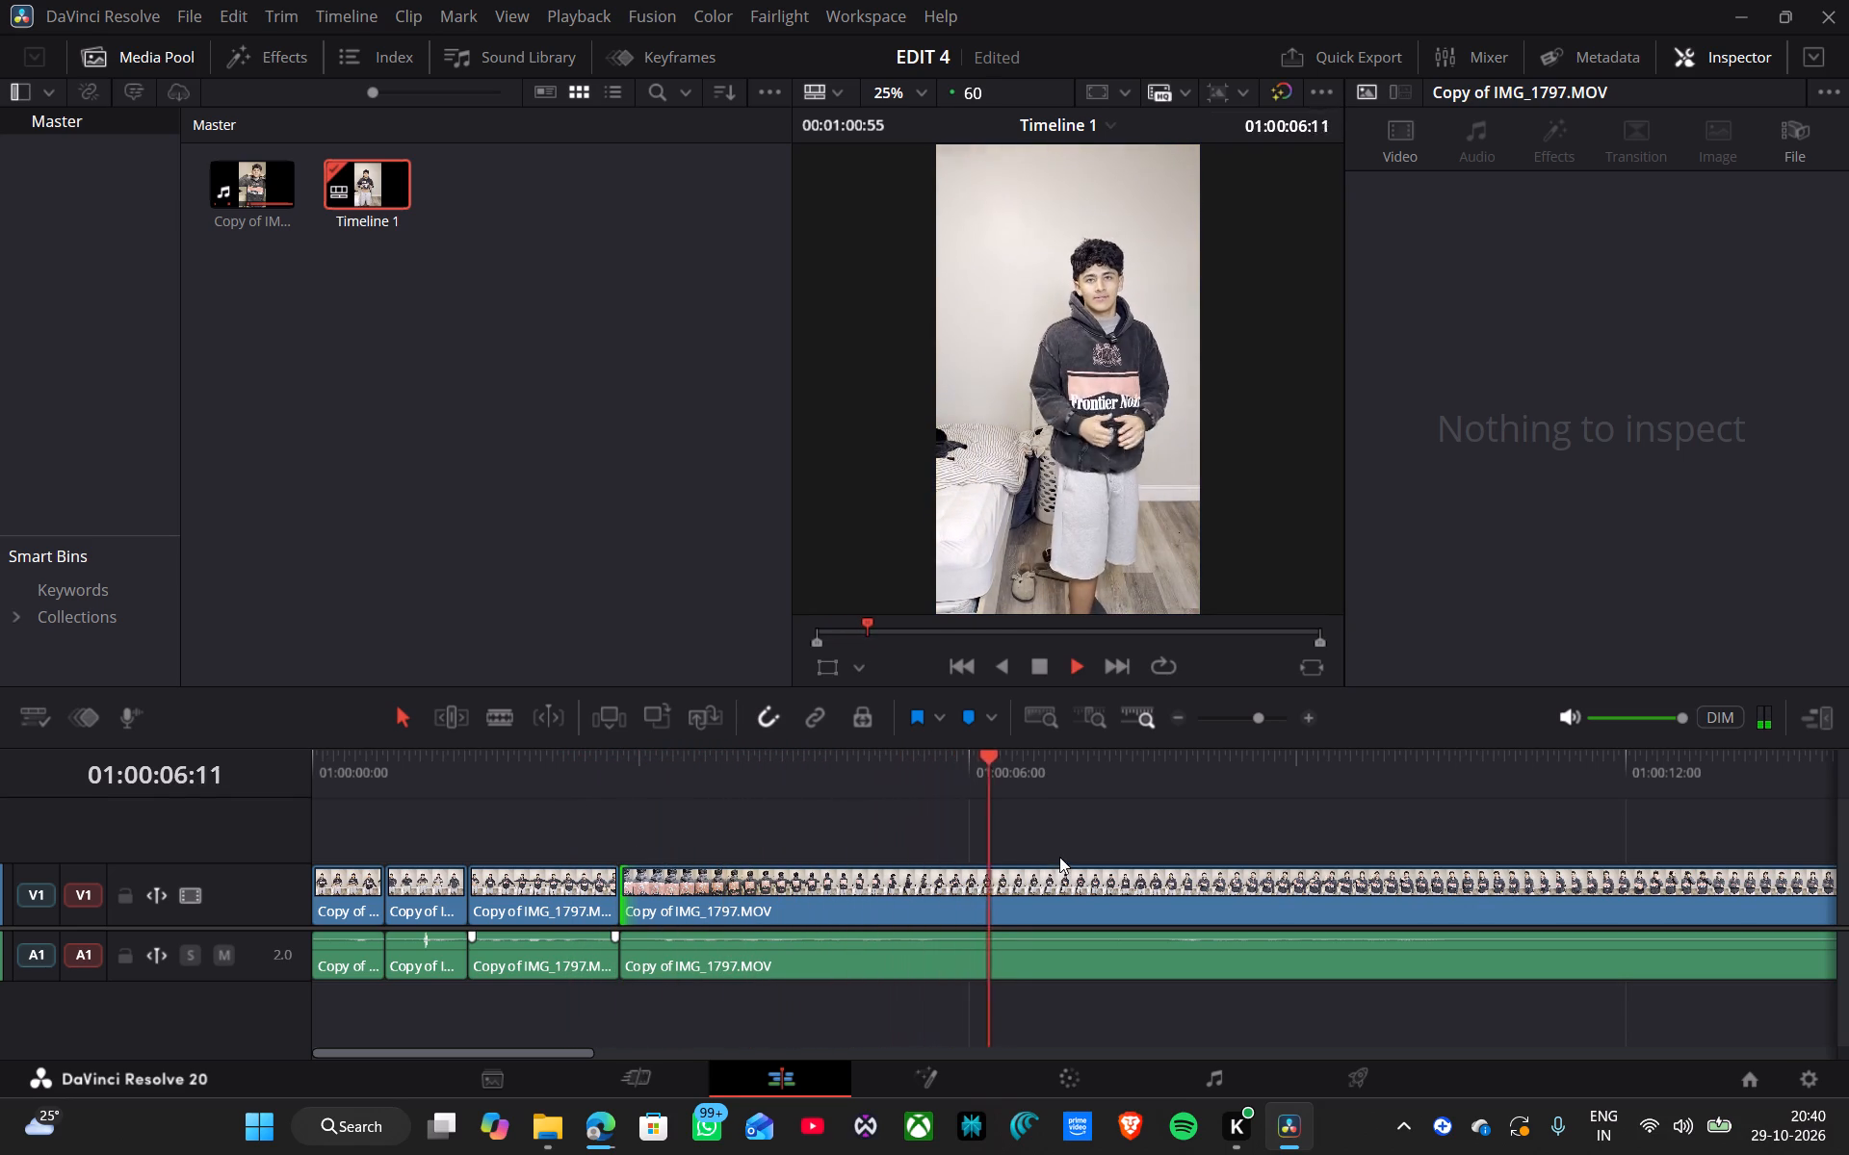
pyautogui.press('space')
pyautogui.click(811, 766)
pyautogui.press('space')
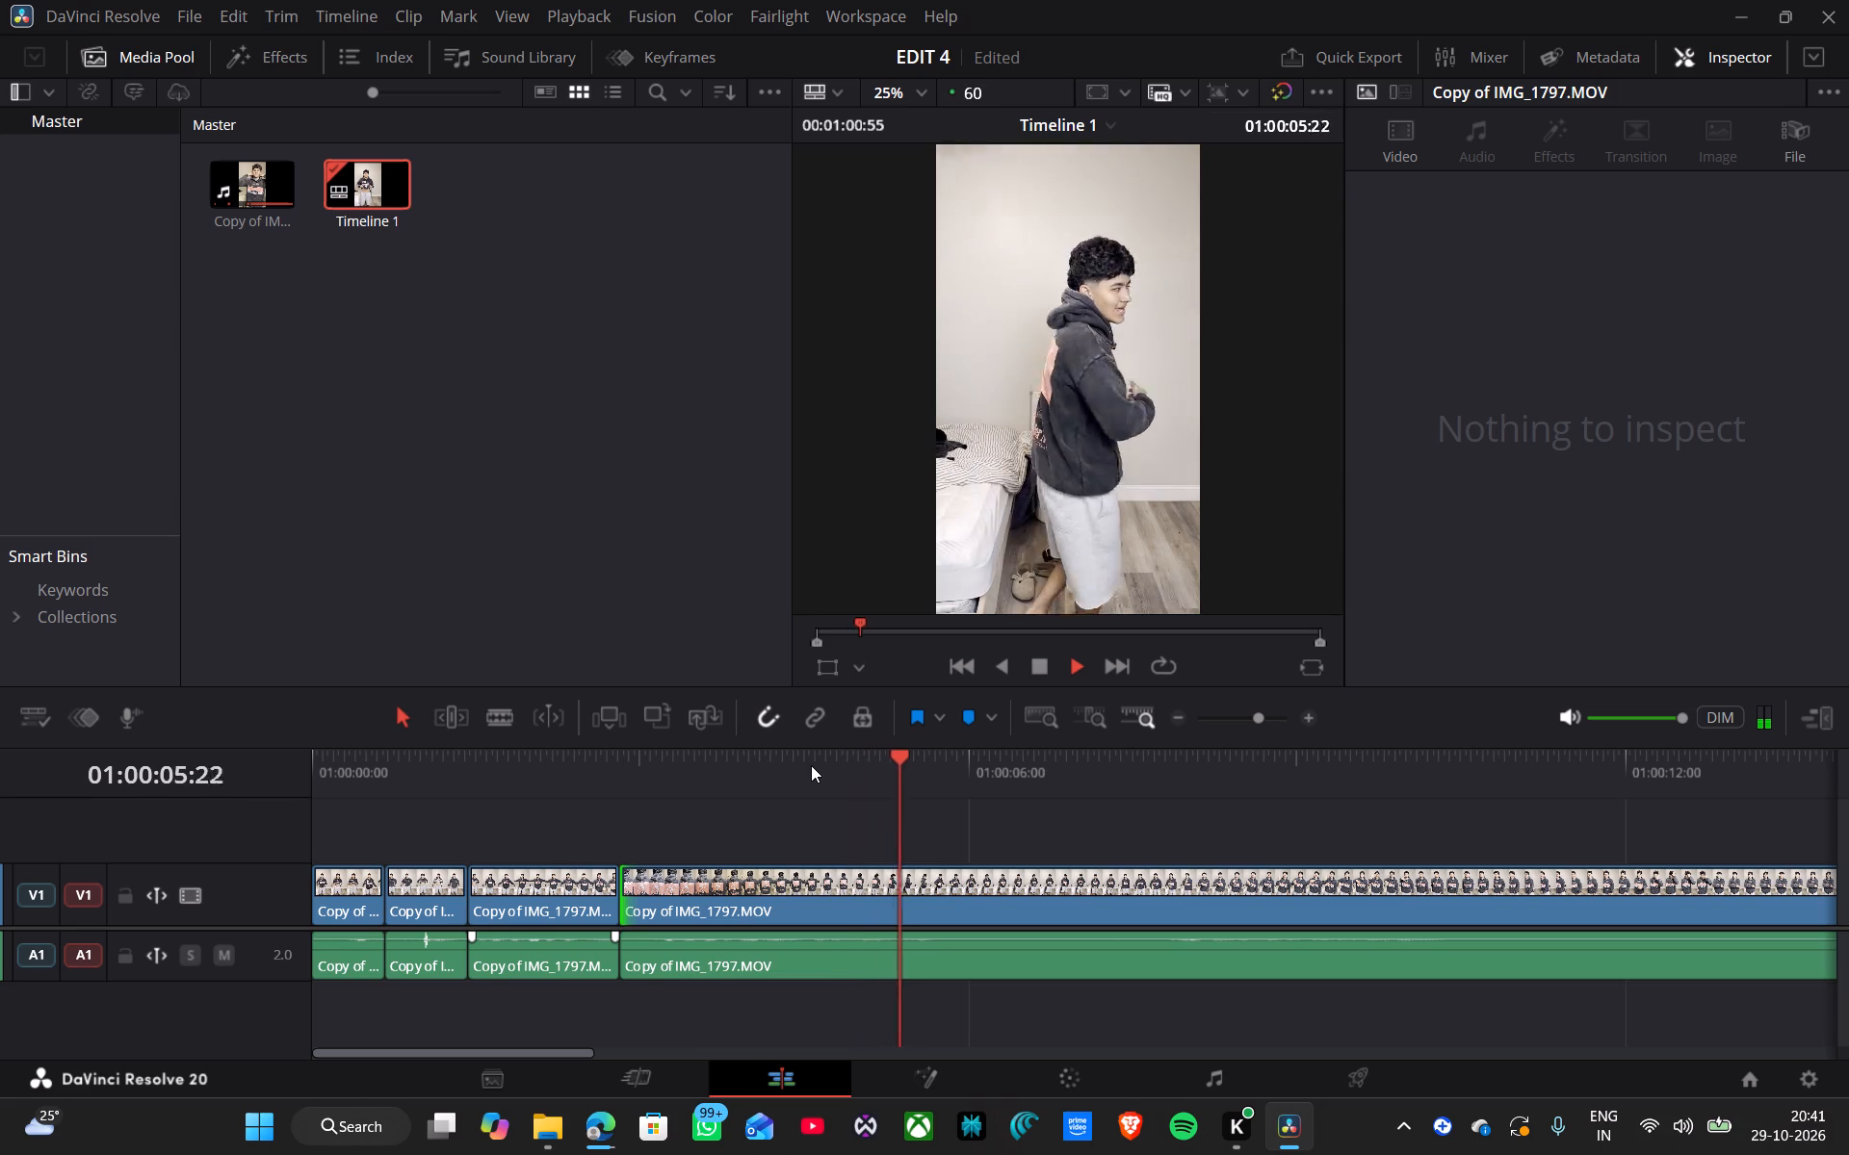
pyautogui.press('space')
pyautogui.press('b')
pyautogui.click(945, 892)
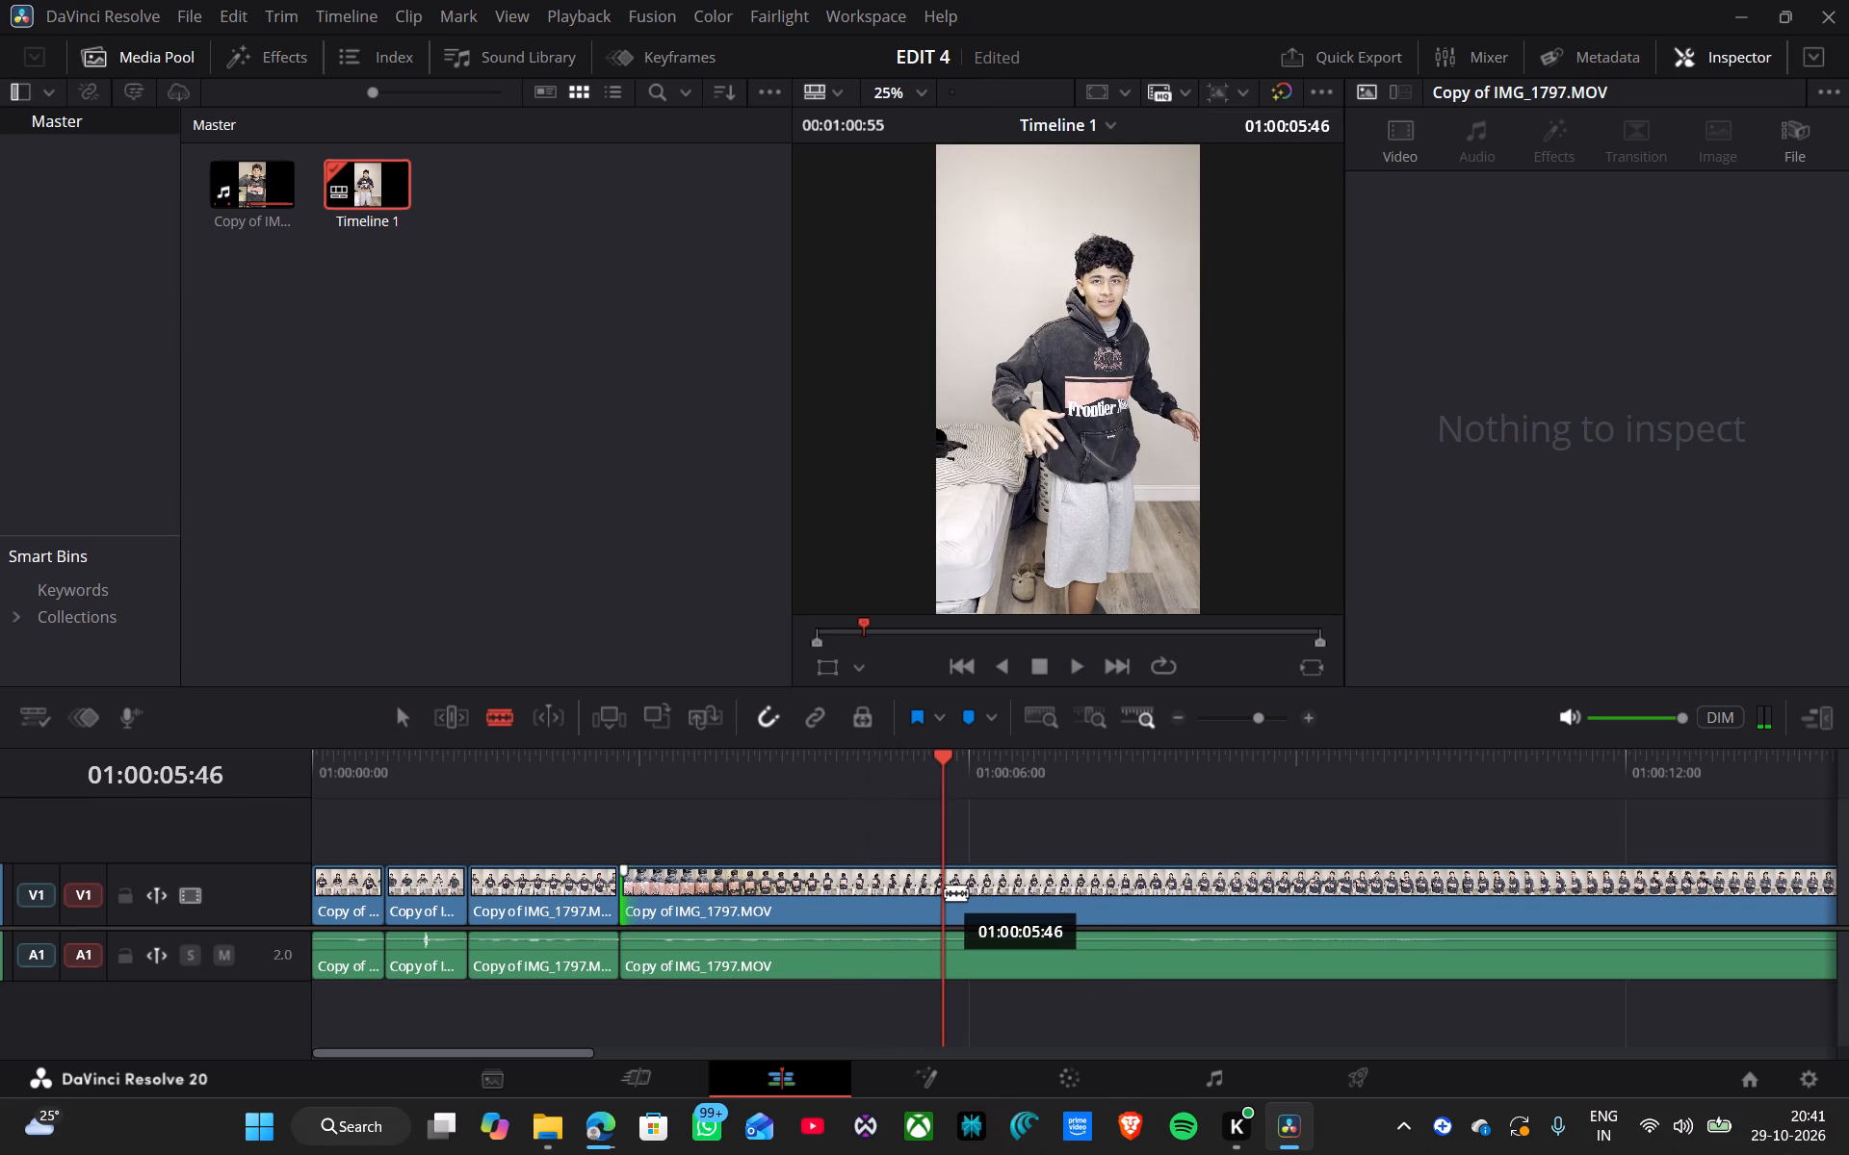
pyautogui.click(947, 946)
pyautogui.press('a')
# Play on from the new cut and split the remaining video and audio at 01:00:07:45.
pyautogui.press('space')
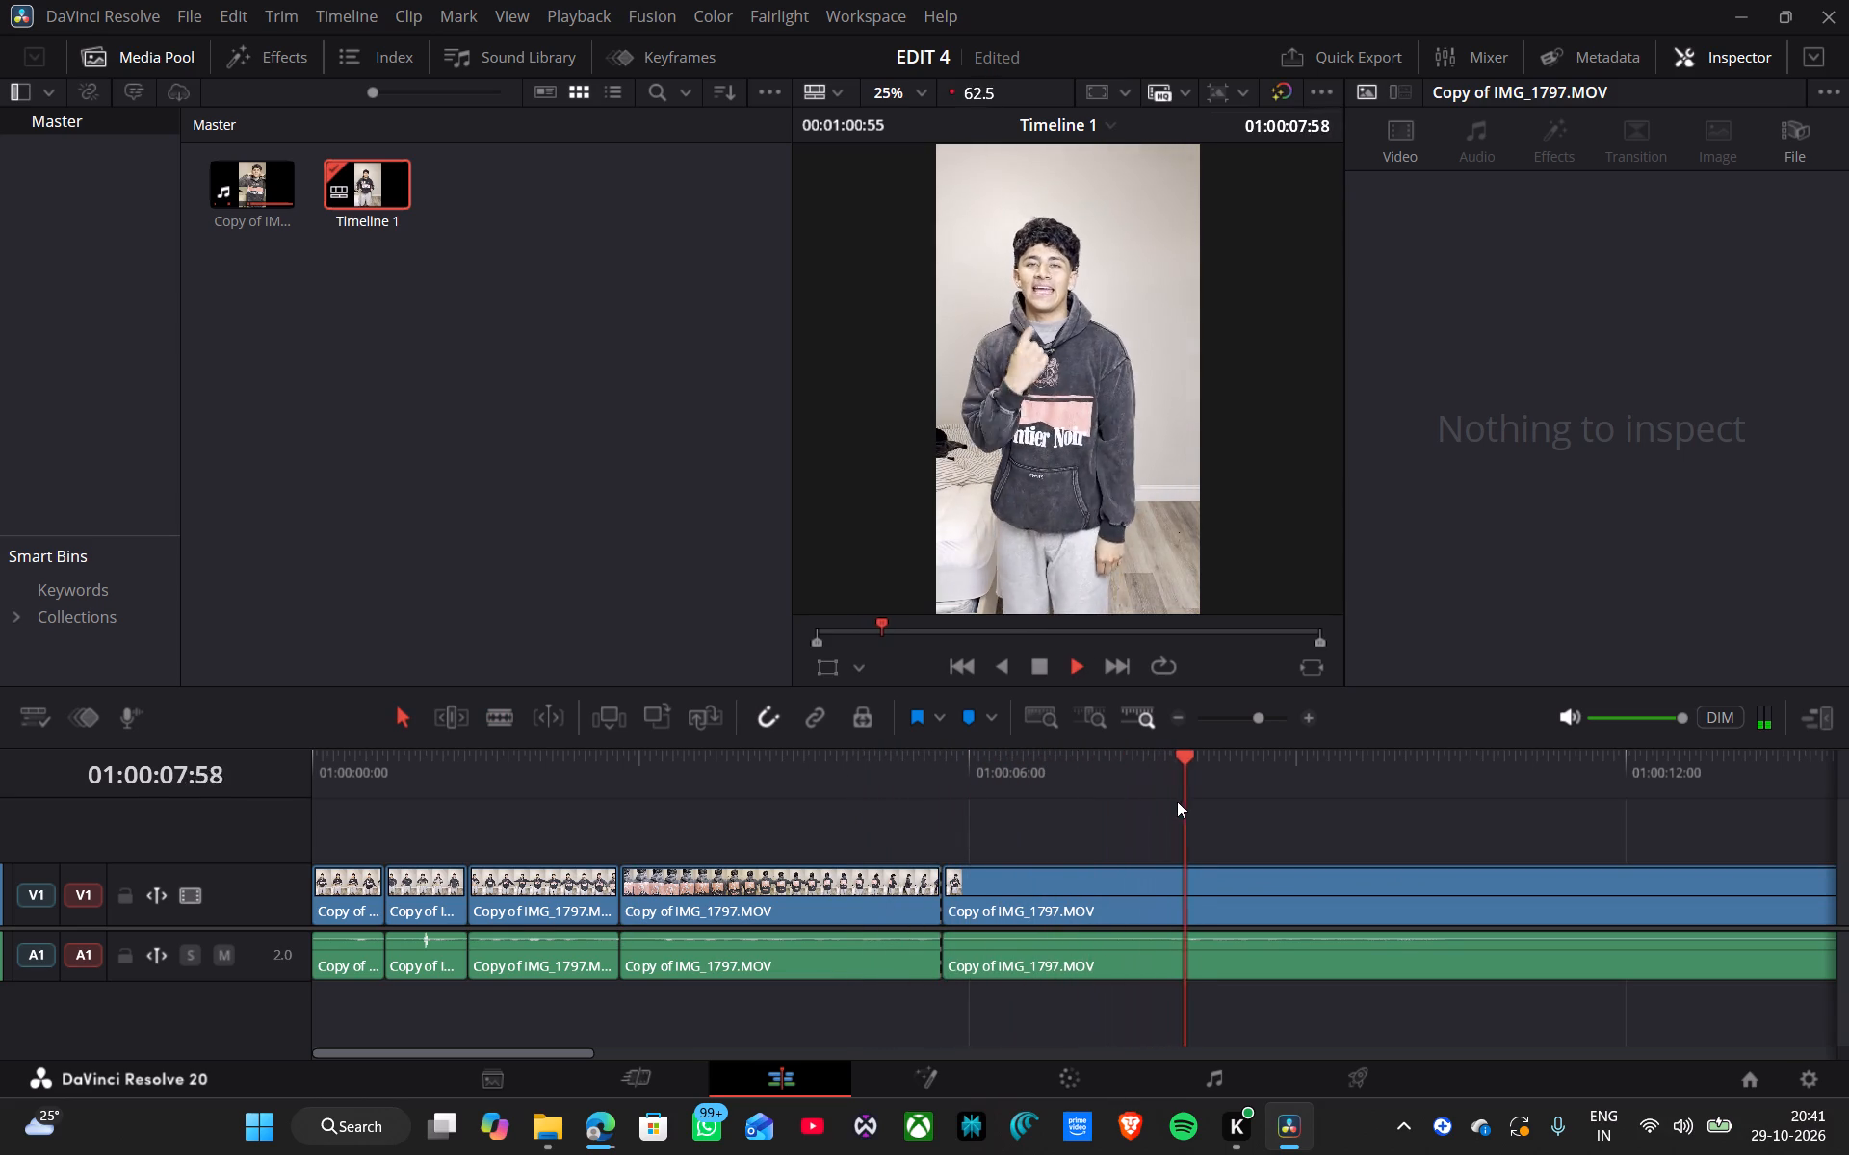
pyautogui.press('space')
pyautogui.click(1120, 740)
pyautogui.click(1120, 762)
pyautogui.press('space')
pyautogui.press('space')
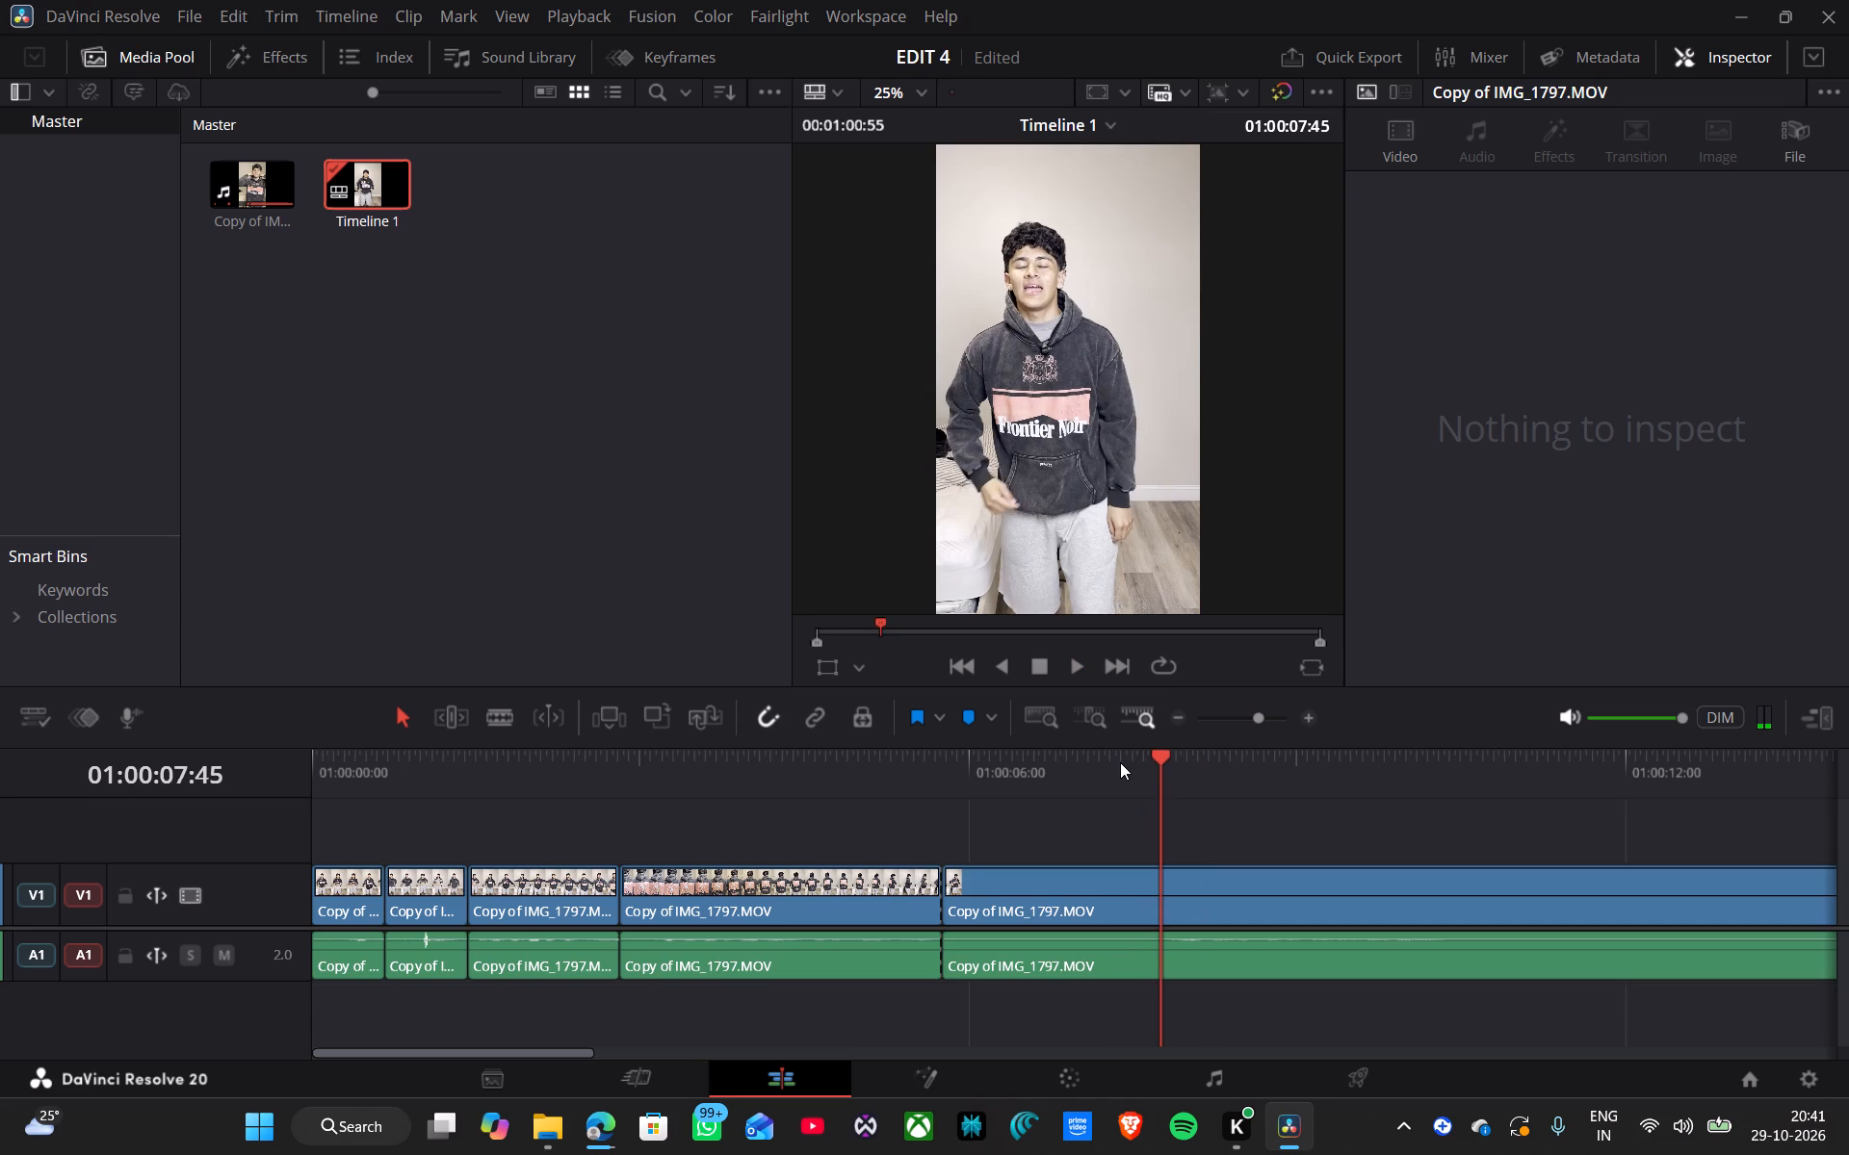
pyautogui.press('b')
pyautogui.click(1164, 903)
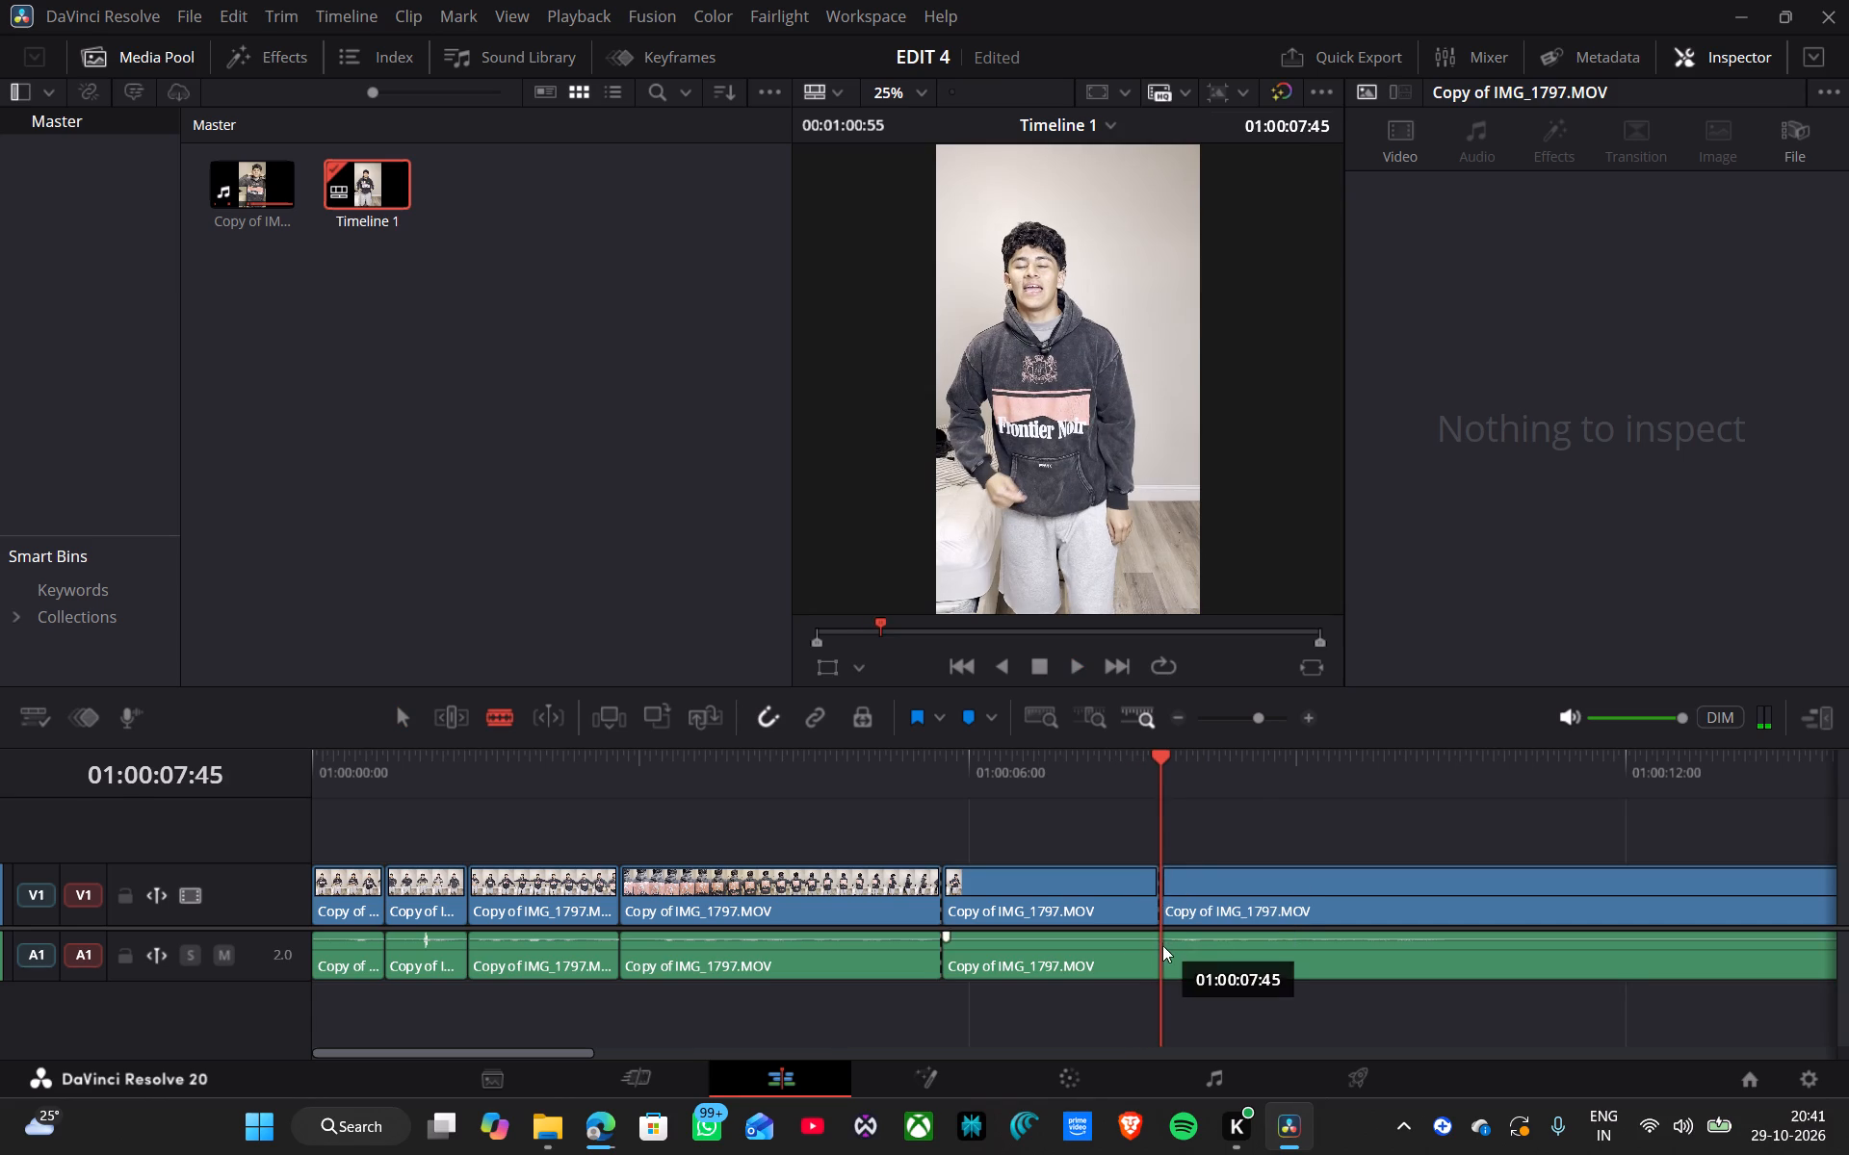
pyautogui.click(1162, 946)
pyautogui.press('a')
# Delete the video and audio section between 01:00:05:46 and 01:00:07:45 and close the gap.
pyautogui.moveTo(1082, 822); pyautogui.dragTo(1113, 1001)
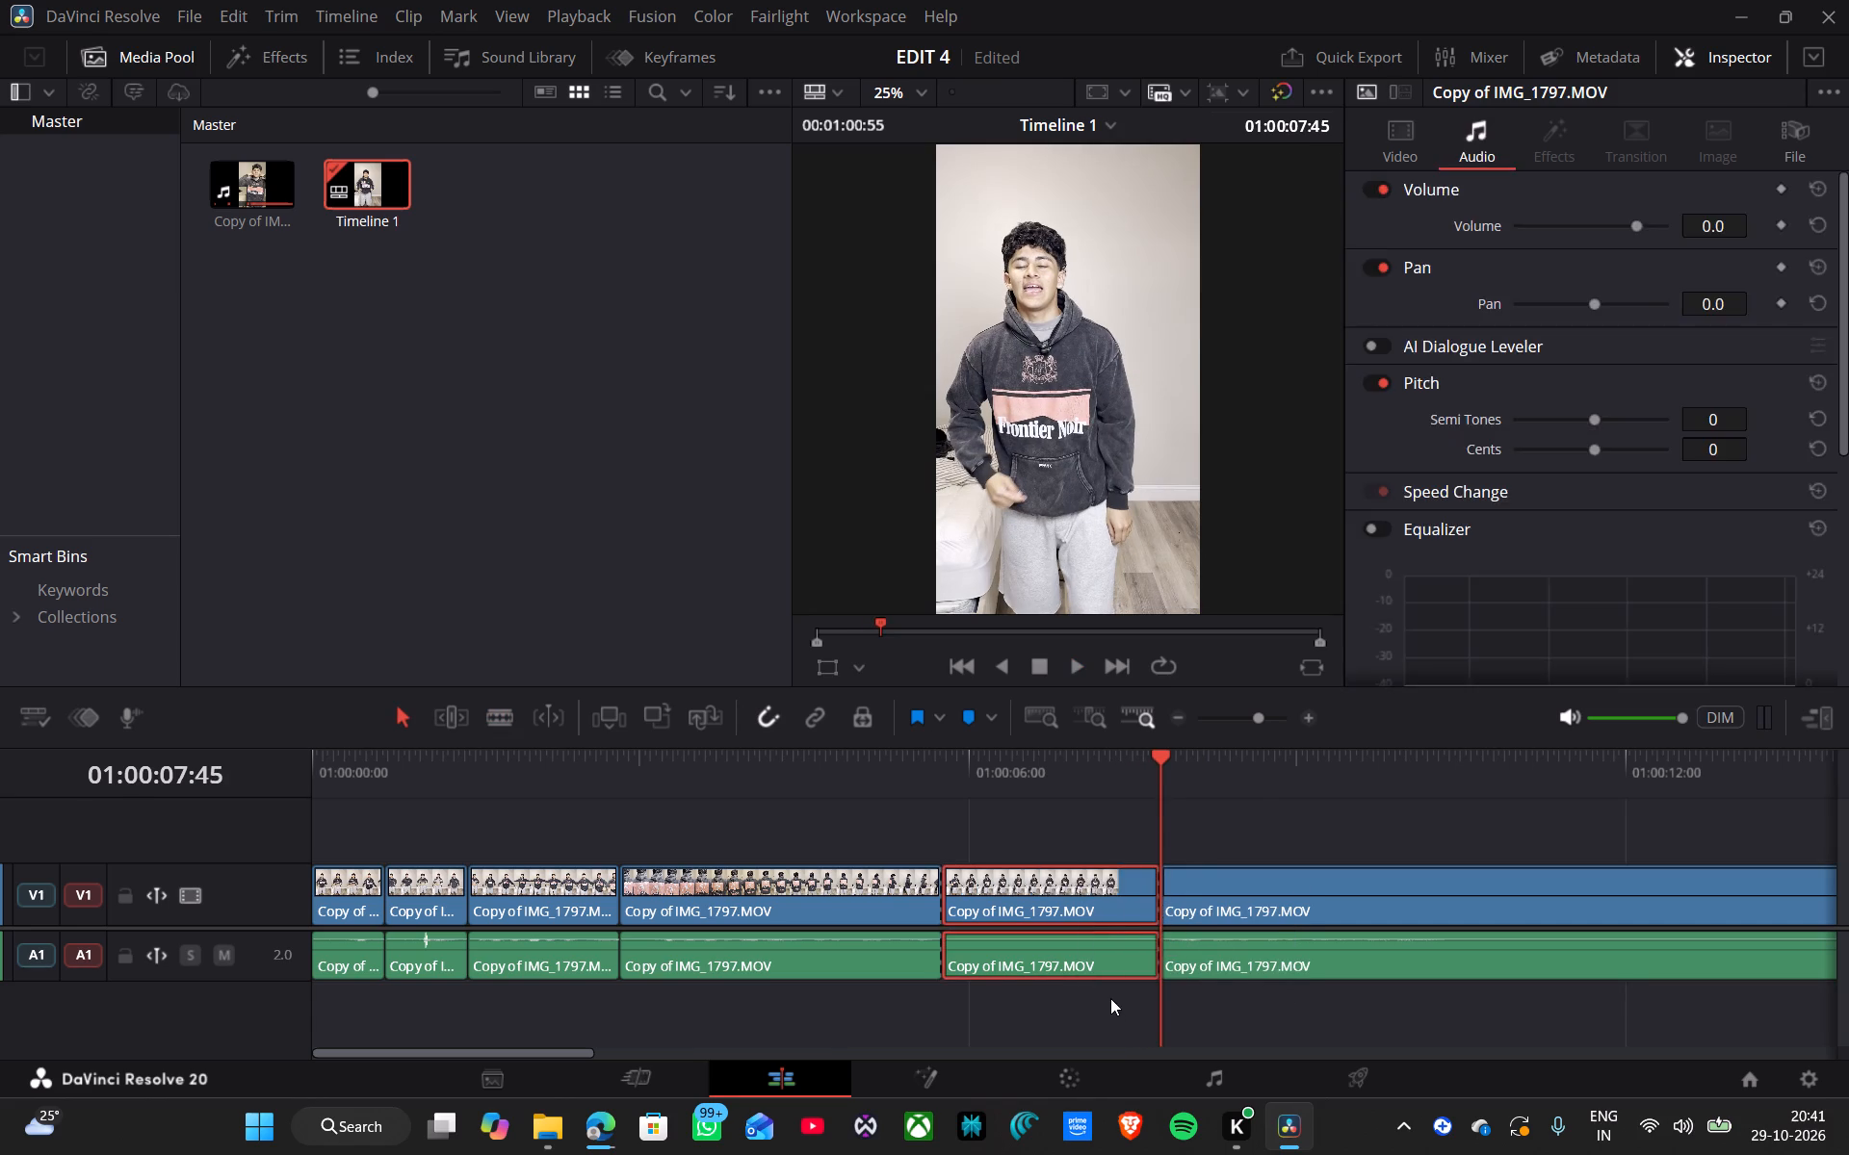
pyautogui.press('BackSpace')
pyautogui.click(1082, 896)
pyautogui.press('BackSpace')
pyautogui.click(1082, 960)
pyautogui.press('BackSpace')
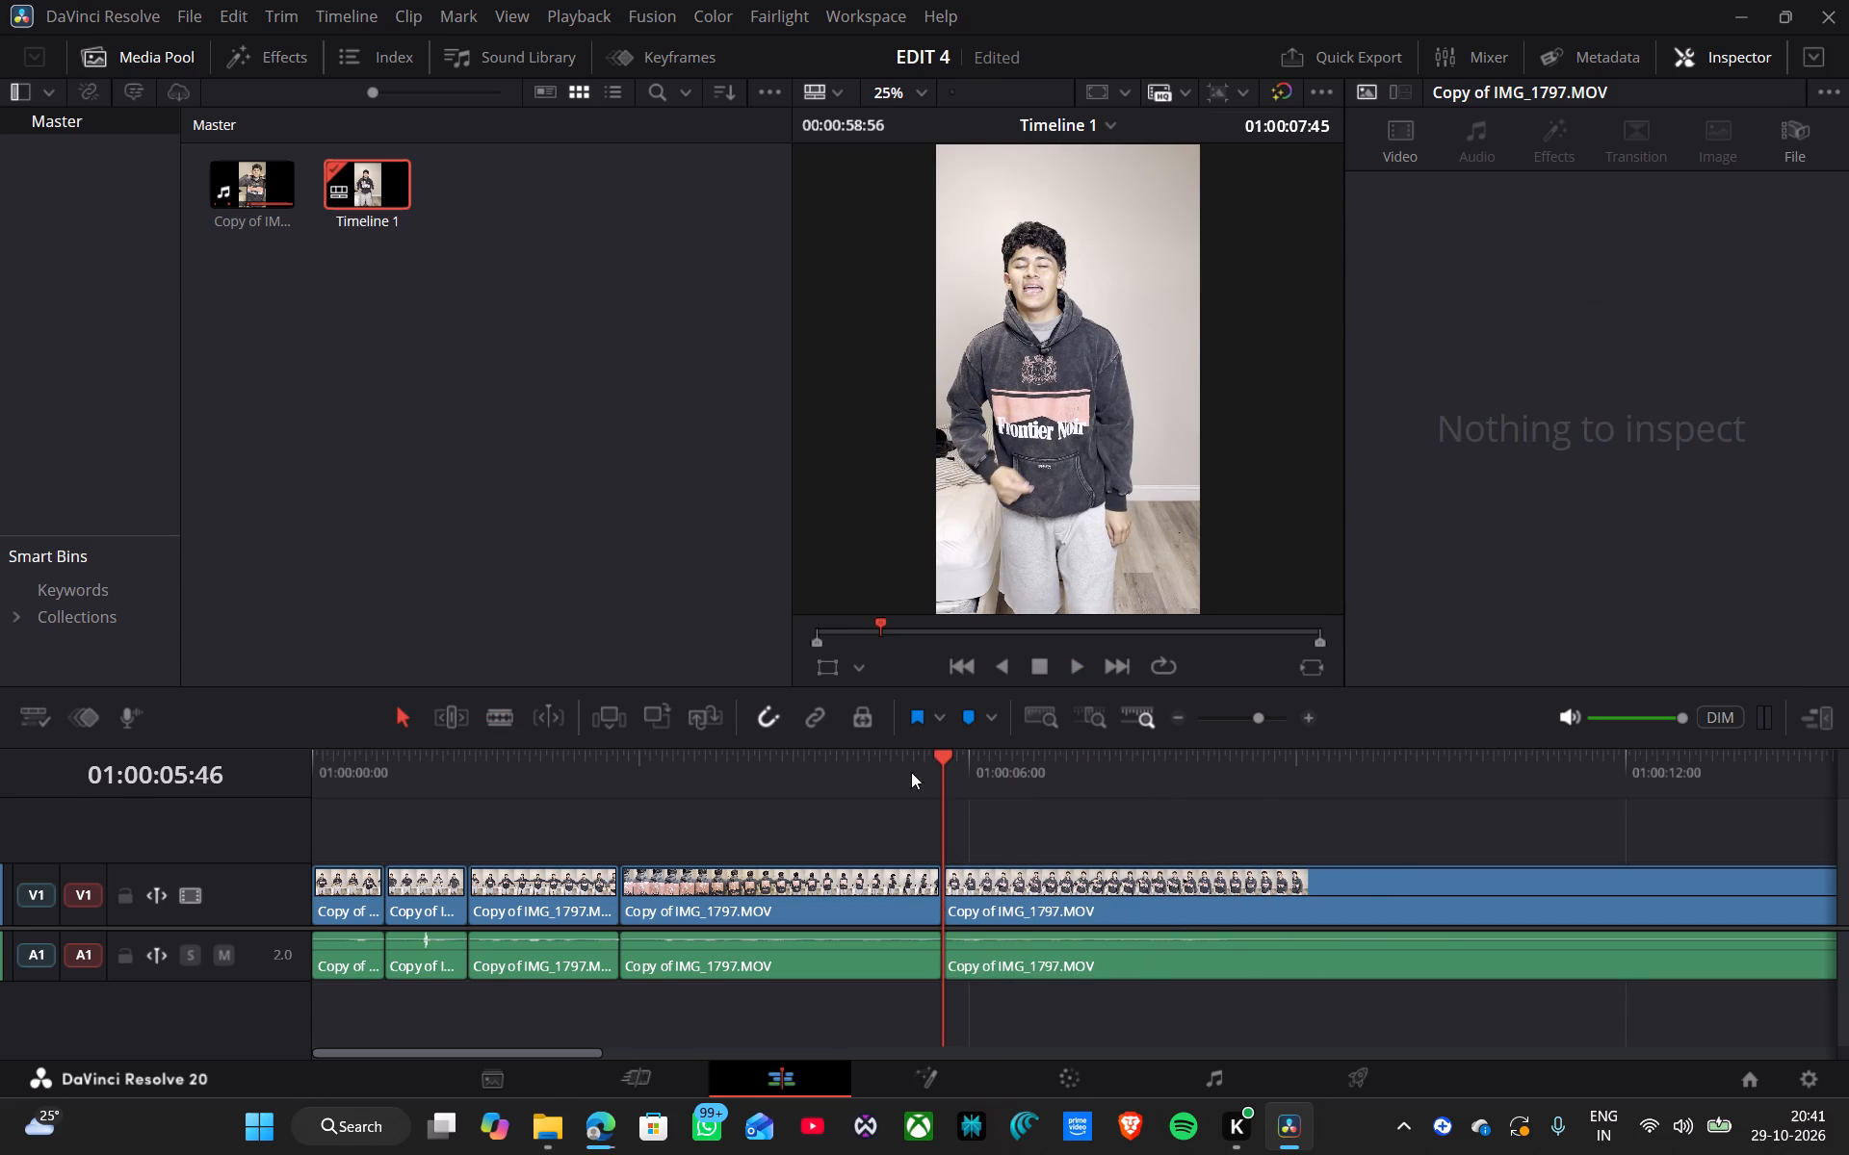
# Replay across the new join and split the fifth clip's video and audio at 01:00:08:19, after the front pose.
pyautogui.click(878, 748)
pyautogui.click(879, 759)
pyautogui.press('space')
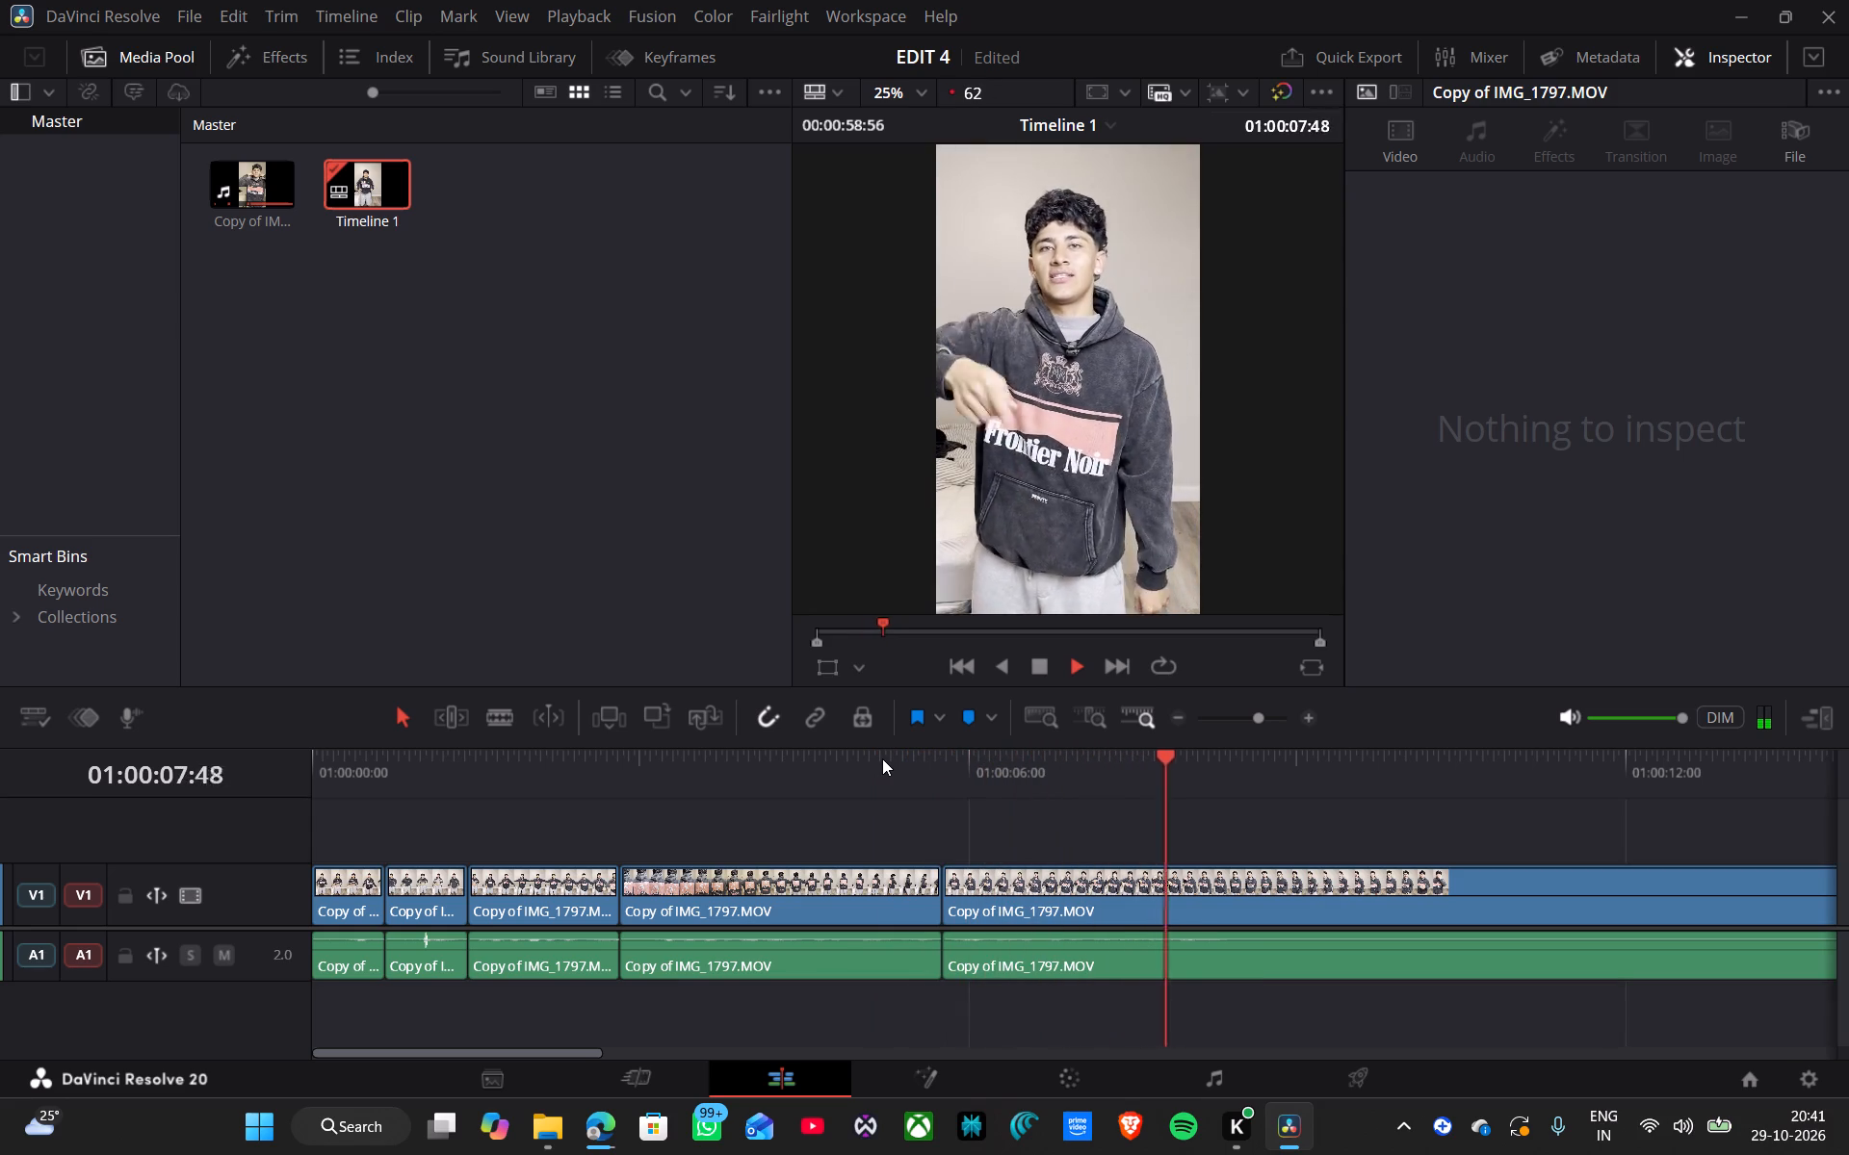
pyautogui.press('space')
pyautogui.click(956, 766)
pyautogui.press('space')
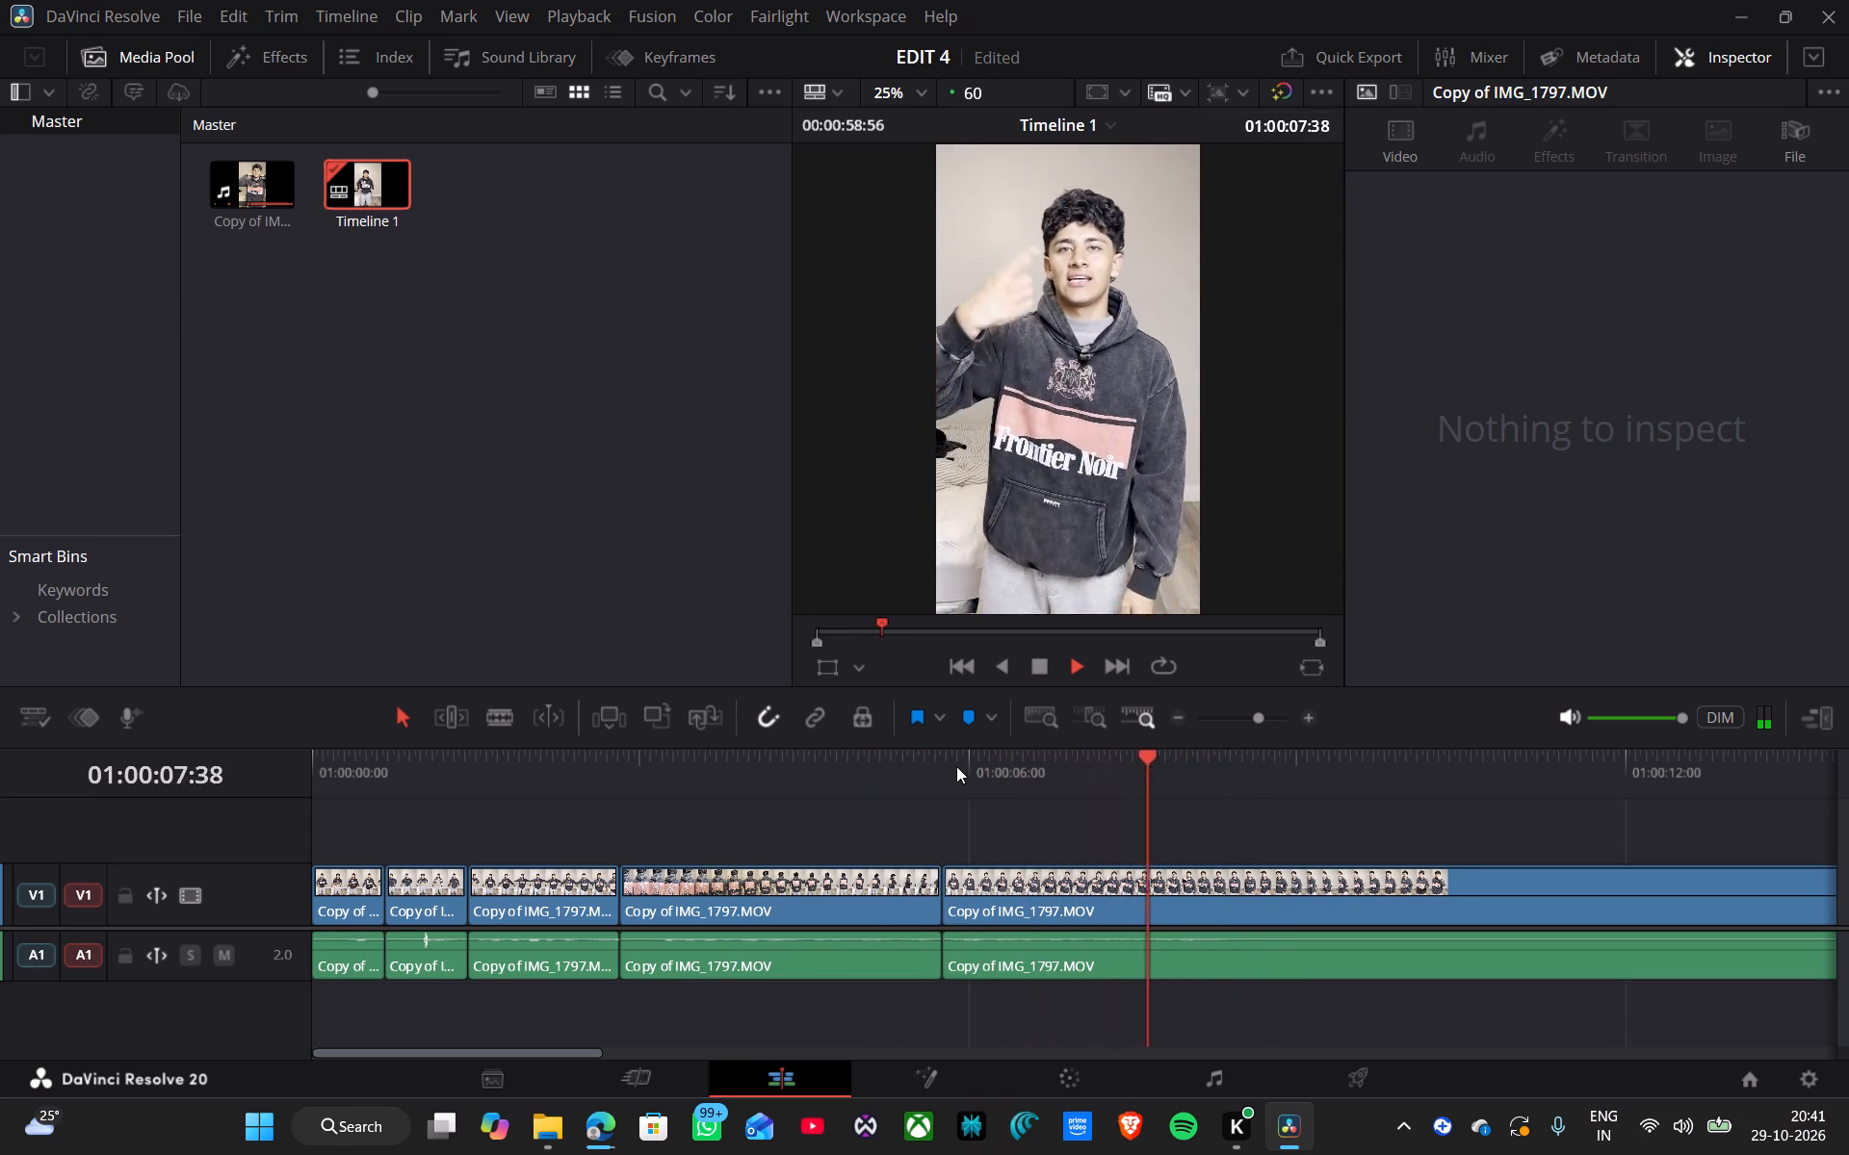
pyautogui.press('space')
pyautogui.press('b')
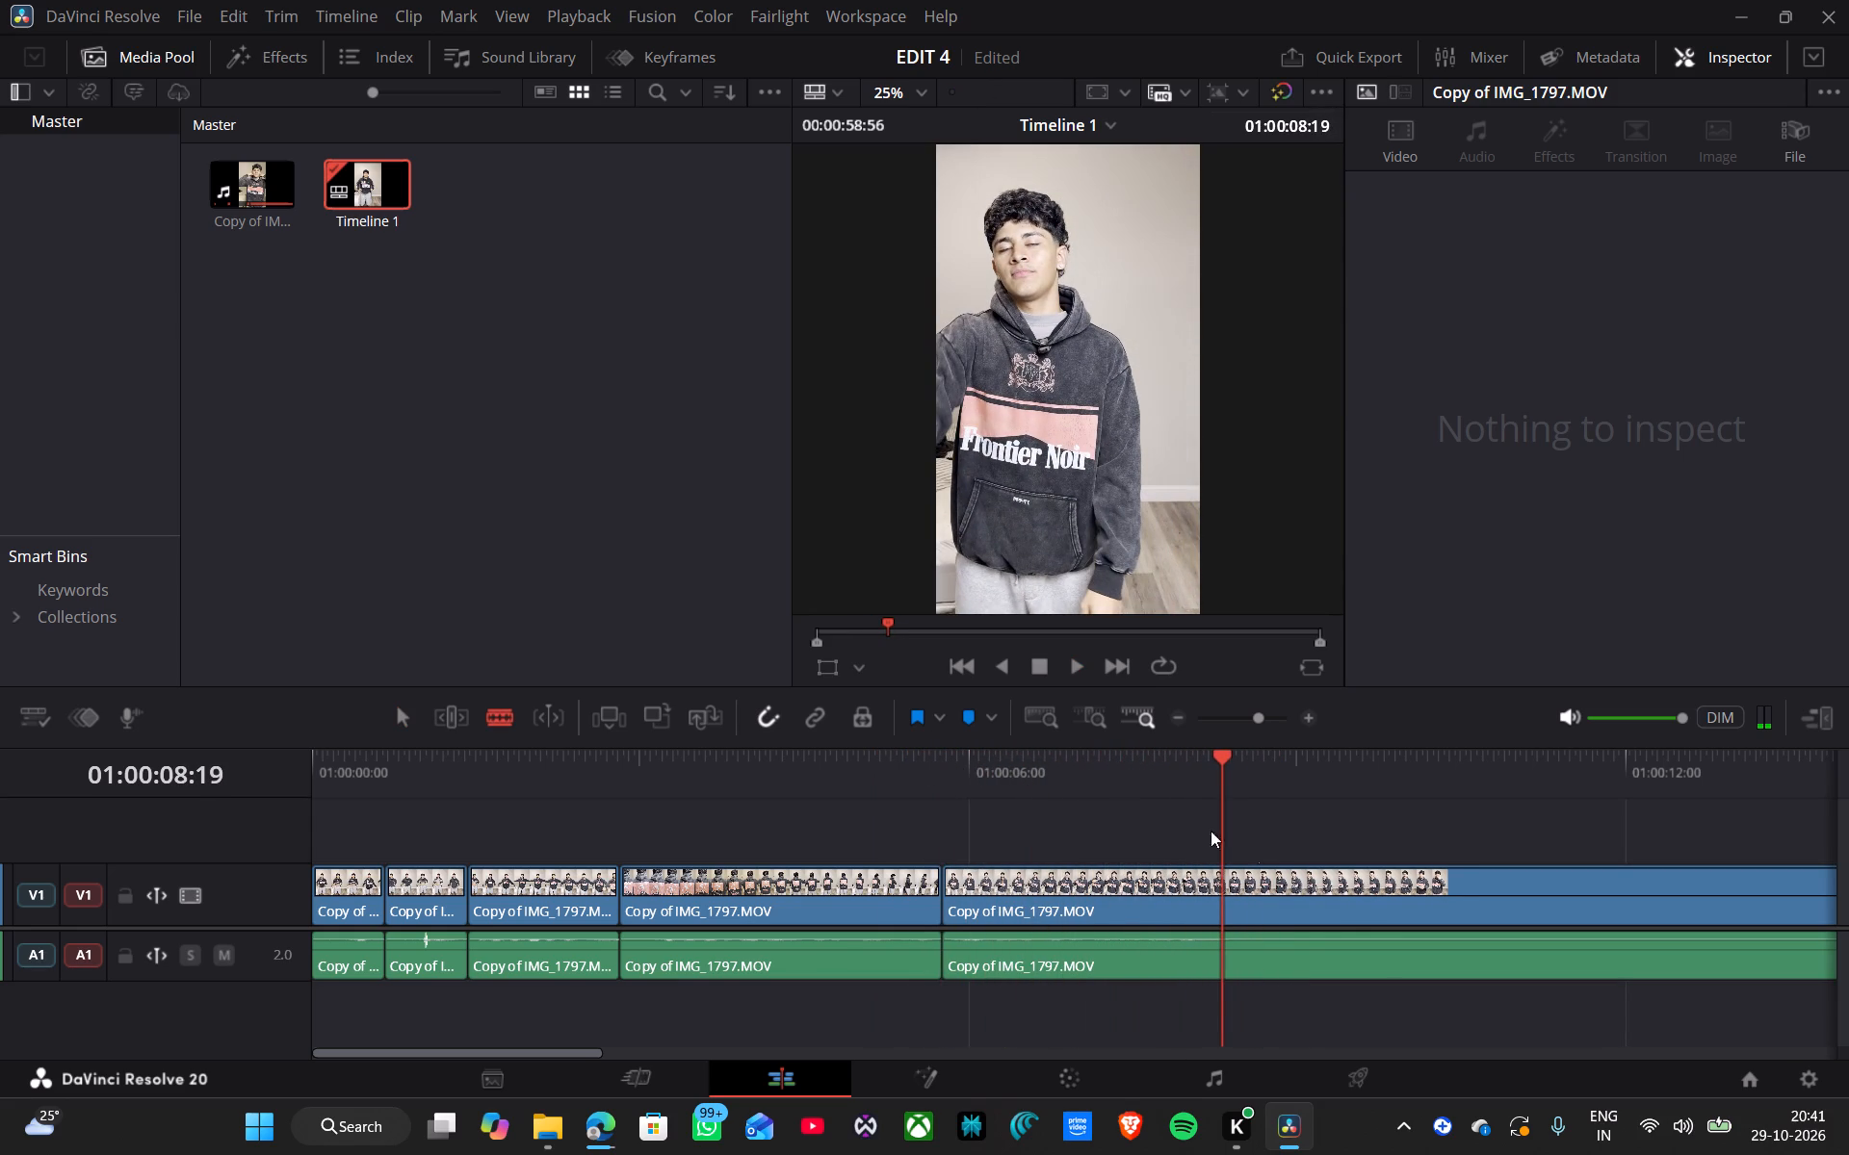
pyautogui.click(1226, 891)
pyautogui.click(1226, 939)
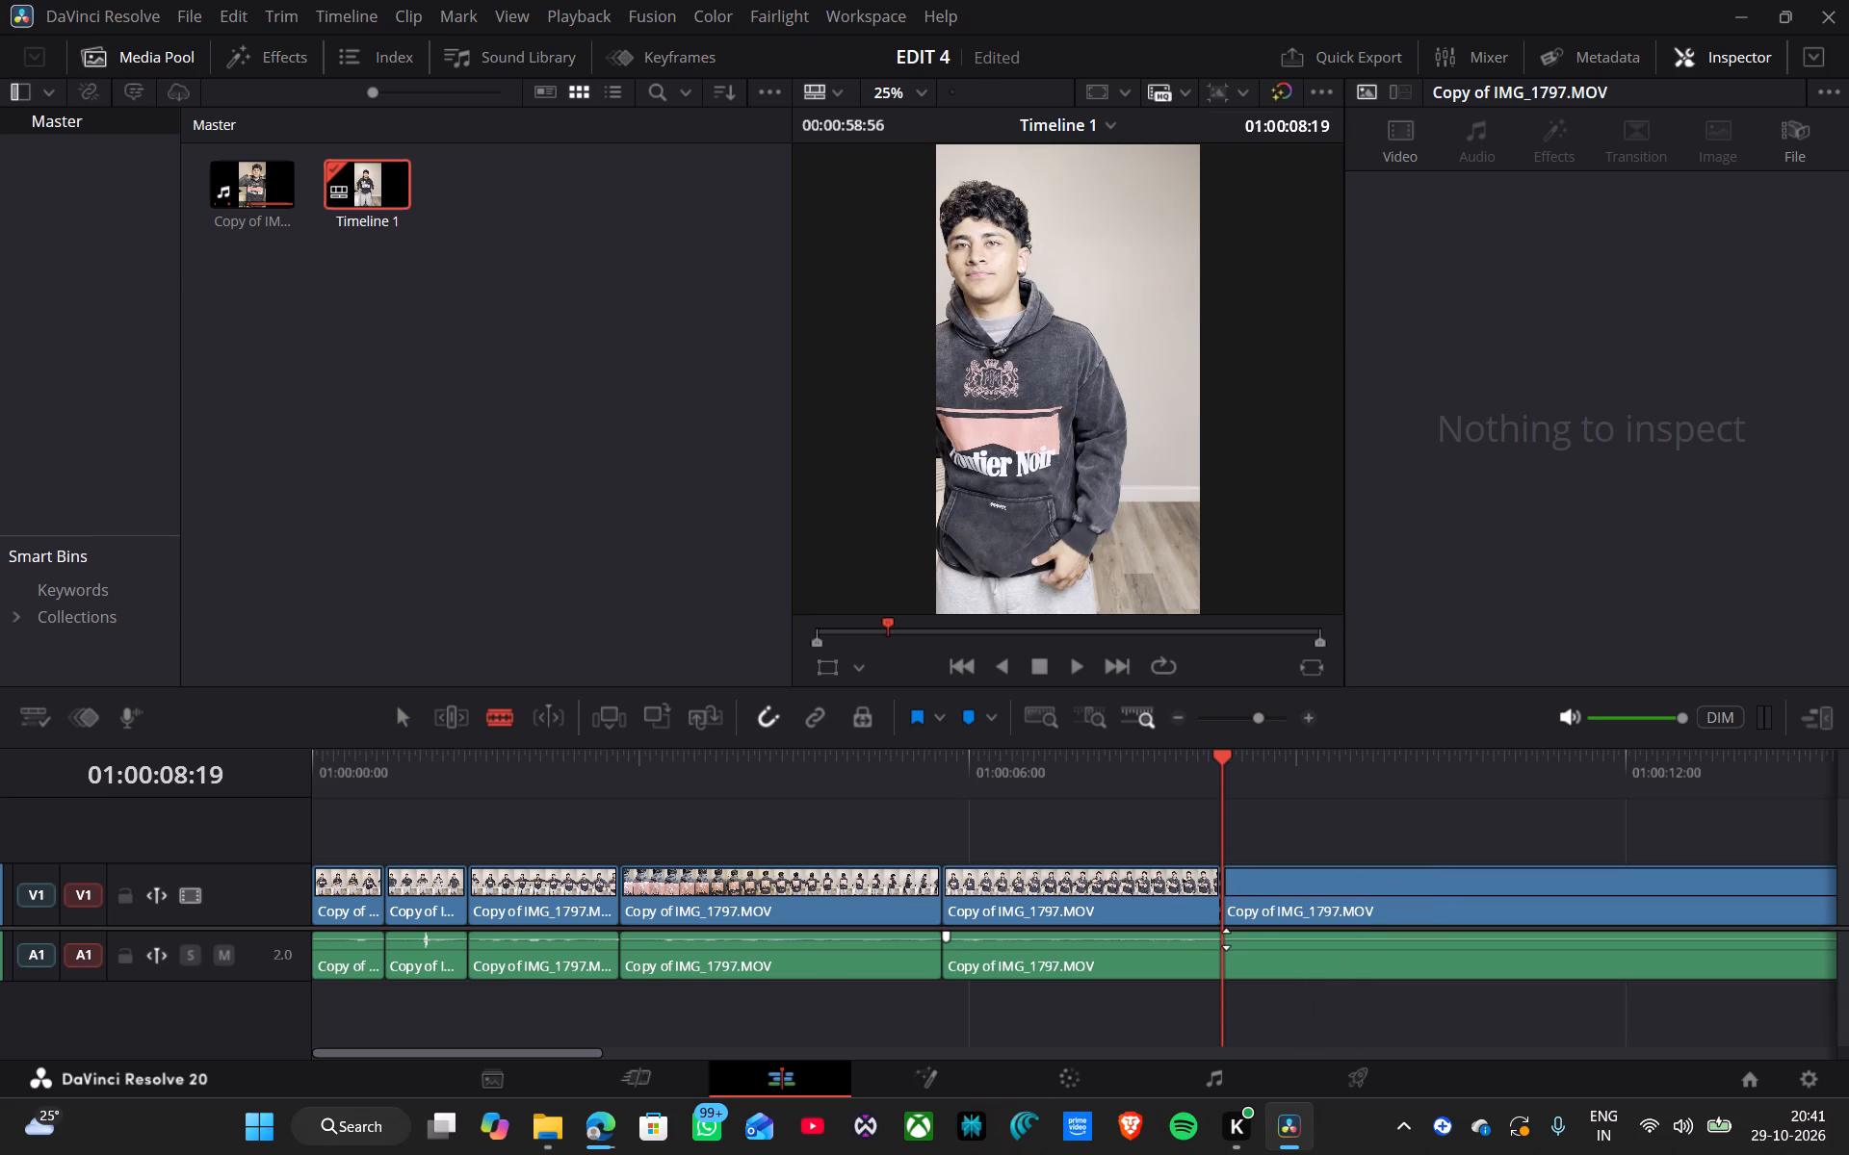
pyautogui.hotkey('ctrl', 'z')
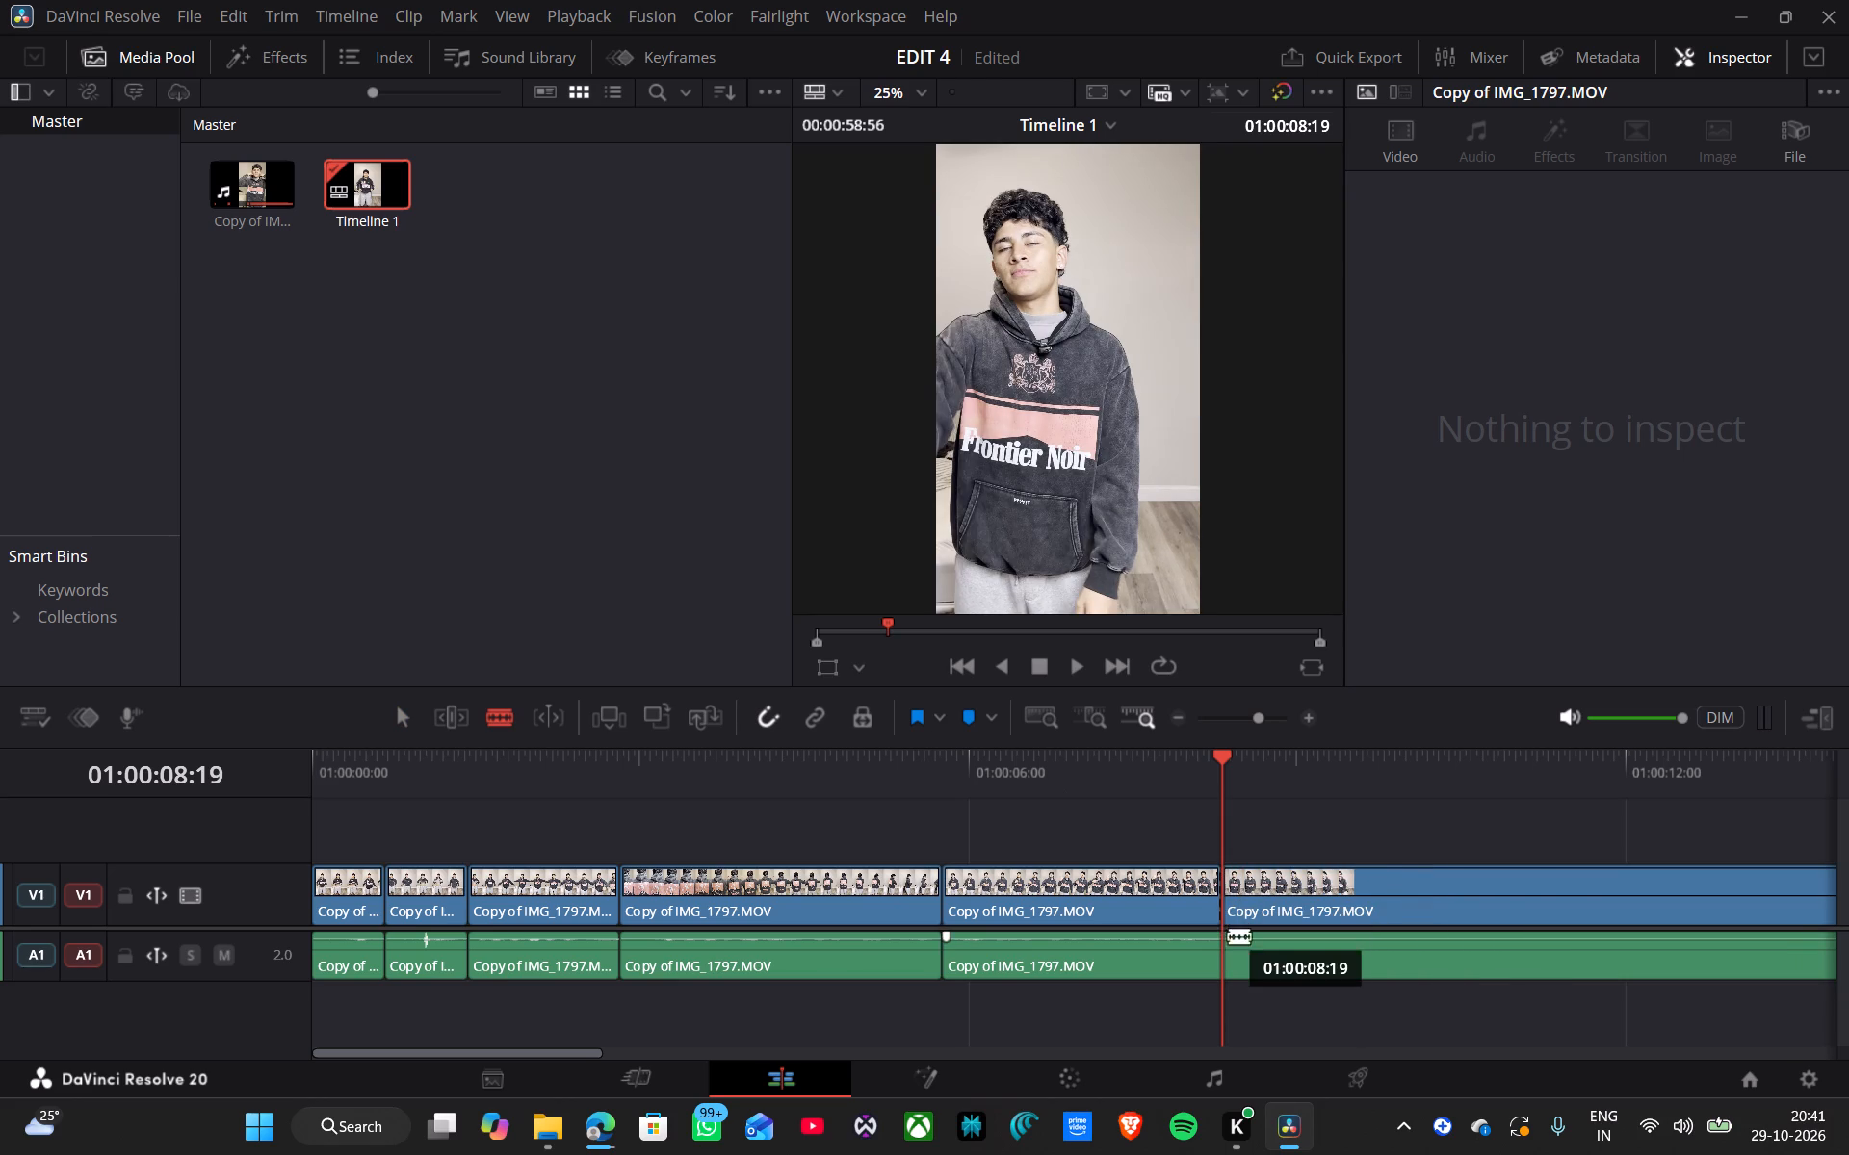
pyautogui.click(1226, 953)
pyautogui.press('a')
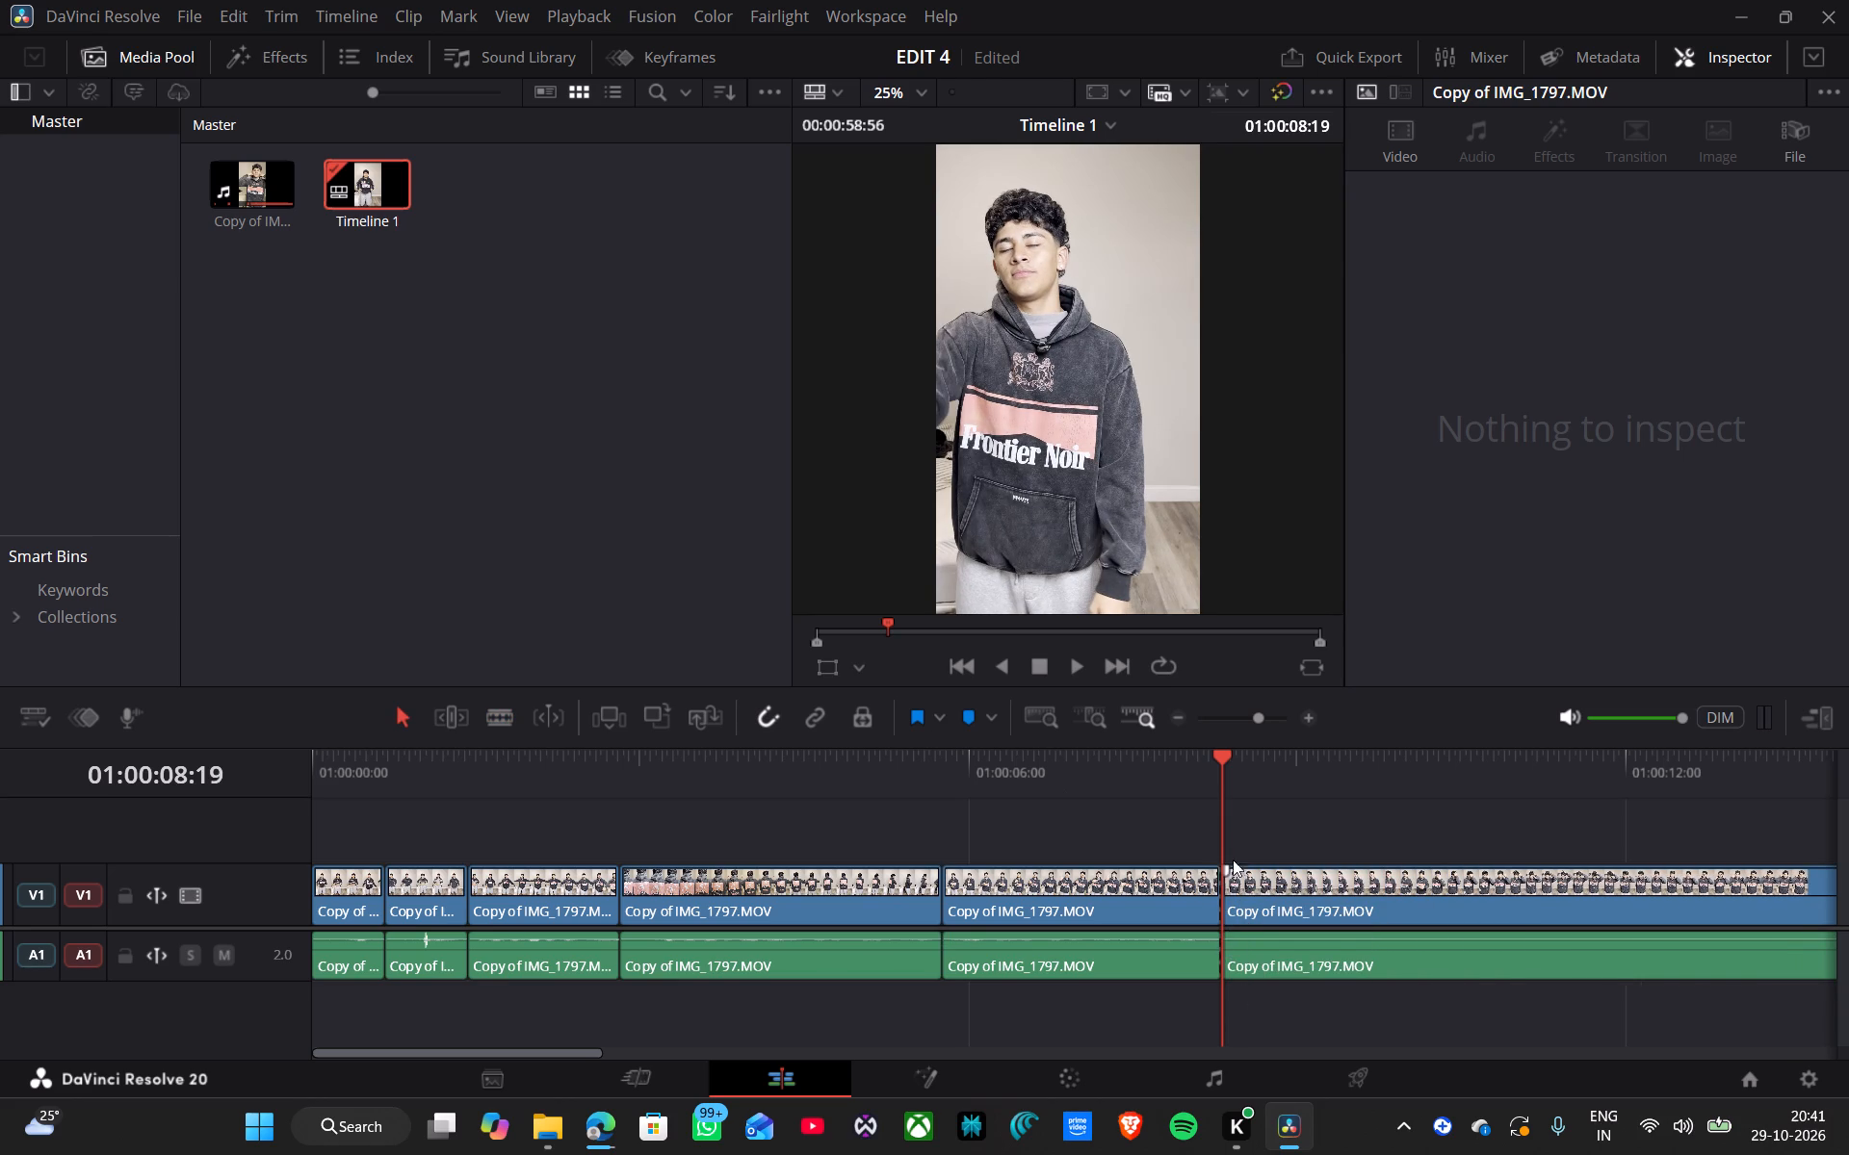
# Preview the footage following the 01:00:08:19 cut, and check the file download progress in Microsoft Edge.
pyautogui.press('space')
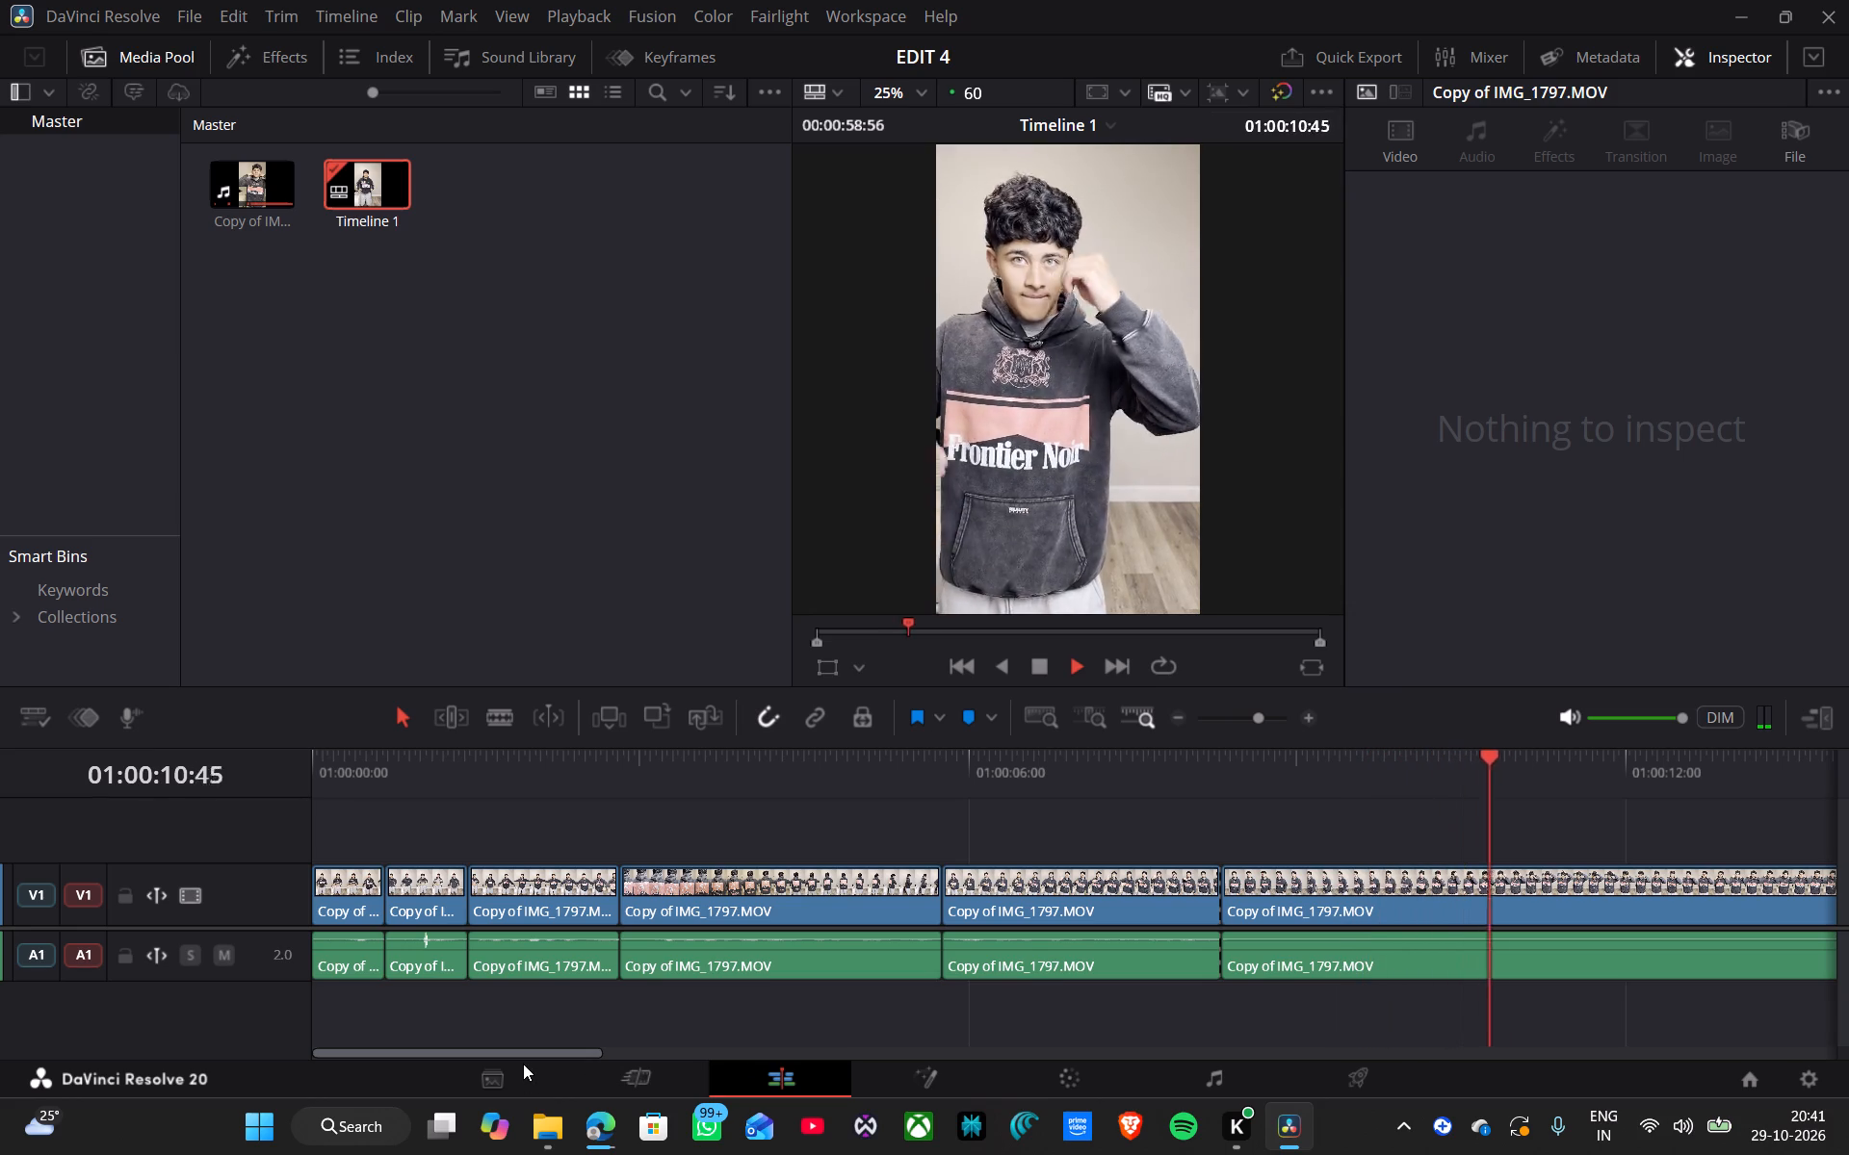
pyautogui.press('space')
pyautogui.click(608, 1148)
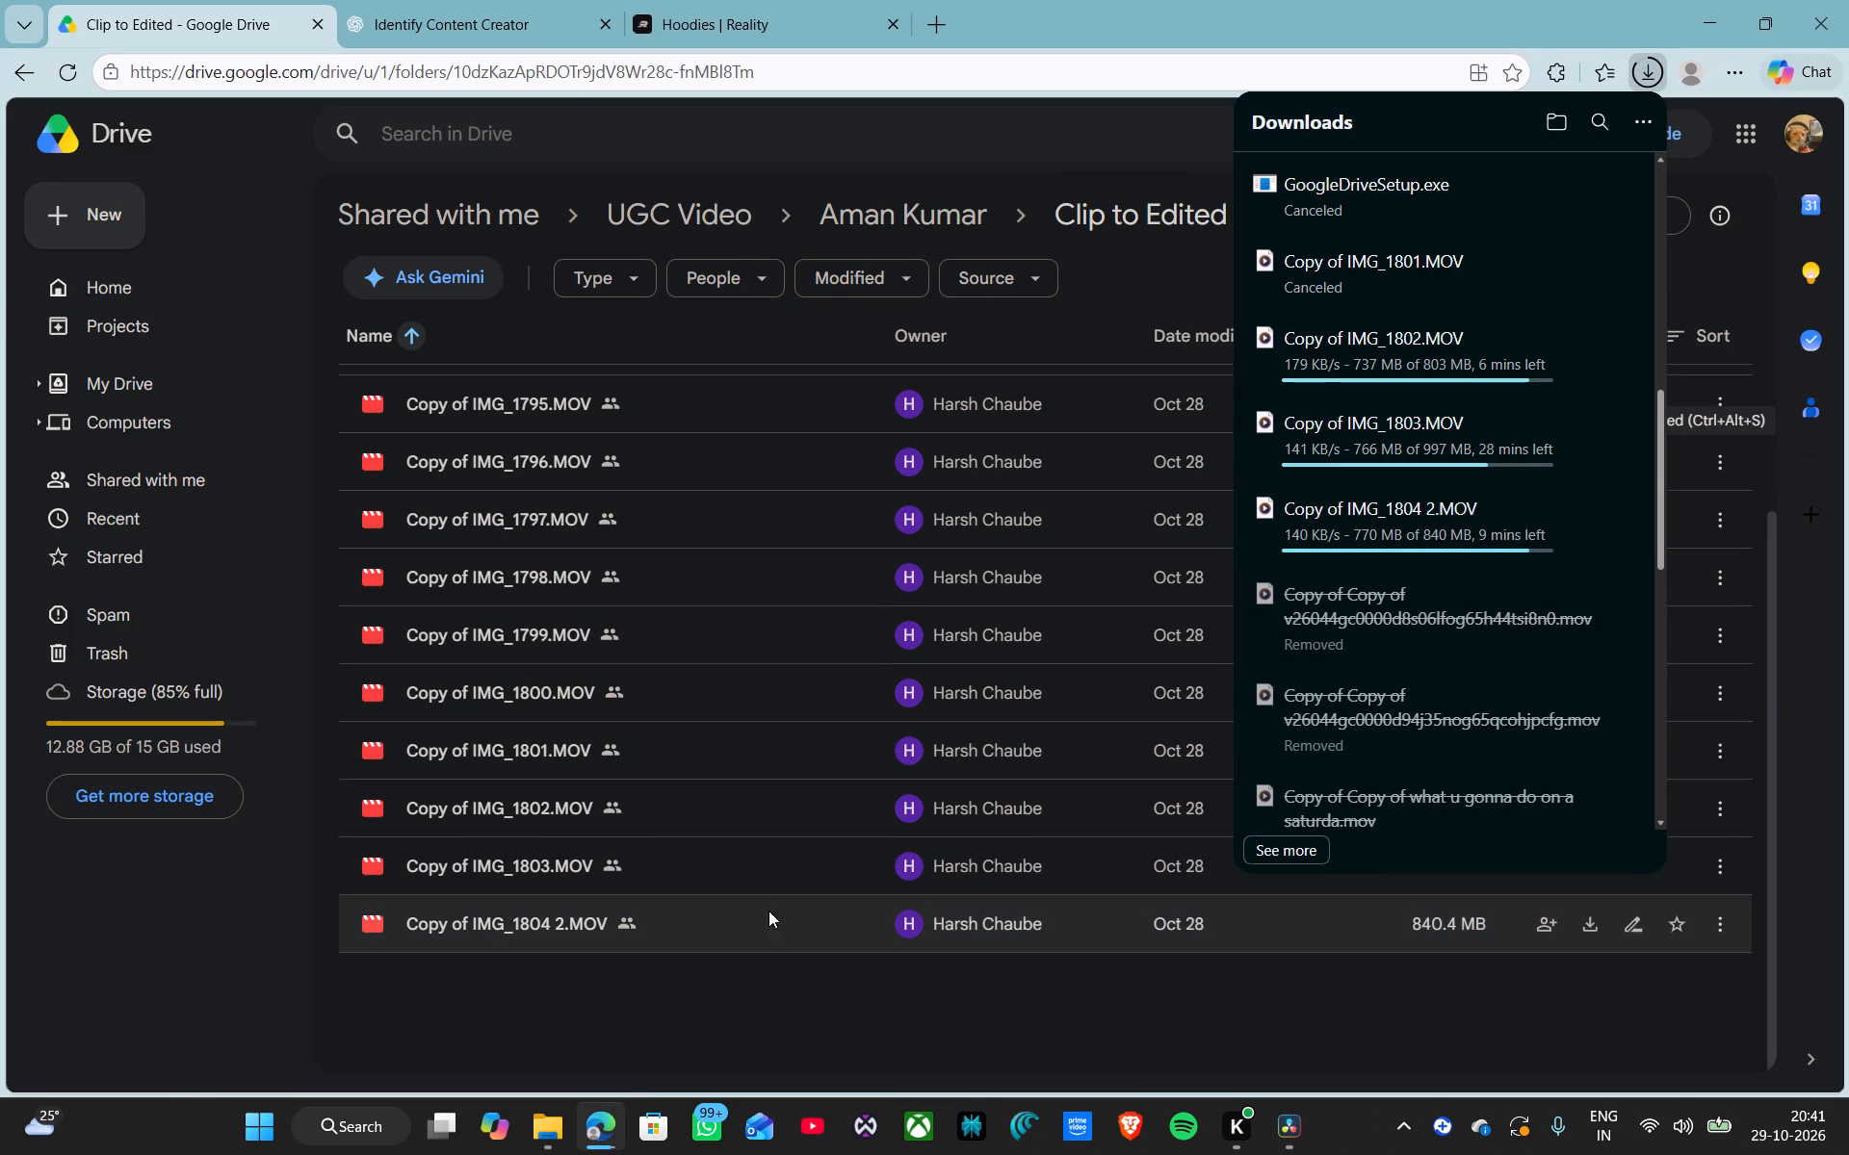
pyautogui.click(1287, 1145)
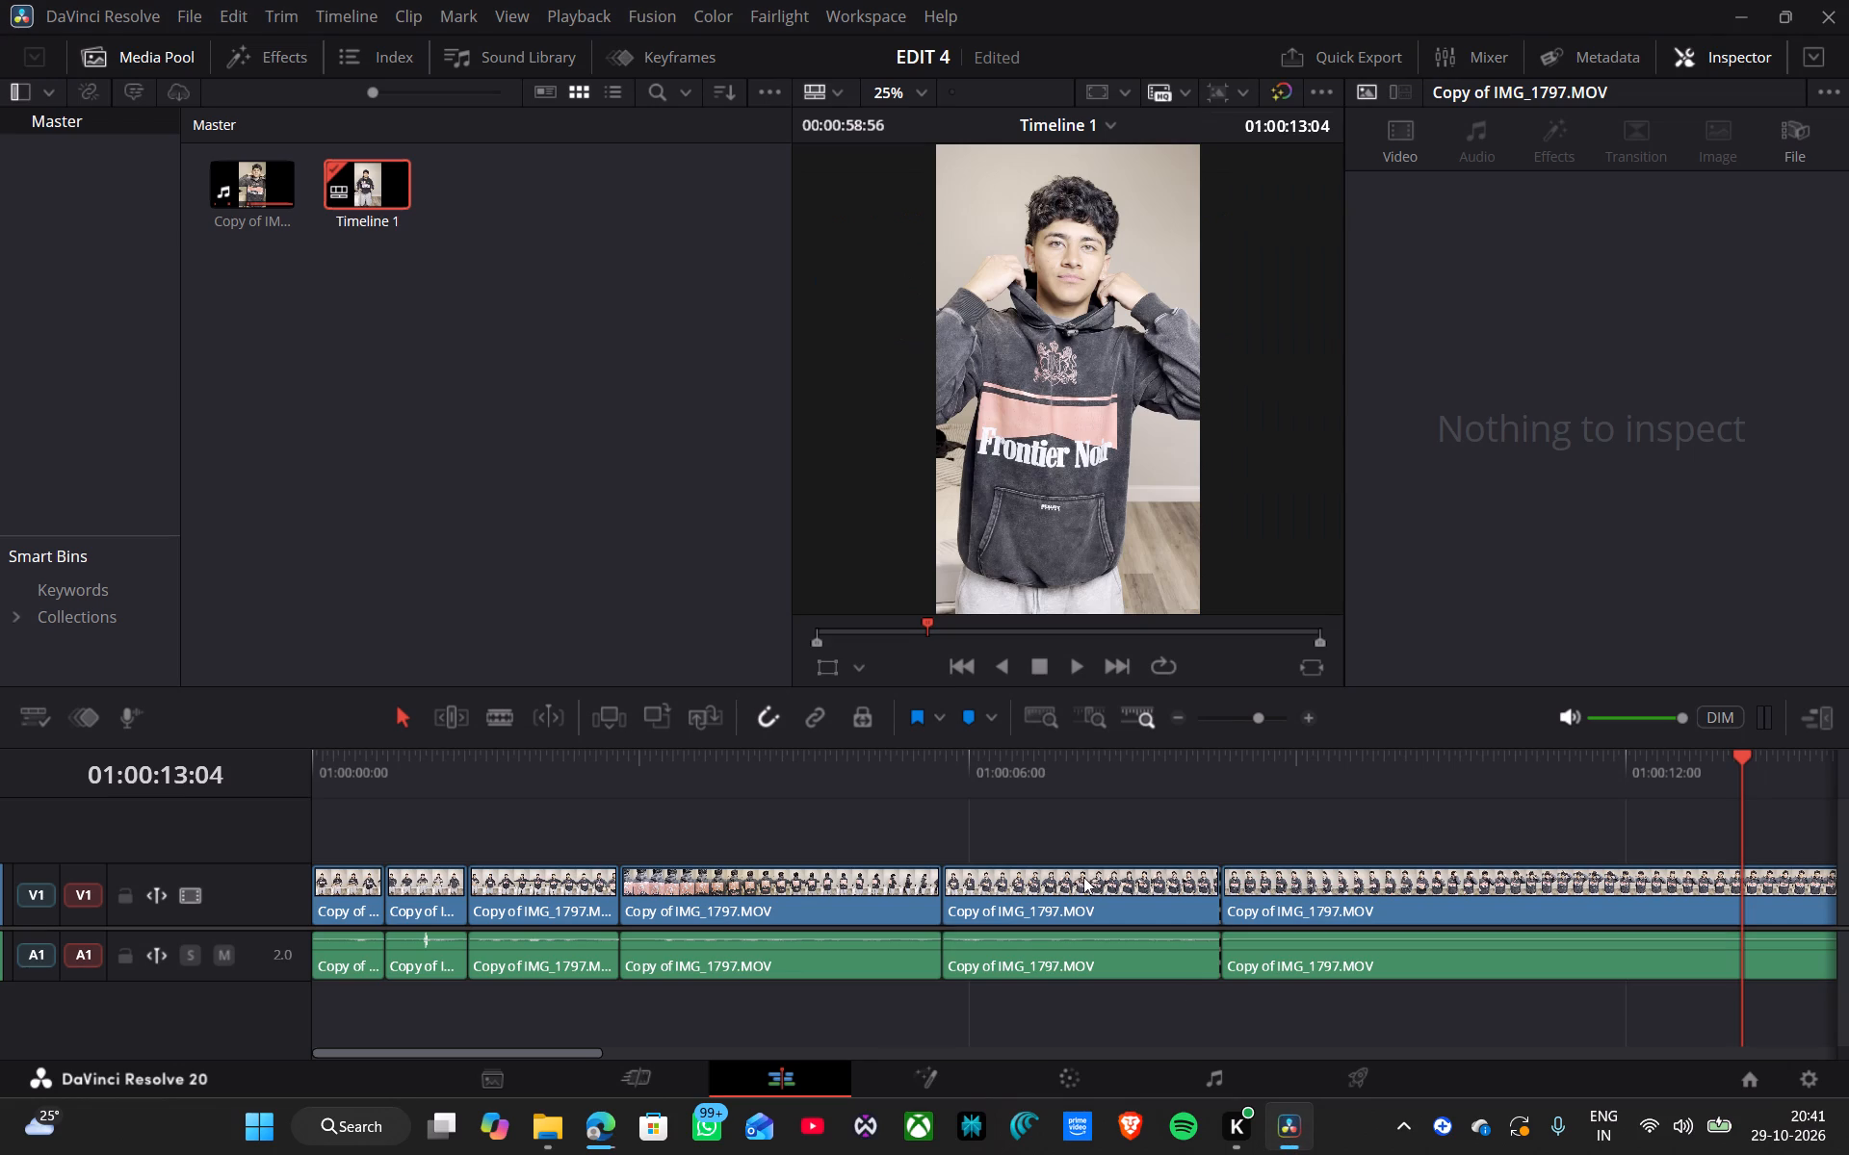
# Find where the hood-holding pose ends and trim the start of the last clip's video and audio to 01:00:15:54.
pyautogui.press('space')
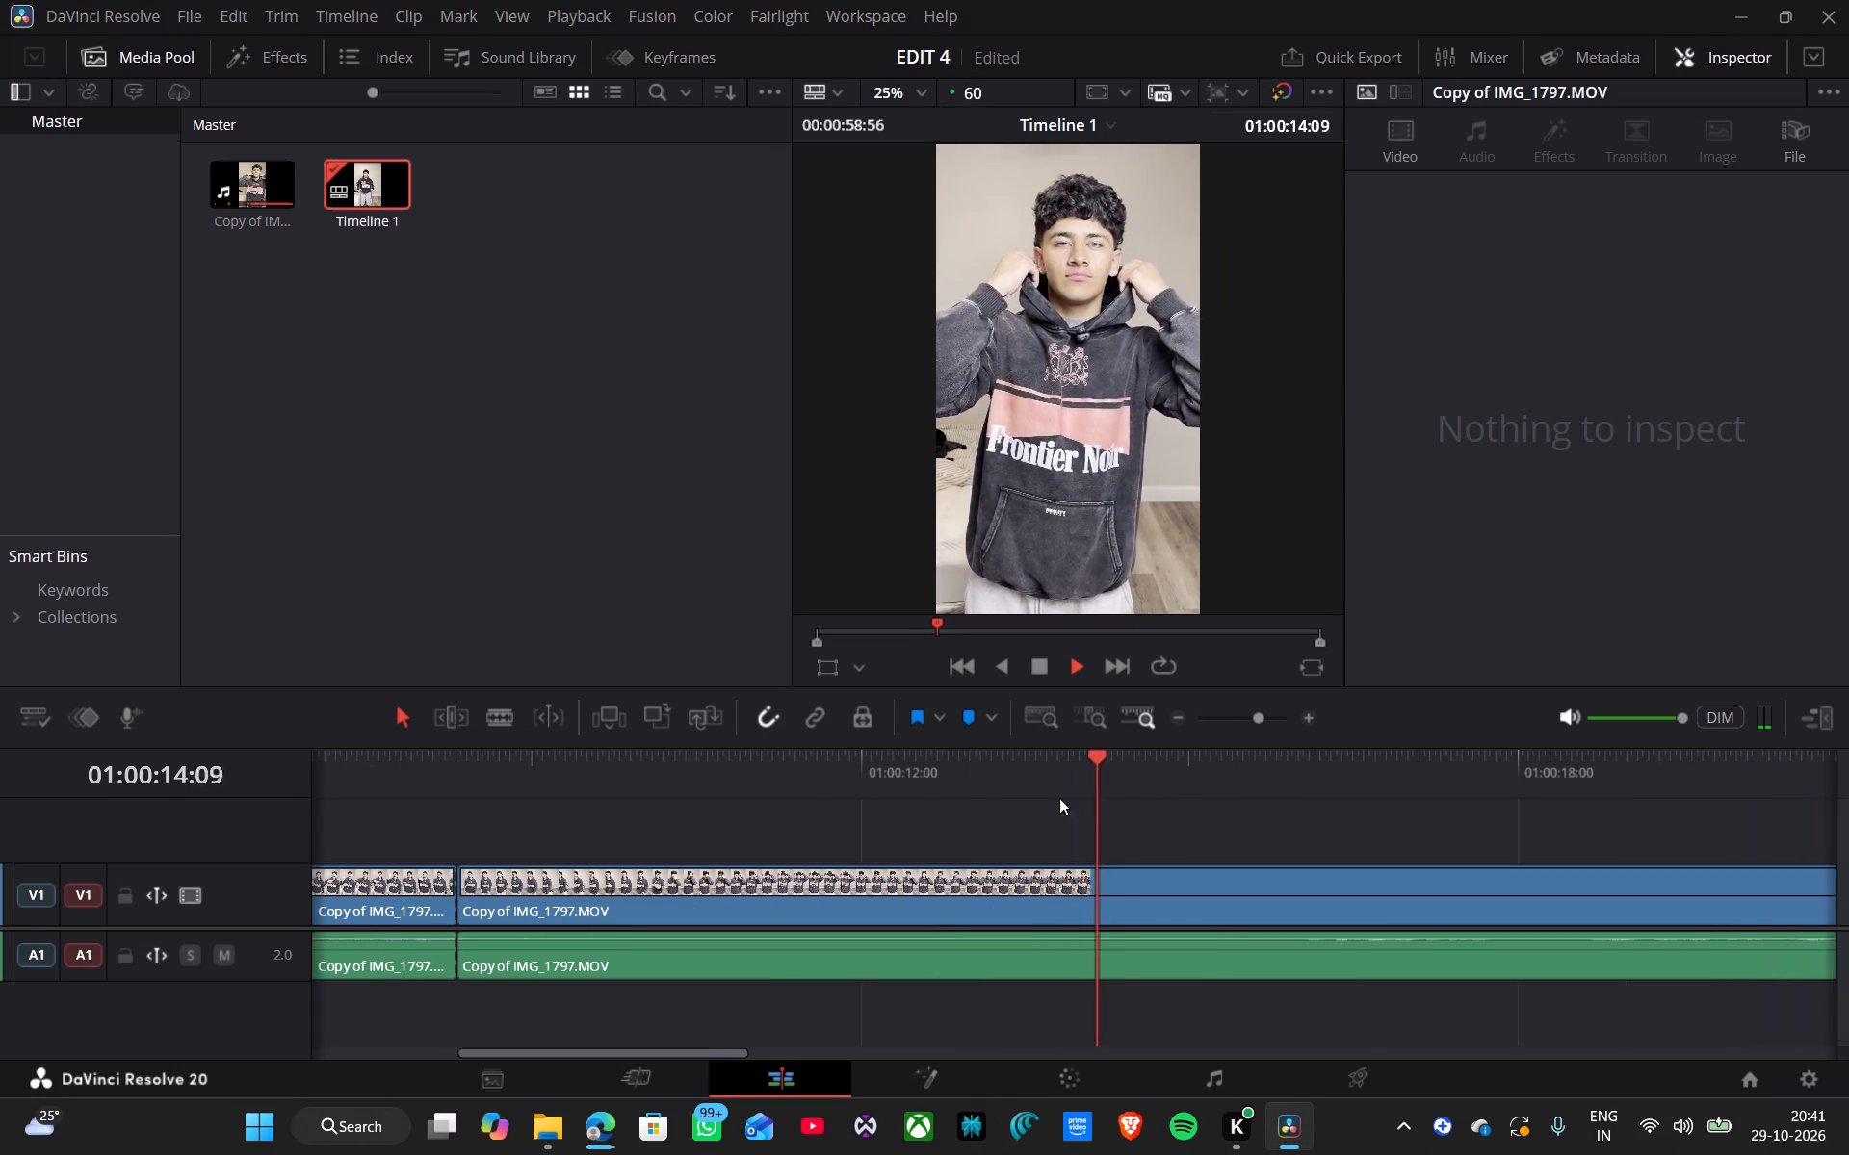
pyautogui.press('space')
pyautogui.click(391, 765)
pyautogui.press('space')
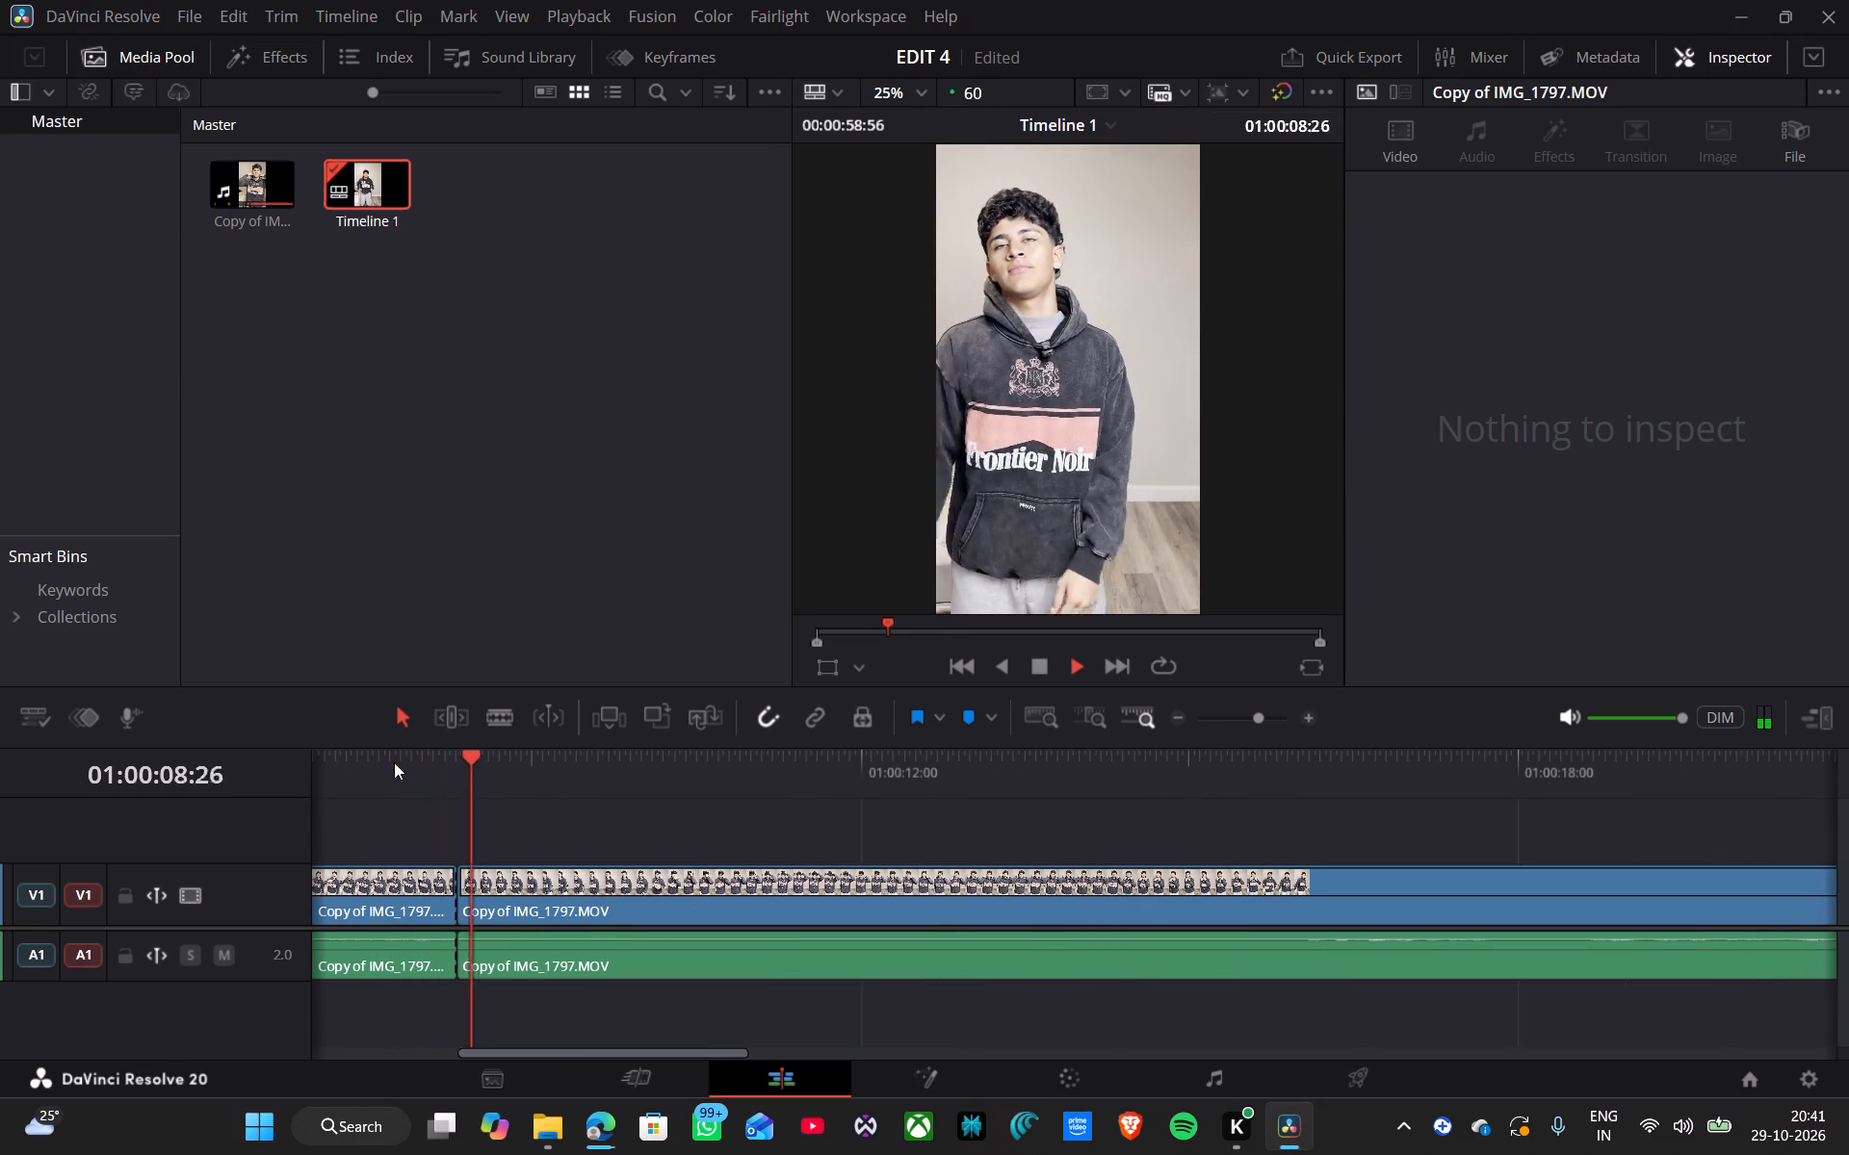
pyautogui.click(1291, 786)
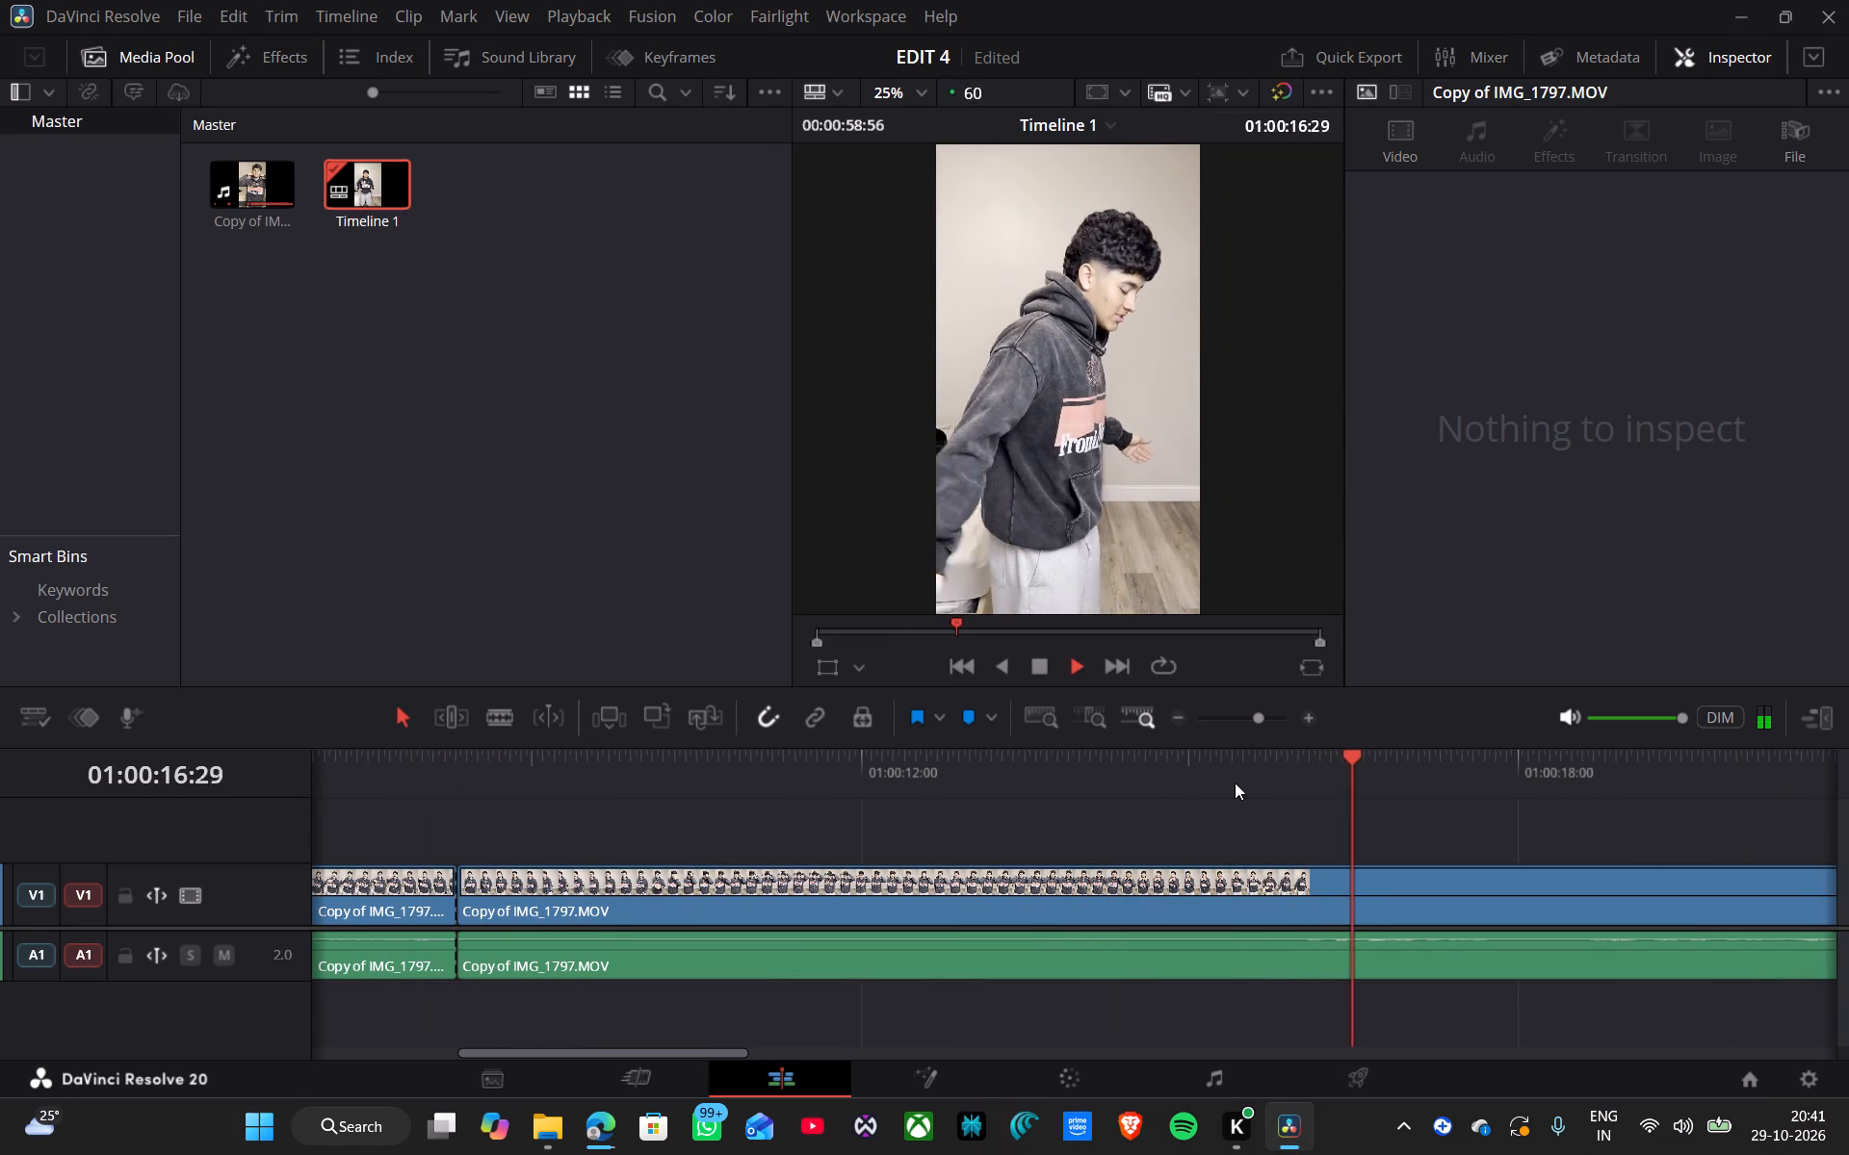
pyautogui.click(1235, 783)
pyautogui.press('space')
pyautogui.click(1248, 761)
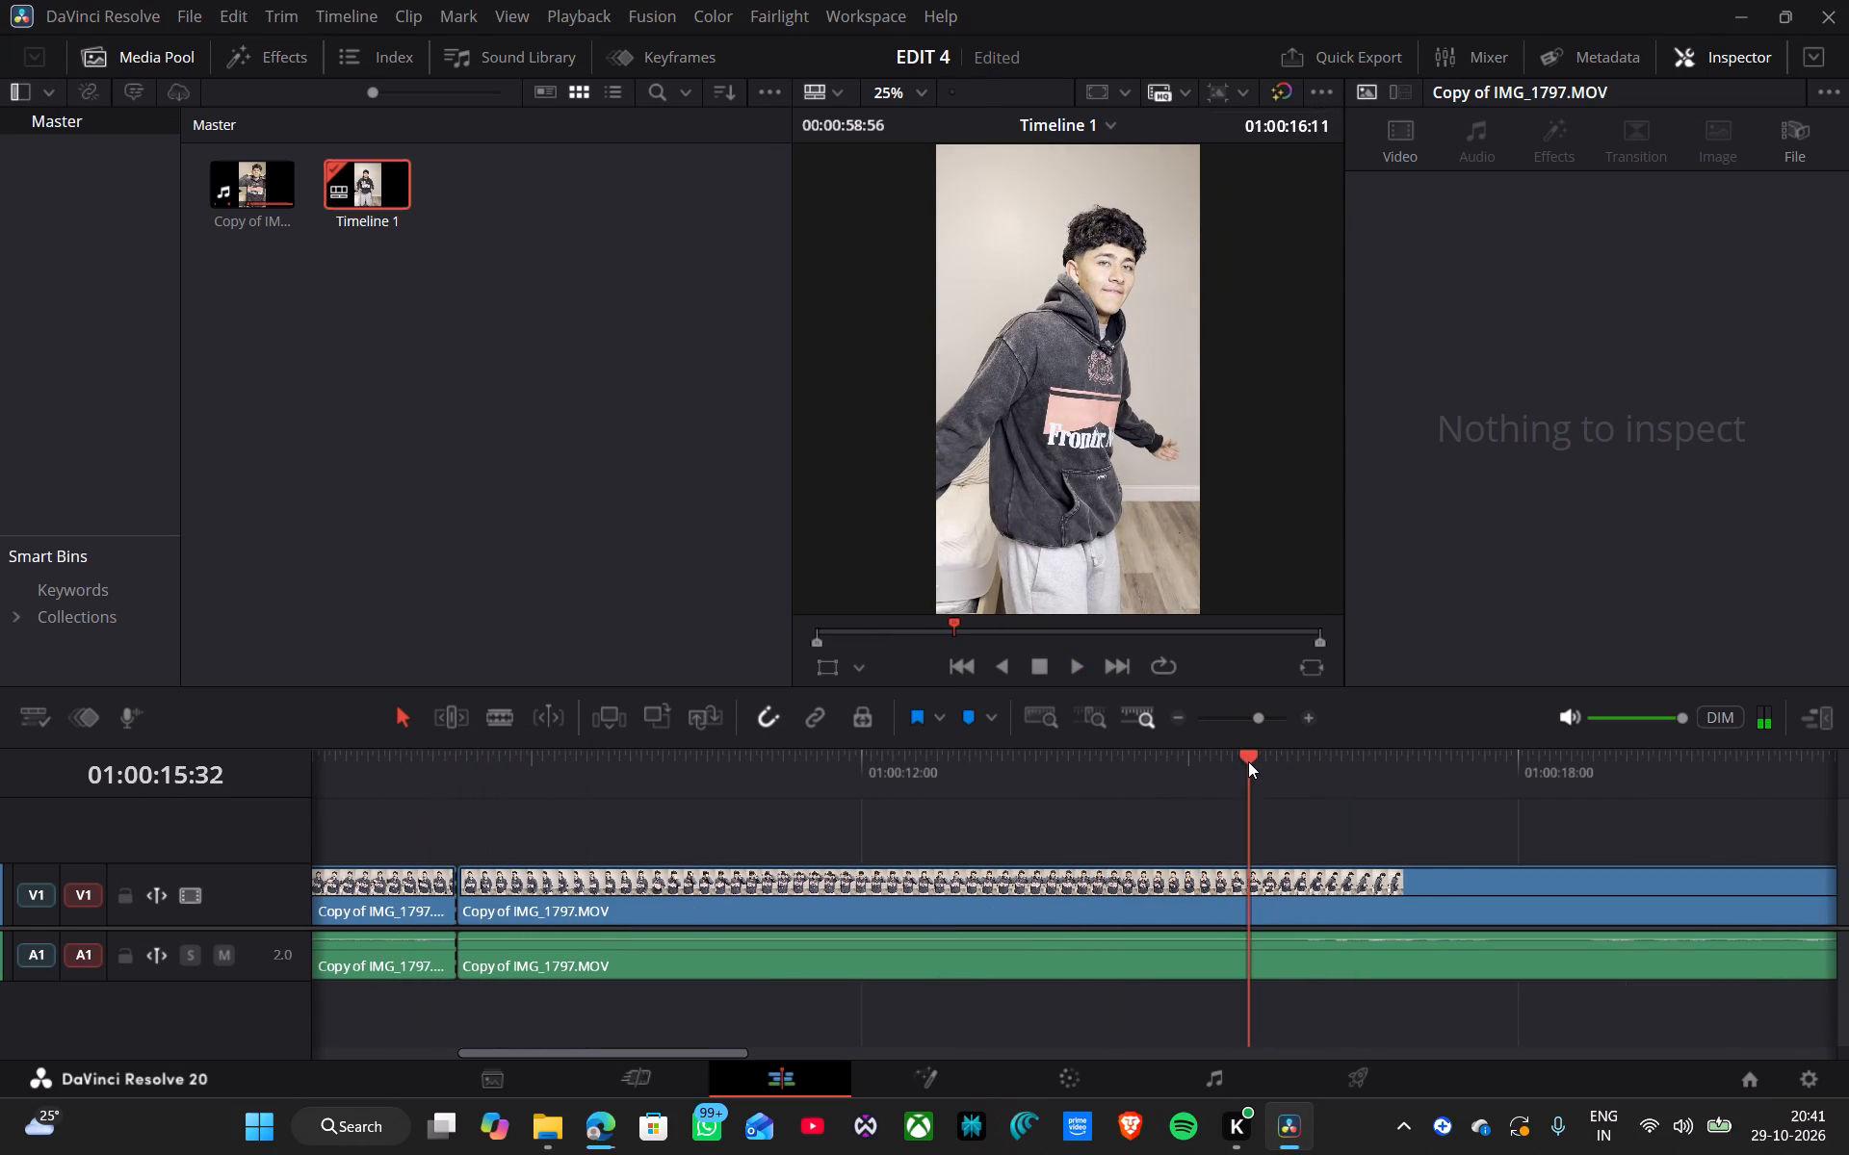
pyautogui.press('space')
pyautogui.press('space')
pyautogui.moveTo(518, 812); pyautogui.dragTo(548, 924)
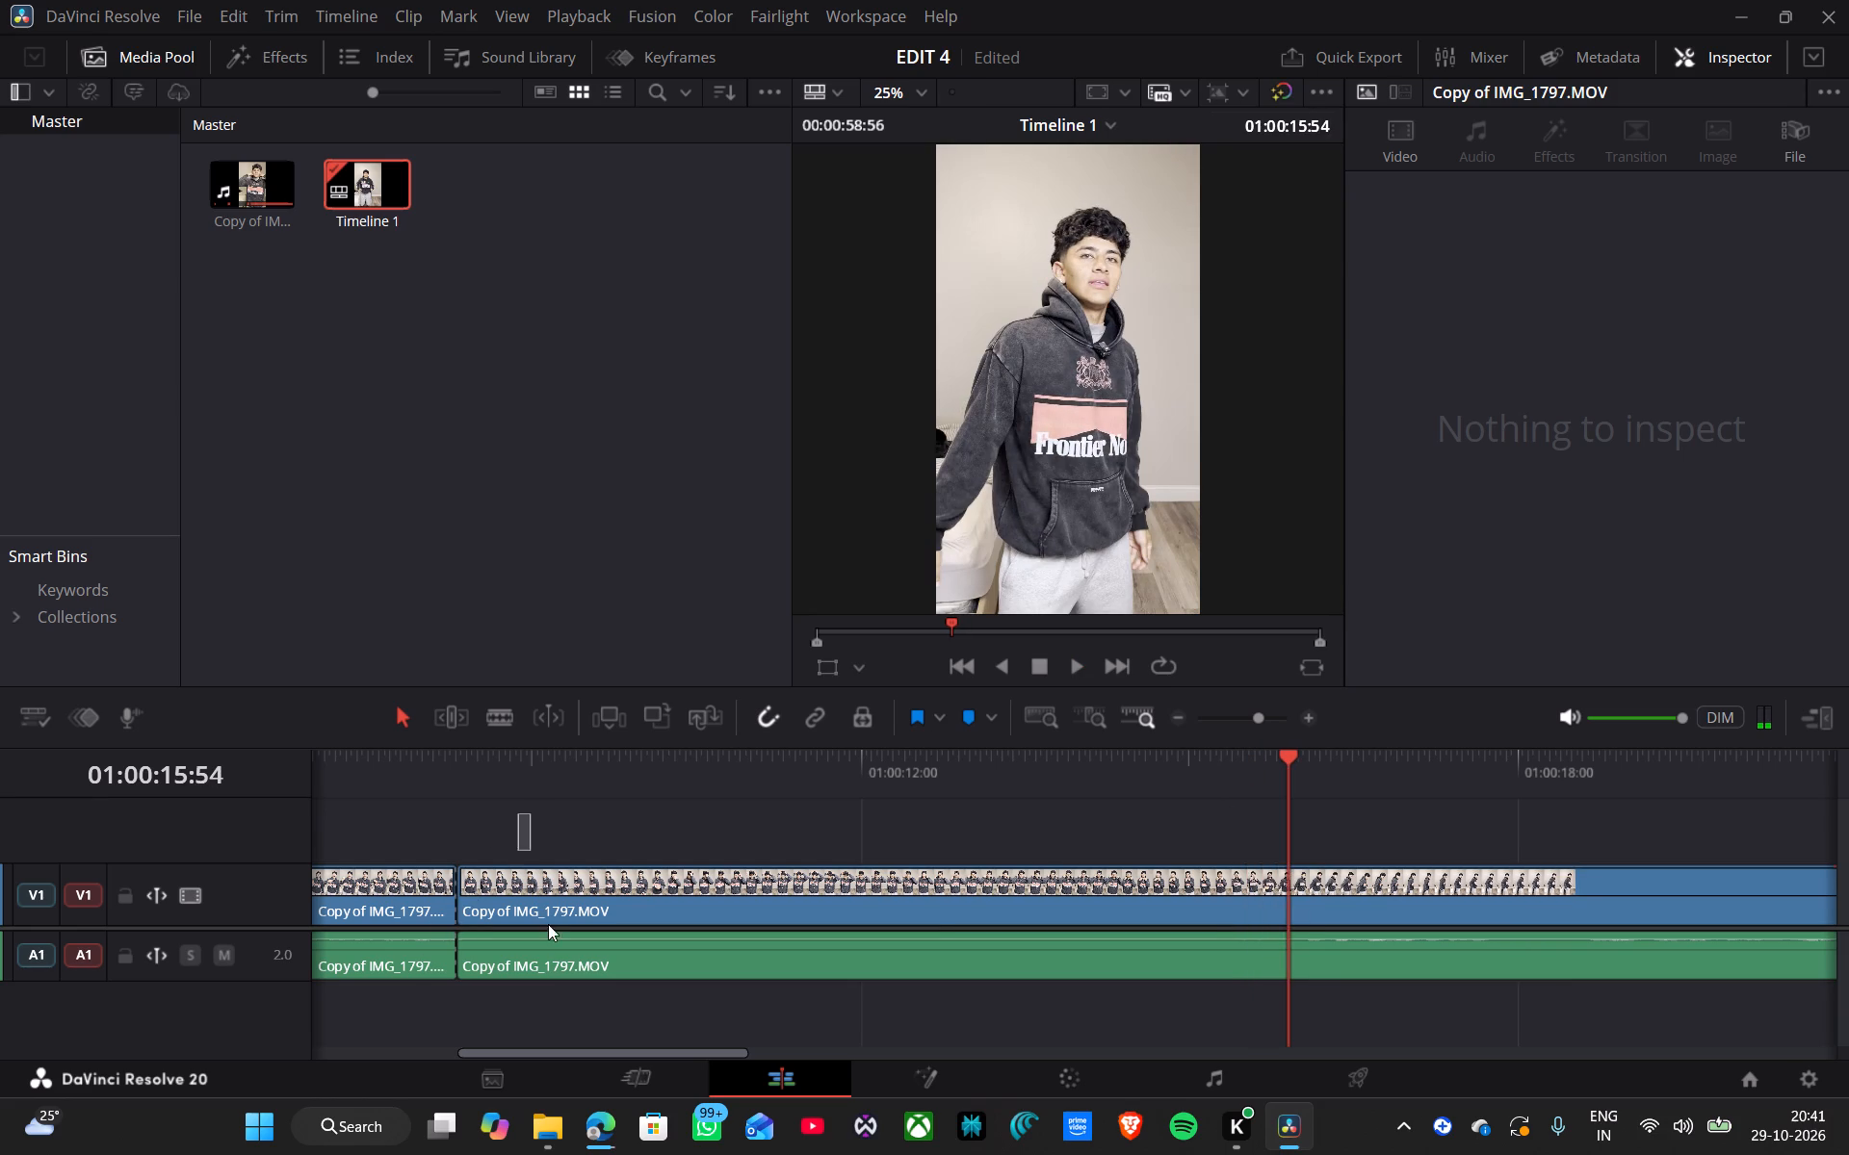
pyautogui.moveTo(548, 924); pyautogui.dragTo(559, 995)
pyautogui.moveTo(470, 900); pyautogui.dragTo(1272, 920)
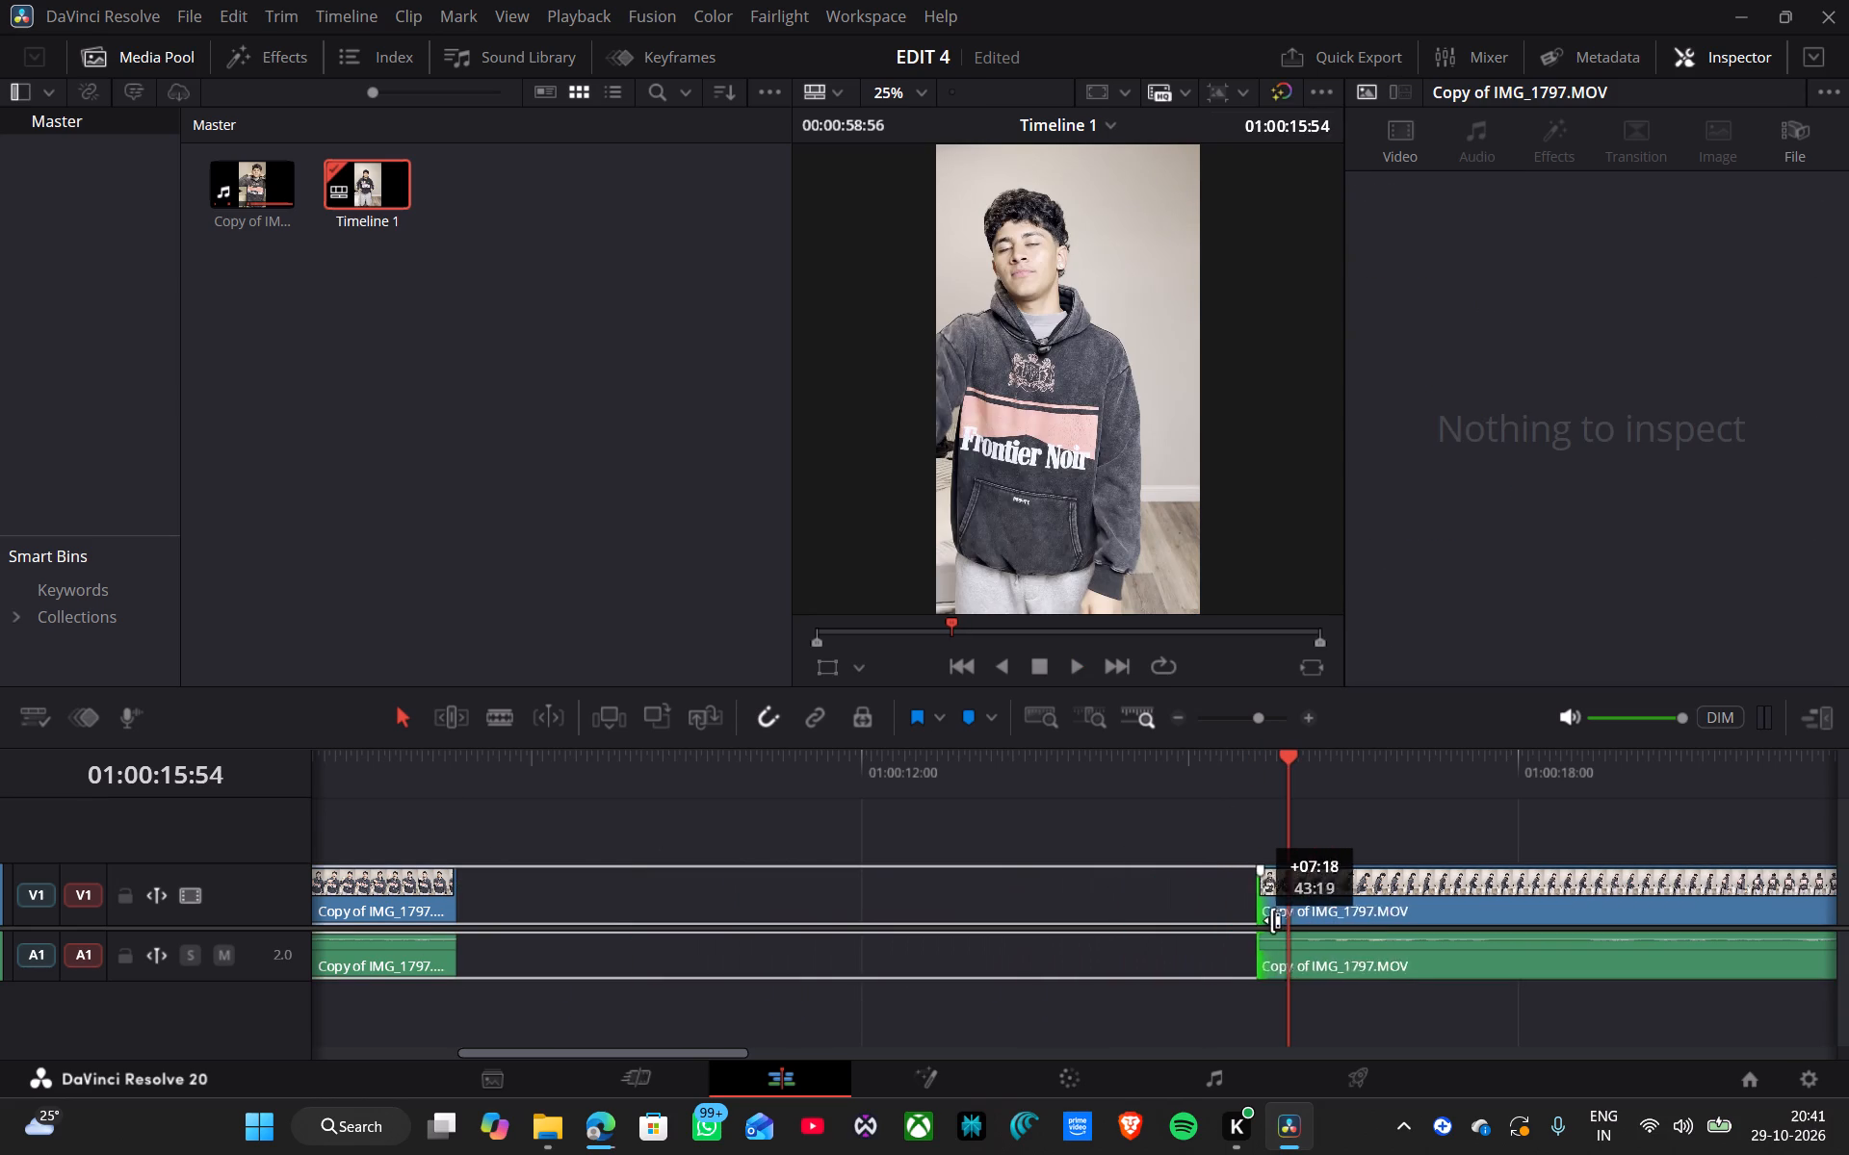
pyautogui.moveTo(1272, 920); pyautogui.dragTo(1292, 920)
# Move the last clip's video and audio back against the clip ending at 01:00:08:19 to close the gap.
pyautogui.moveTo(1318, 829); pyautogui.dragTo(1374, 1003)
pyautogui.moveTo(1367, 880); pyautogui.dragTo(779, 891)
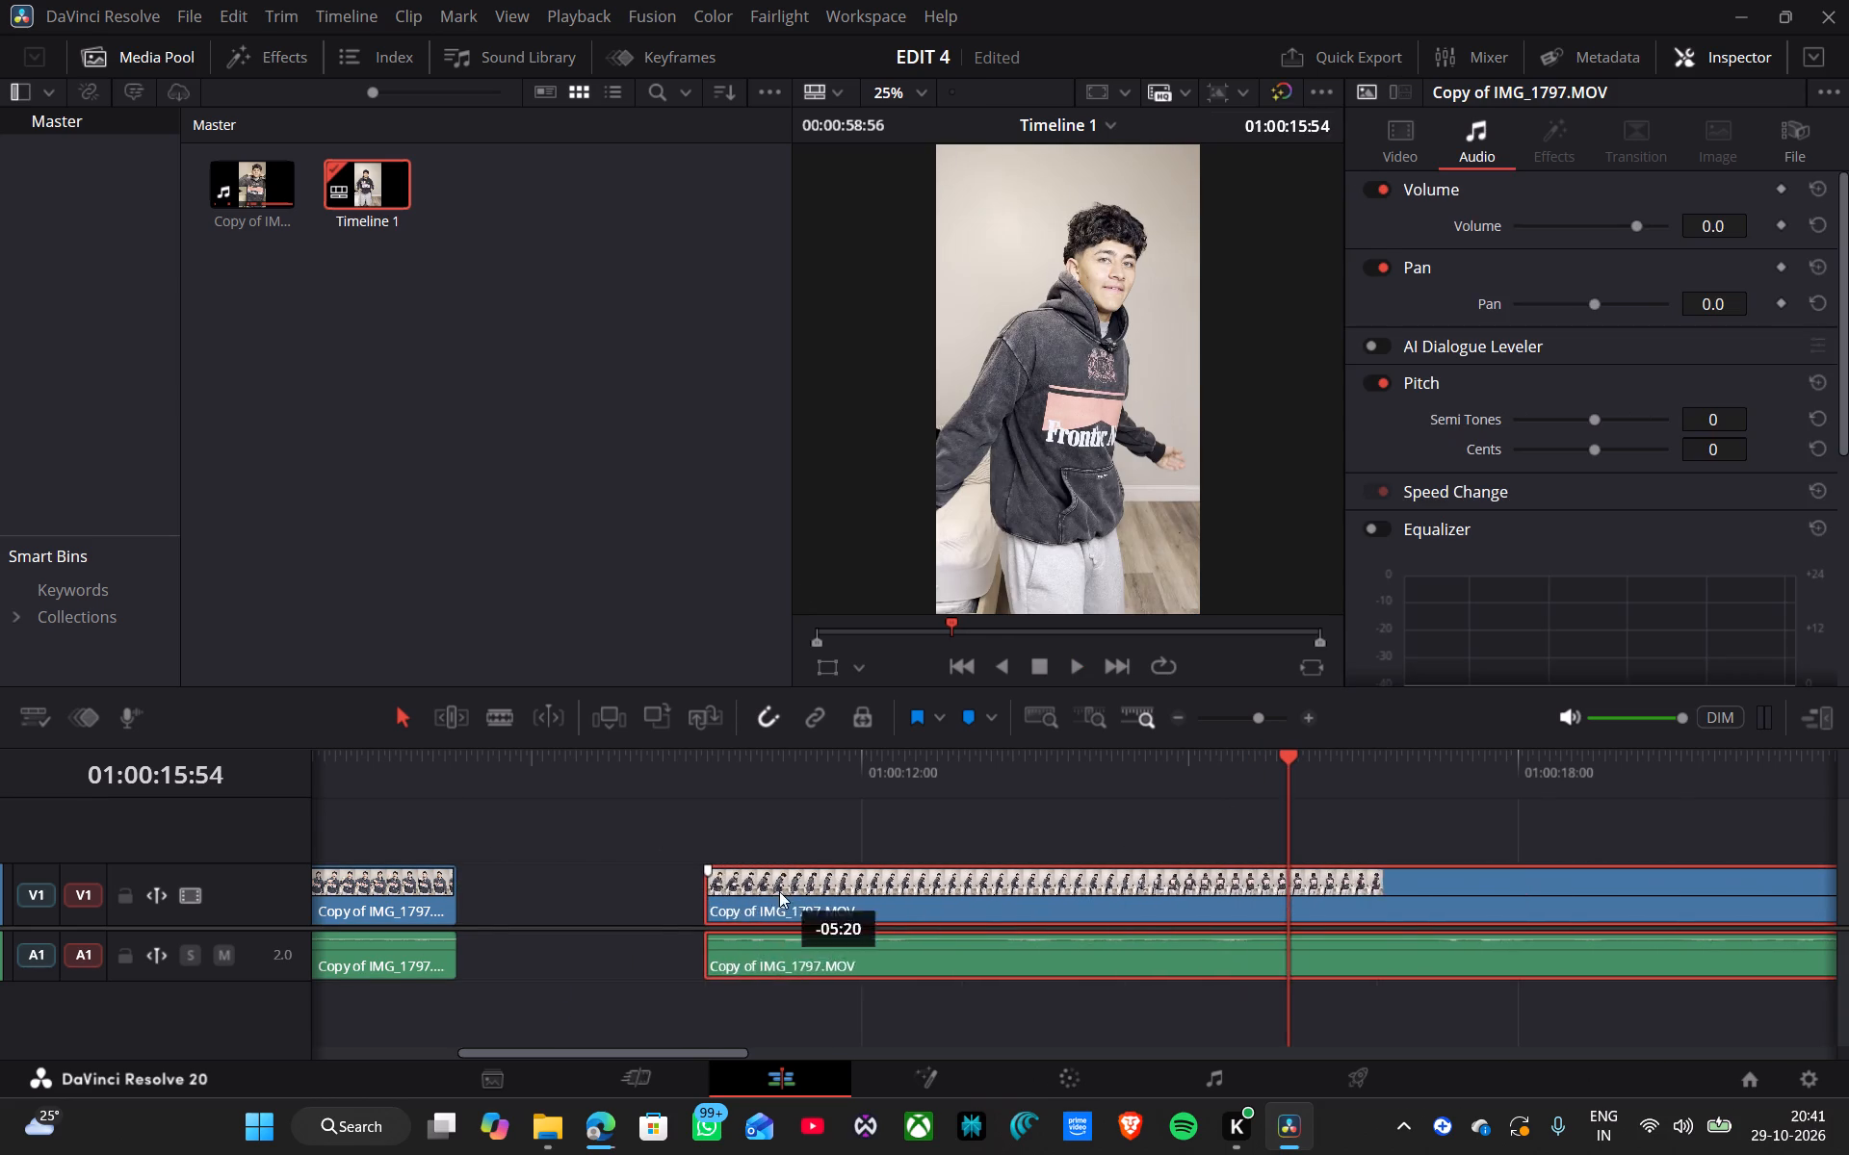
pyautogui.moveTo(779, 891); pyautogui.dragTo(542, 912)
# Play across the join at 01:00:08:19 and examine the side pose and turn that follow.
pyautogui.click(357, 760)
pyautogui.press('space')
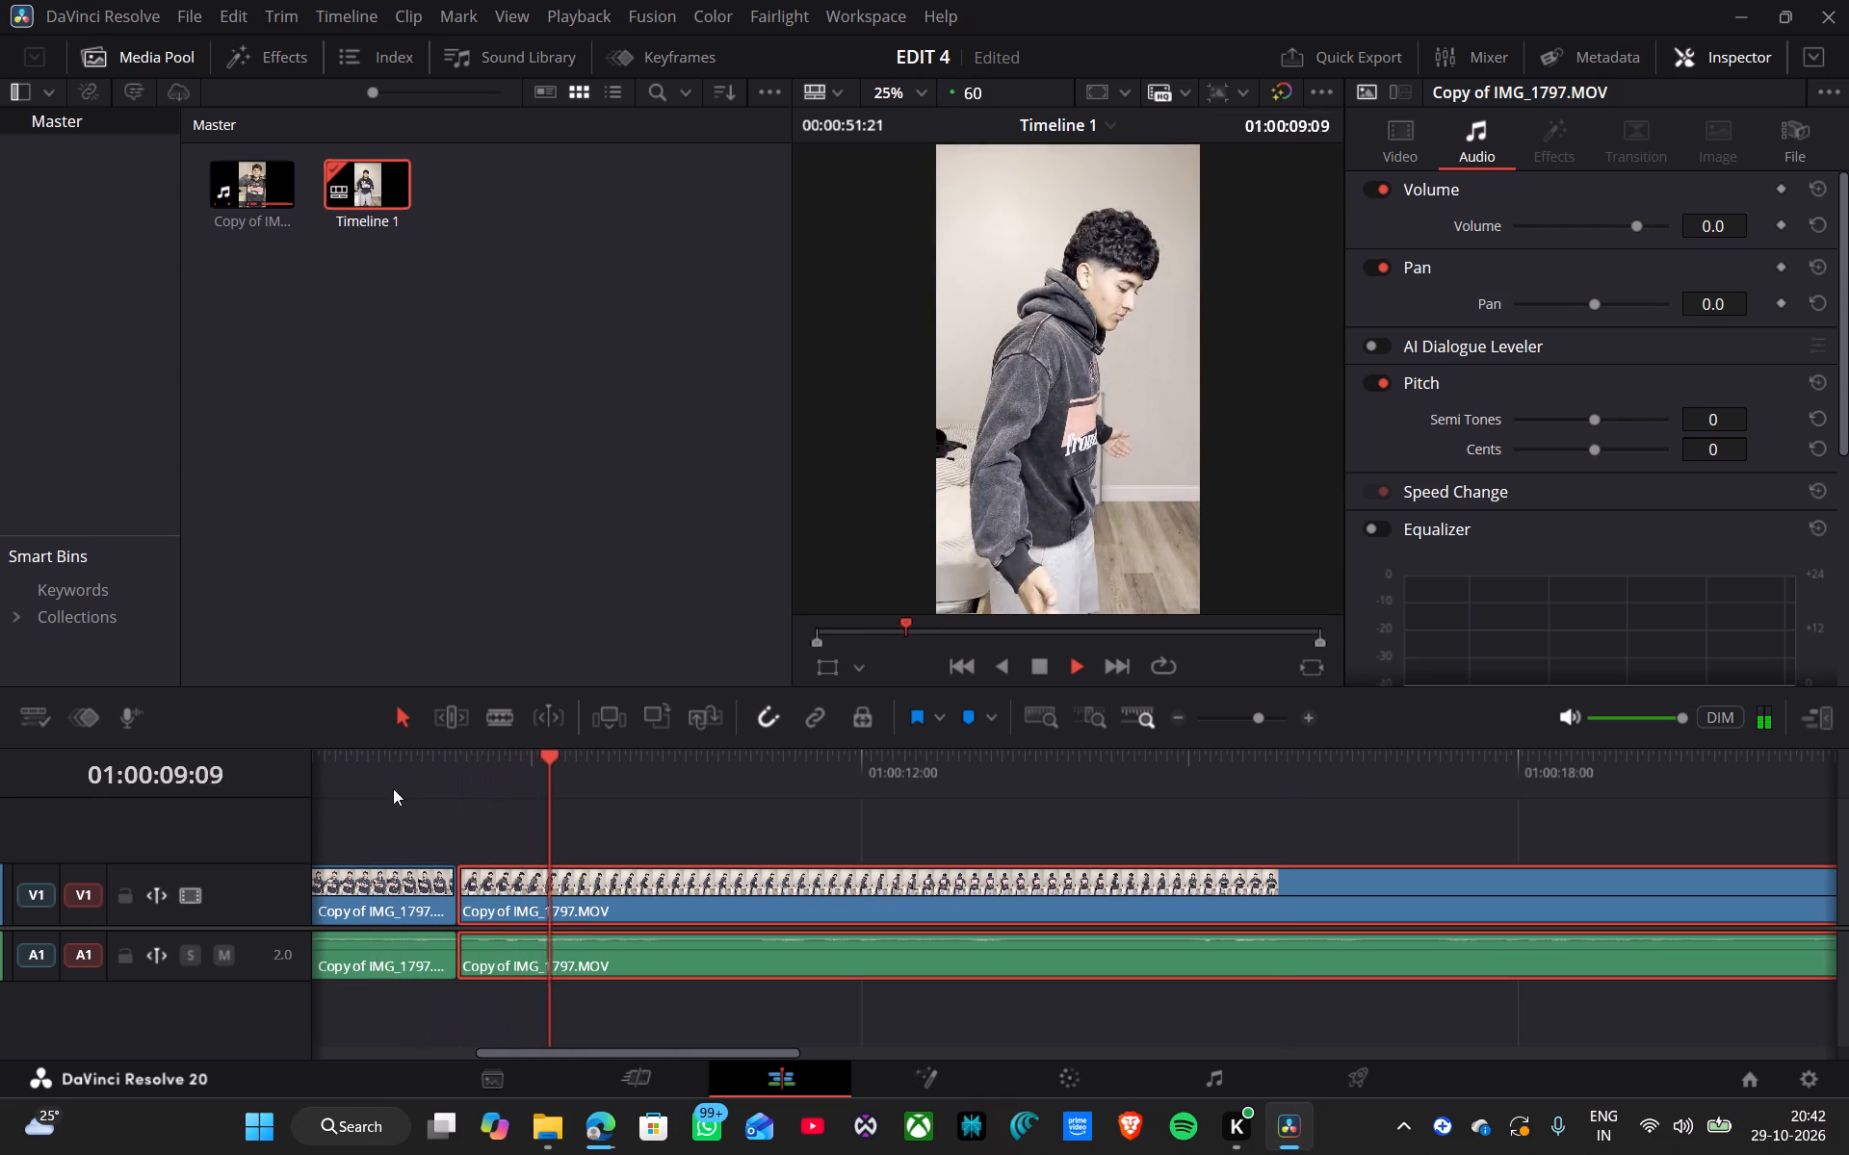
pyautogui.press('space')
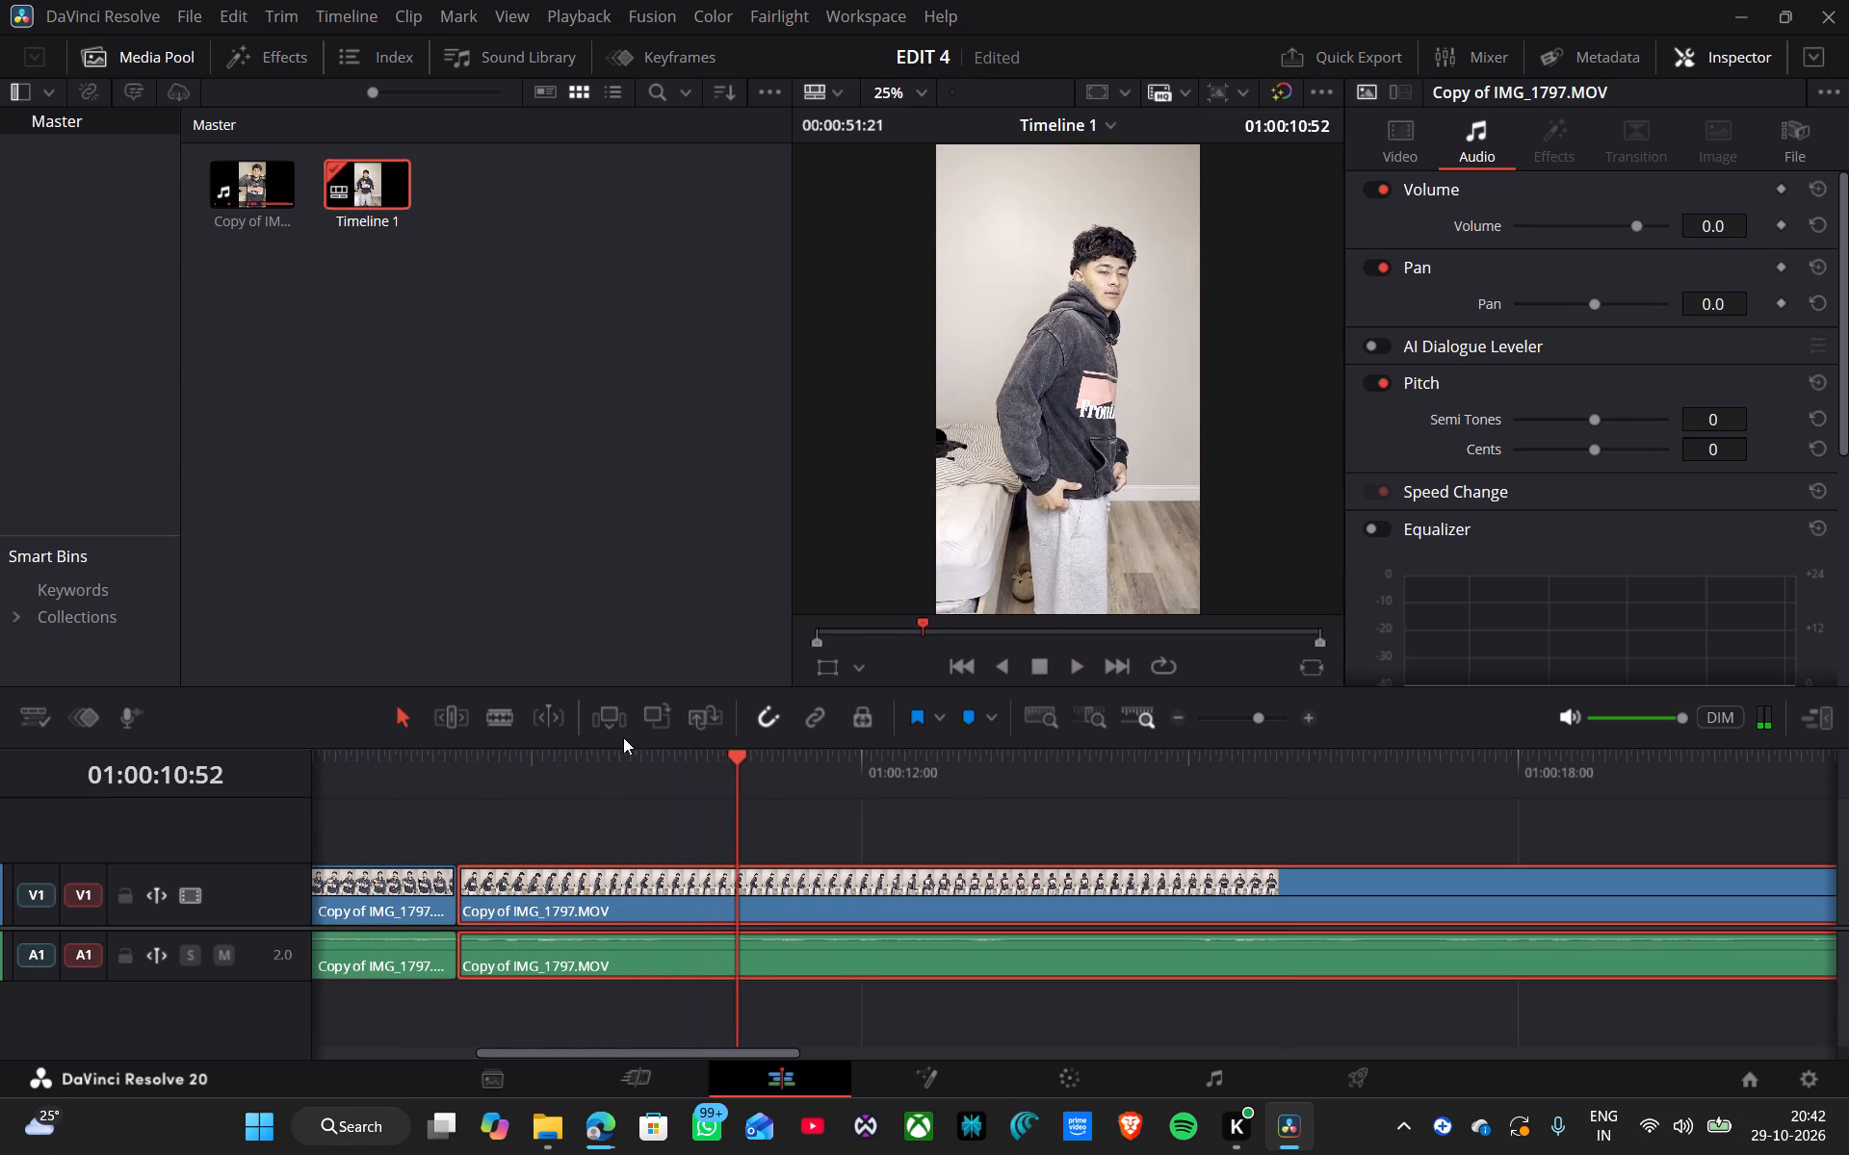
pyautogui.press('space')
pyautogui.press('space')
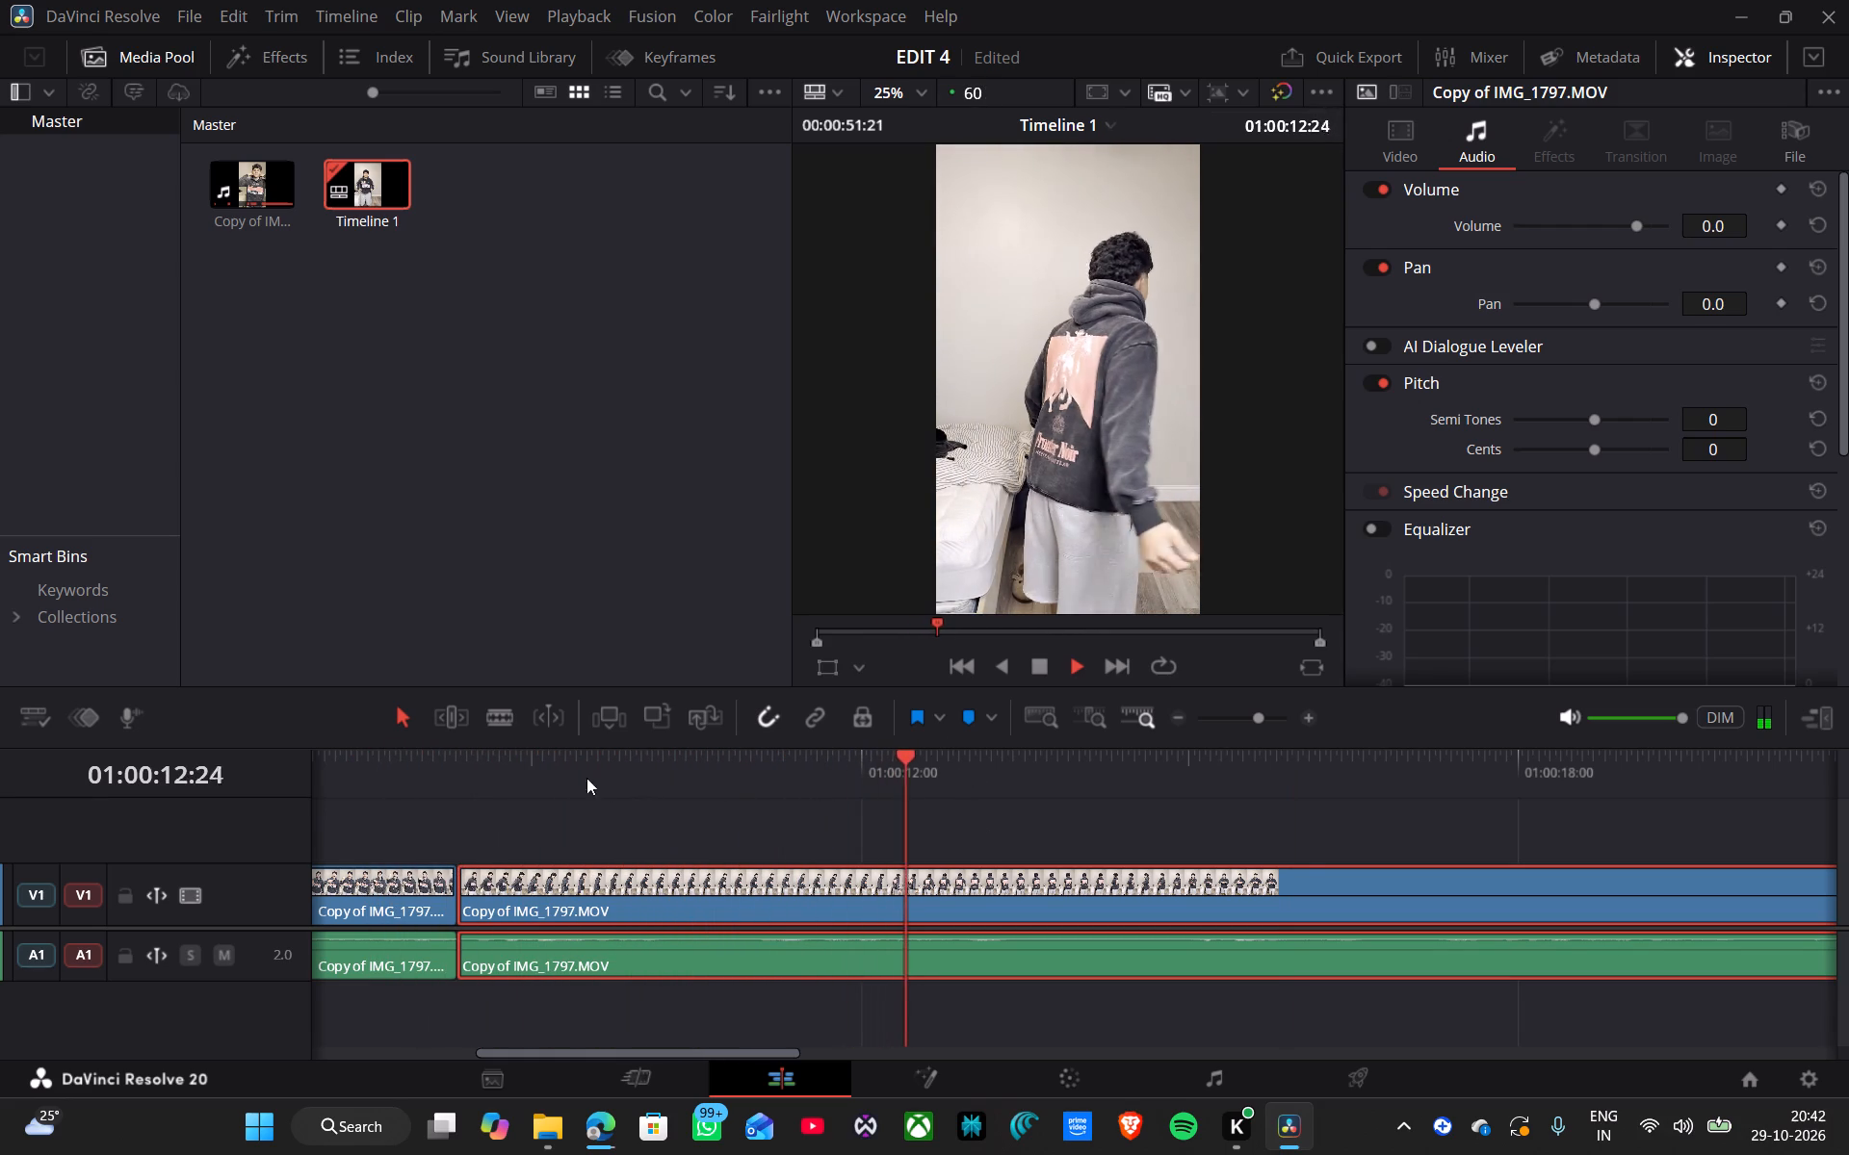
pyautogui.click(409, 771)
pyautogui.press('space')
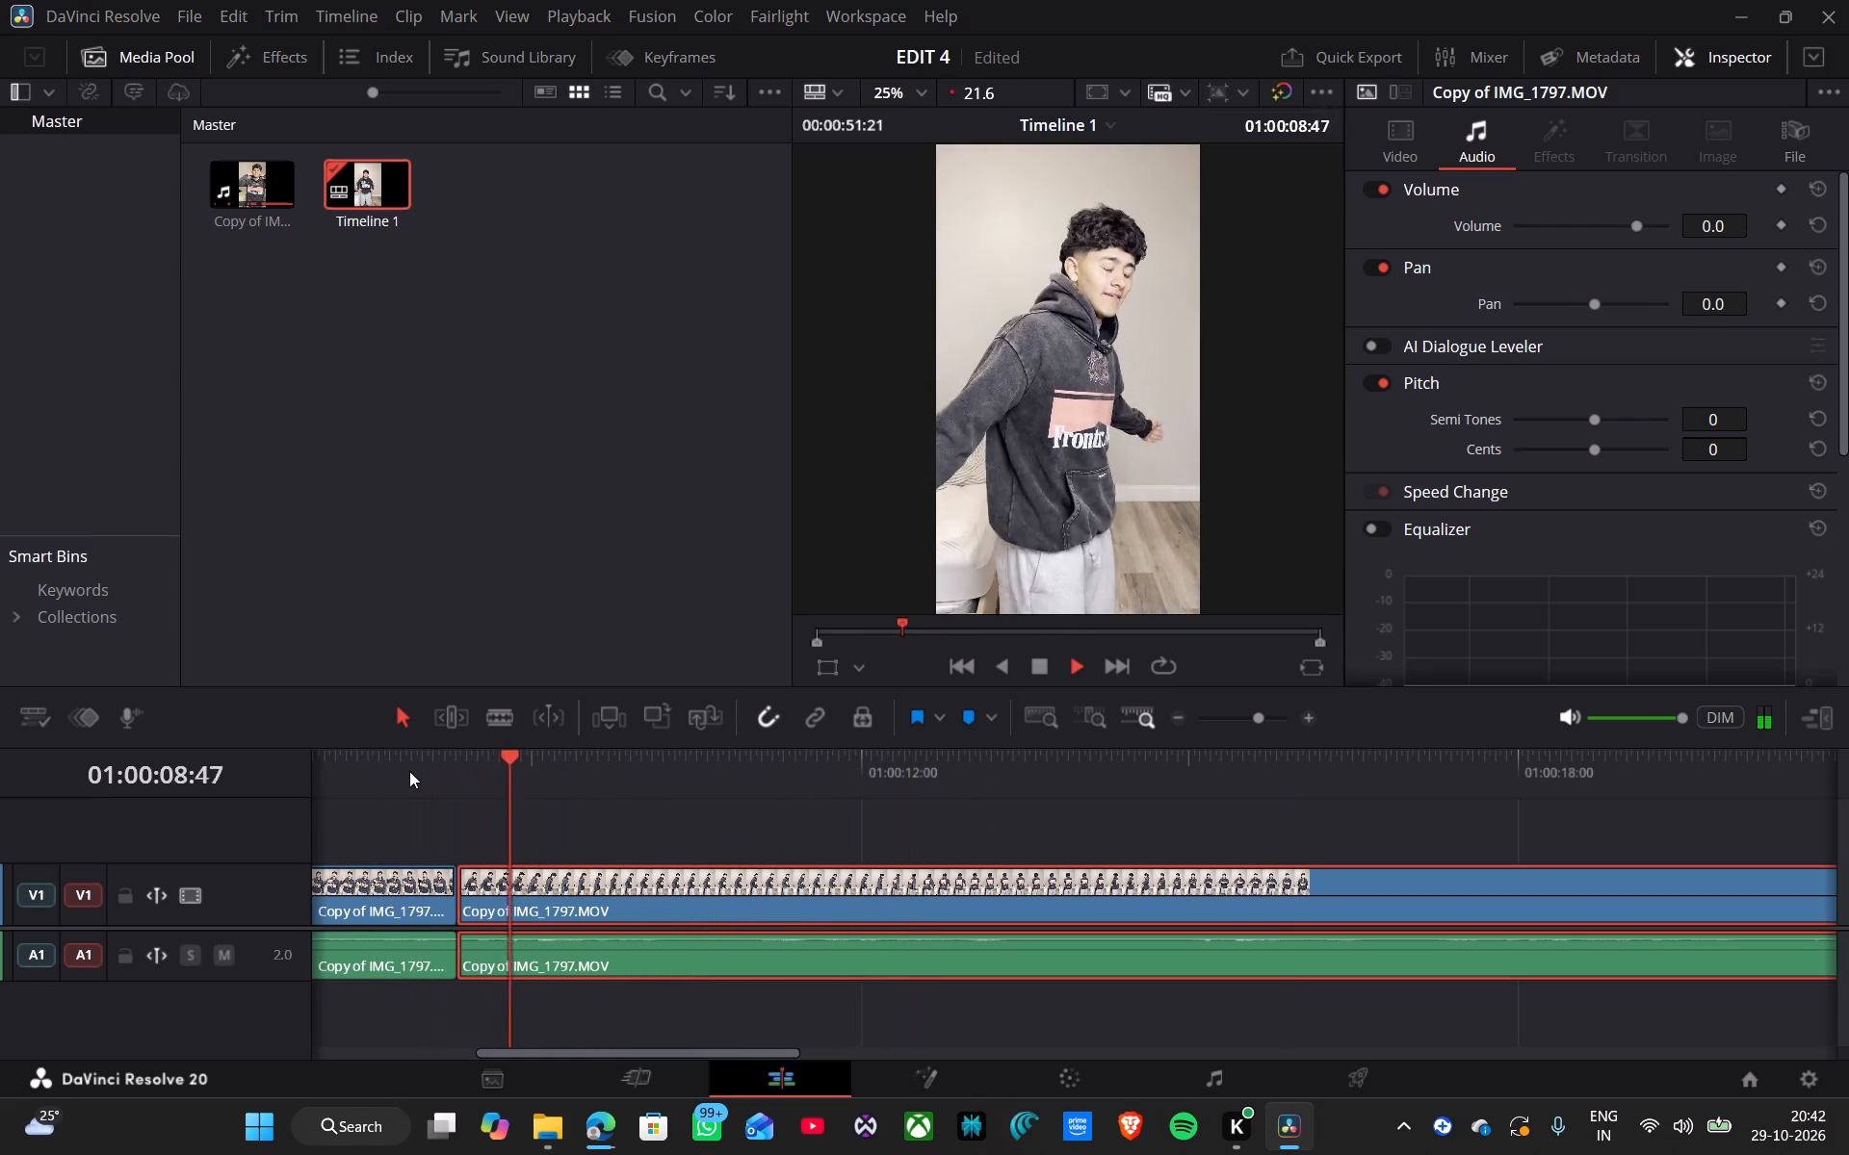
pyautogui.press('space')
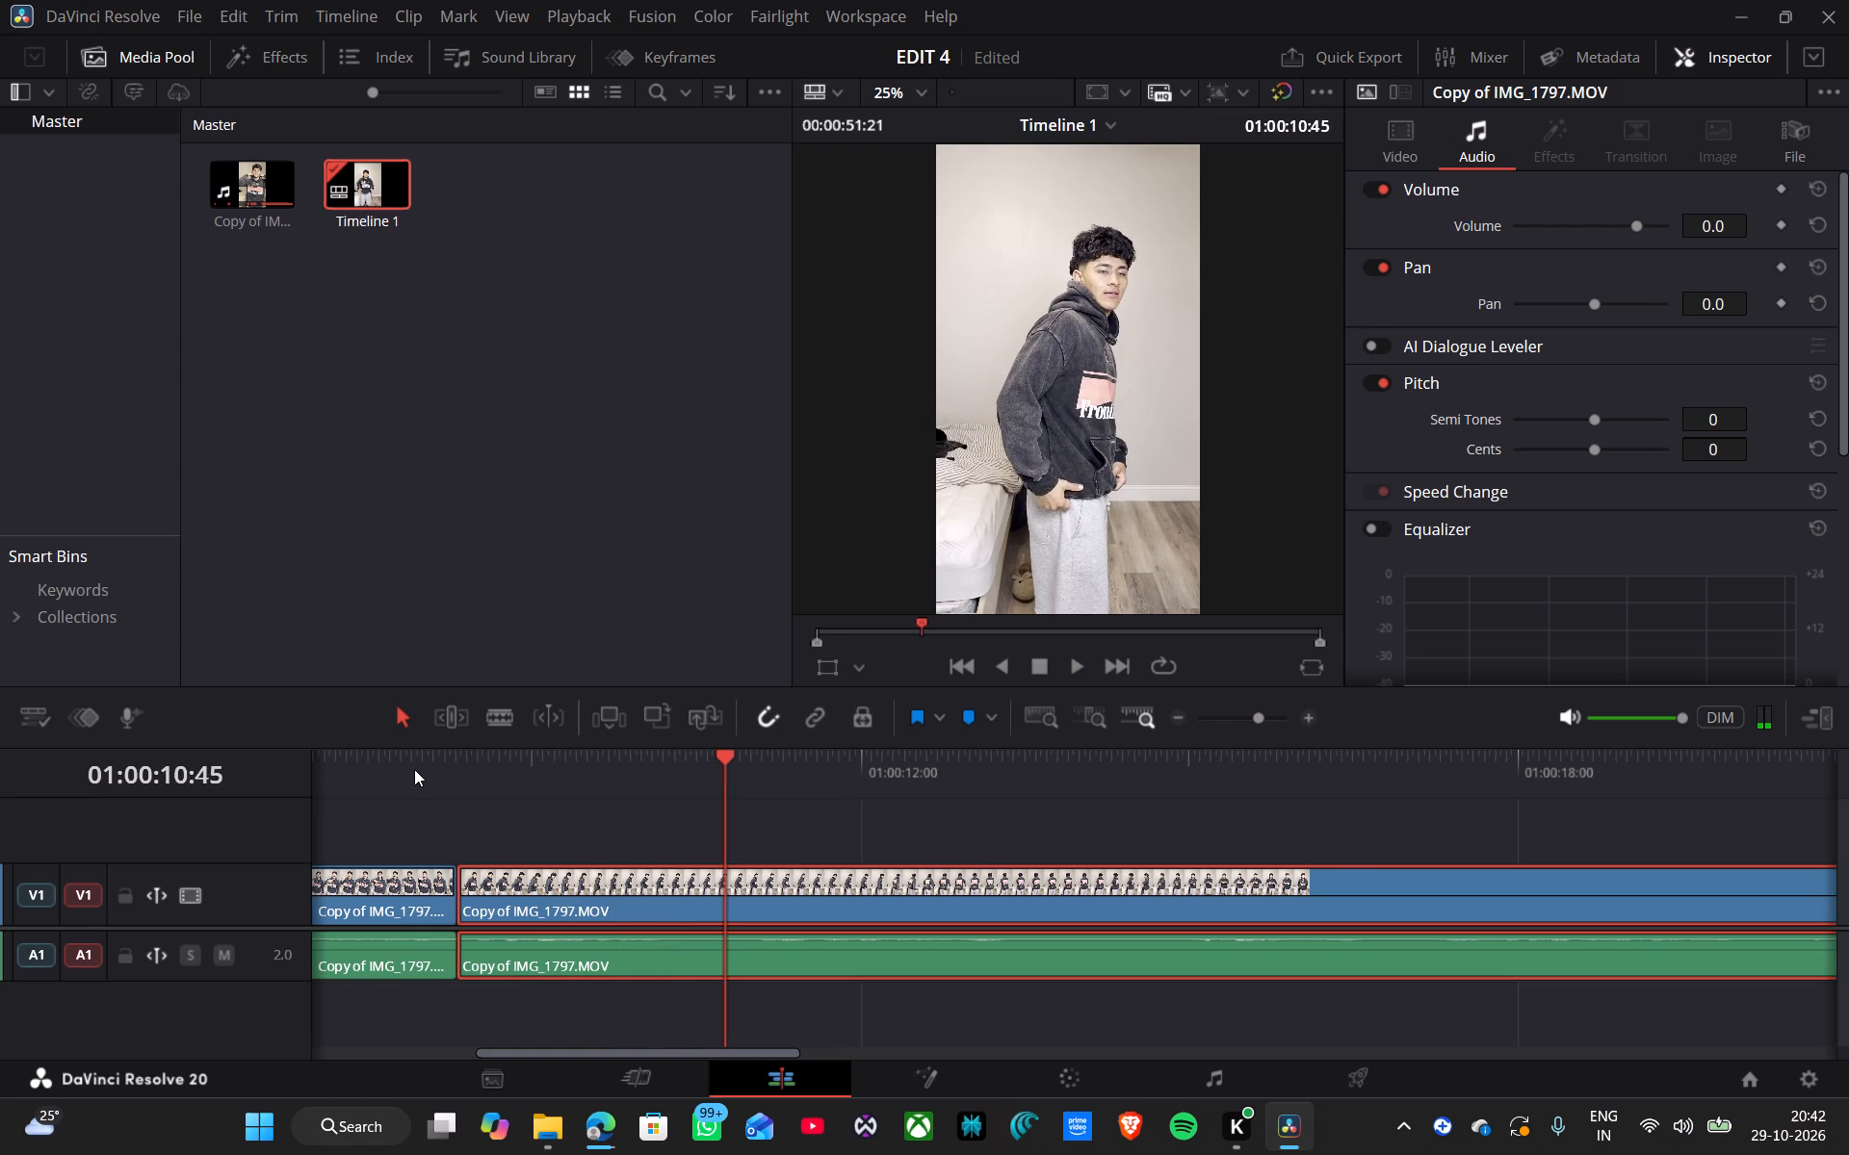
# Replay the side pose and split the last clip's video and audio at 01:00:10:07.
pyautogui.click(413, 764)
pyautogui.press('space')
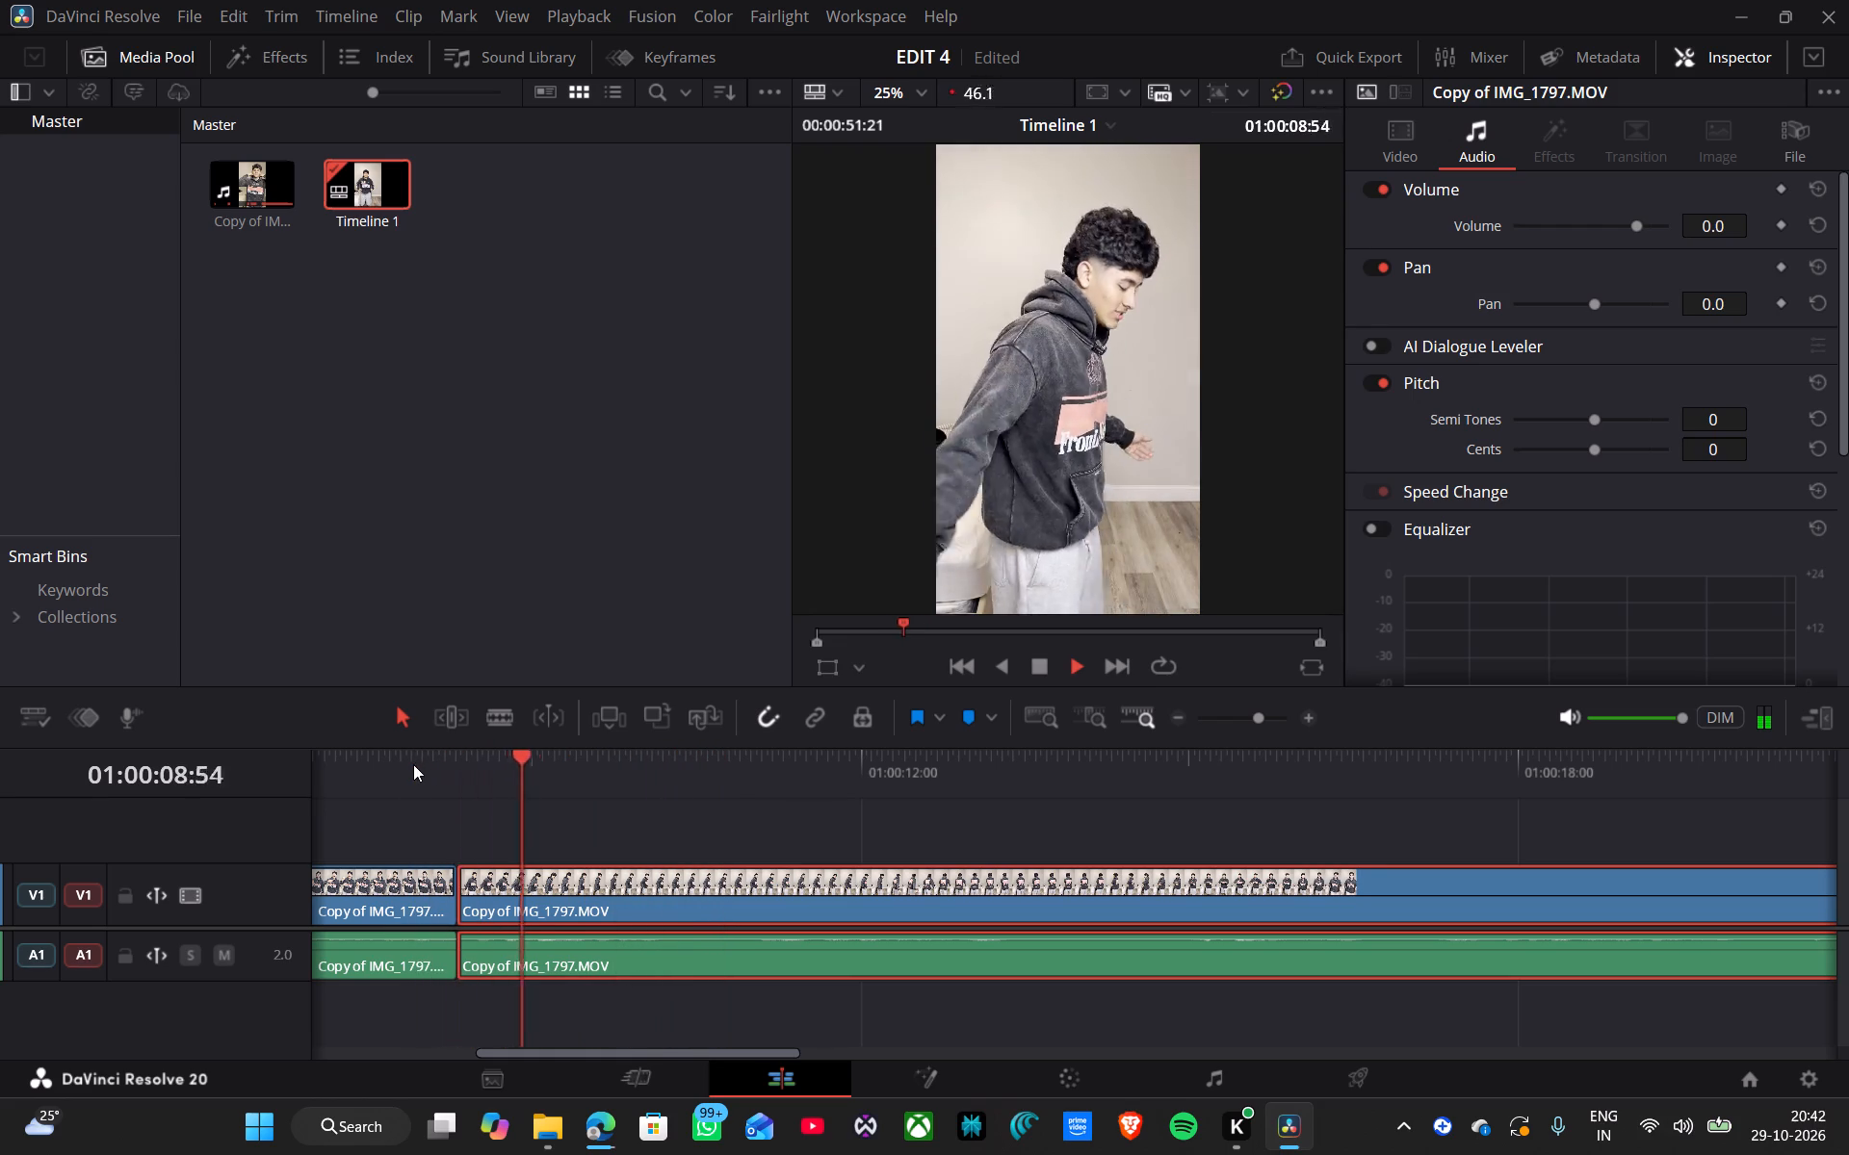
pyautogui.press('space')
pyautogui.press('space')
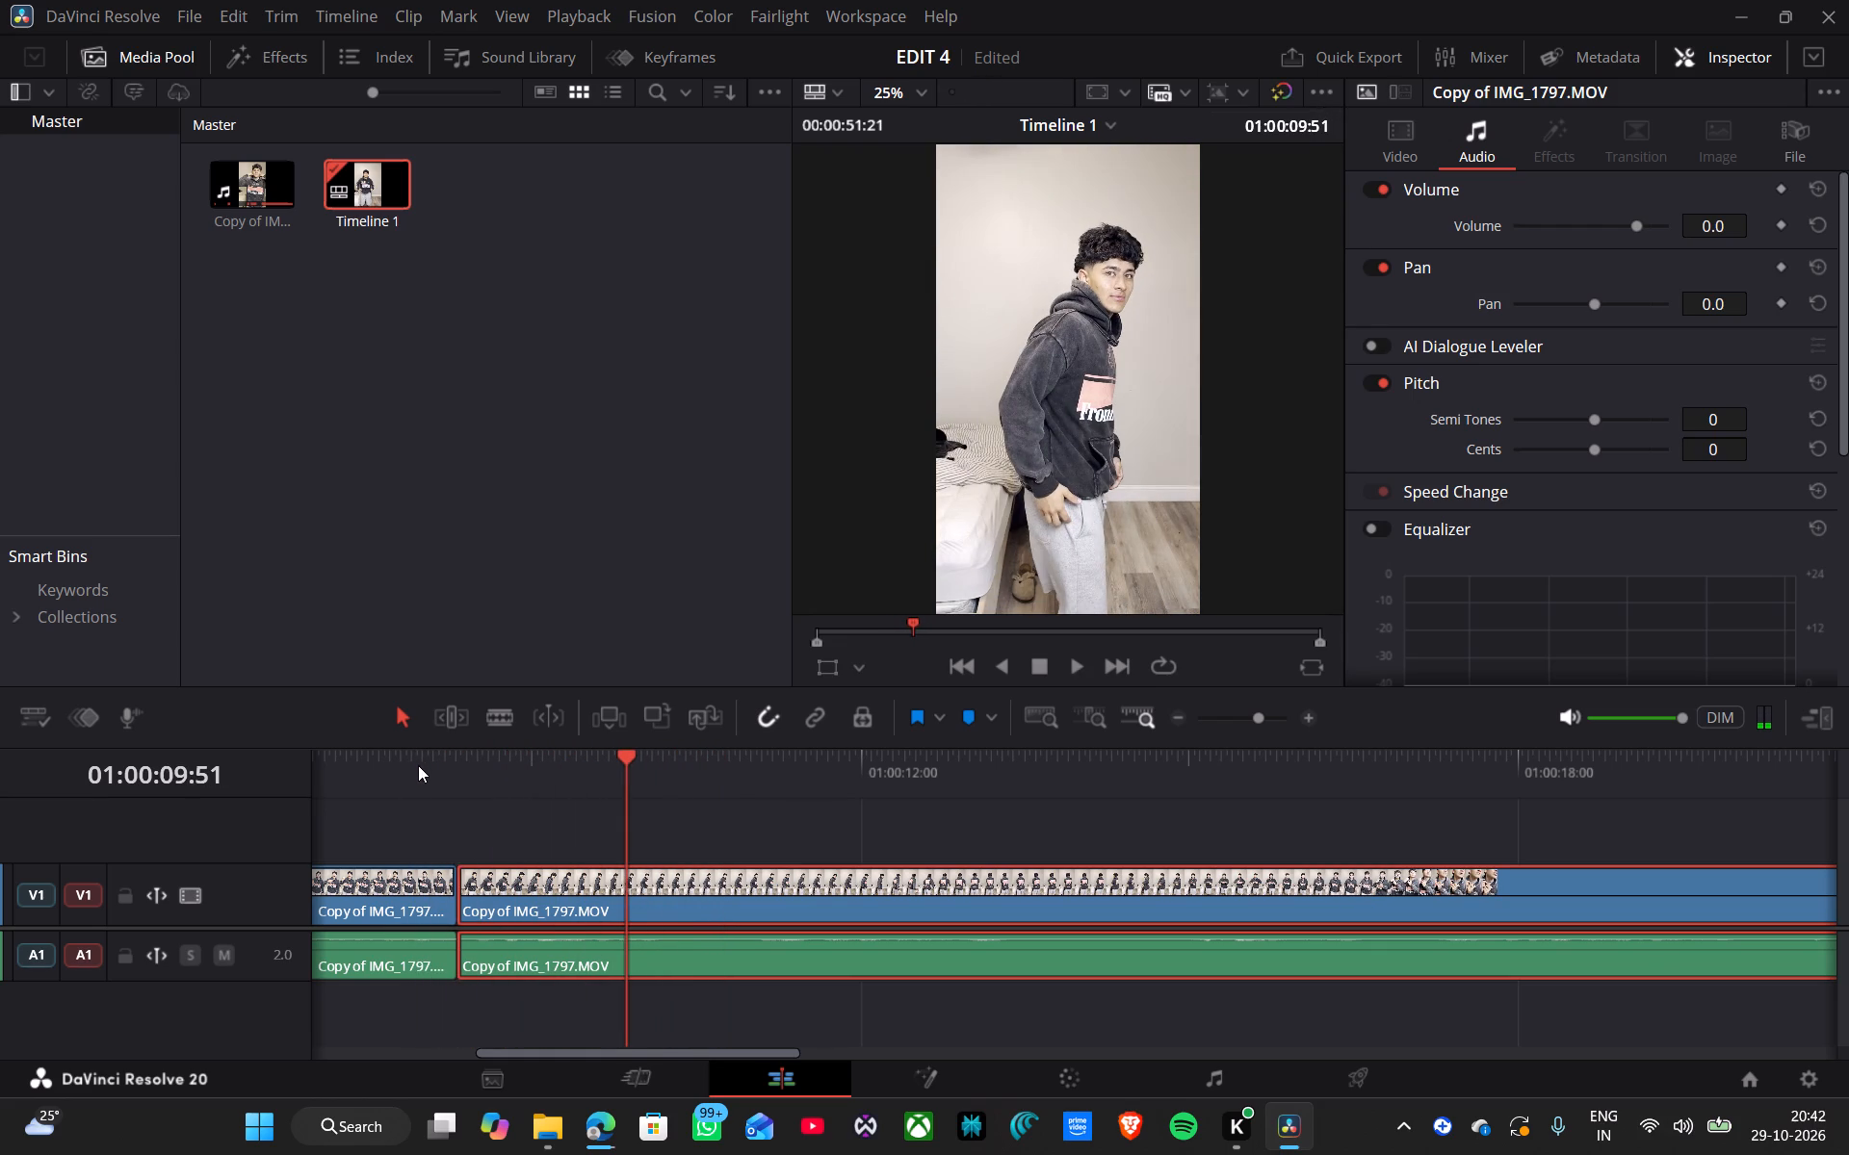
pyautogui.press('space')
pyautogui.press('space')
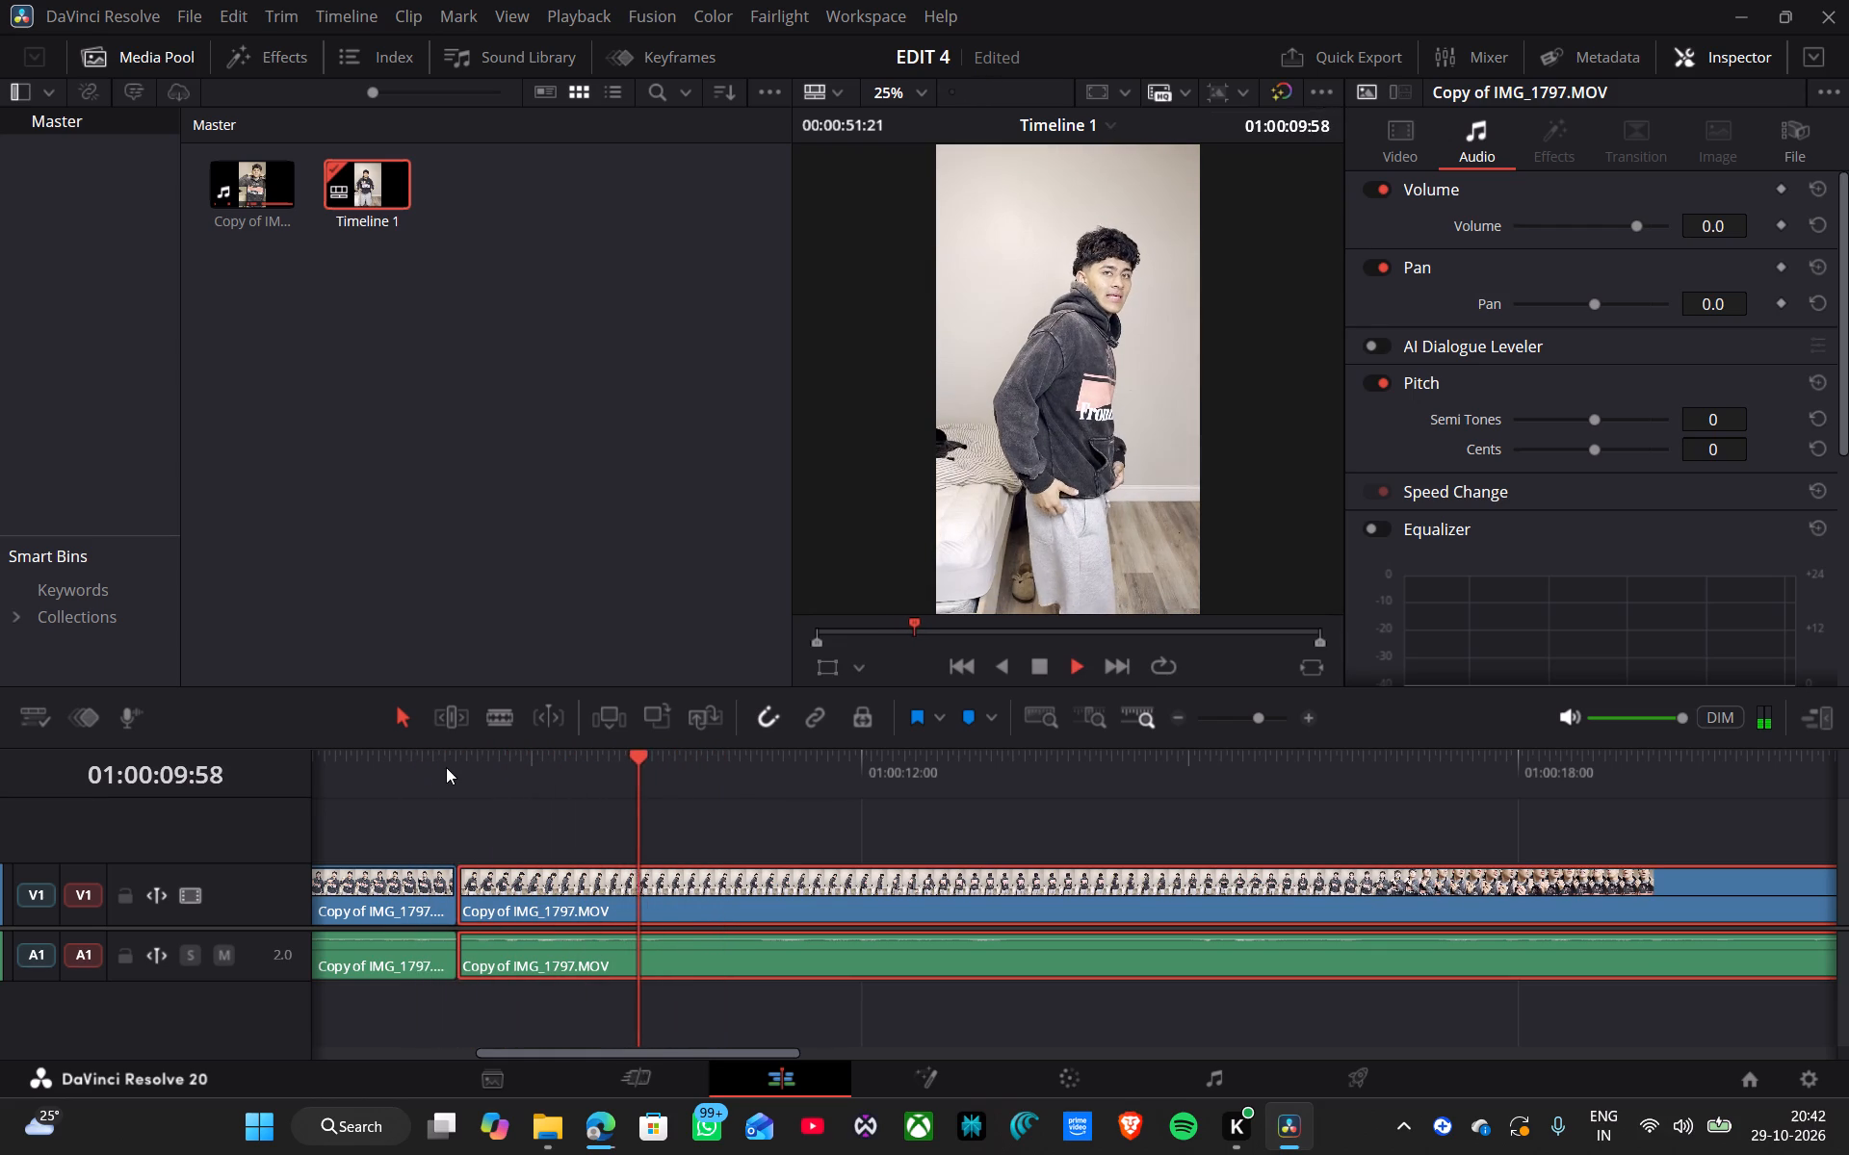
pyautogui.press('space')
pyautogui.click(488, 769)
pyautogui.press('space')
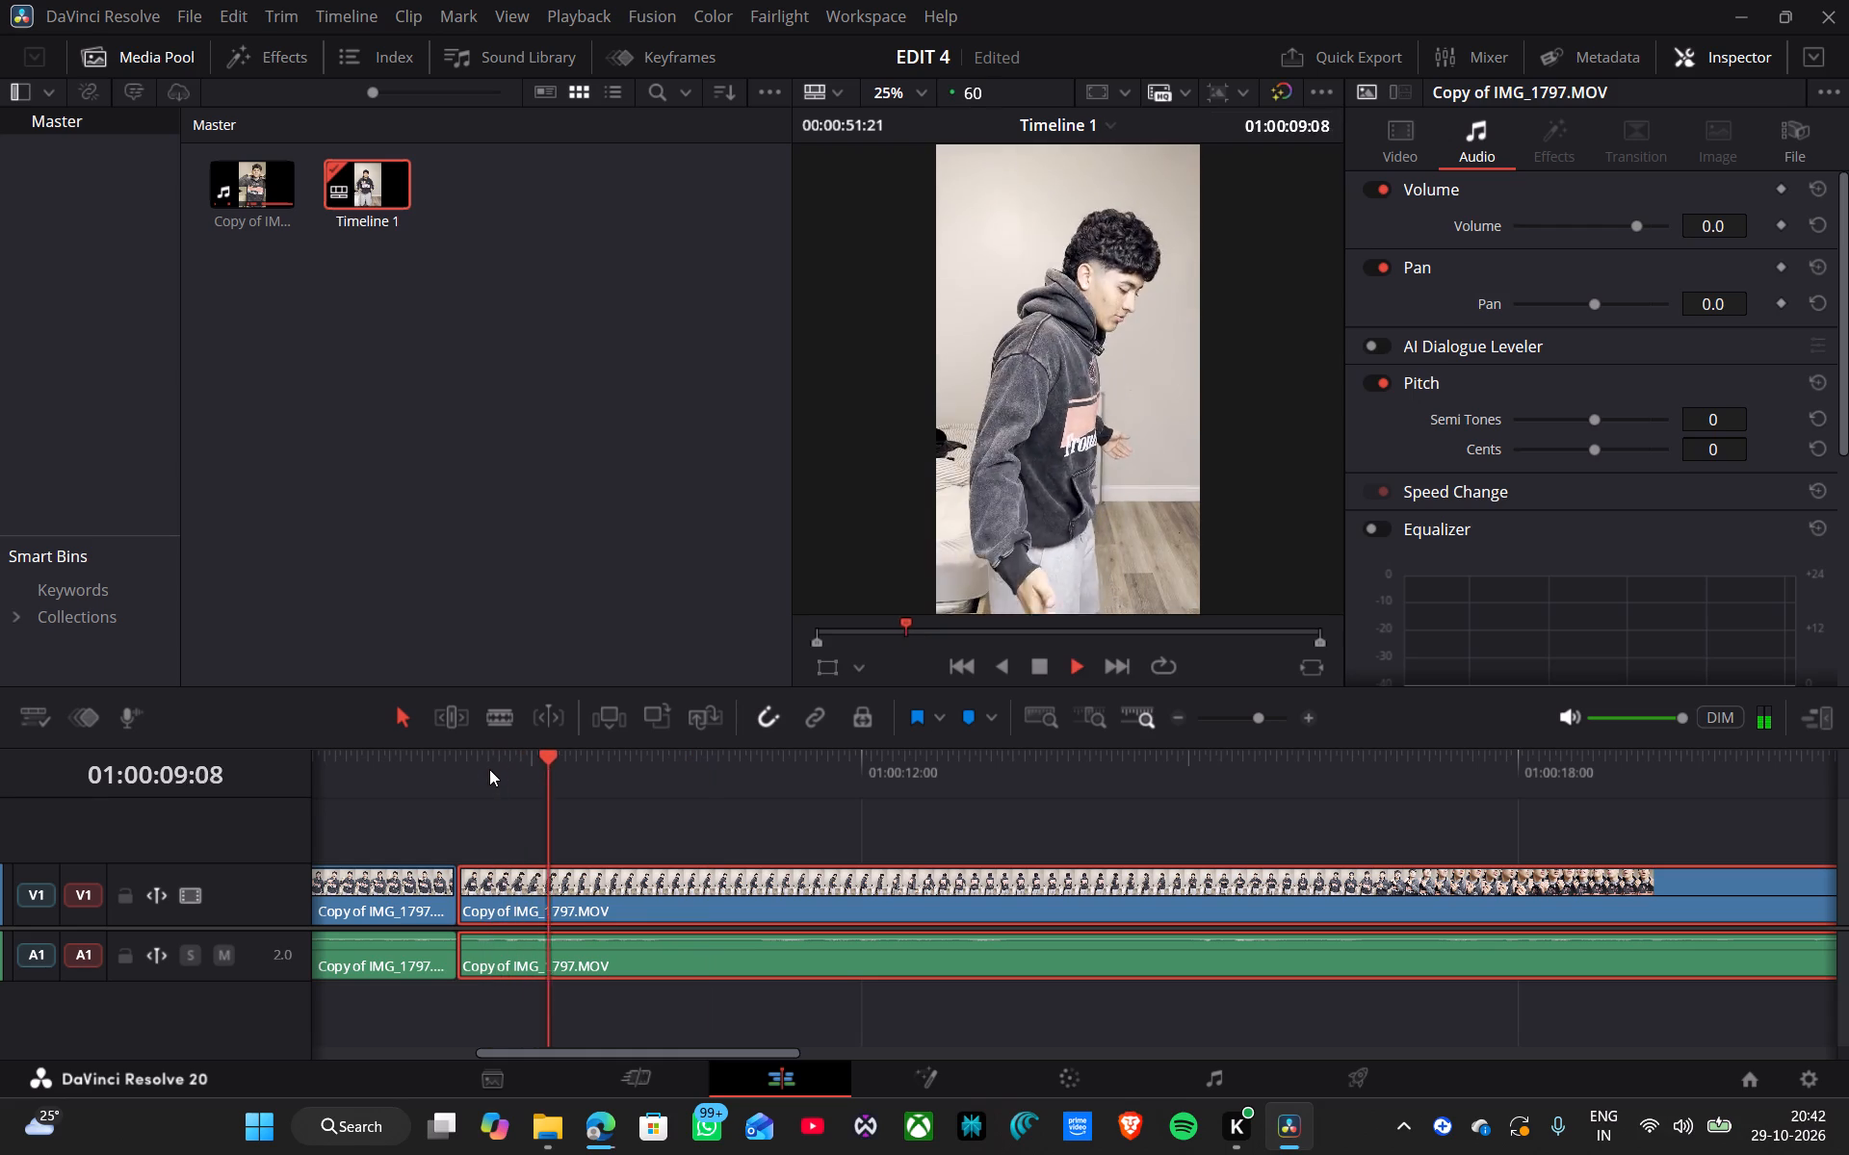
pyautogui.press('space')
pyautogui.press('b')
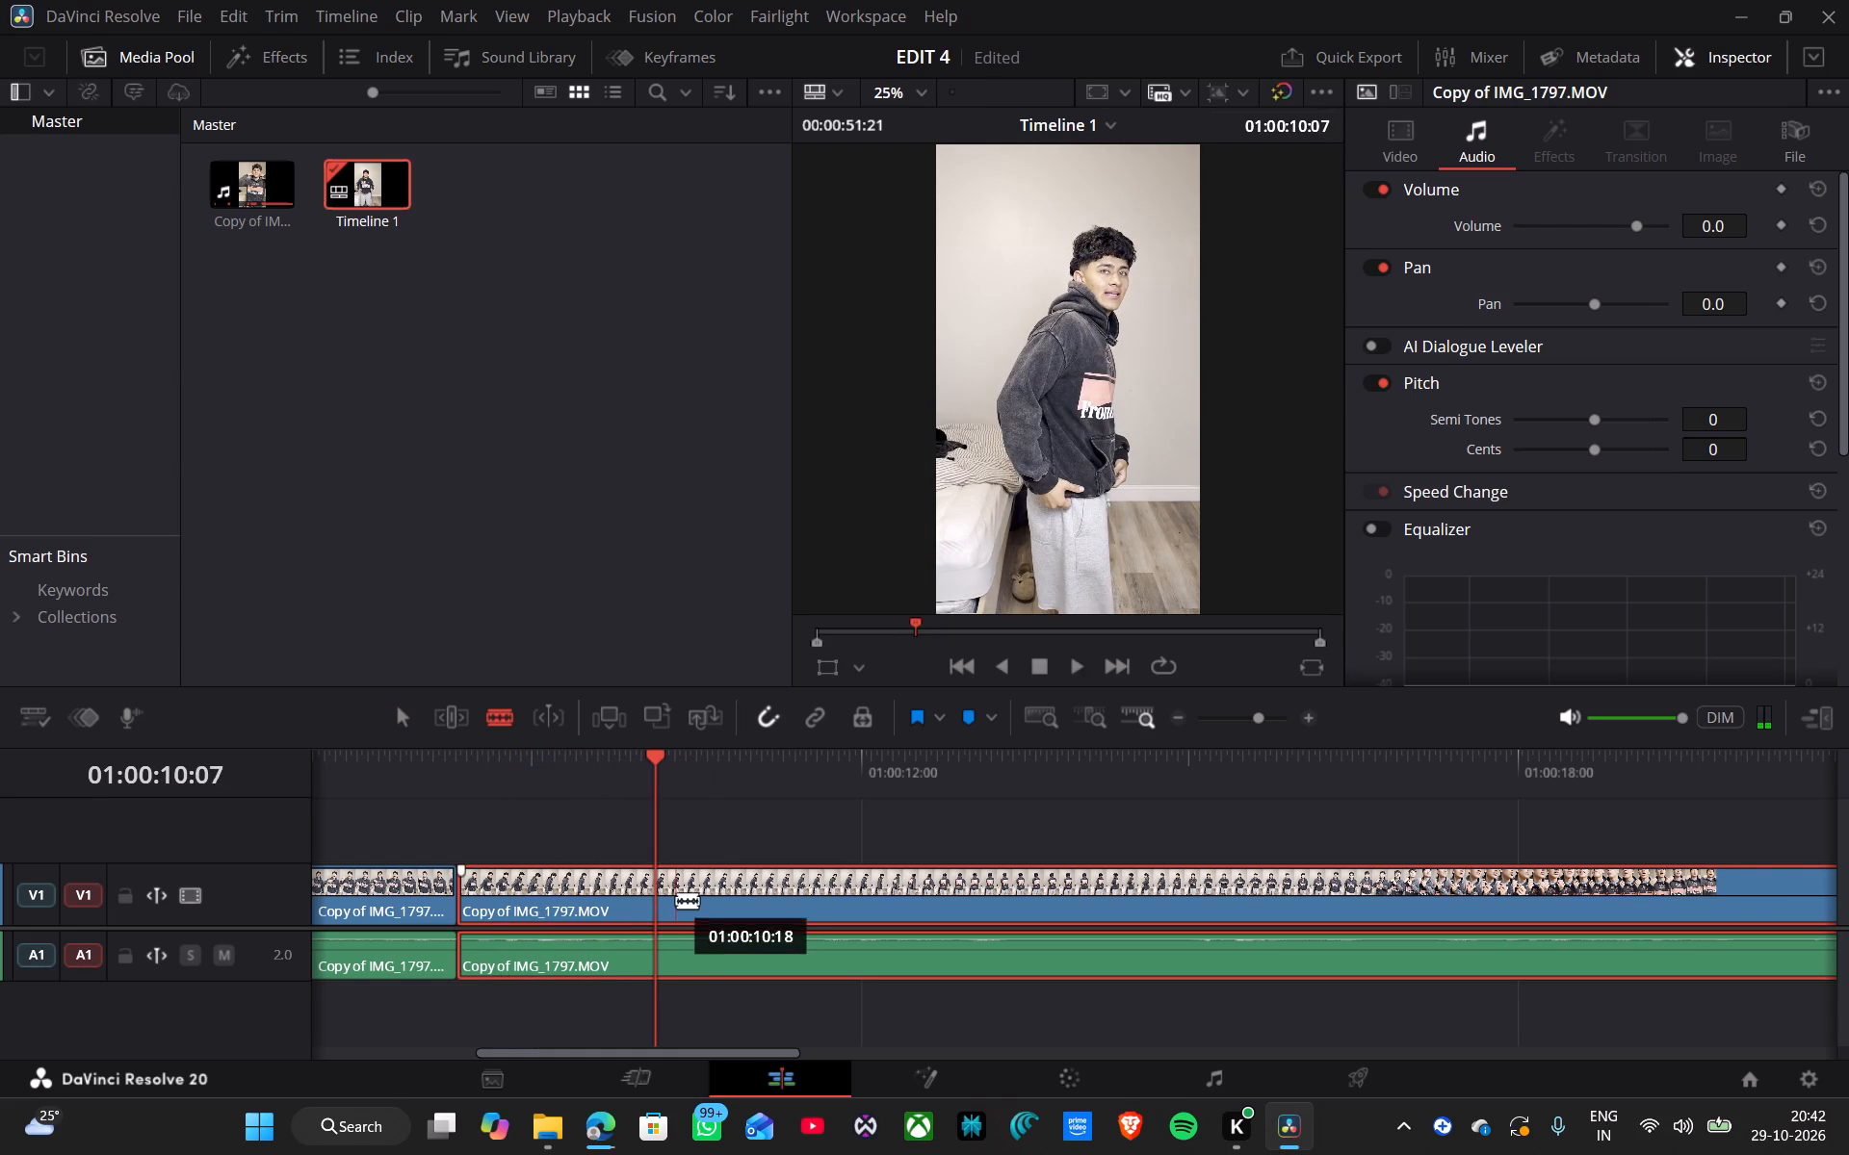
pyautogui.click(659, 895)
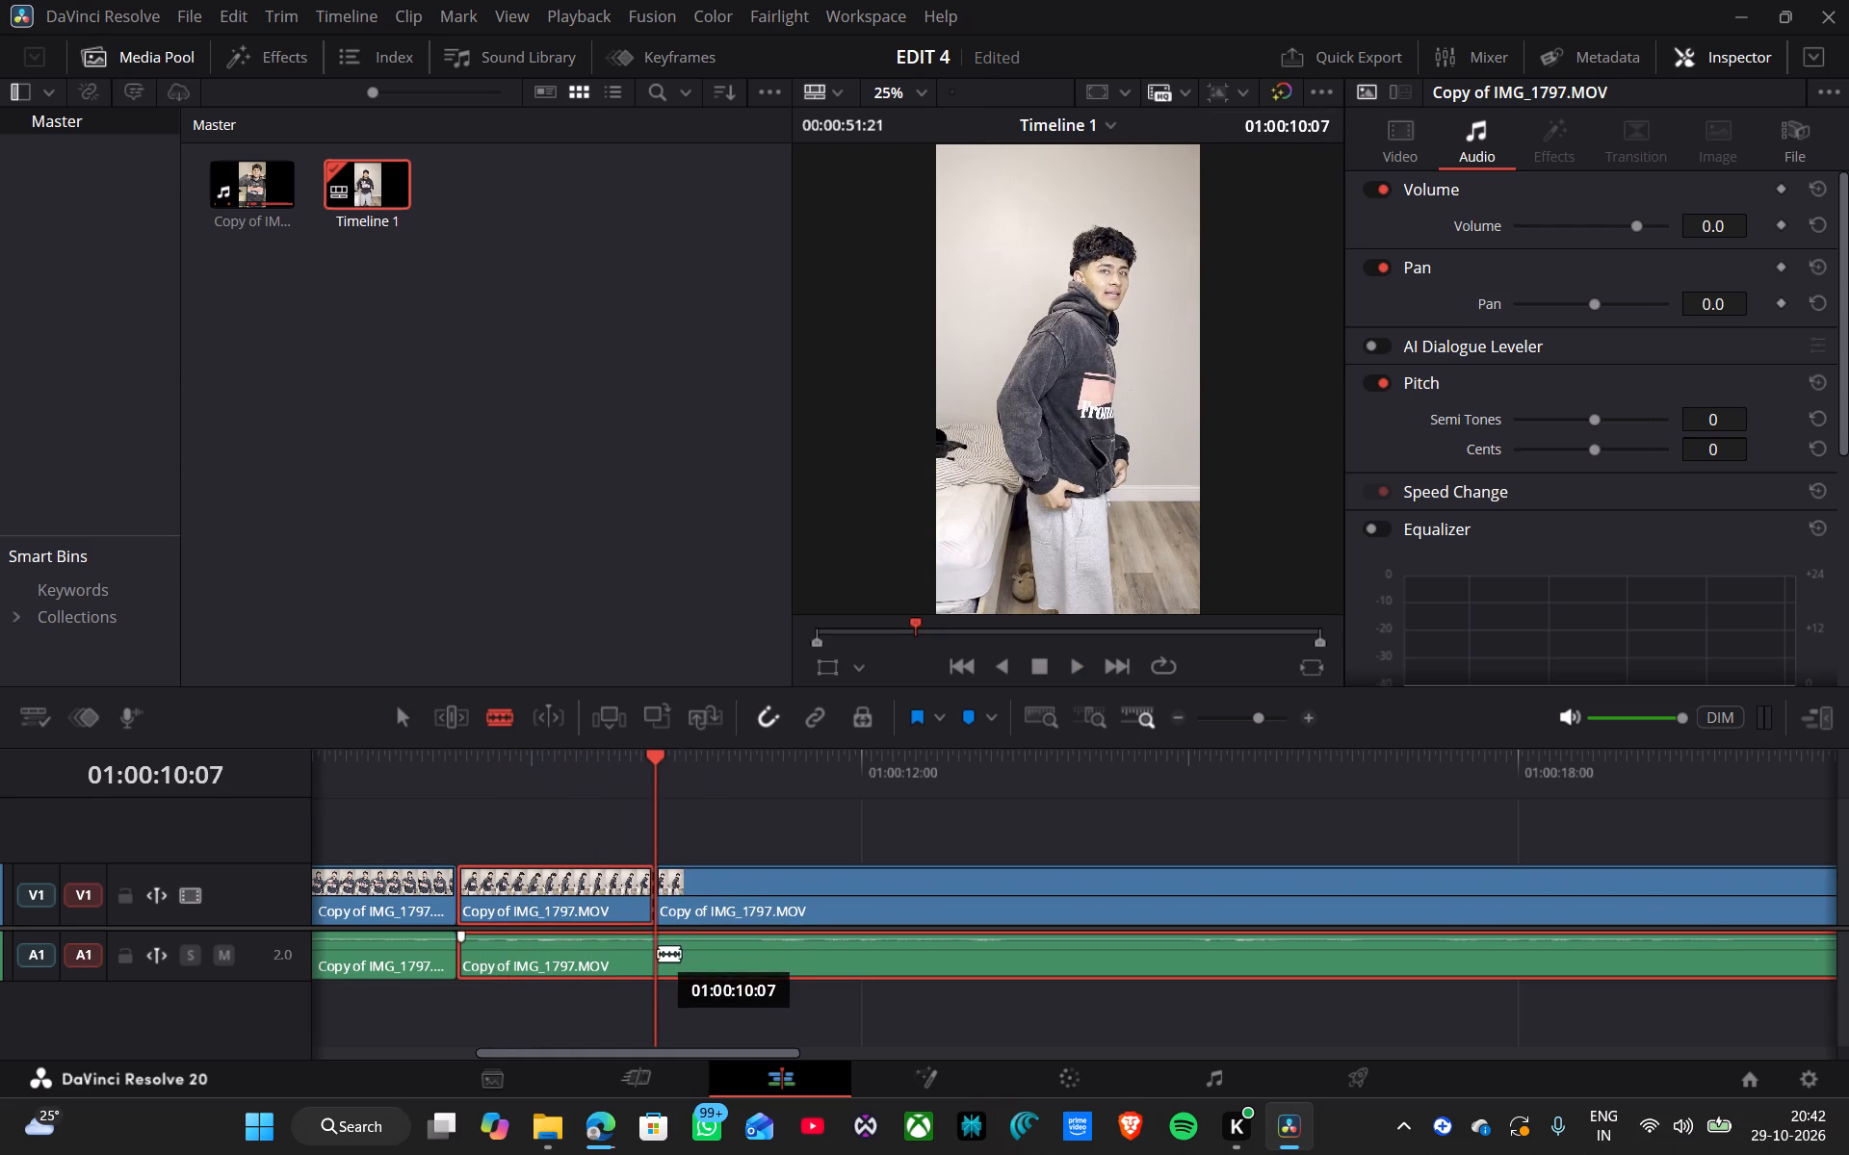
pyautogui.click(658, 953)
# Find the end of the held side pose and split the last clip's video and audio at 01:00:11:02.
pyautogui.press('space')
pyautogui.press('a')
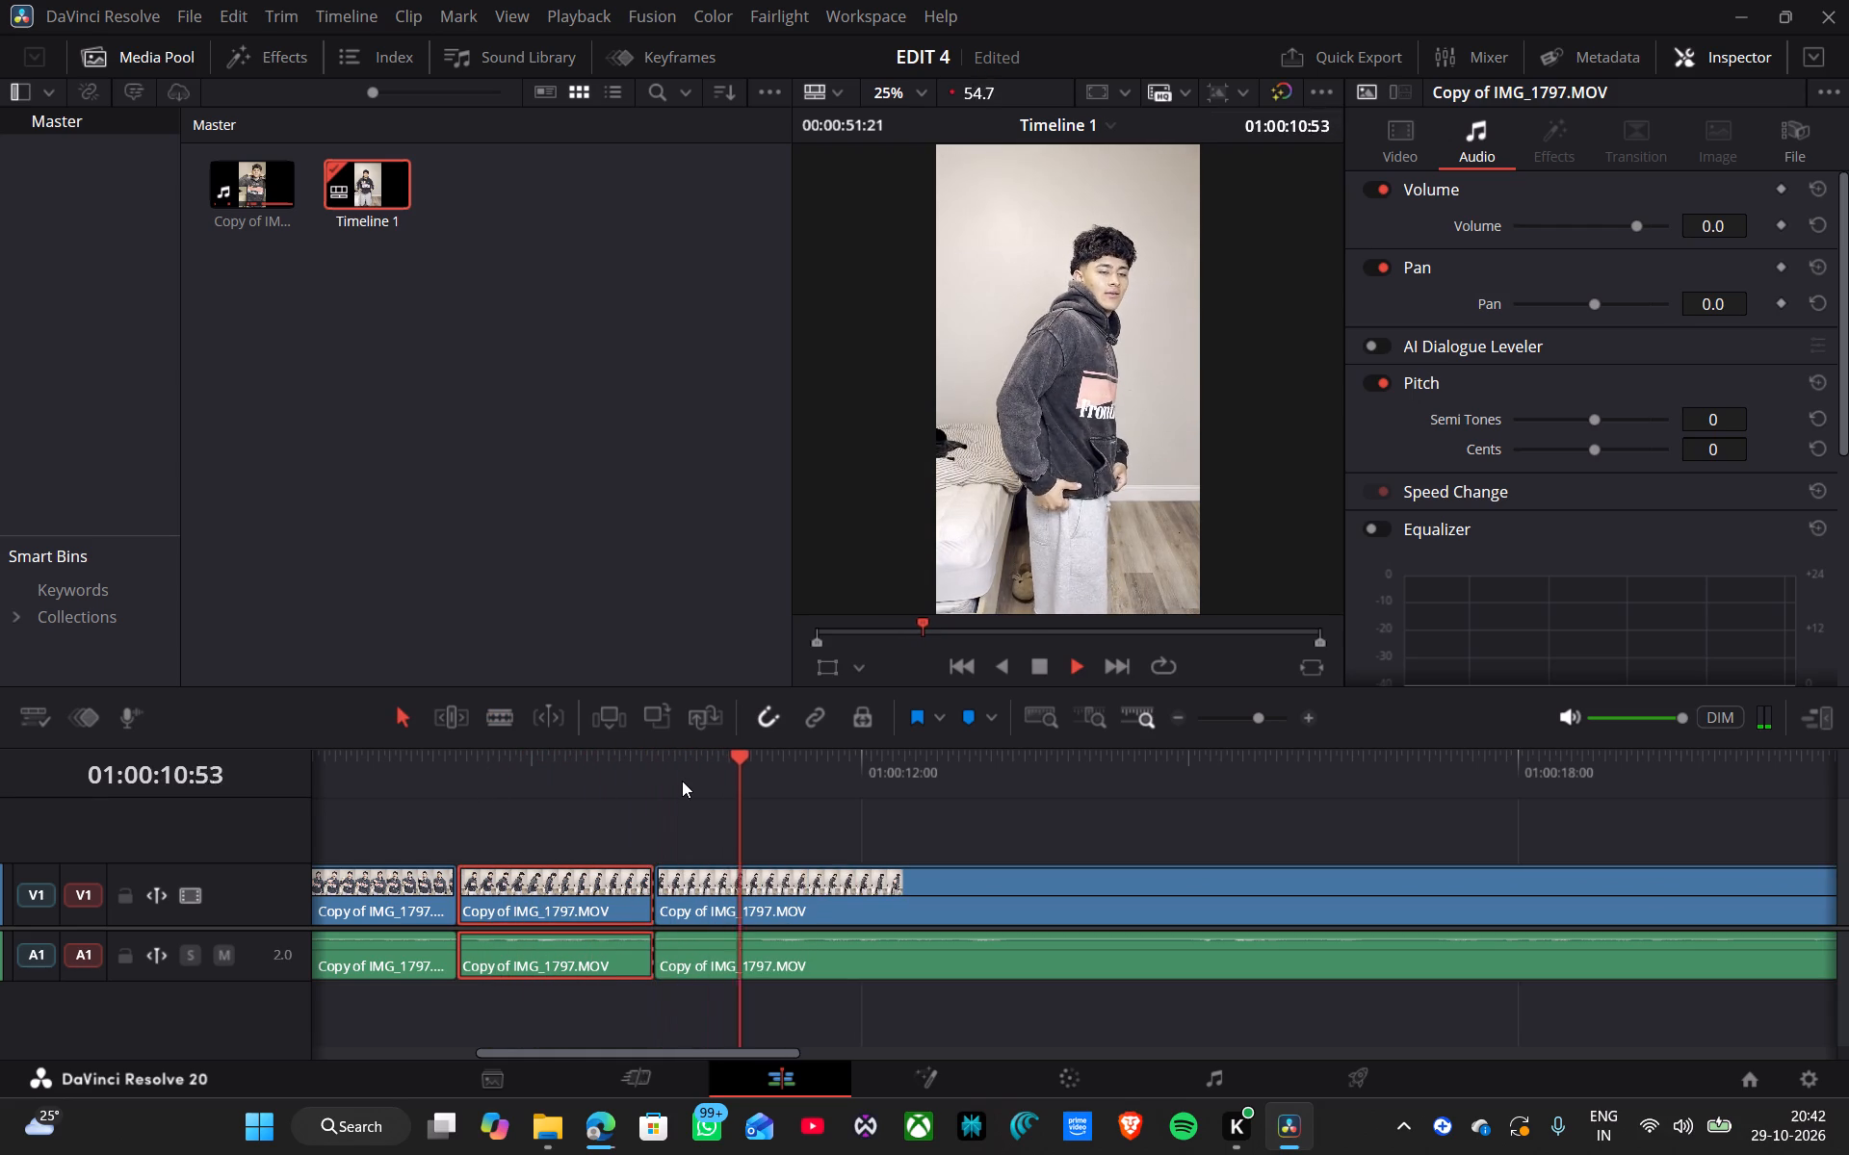
pyautogui.press('space')
pyautogui.click(713, 782)
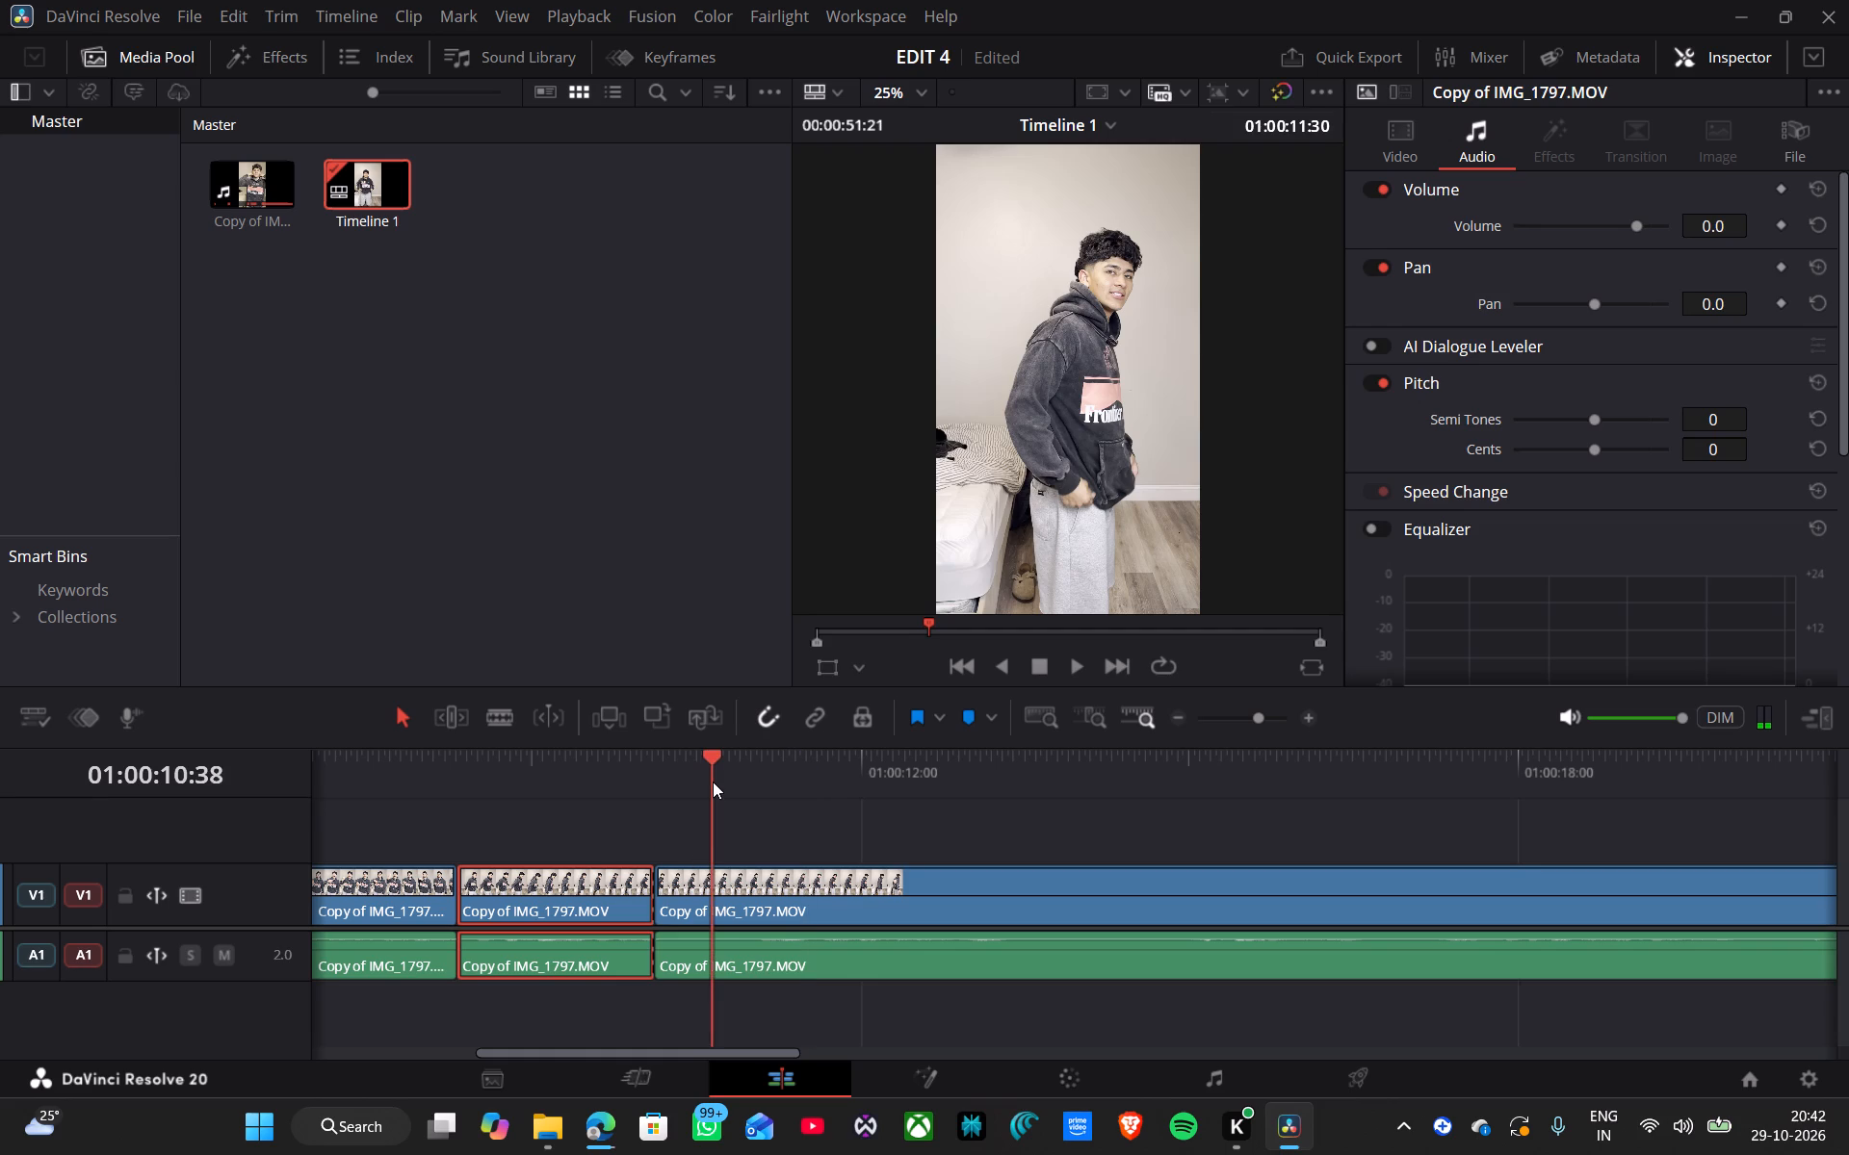
pyautogui.press('space')
pyautogui.press('space')
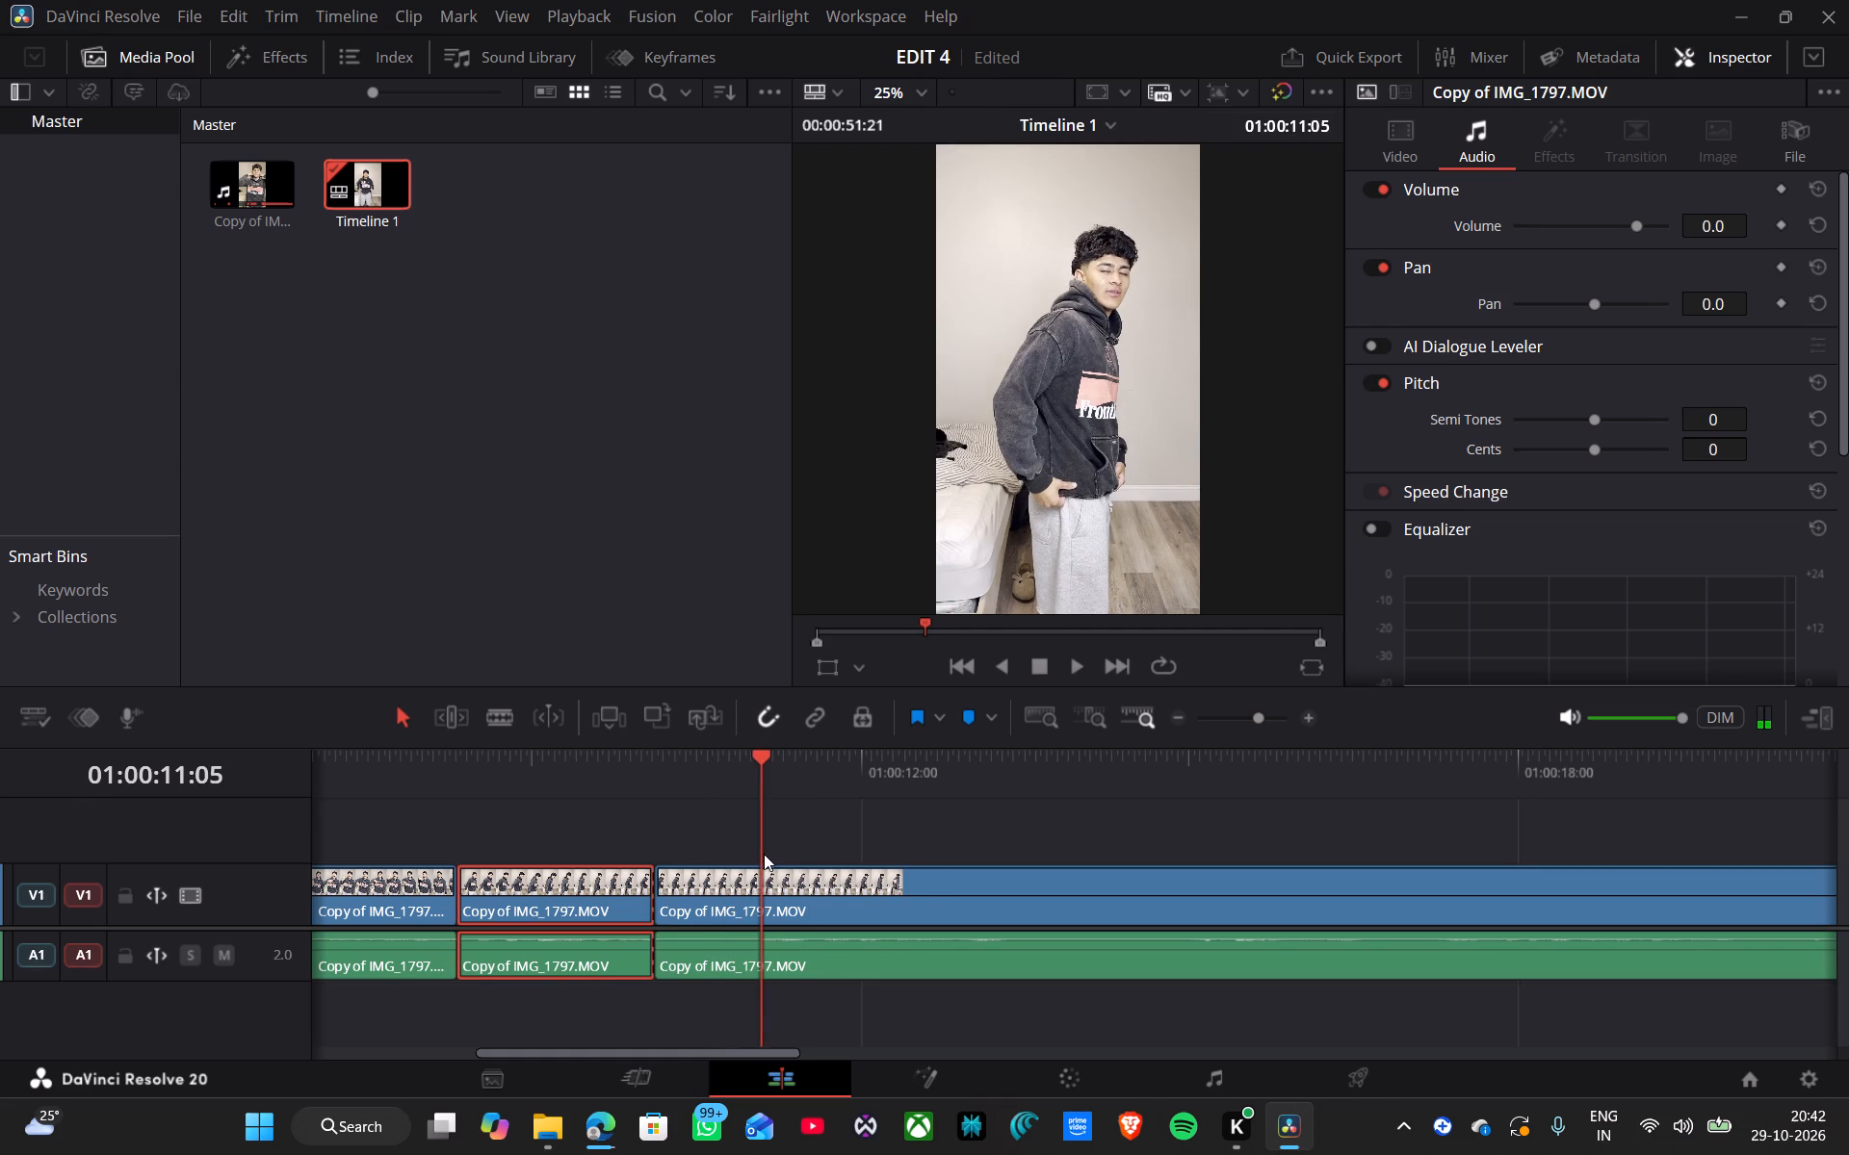
pyautogui.press('Left')
pyautogui.press('Left')
pyautogui.press('Left')
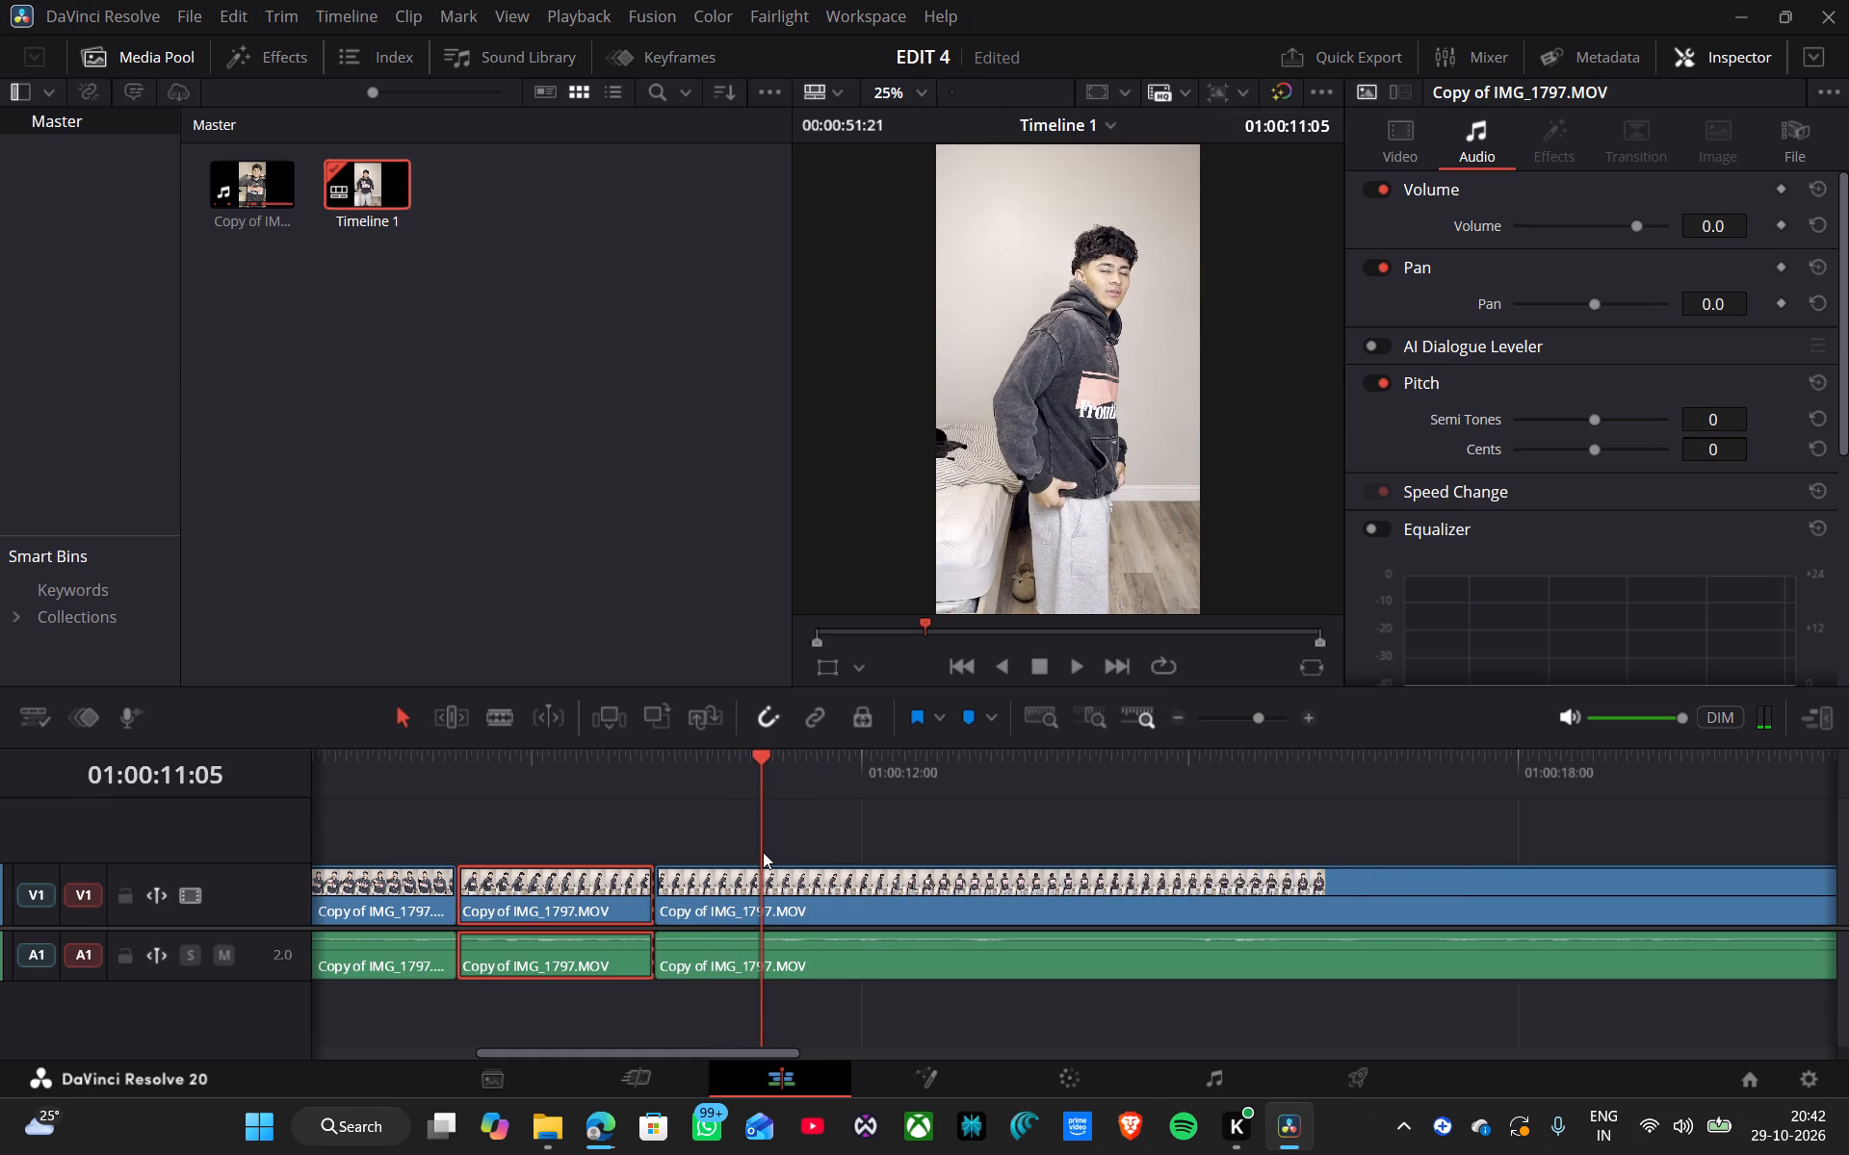
pyautogui.press('b')
pyautogui.click(761, 886)
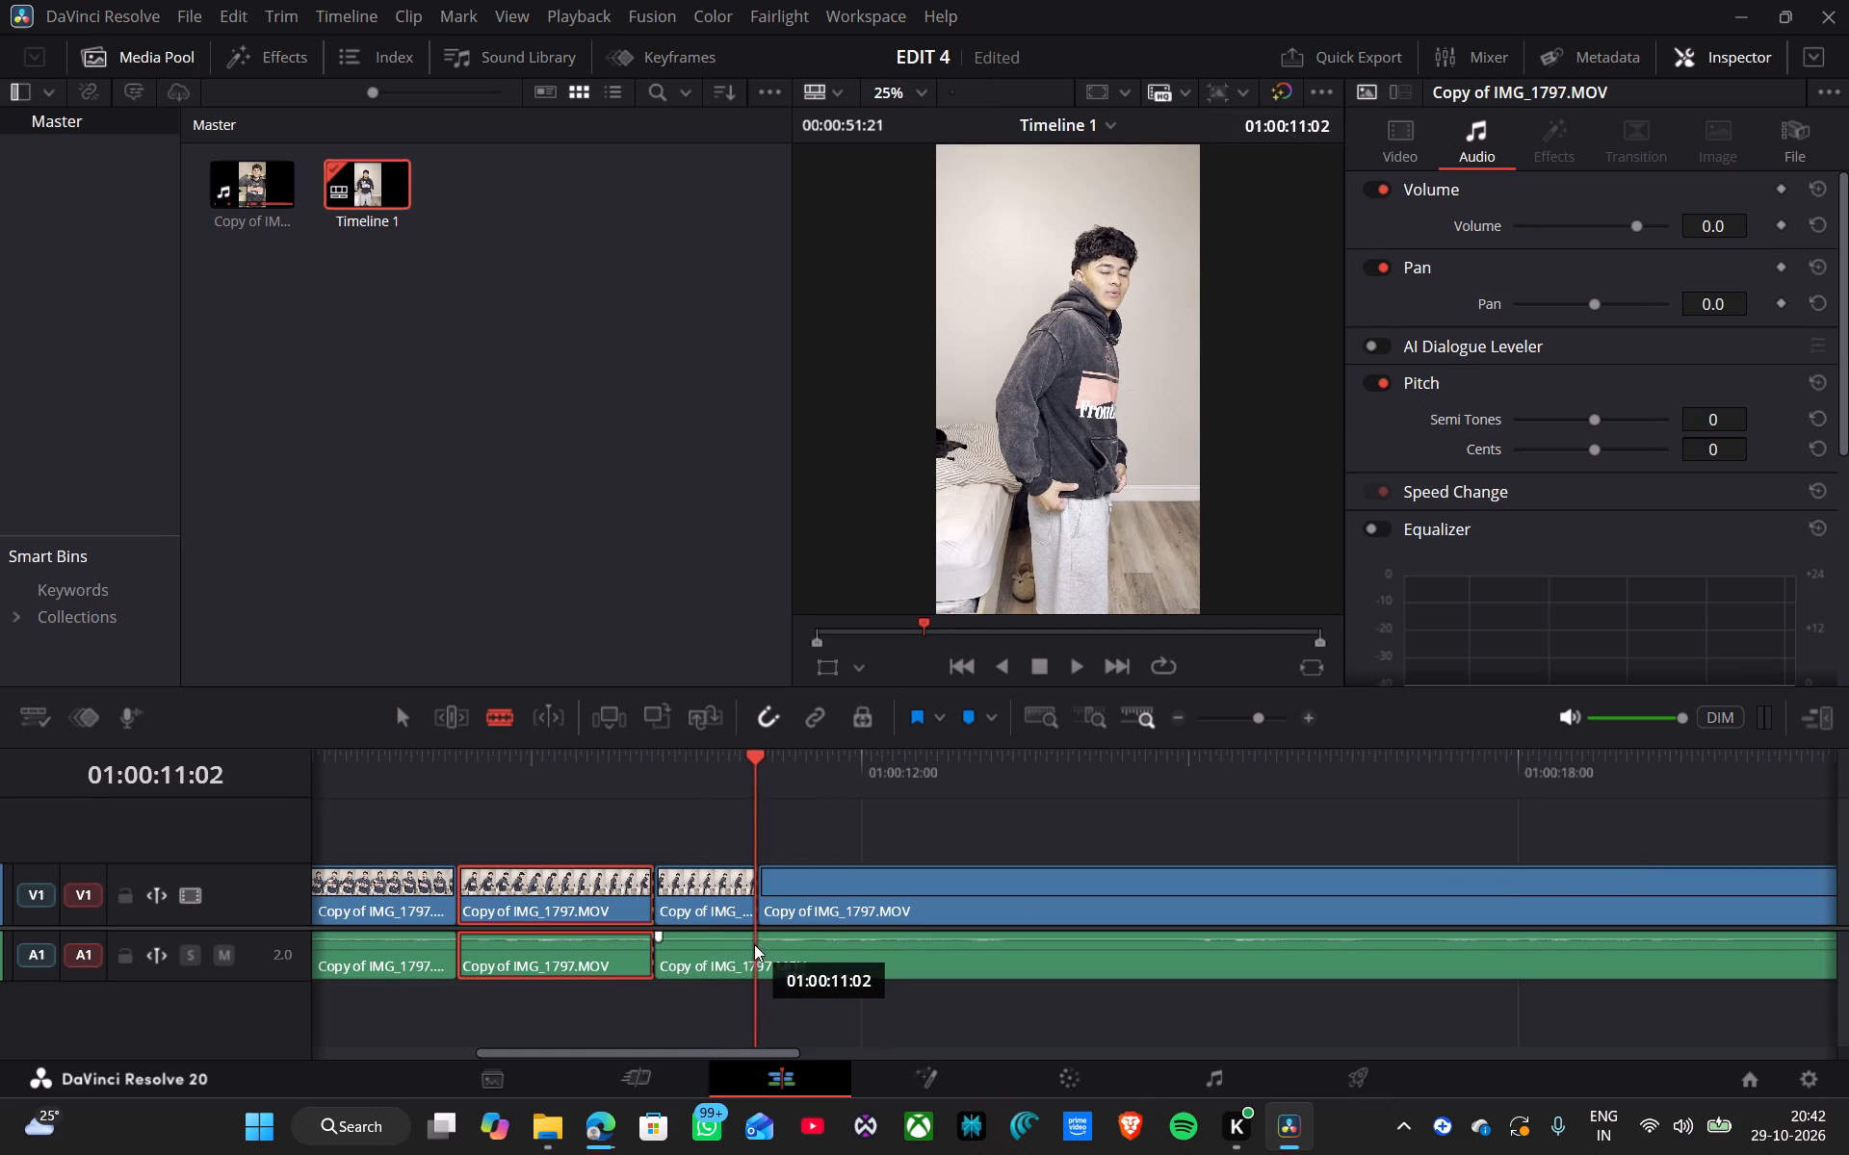
pyautogui.click(760, 946)
pyautogui.press('a')
# Delete the video and audio section between 01:00:10:07 and 01:00:11:02 and close the gap on both tracks.
pyautogui.click(701, 882)
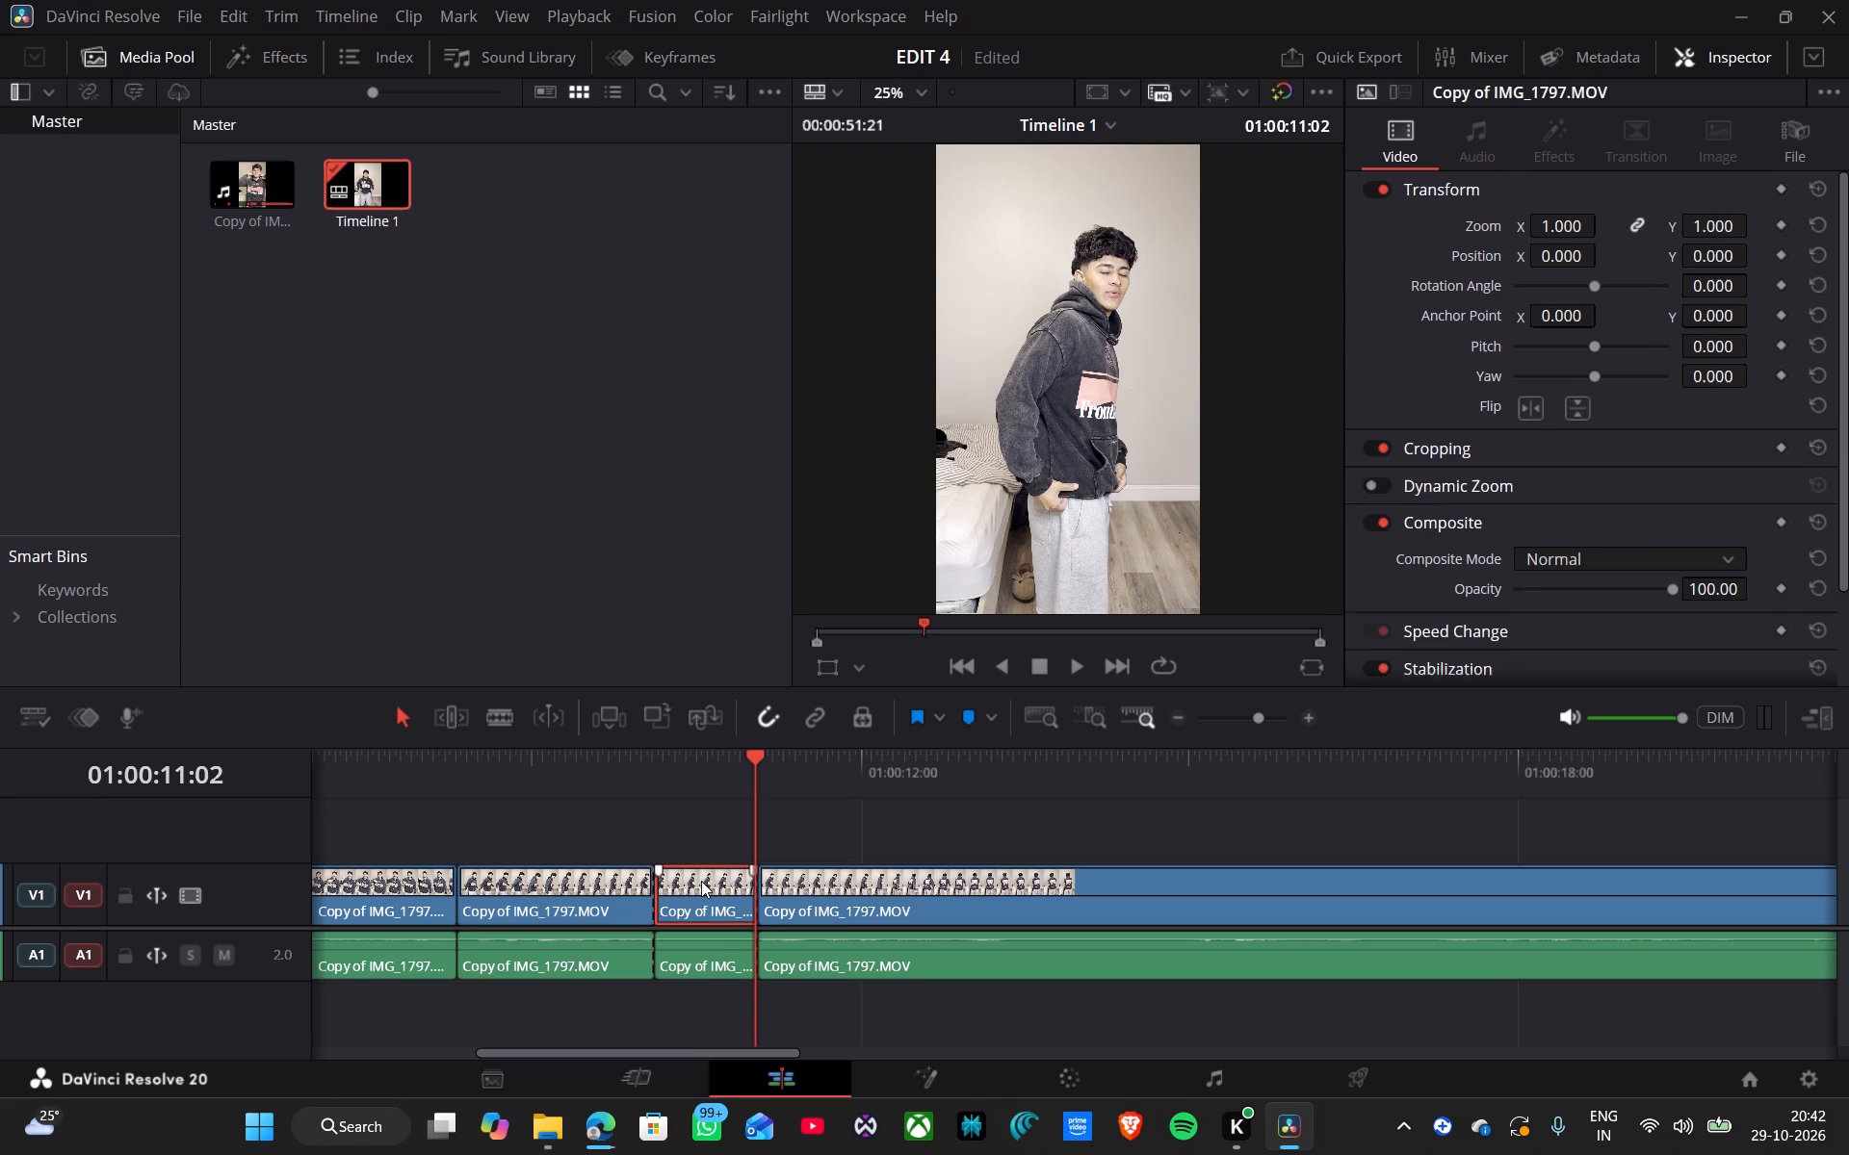
pyautogui.press('BackSpace')
pyautogui.click(703, 966)
pyautogui.press('BackSpace')
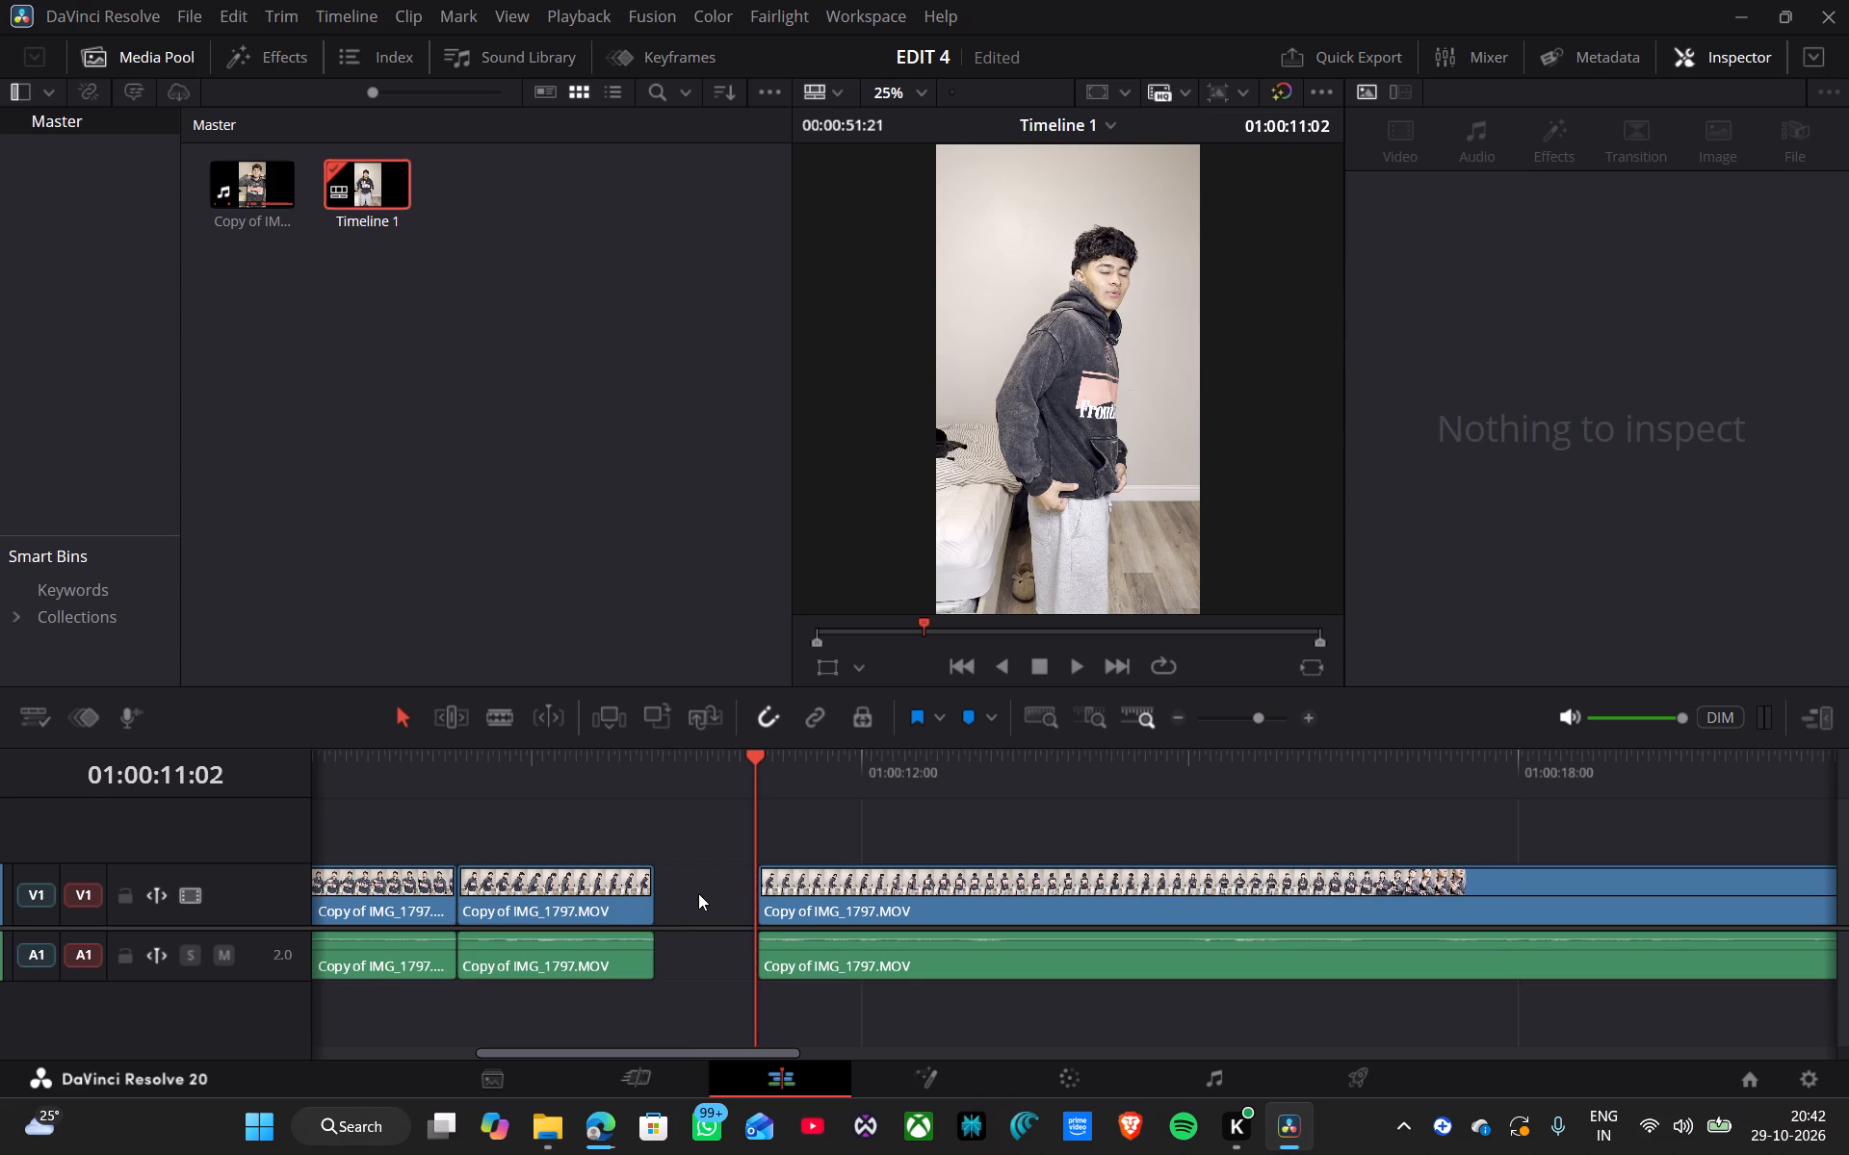
pyautogui.click(698, 893)
pyautogui.press('BackSpace')
pyautogui.click(698, 967)
pyautogui.press('BackSpace')
# Replay across the new join and split the last clip's video and audio at 01:00:12:39, during the back view.
pyautogui.click(526, 764)
pyautogui.press('space')
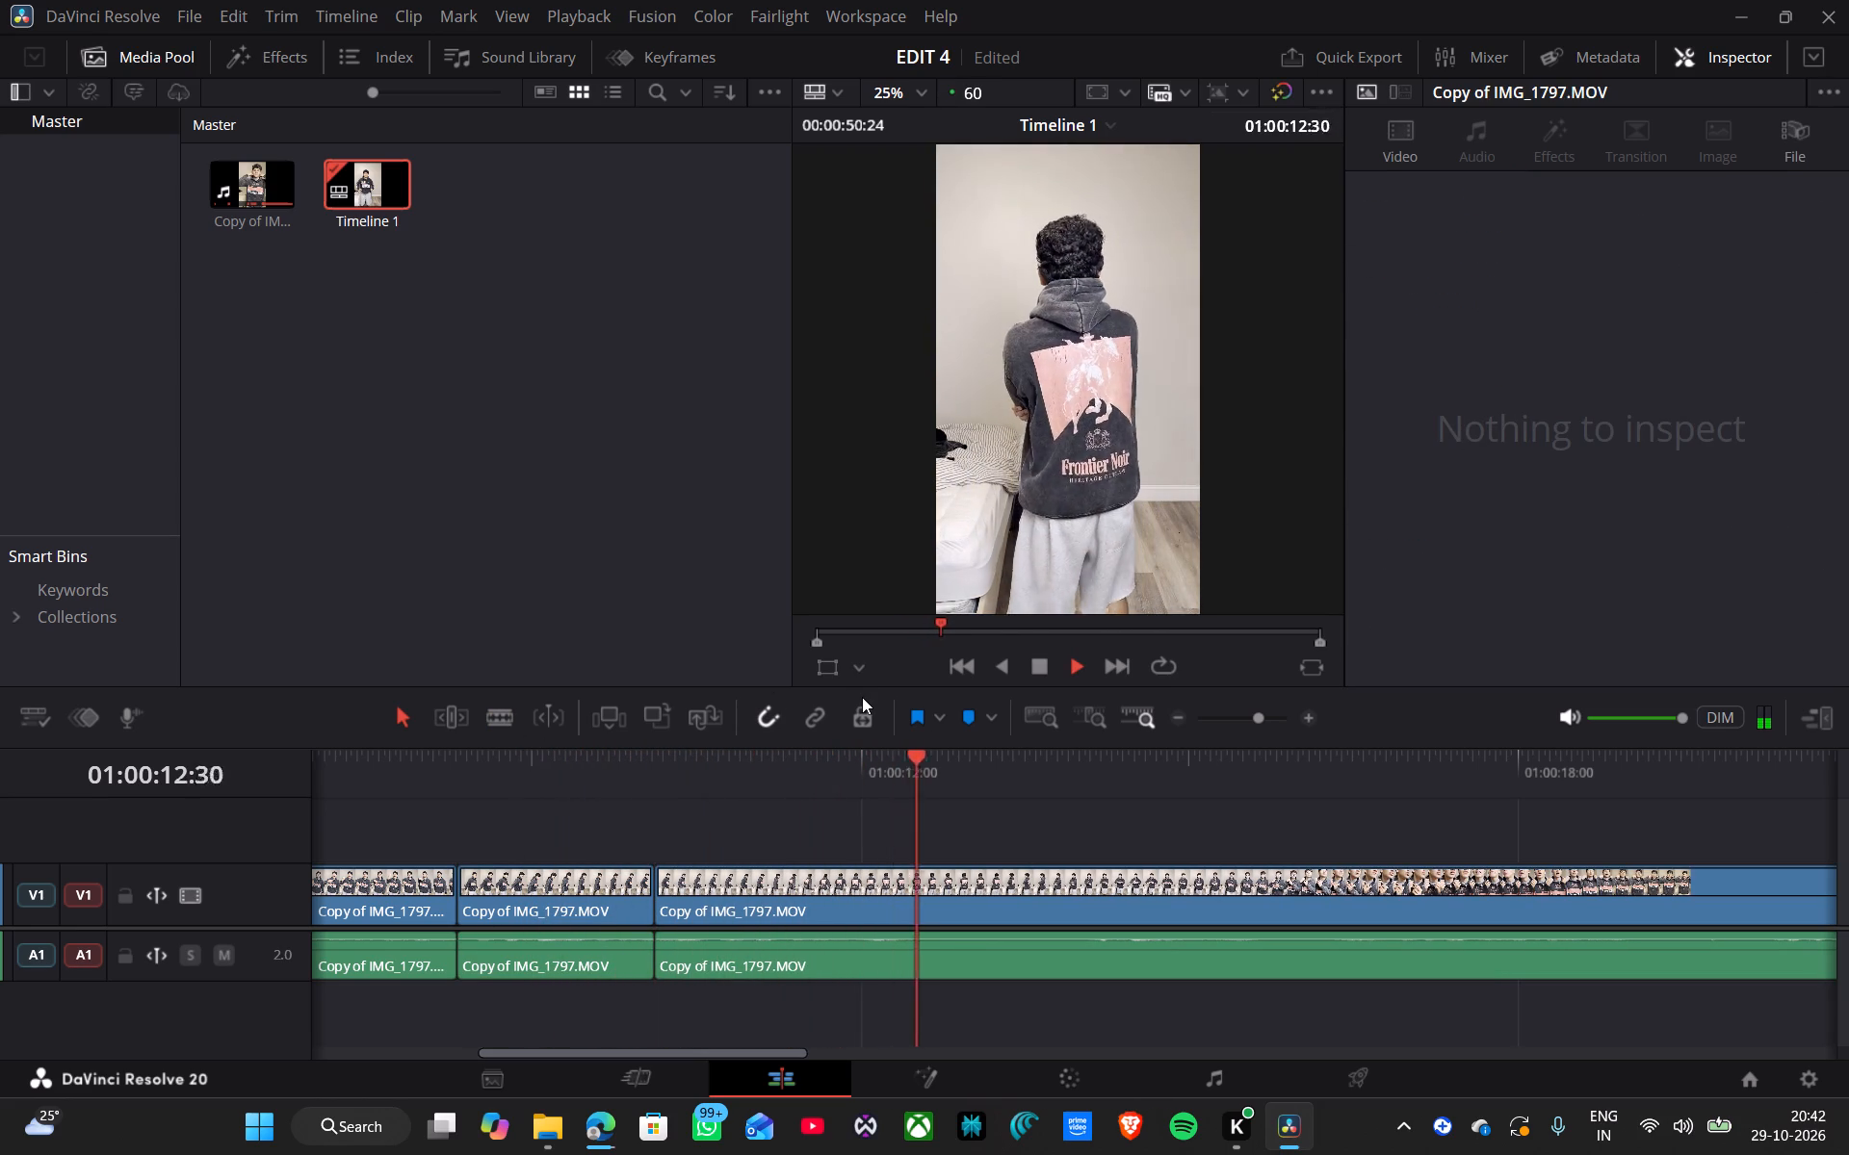
pyautogui.press('space')
pyautogui.press('b')
pyautogui.click(933, 898)
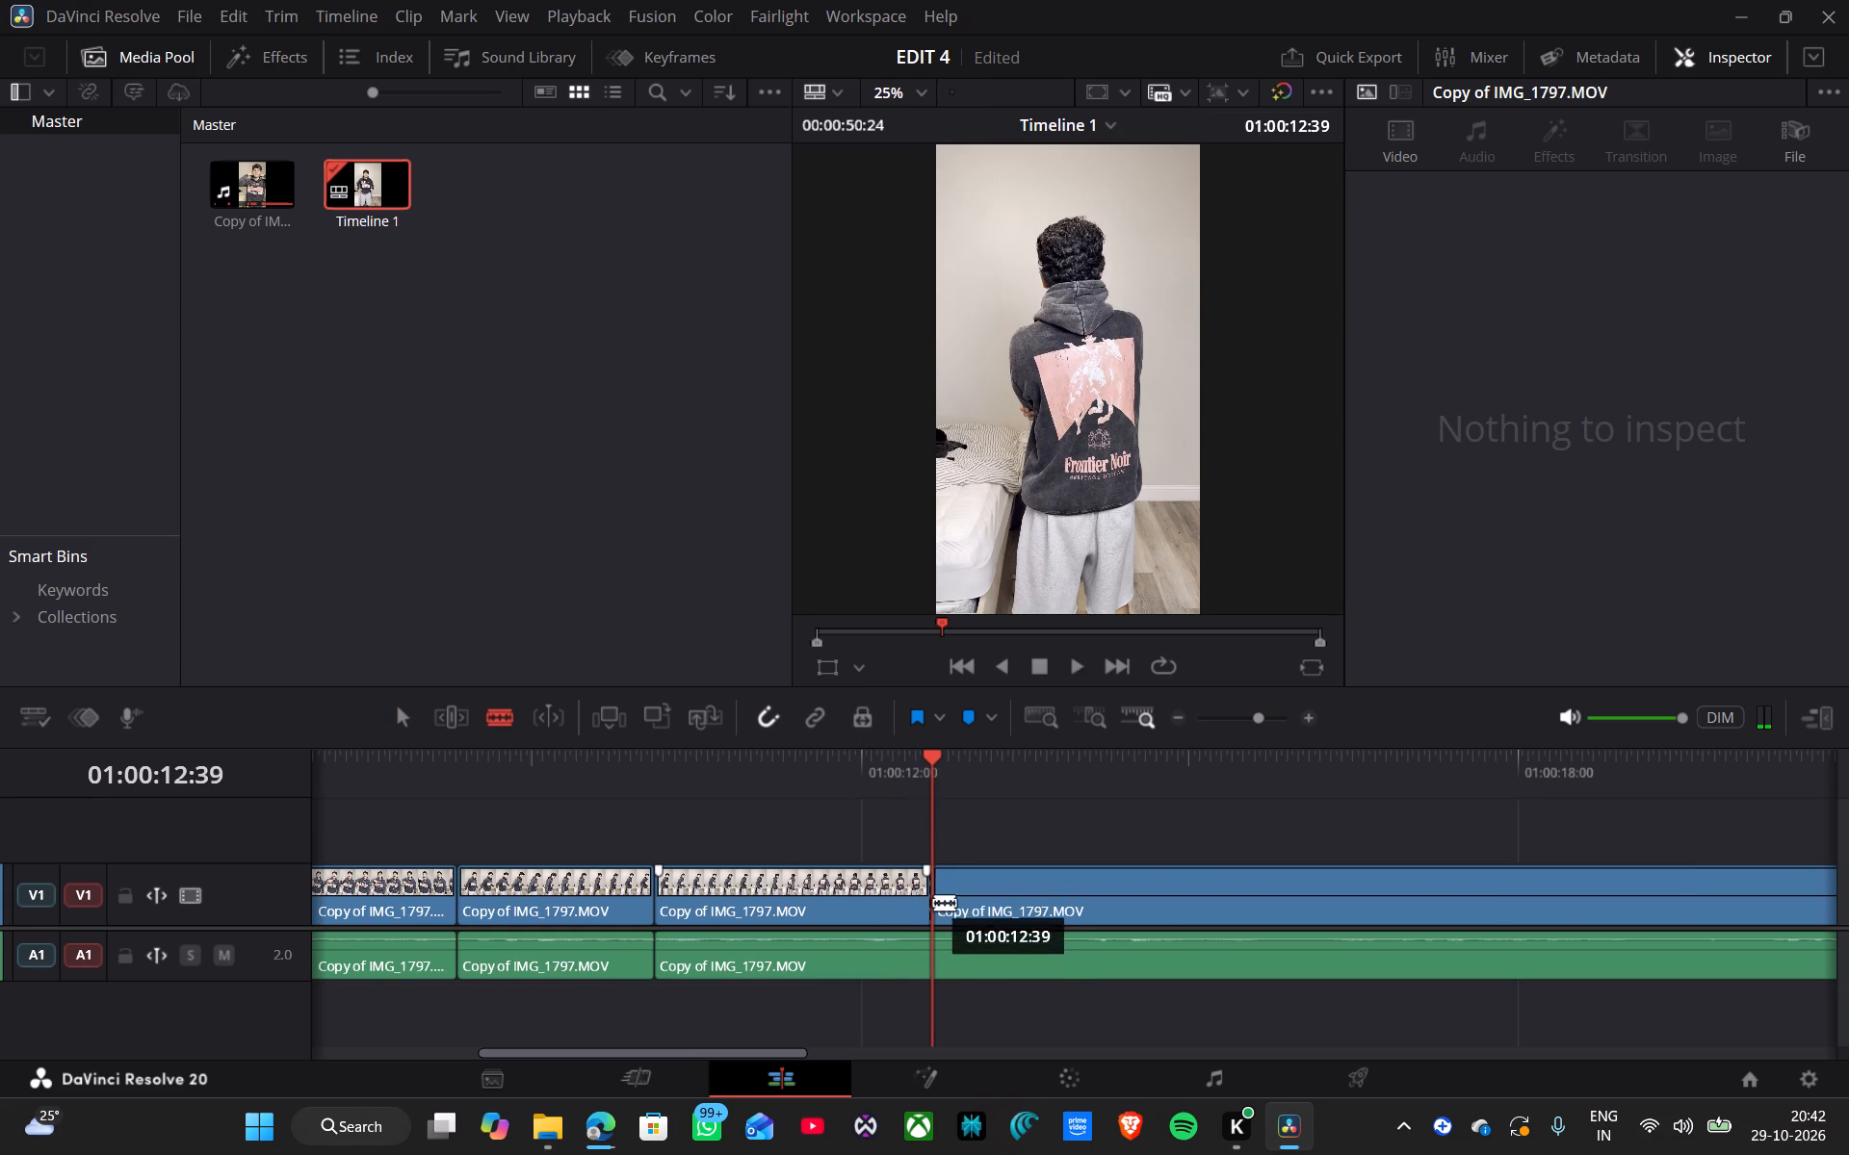
pyautogui.click(933, 957)
pyautogui.press('a')
# Preview the turn after the back view and split the last clip's video and audio at 01:00:13:39.
pyautogui.press('space')
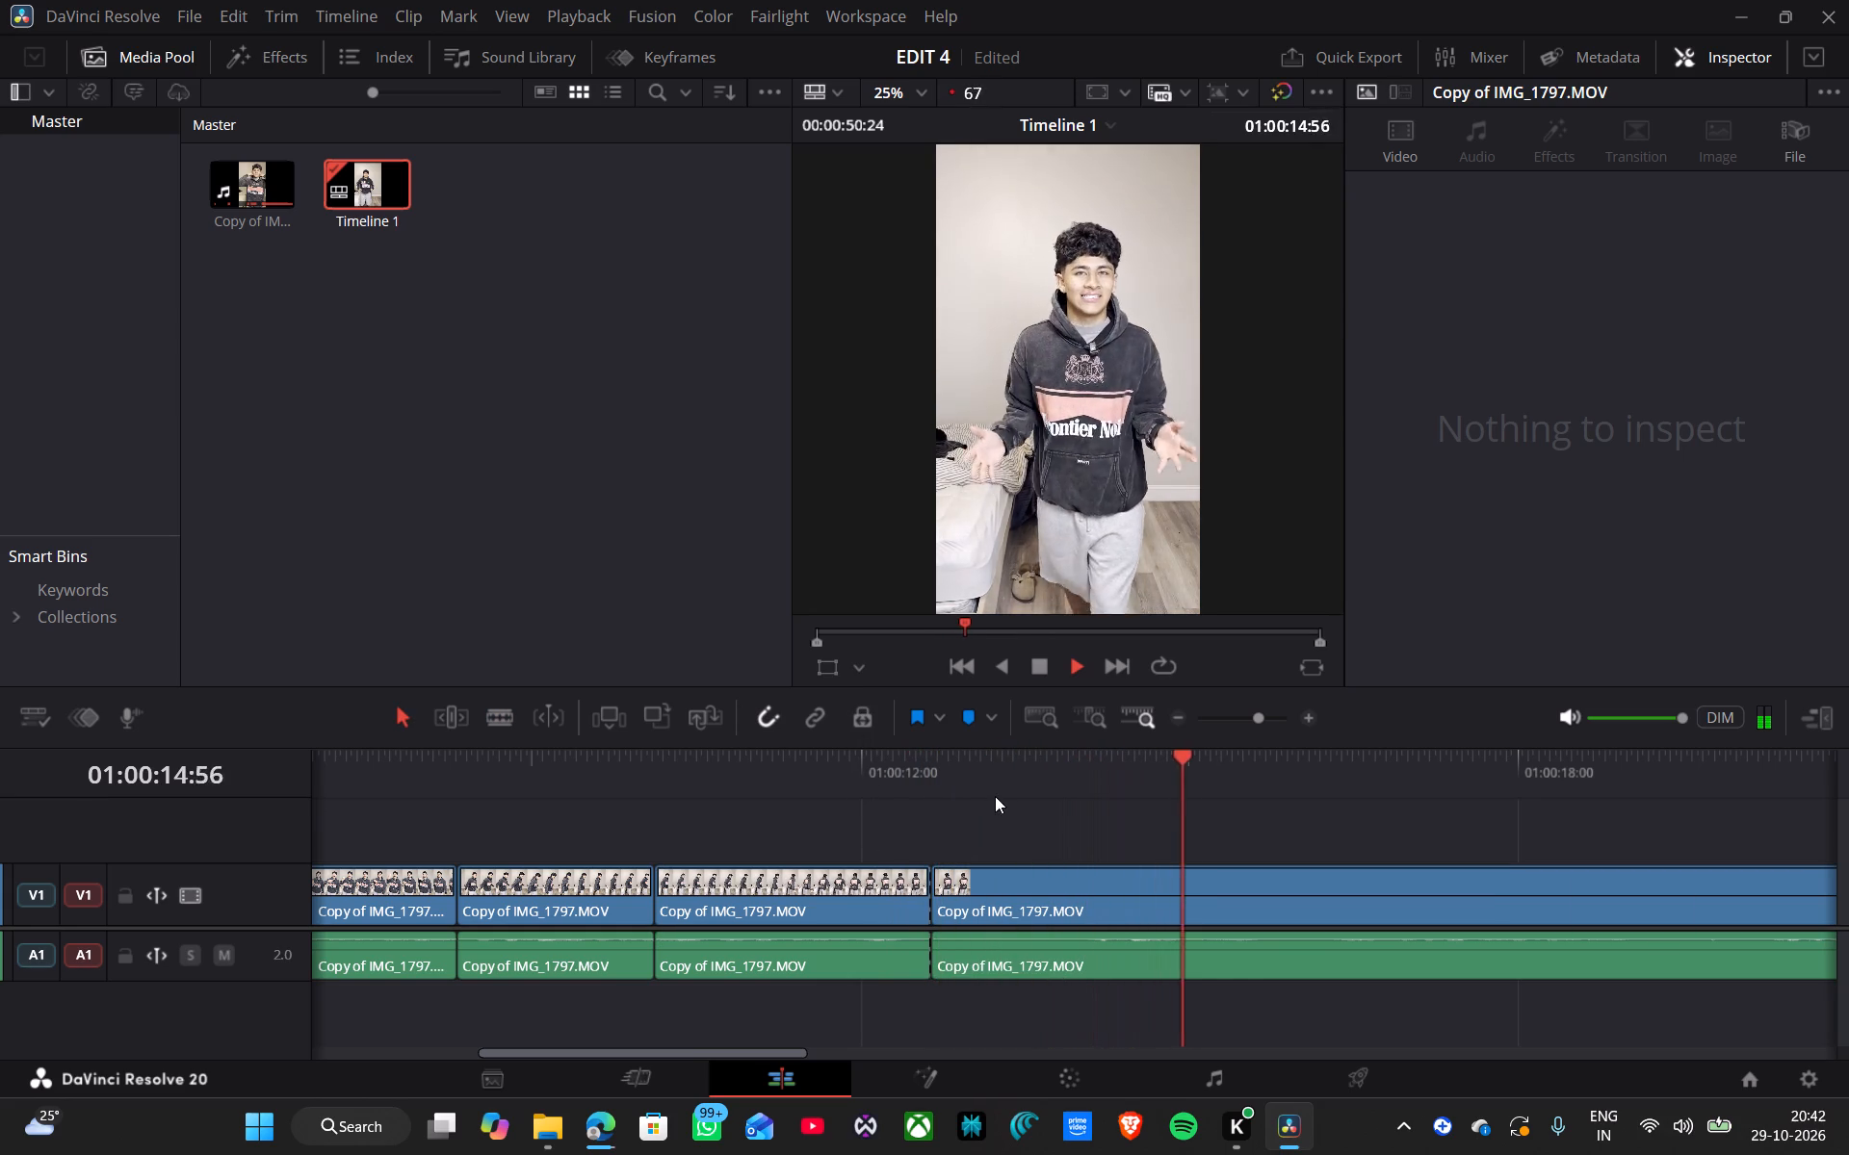
pyautogui.press('space')
pyautogui.click(914, 774)
pyautogui.press('space')
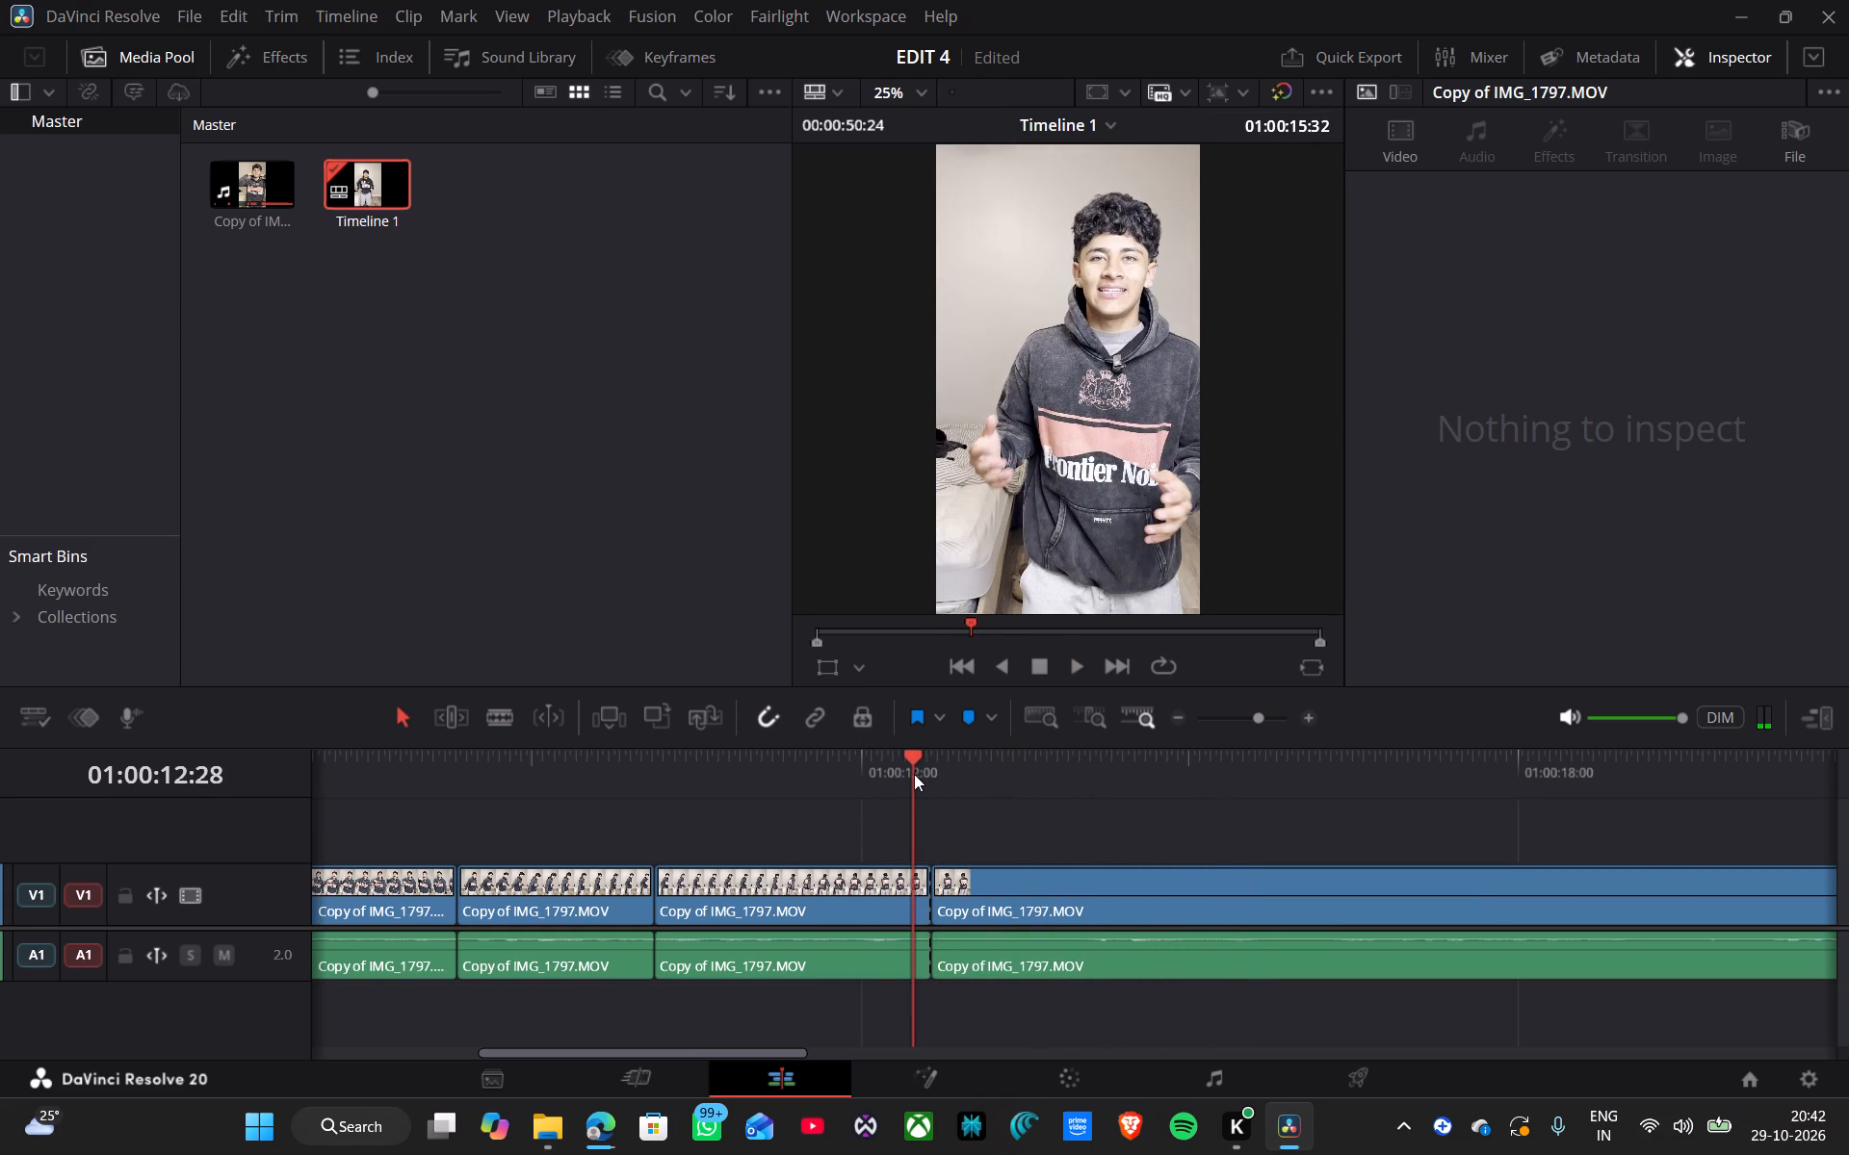
pyautogui.press('space')
pyautogui.press('space')
pyautogui.press('space')
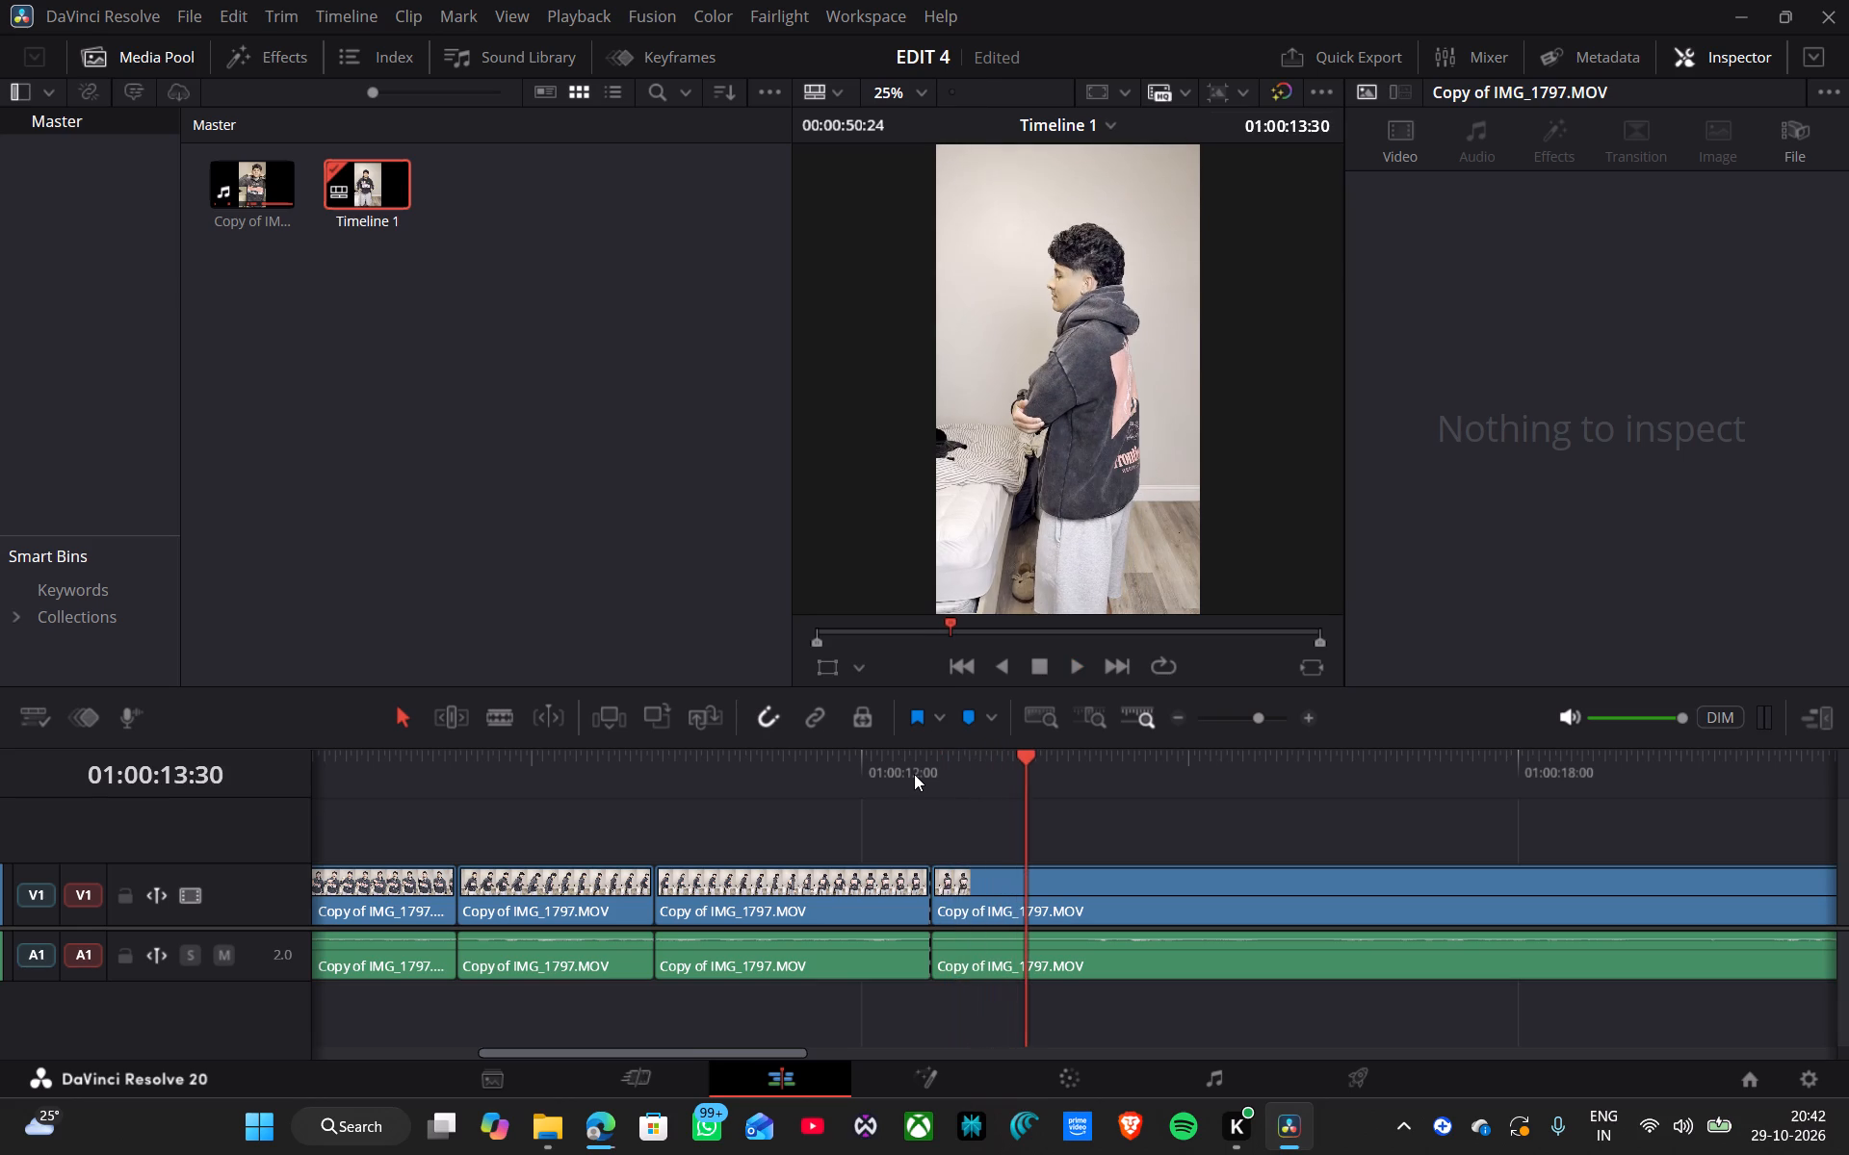
pyautogui.press('b')
pyautogui.press('space')
pyautogui.press('space')
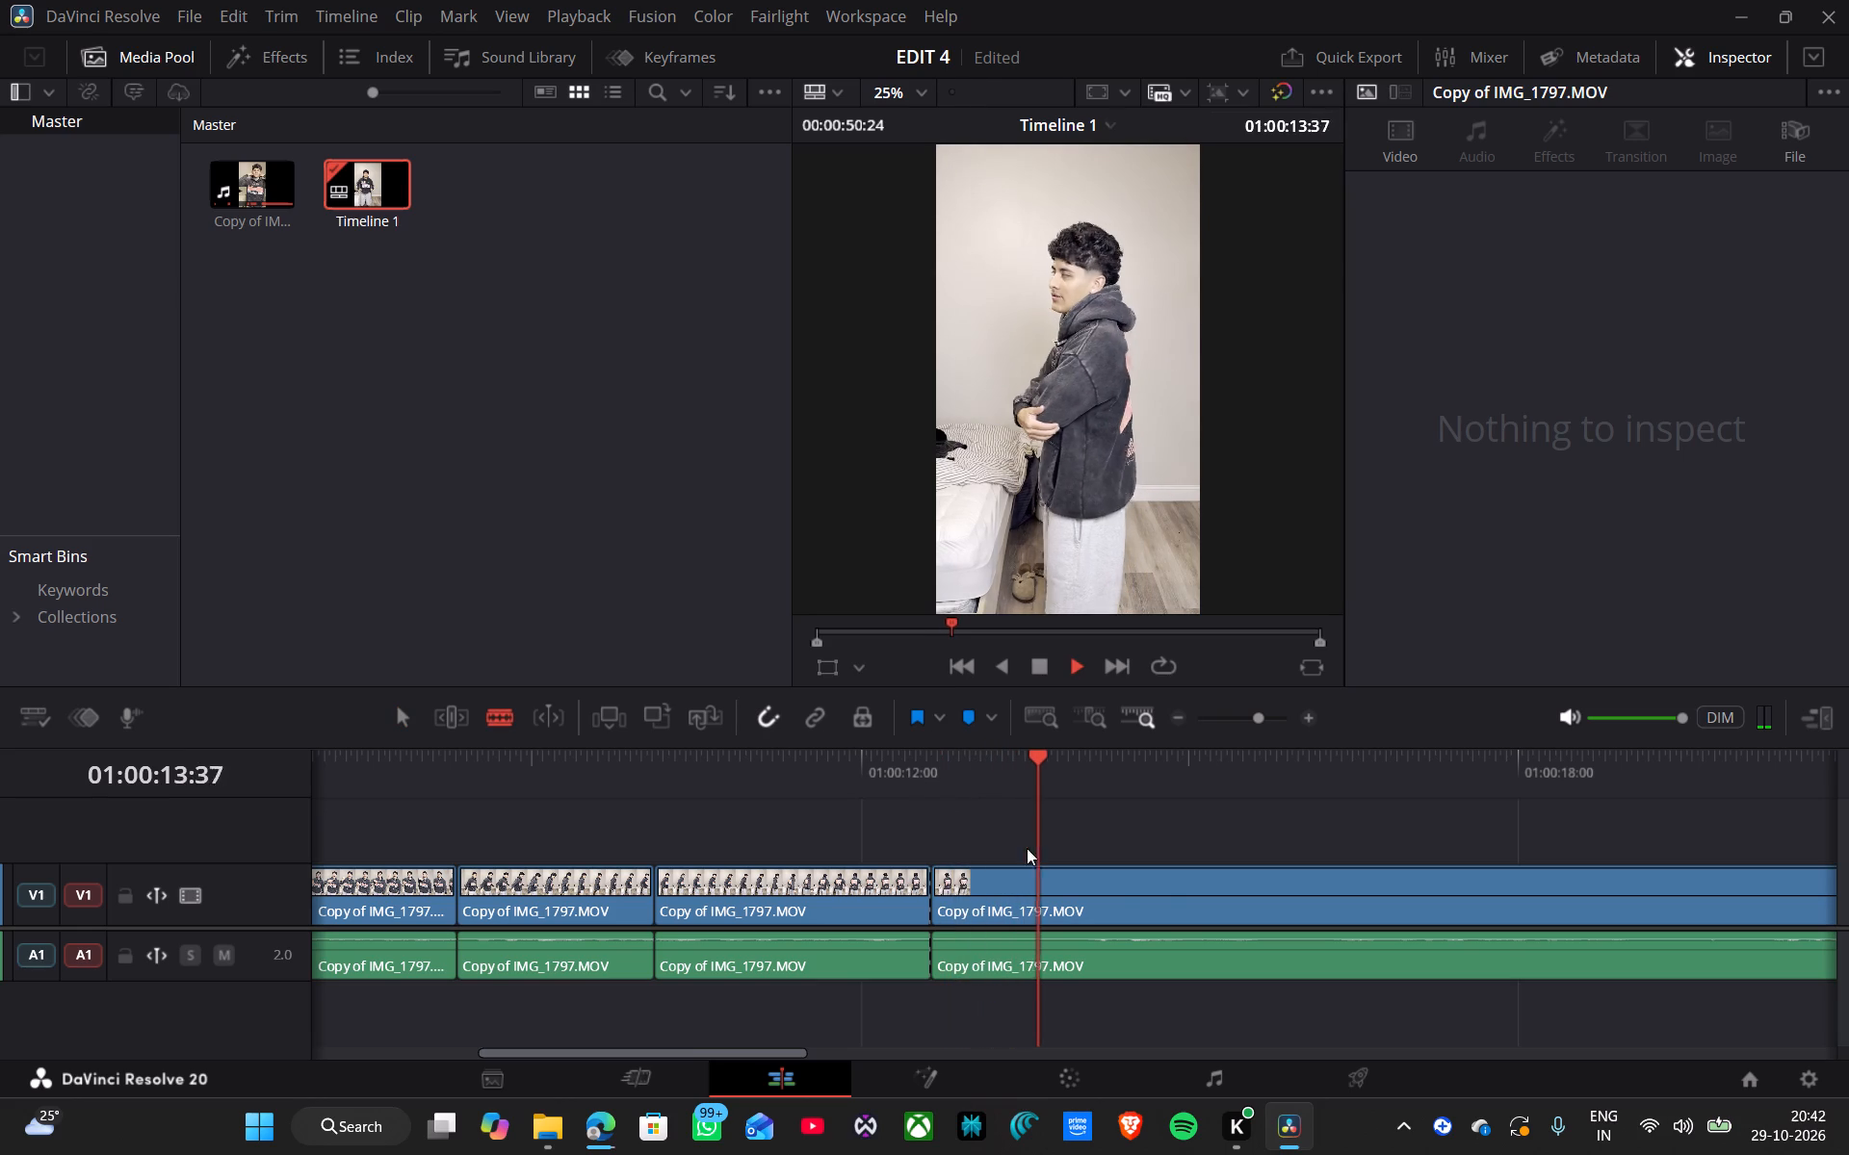
pyautogui.click(1042, 897)
pyautogui.click(1044, 950)
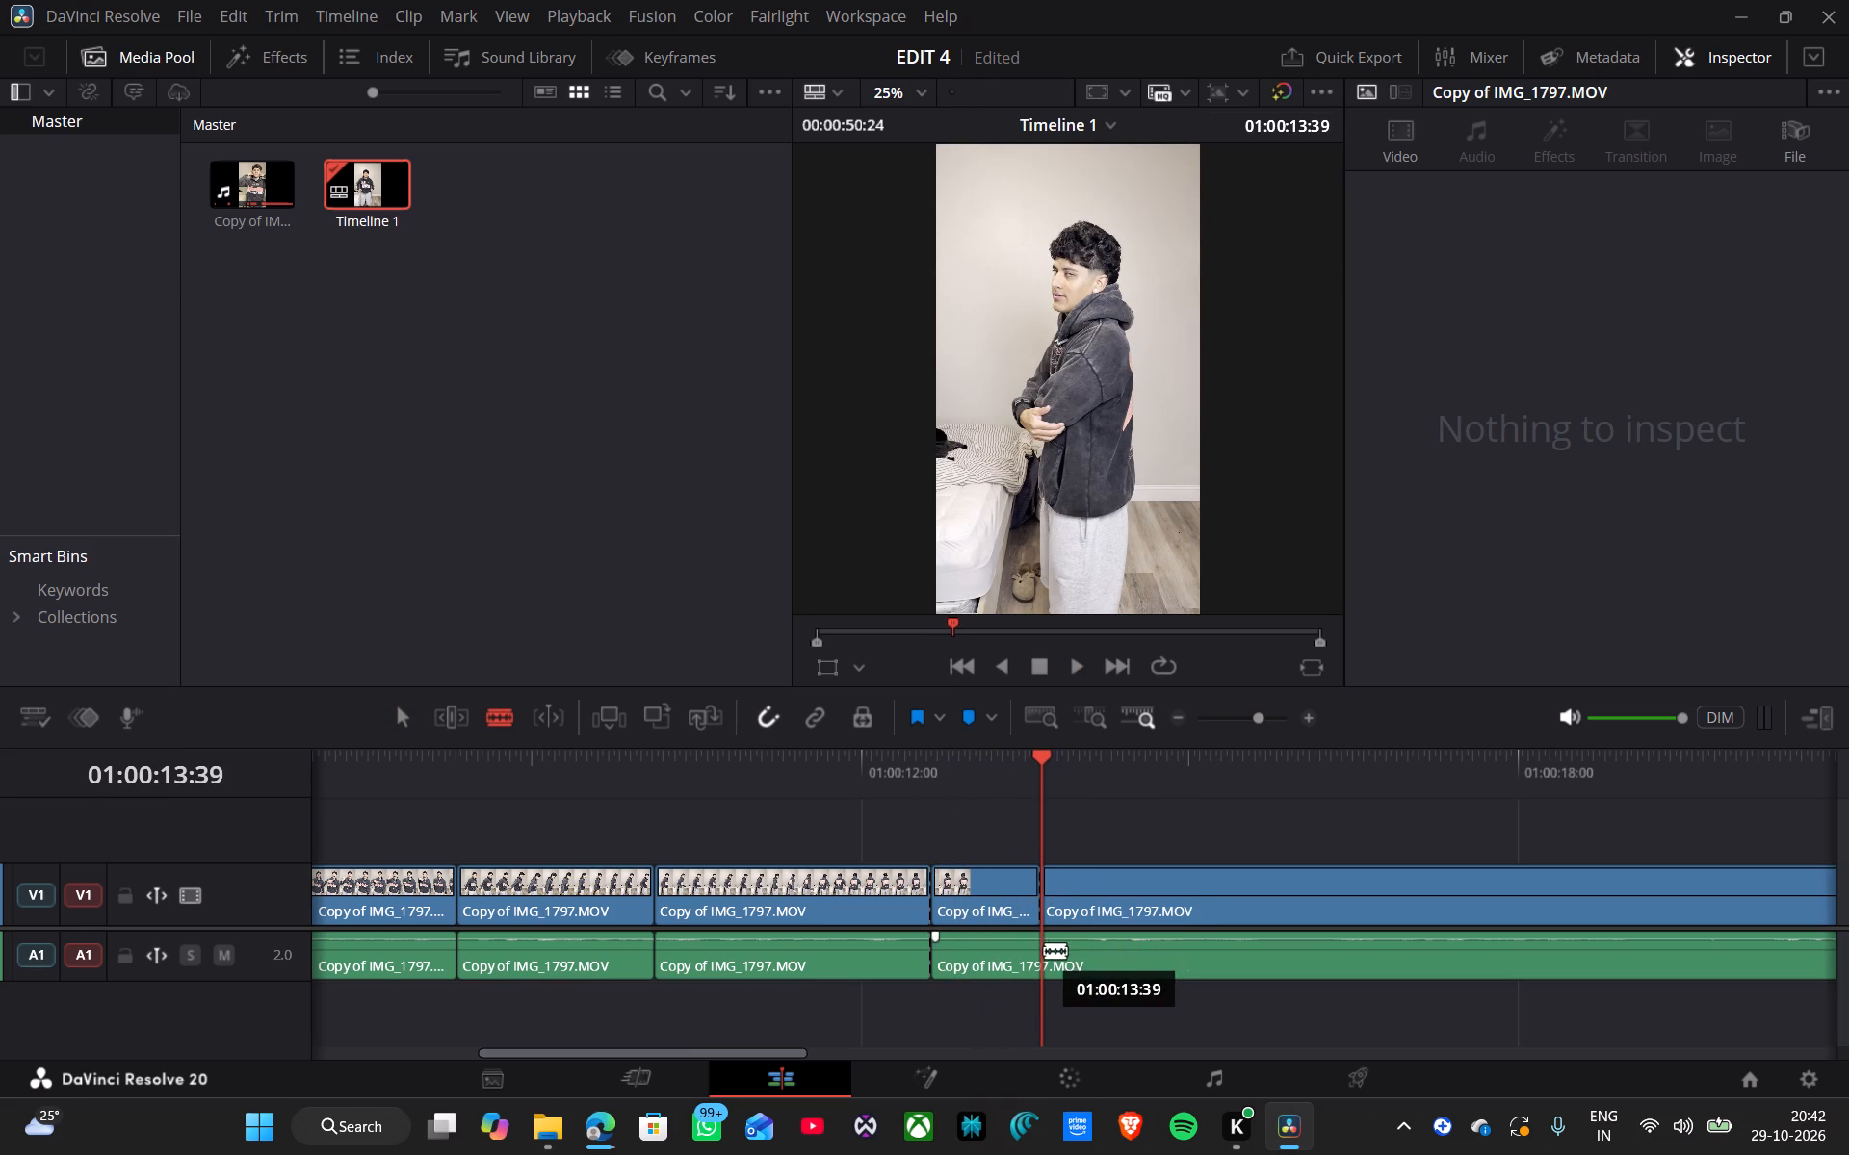
pyautogui.press('a')
# Delete the video and audio section between 01:00:12:39 and 01:00:13:39 and move the last clip back to close the gap.
pyautogui.moveTo(986, 830); pyautogui.dragTo(995, 985)
pyautogui.press('BackSpace')
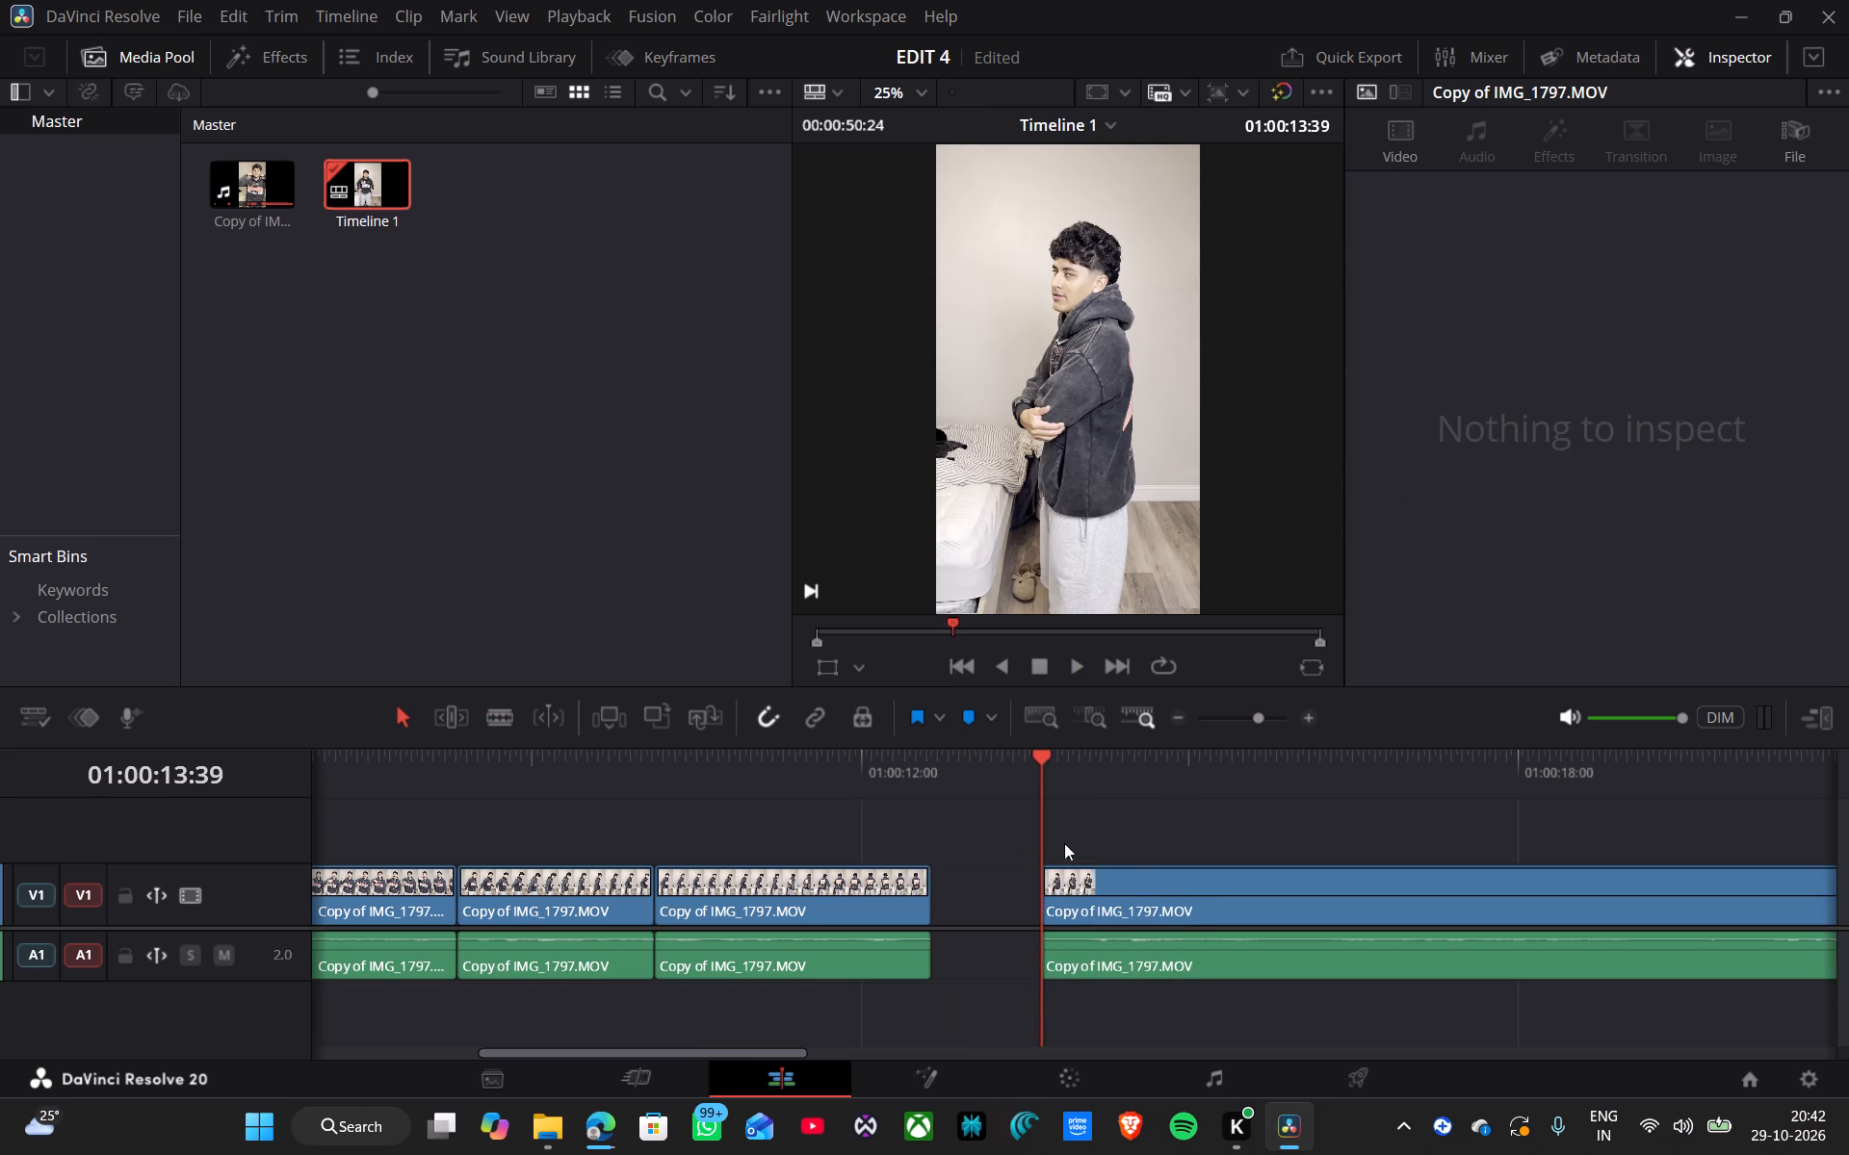
pyautogui.moveTo(1074, 829); pyautogui.dragTo(1143, 1023)
pyautogui.moveTo(1107, 882); pyautogui.dragTo(1005, 904)
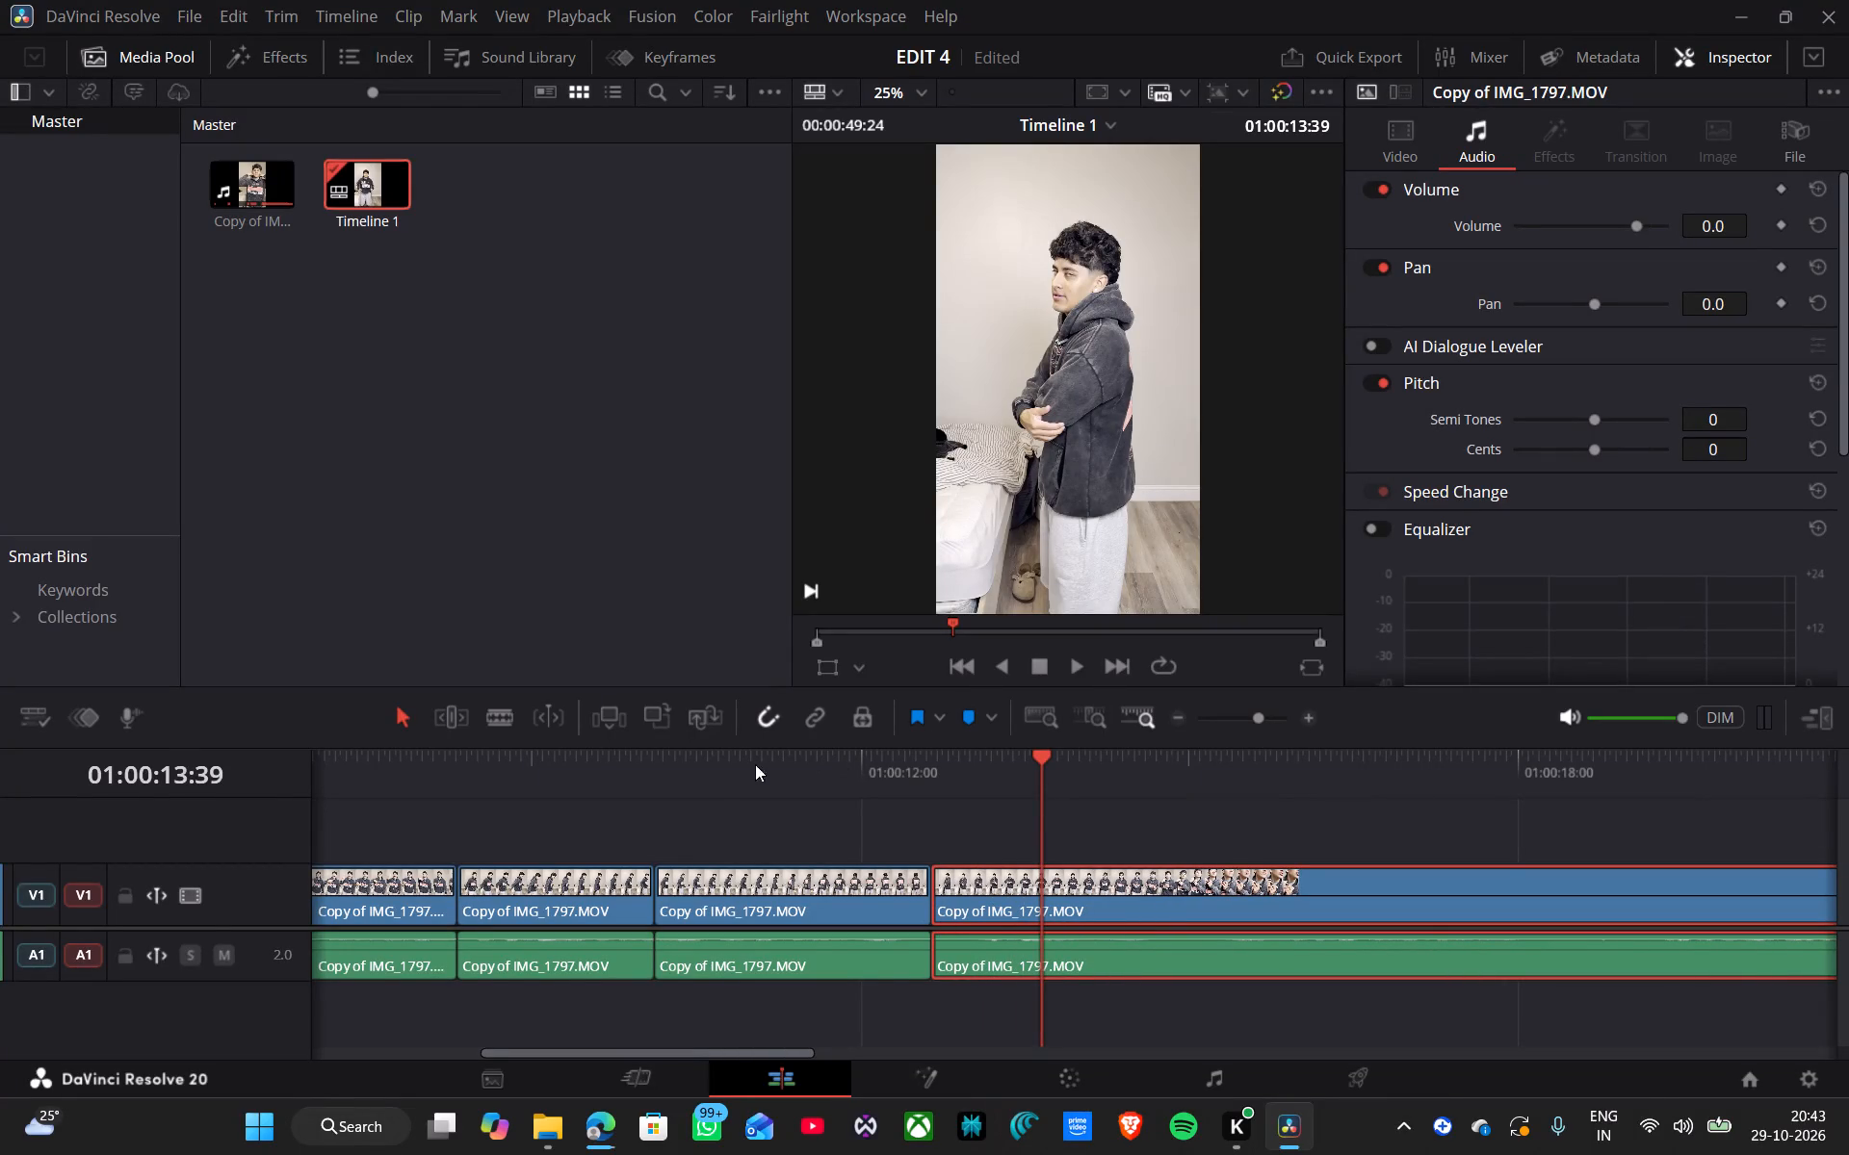
# Replay across the join and trim the start of the last clip's video and audio to 01:00:13:14, at the crossed-arms front pose.
pyautogui.click(747, 771)
pyautogui.press('space')
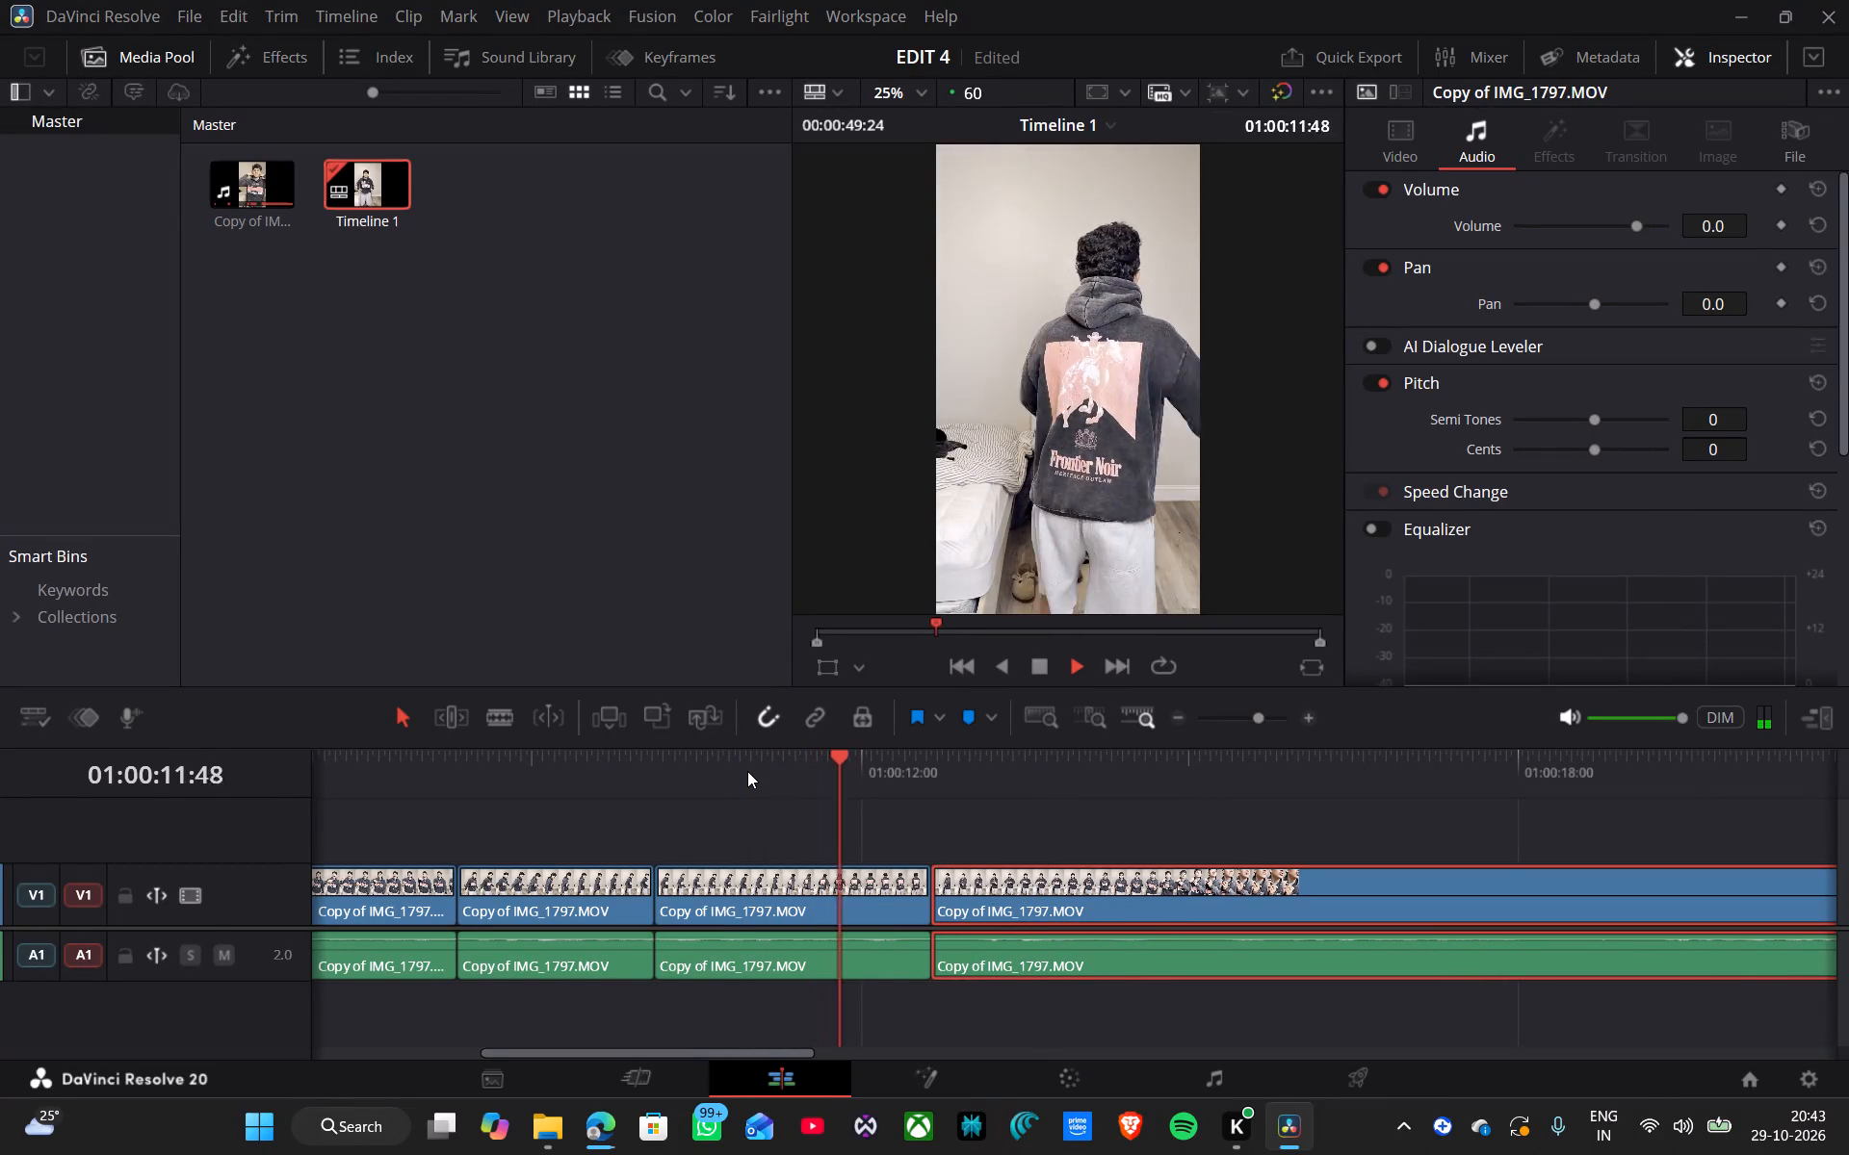
pyautogui.press('space')
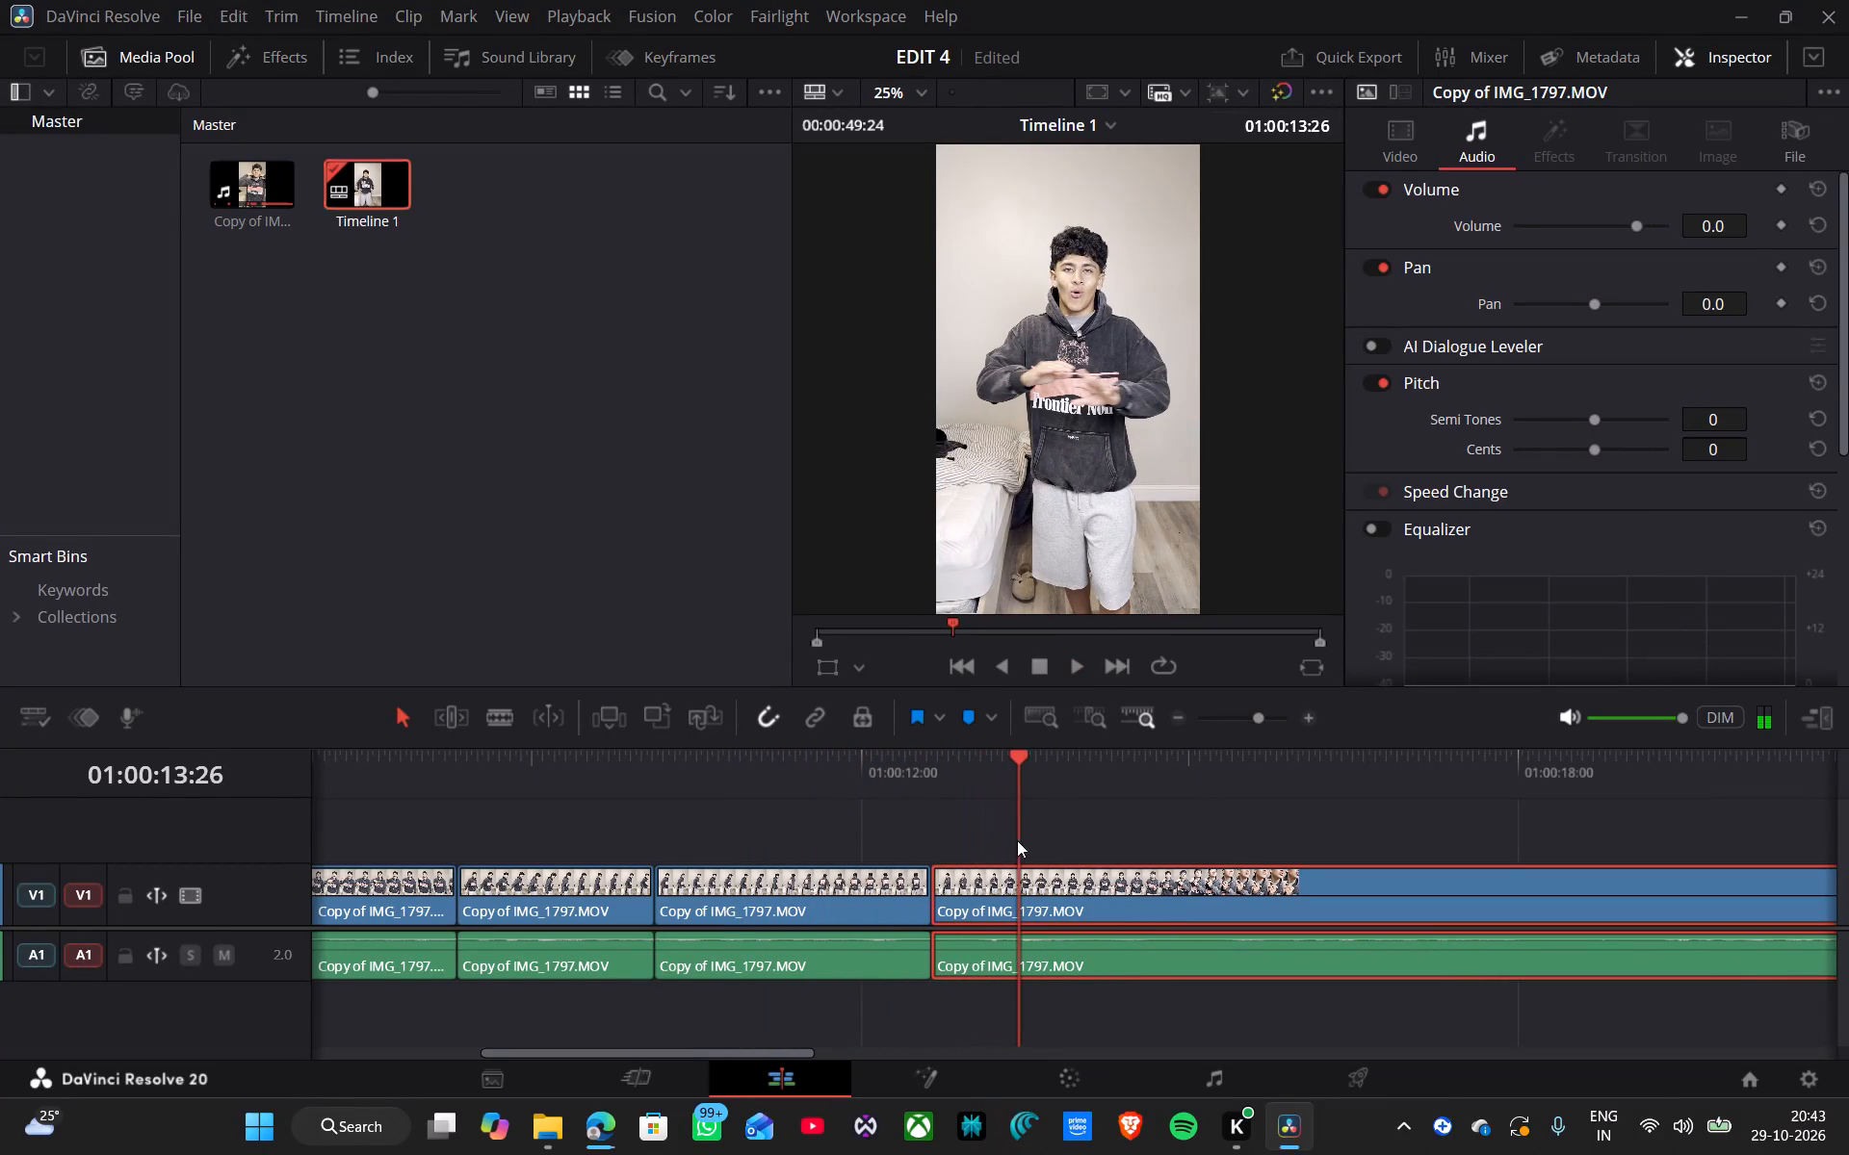
pyautogui.moveTo(1016, 753); pyautogui.dragTo(997, 770)
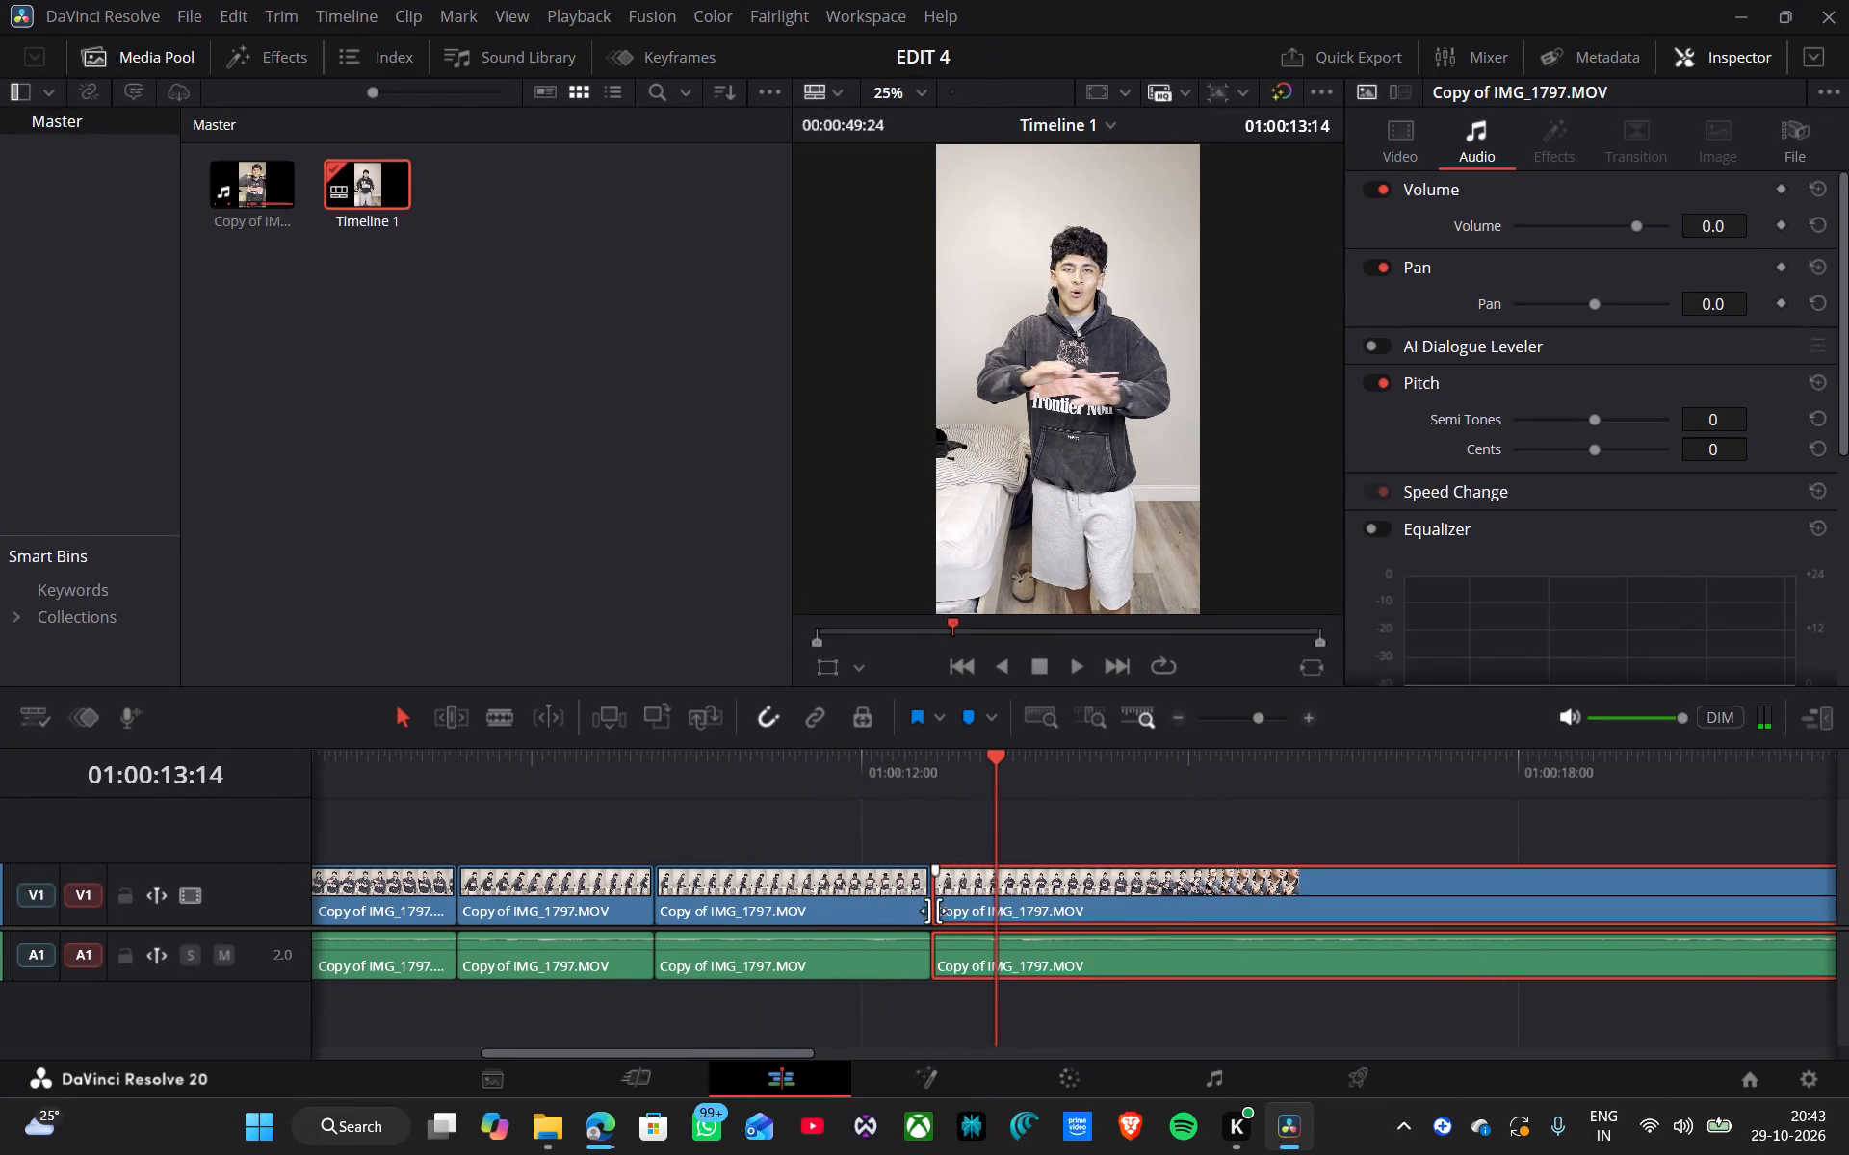
pyautogui.moveTo(938, 904); pyautogui.dragTo(993, 909)
# Move the trimmed last clip's video and audio back to 01:00:12:39 to close the gap.
pyautogui.moveTo(1018, 855); pyautogui.dragTo(1049, 960)
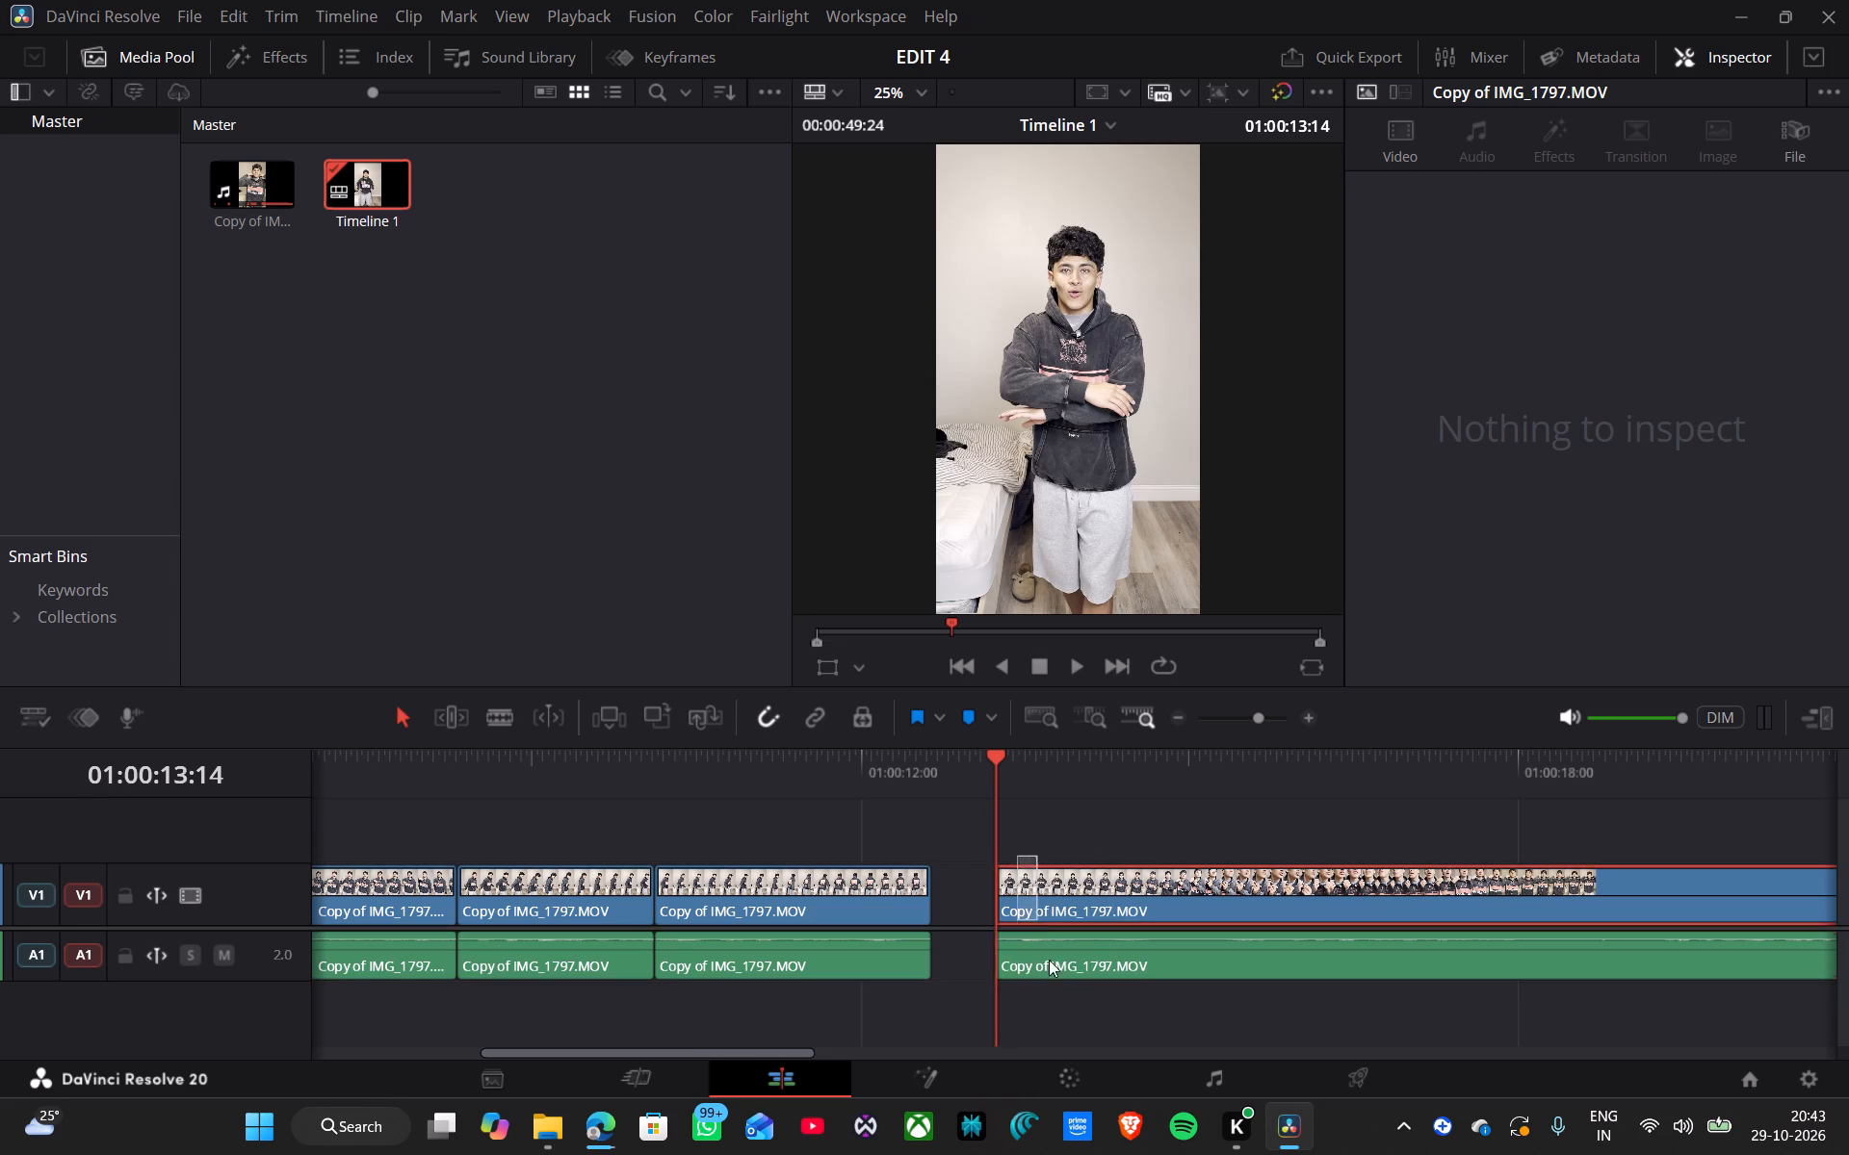
pyautogui.moveTo(1049, 960); pyautogui.dragTo(1051, 971)
pyautogui.moveTo(1049, 885); pyautogui.dragTo(995, 891)
# Replay across the join at 01:00:12:39 and split the last clip's video and audio at 01:00:14:00.
pyautogui.click(845, 770)
pyautogui.press('space')
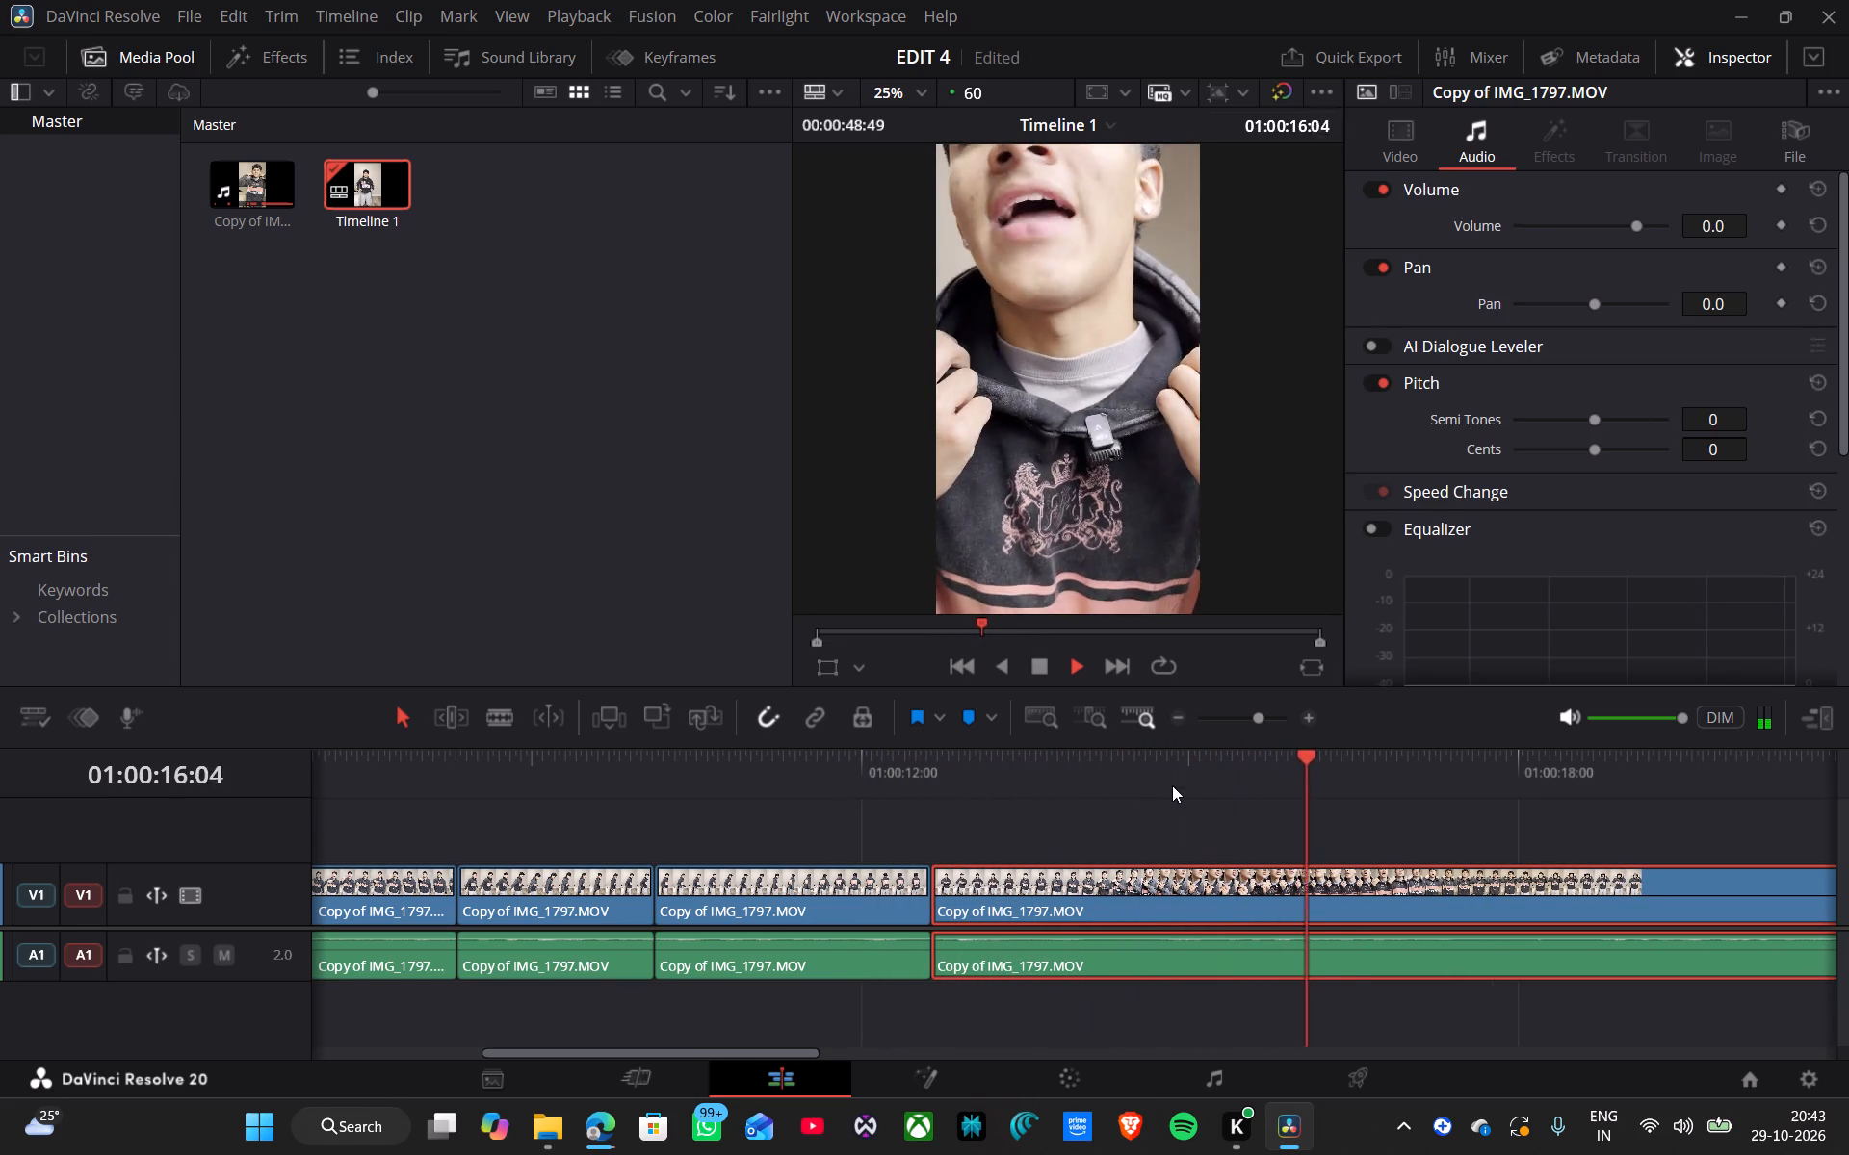
pyautogui.press('space')
pyautogui.click(892, 770)
pyautogui.press('space')
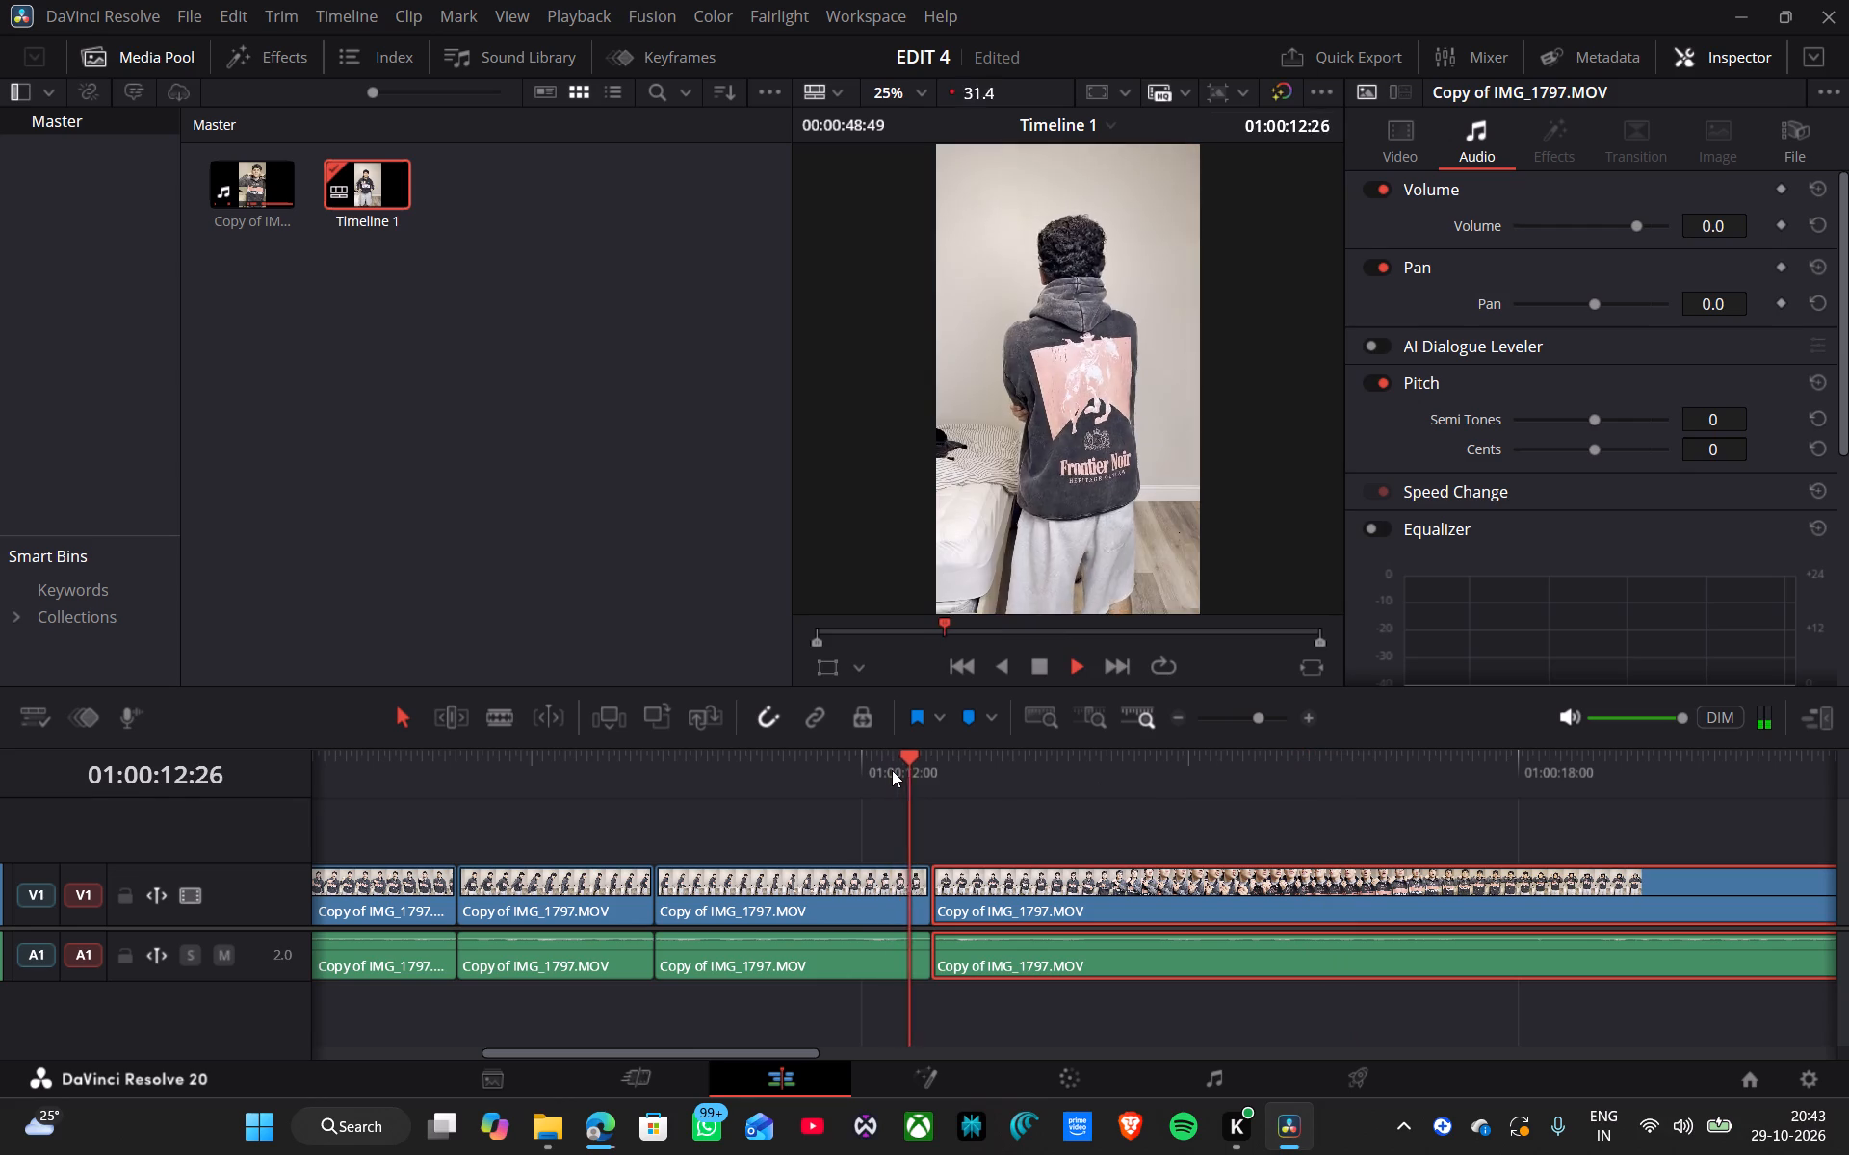
pyautogui.press('space')
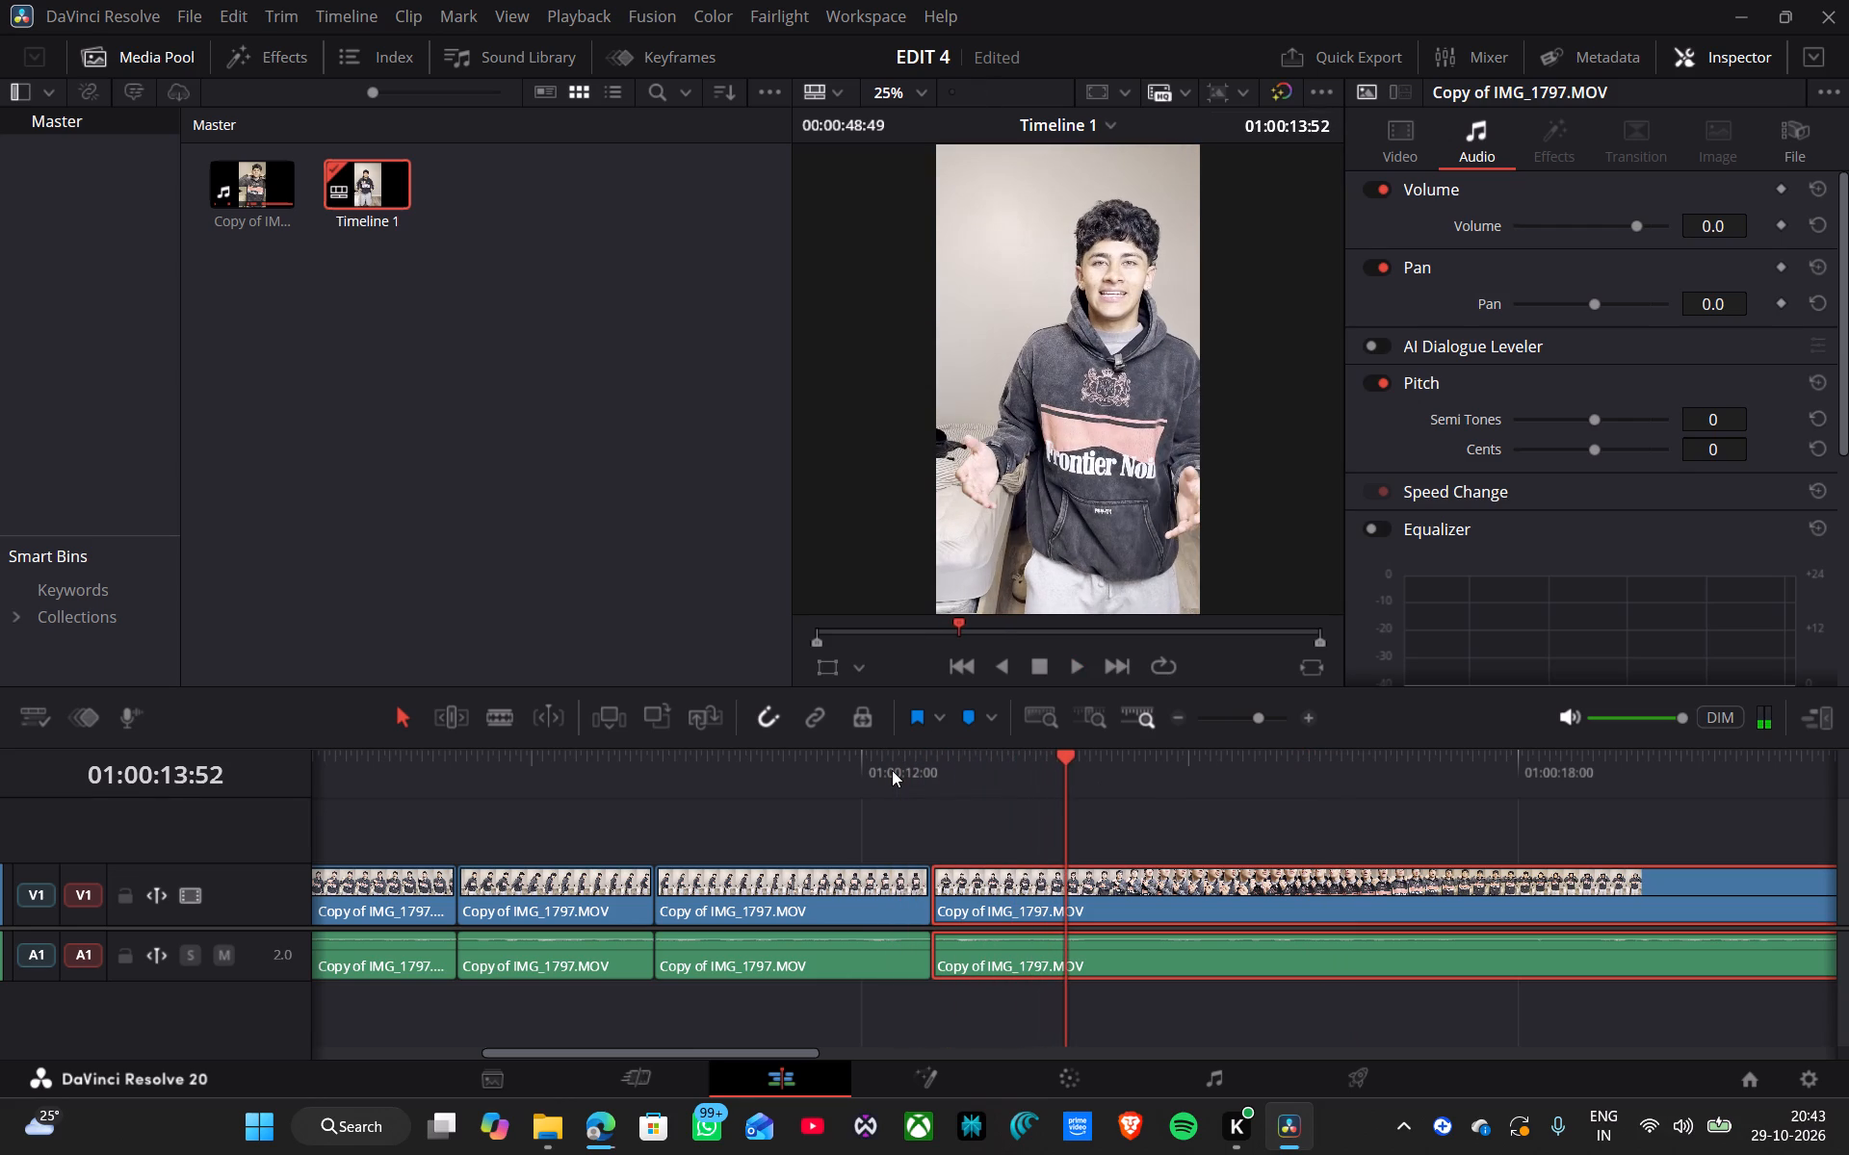
pyautogui.press('space')
pyautogui.press('space')
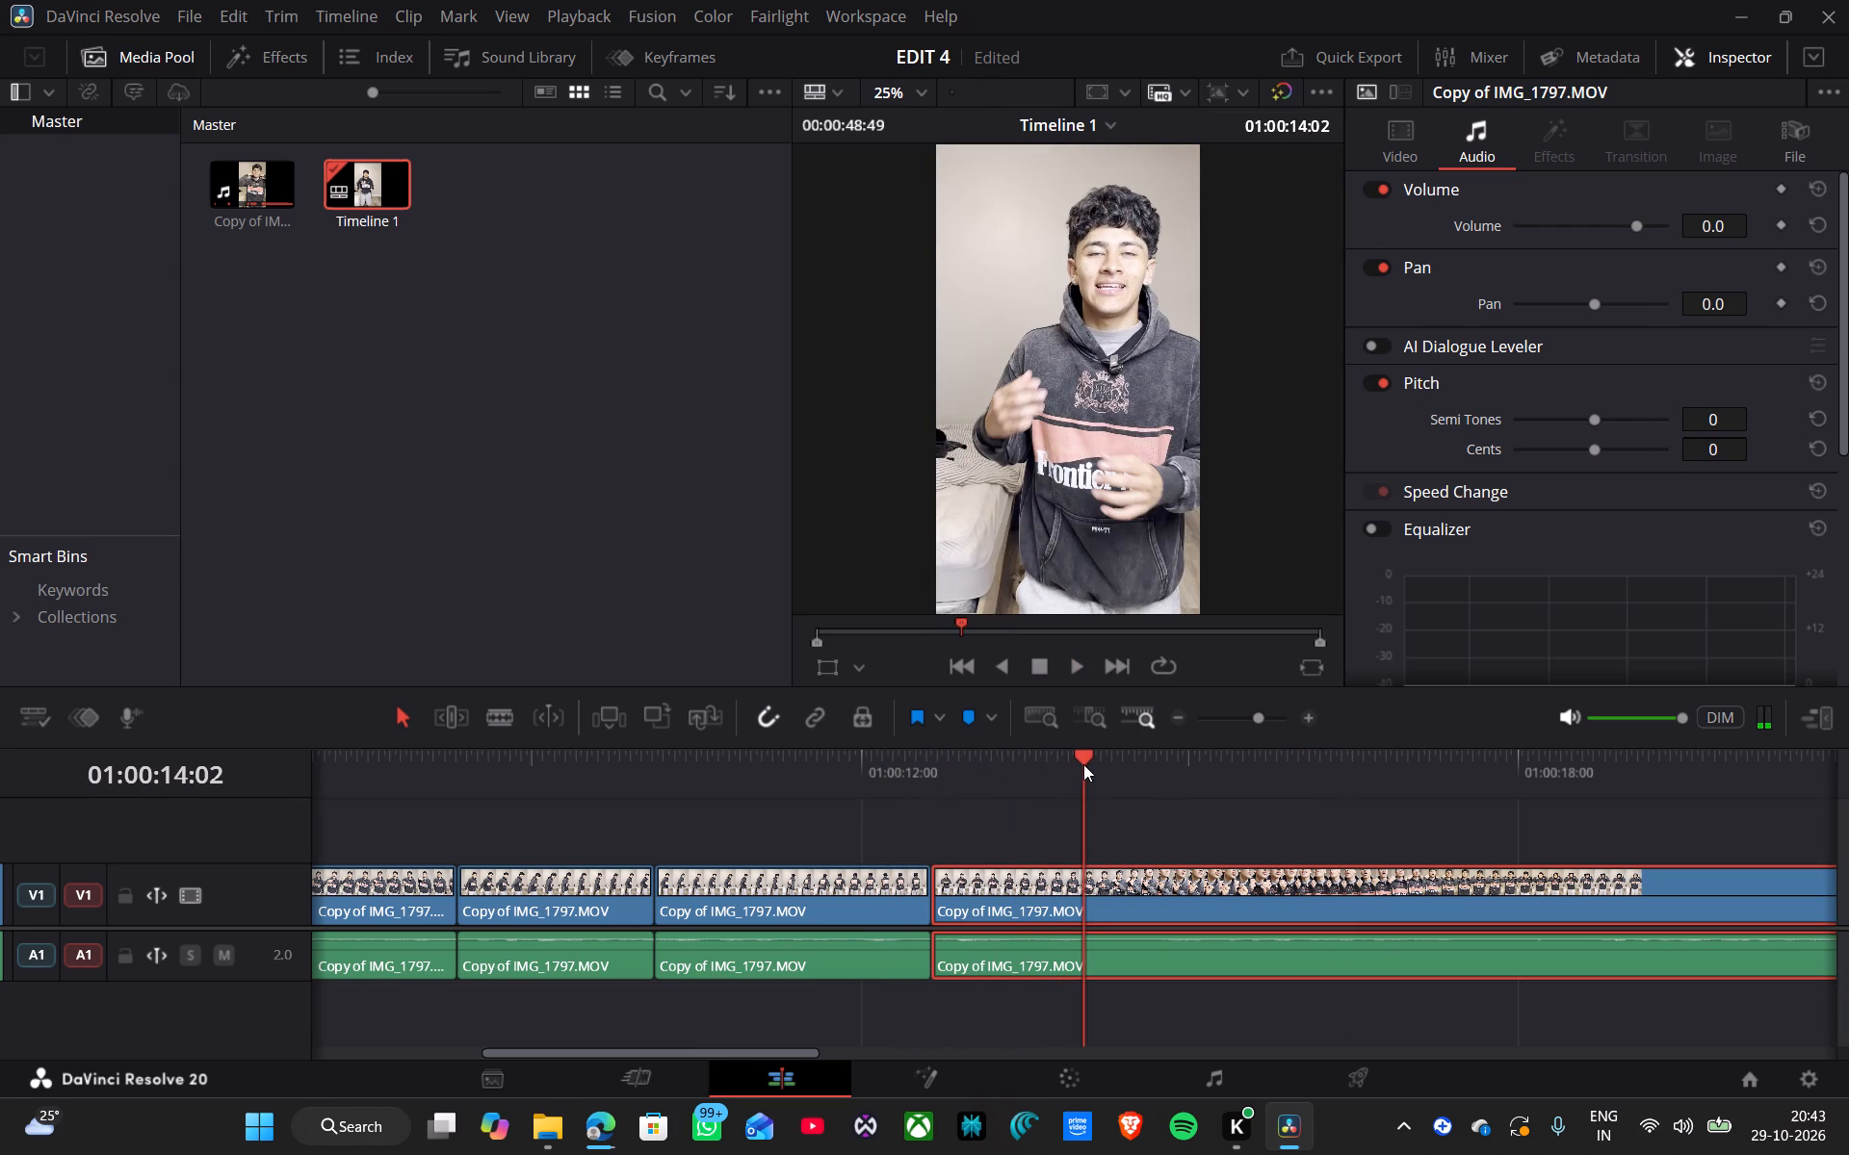
pyautogui.press('Left')
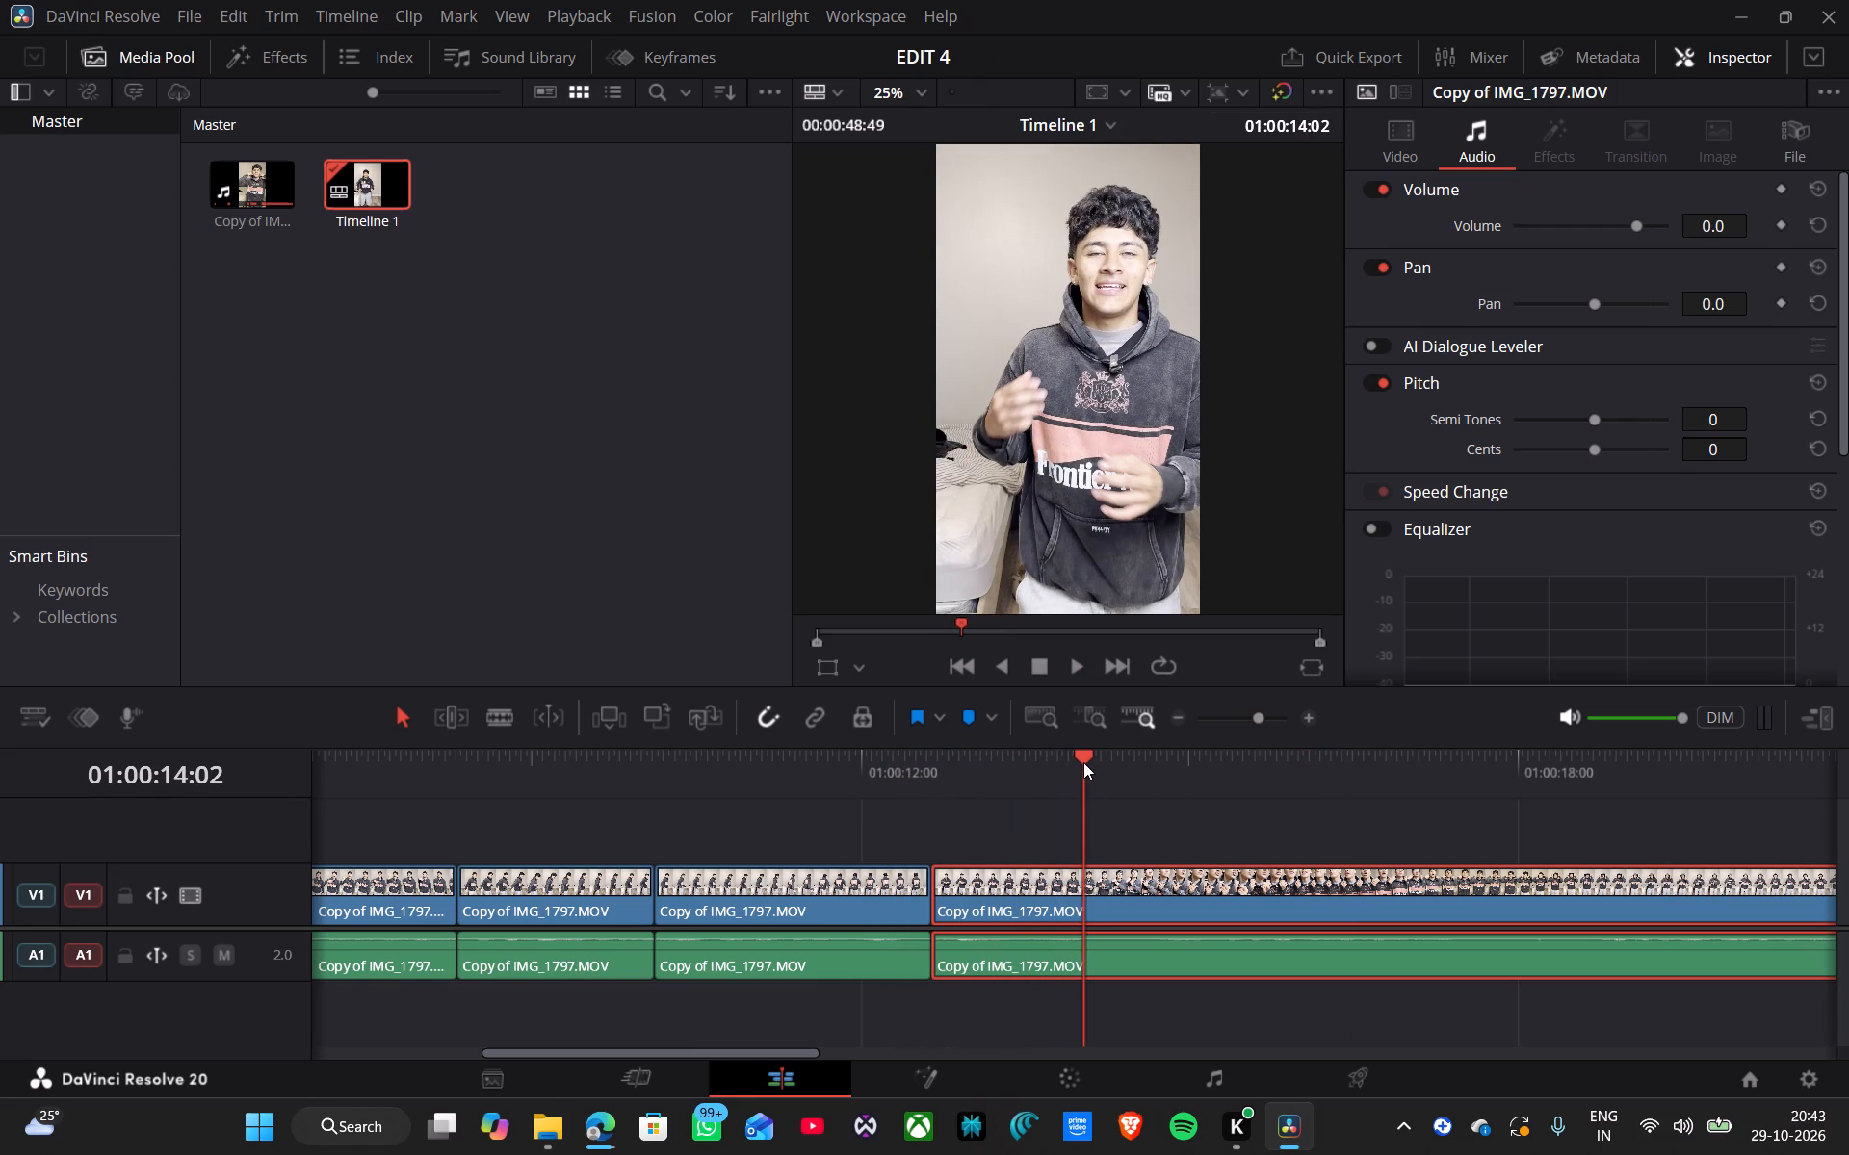
pyautogui.press('Left')
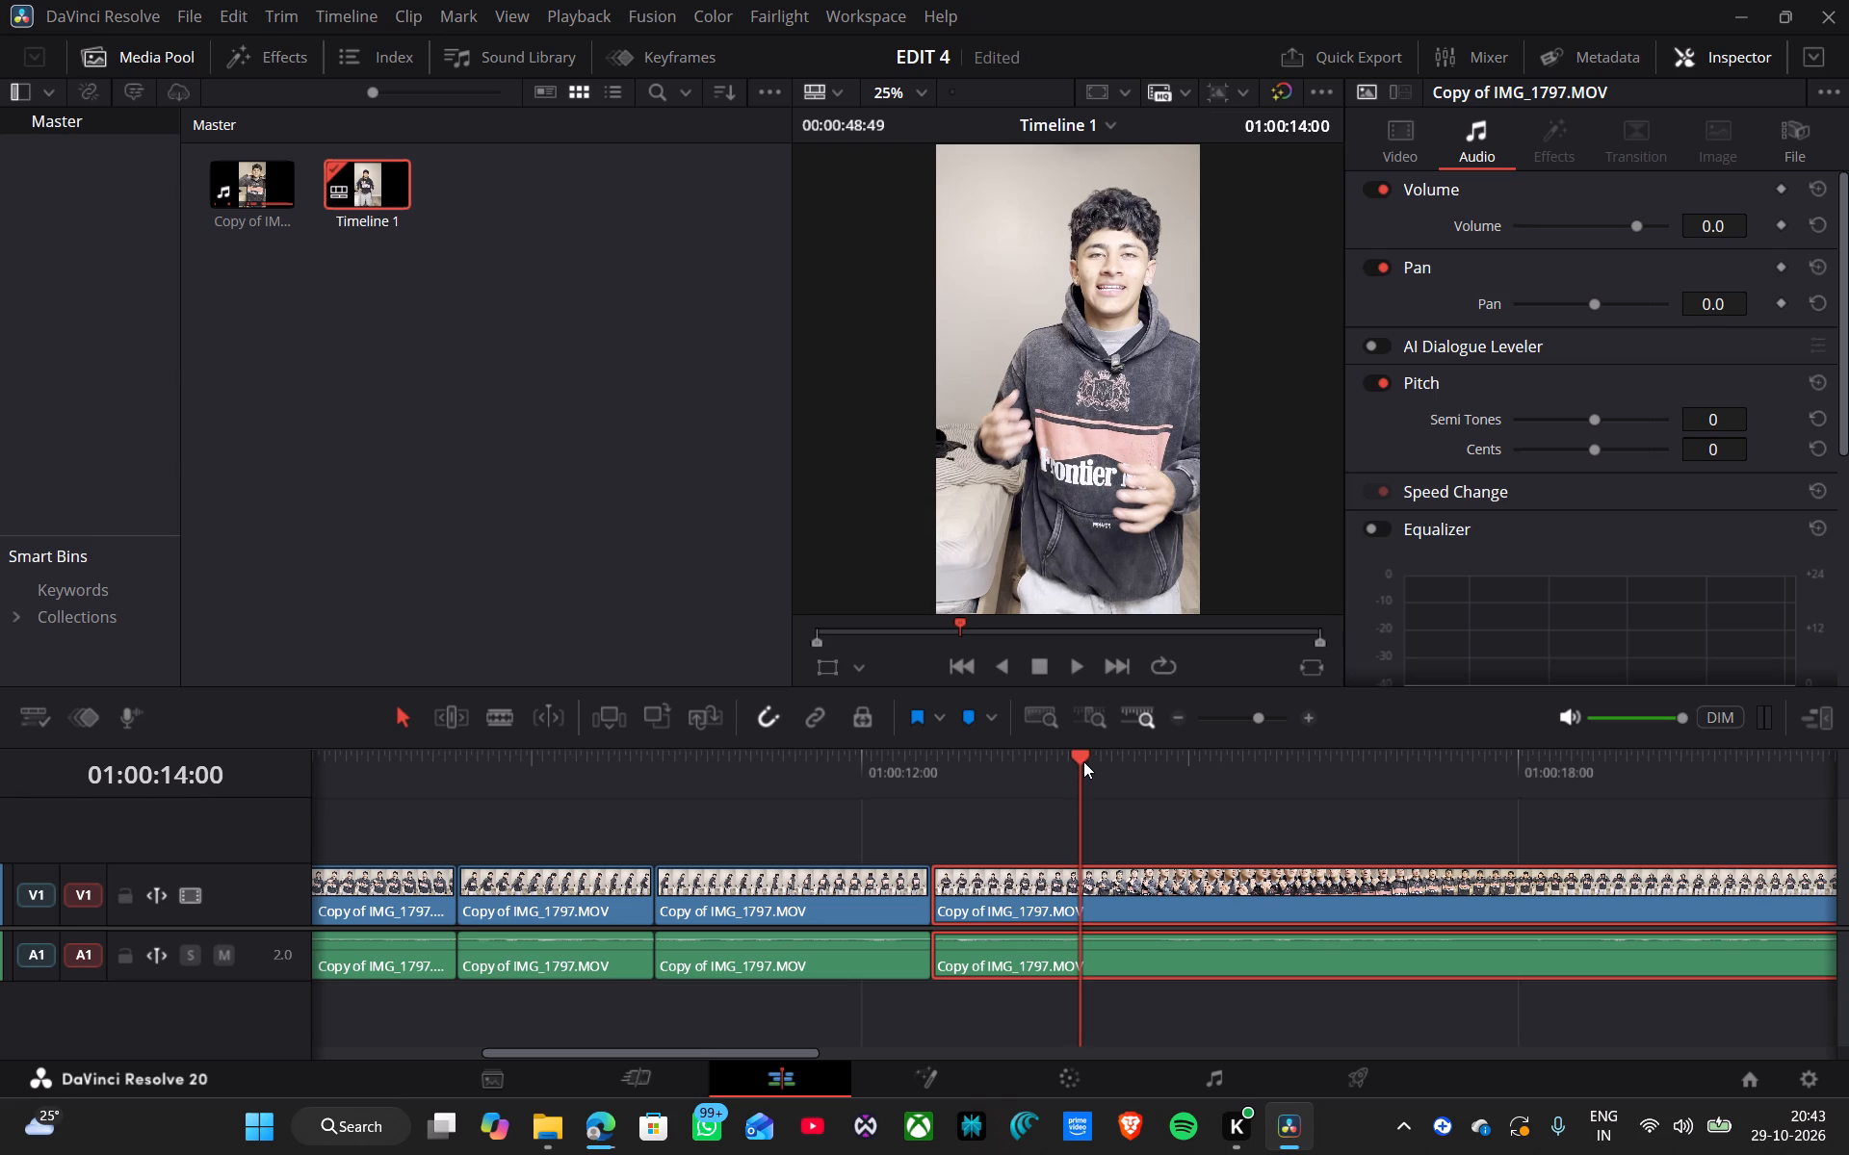
pyautogui.press('b')
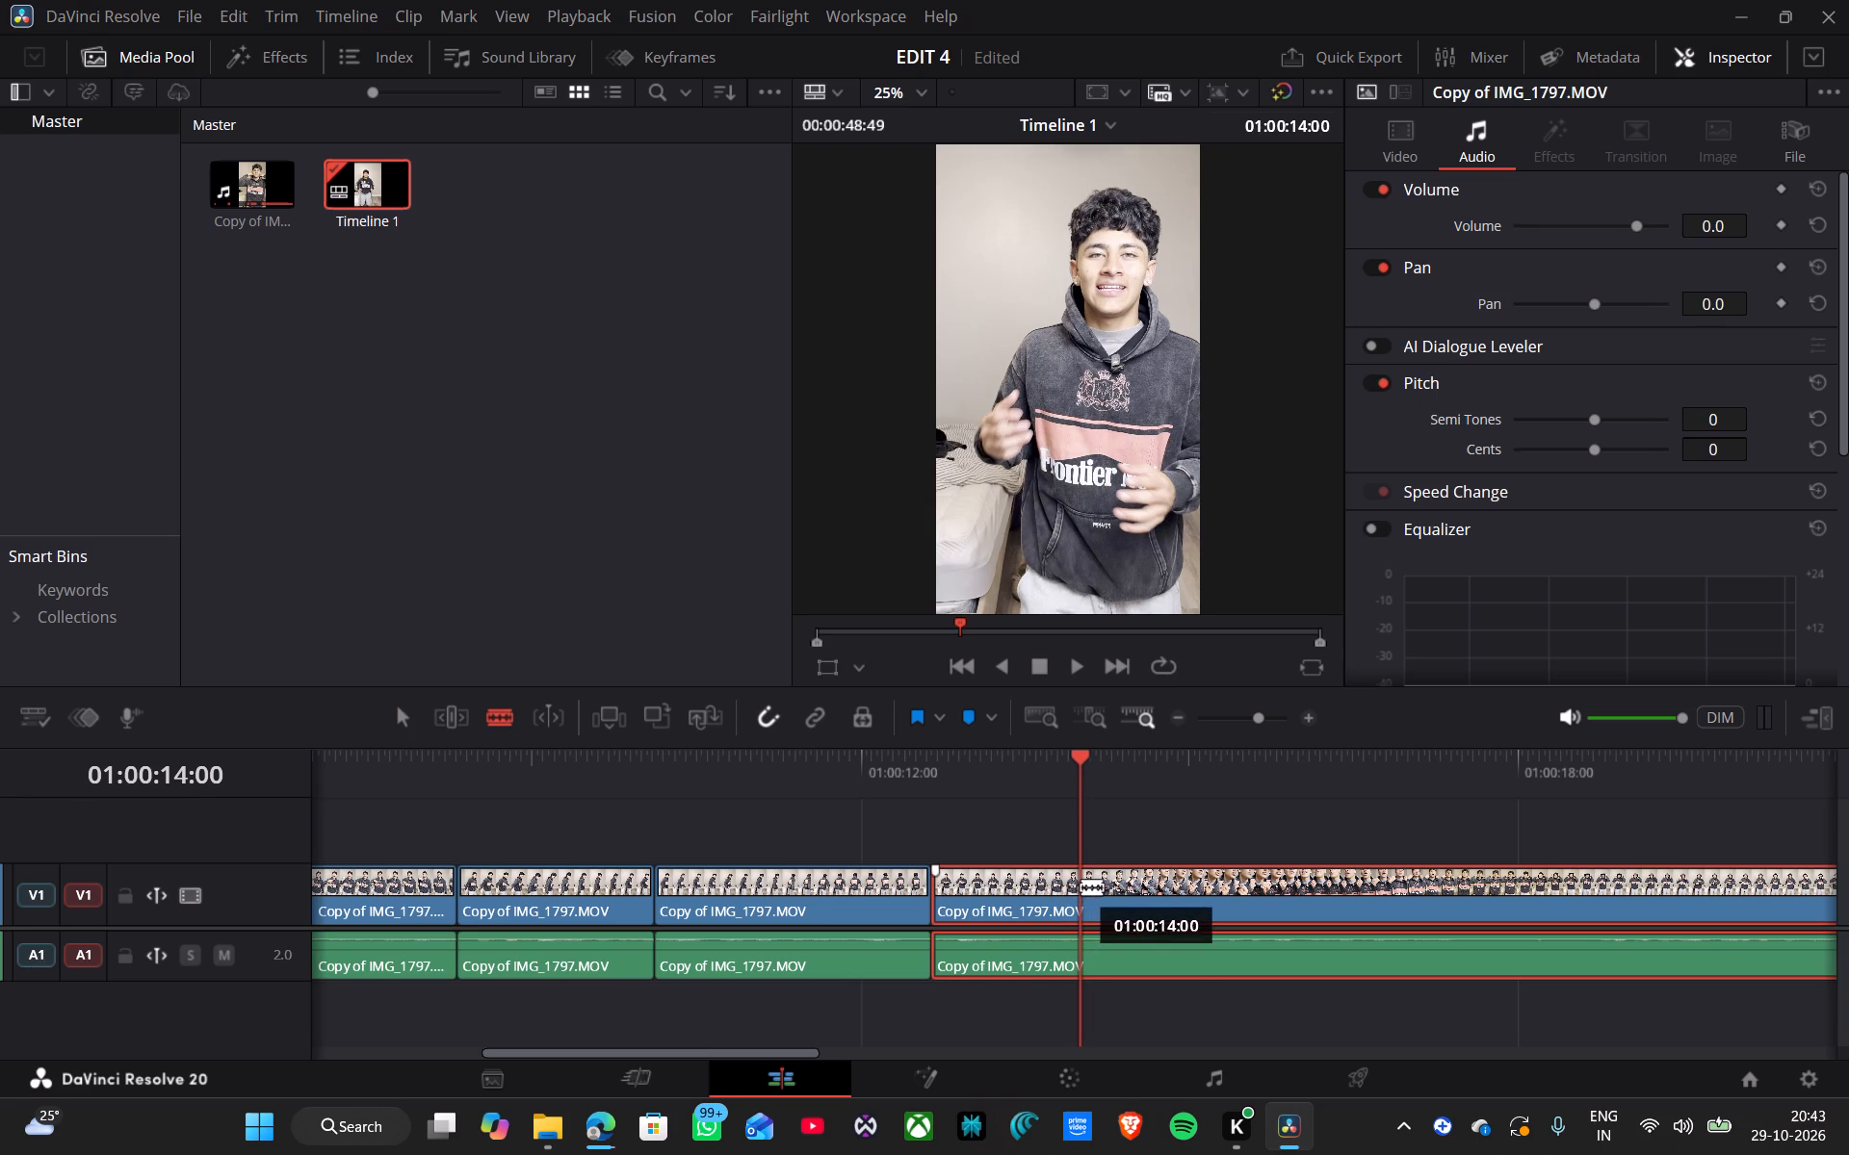
pyautogui.click(1081, 886)
pyautogui.click(1082, 946)
pyautogui.press('a')
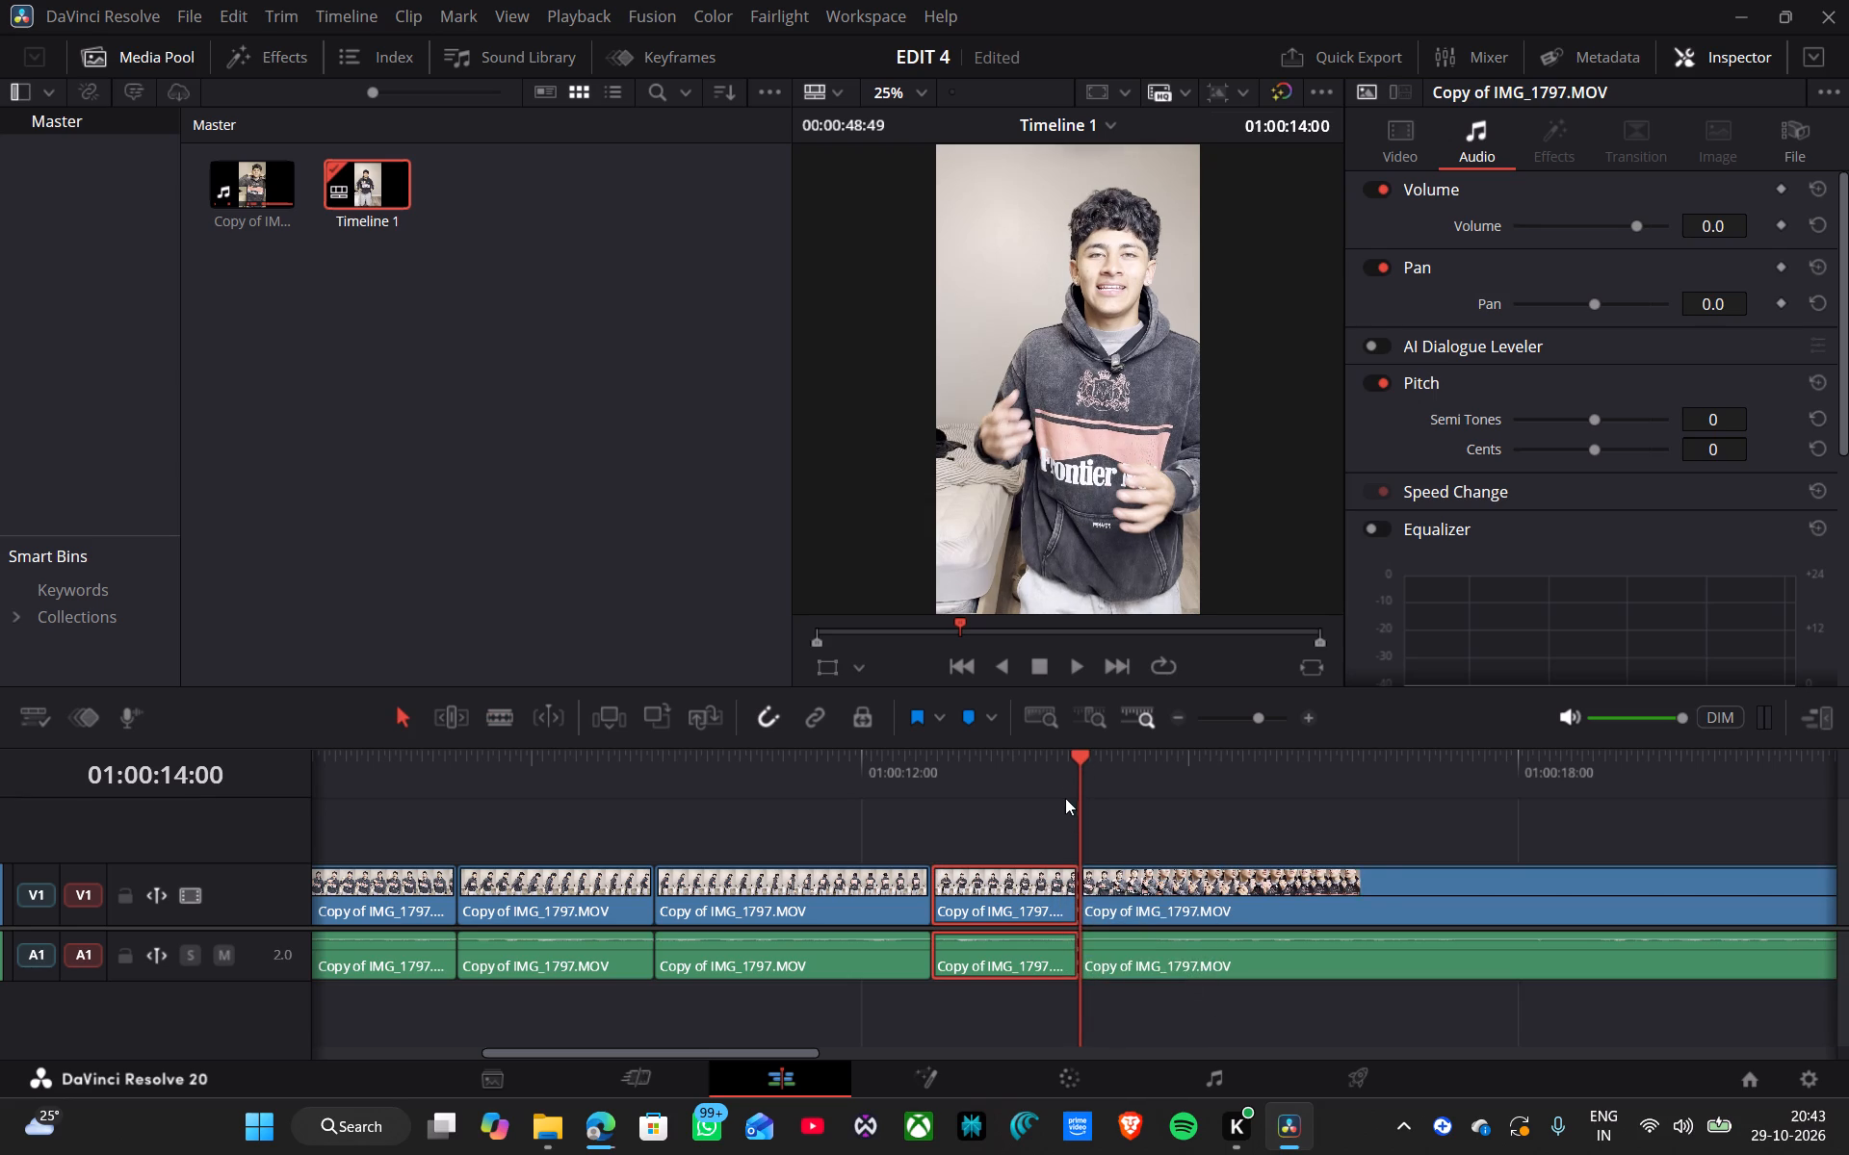
# Preview the footage after the cut and trim the start of the last clip's video and audio to 01:00:14:31.
pyautogui.press('space')
pyautogui.press('space')
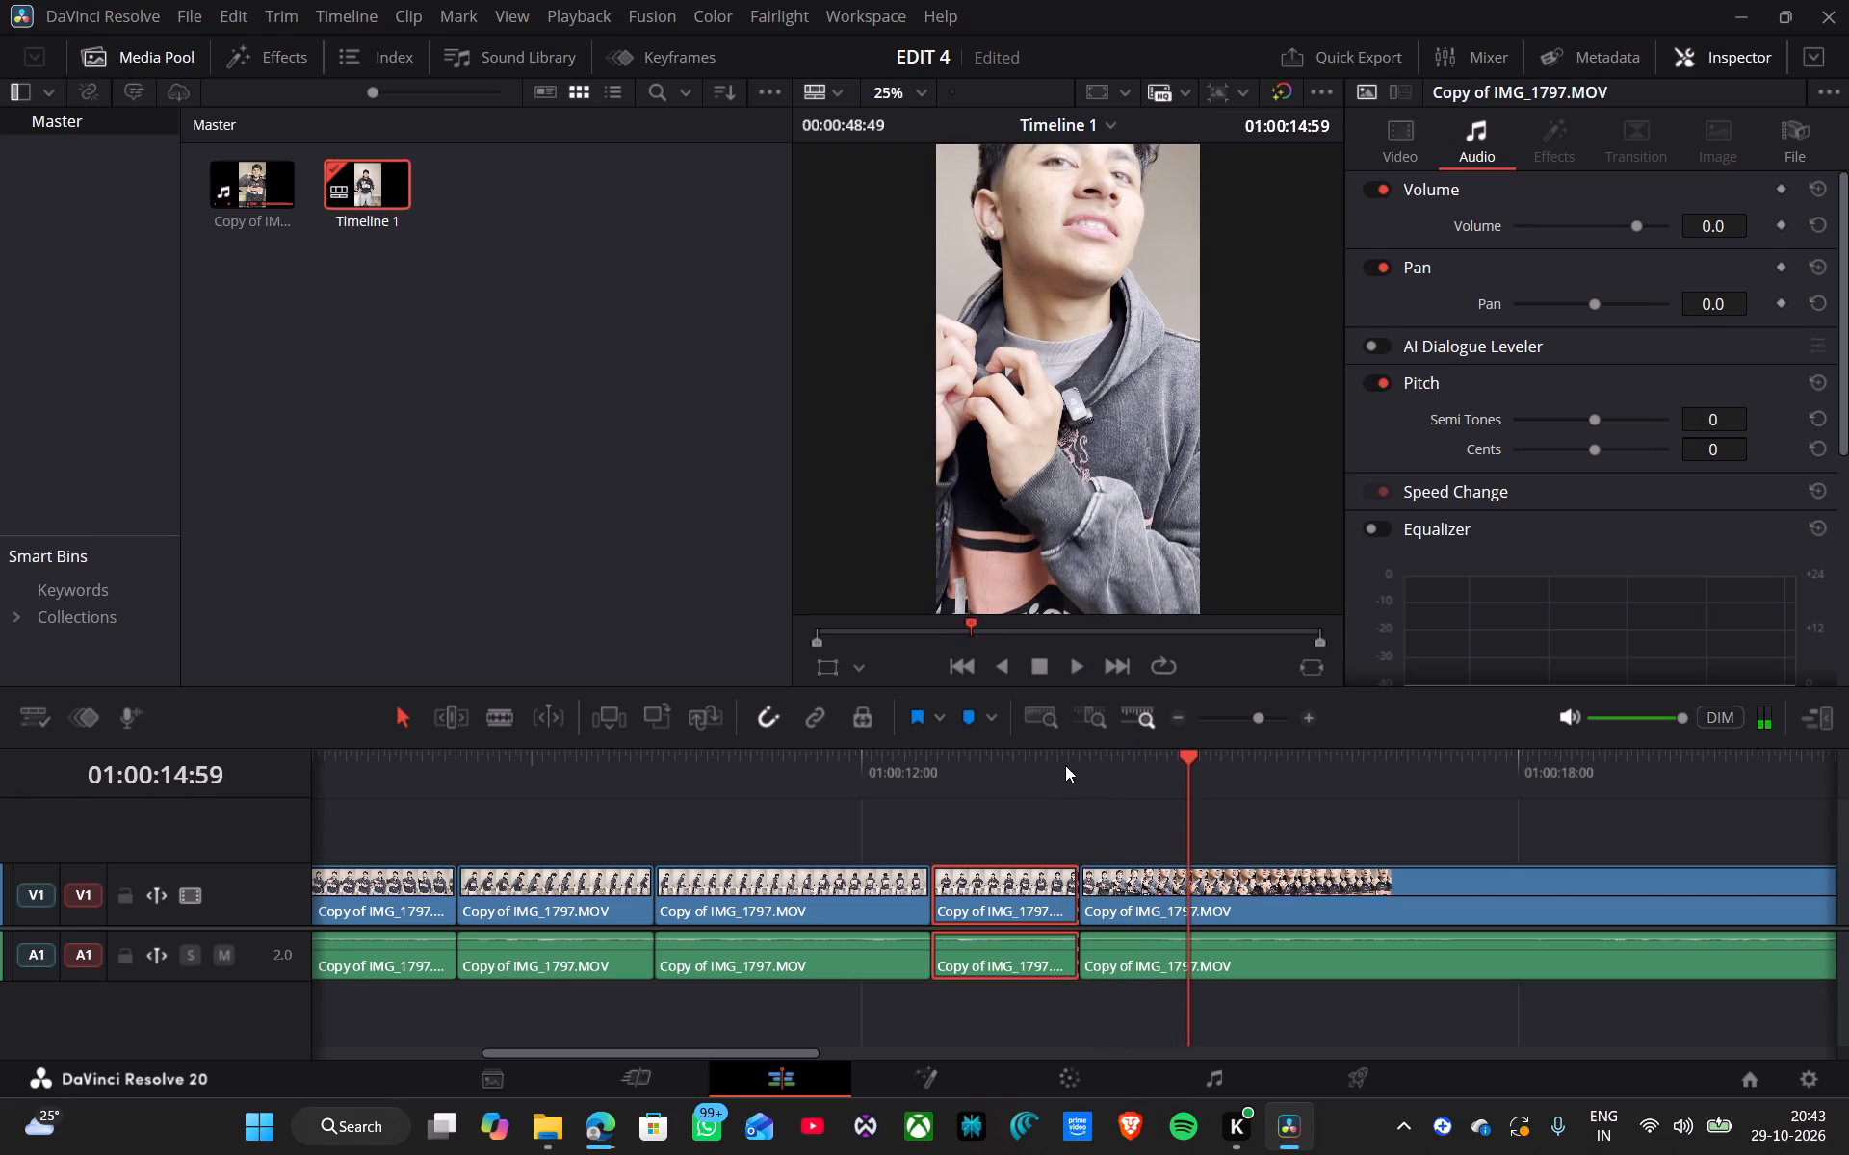
pyautogui.click(1065, 765)
pyautogui.press('space')
pyautogui.press('space')
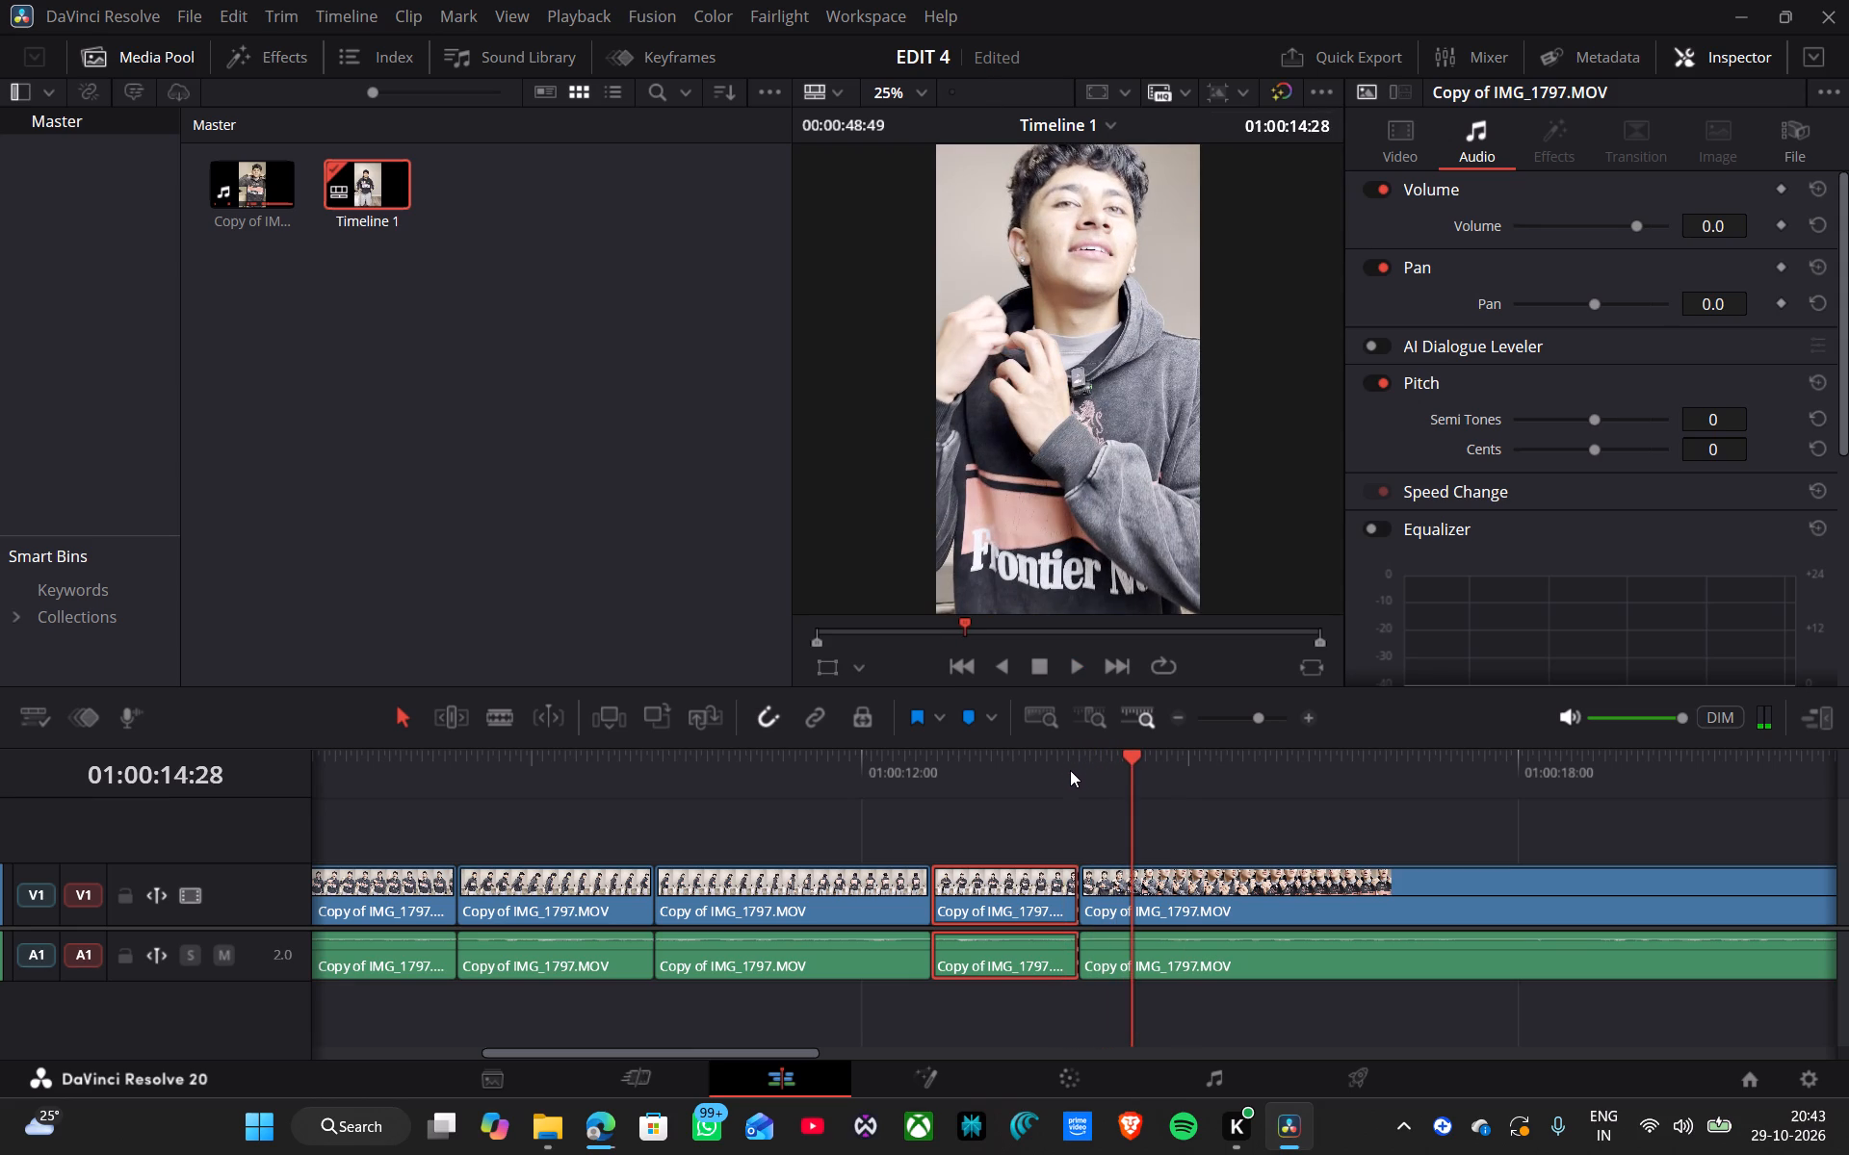
pyautogui.press('space')
pyautogui.press('space')
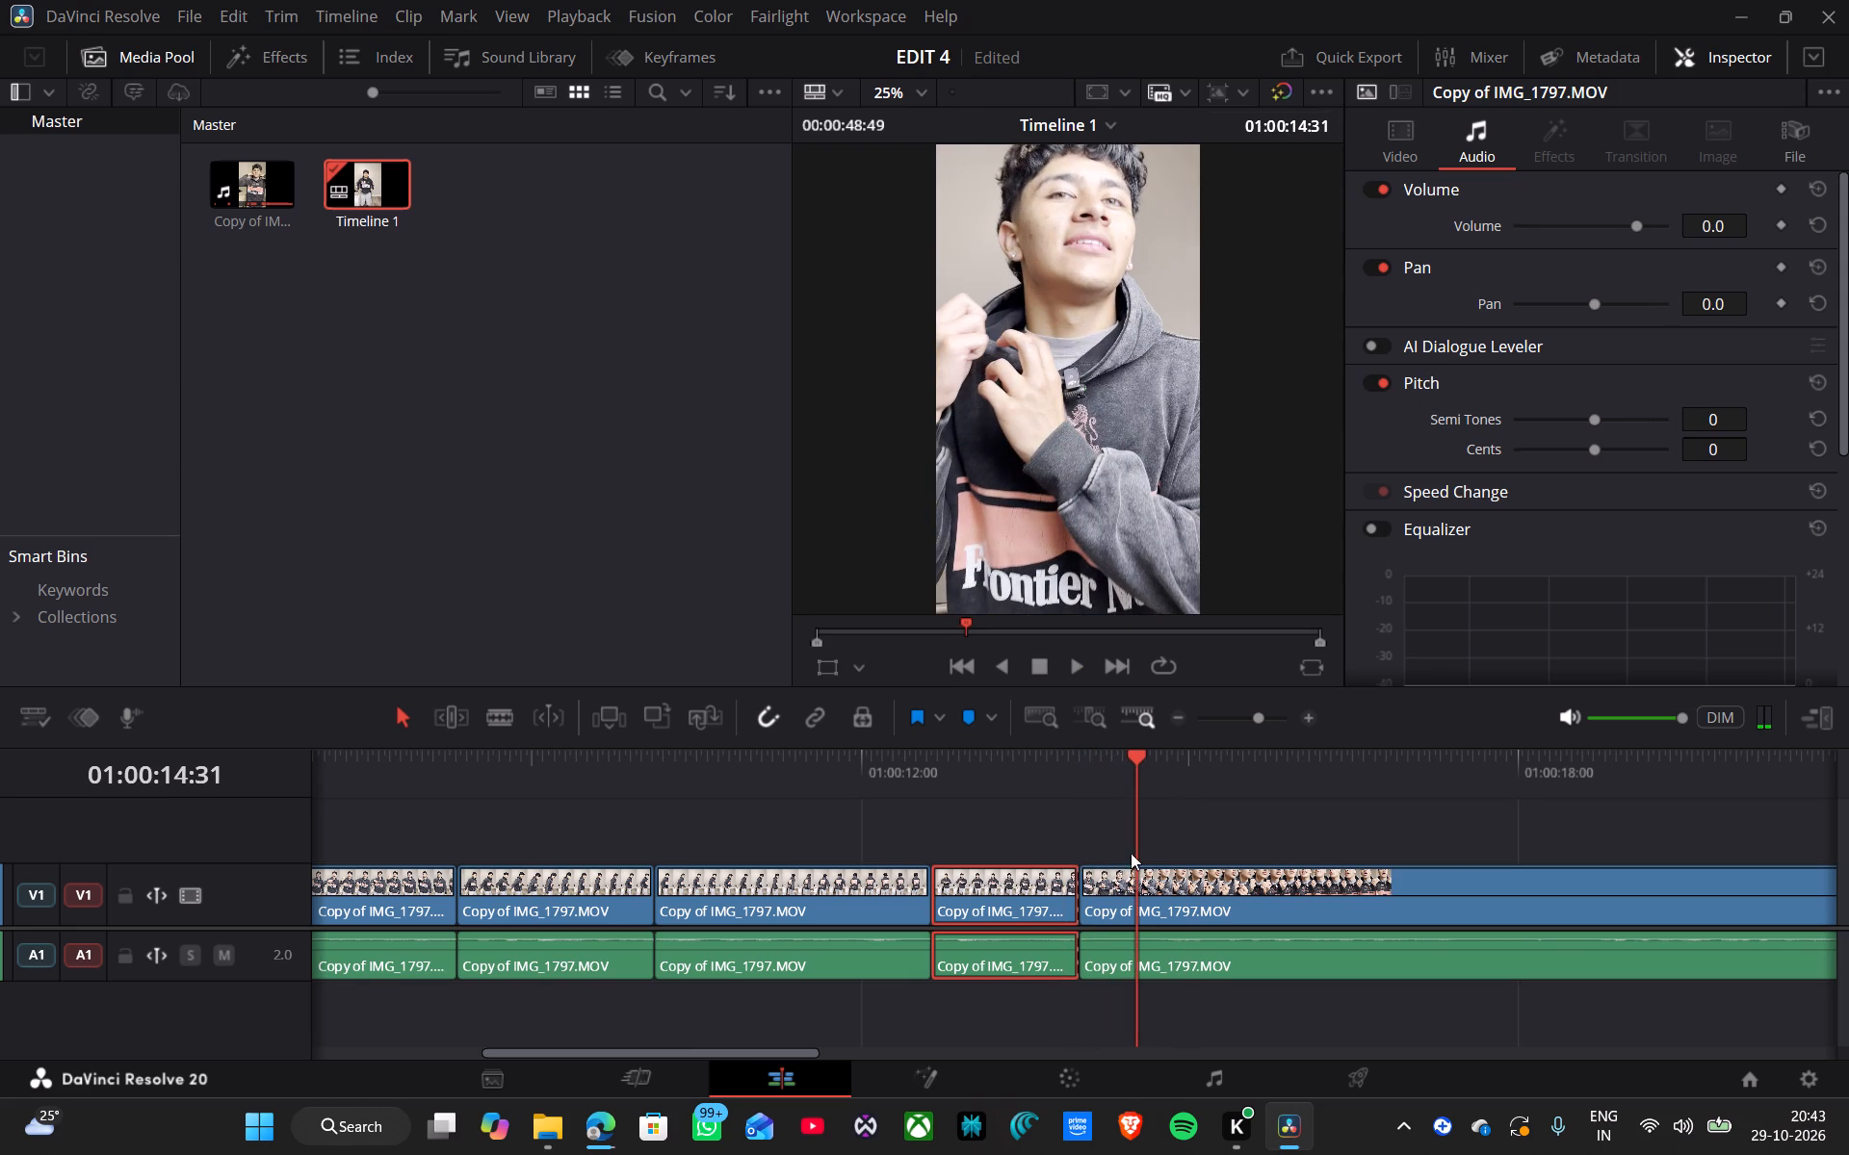
pyautogui.click(1122, 840)
pyautogui.moveTo(1091, 904); pyautogui.dragTo(1099, 905)
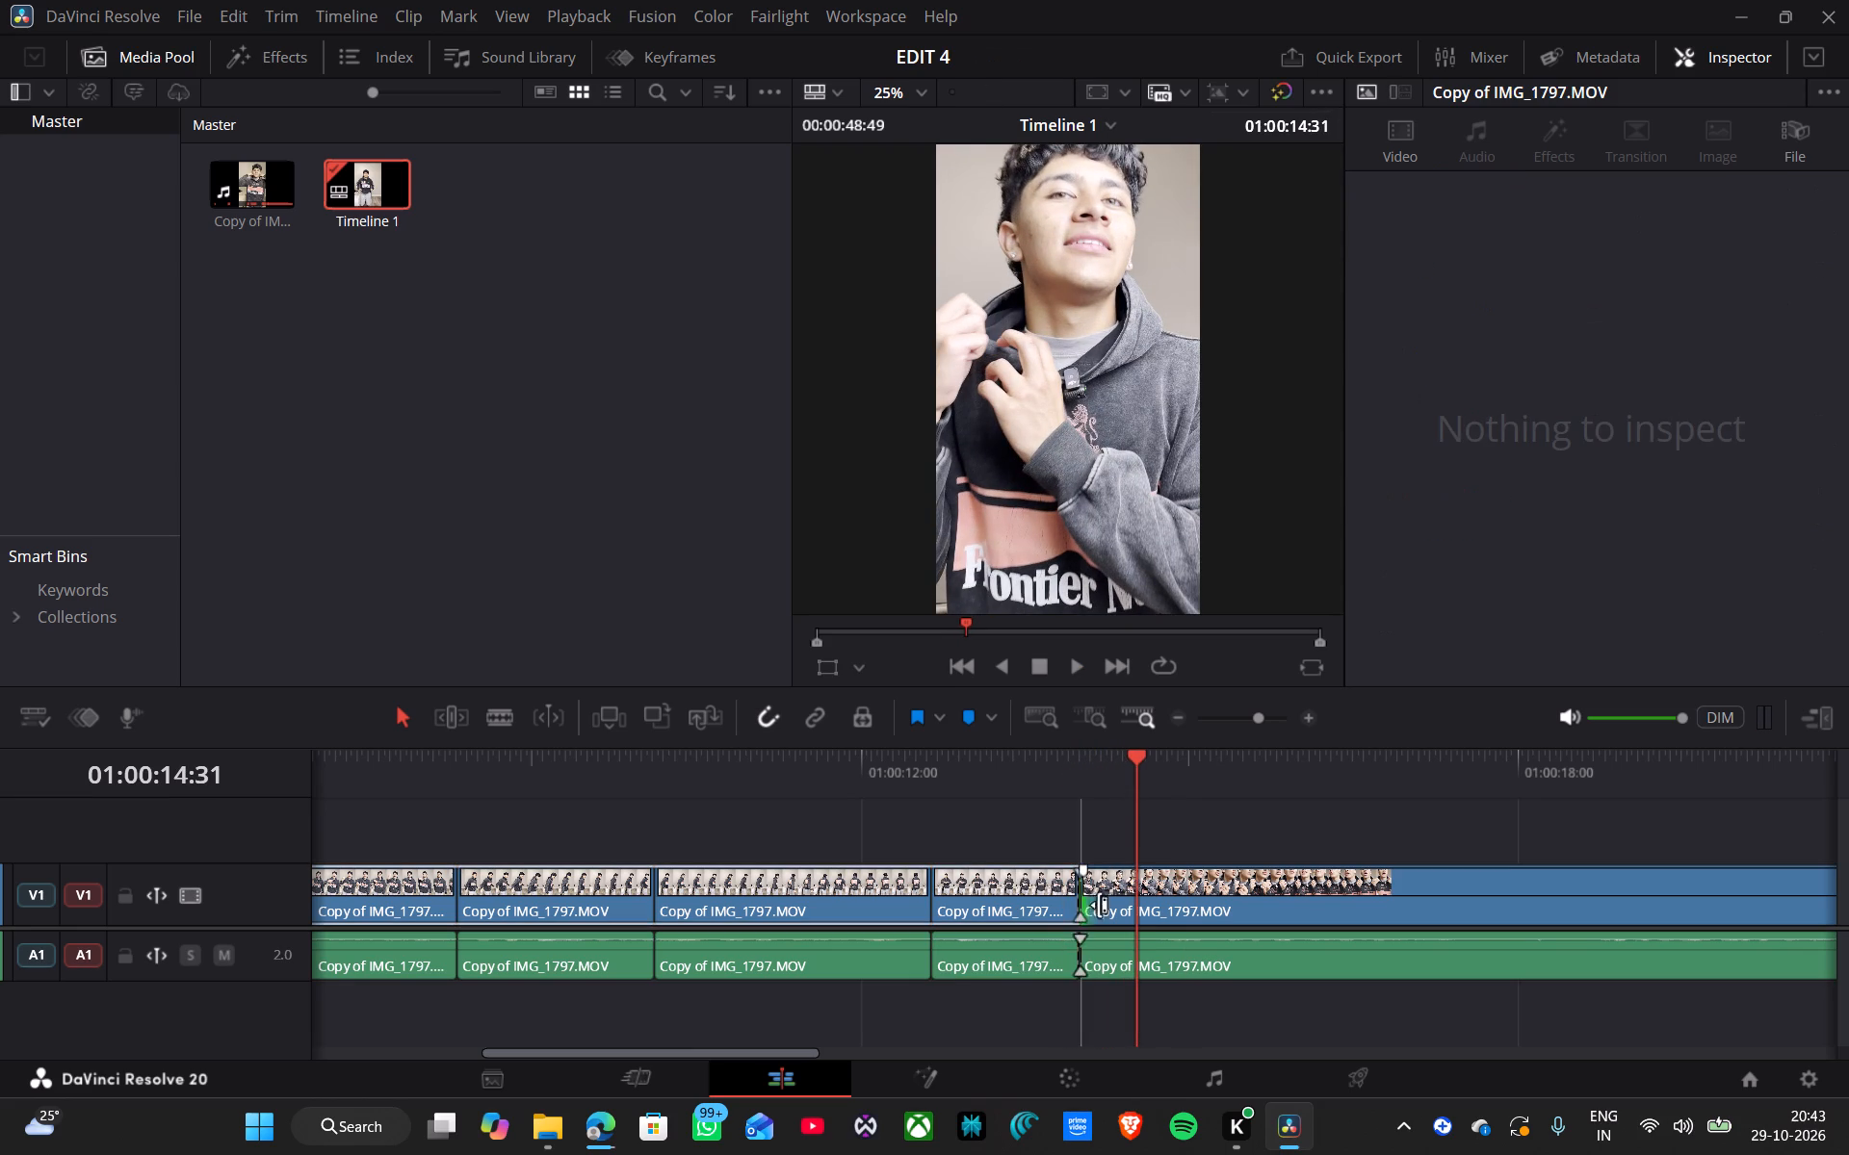
pyautogui.moveTo(1099, 905); pyautogui.dragTo(1148, 905)
pyautogui.moveTo(1089, 959); pyautogui.dragTo(1152, 960)
# Move the trimmed last clip's video and audio back to 01:00:14:00 to close the gap.
pyautogui.moveTo(1204, 817); pyautogui.dragTo(1212, 852)
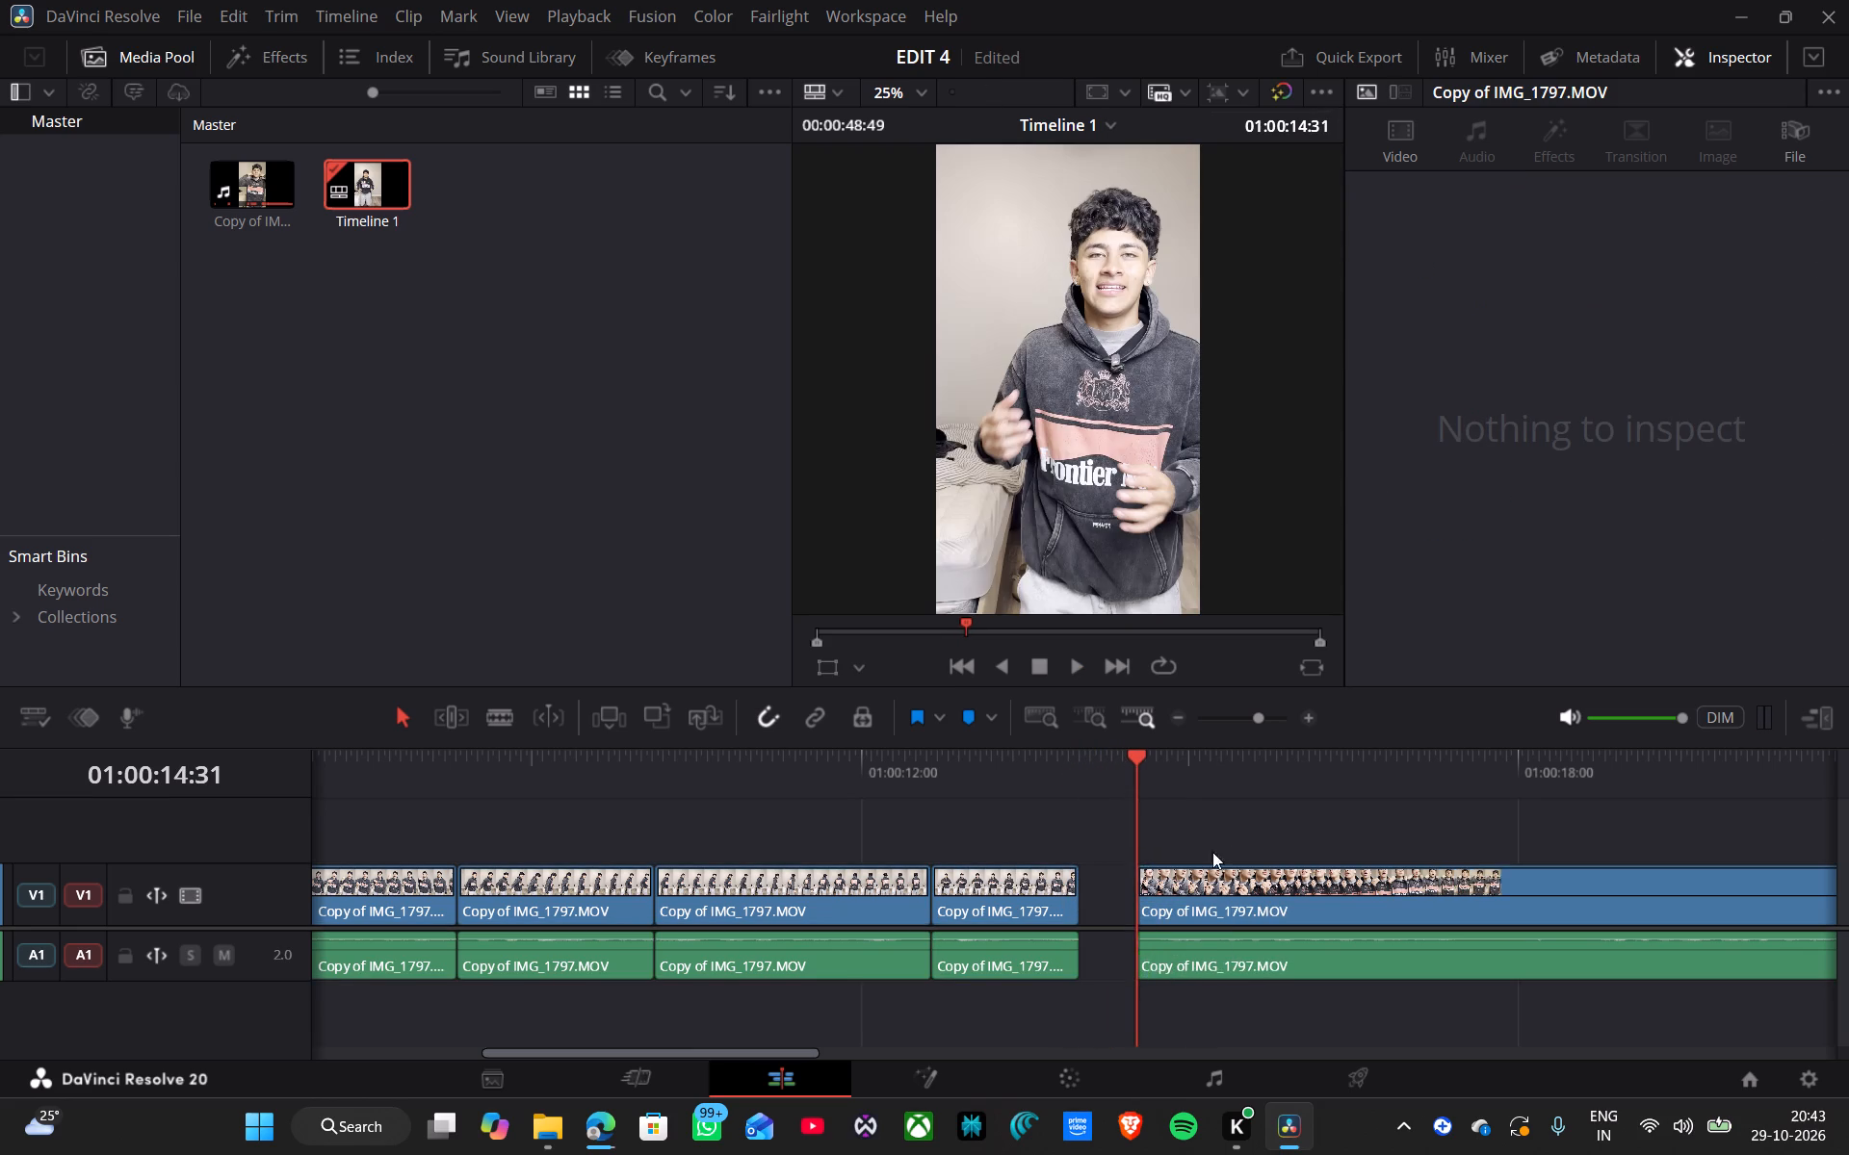
pyautogui.moveTo(1212, 852); pyautogui.dragTo(1237, 973)
pyautogui.moveTo(1225, 883); pyautogui.dragTo(1171, 888)
# Replay through the hoodie close-up and split the last clip's video and audio at 01:00:17:07.
pyautogui.click(881, 778)
pyautogui.press('space')
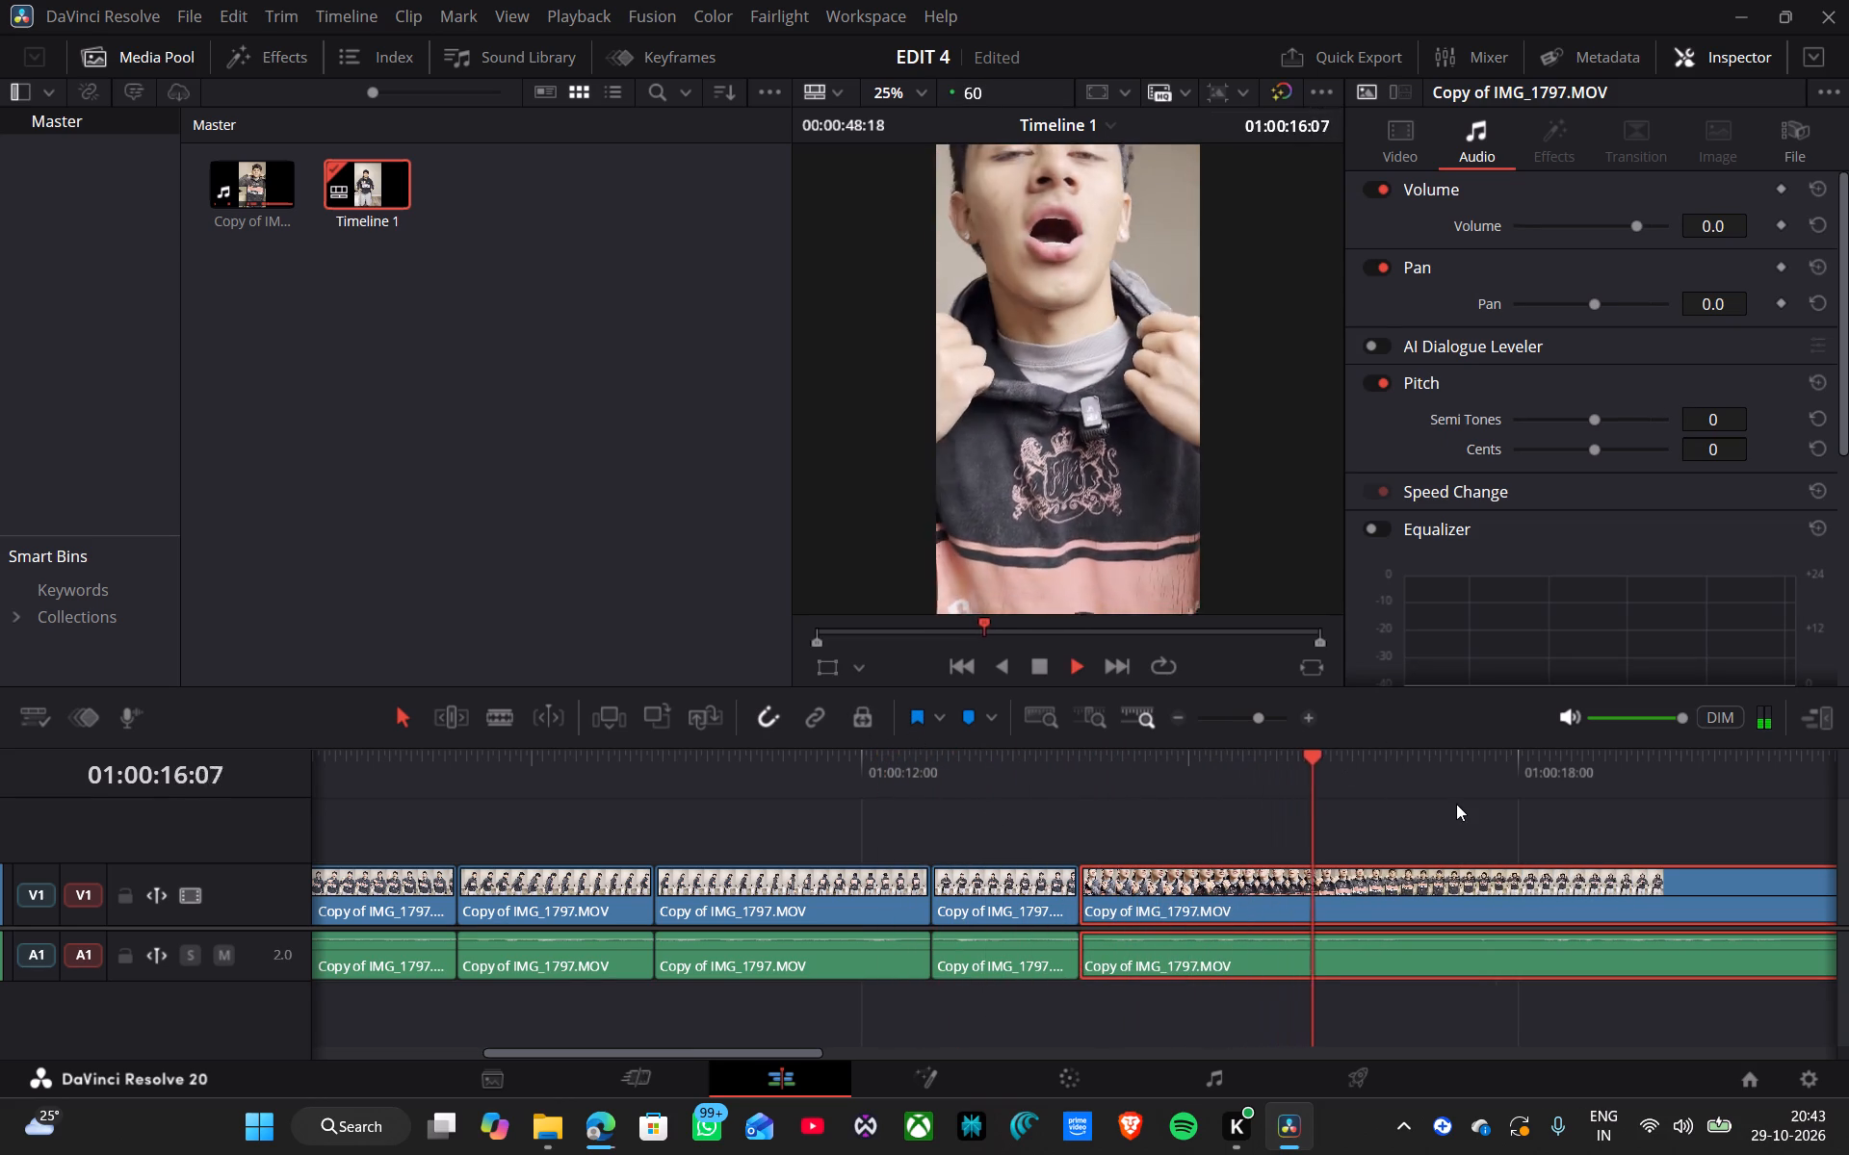
pyautogui.press('space')
pyautogui.press('b')
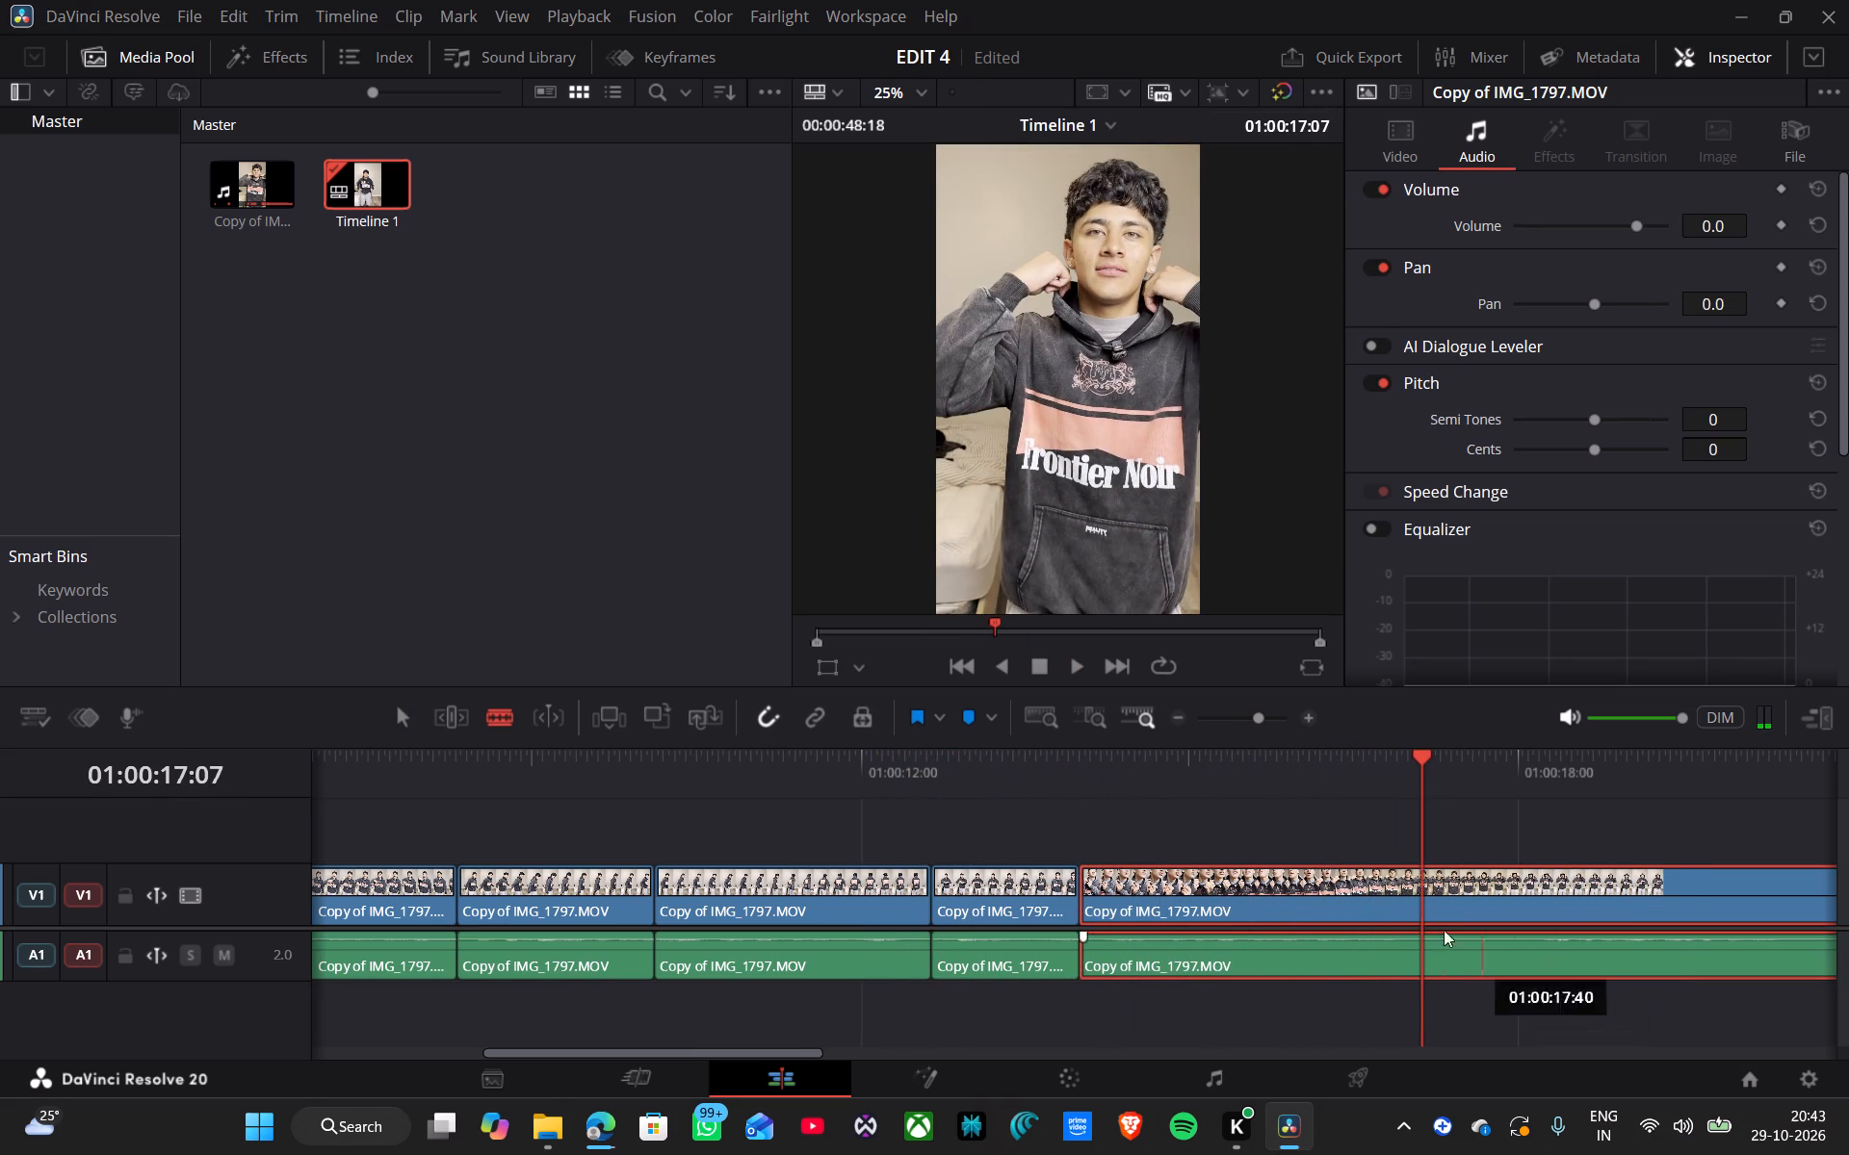
pyautogui.click(1424, 897)
pyautogui.click(1426, 950)
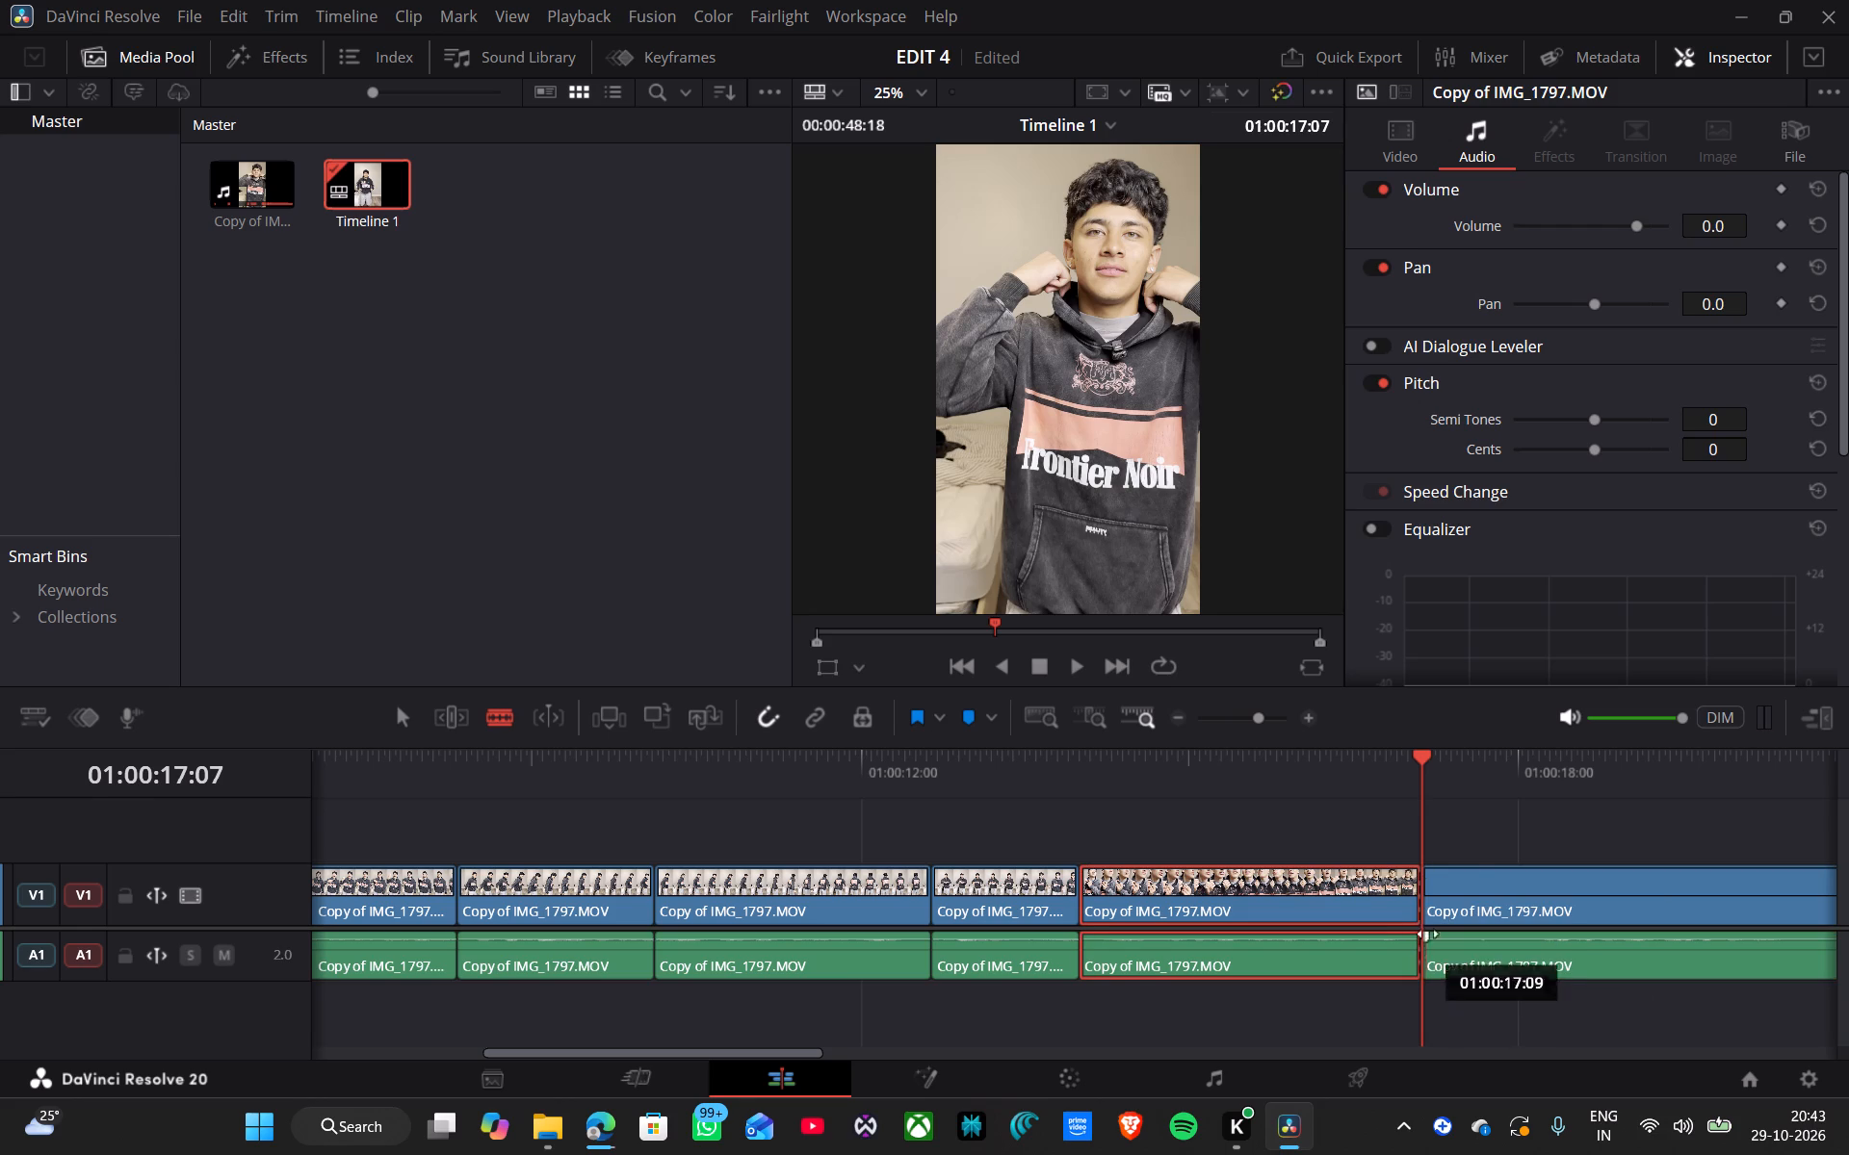
pyautogui.press('a')
# Preview the hood-raising section and trim the start of the last clip's video and audio to 01:00:18:02.
pyautogui.press('space')
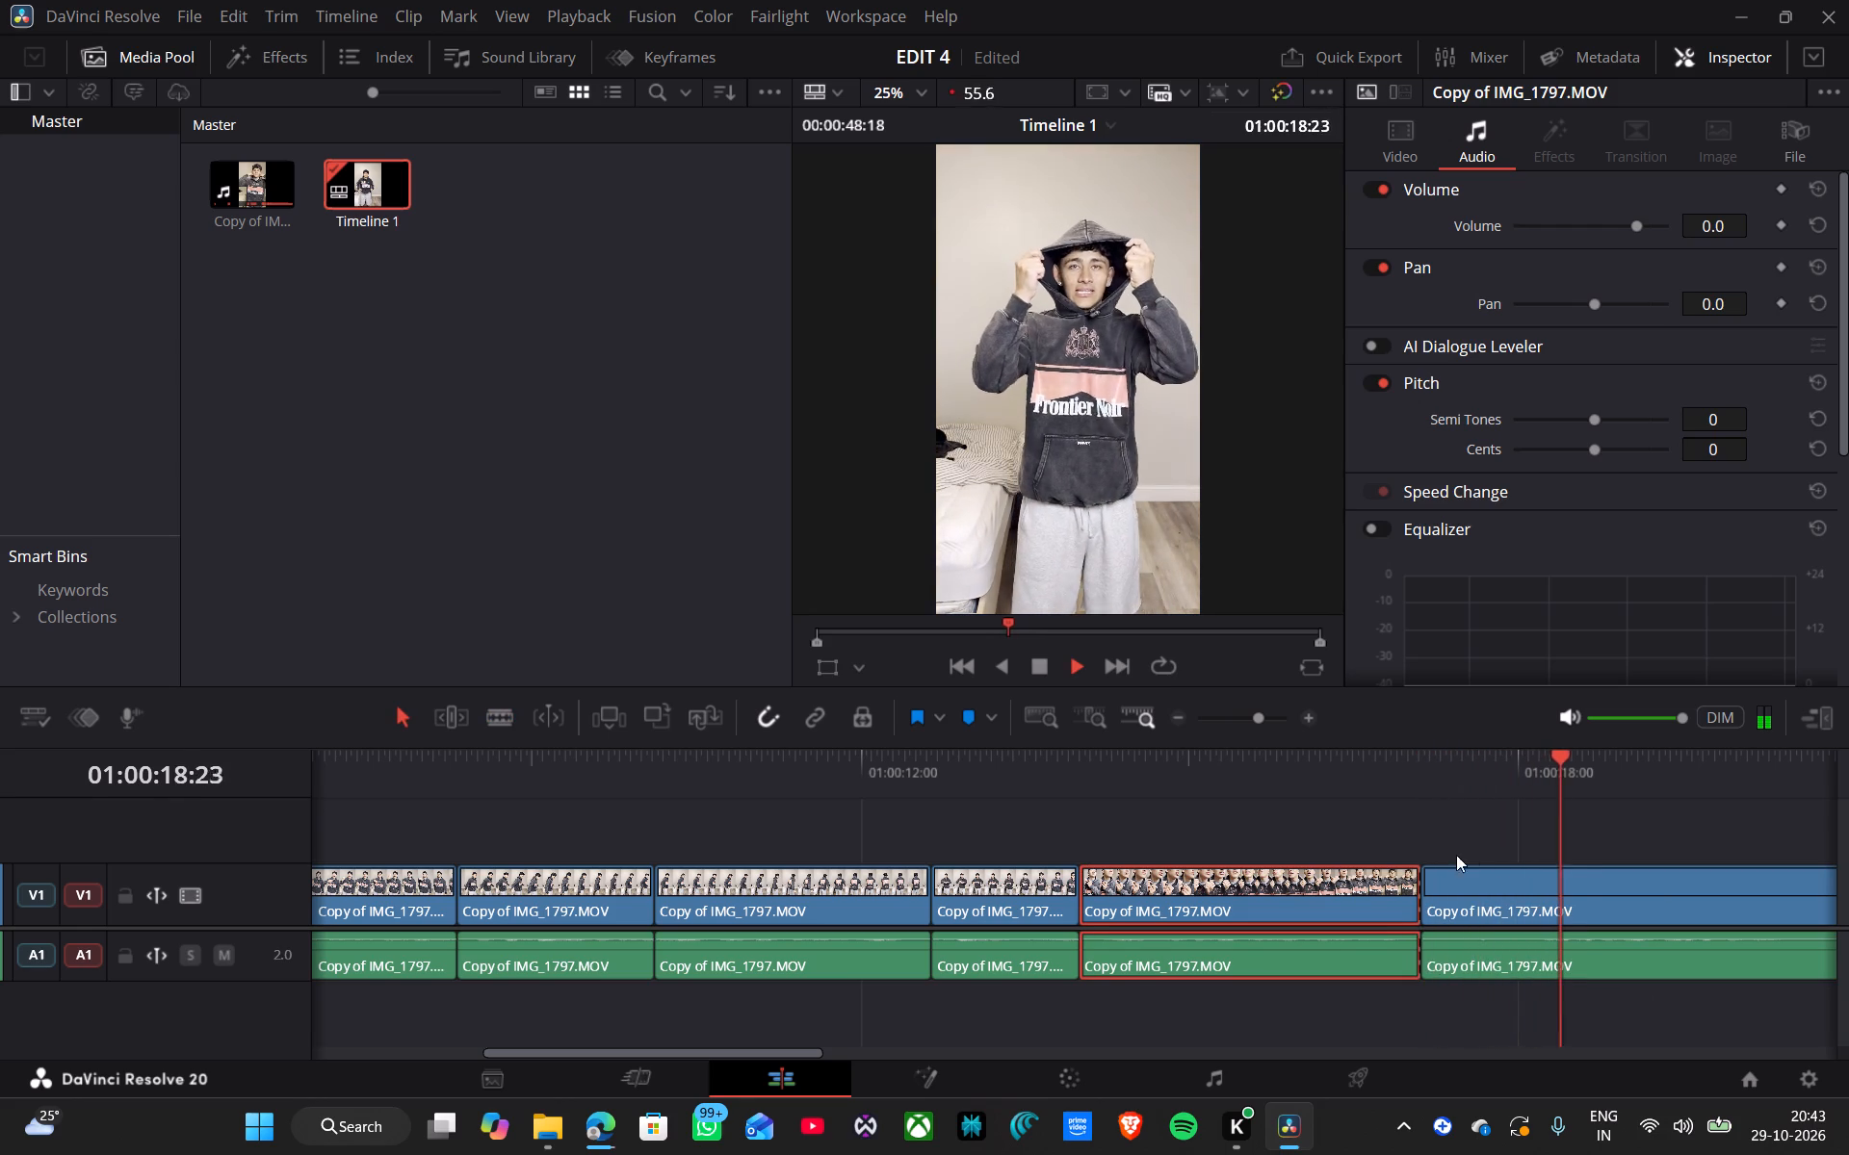
pyautogui.press('space')
pyautogui.moveTo(800, 1055); pyautogui.dragTo(990, 1076)
pyautogui.click(645, 760)
pyautogui.press('space')
pyautogui.press('space')
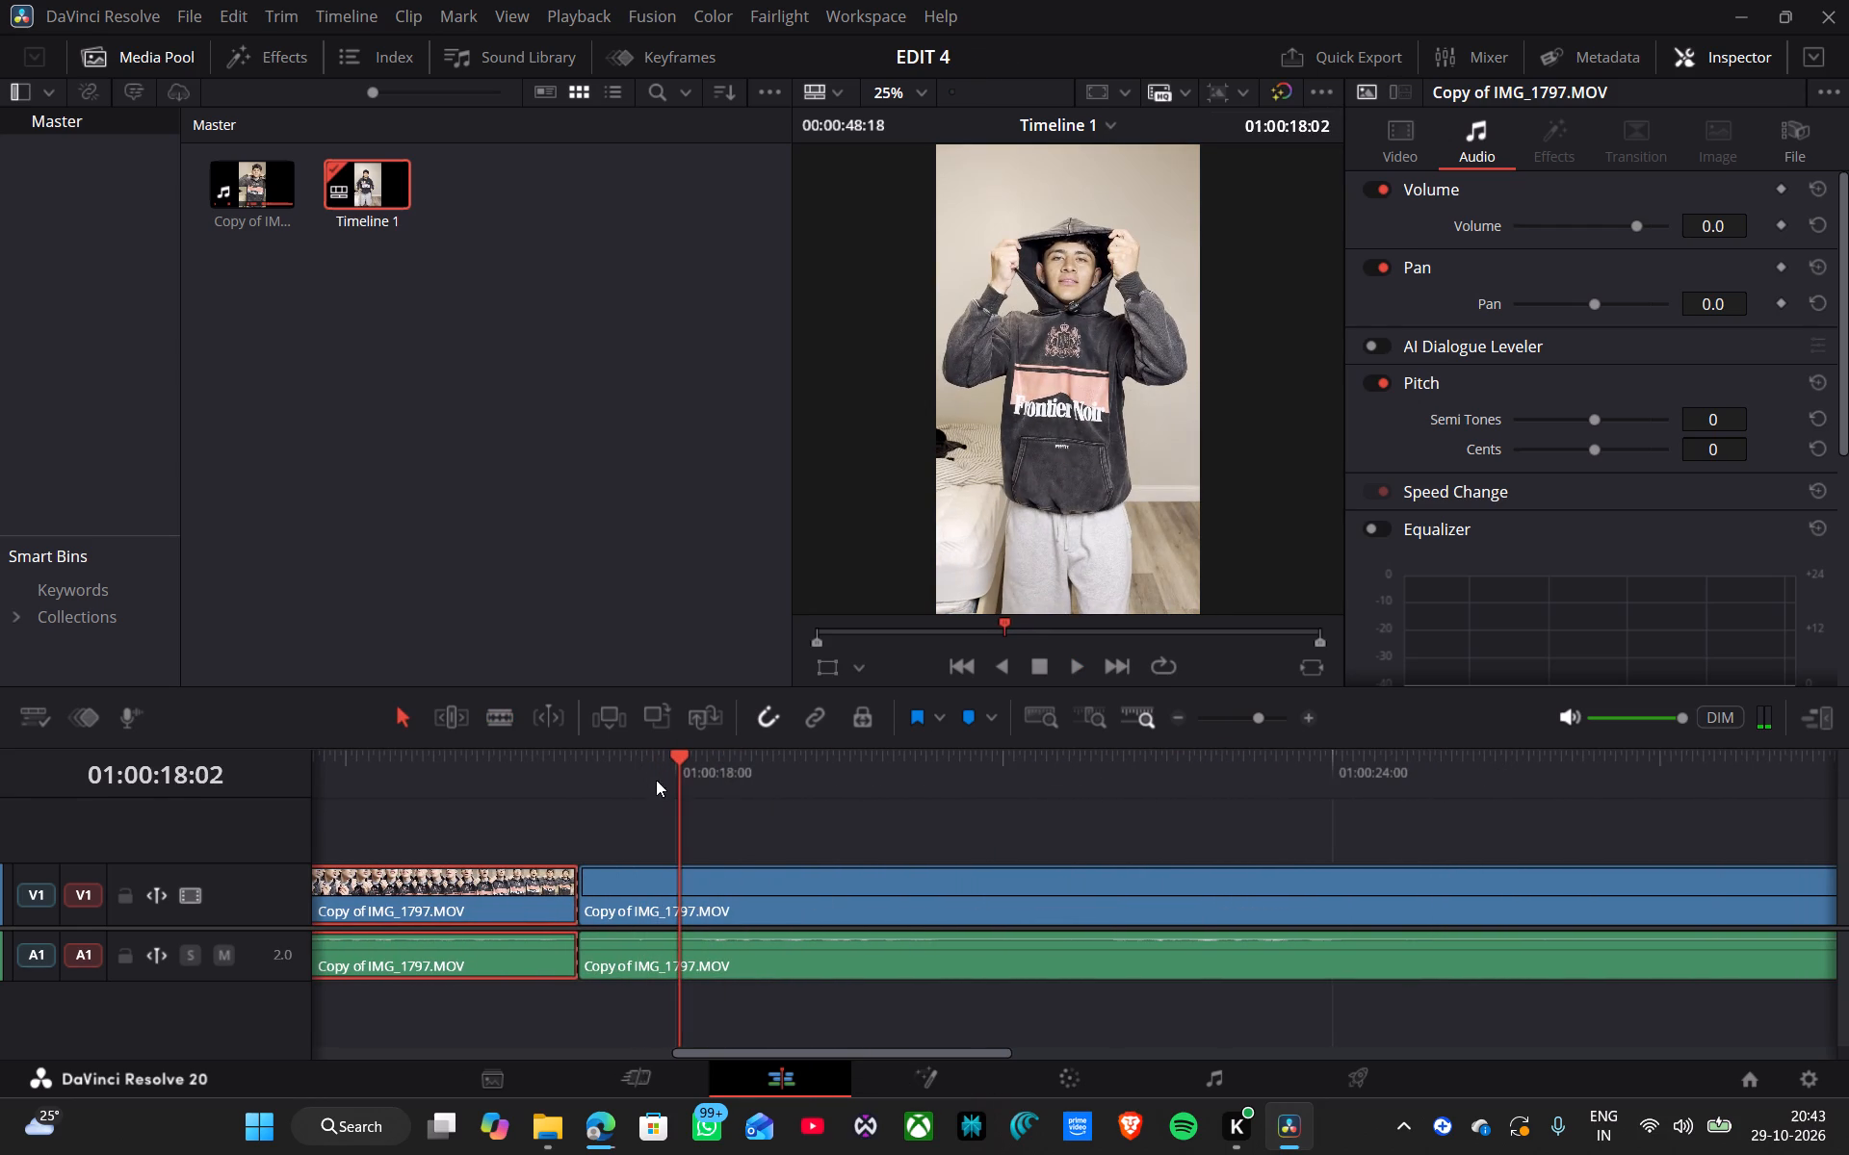
pyautogui.moveTo(647, 823); pyautogui.dragTo(677, 955)
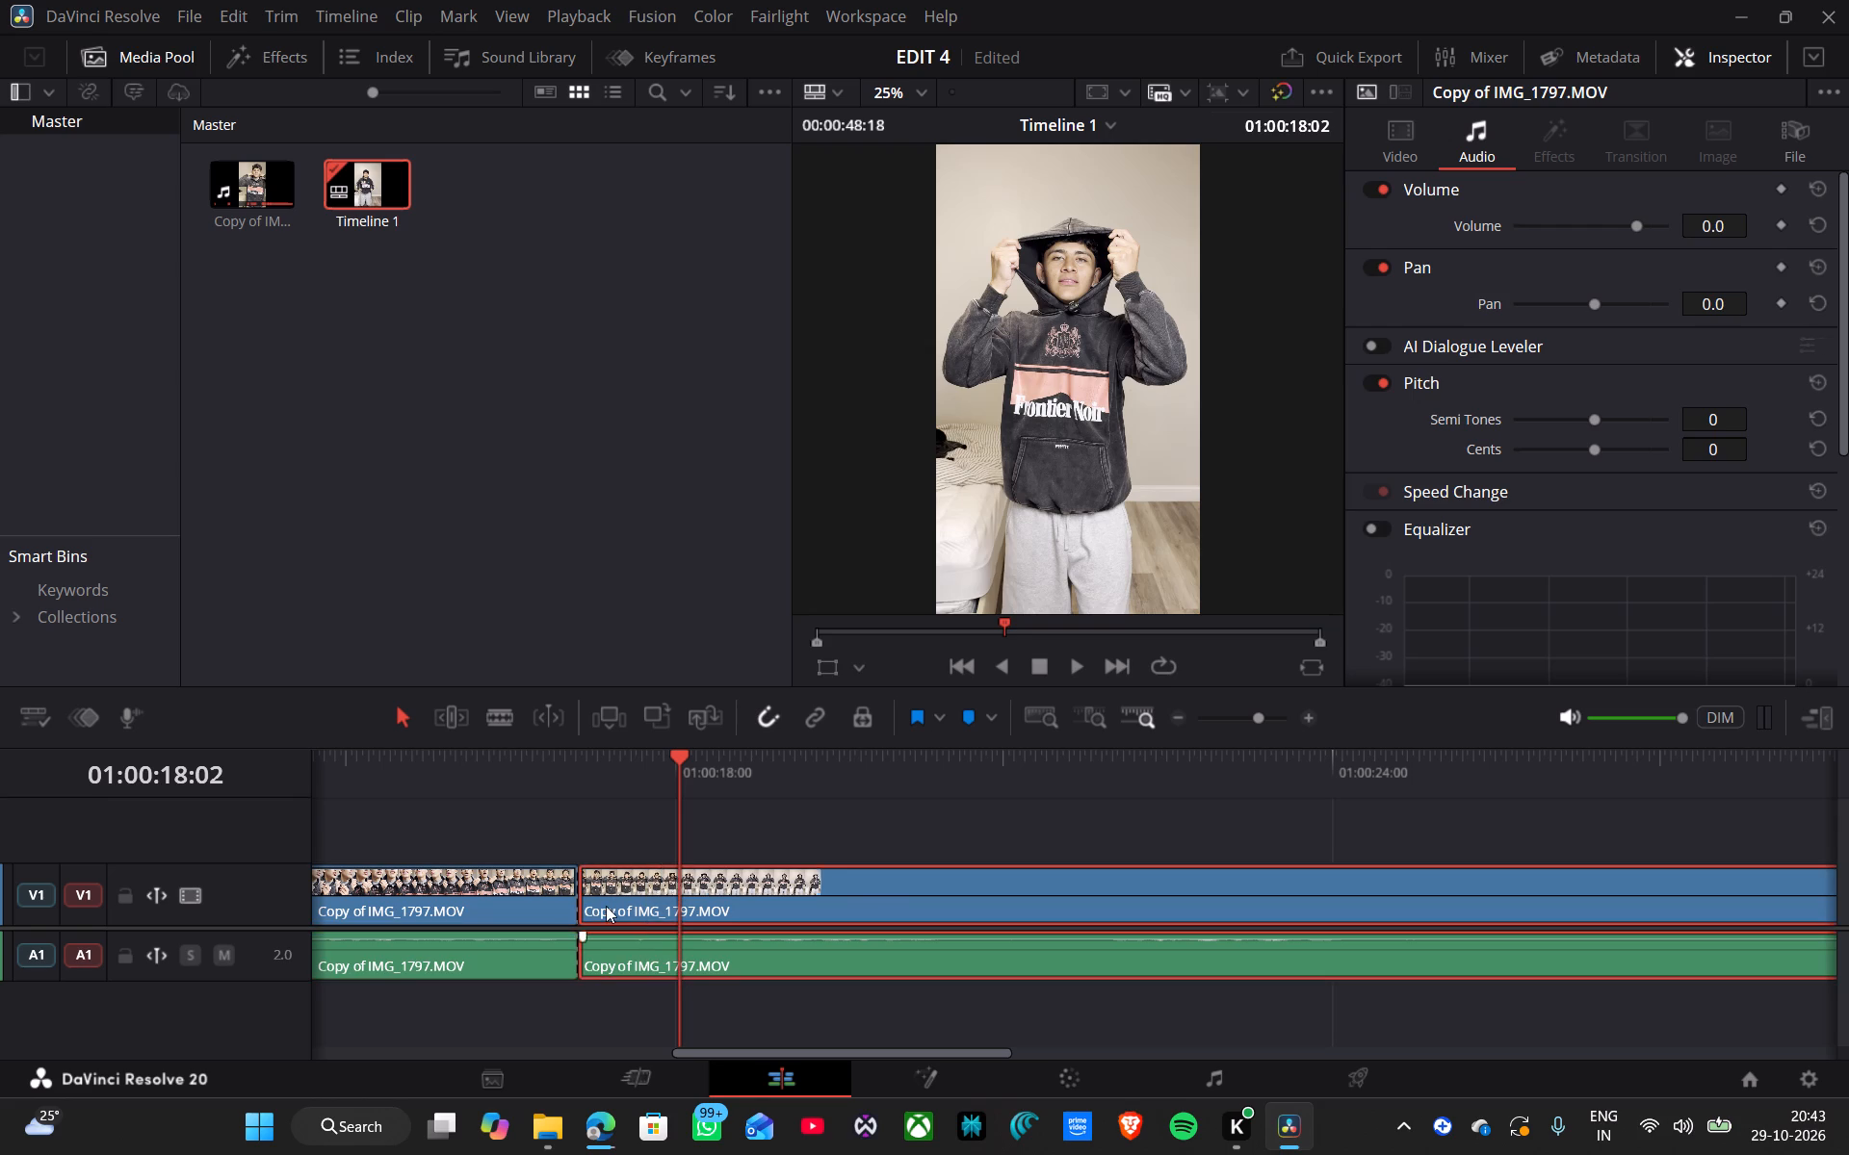
pyautogui.moveTo(590, 892); pyautogui.dragTo(696, 916)
# Check playback from the new start and move the last clip's video and audio back to 01:00:17:07 to close the gap.
pyautogui.moveTo(684, 767); pyautogui.dragTo(682, 767)
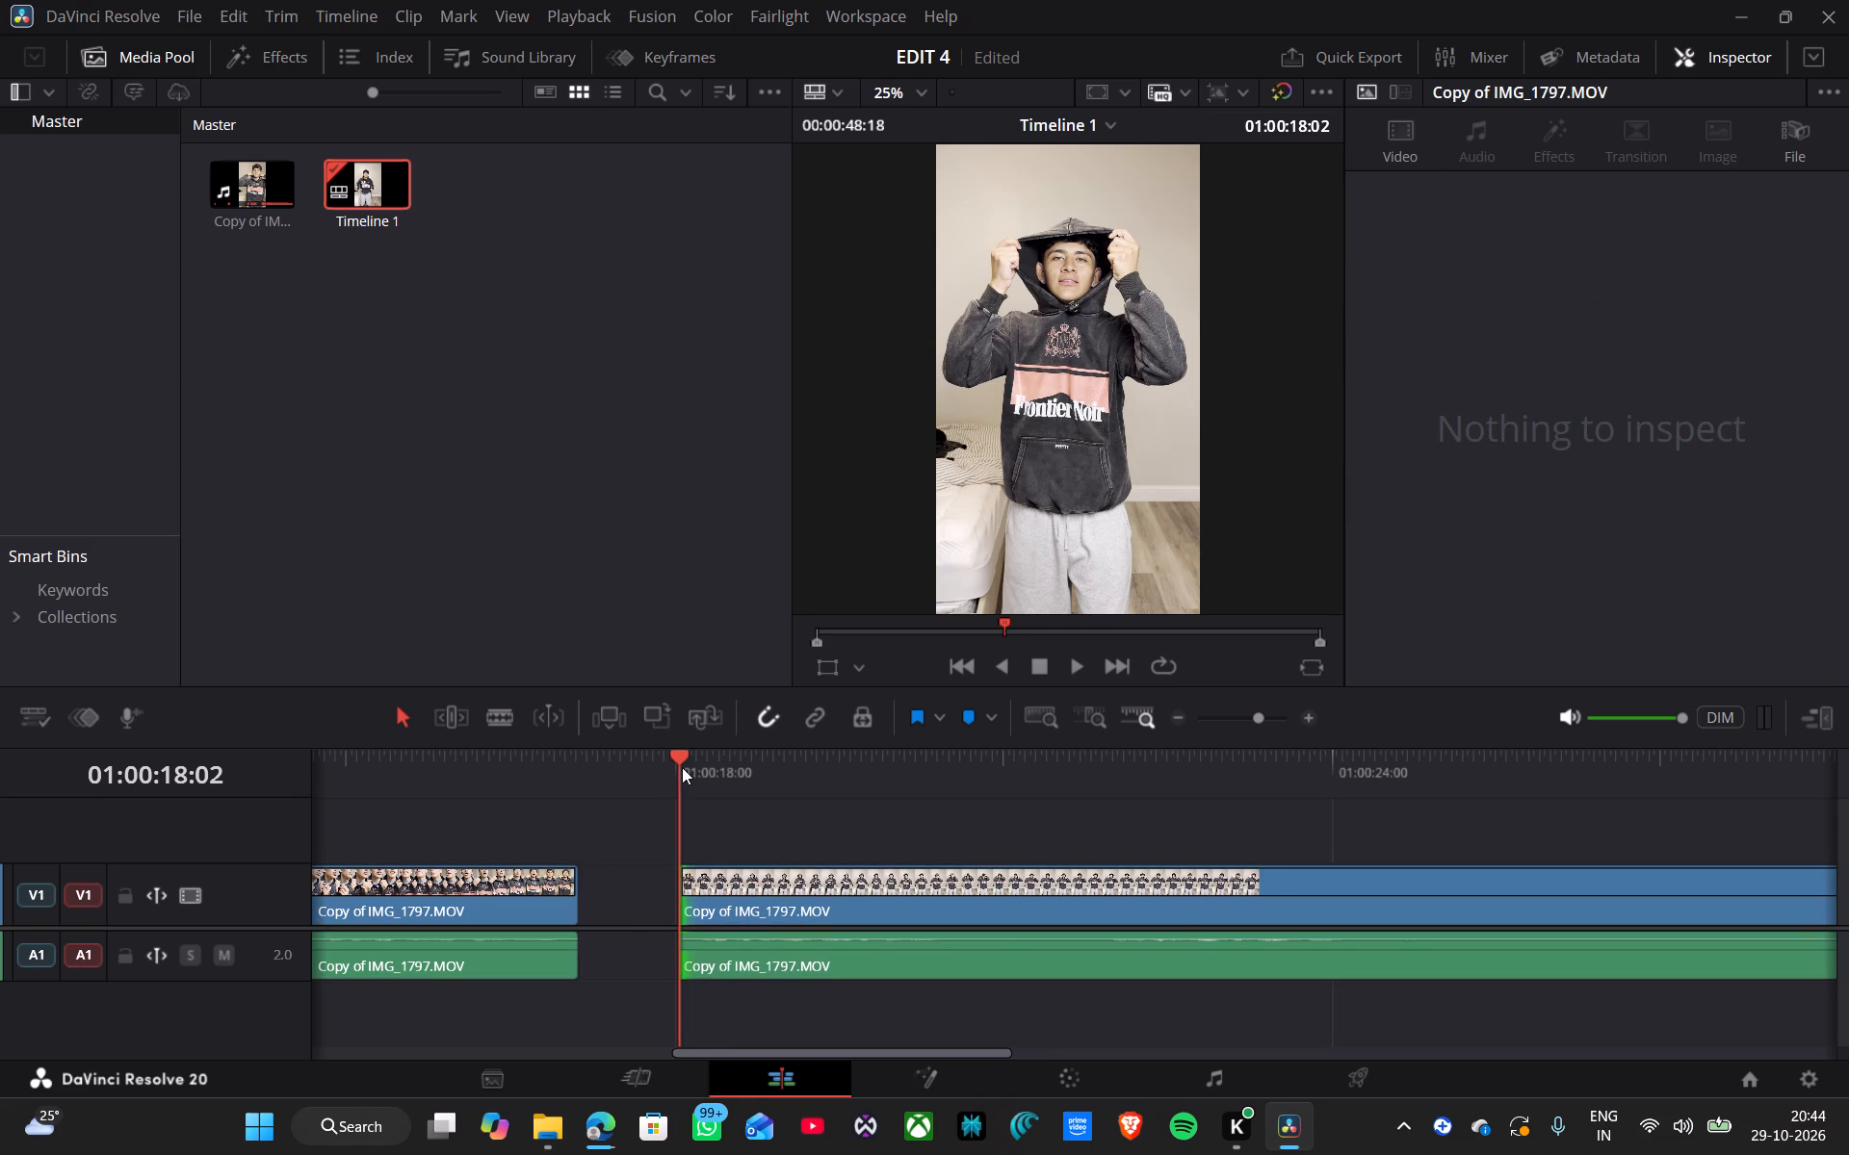
pyautogui.moveTo(682, 767); pyautogui.dragTo(646, 777)
pyautogui.press('space')
pyautogui.press('space')
pyautogui.moveTo(781, 822); pyautogui.dragTo(823, 964)
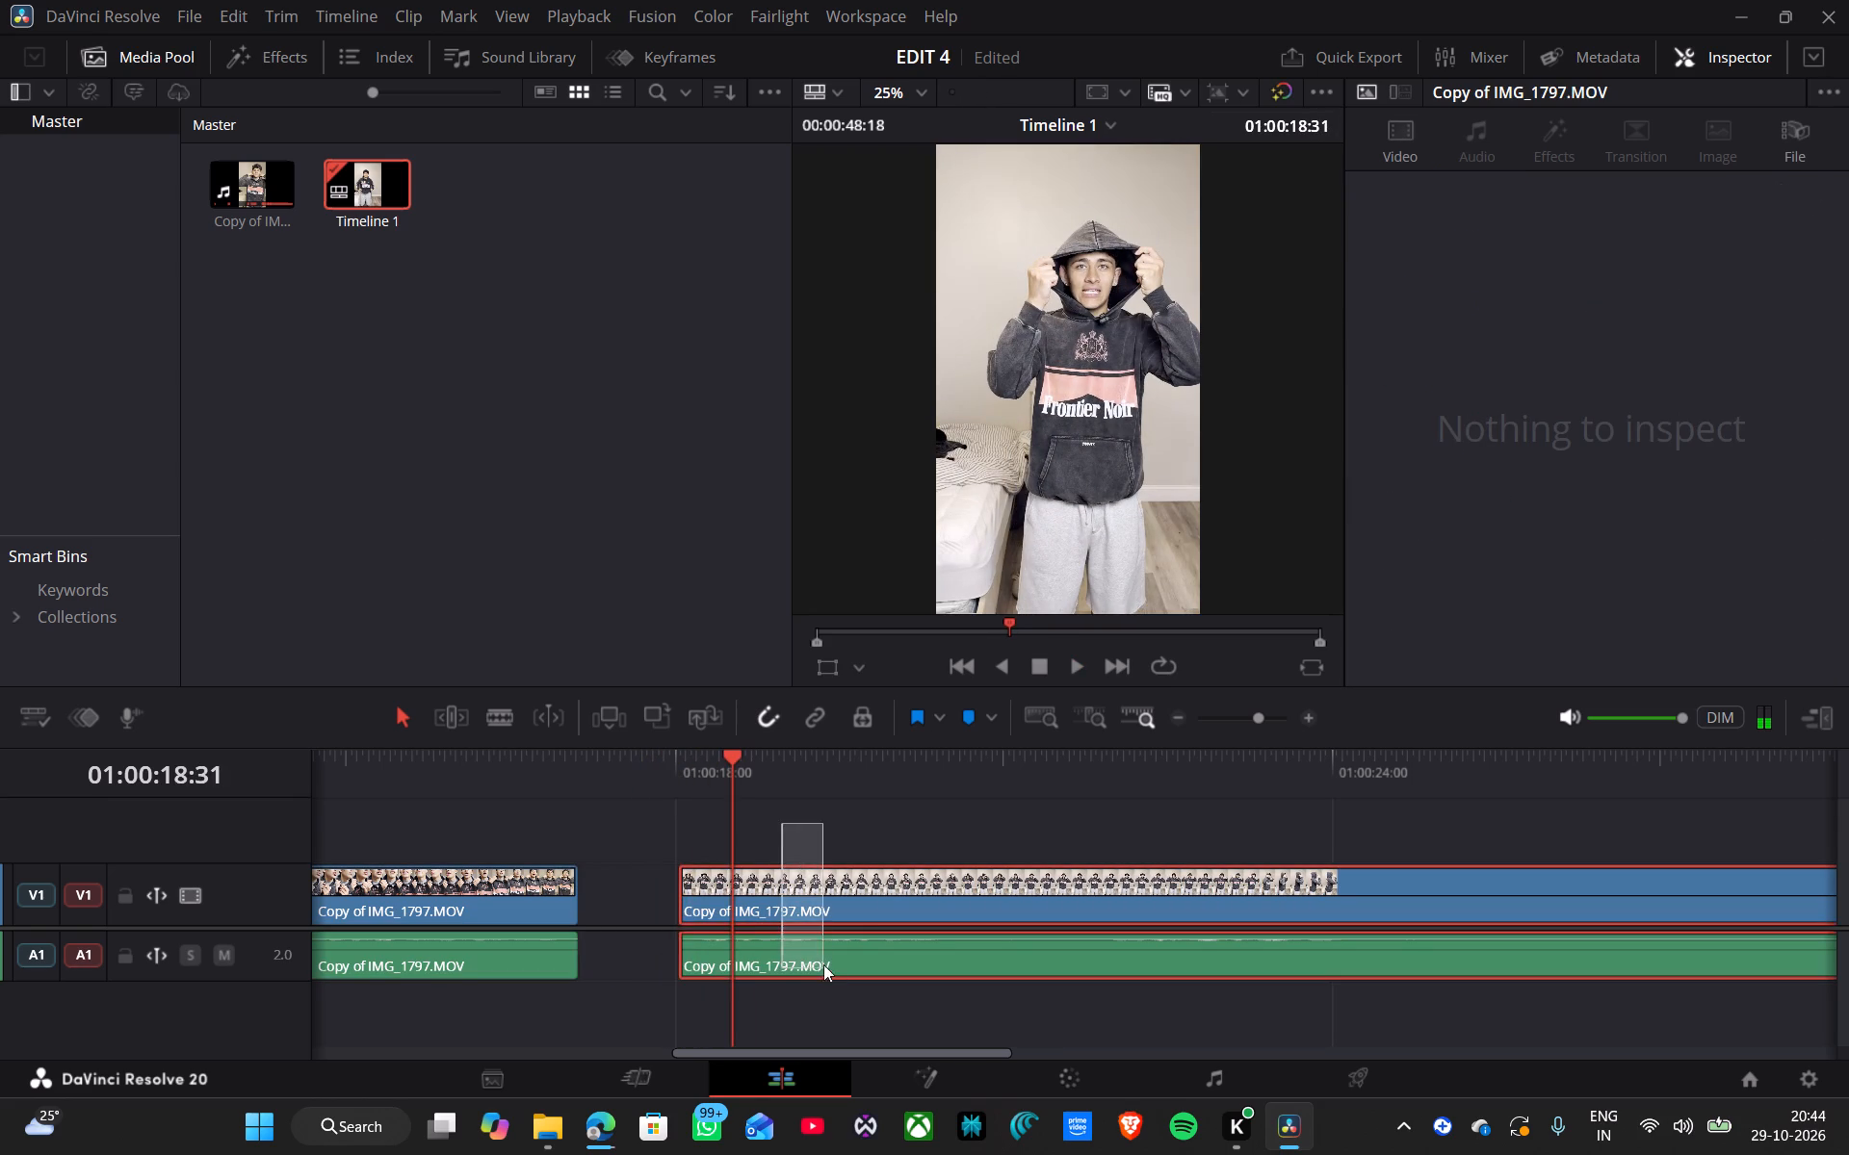
pyautogui.moveTo(823, 964); pyautogui.dragTo(822, 960)
pyautogui.moveTo(812, 895); pyautogui.dragTo(716, 896)
# Replay the hood-up section after the 01:00:17:07 join, examining the frames up to about 01:00:19:48 for the next cut point.
pyautogui.click(529, 763)
pyautogui.press('space')
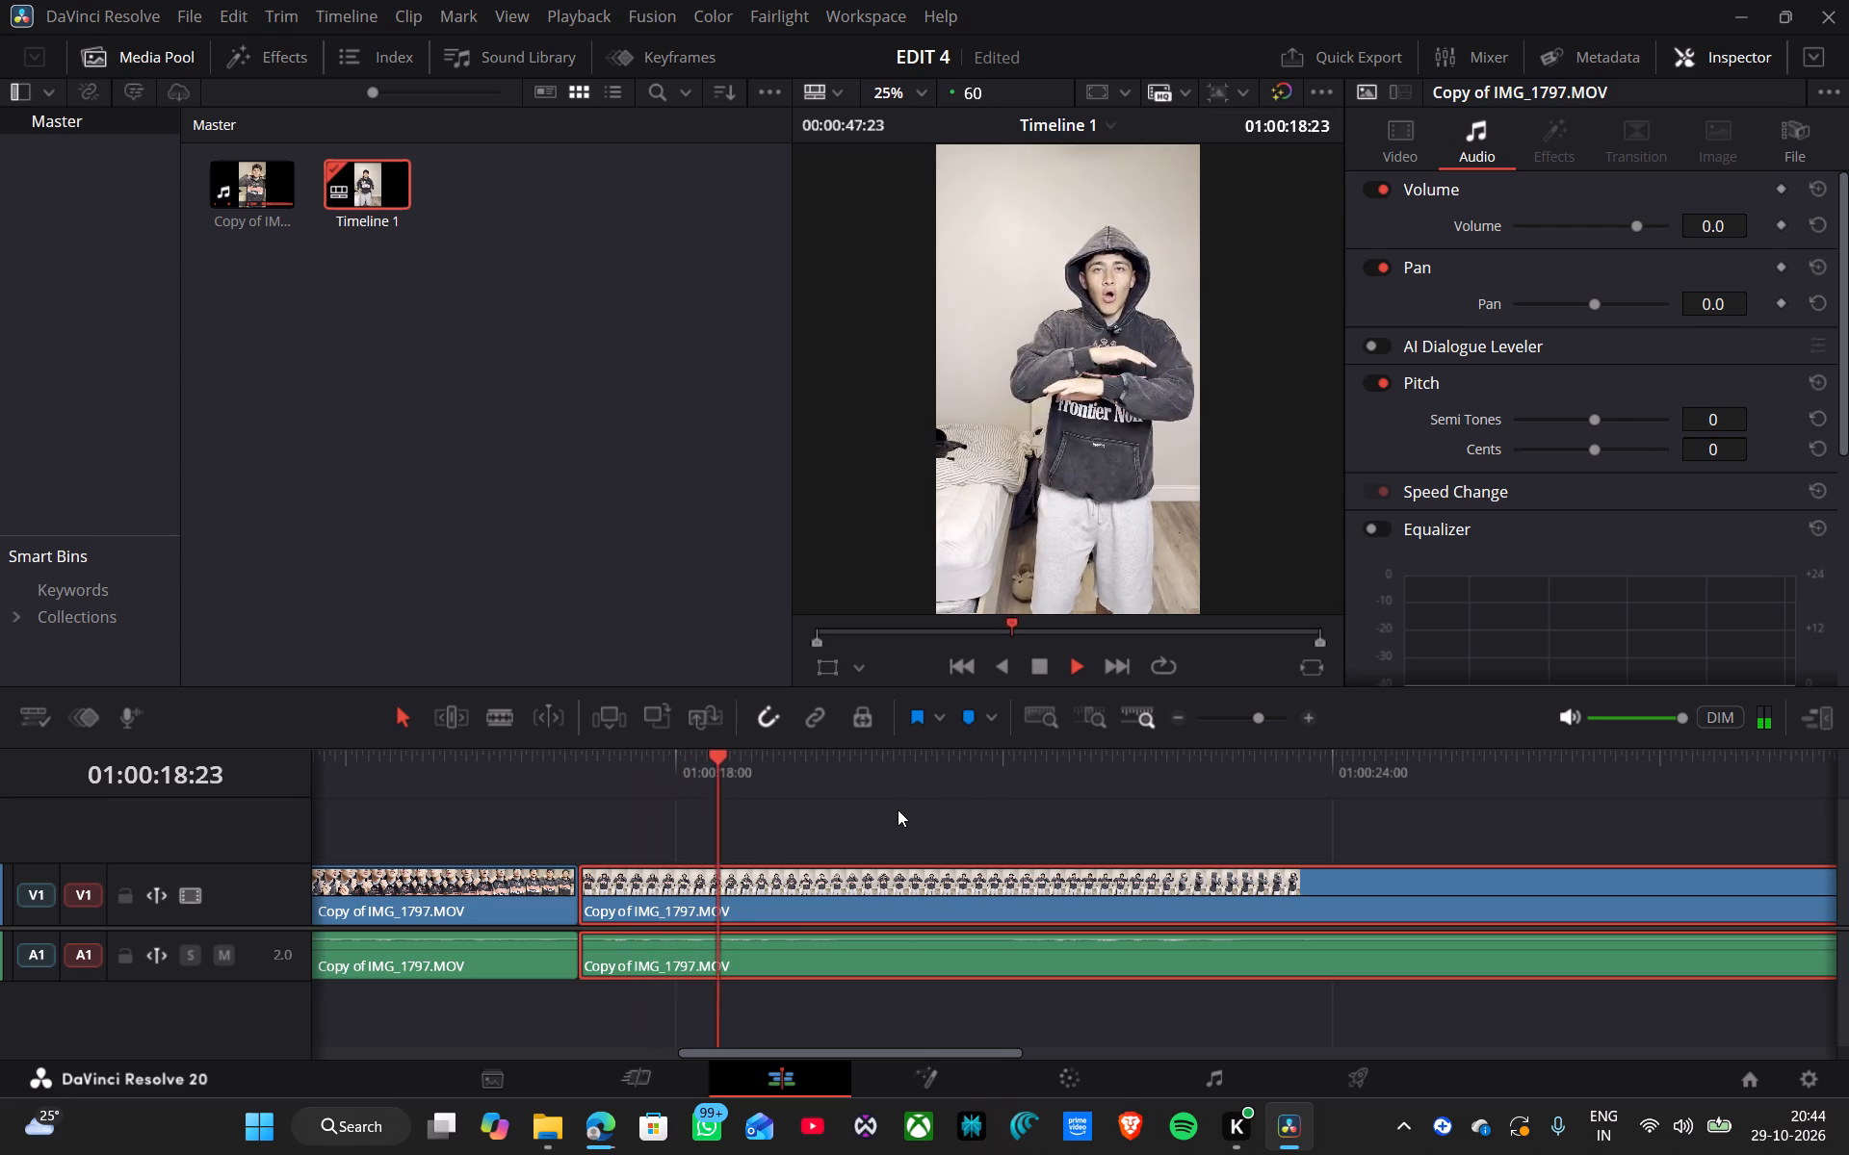
pyautogui.press('space')
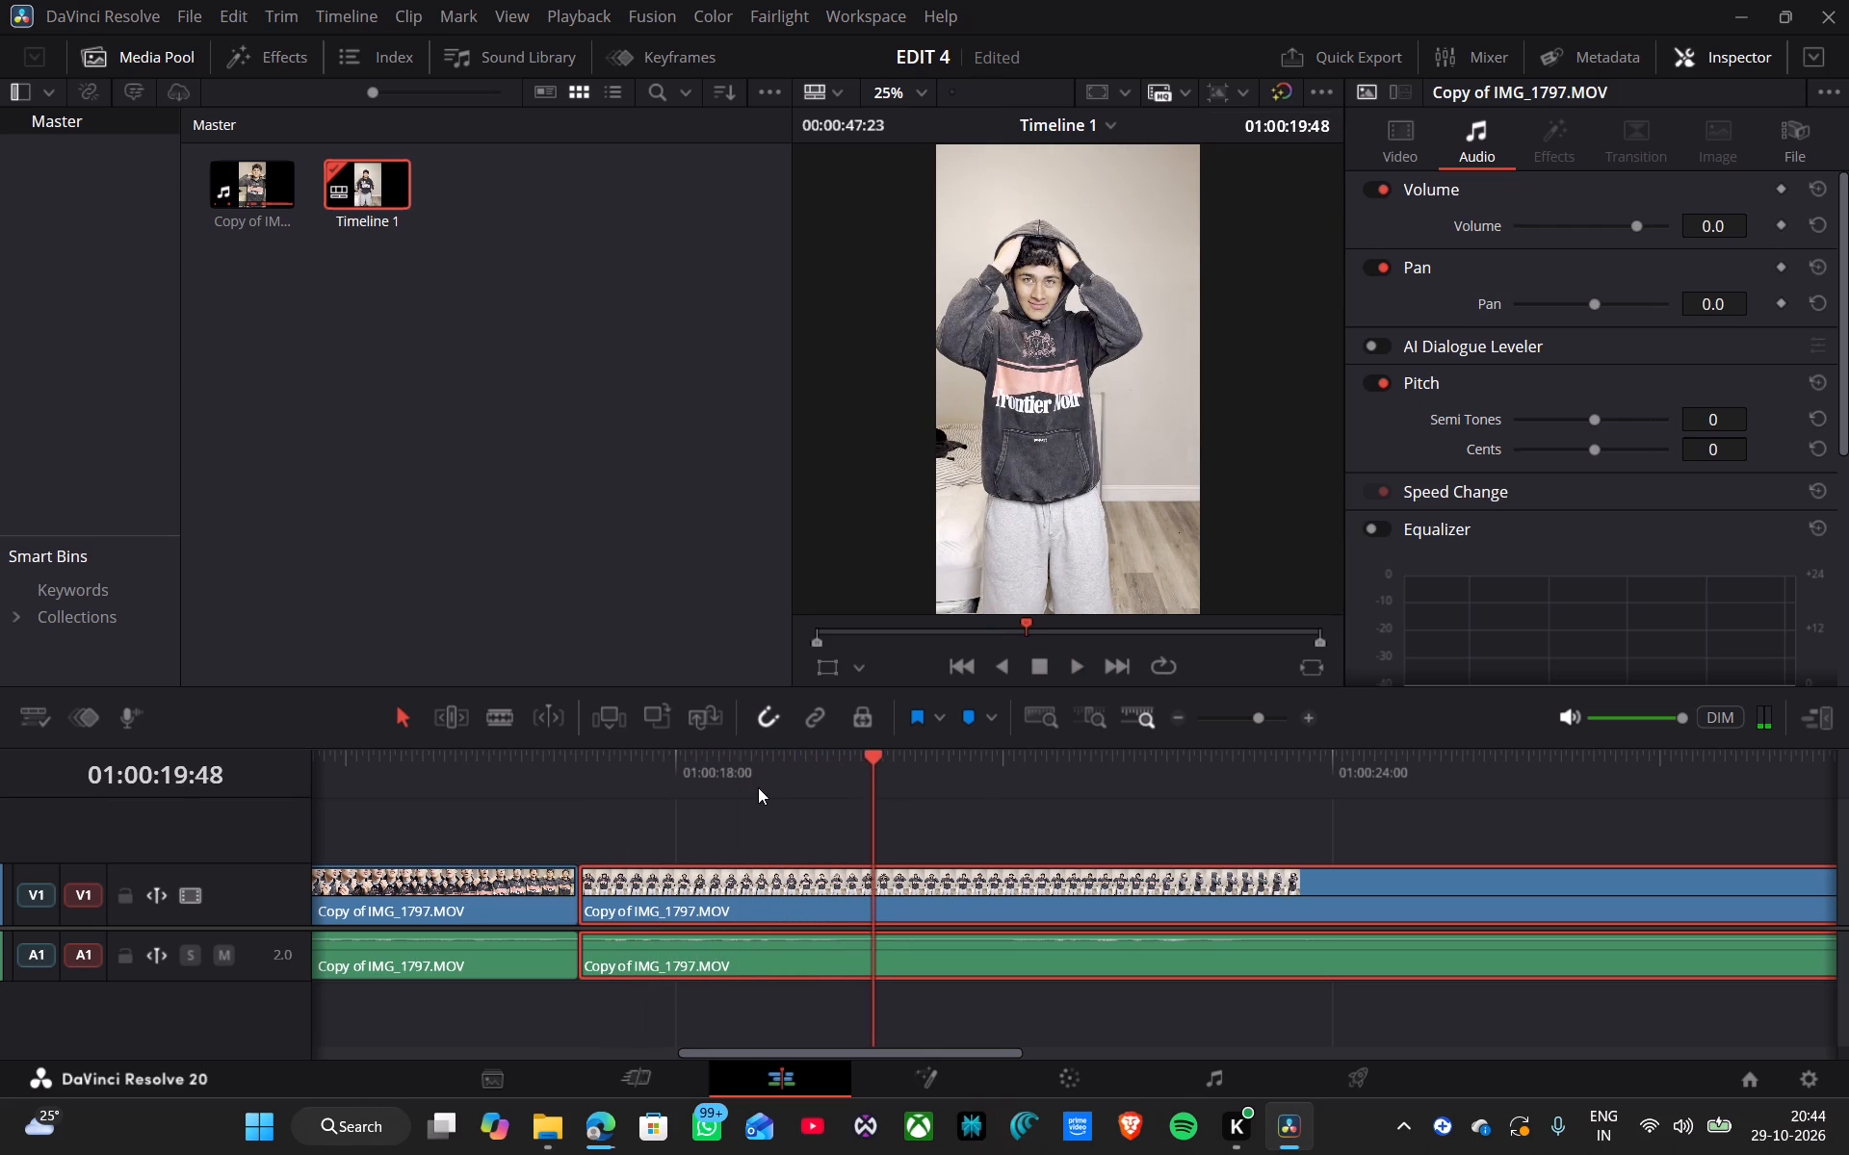
pyautogui.click(758, 787)
pyautogui.press('space')
pyautogui.press('space')
pyautogui.click(722, 781)
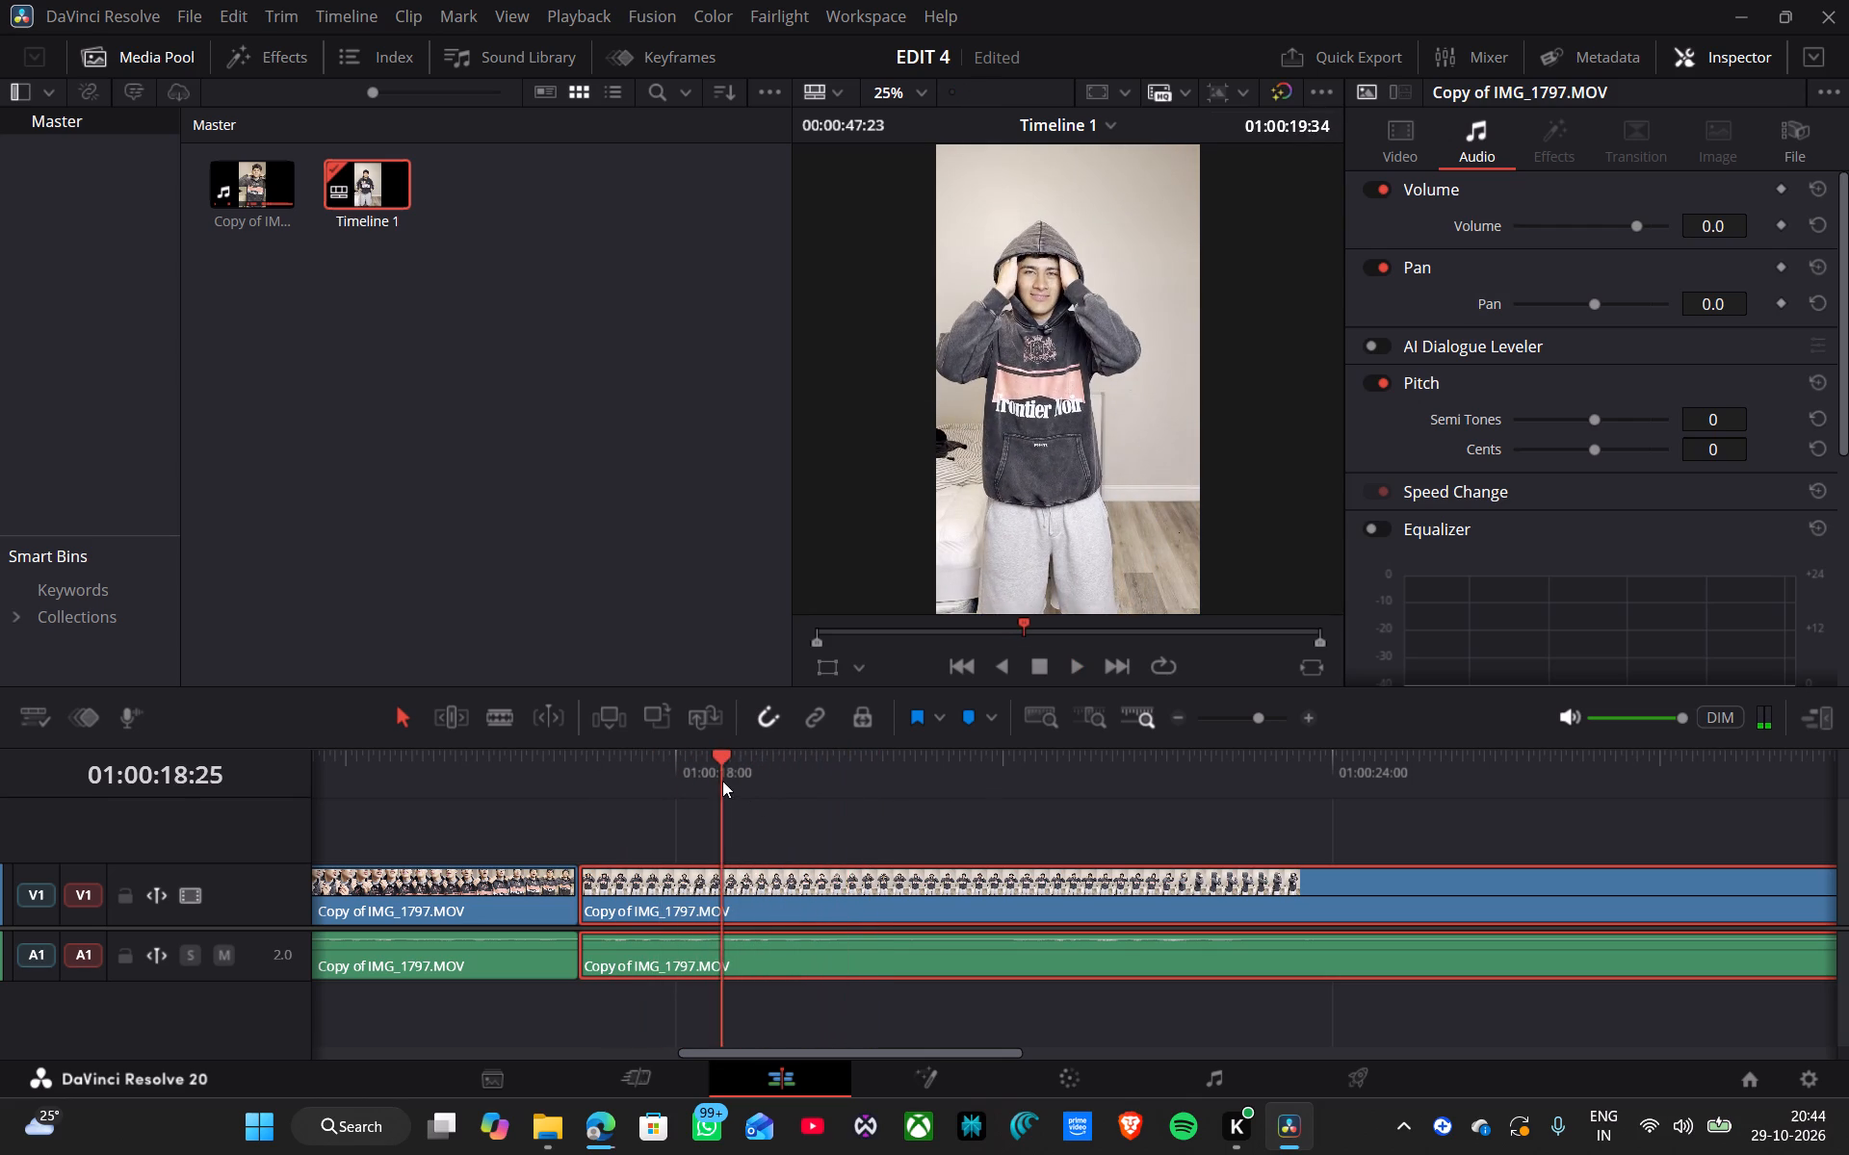
pyautogui.press('space')
pyautogui.press('space')
pyautogui.press('space')
pyautogui.press('space')
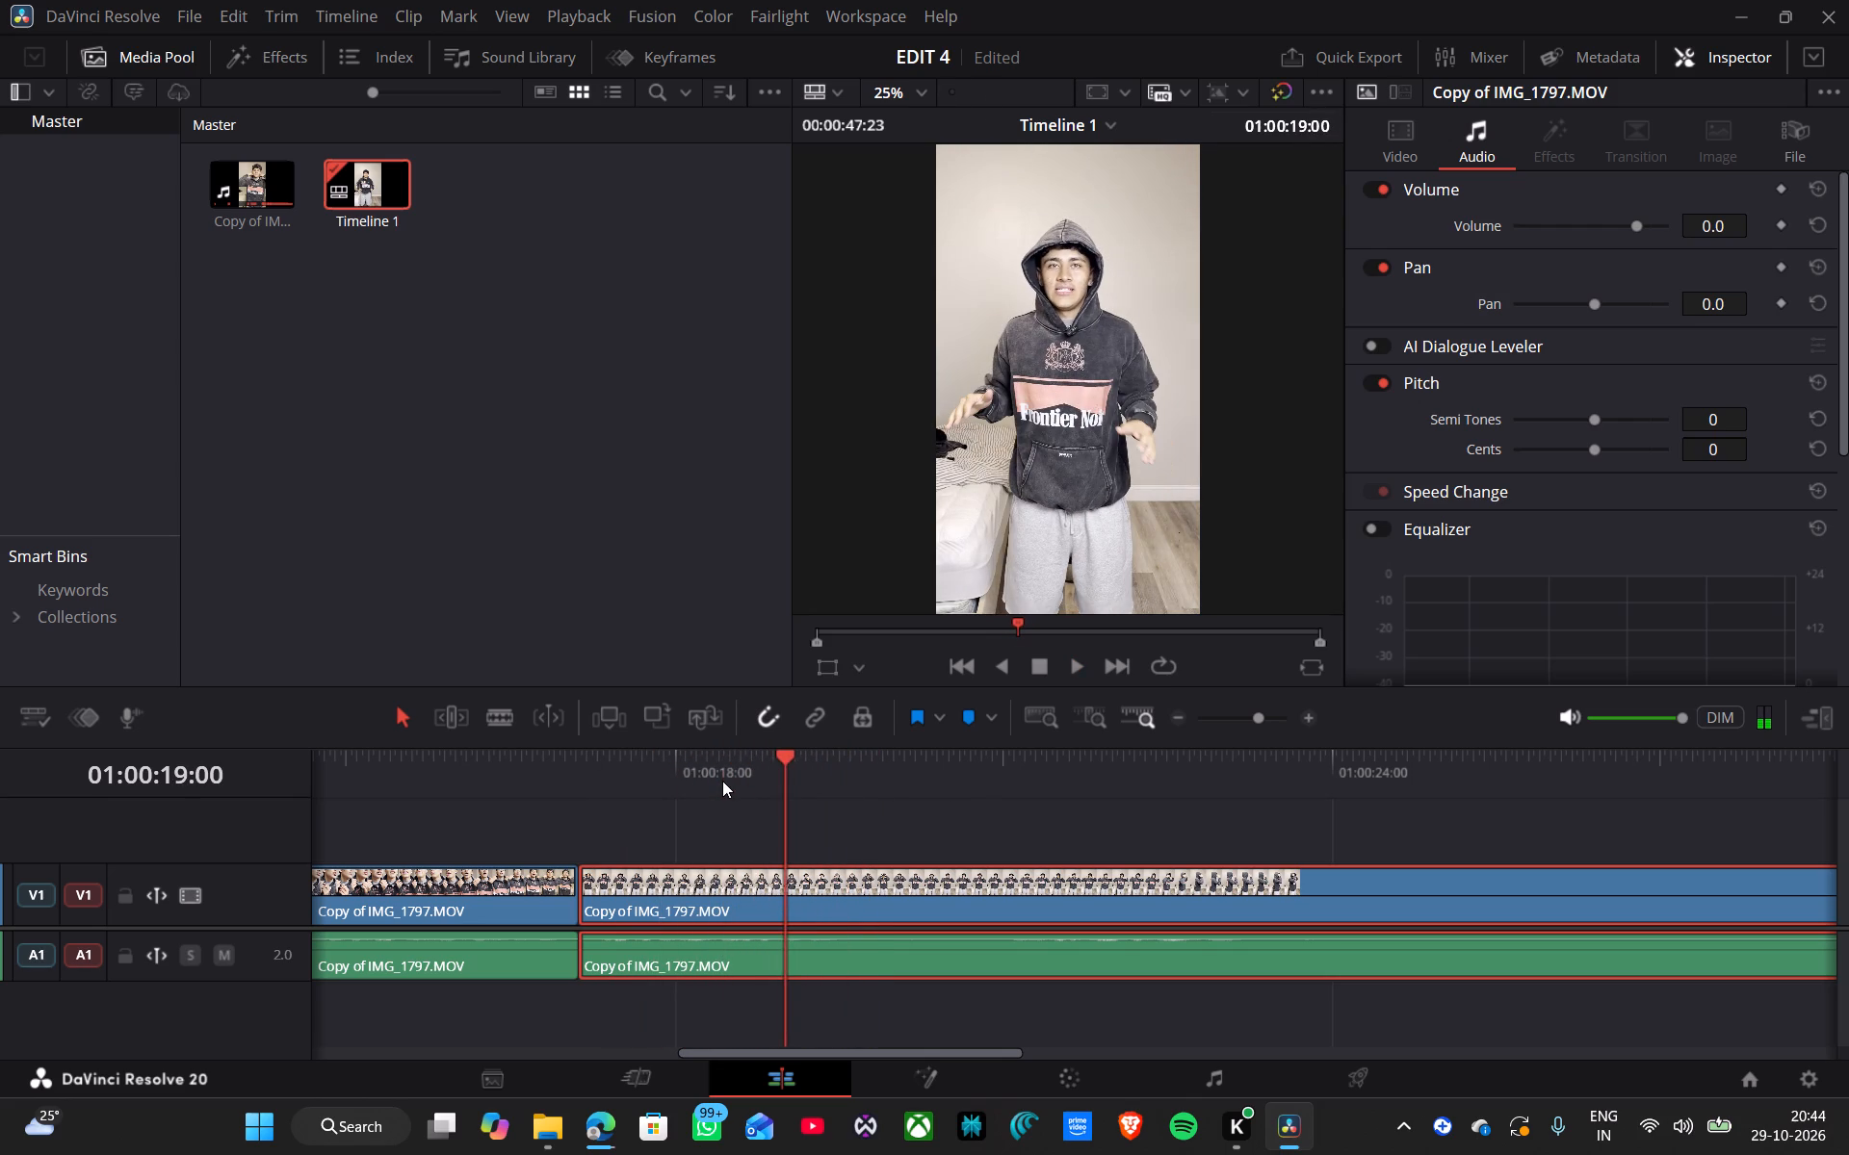
pyautogui.press('space')
pyautogui.press('space')
pyautogui.press('space')
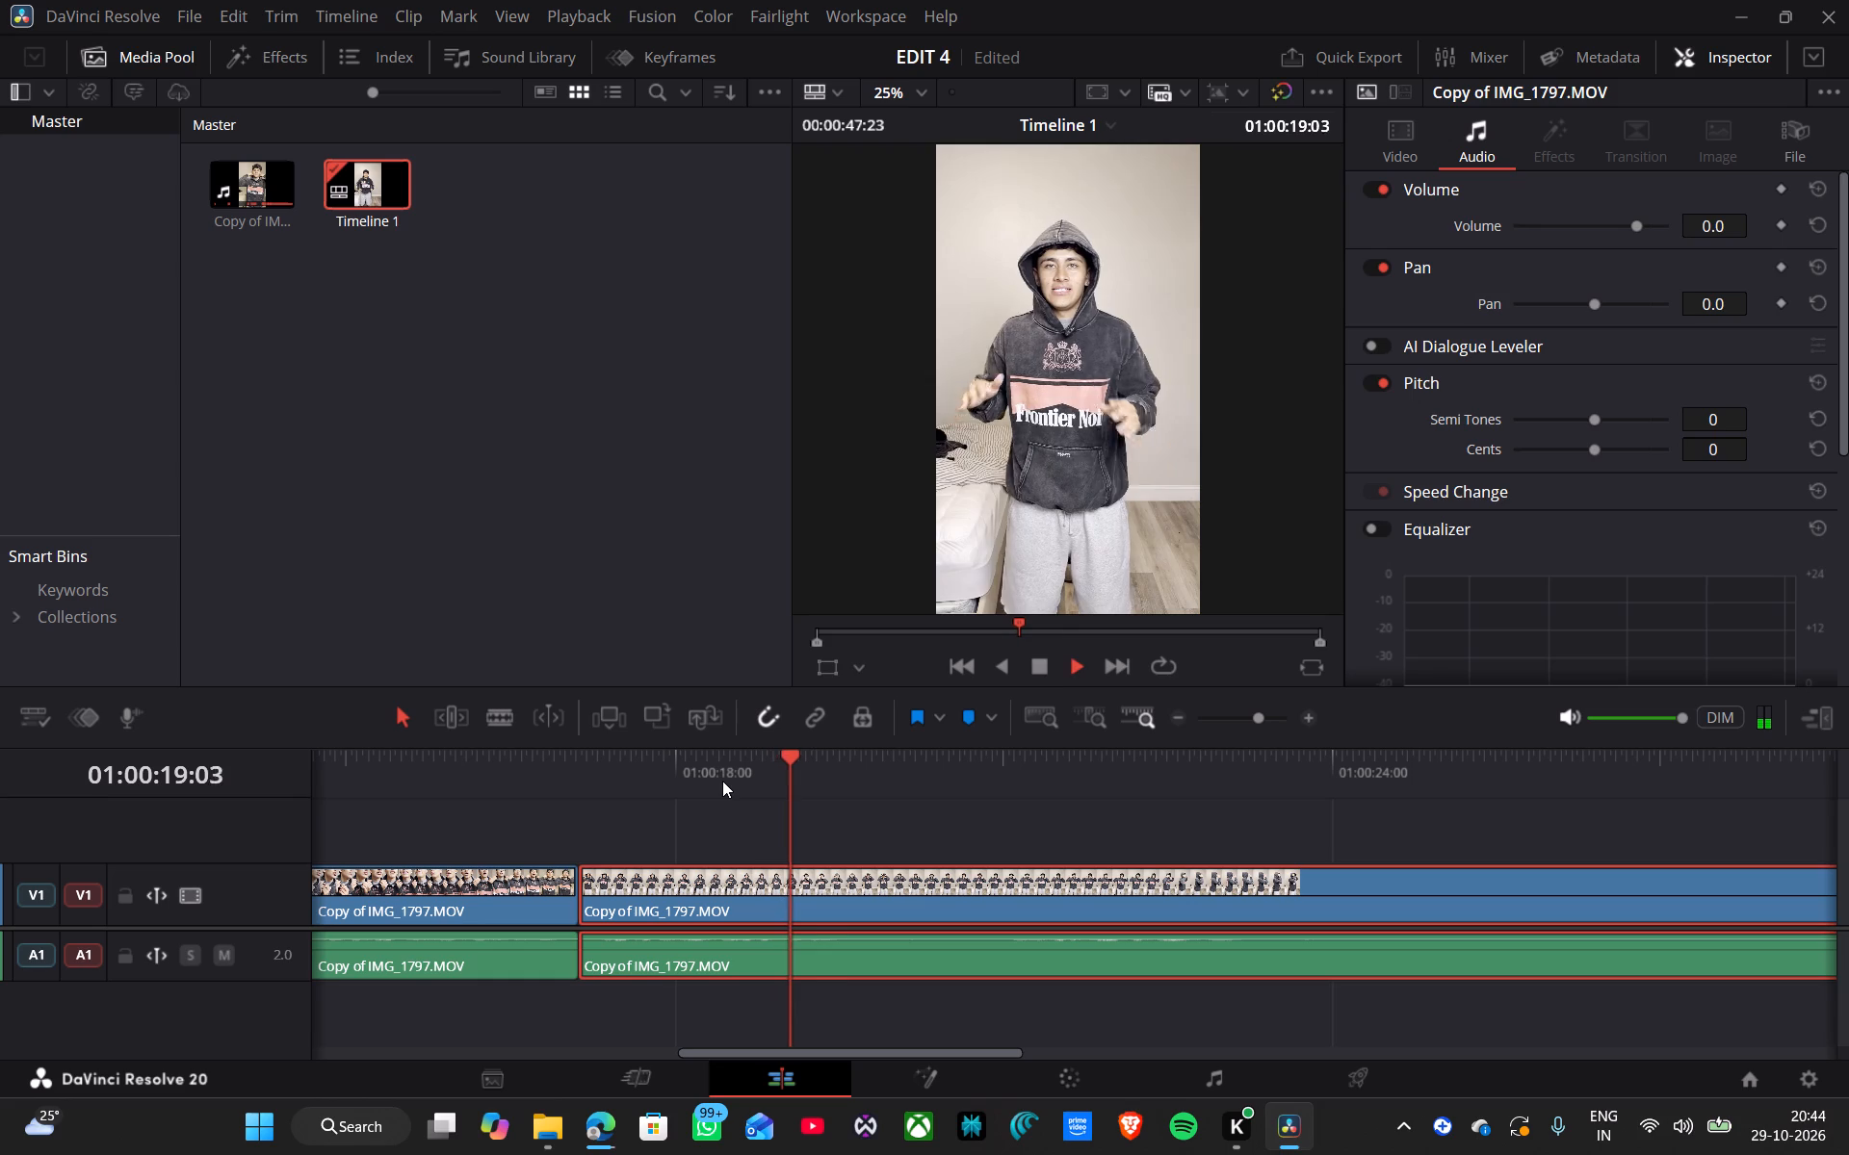
pyautogui.press('space')
pyautogui.click(826, 751)
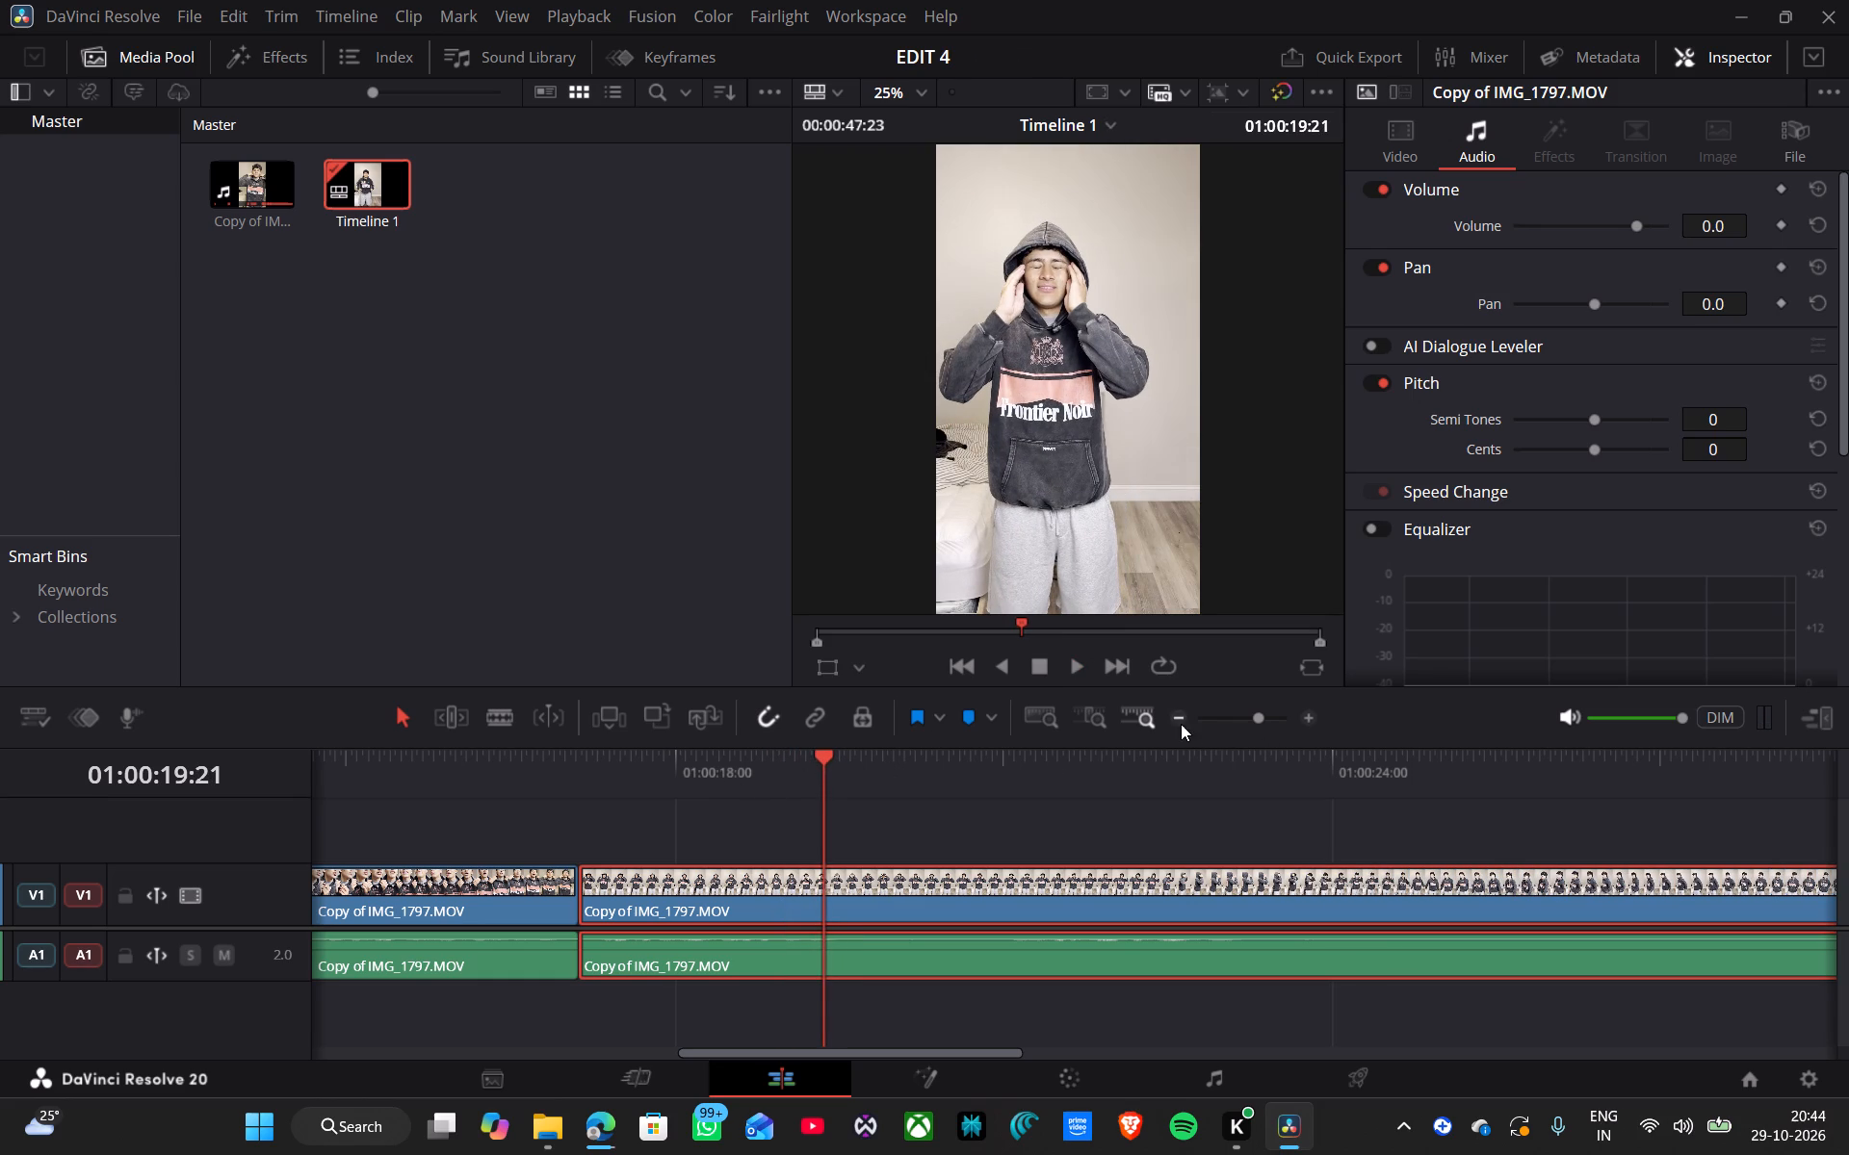
# Replay from about 01:00:18:31 and split the last clip's video and audio at 01:00:19:17, as the hands reach the hood.
pyautogui.click(1307, 721)
pyautogui.click(722, 774)
pyautogui.press('space')
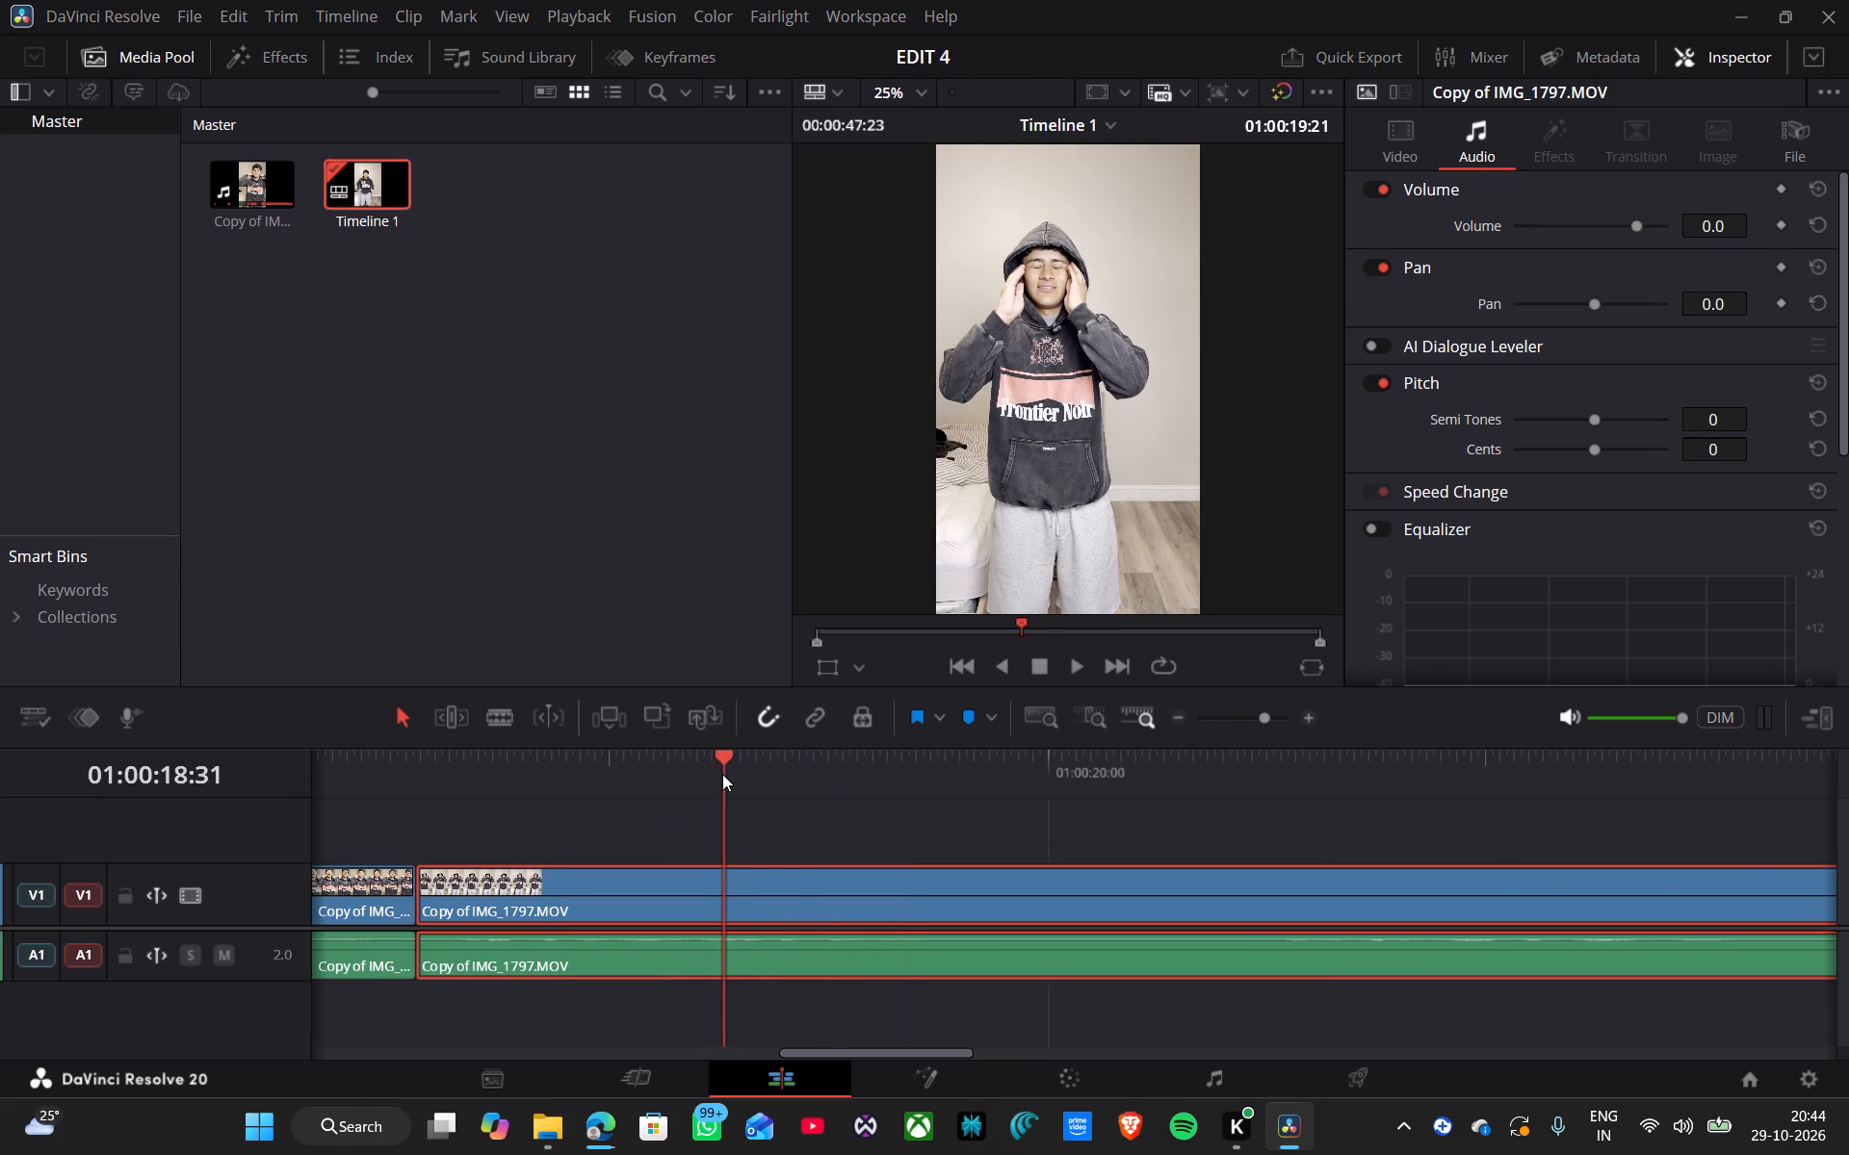
pyautogui.press('space')
pyautogui.click(722, 776)
pyautogui.press('space')
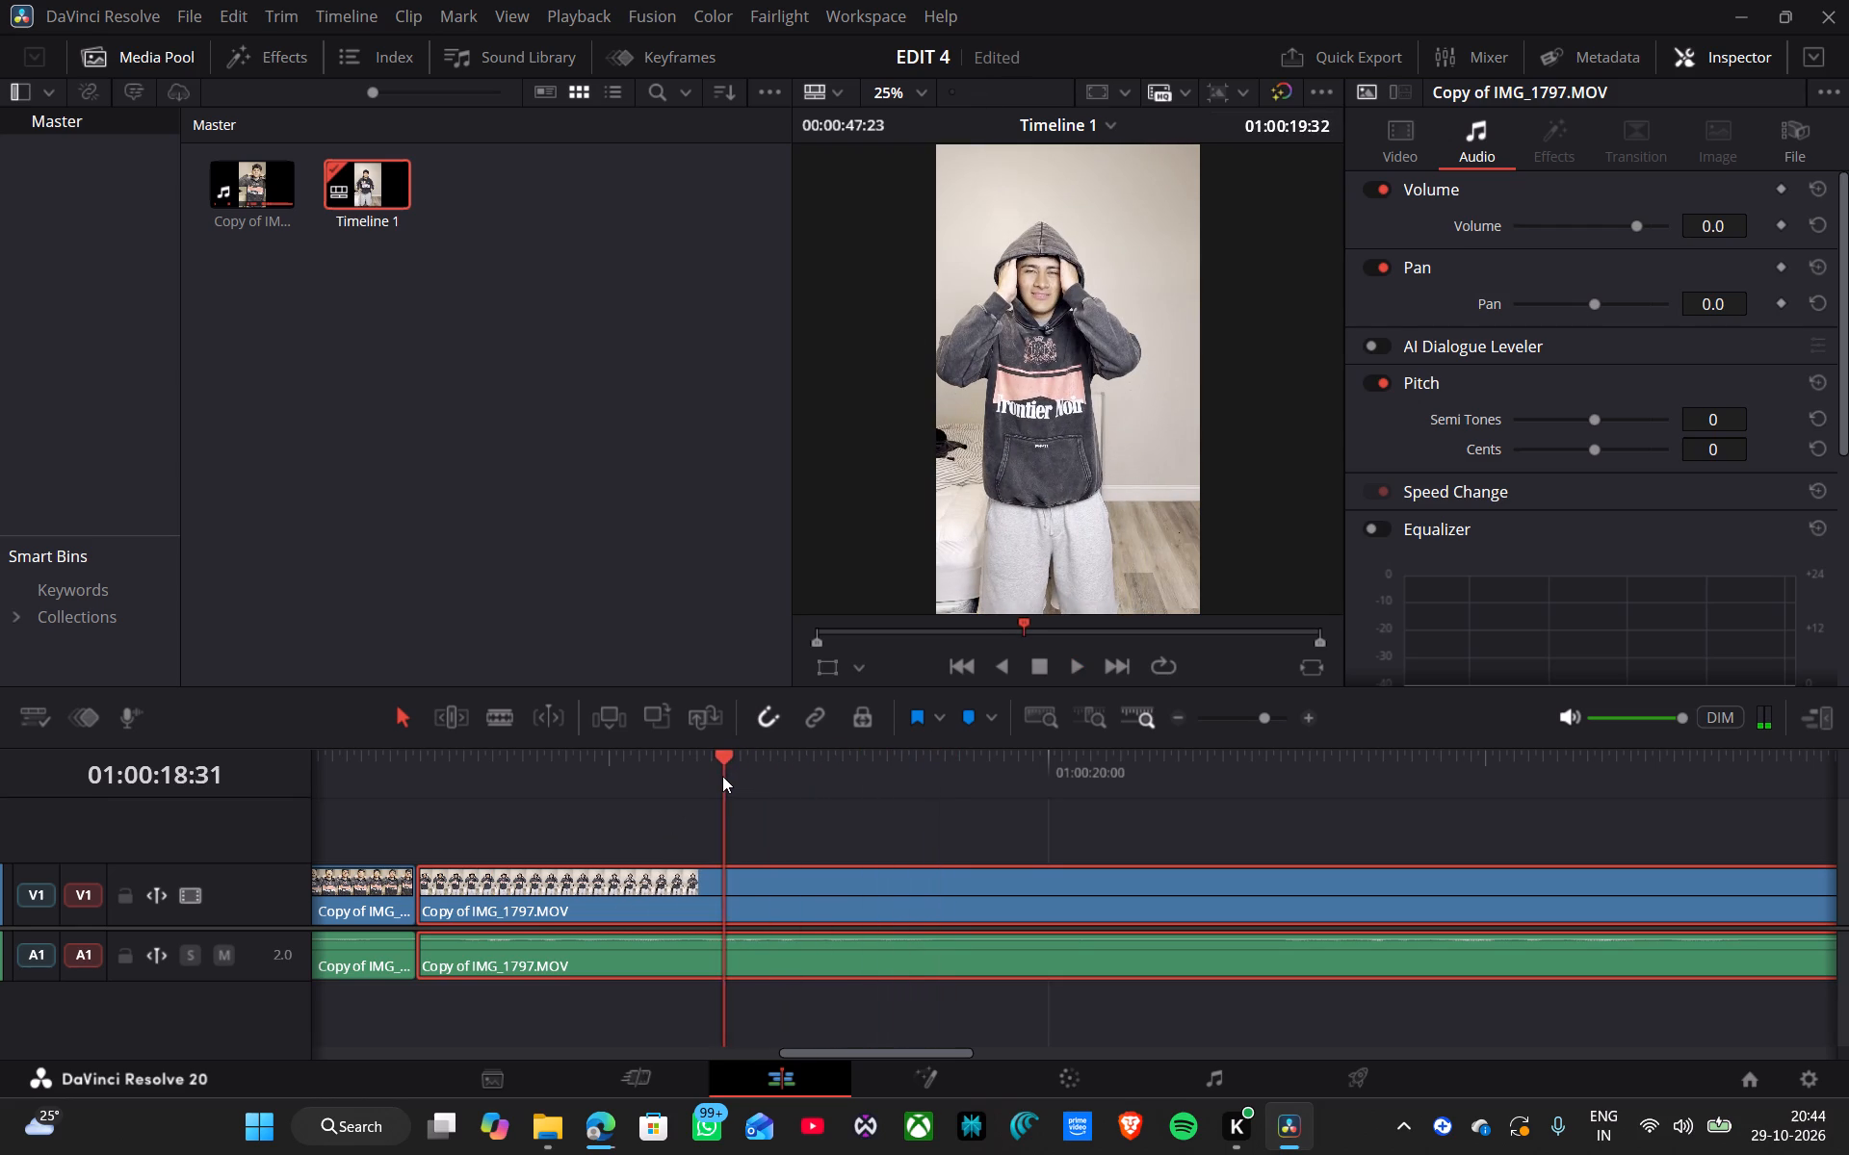
pyautogui.press('space')
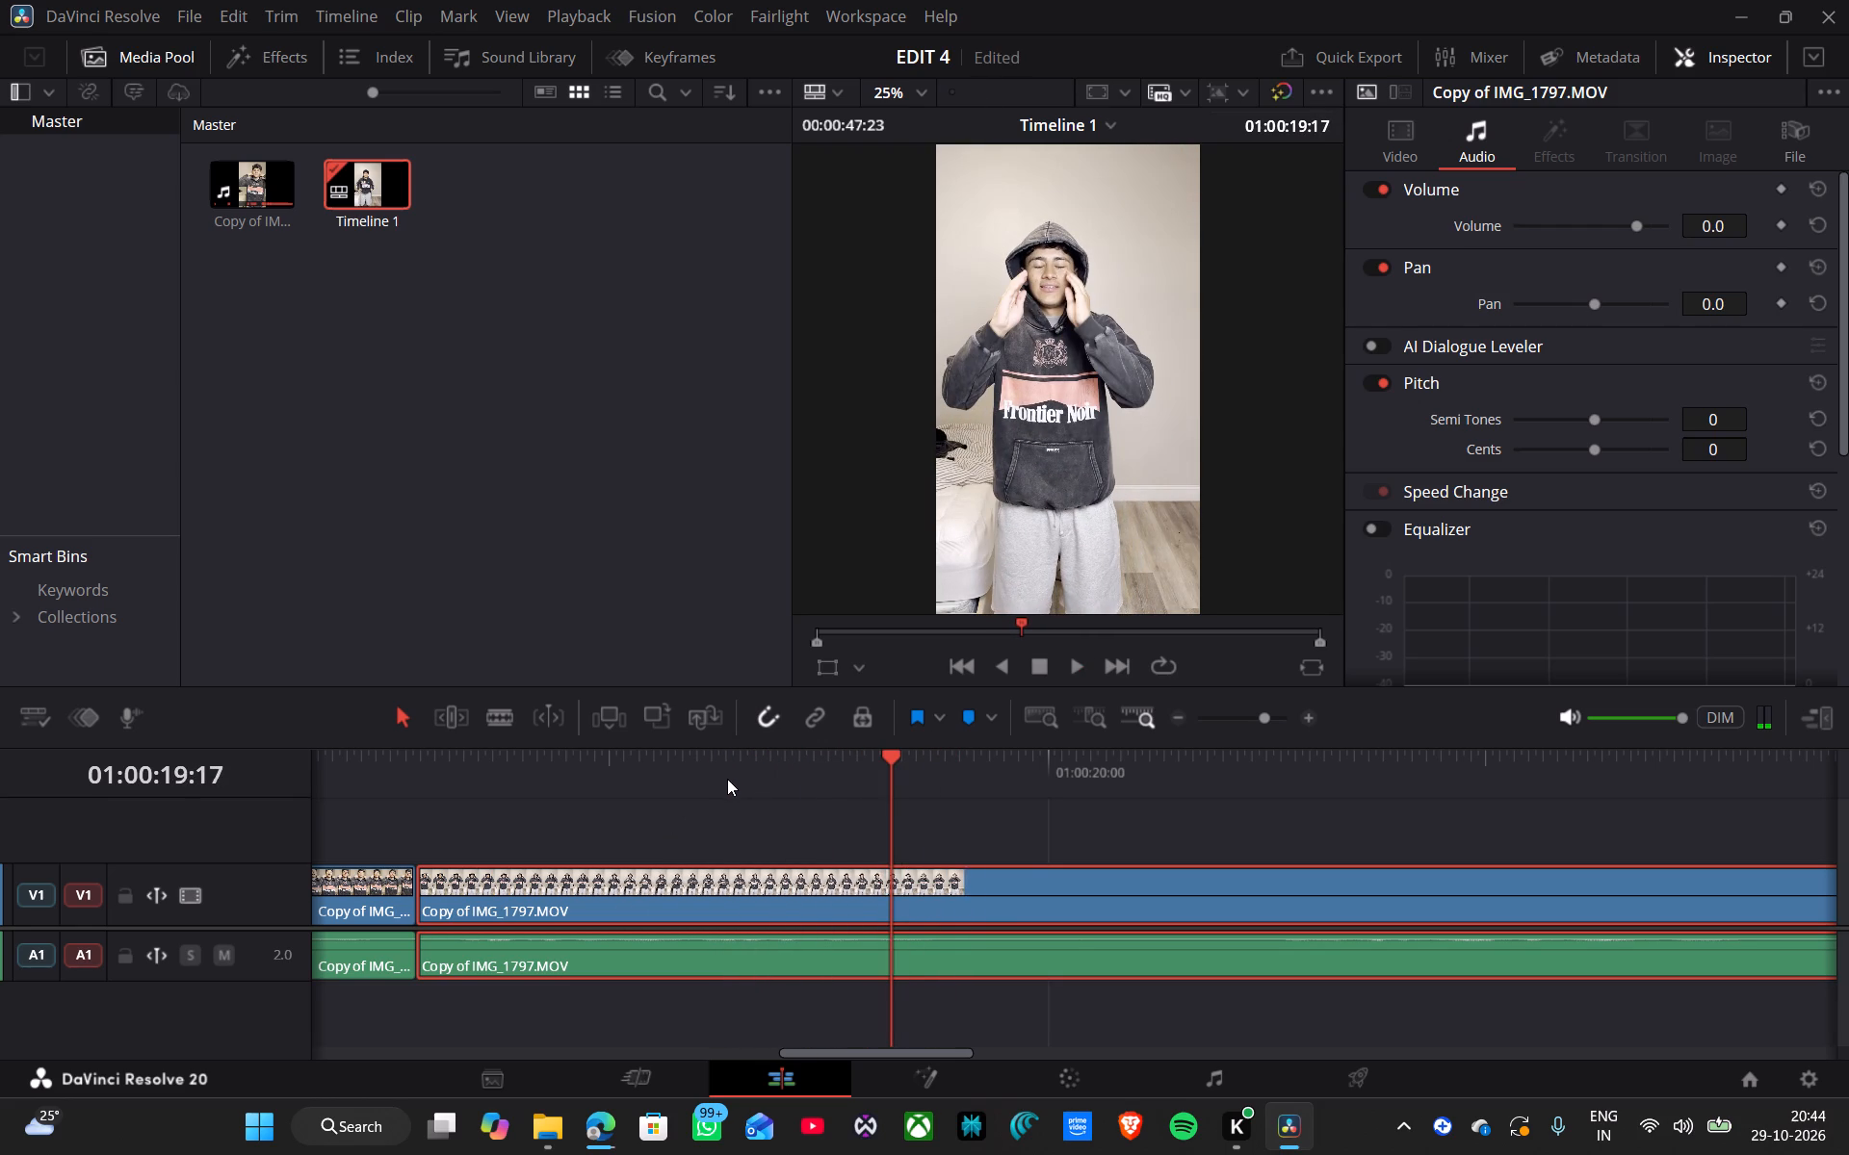
pyautogui.press('b')
pyautogui.click(896, 892)
pyautogui.click(893, 951)
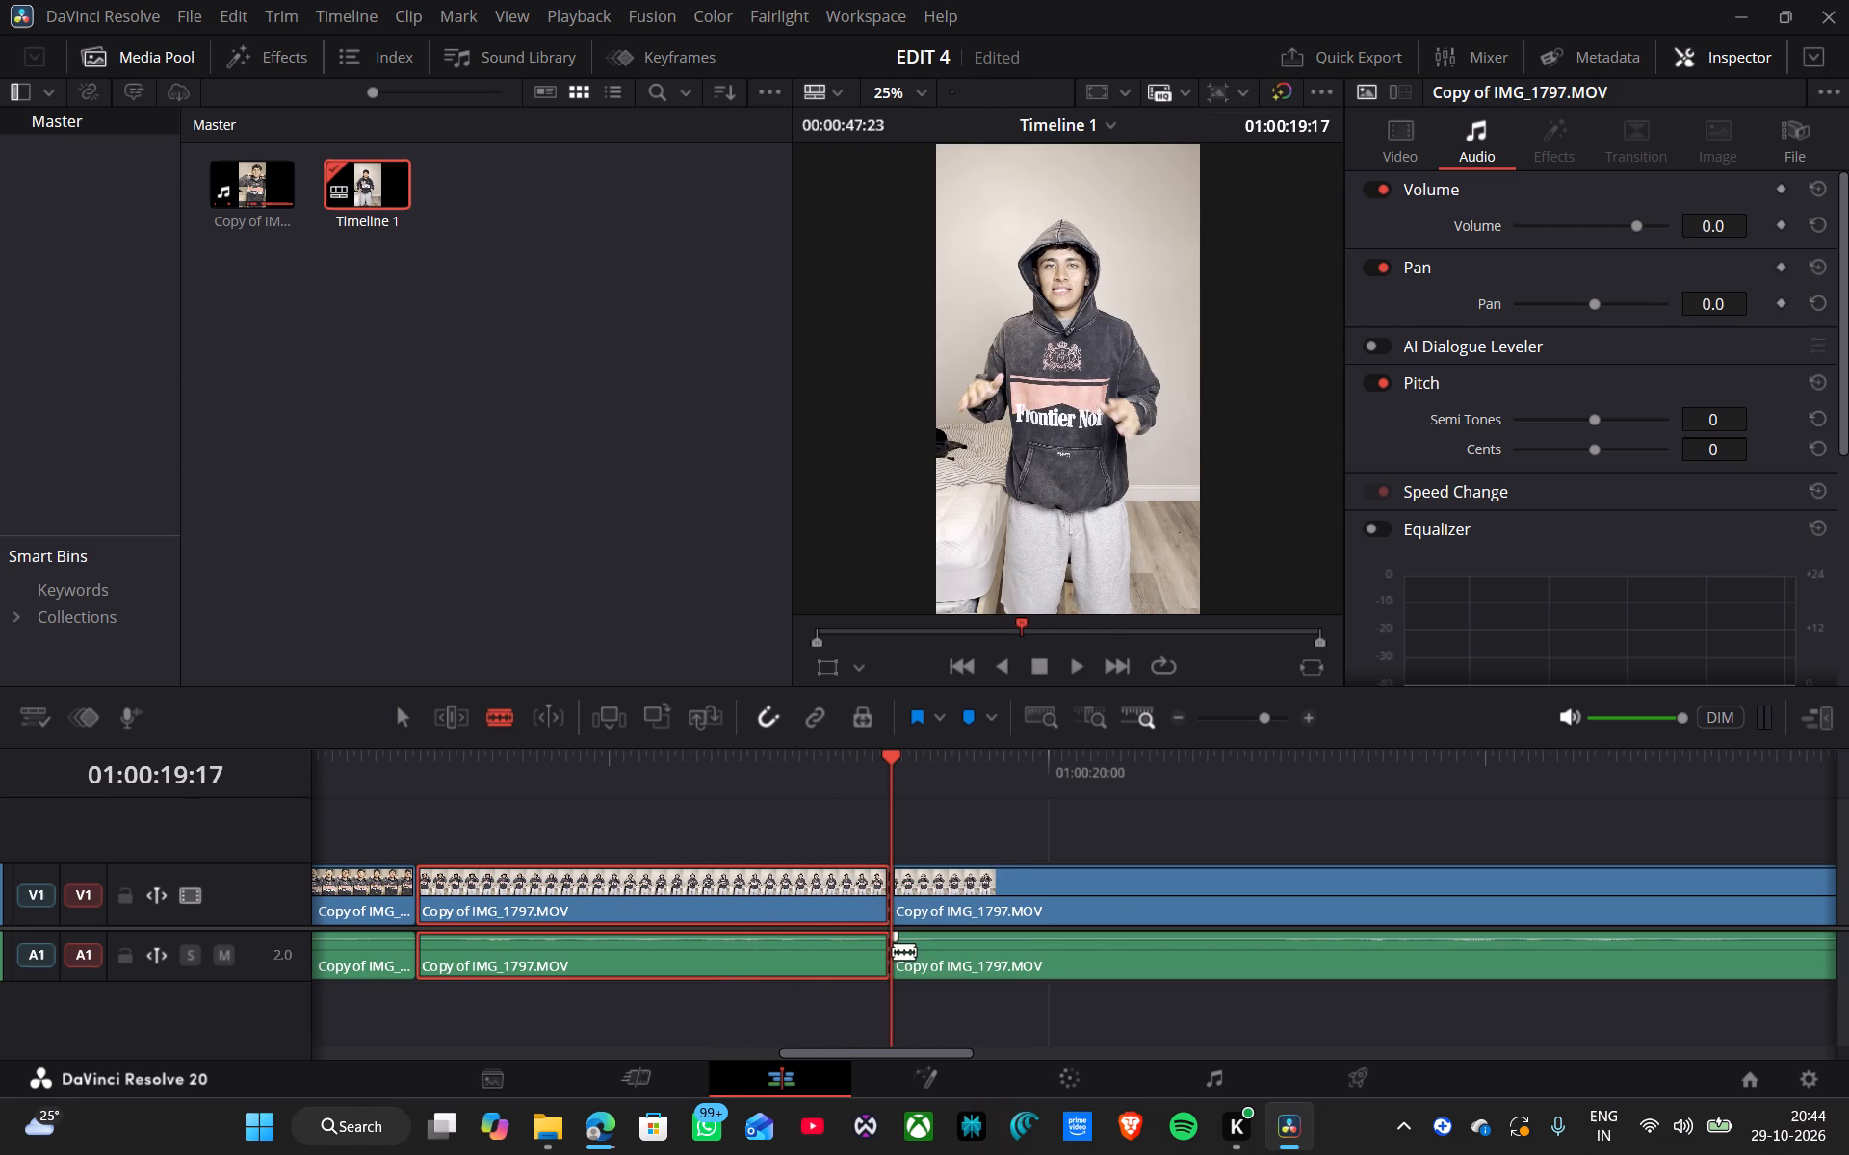
pyautogui.press('a')
# Preview the footage after 01:00:19:17 and trim the start of the last clip's video and audio to 01:00:20:53.
pyautogui.press('space')
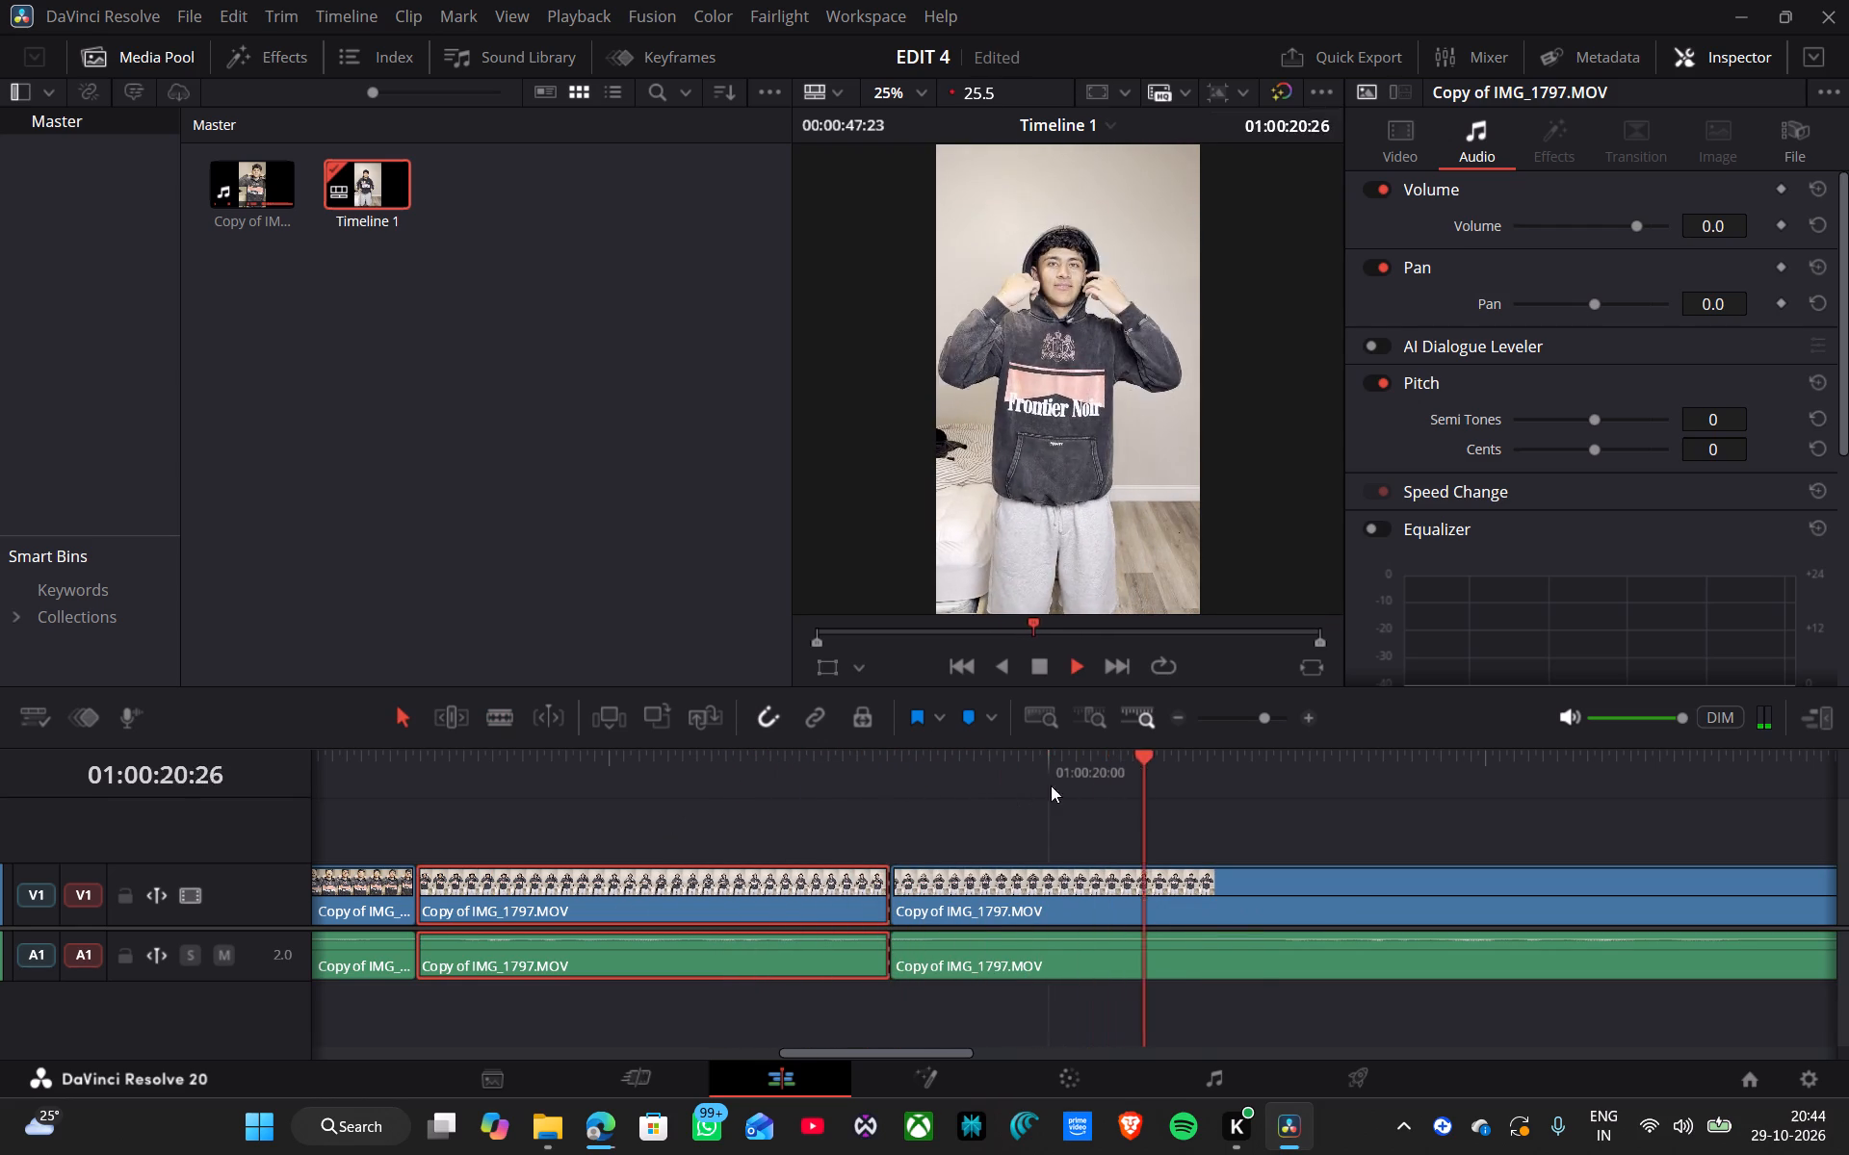
pyautogui.press('space')
pyautogui.press('space')
pyautogui.press('space')
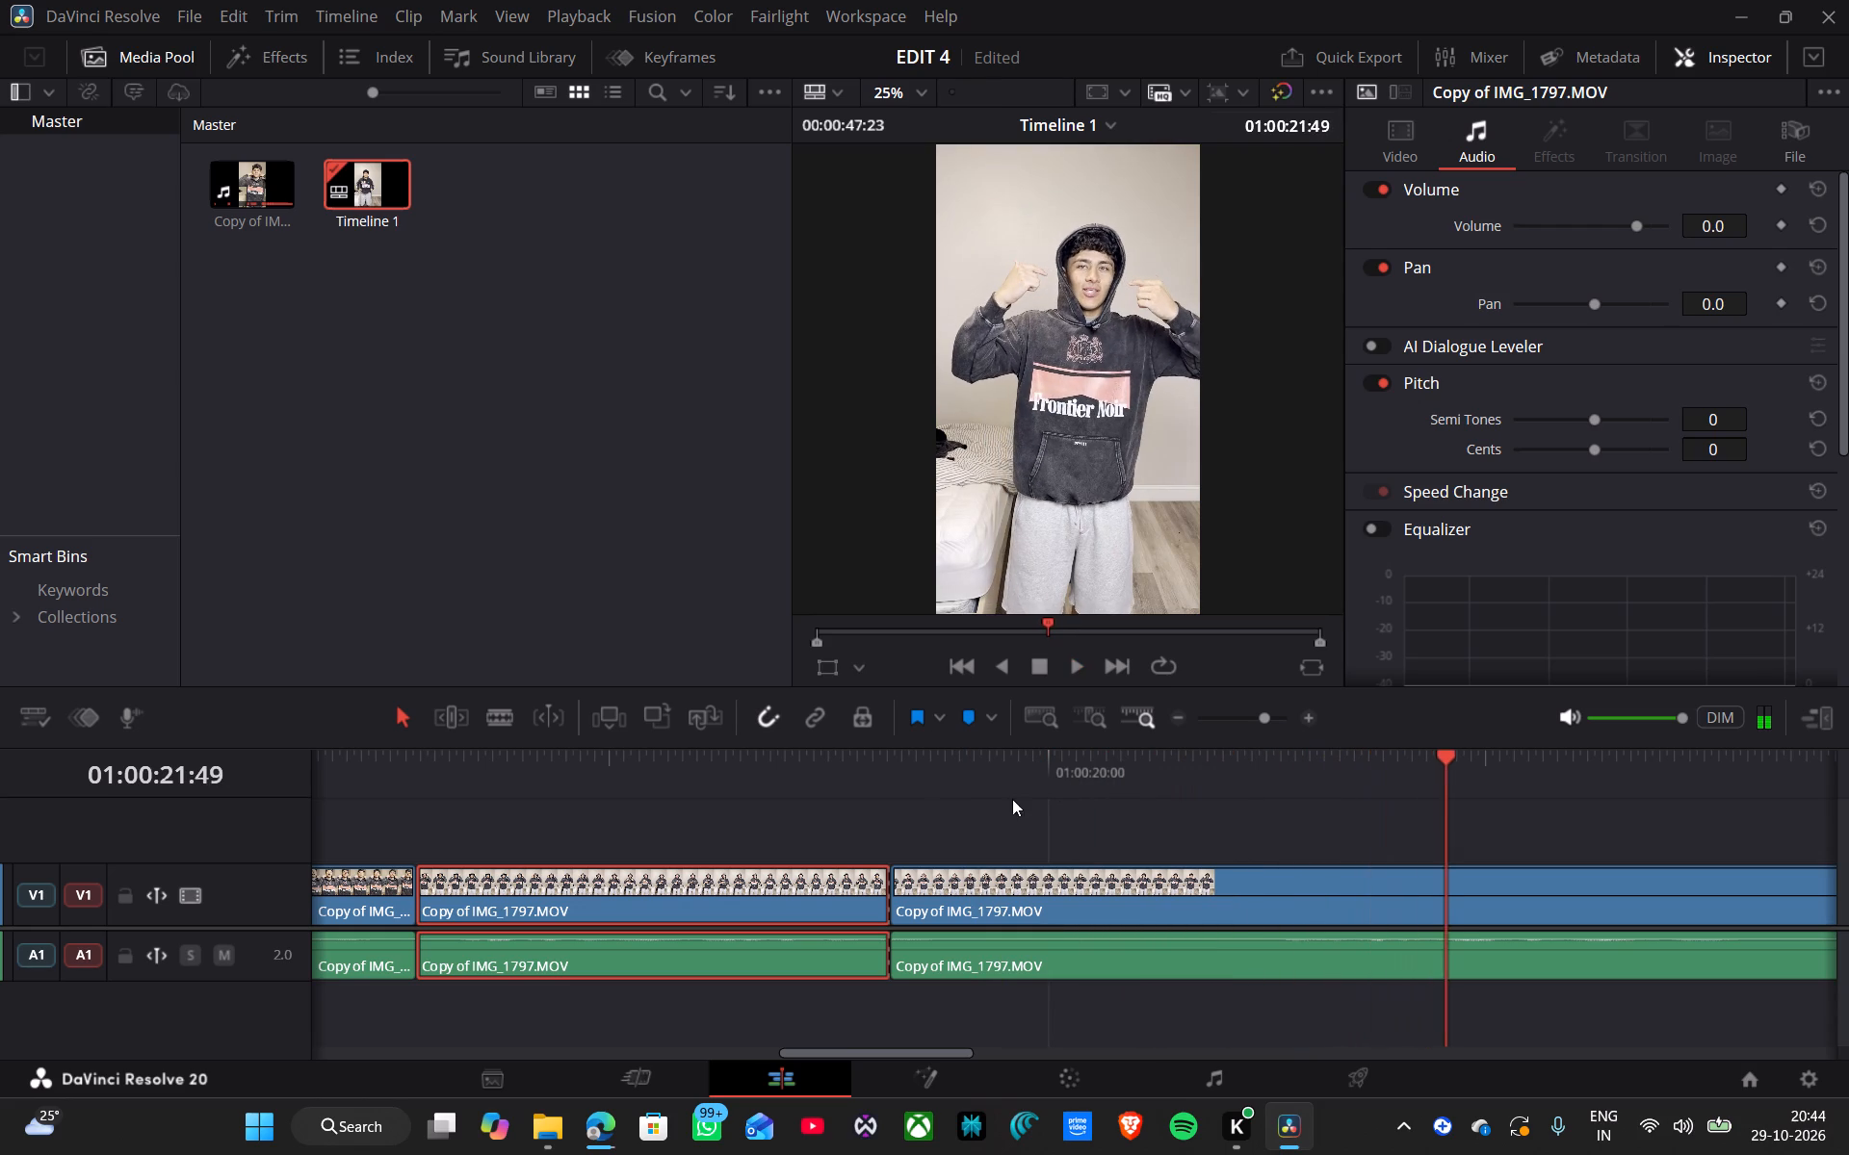
pyautogui.click(1116, 763)
pyautogui.press('space')
pyautogui.press('space')
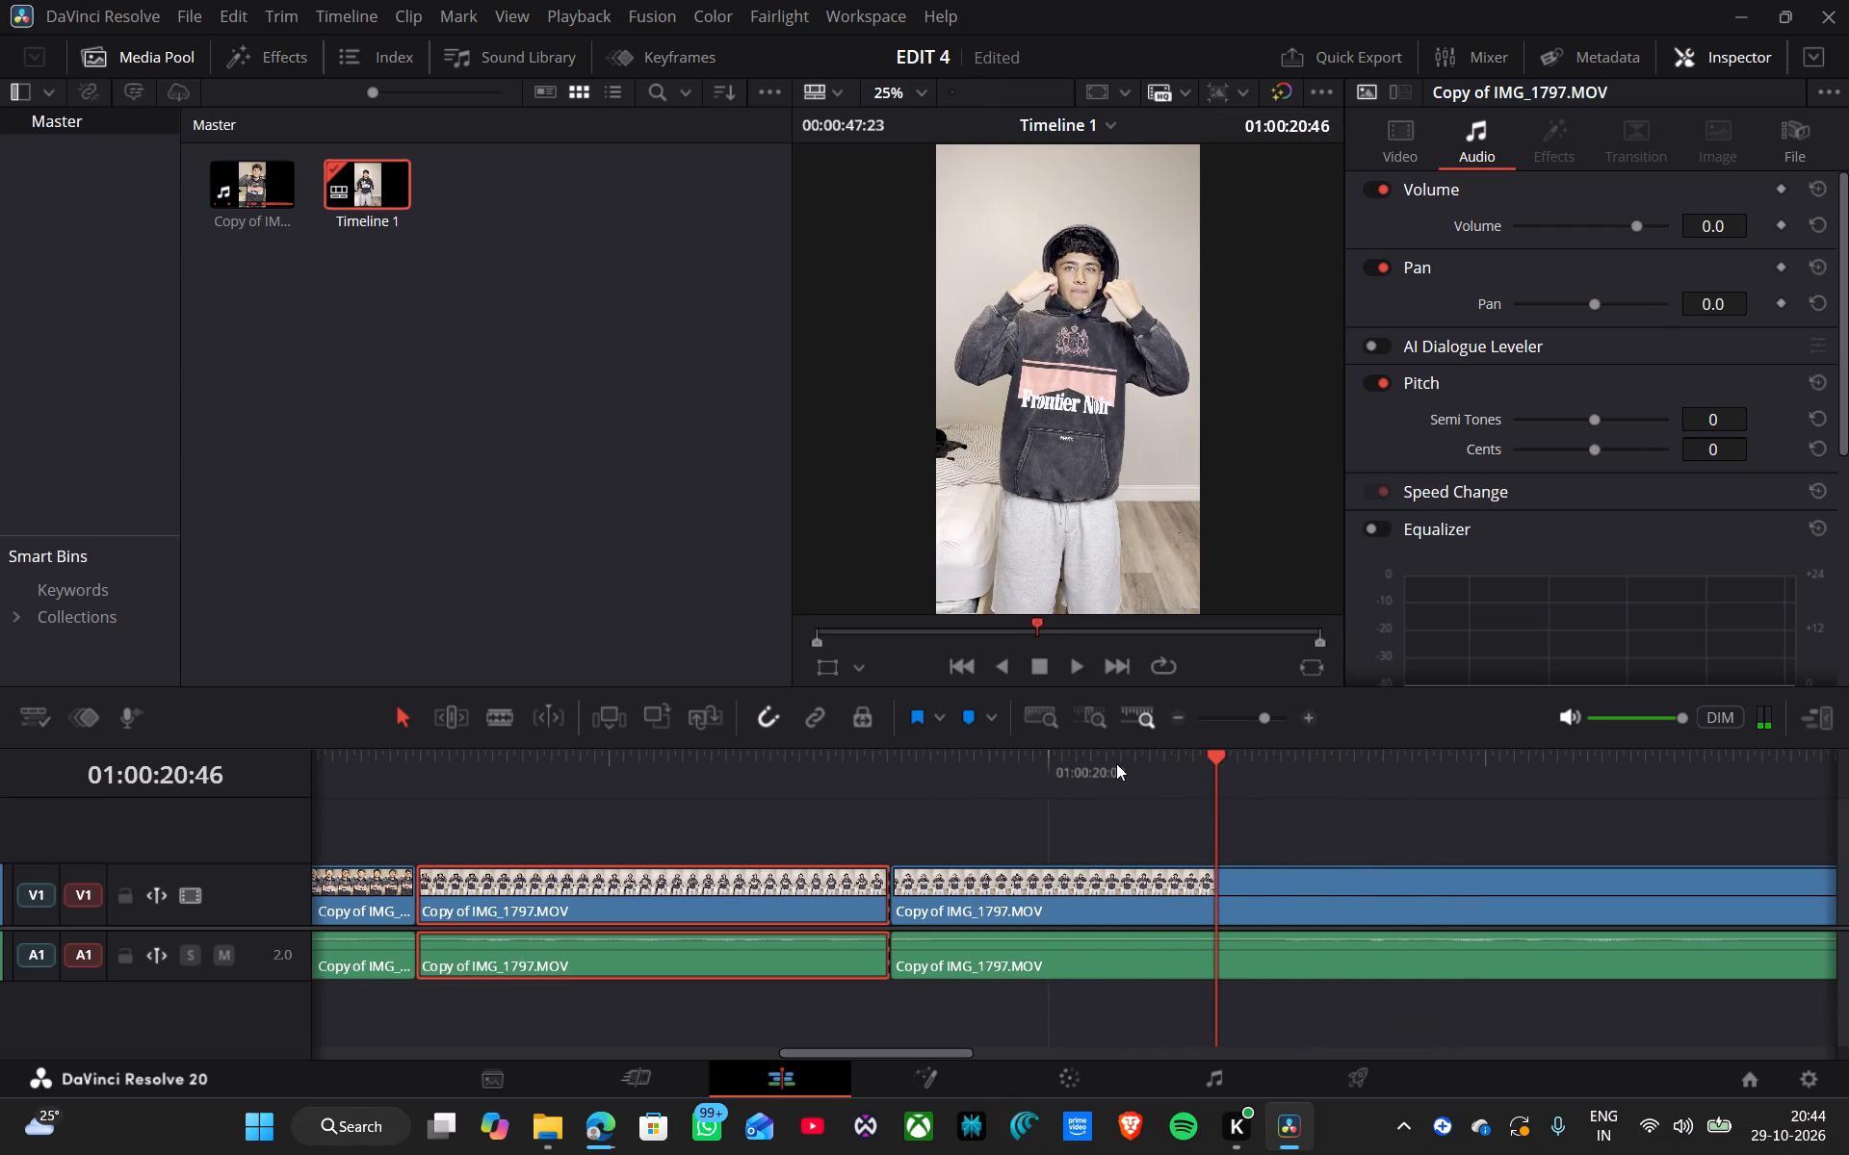
pyautogui.press('space')
pyautogui.press('space')
pyautogui.press('space')
pyautogui.press('space')
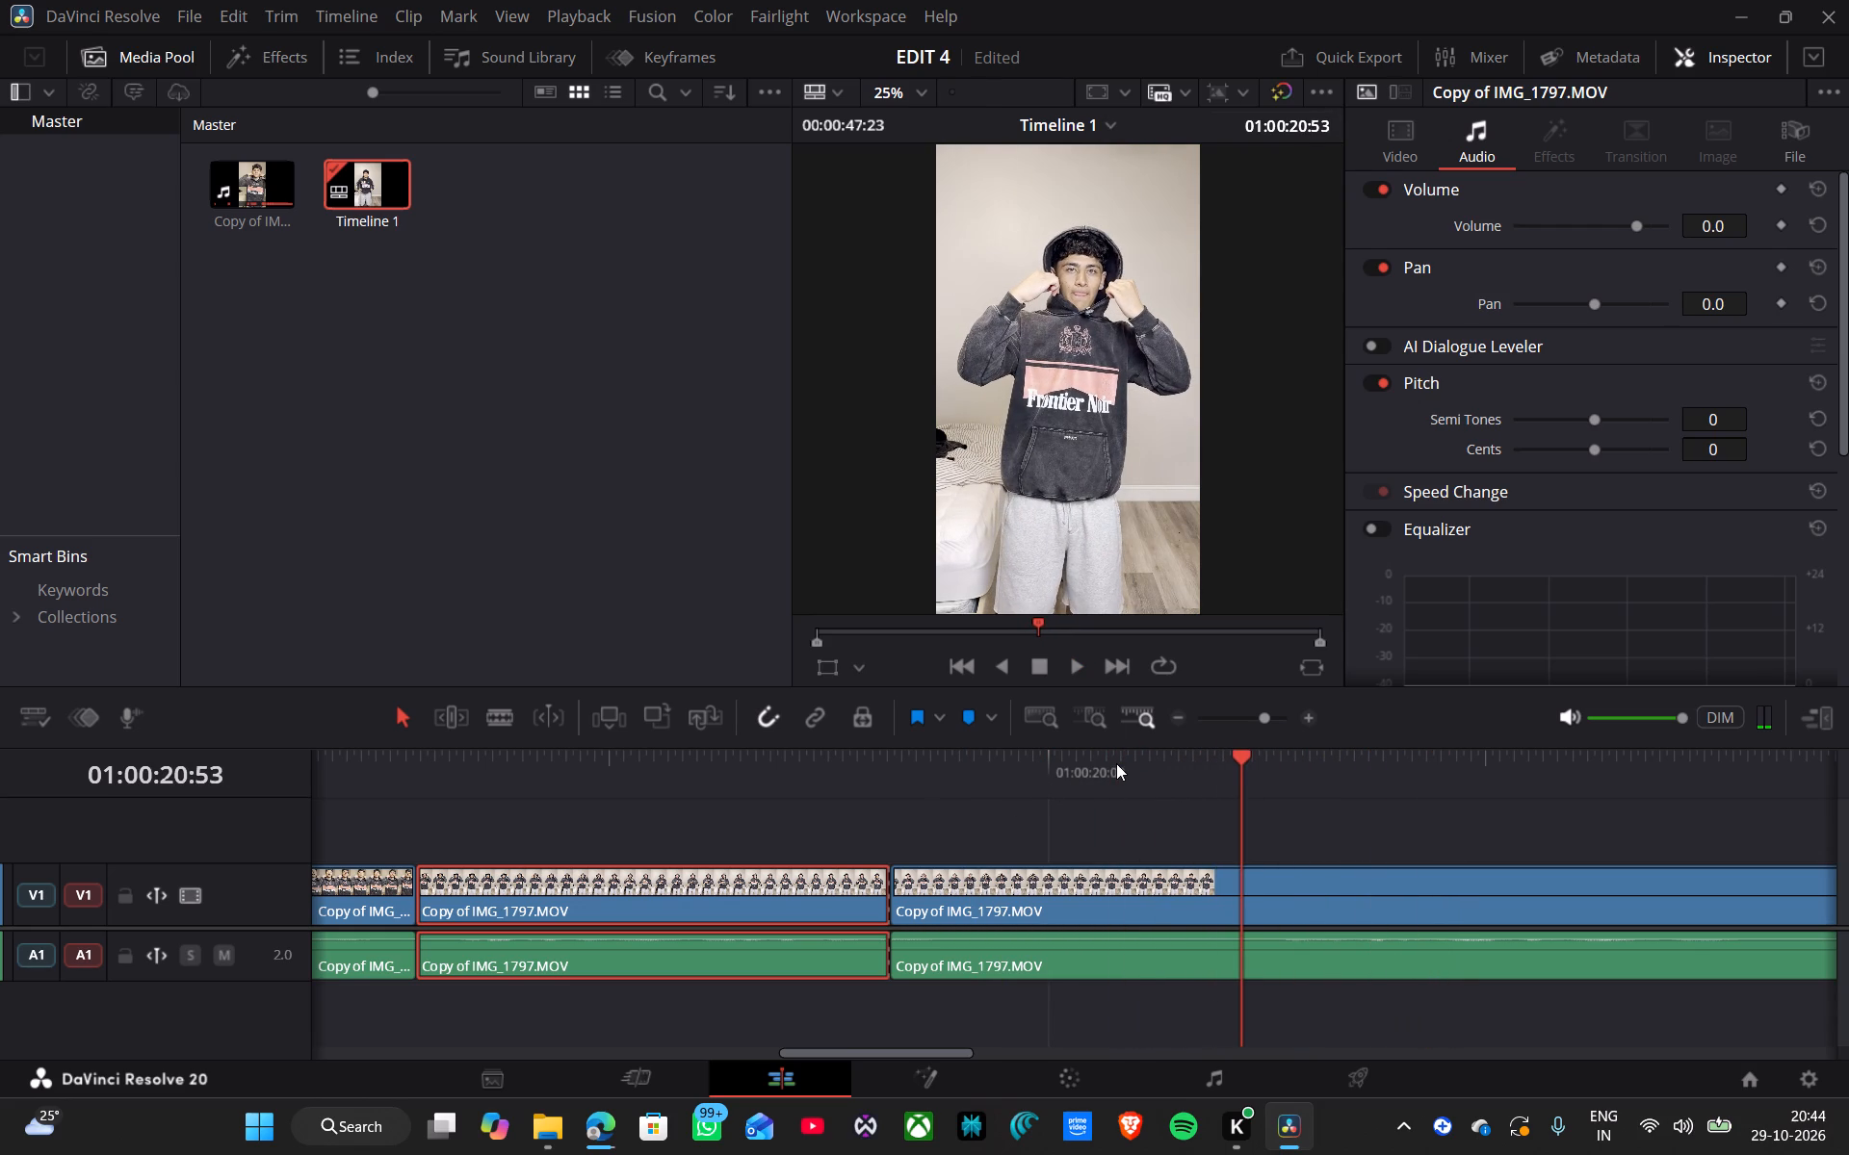
pyautogui.moveTo(987, 809); pyautogui.dragTo(1072, 1044)
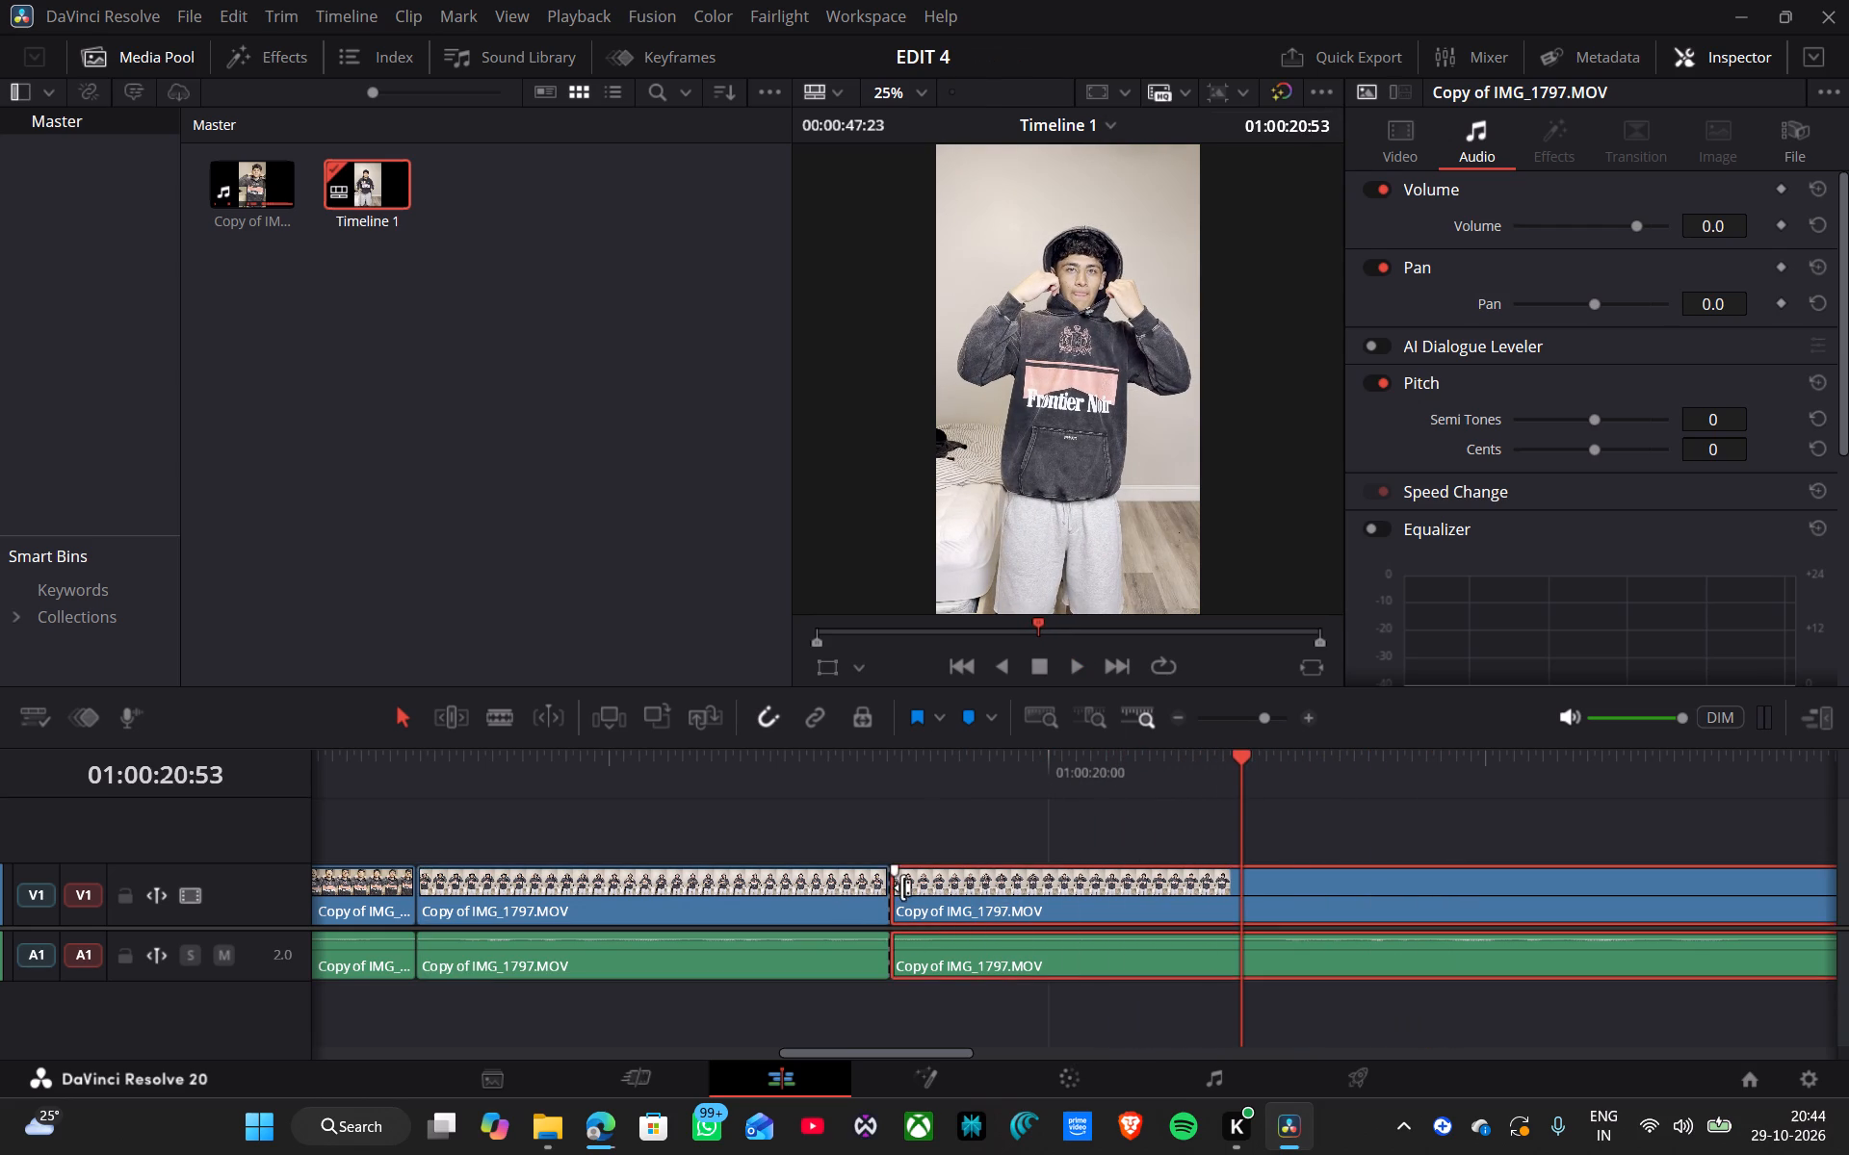
pyautogui.moveTo(903, 889); pyautogui.dragTo(1245, 950)
# Move the last clip's video and audio back to 01:00:19:17 to close the gap.
pyautogui.moveTo(1292, 836); pyautogui.dragTo(1353, 985)
pyautogui.moveTo(1345, 884); pyautogui.dragTo(1079, 913)
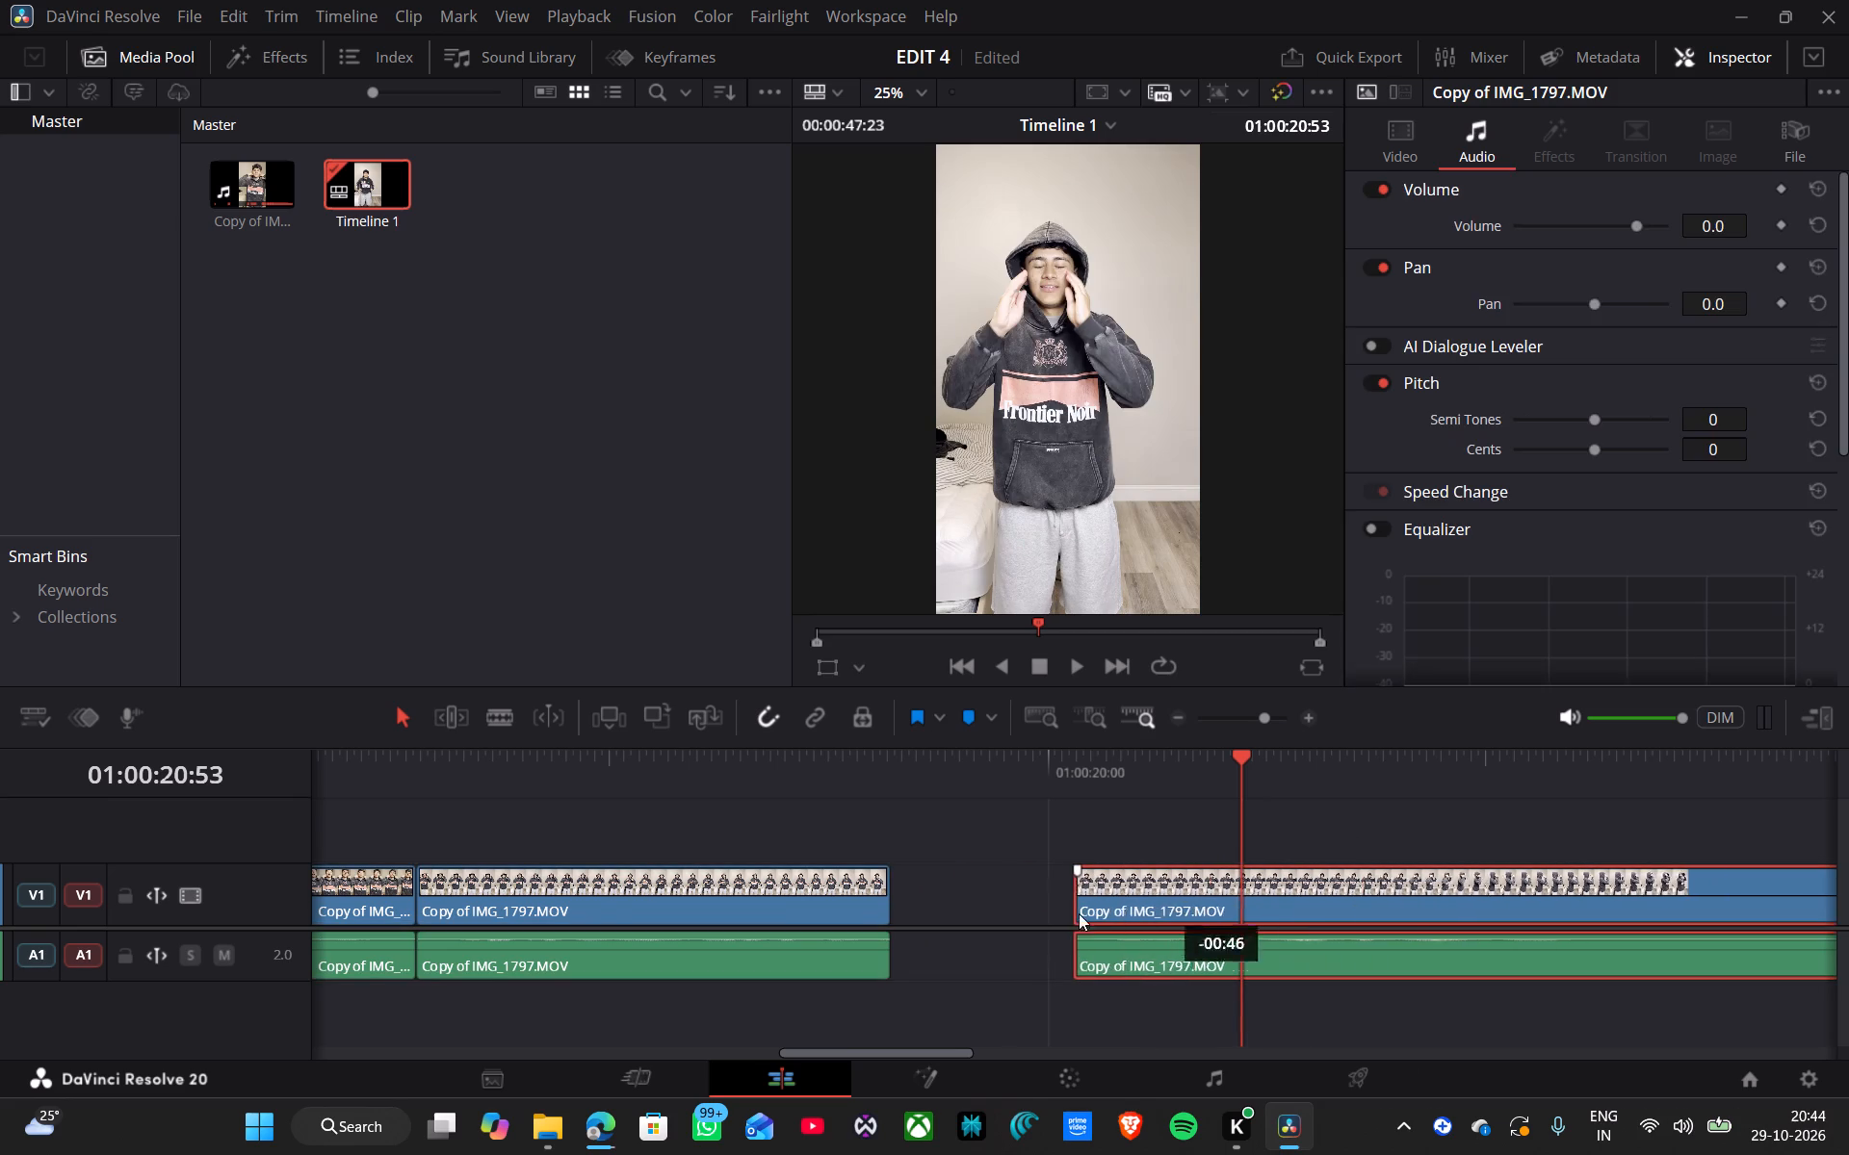
pyautogui.moveTo(1079, 913); pyautogui.dragTo(1001, 928)
# Replay the 01:00:19:17 join, trim about 35 more frames off the last clip's start, and move its video and audio back to the join.
pyautogui.click(687, 760)
pyautogui.press('space')
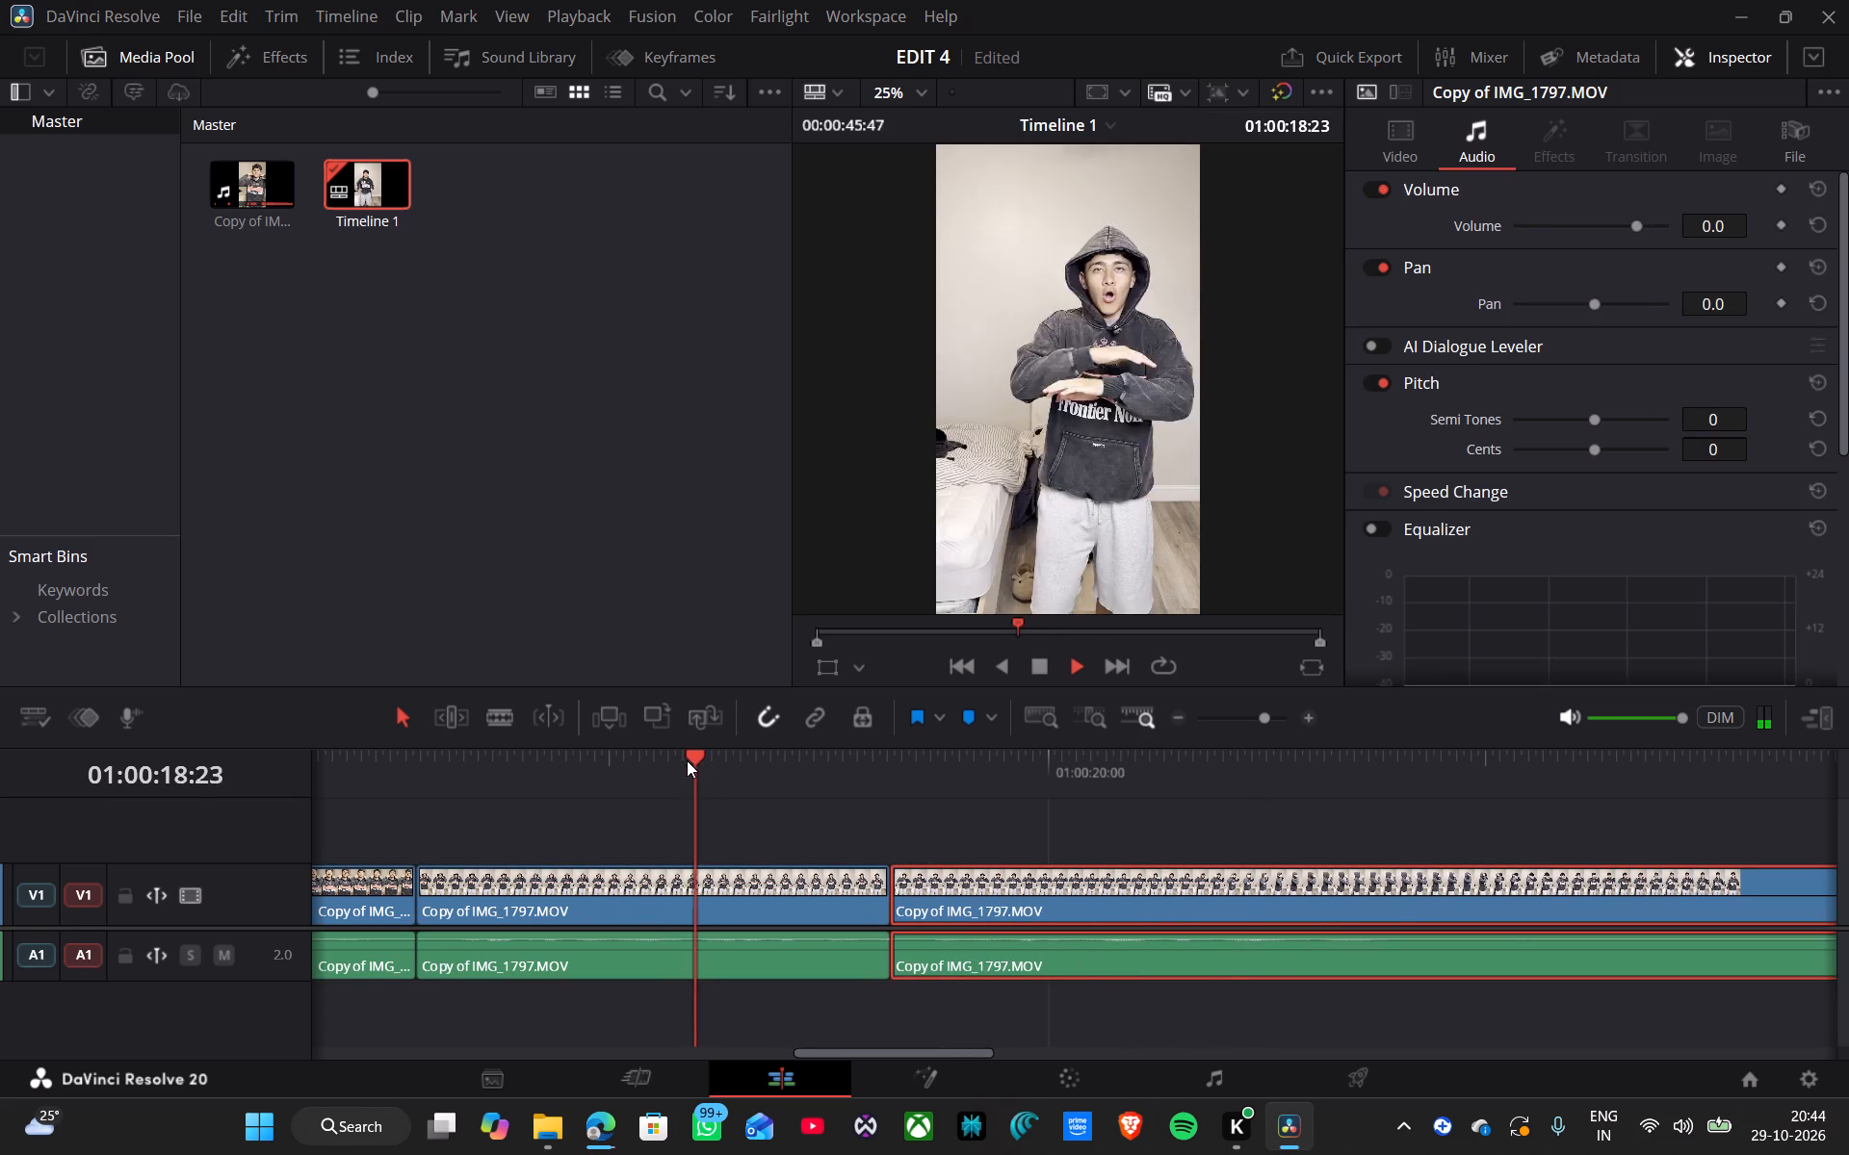
pyautogui.press('space')
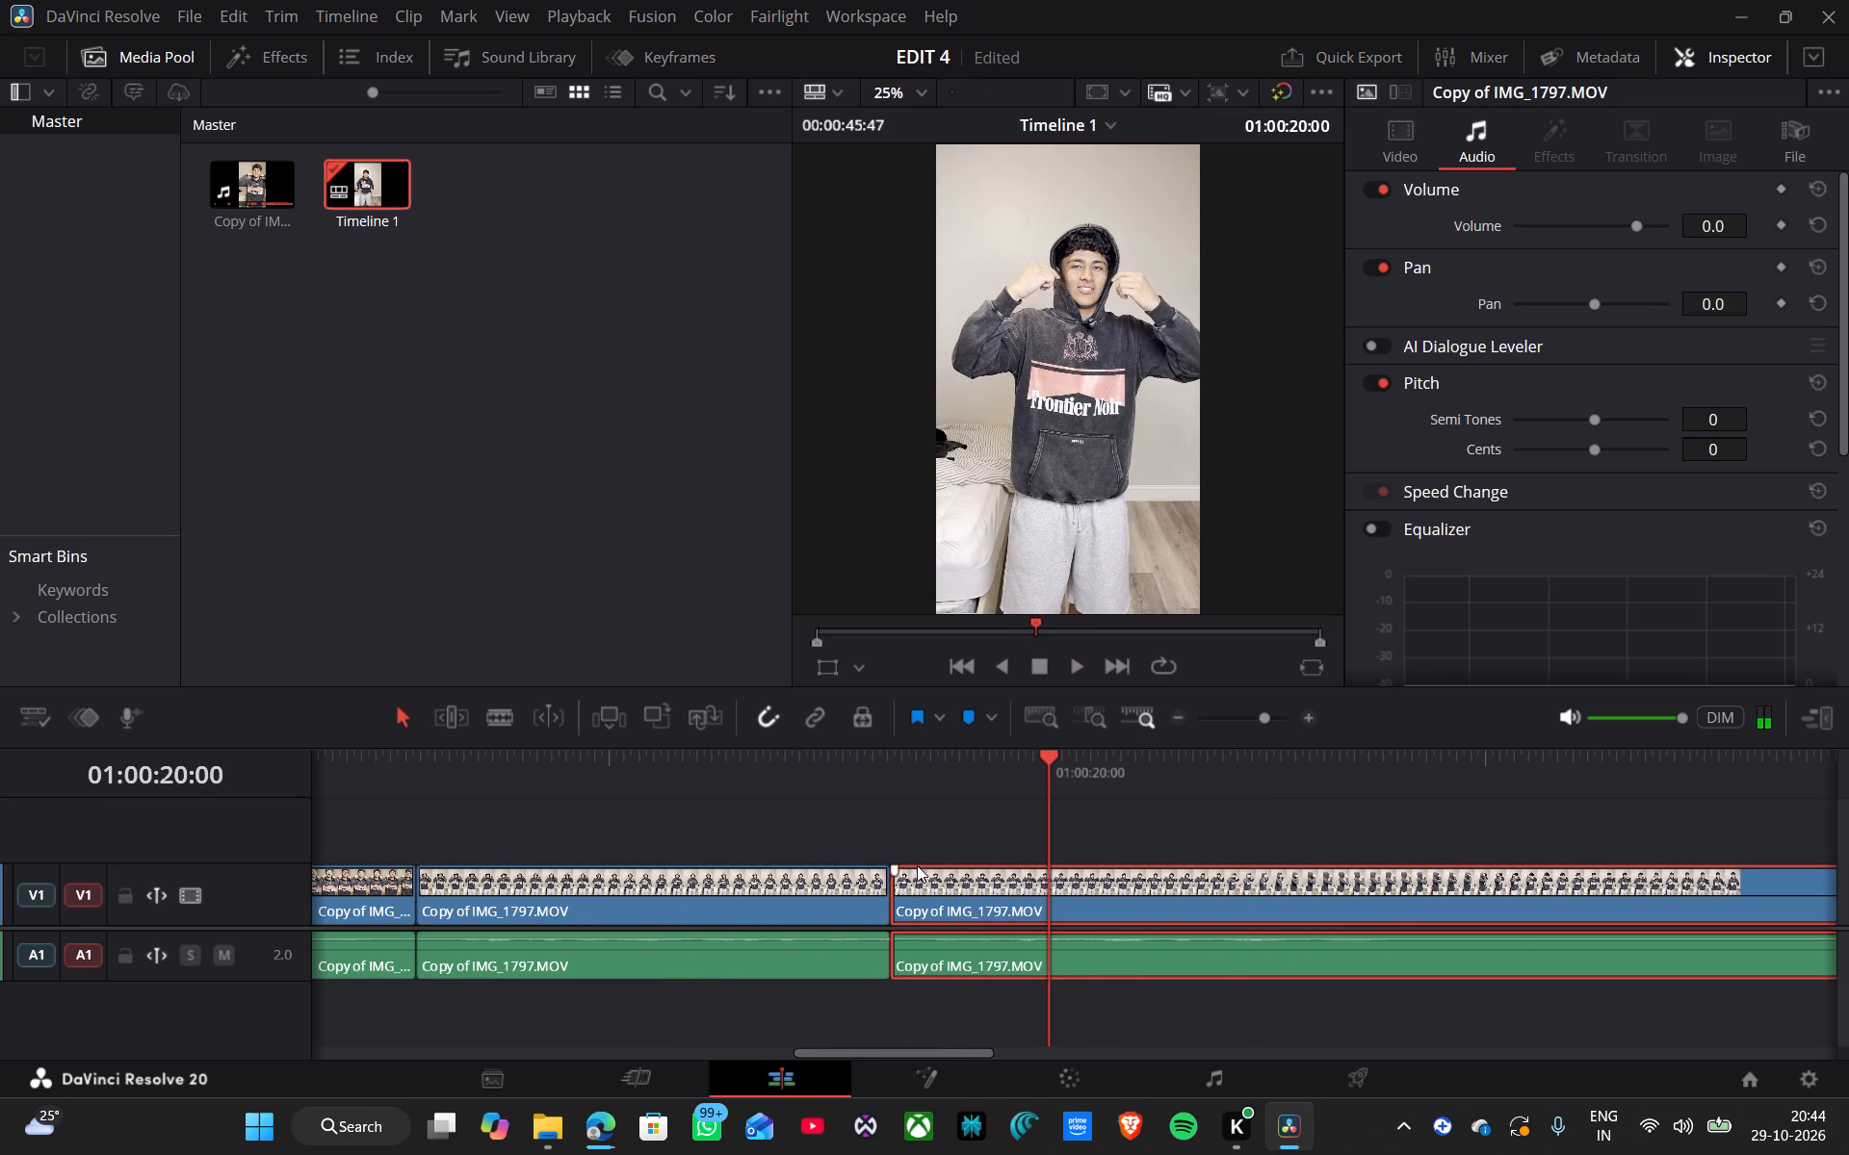
pyautogui.moveTo(907, 895); pyautogui.dragTo(982, 908)
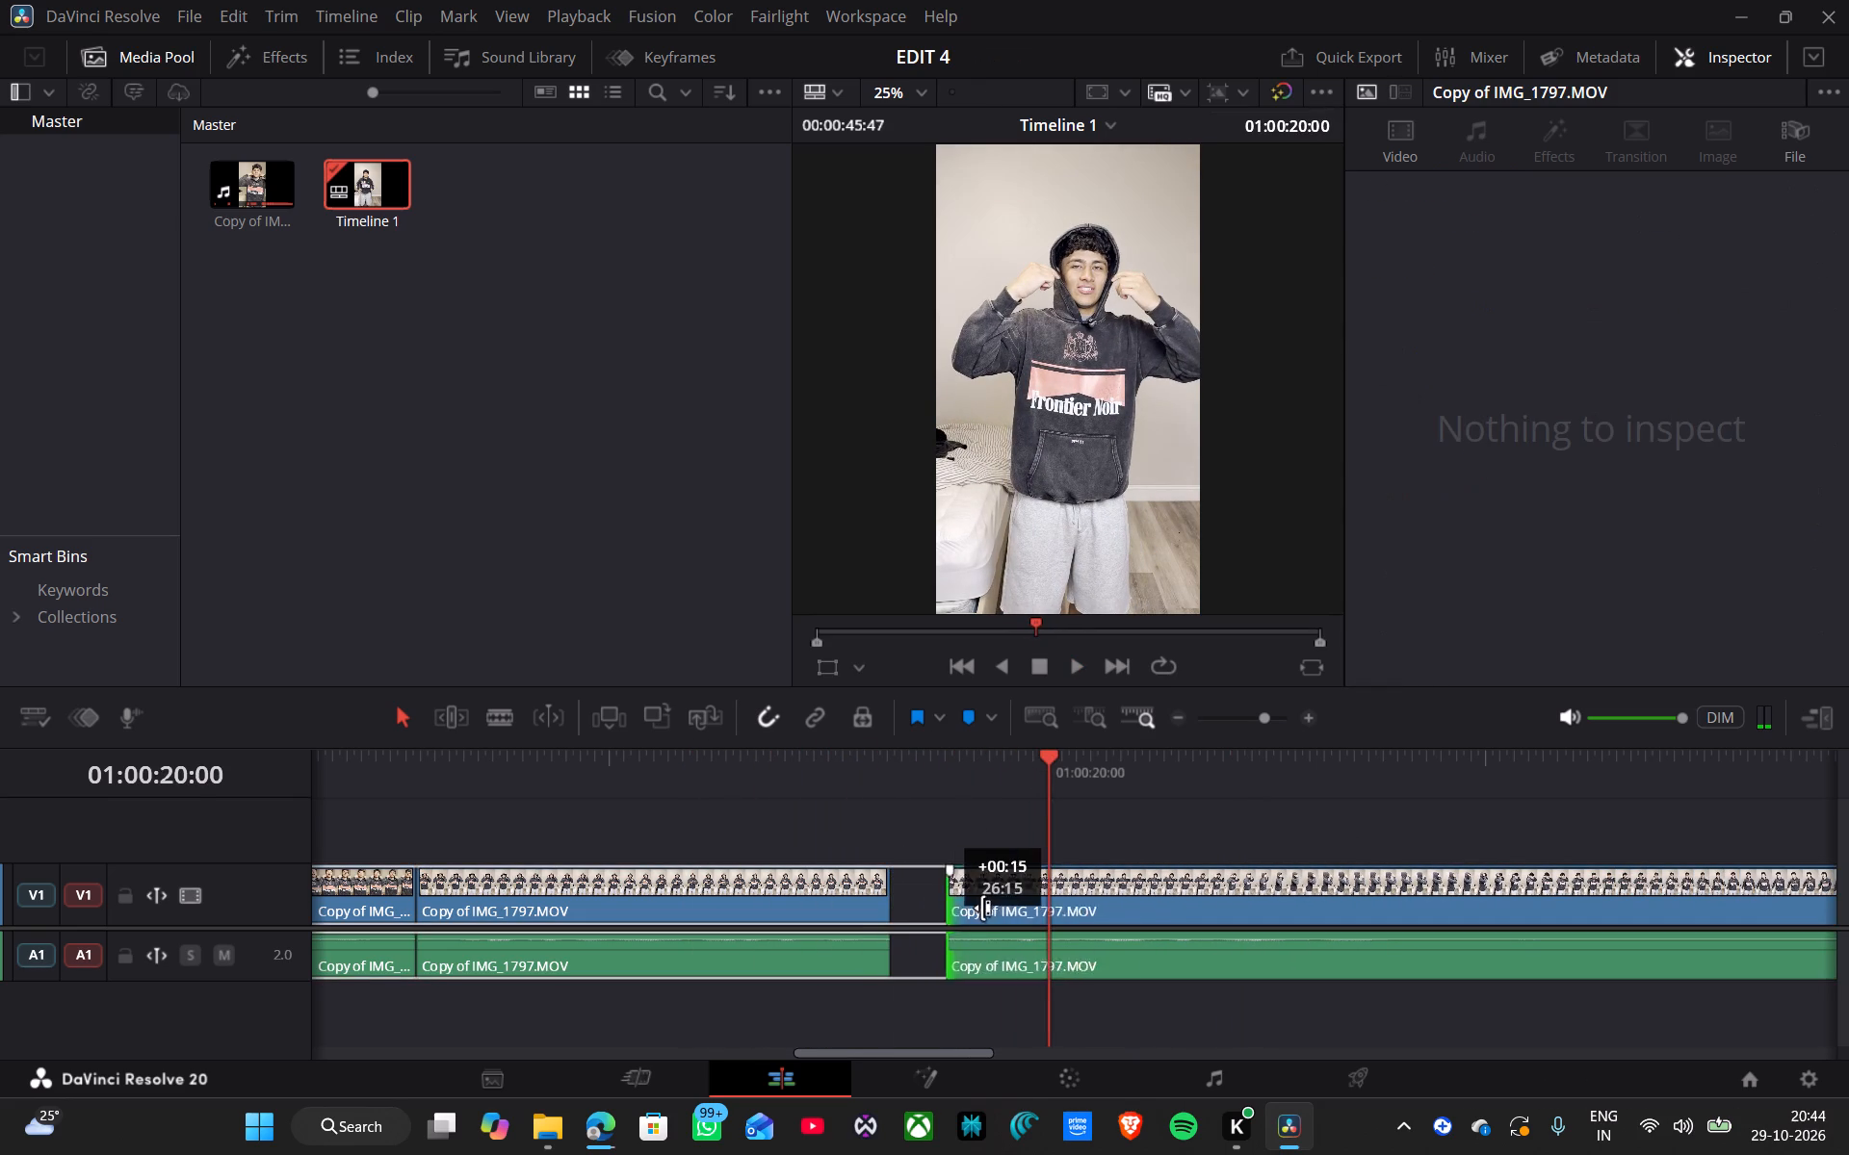
pyautogui.moveTo(982, 908); pyautogui.dragTo(1036, 914)
pyautogui.moveTo(1085, 828); pyautogui.dragTo(1120, 972)
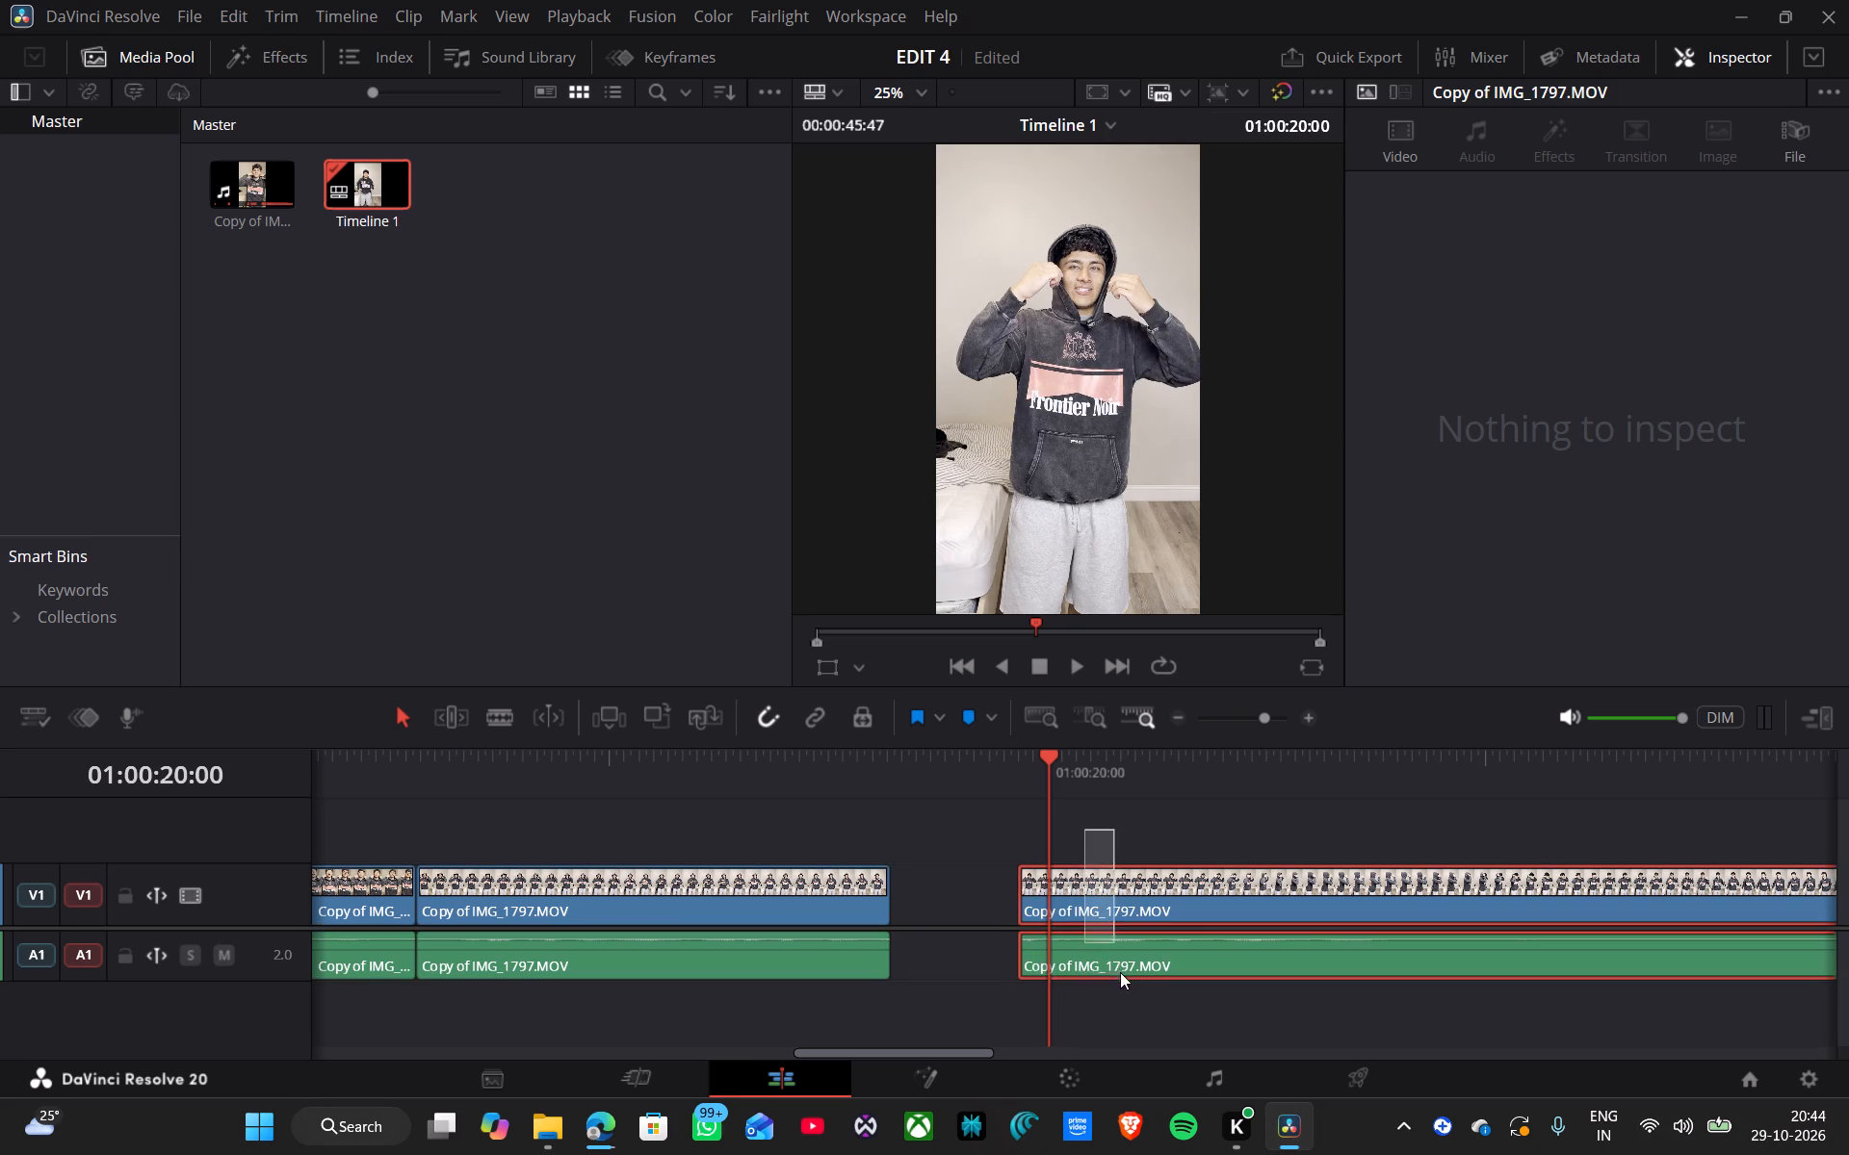
pyautogui.moveTo(1120, 972); pyautogui.dragTo(1120, 971)
pyautogui.moveTo(1104, 880); pyautogui.dragTo(981, 908)
# Replay the join and restore about 10 frames at the last clip's start, keeping its video and audio starting at 01:00:19:17.
pyautogui.click(810, 766)
pyautogui.press('space')
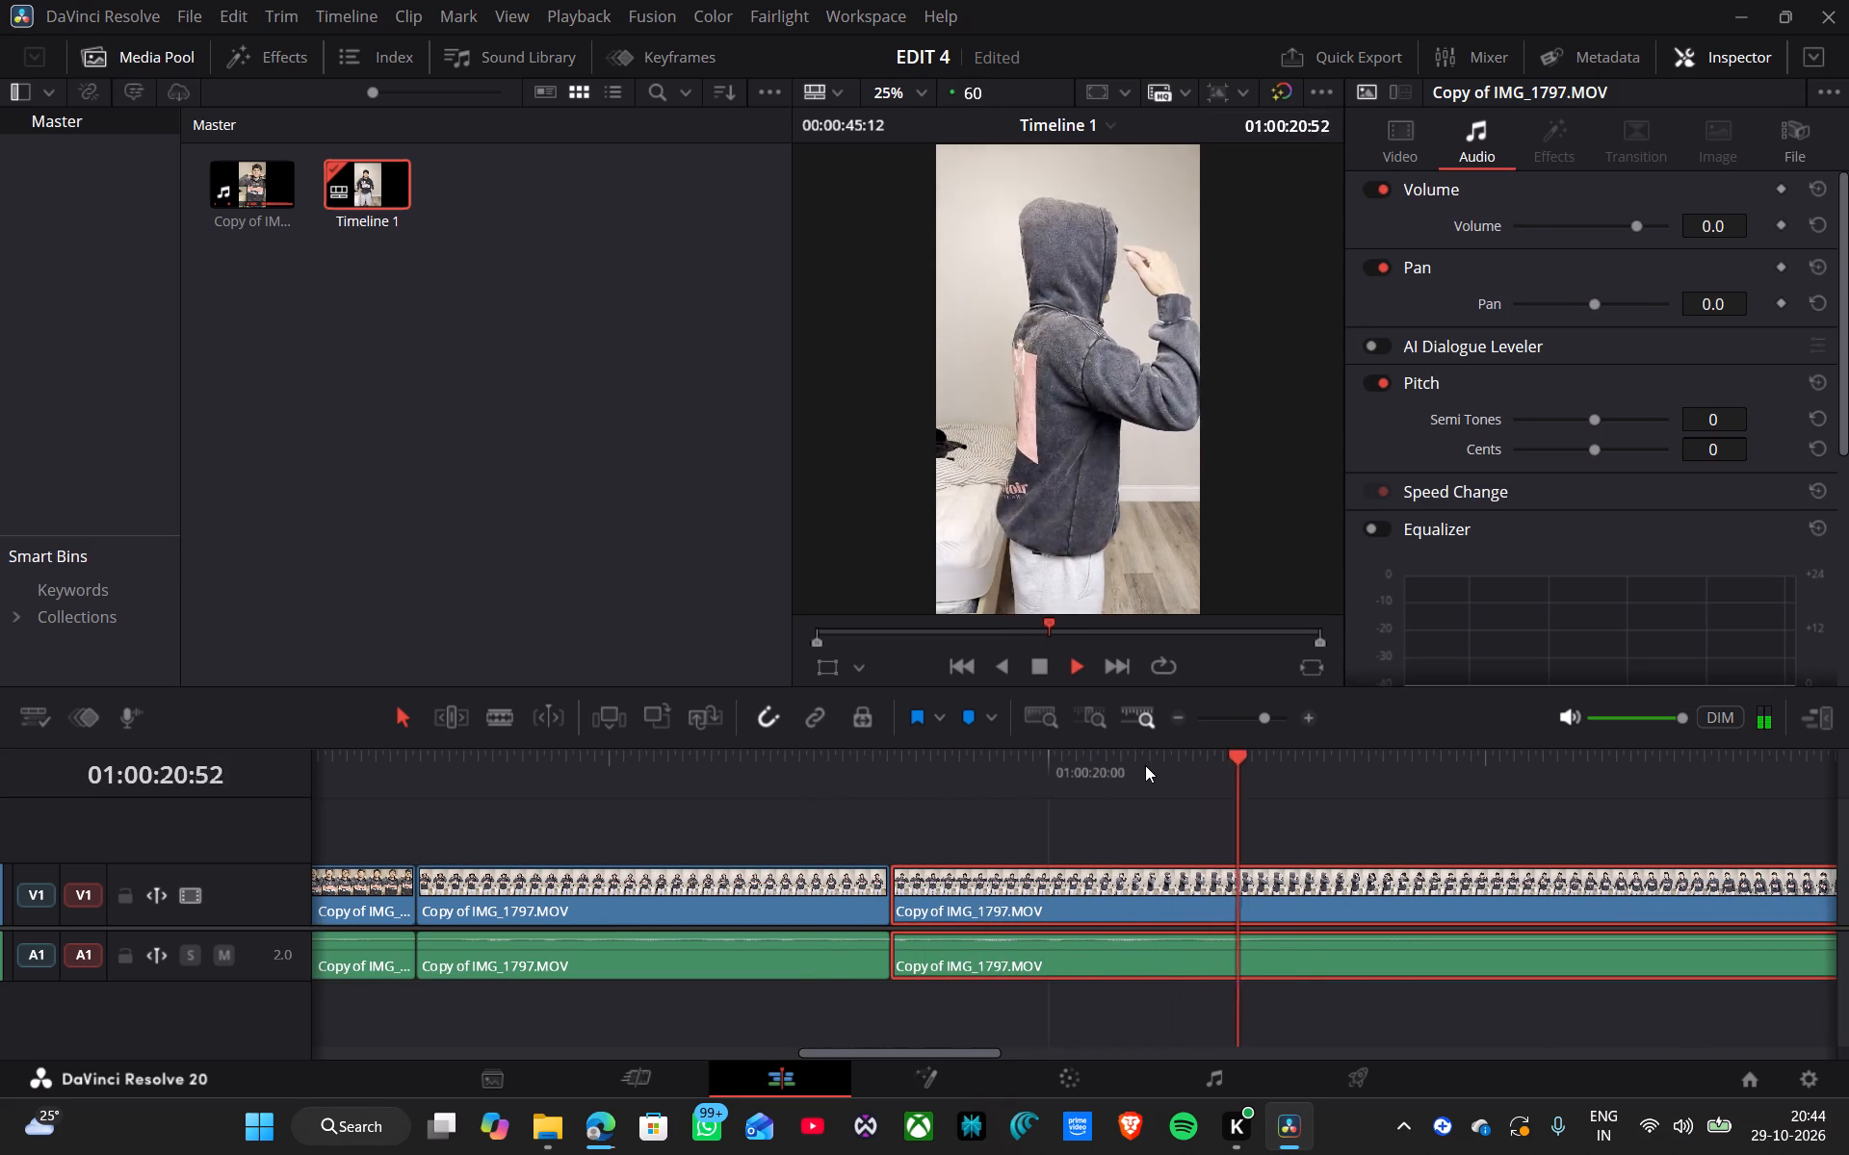
pyautogui.press('space')
pyautogui.click(820, 760)
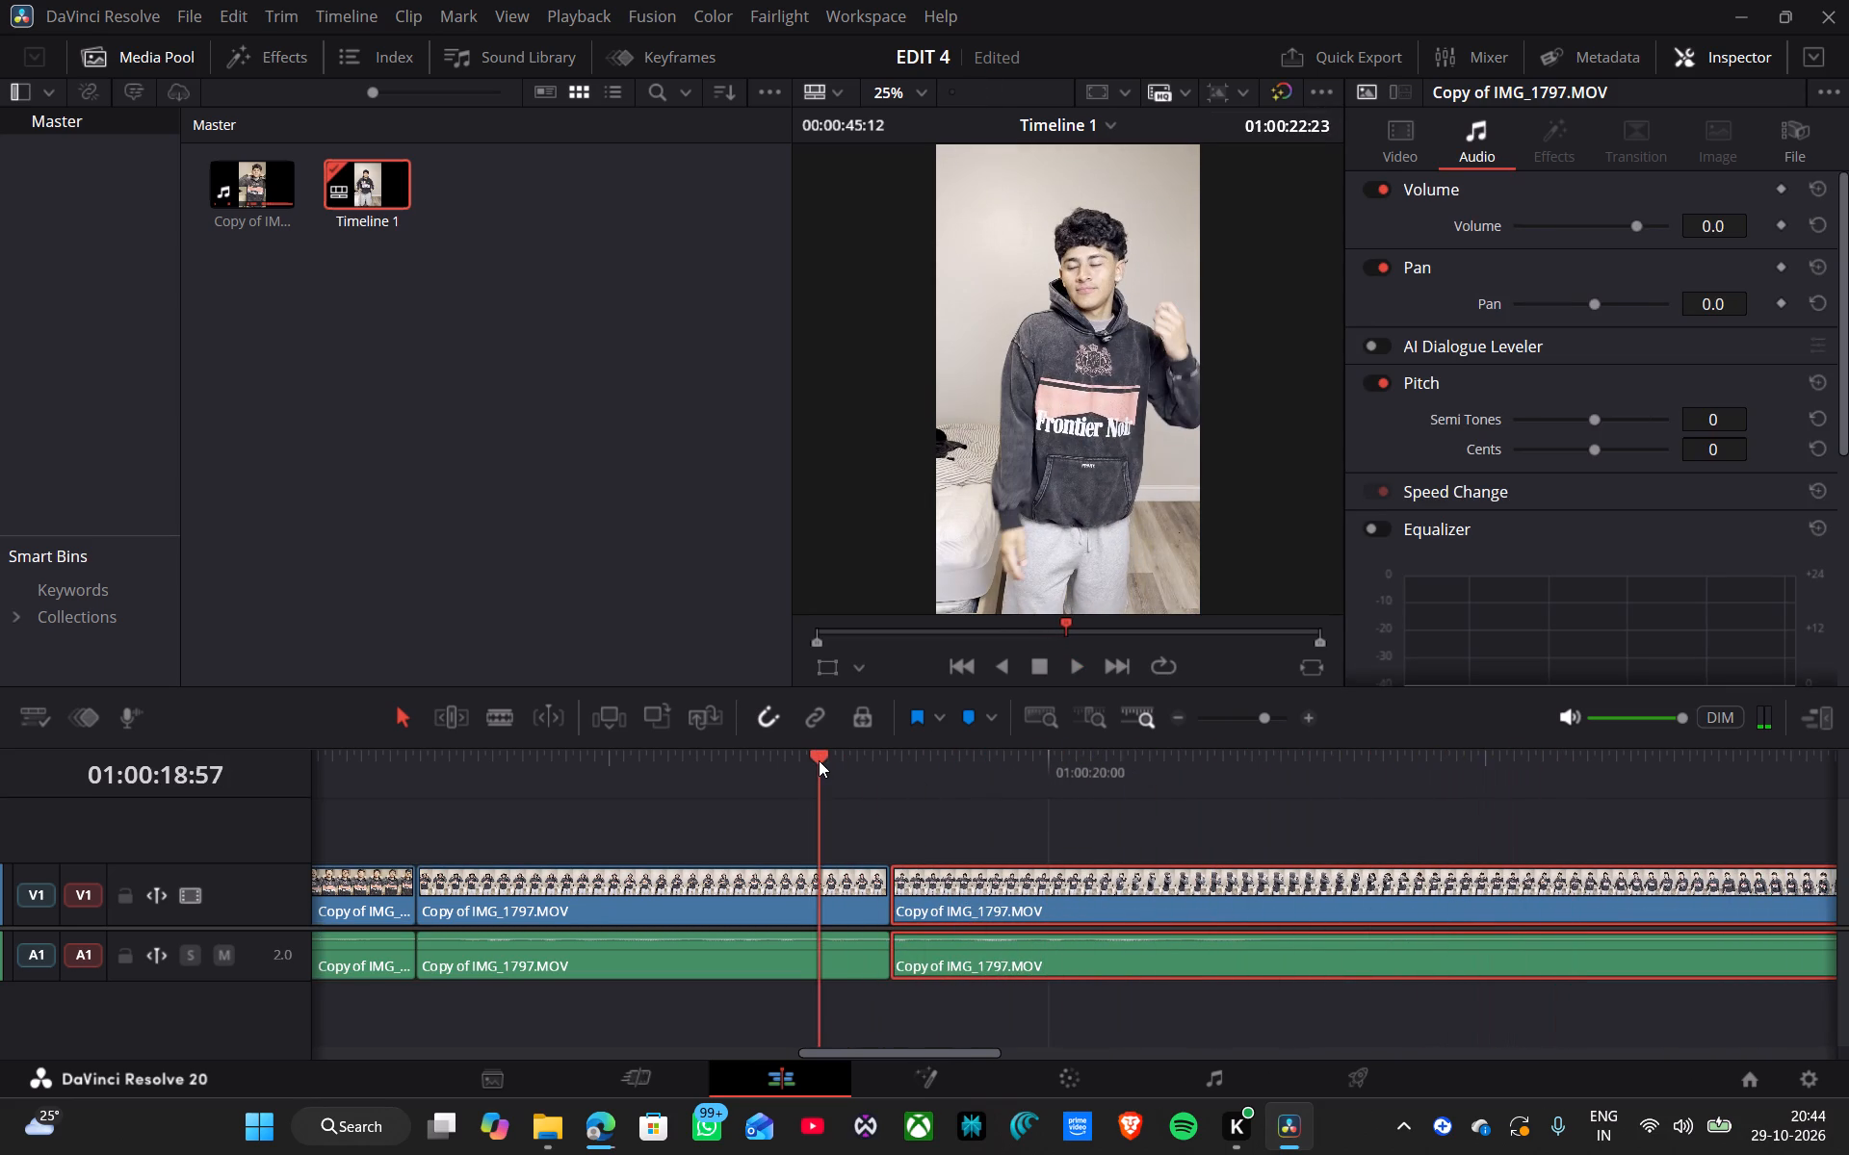
pyautogui.press('space')
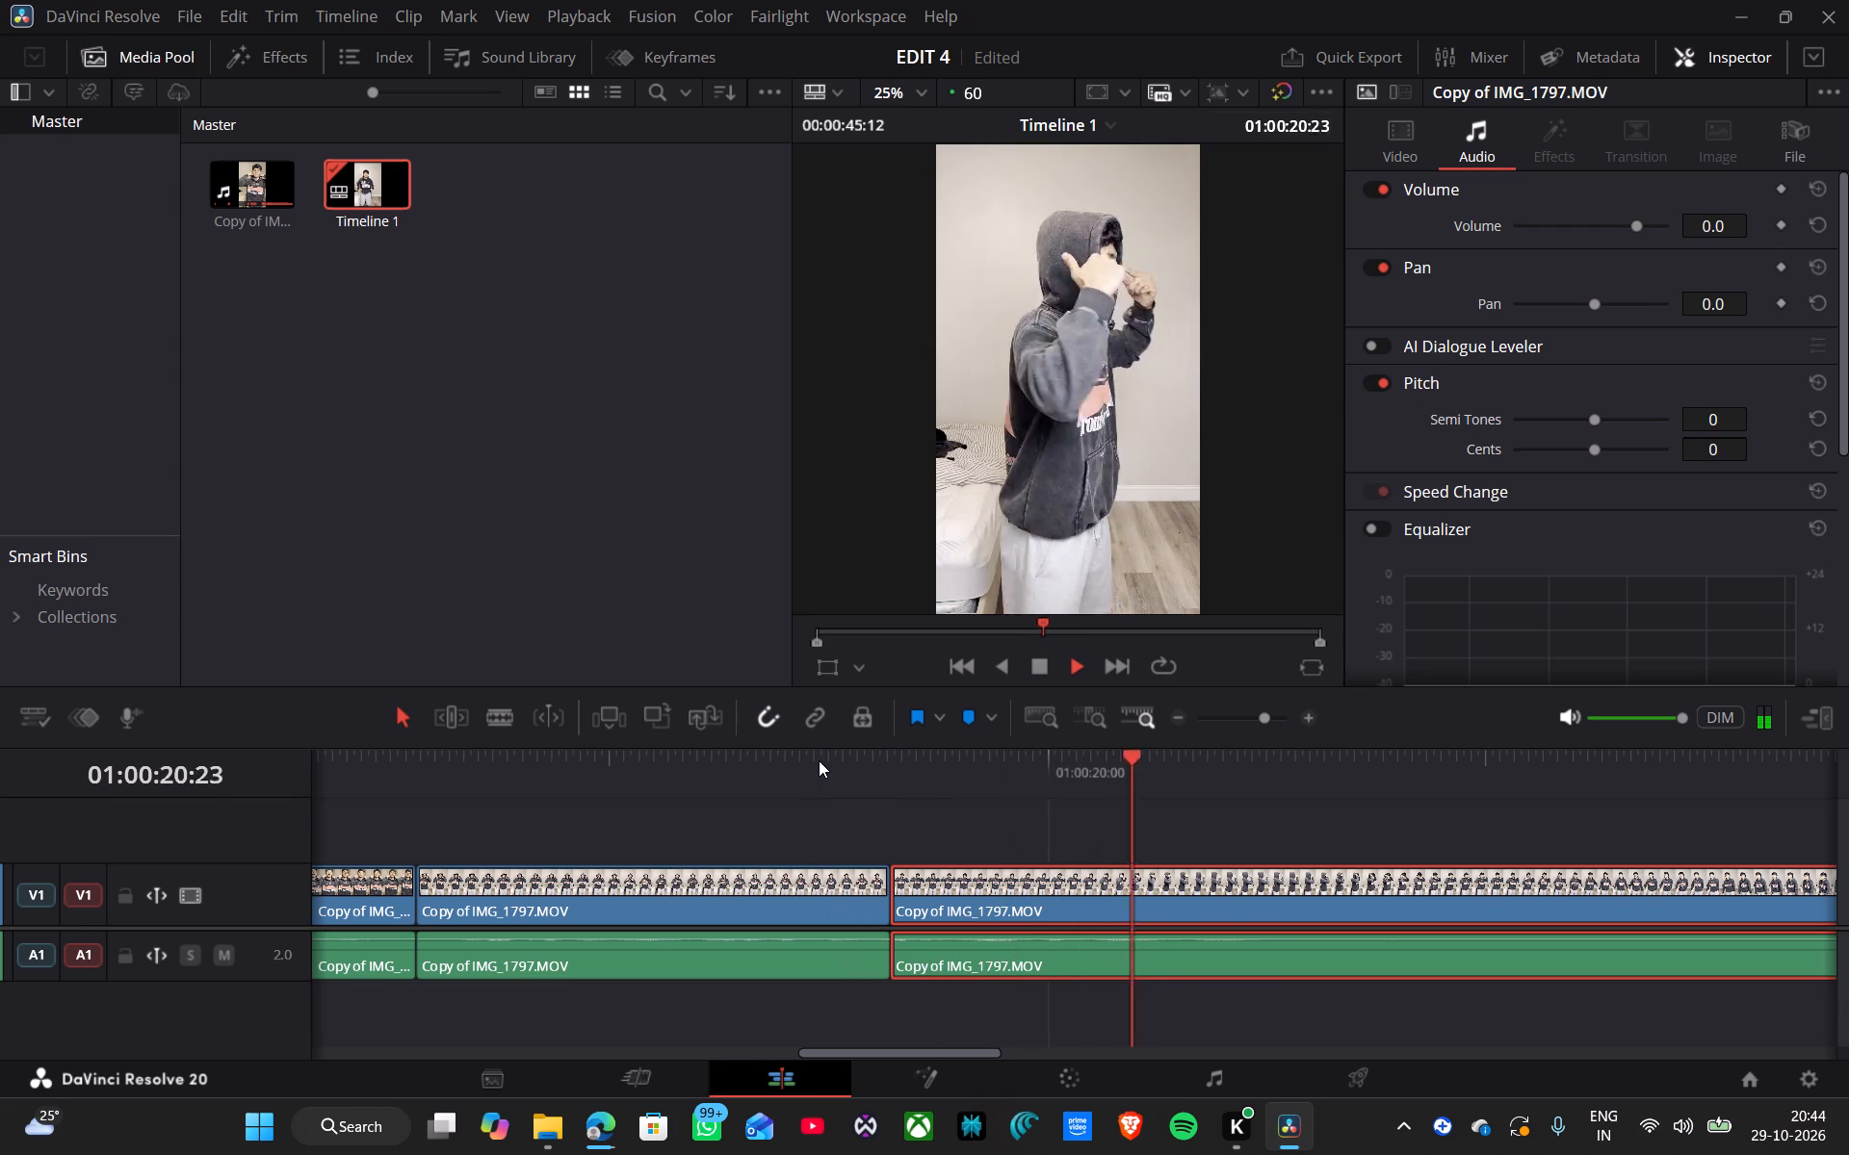
pyautogui.press('space')
pyautogui.moveTo(1008, 837); pyautogui.dragTo(1083, 950)
pyautogui.moveTo(1073, 882); pyautogui.dragTo(1112, 888)
pyautogui.moveTo(933, 894); pyautogui.dragTo(897, 911)
# Recheck the join, shift the last clip later and extend its start back 43 frames to meet the previous clip at 01:00:19:17.
pyautogui.click(836, 764)
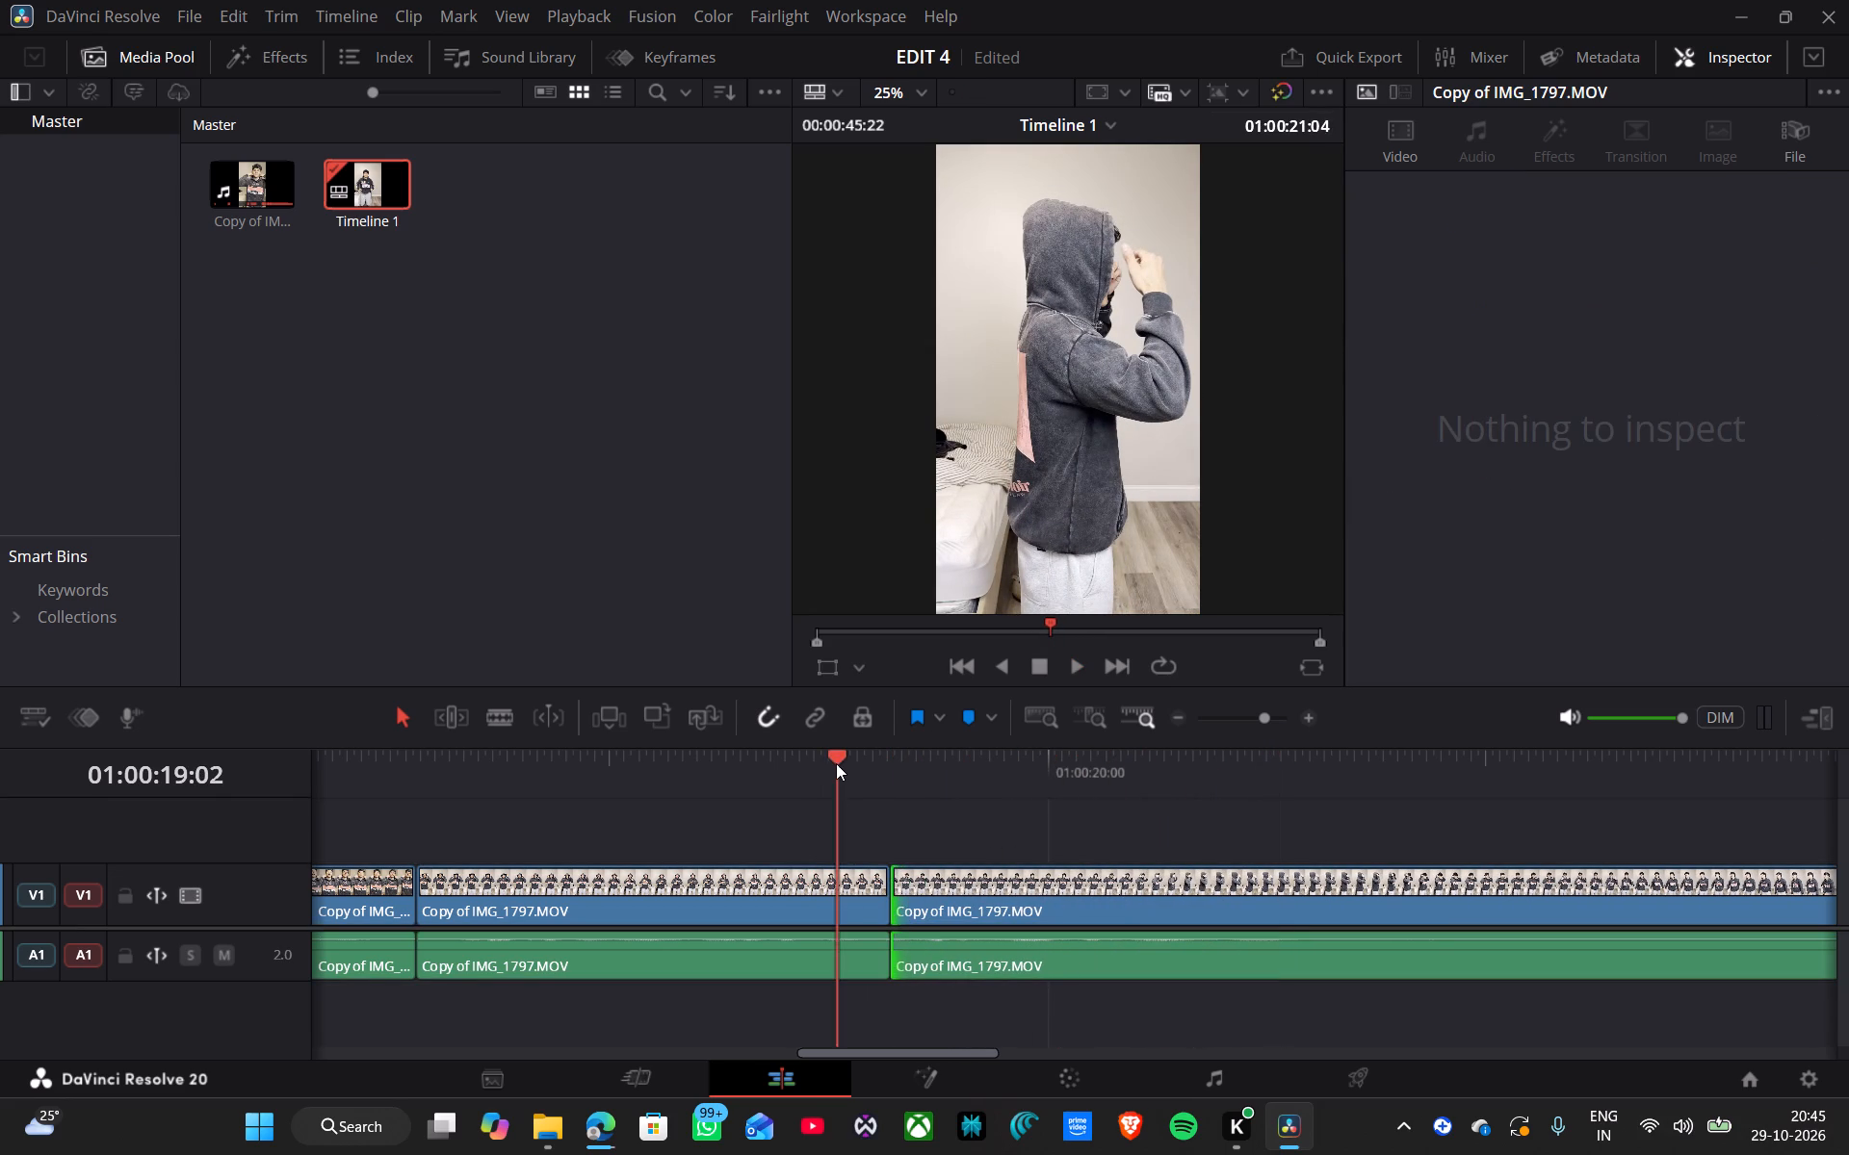
pyautogui.press('space')
pyautogui.press('space')
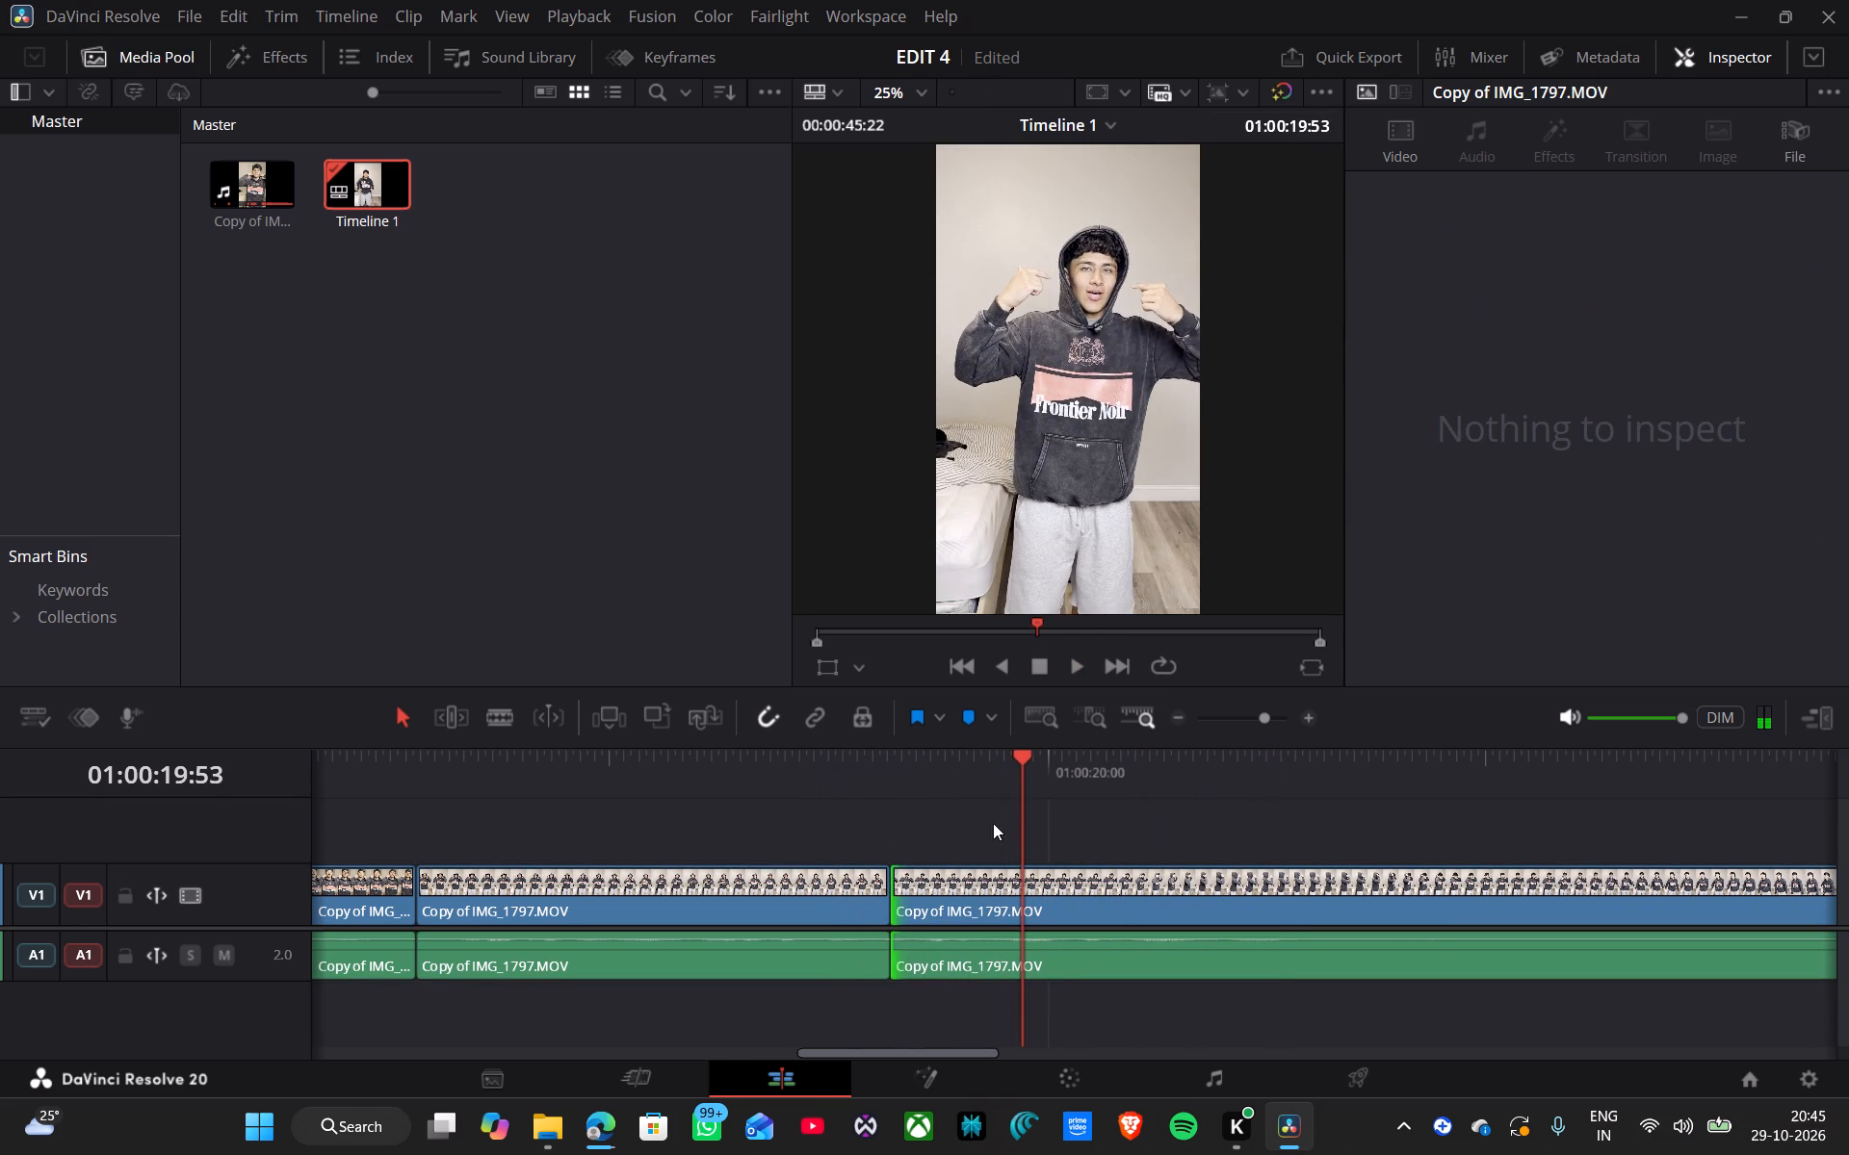
pyautogui.moveTo(990, 827); pyautogui.dragTo(1055, 967)
pyautogui.moveTo(1021, 859); pyautogui.dragTo(1107, 883)
pyautogui.moveTo(1032, 882); pyautogui.dragTo(1141, 896)
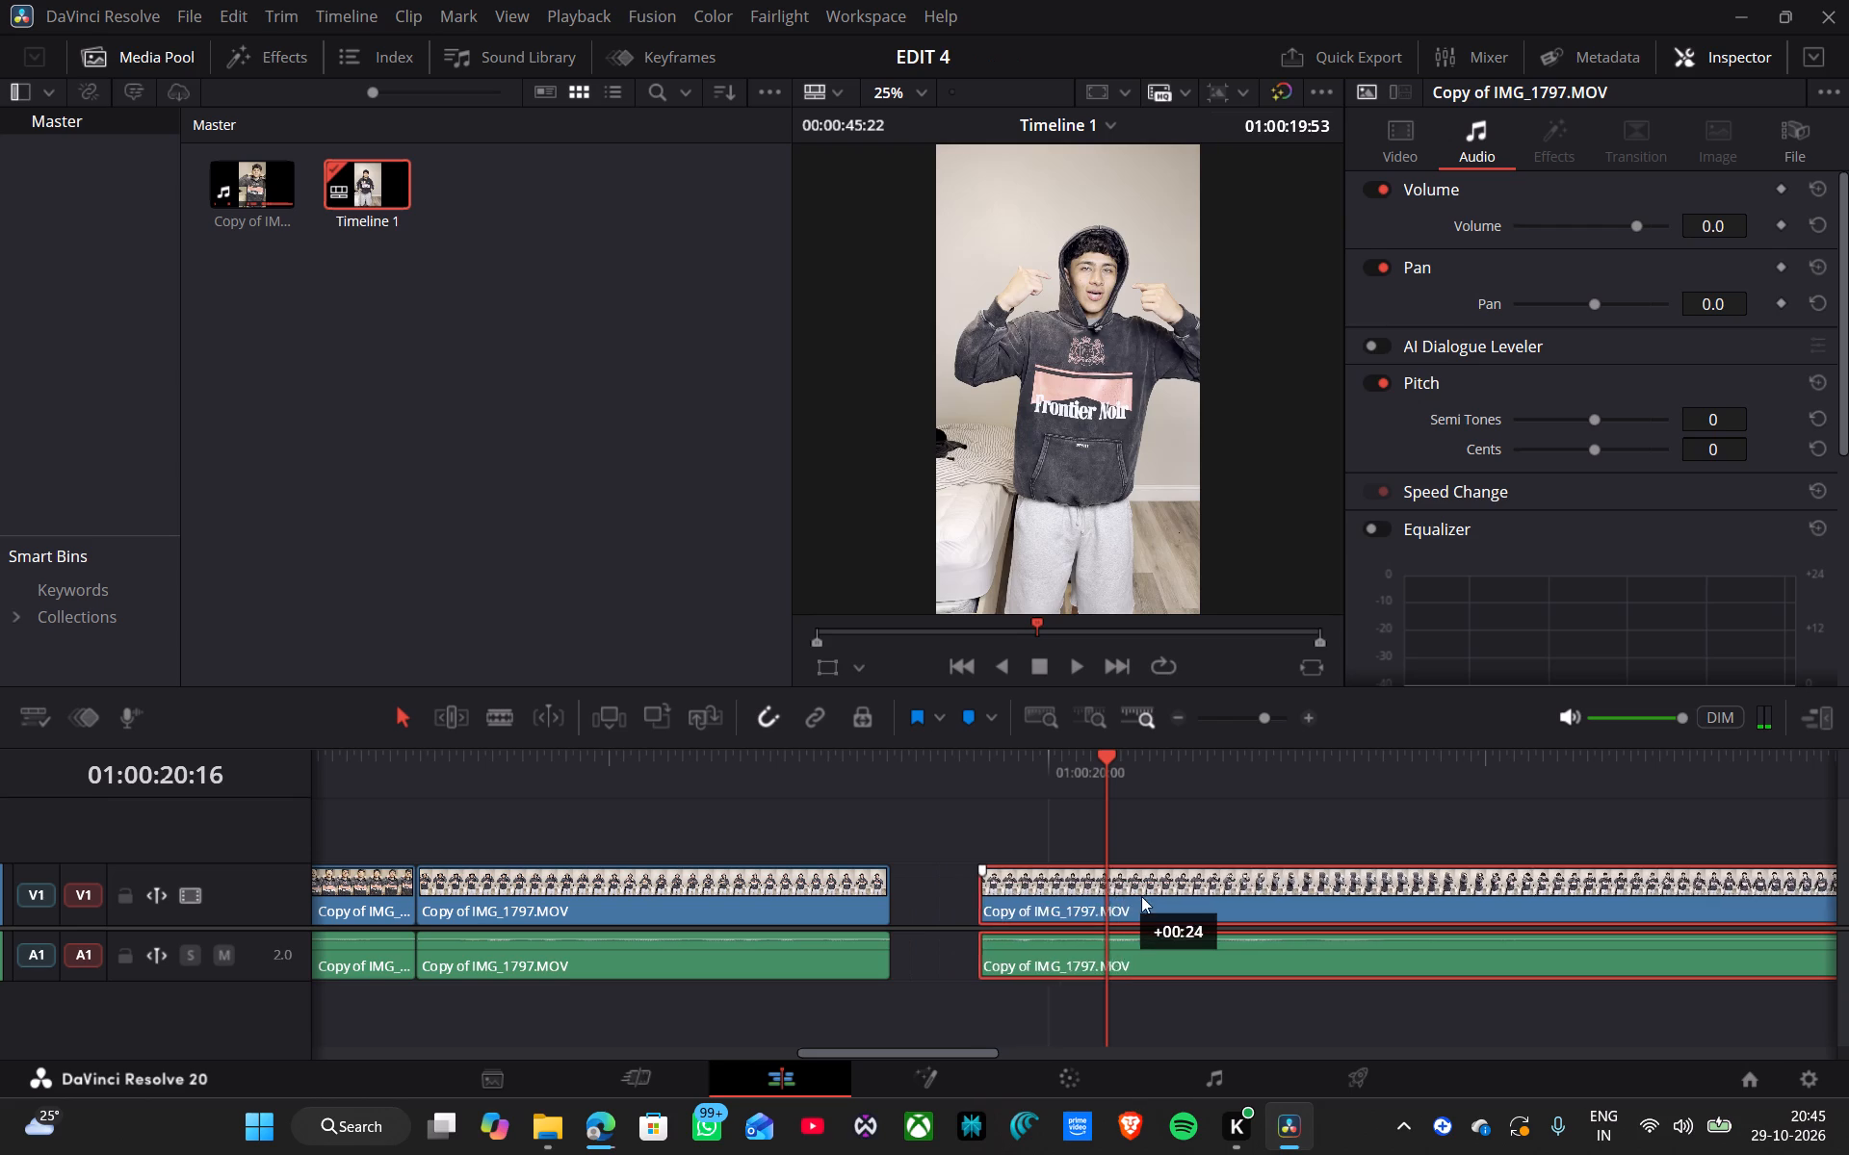
pyautogui.moveTo(1141, 896); pyautogui.dragTo(1189, 900)
pyautogui.moveTo(1049, 896); pyautogui.dragTo(887, 911)
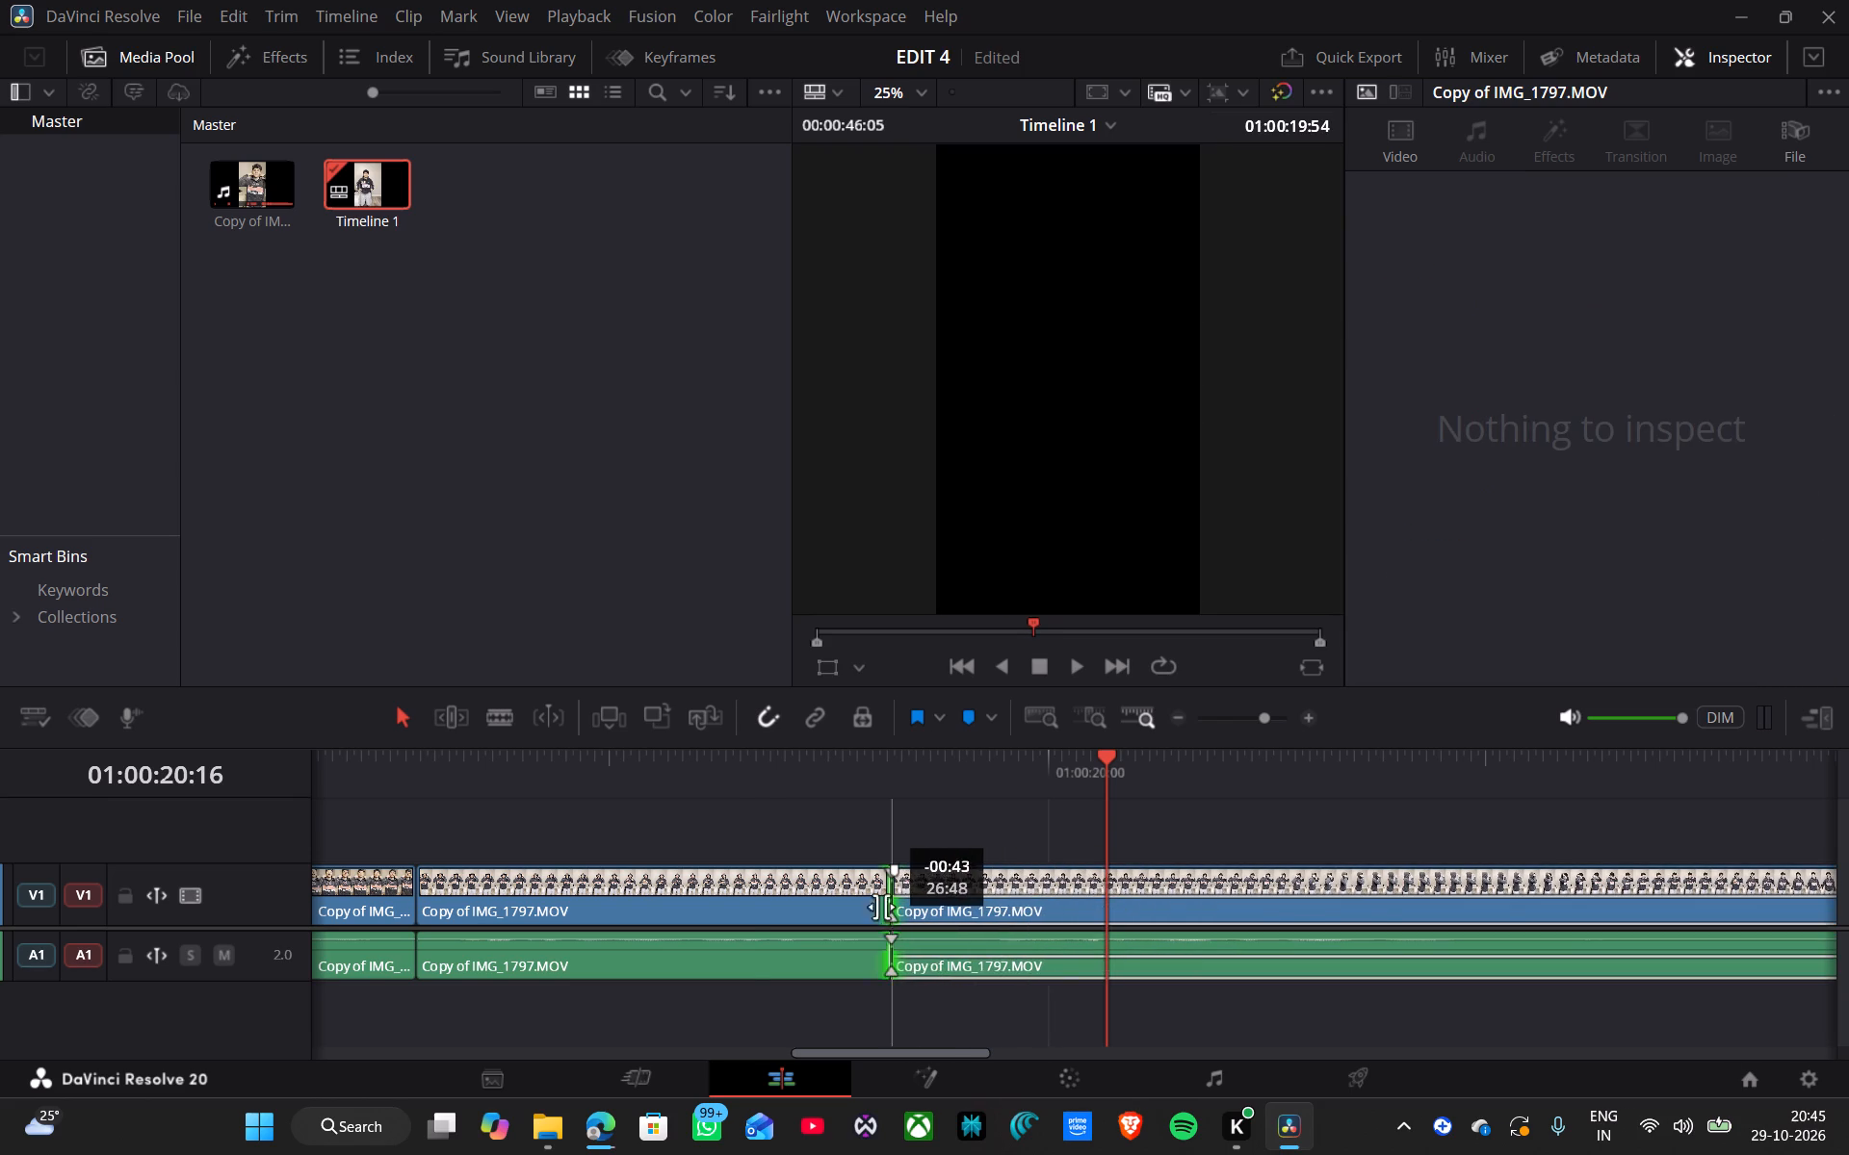
# Replay the join, trim about 30 frames off the last clip's start, and move its video and audio back to 01:00:19:17.
pyautogui.click(752, 771)
pyautogui.press('space')
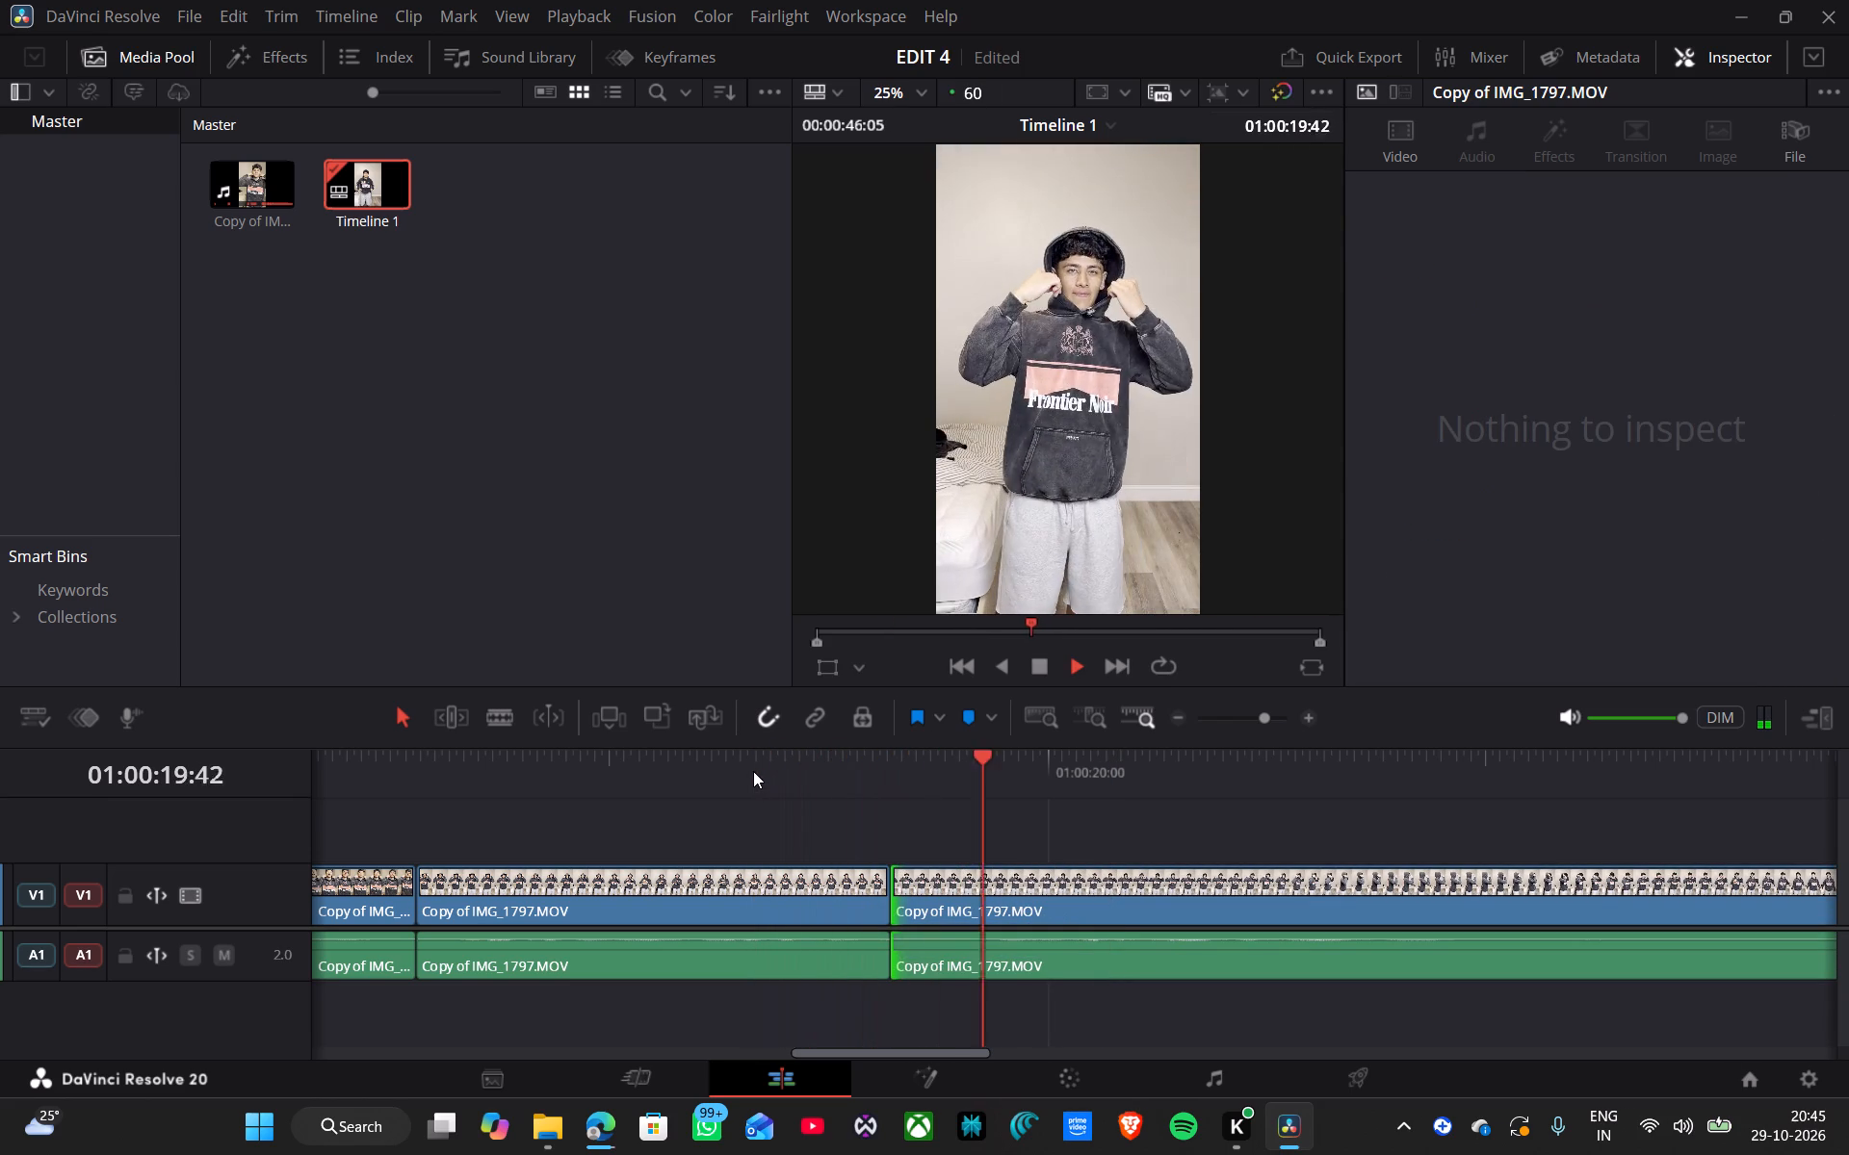
pyautogui.press('space')
pyautogui.moveTo(908, 901); pyautogui.dragTo(945, 905)
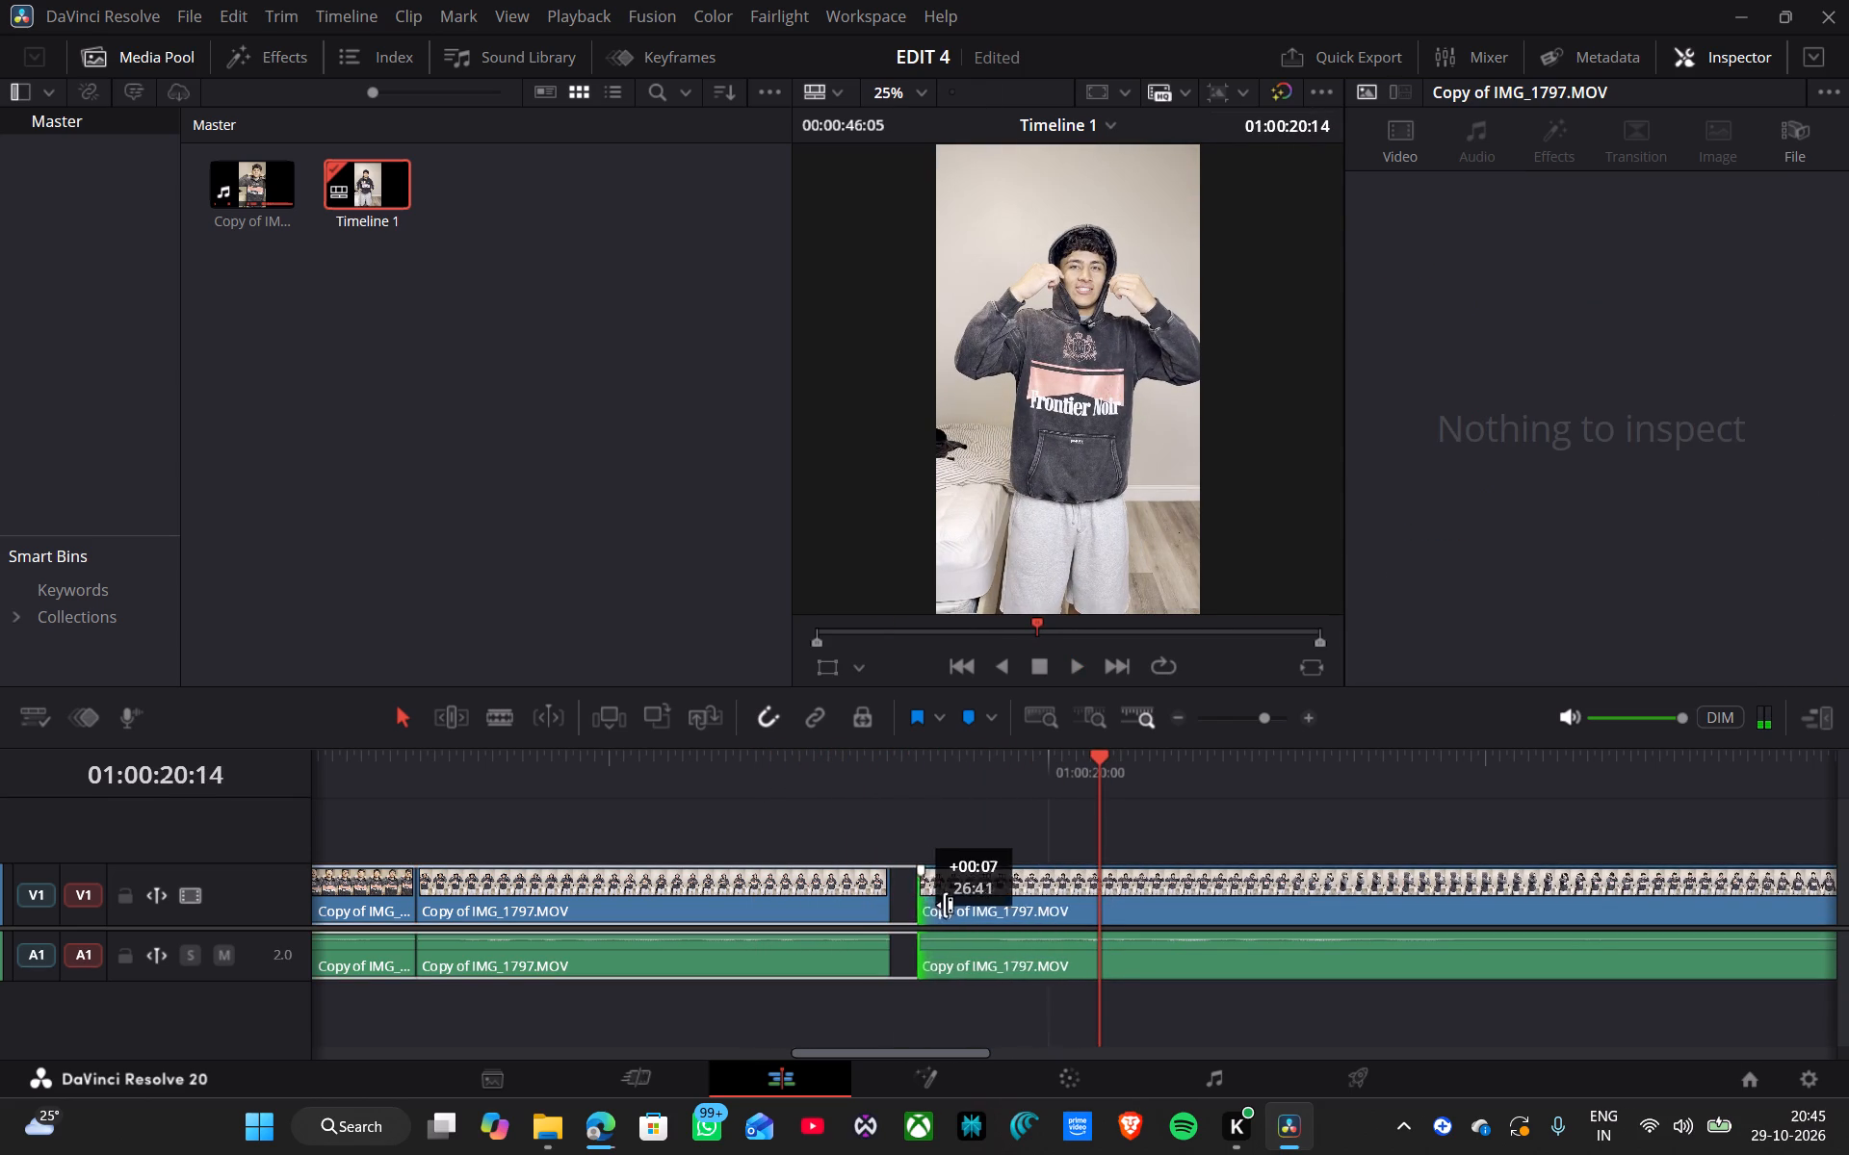
pyautogui.moveTo(945, 905); pyautogui.dragTo(1017, 921)
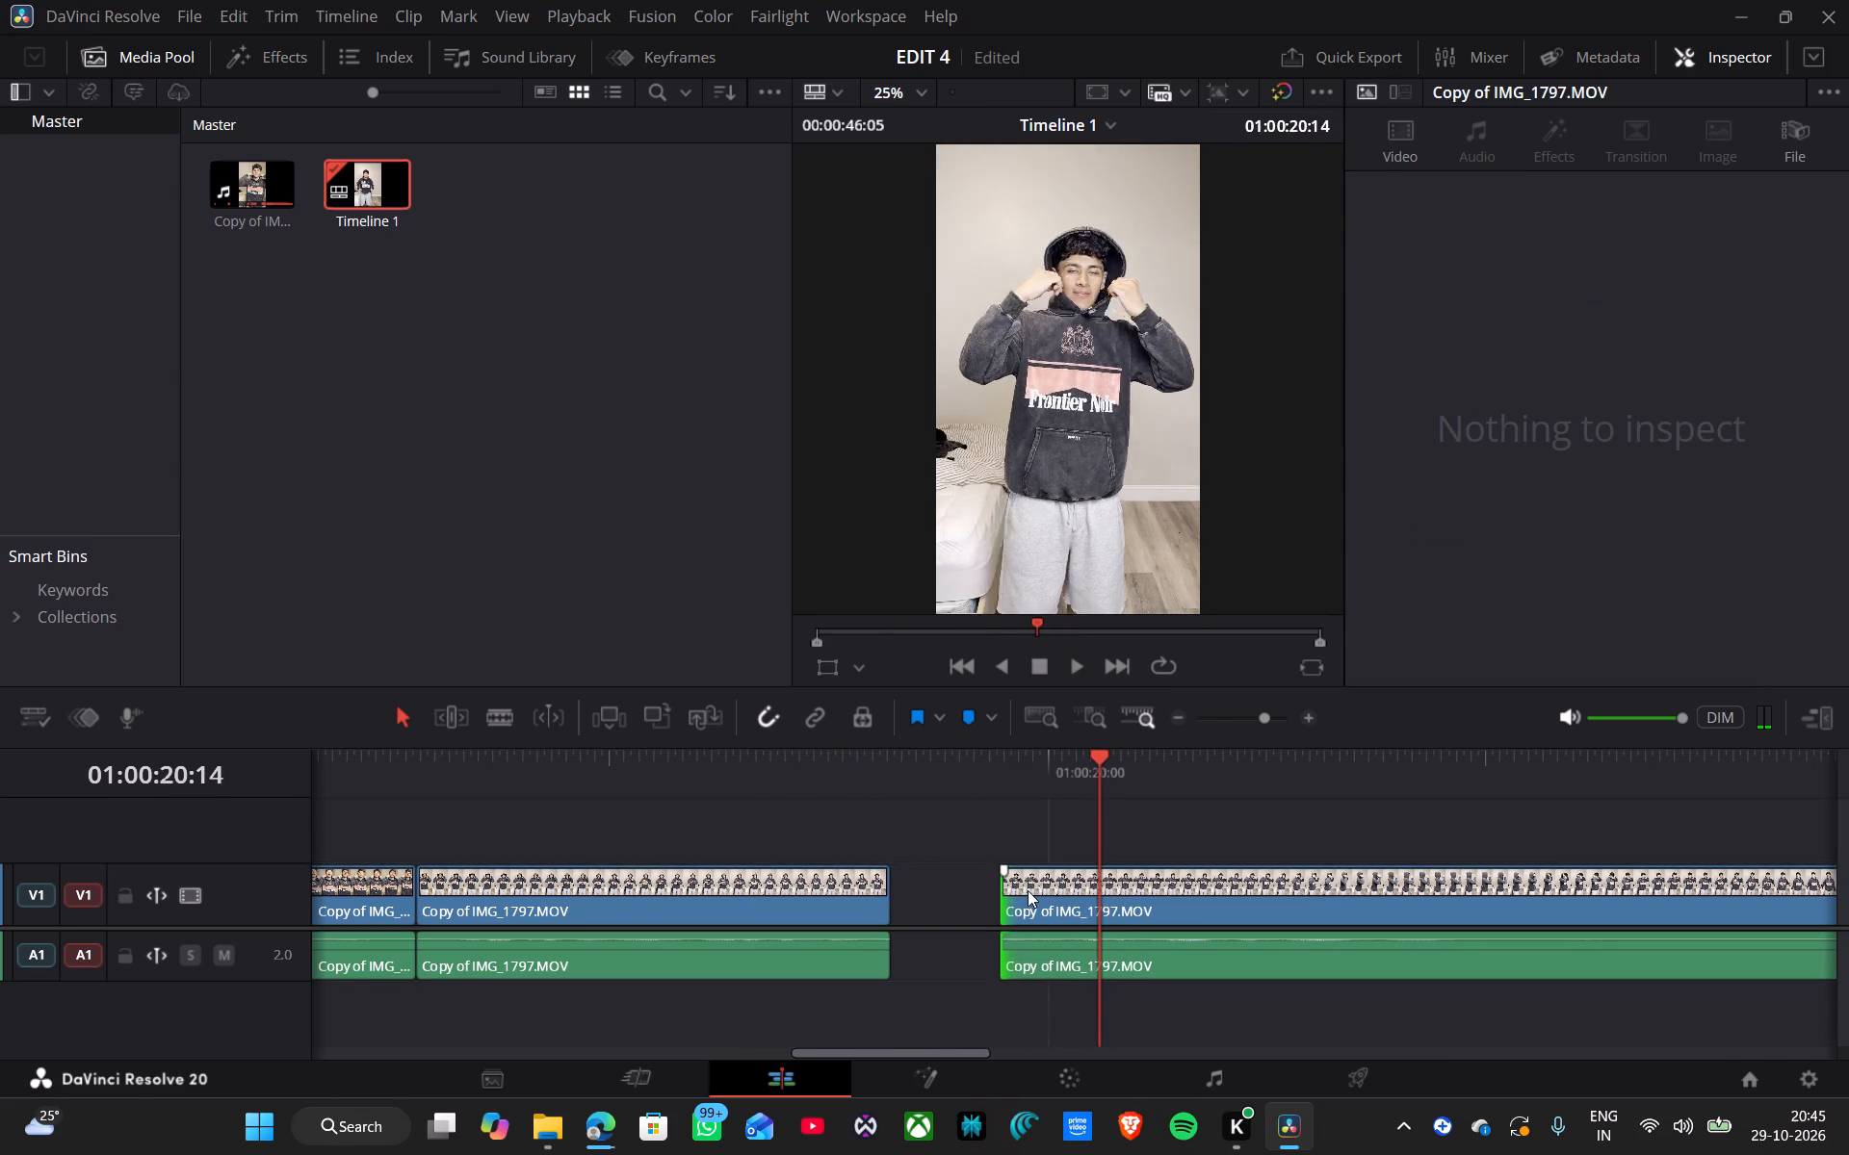
pyautogui.moveTo(1050, 895); pyautogui.dragTo(936, 905)
# Replay the hood shot across the join and split the last clip's video and audio at 01:00:21:29.
pyautogui.click(847, 783)
pyautogui.press('space')
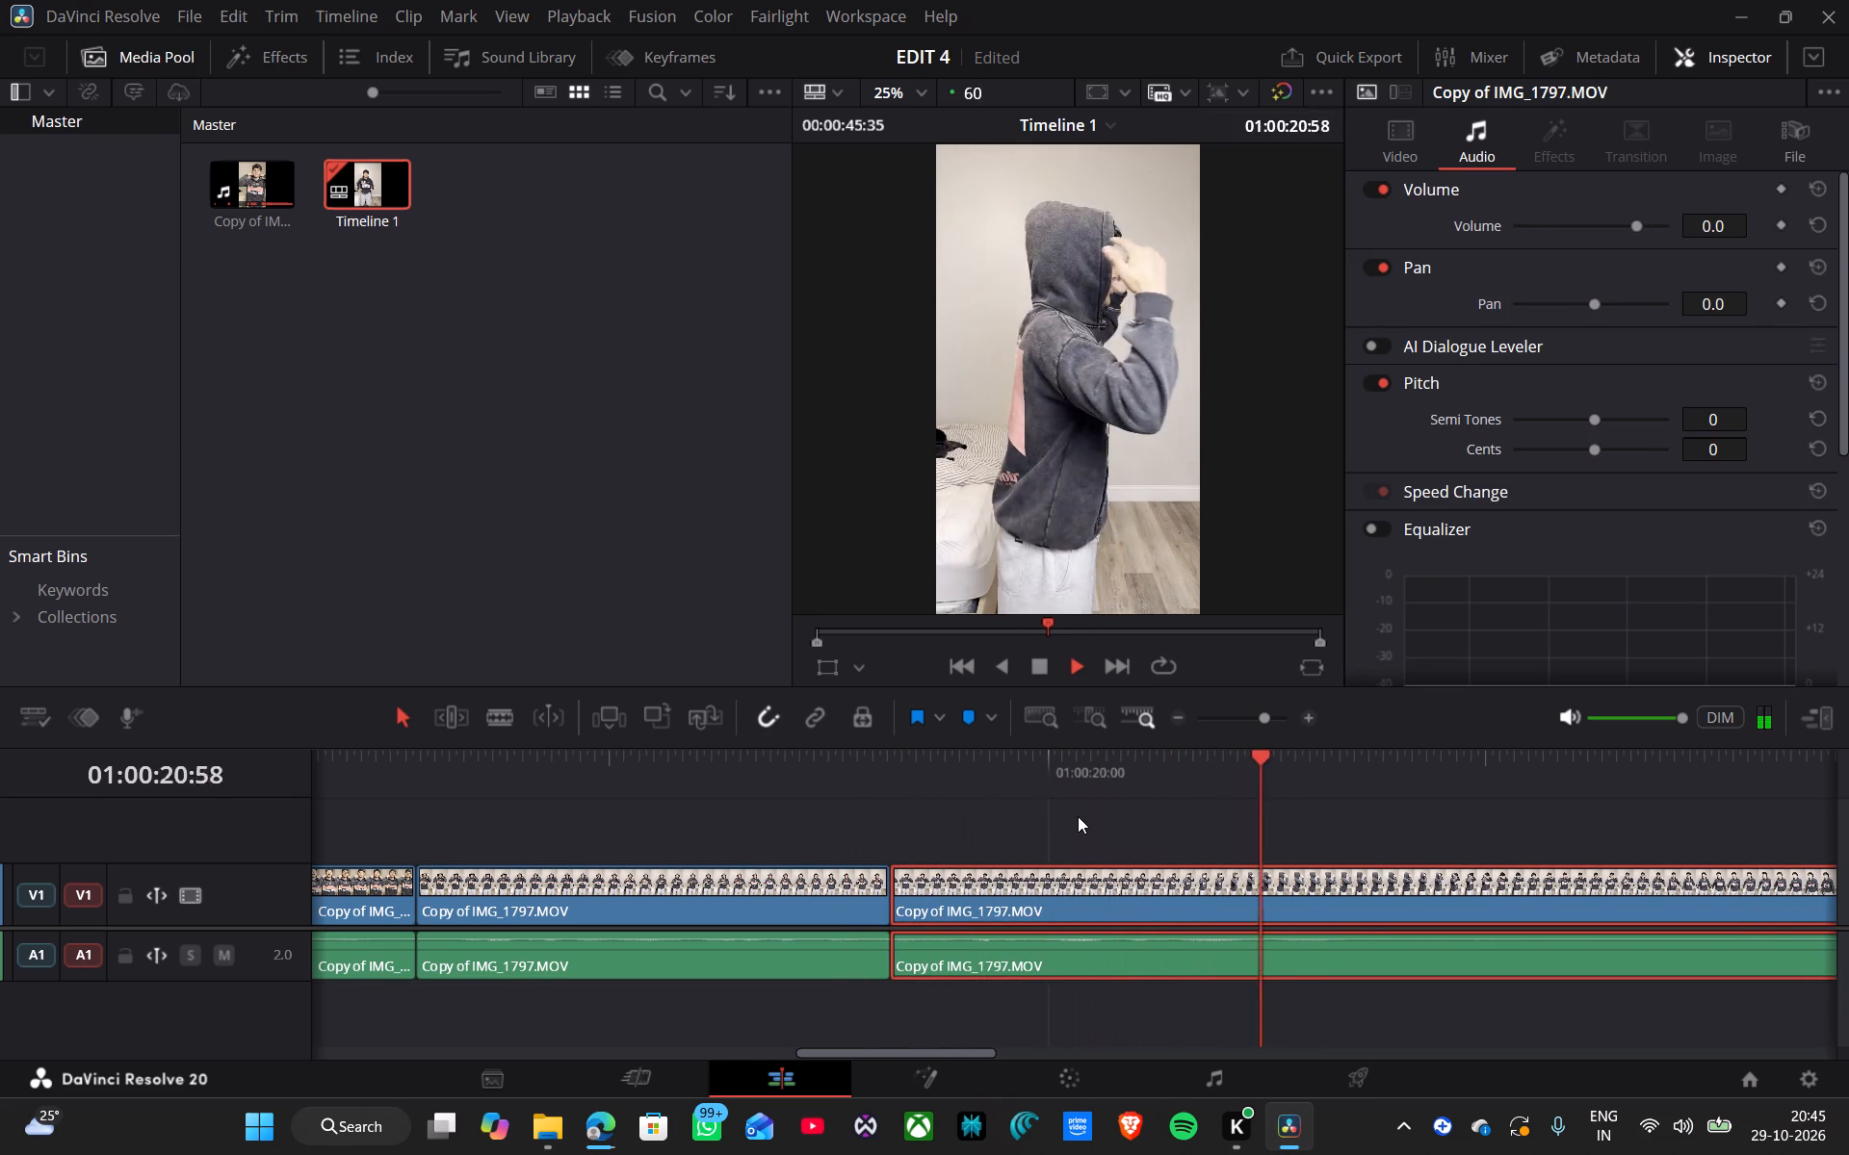
pyautogui.press('space')
pyautogui.press('b')
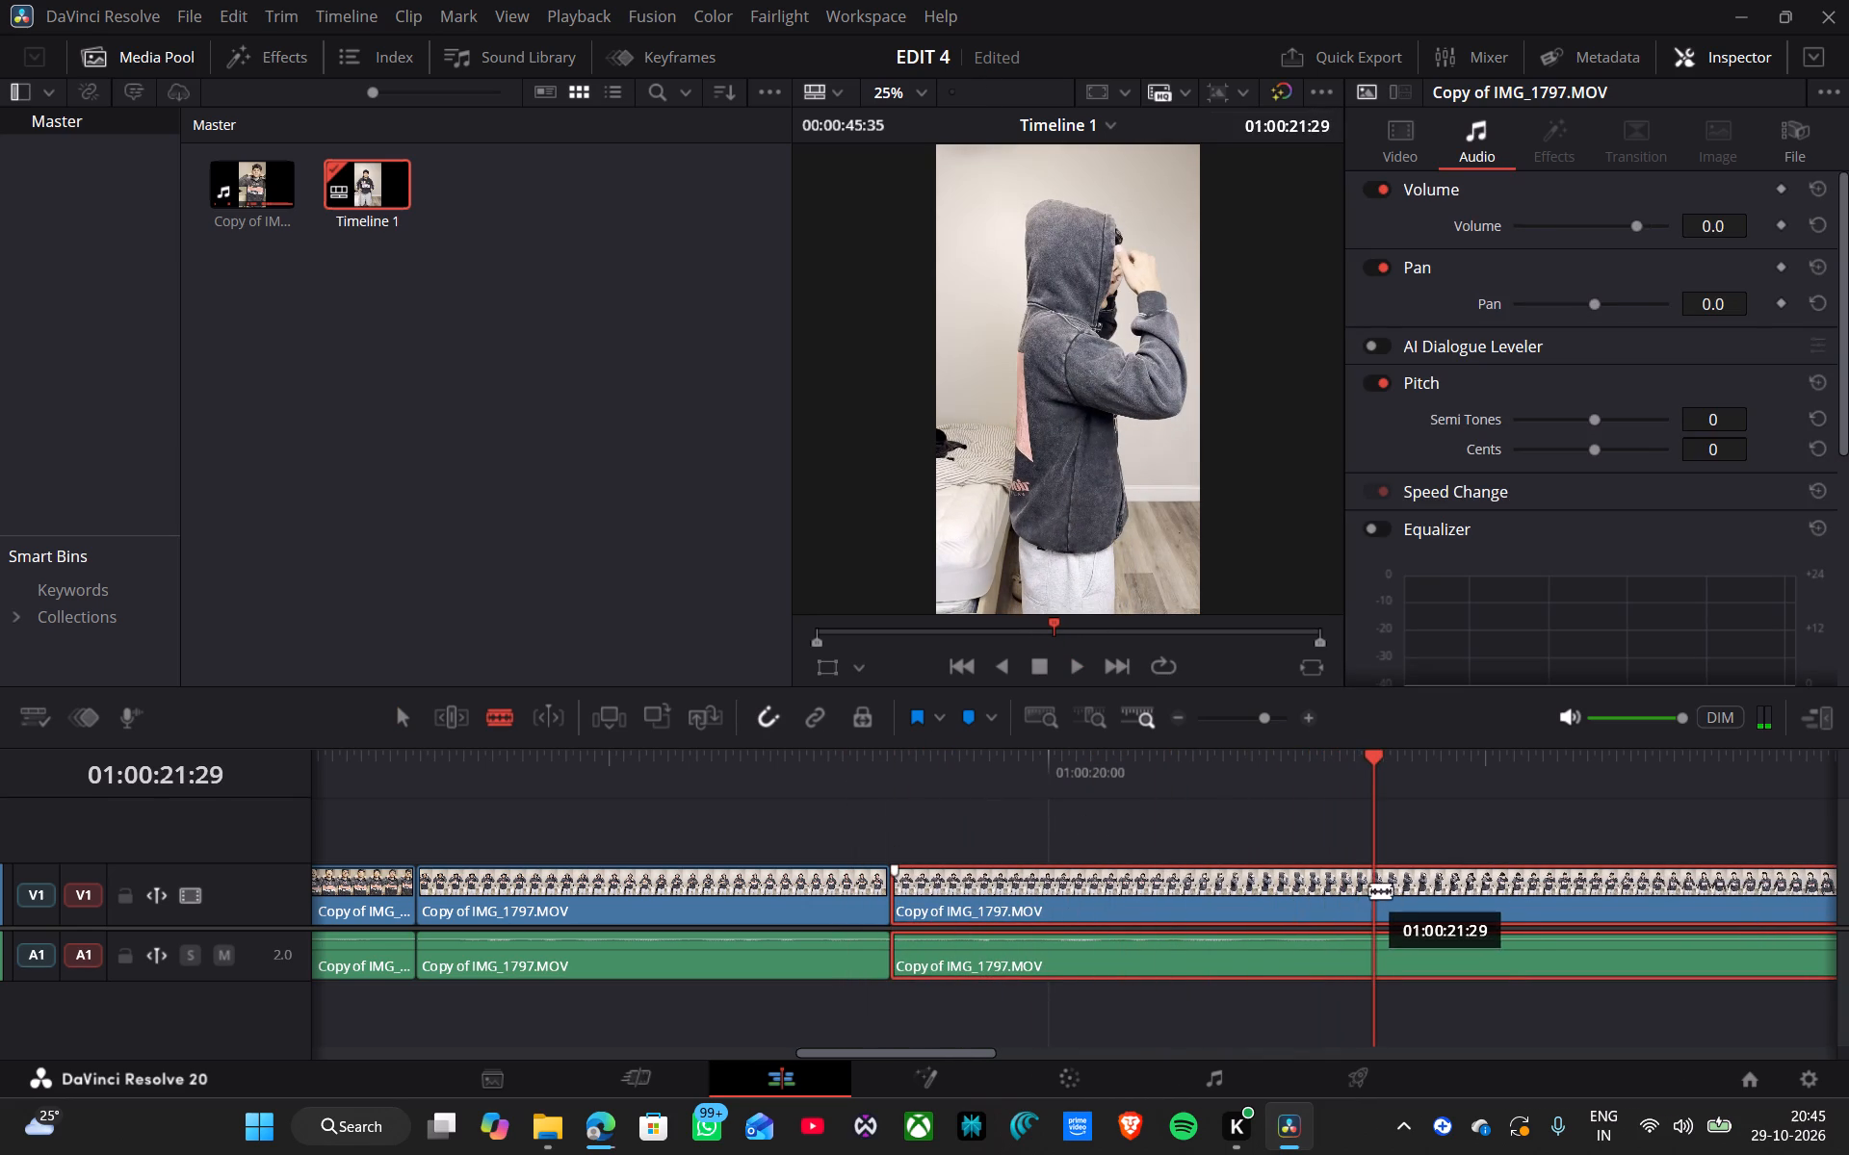
pyautogui.click(1373, 890)
pyautogui.click(1378, 941)
pyautogui.press('a')
# Play through the following footage to find the next pose and split the last clip's video and audio at 01:00:30:13.
pyautogui.press('space')
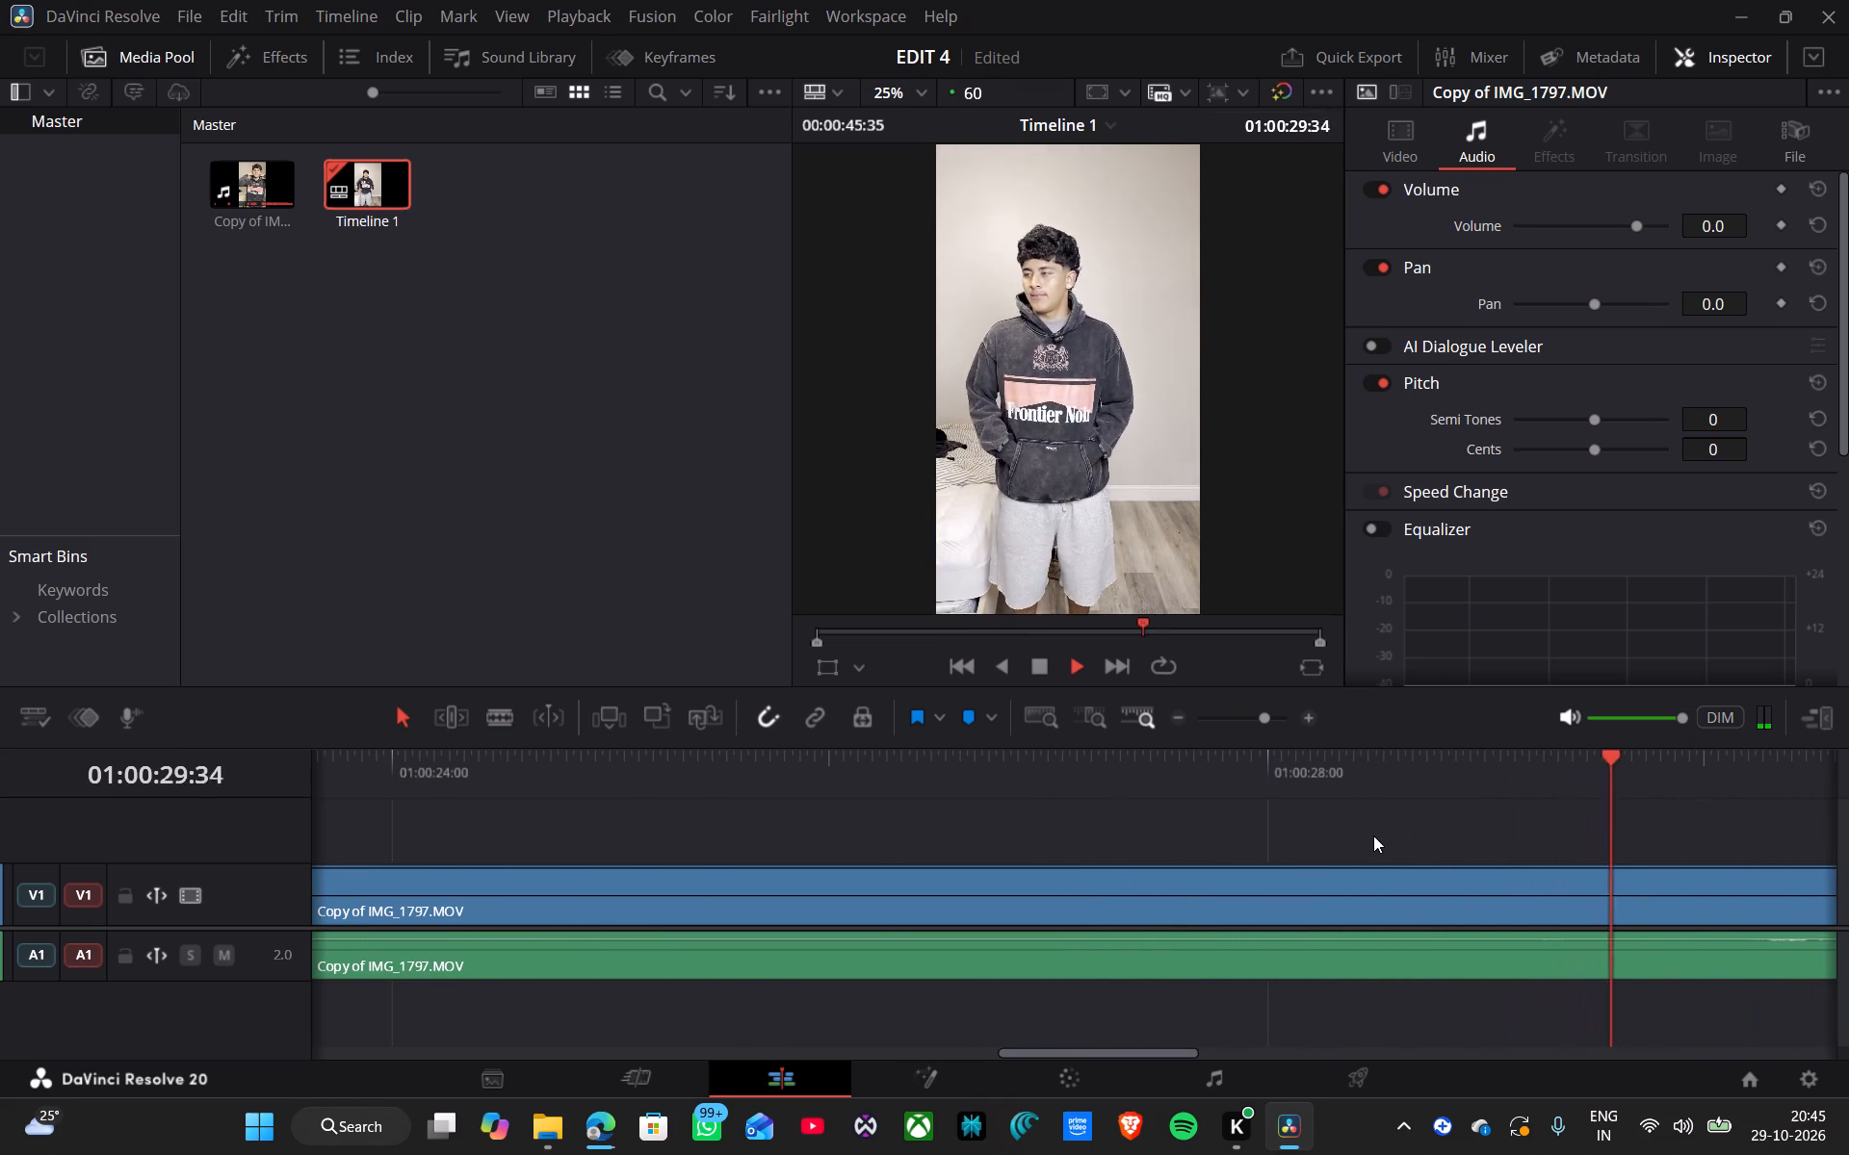
pyautogui.press('space')
pyautogui.click(986, 763)
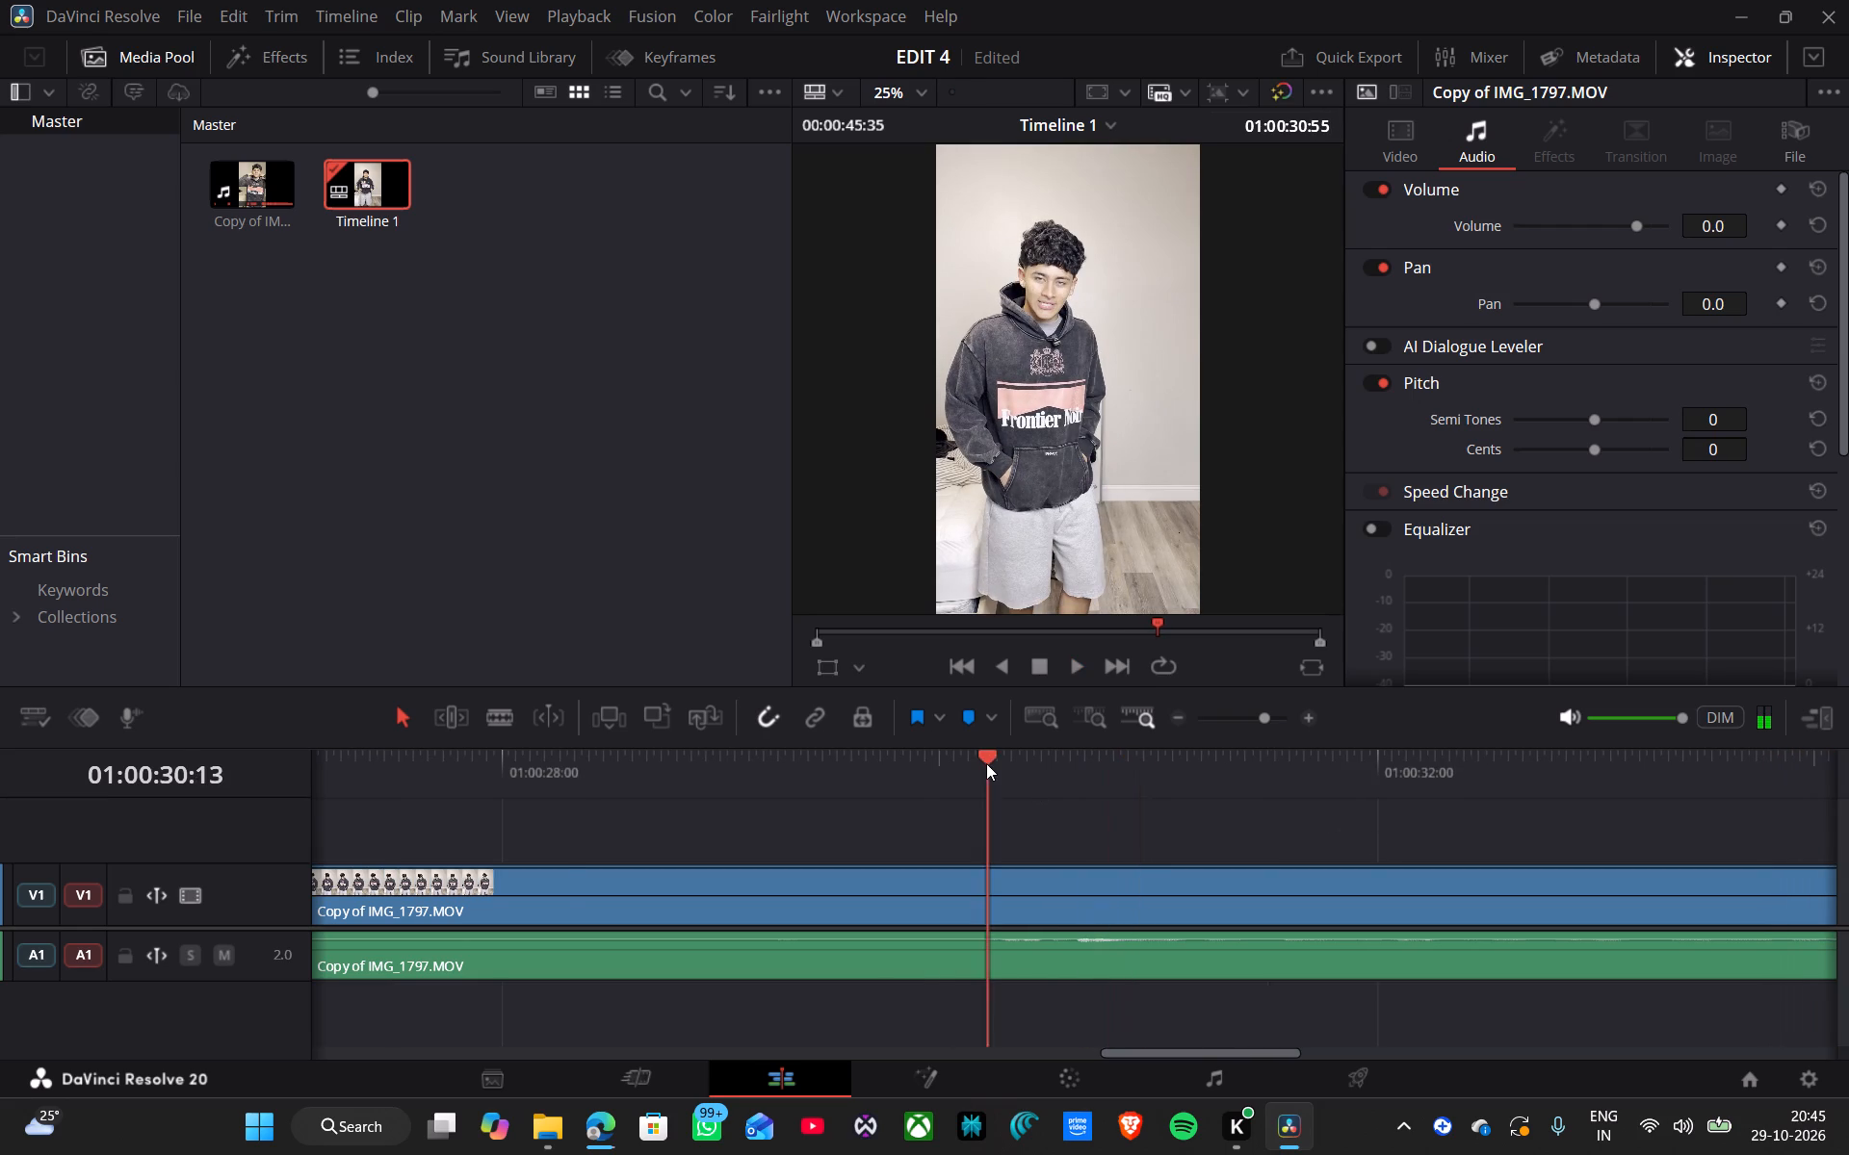
pyautogui.press('space')
pyautogui.press('space')
pyautogui.click(942, 761)
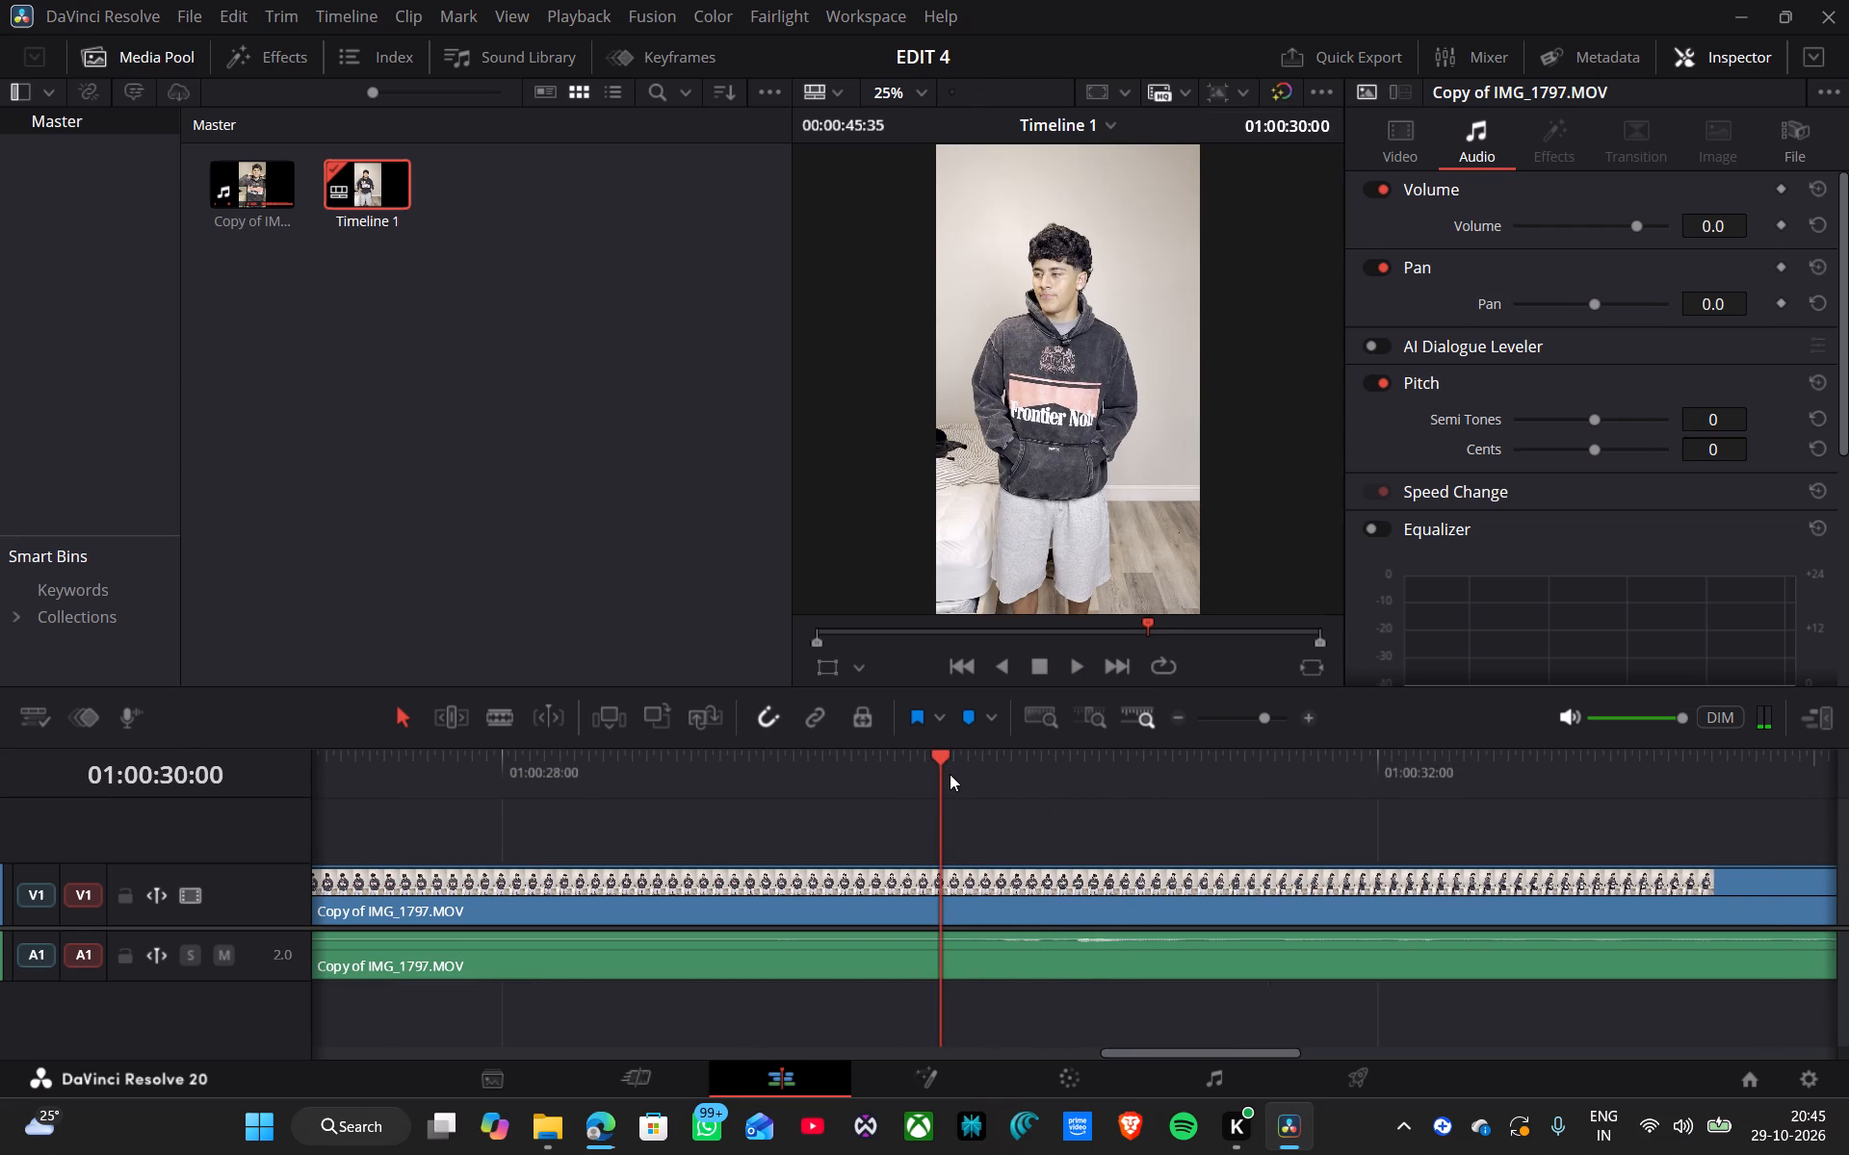
pyautogui.press('b')
pyautogui.press('space')
pyautogui.press('space')
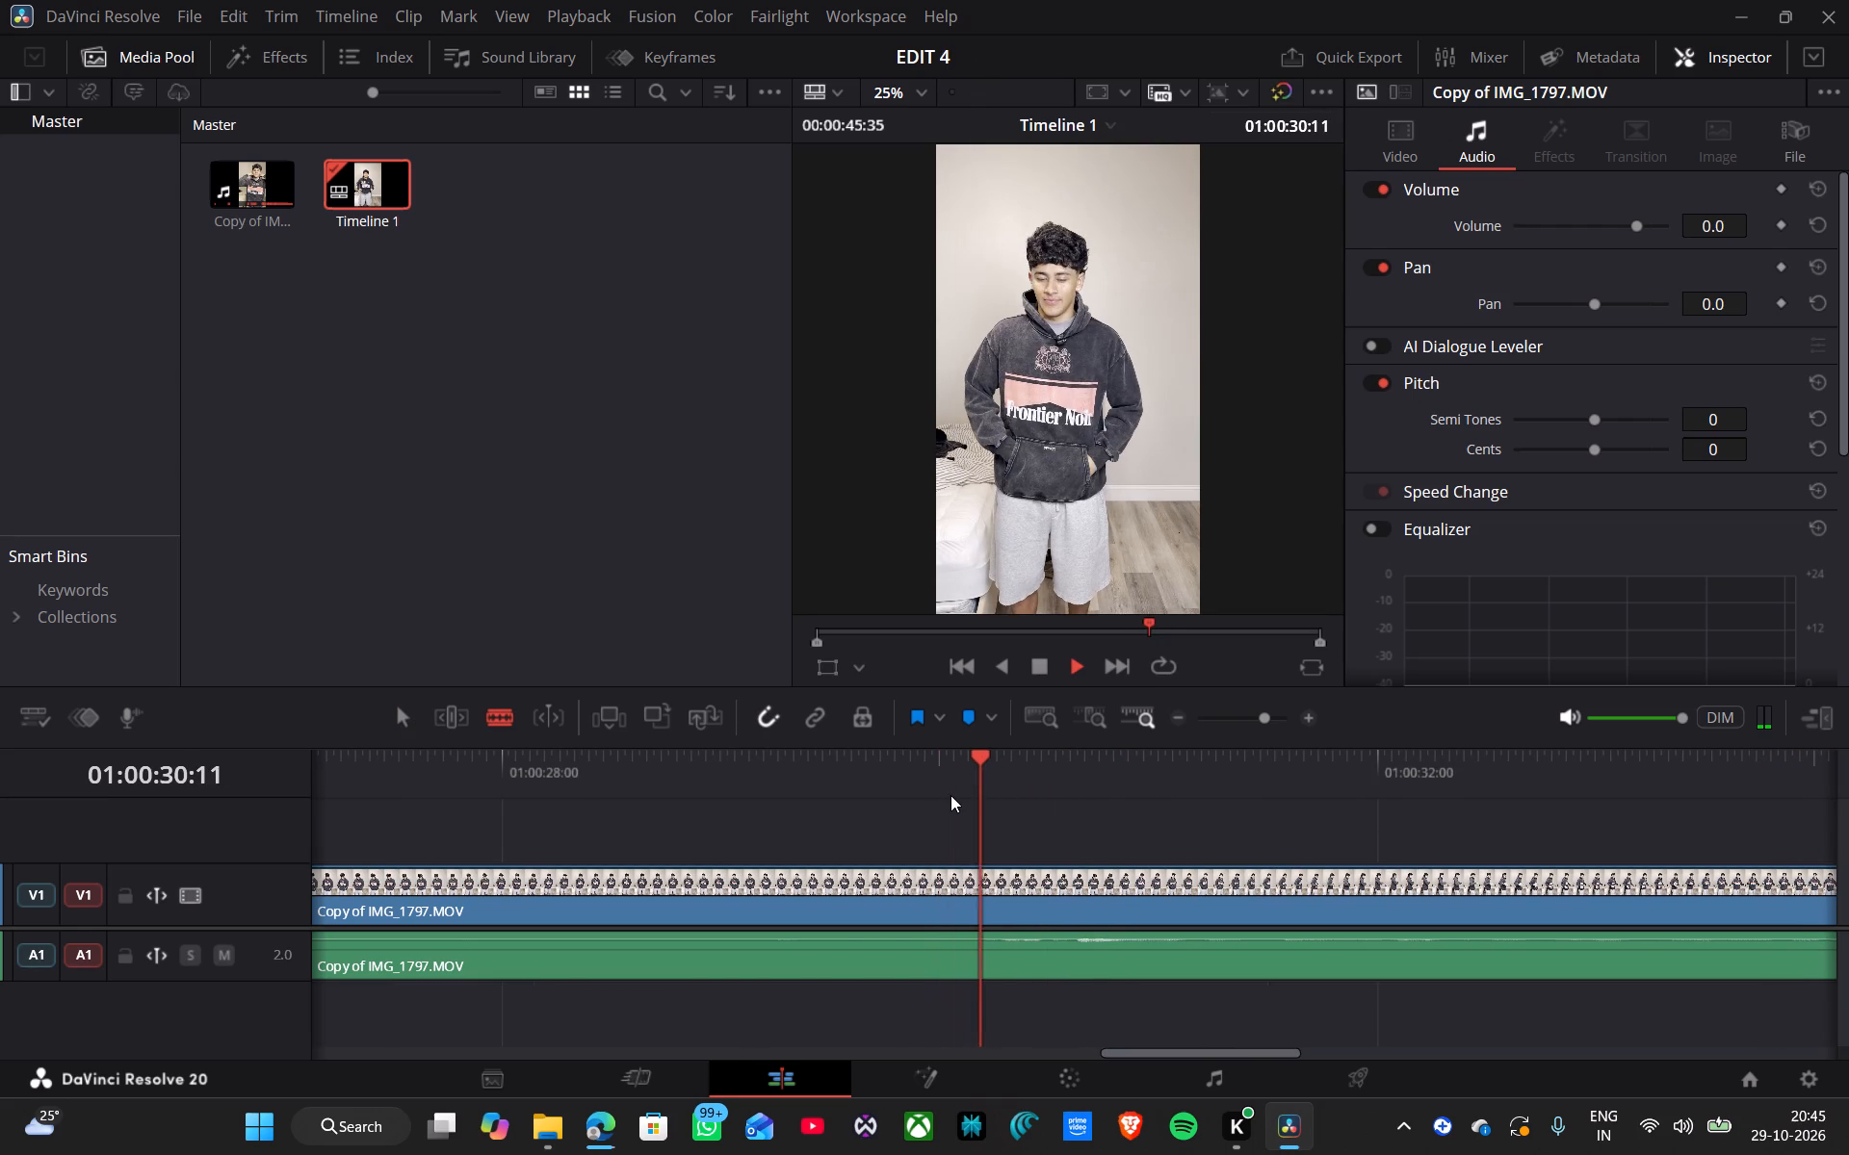
pyautogui.click(991, 885)
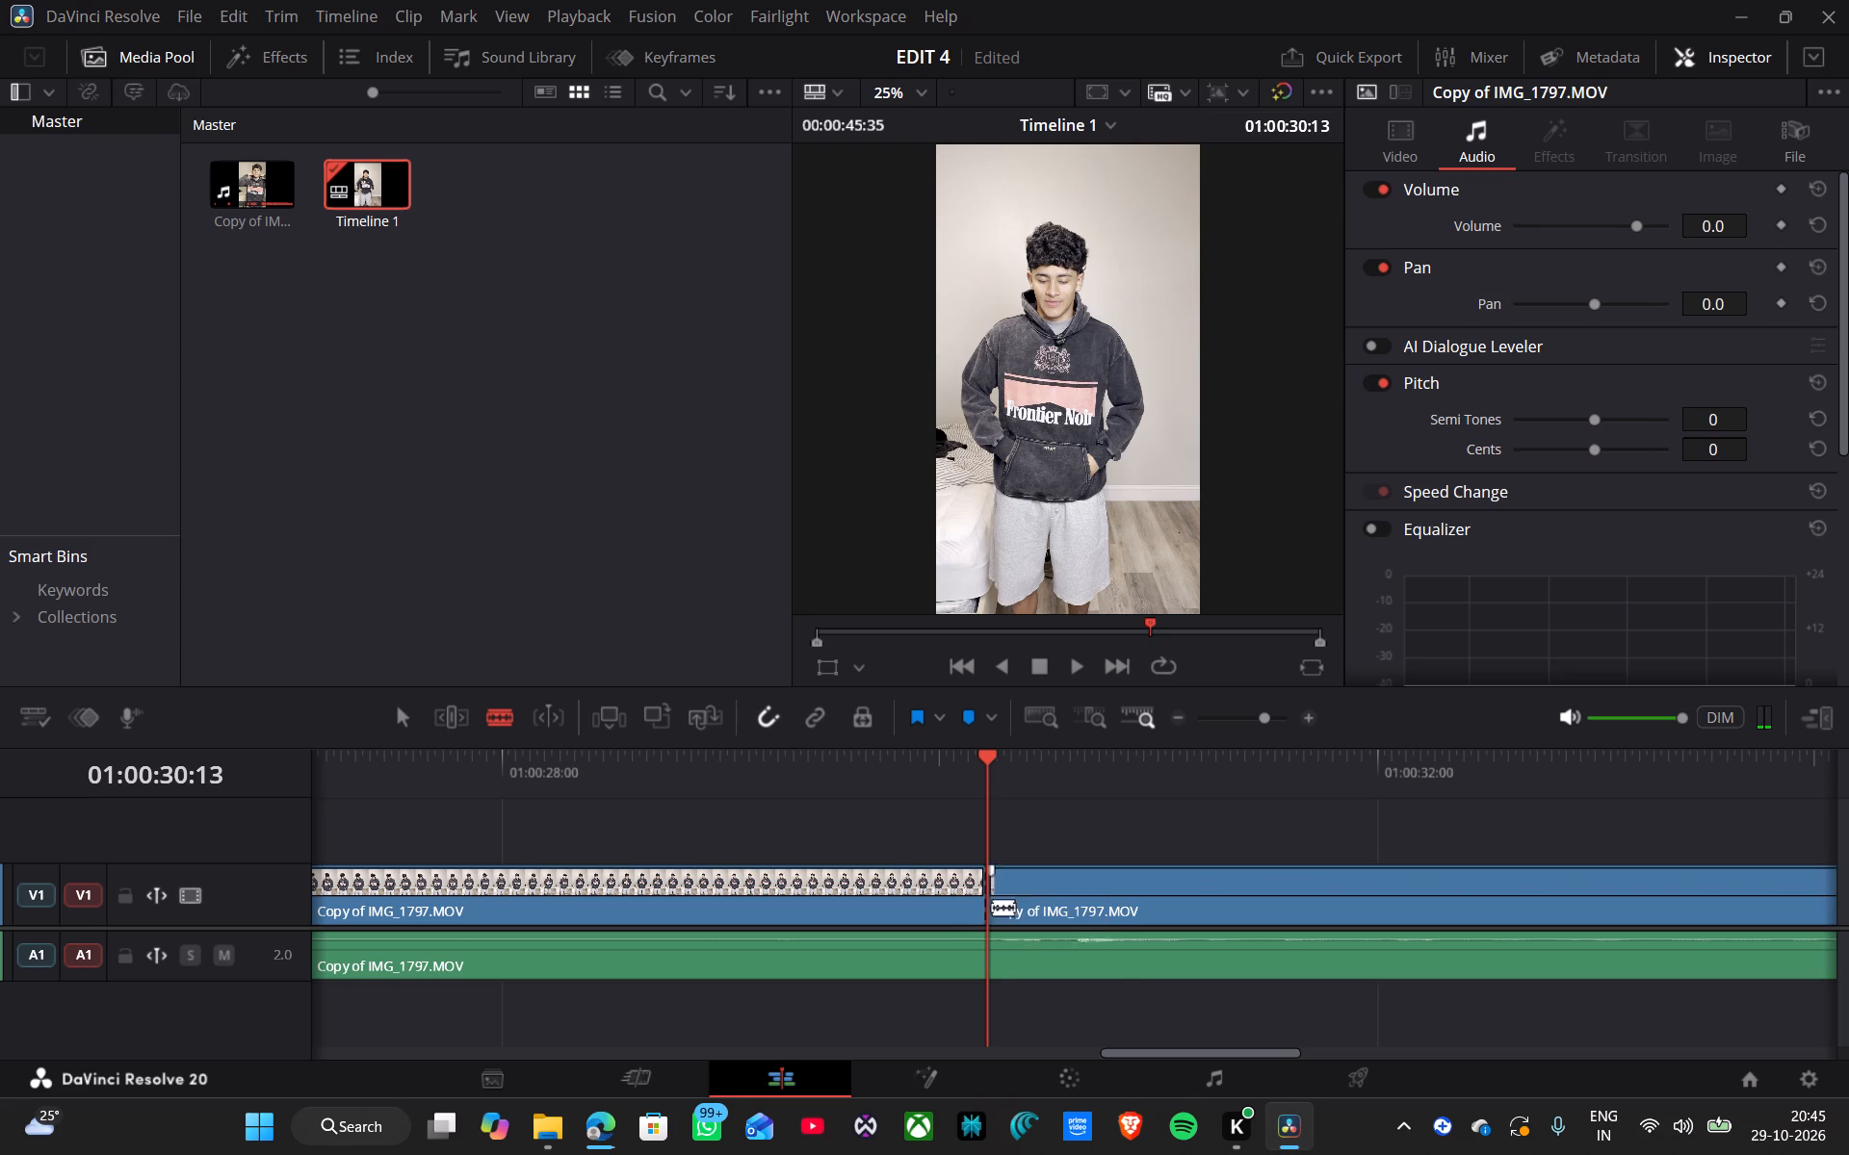
pyautogui.click(993, 950)
pyautogui.press('a')
# Delete the video and audio section between 01:00:21:29 and 01:00:30:13 and close the gap on both tracks.
pyautogui.moveTo(904, 832); pyautogui.dragTo(944, 1039)
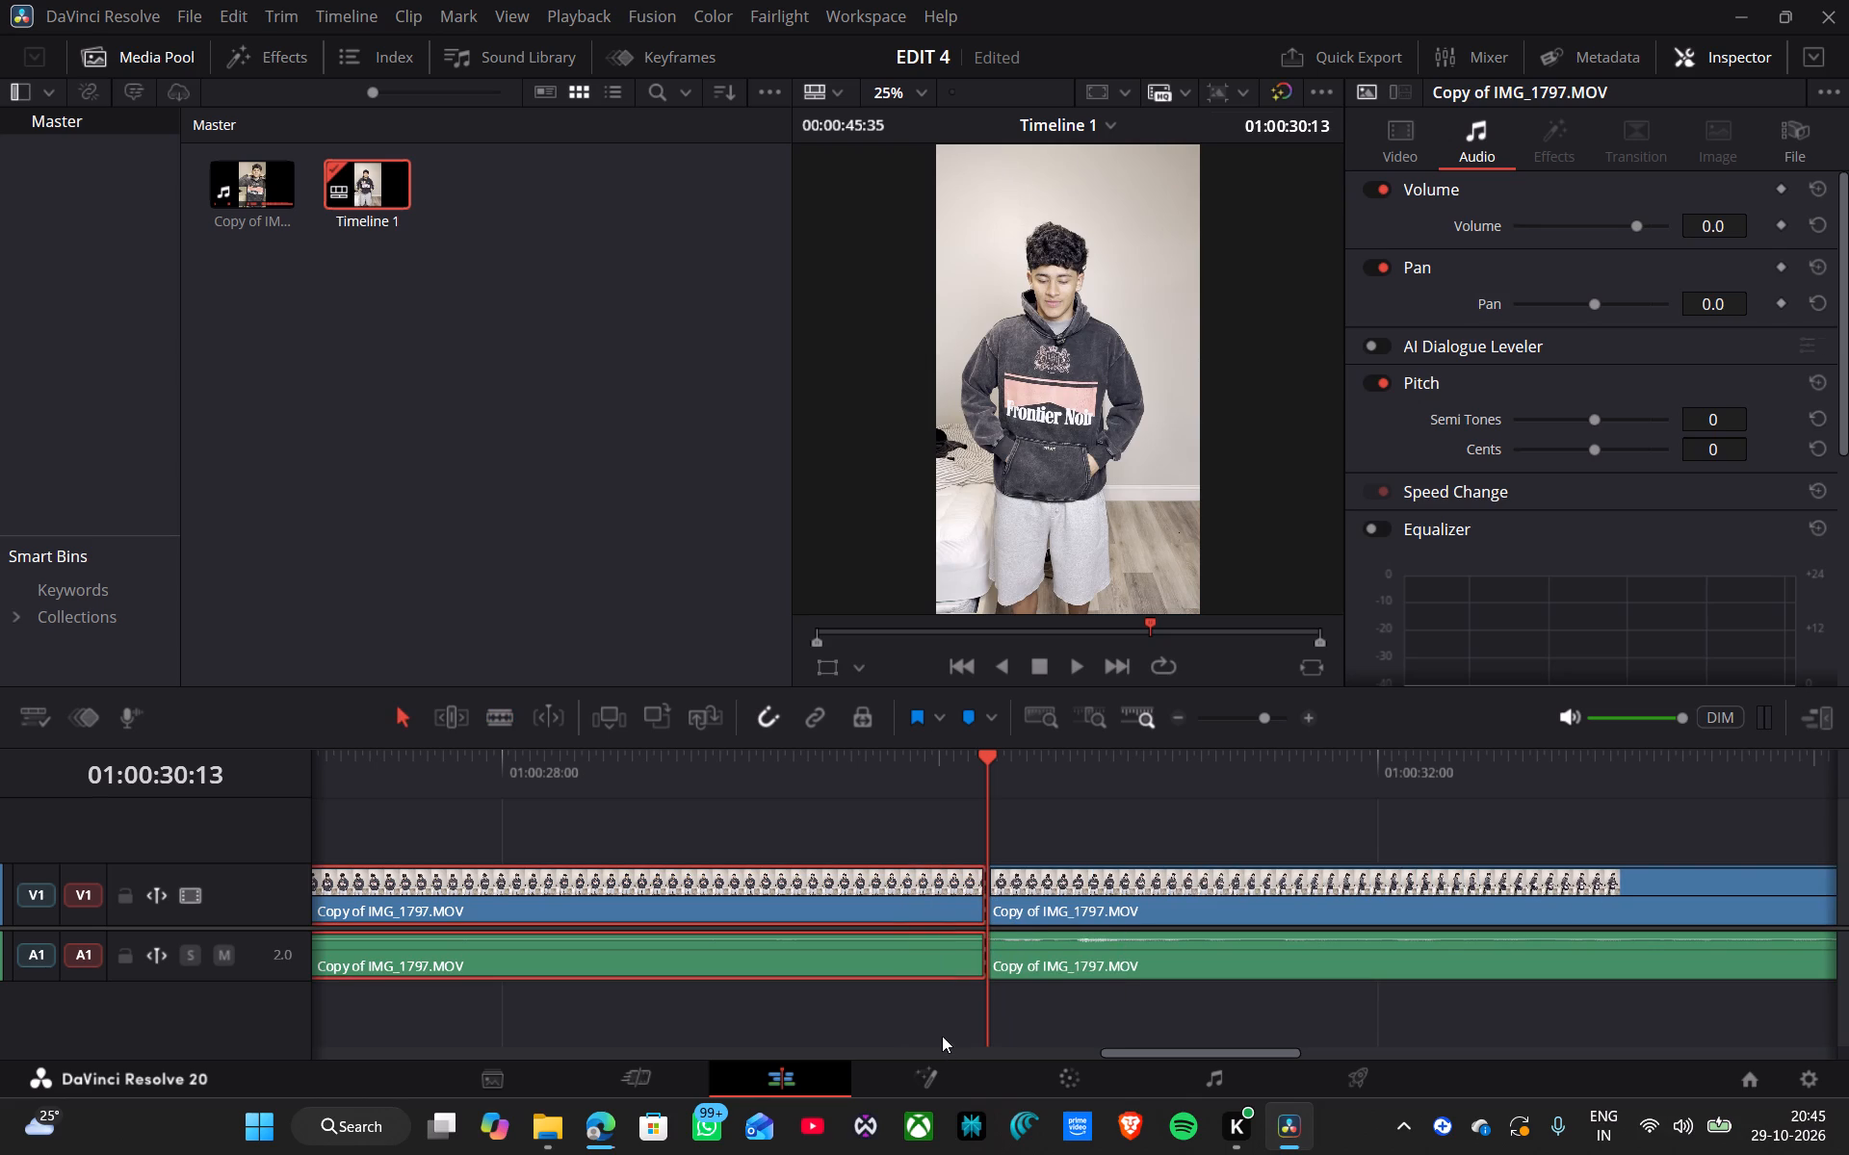
pyautogui.press('BackSpace')
pyautogui.click(925, 902)
pyautogui.press('BackSpace')
pyautogui.click(1176, 949)
pyautogui.press('BackSpace')
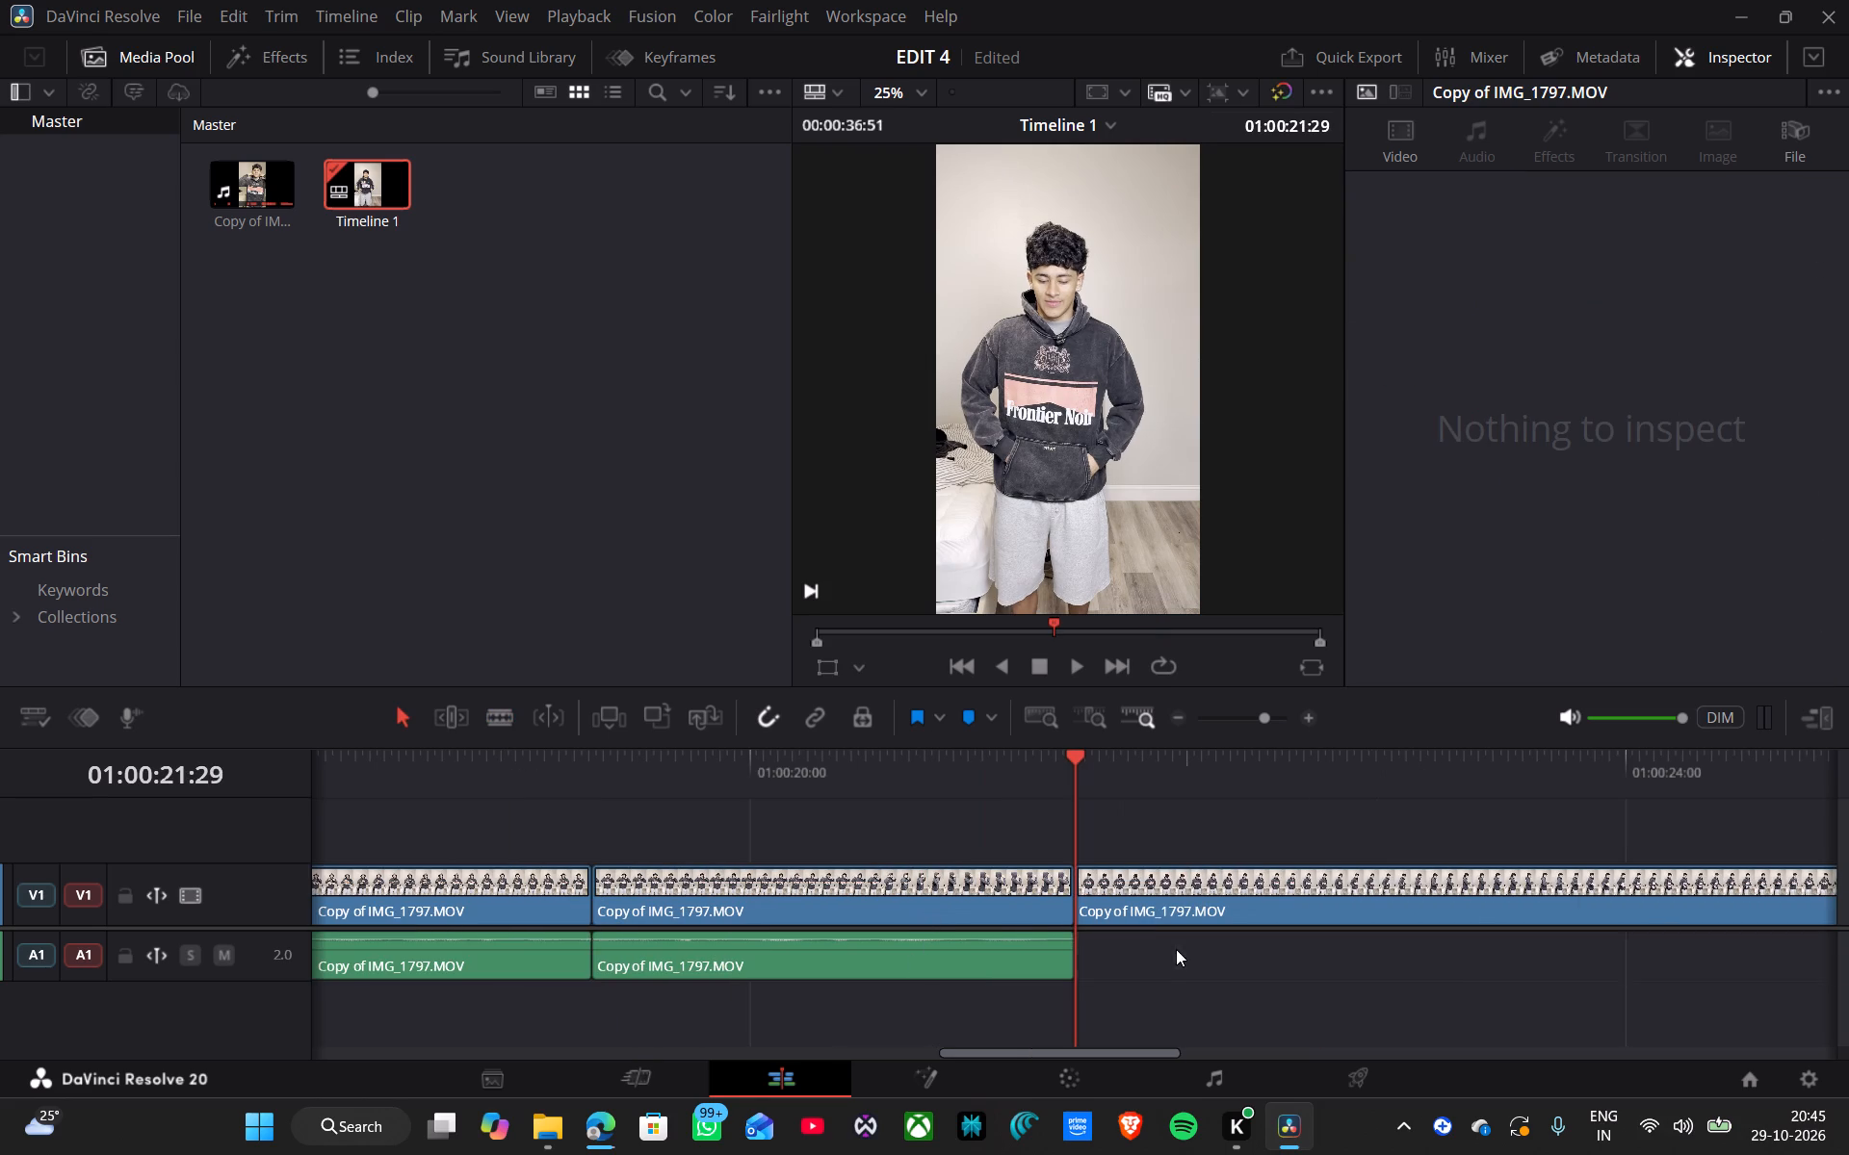
# Play through the newly joined footage to the close-up pose and split the last clip's video and audio at 01:00:26:48.
pyautogui.click(908, 775)
pyautogui.press('space')
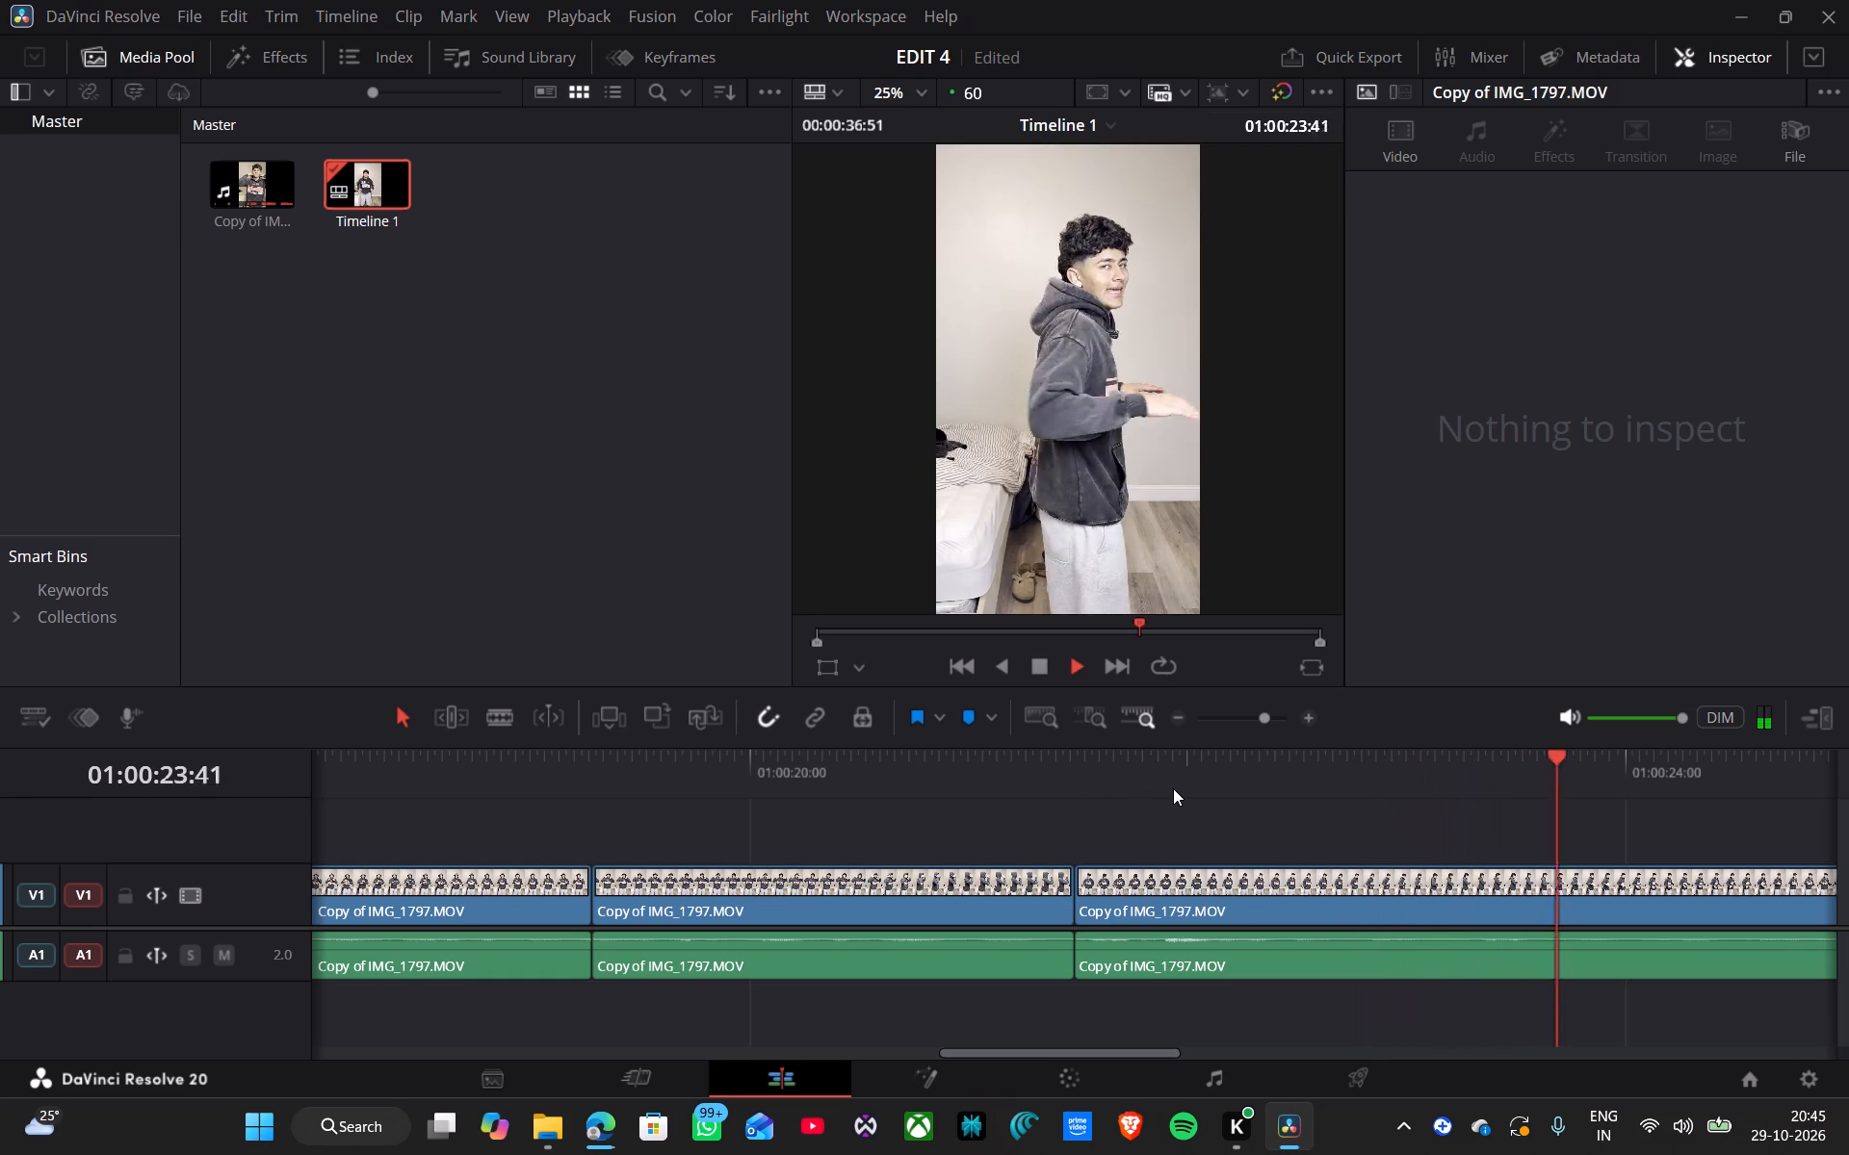
pyautogui.press('space')
pyautogui.click(1205, 780)
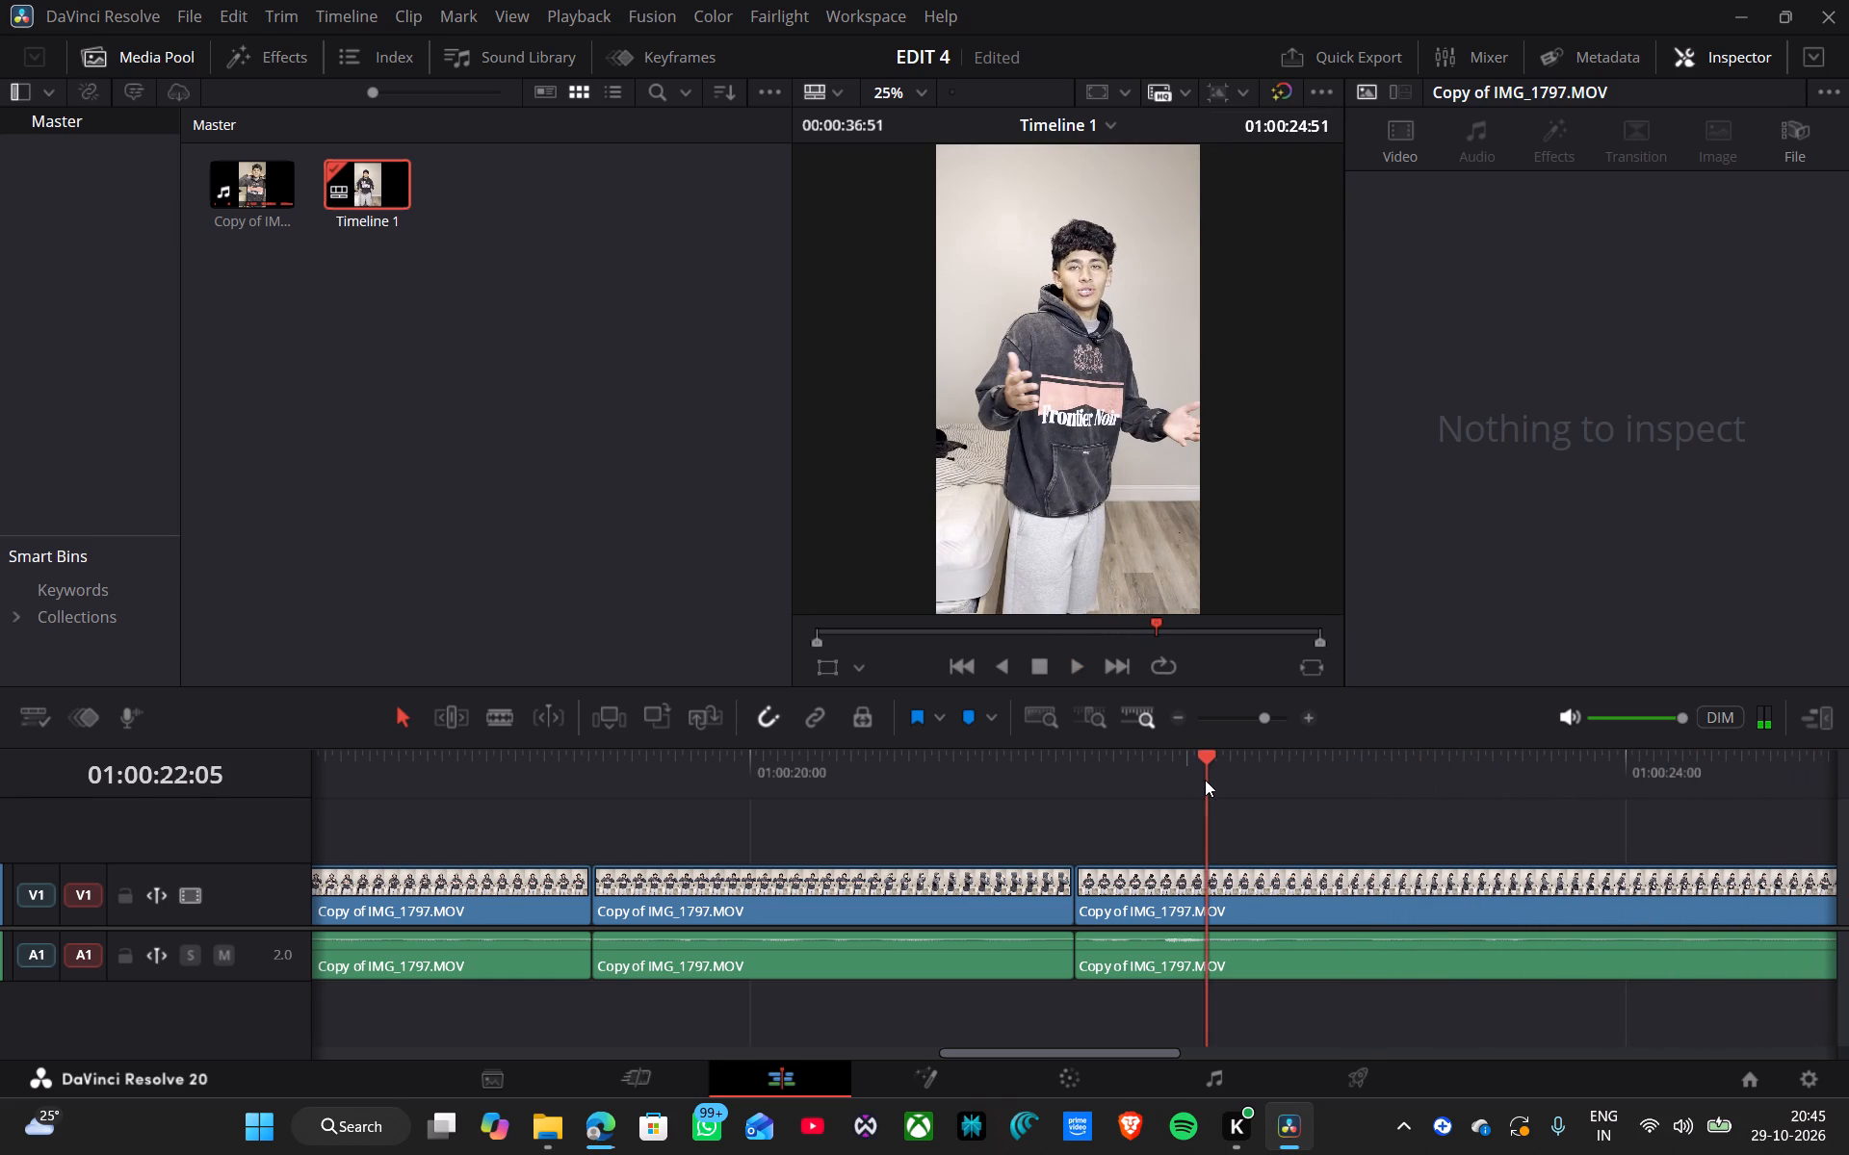
pyautogui.press('space')
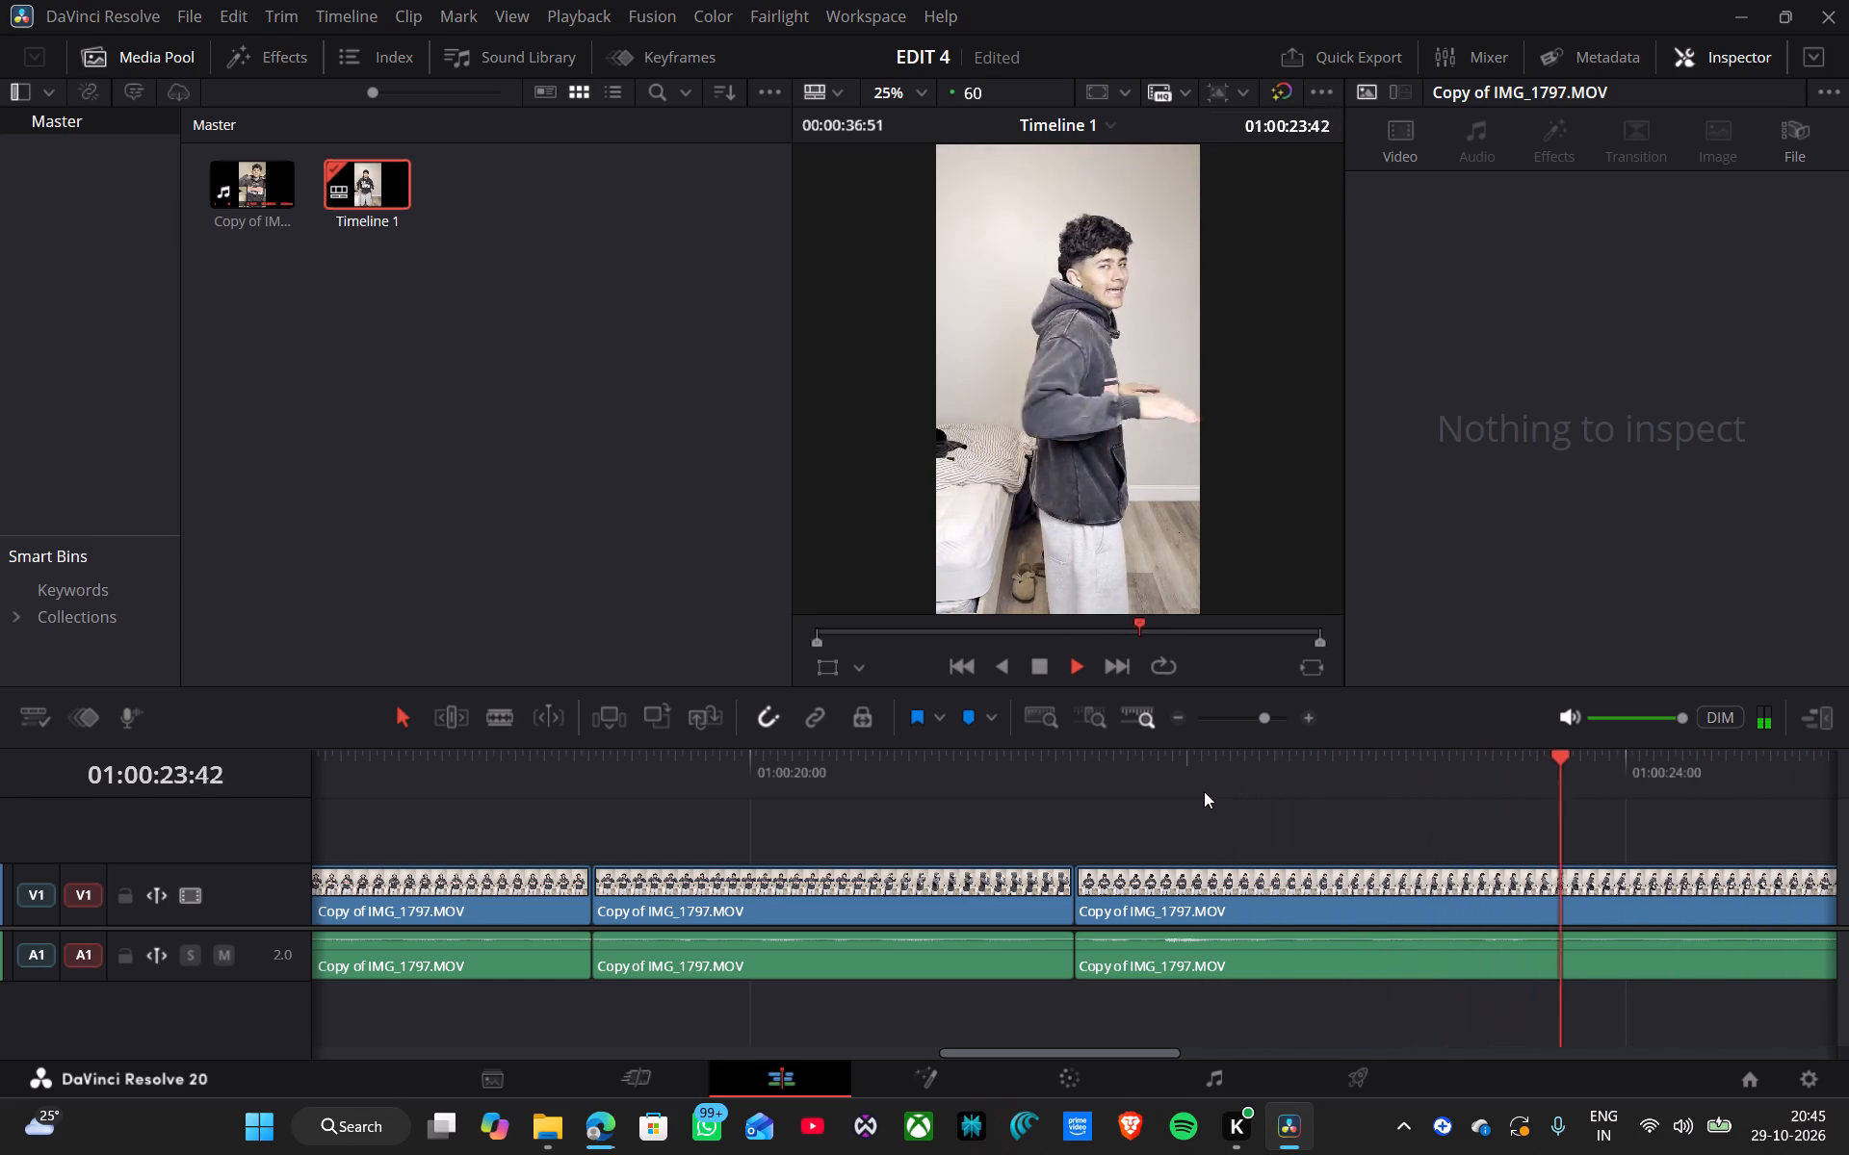
pyautogui.press('space')
pyautogui.press('space')
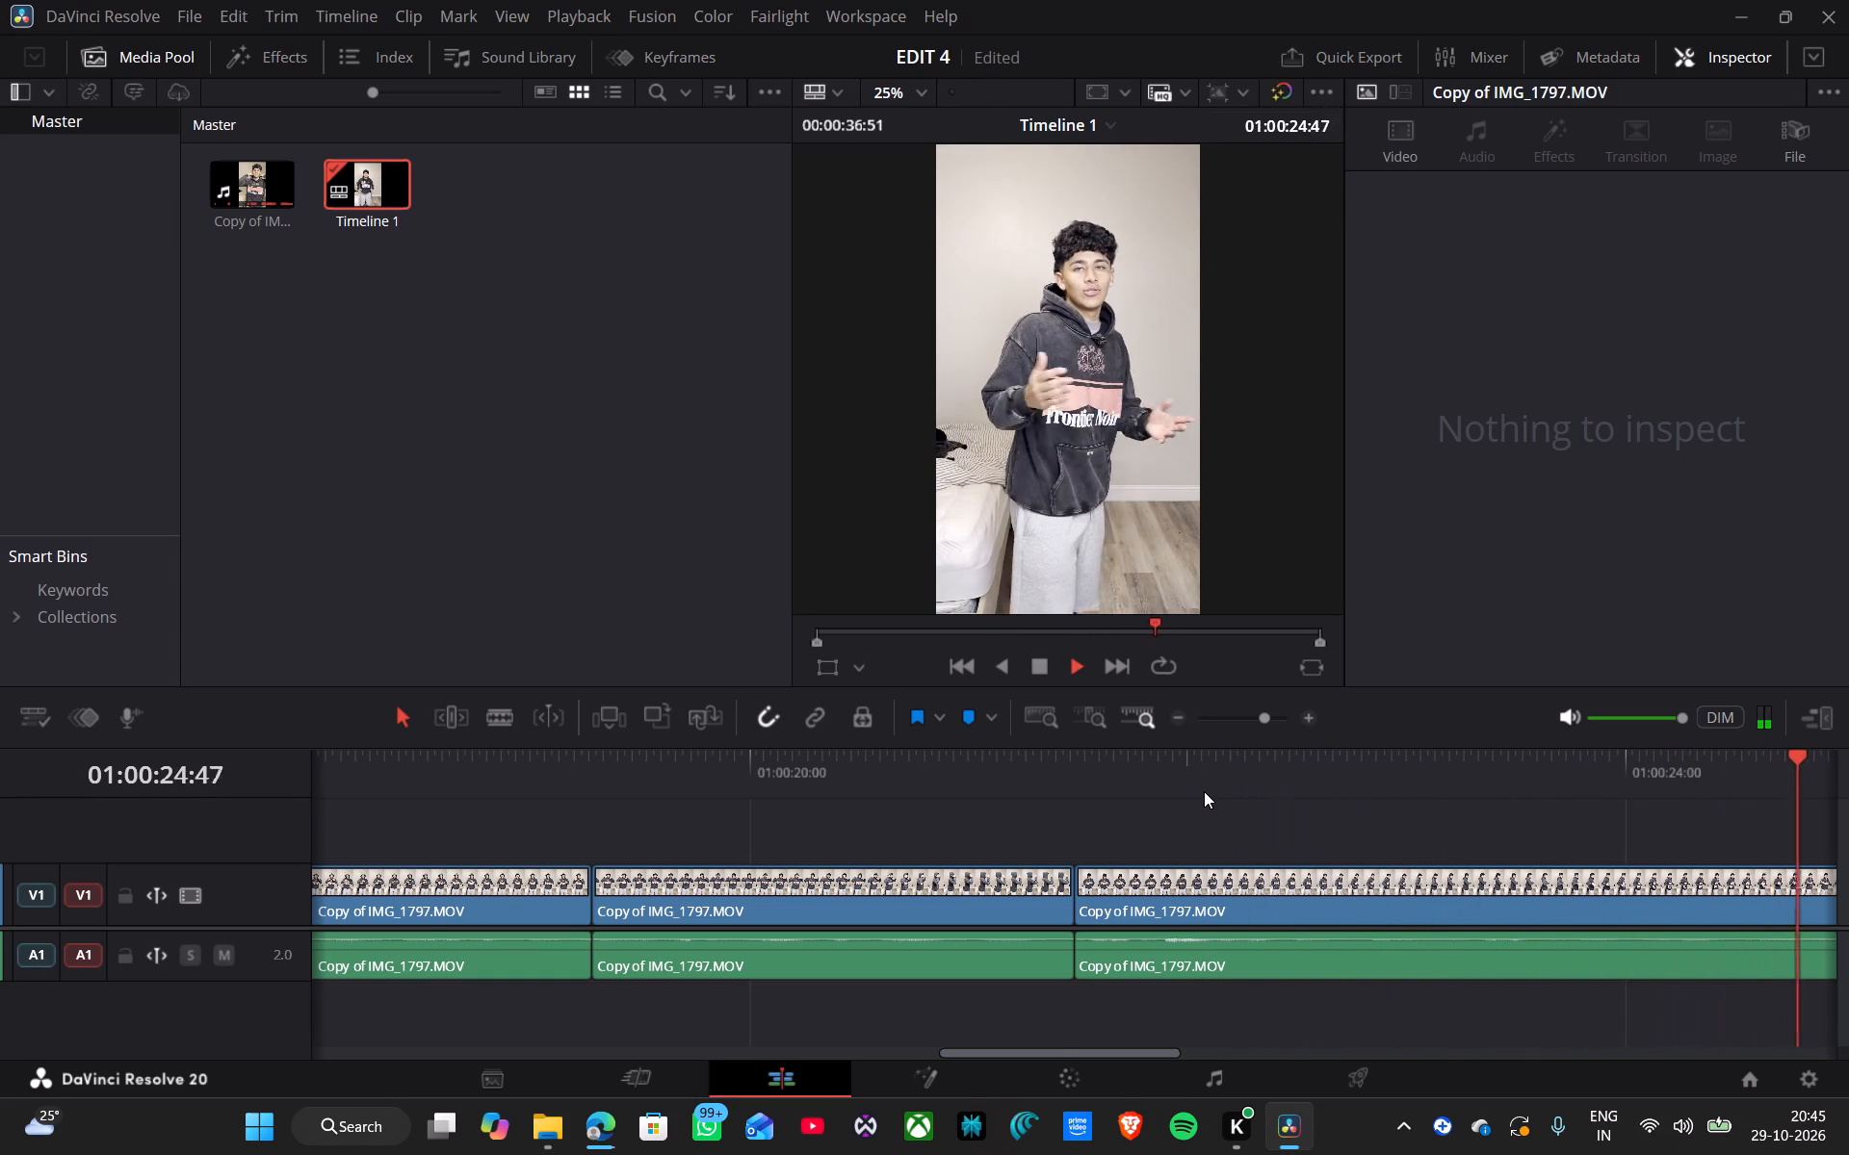
pyautogui.press('space')
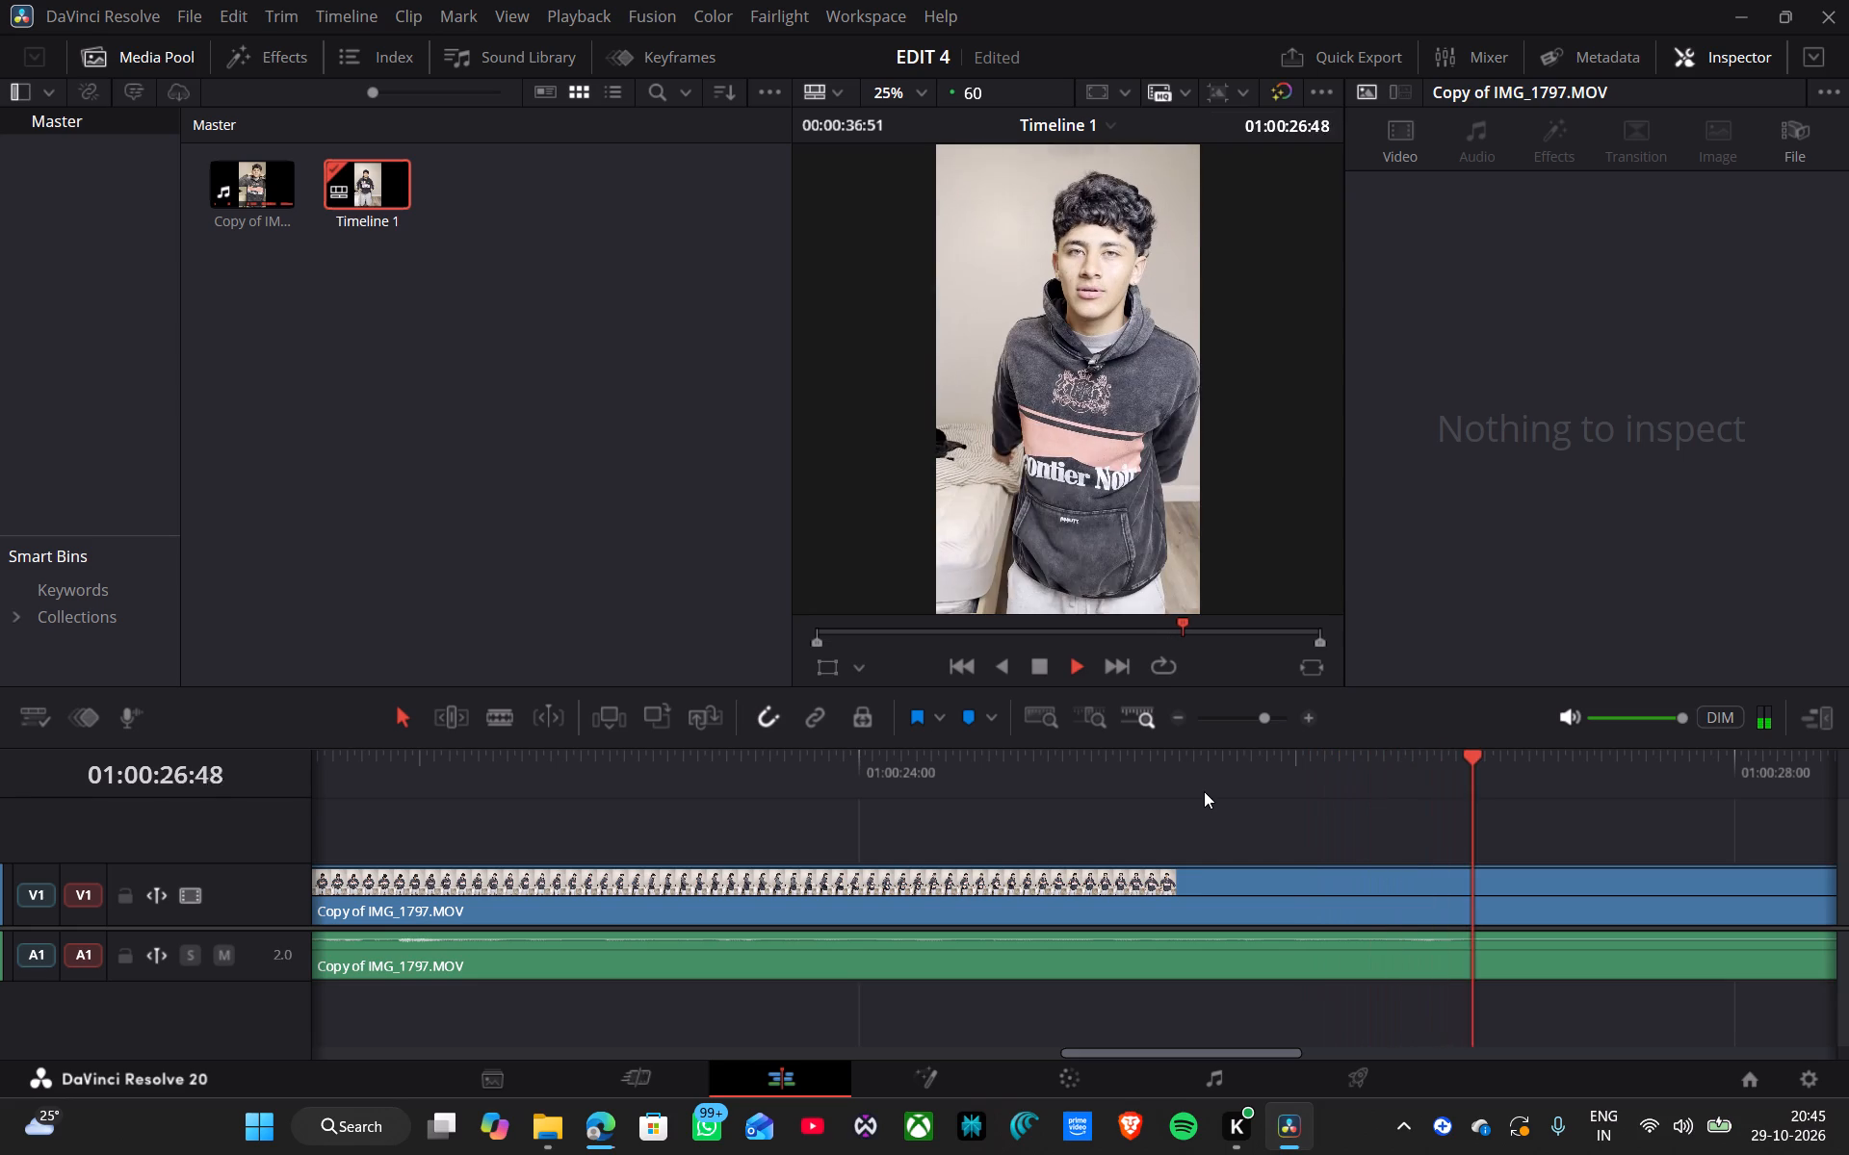
pyautogui.press('b')
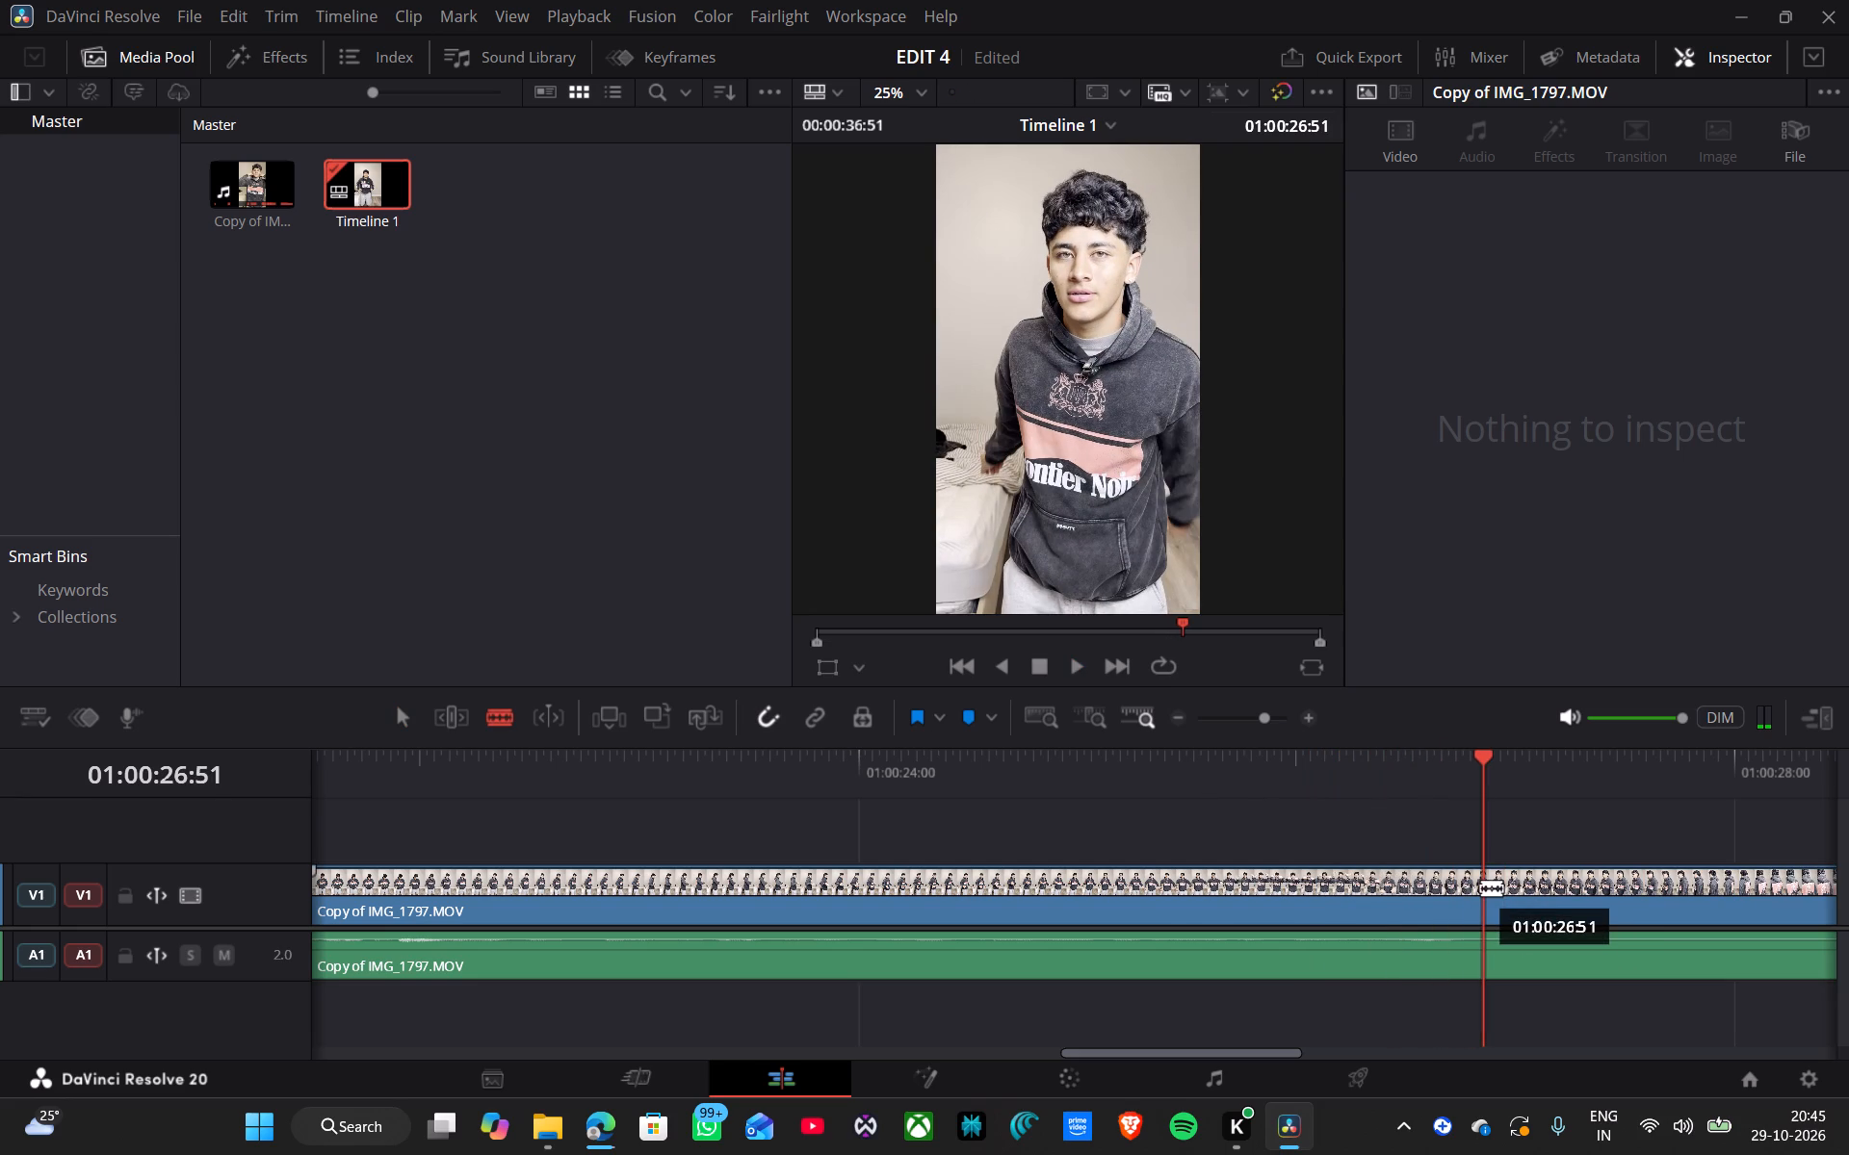
pyautogui.press('Left')
pyautogui.press('Left')
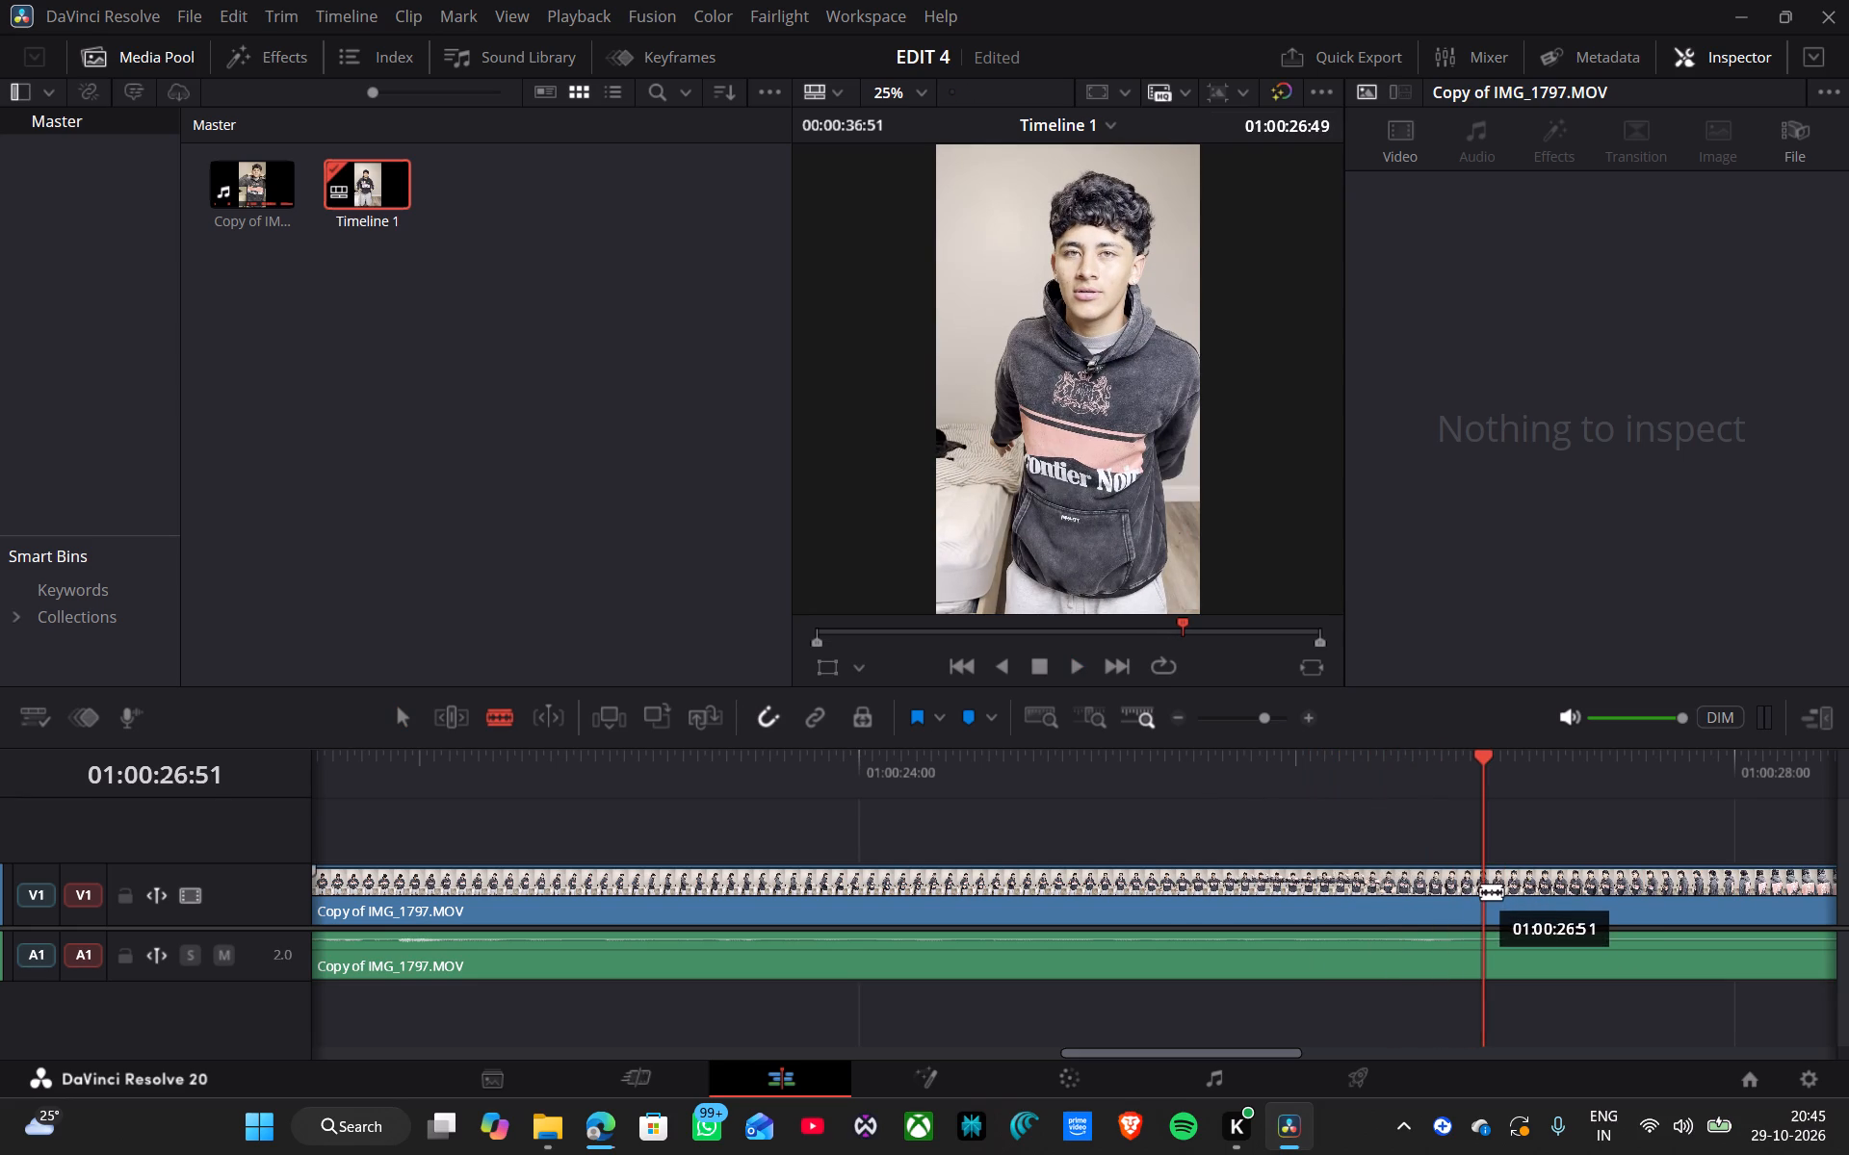
pyautogui.press('Left')
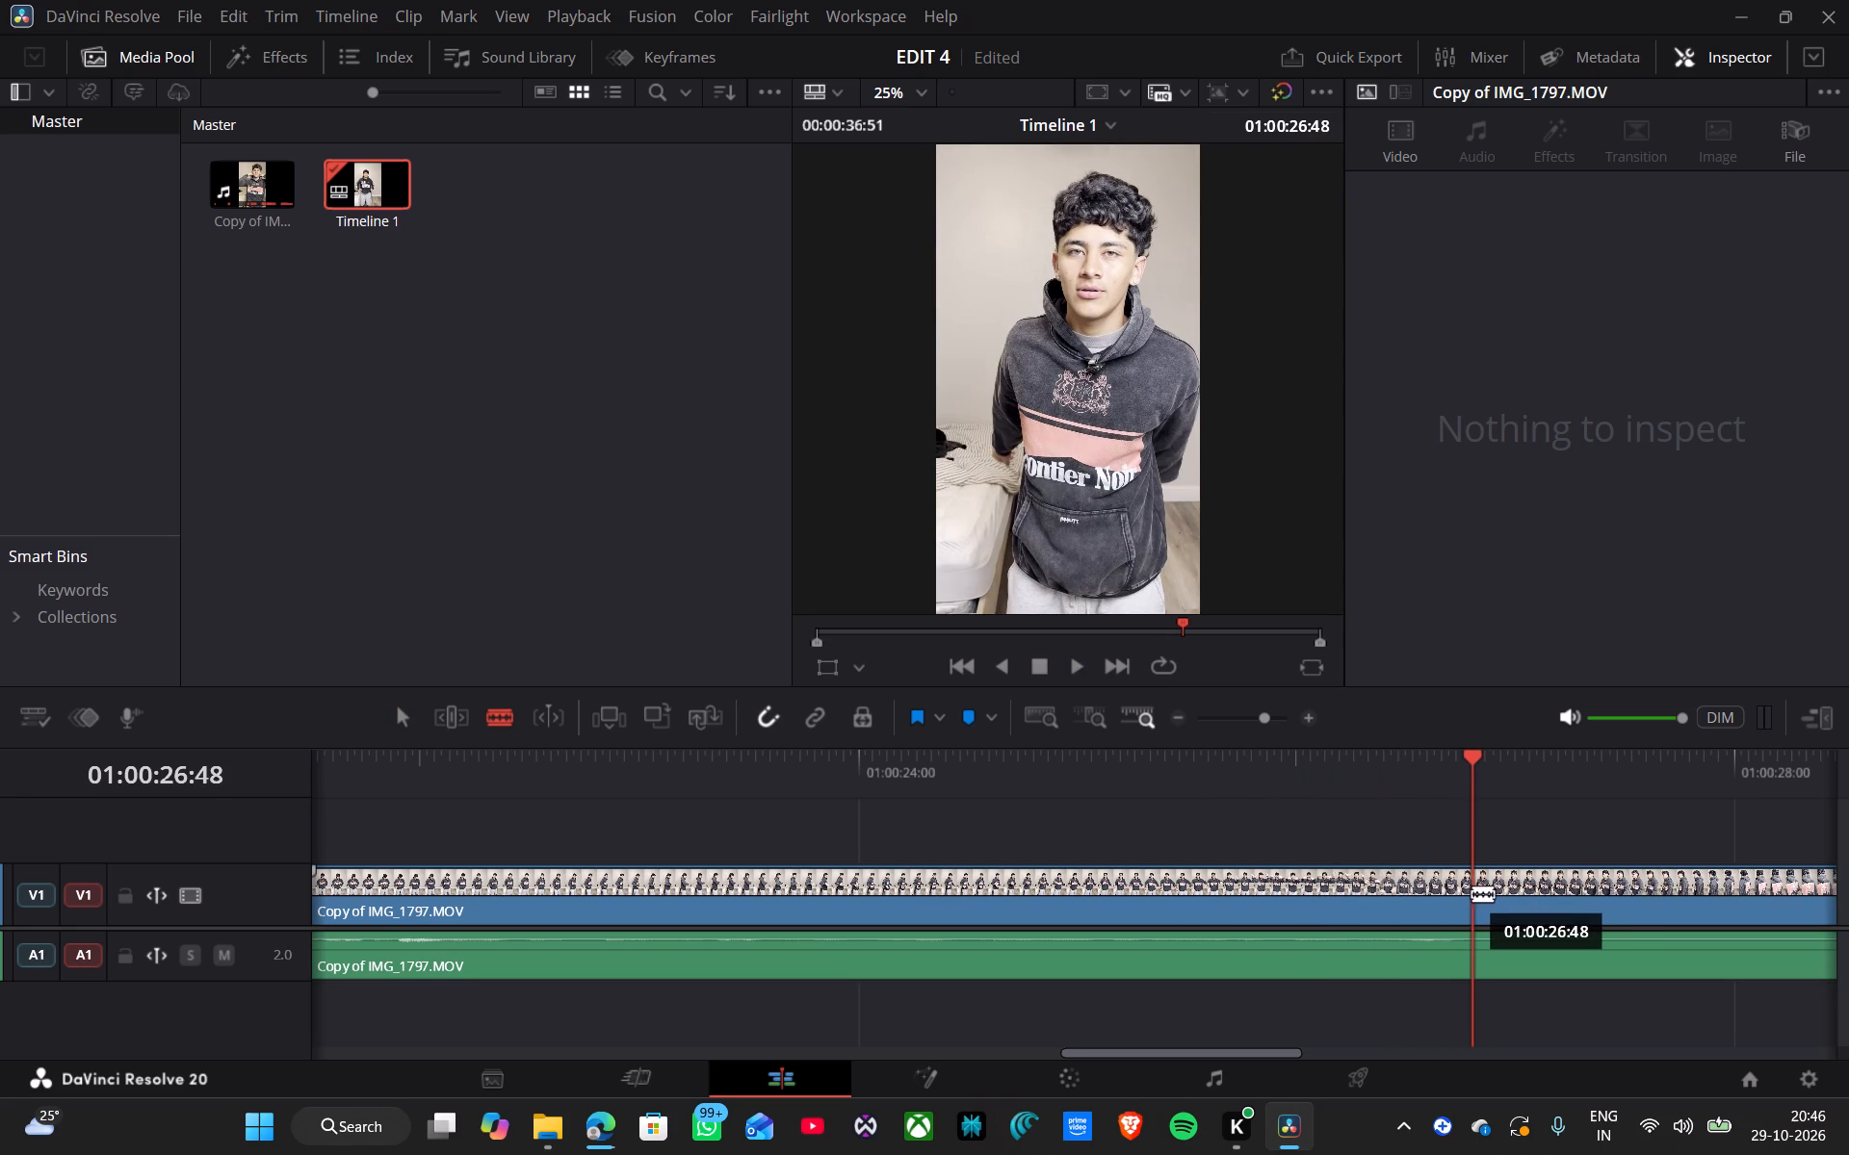
pyautogui.click(1474, 892)
pyautogui.click(1474, 944)
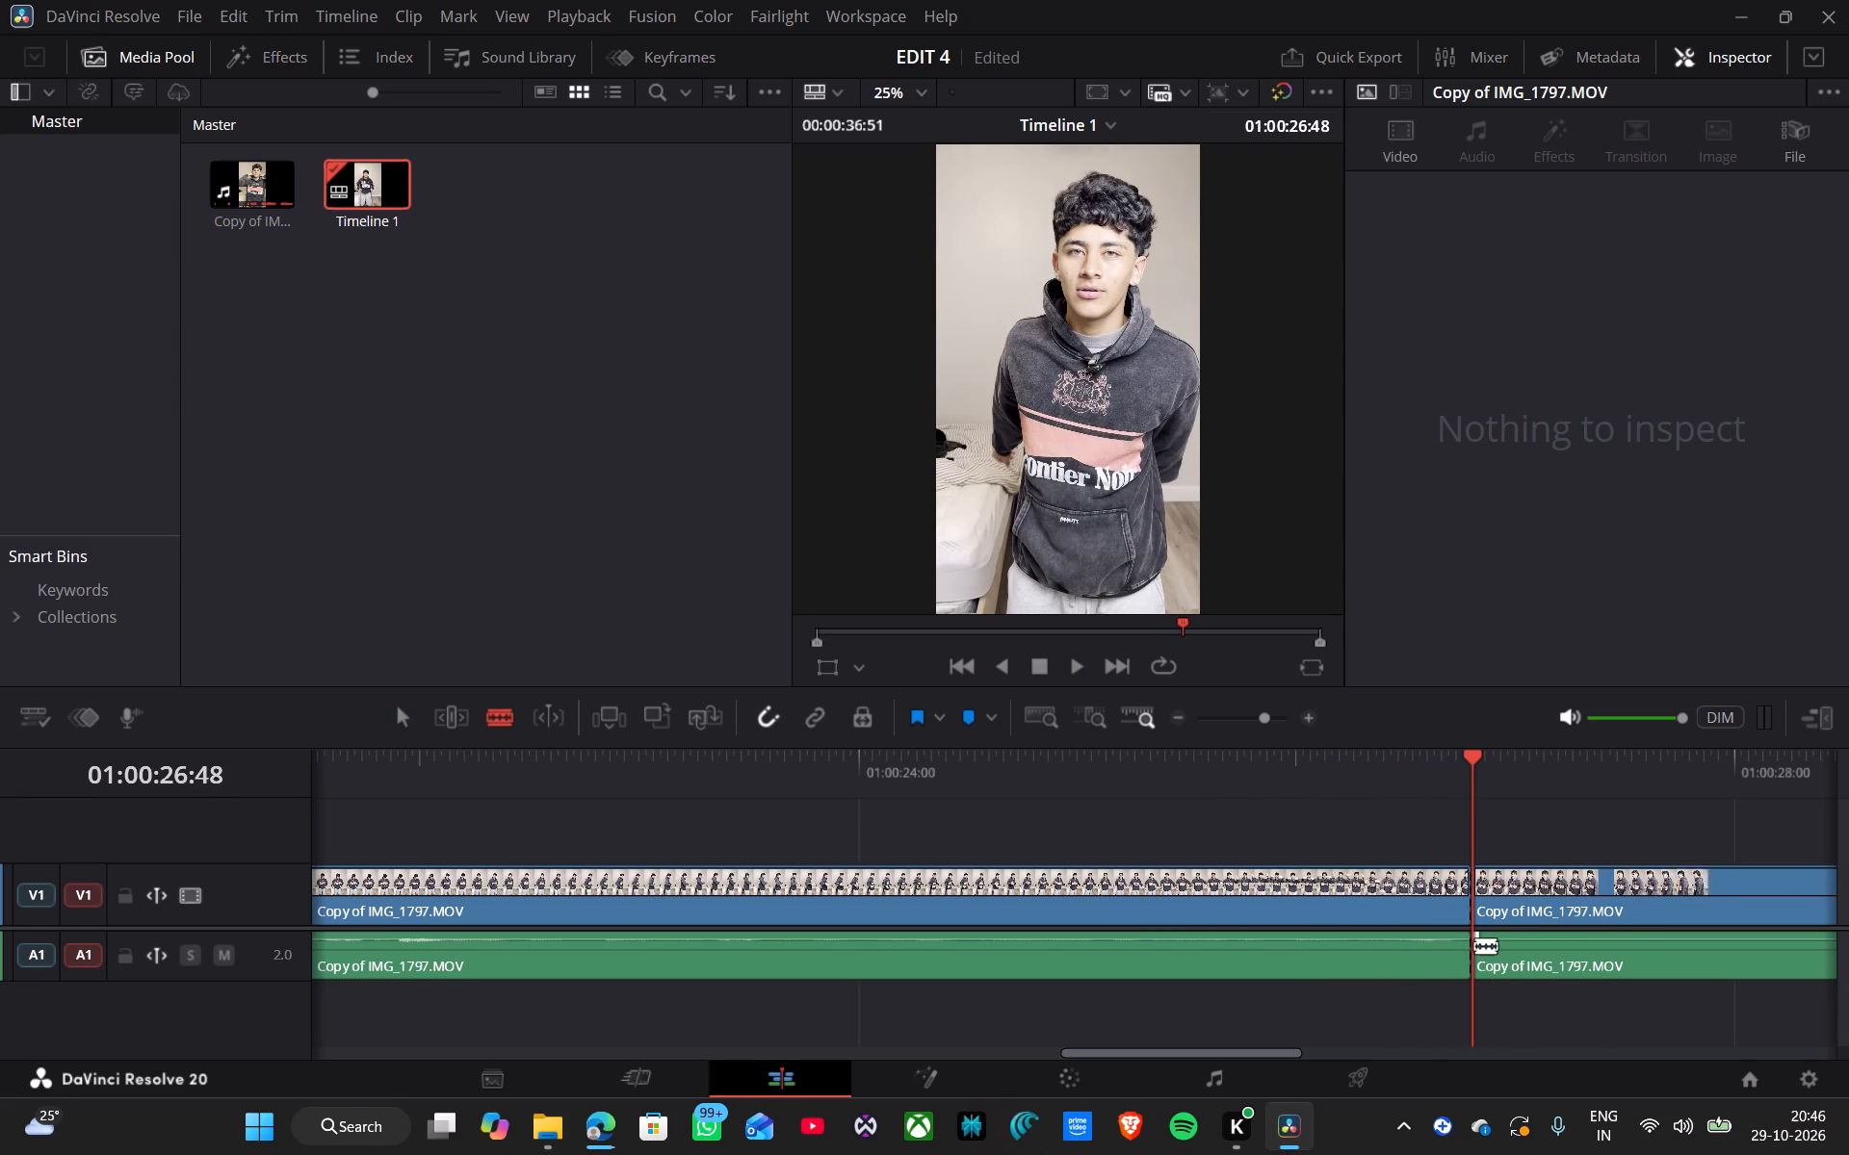
# Preview the remaining footage, trim the last clip's start to 01:00:32:30, and move its video and audio back to 01:00:26:48.
pyautogui.click(1171, 713)
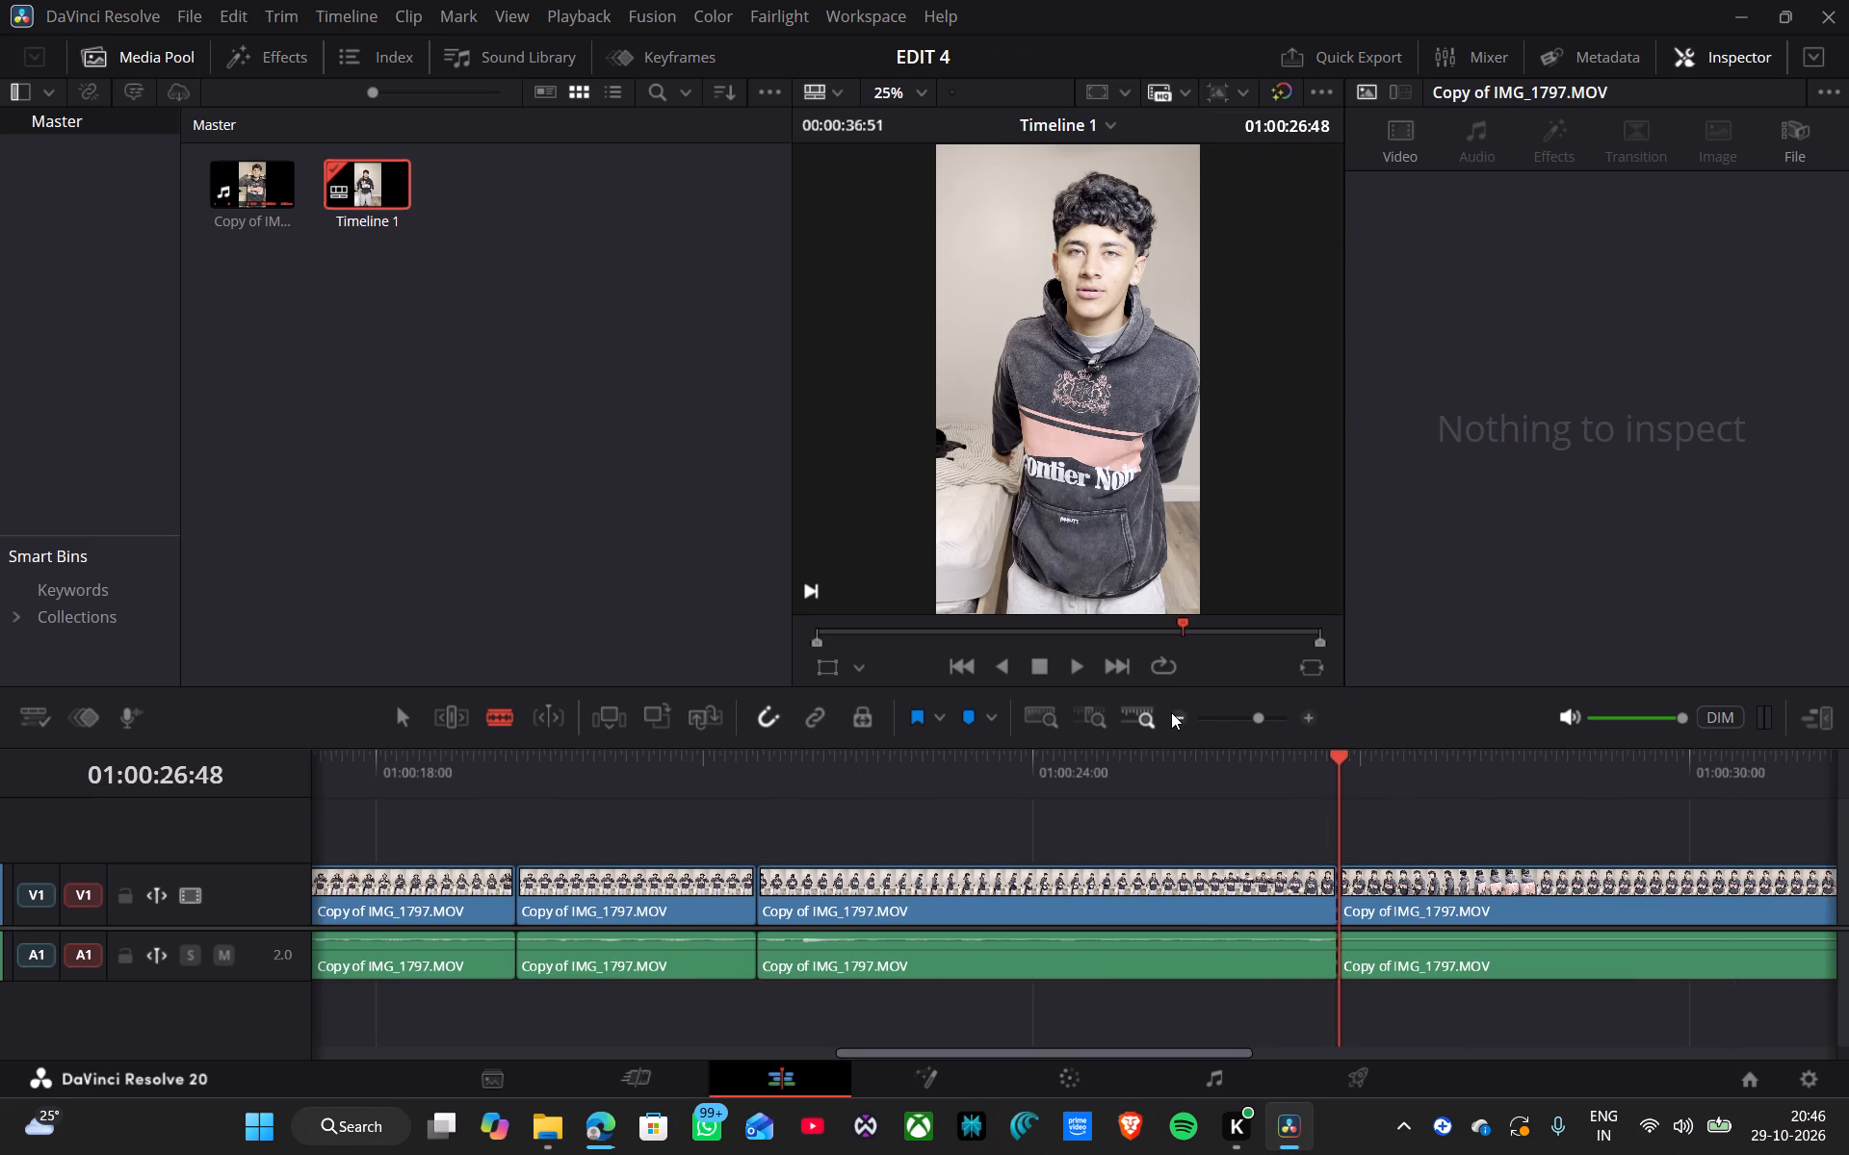
pyautogui.click(1172, 708)
pyautogui.press('a')
pyautogui.press('space')
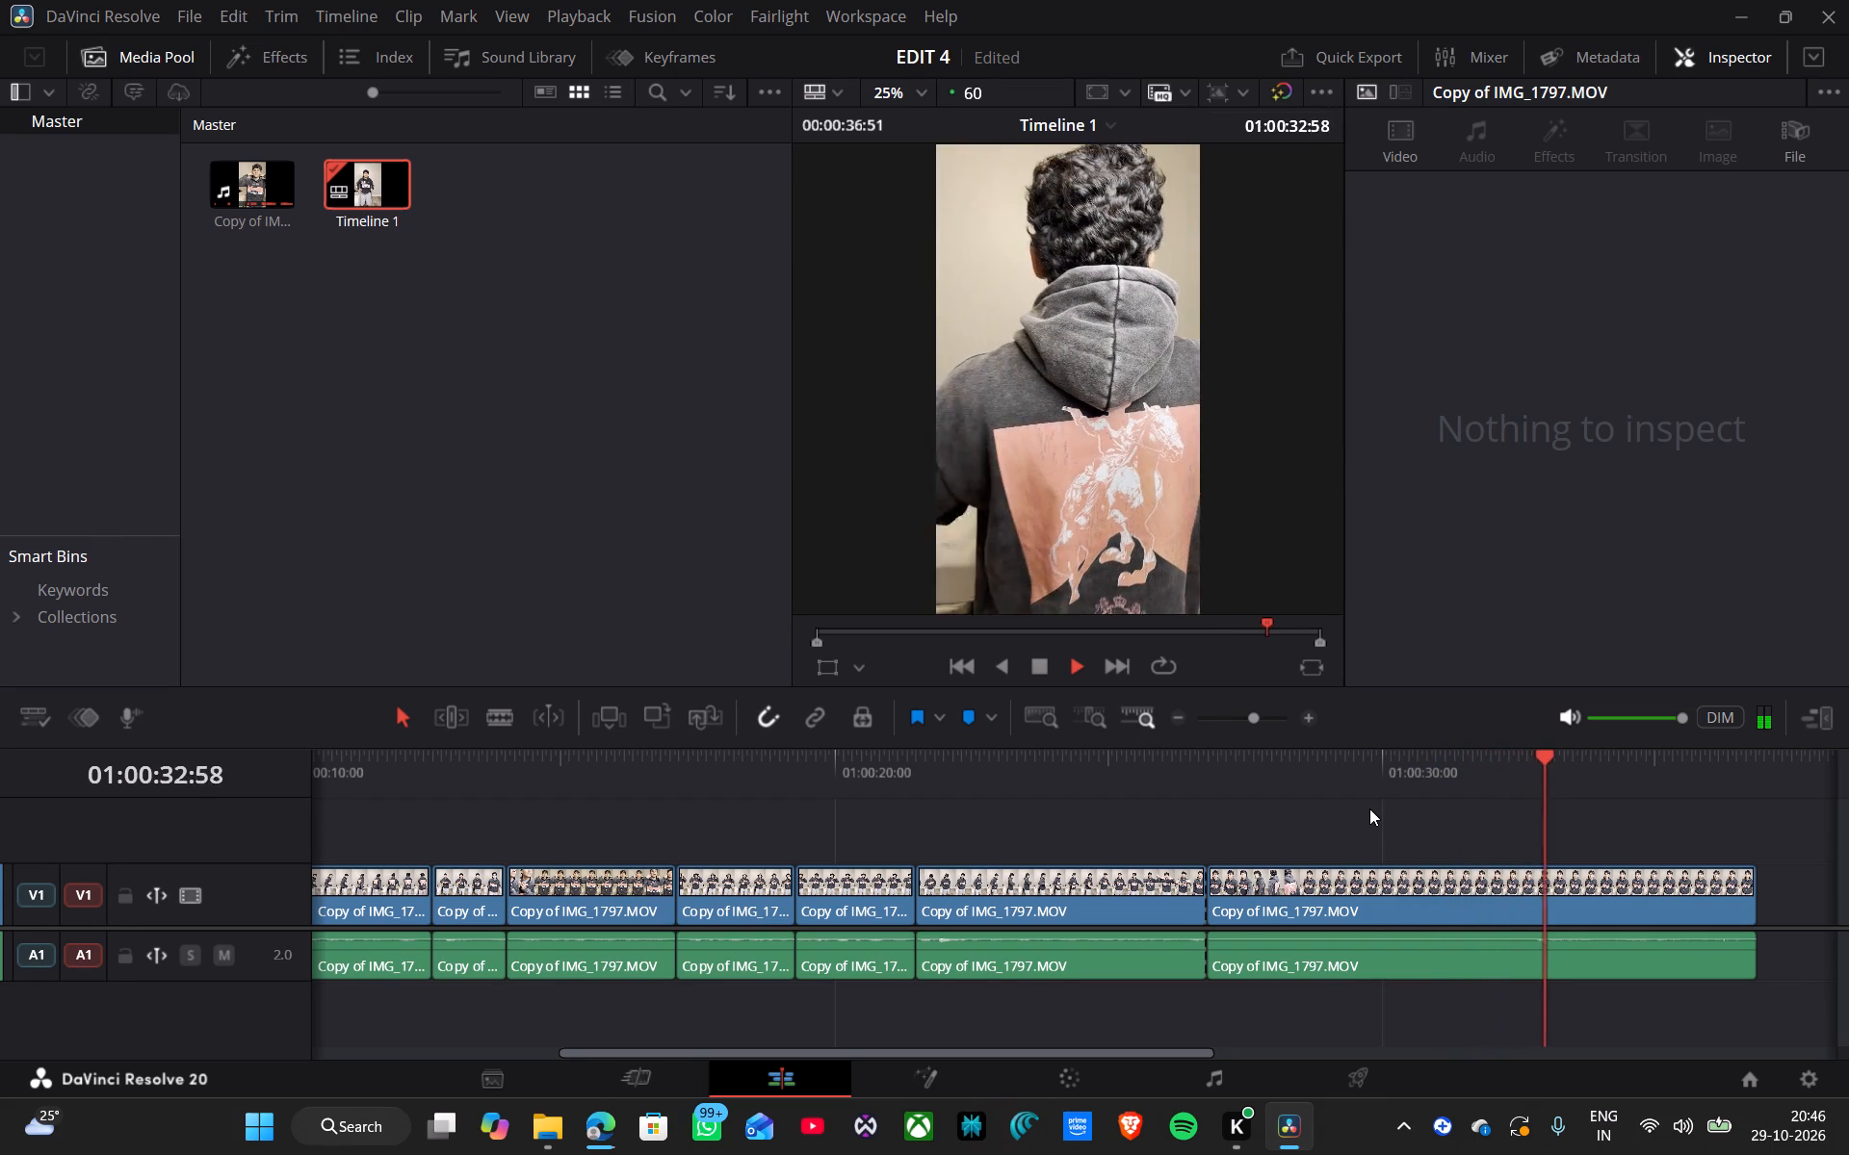
pyautogui.press('space')
pyautogui.click(1449, 764)
pyautogui.press('space')
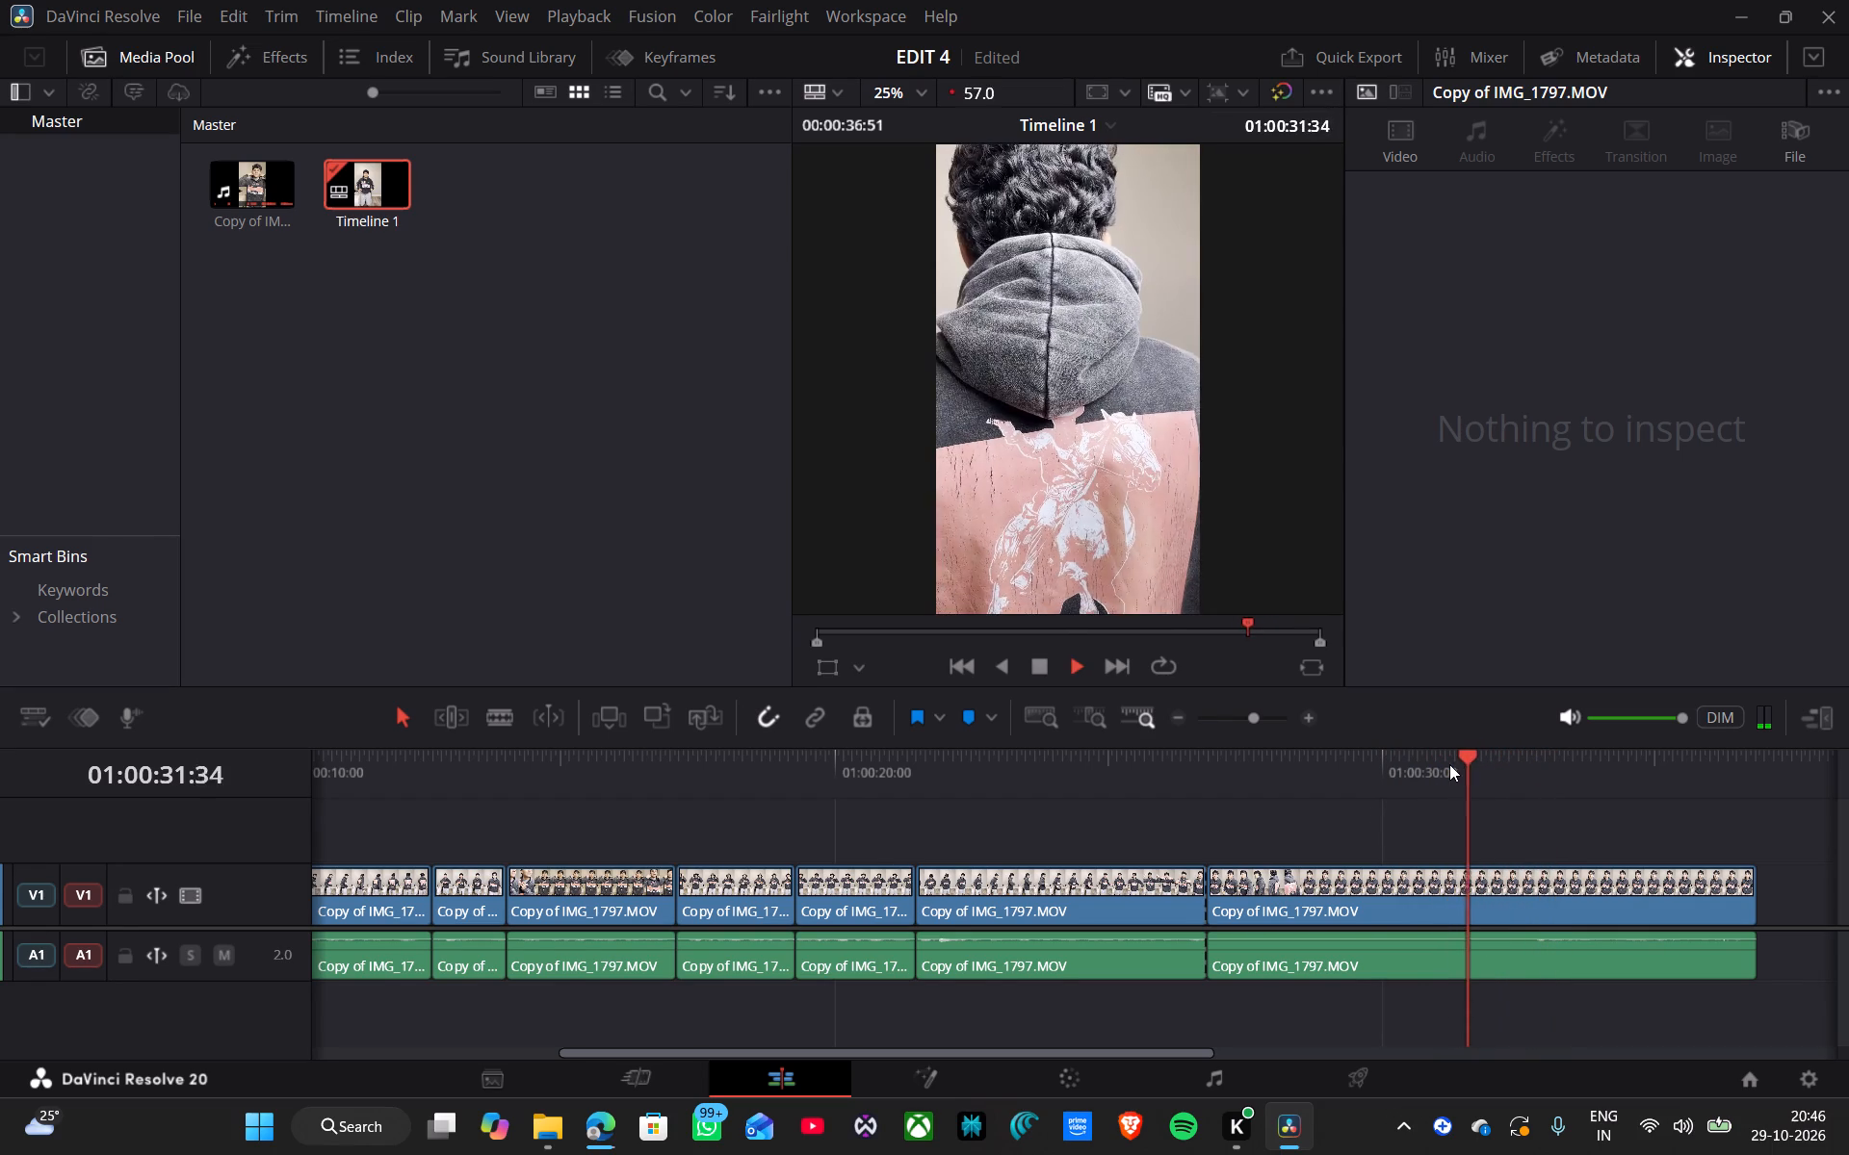
pyautogui.press('space')
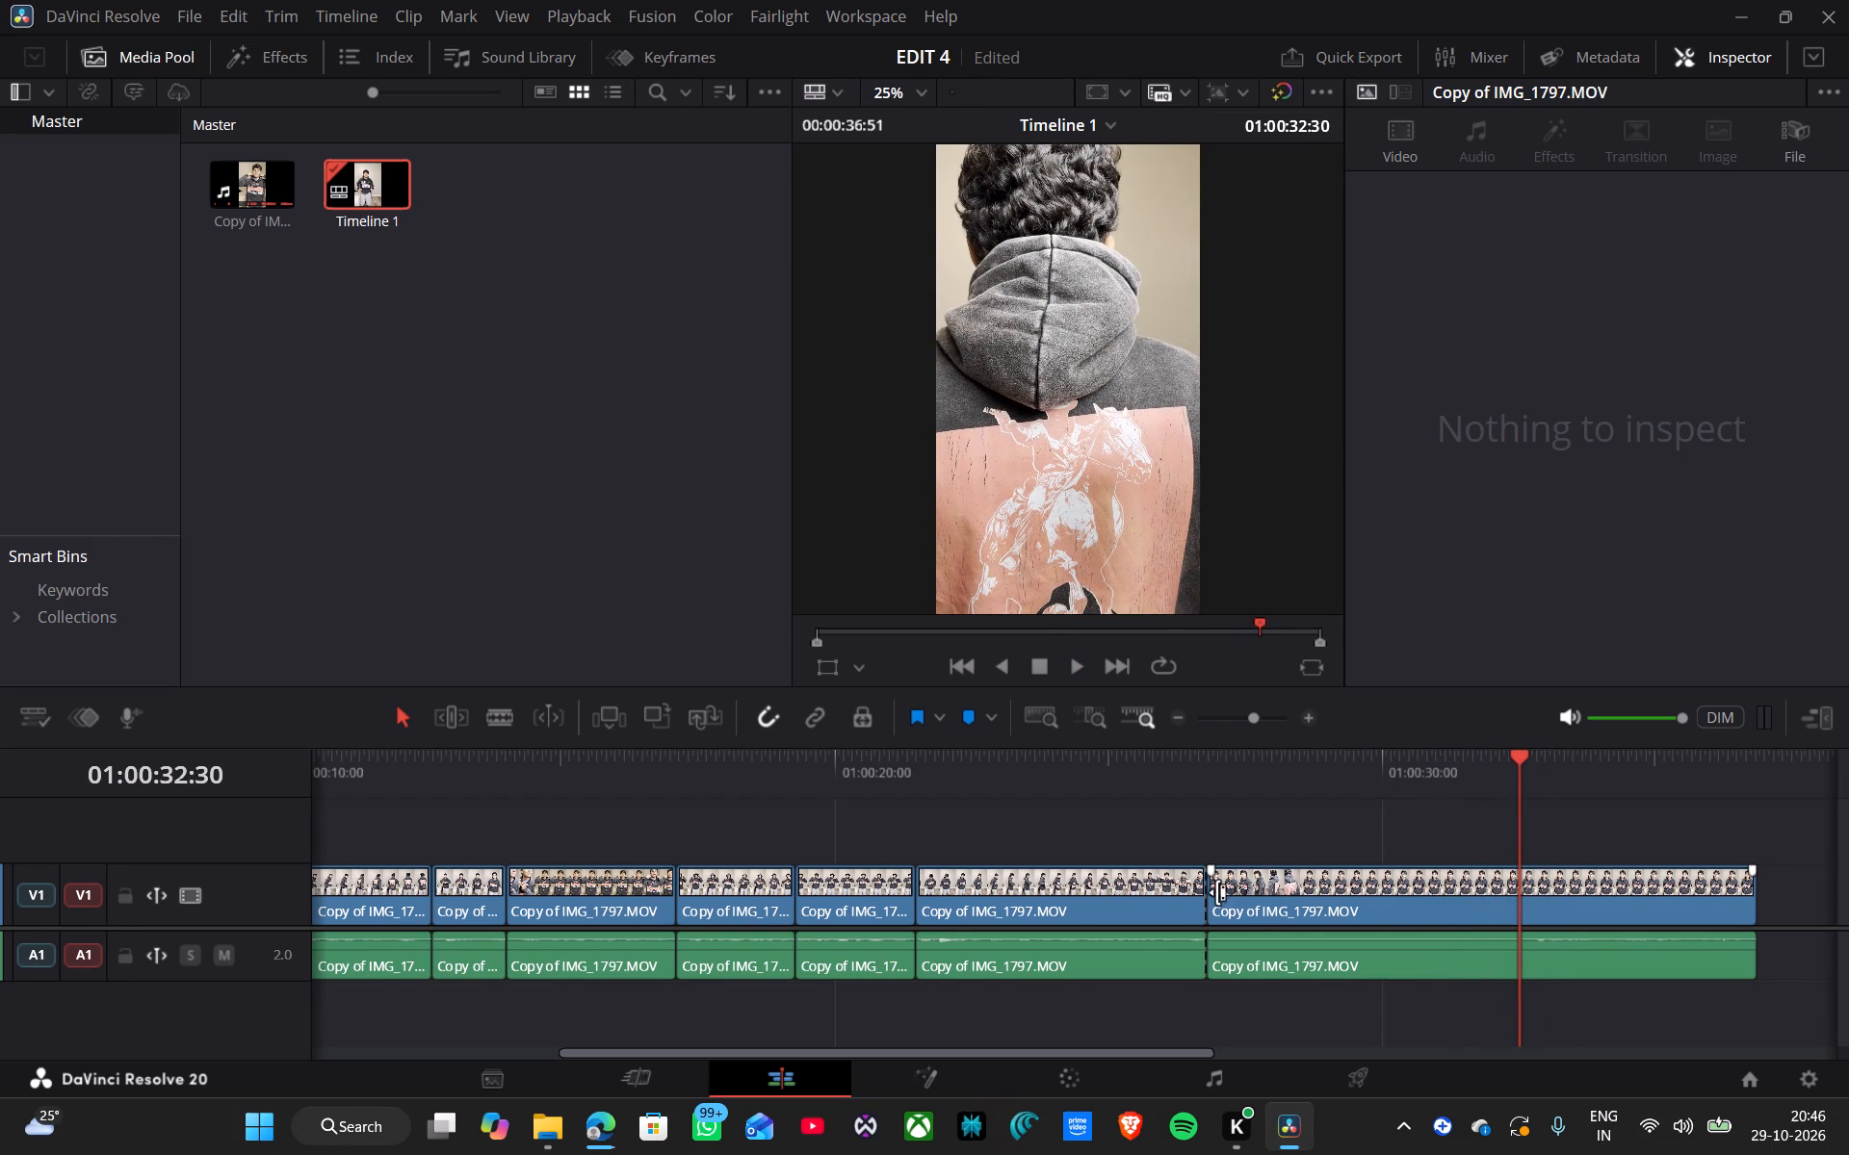
pyautogui.moveTo(1272, 834); pyautogui.dragTo(1307, 956)
pyautogui.moveTo(1218, 891); pyautogui.dragTo(1531, 929)
pyautogui.moveTo(1547, 880); pyautogui.dragTo(1259, 924)
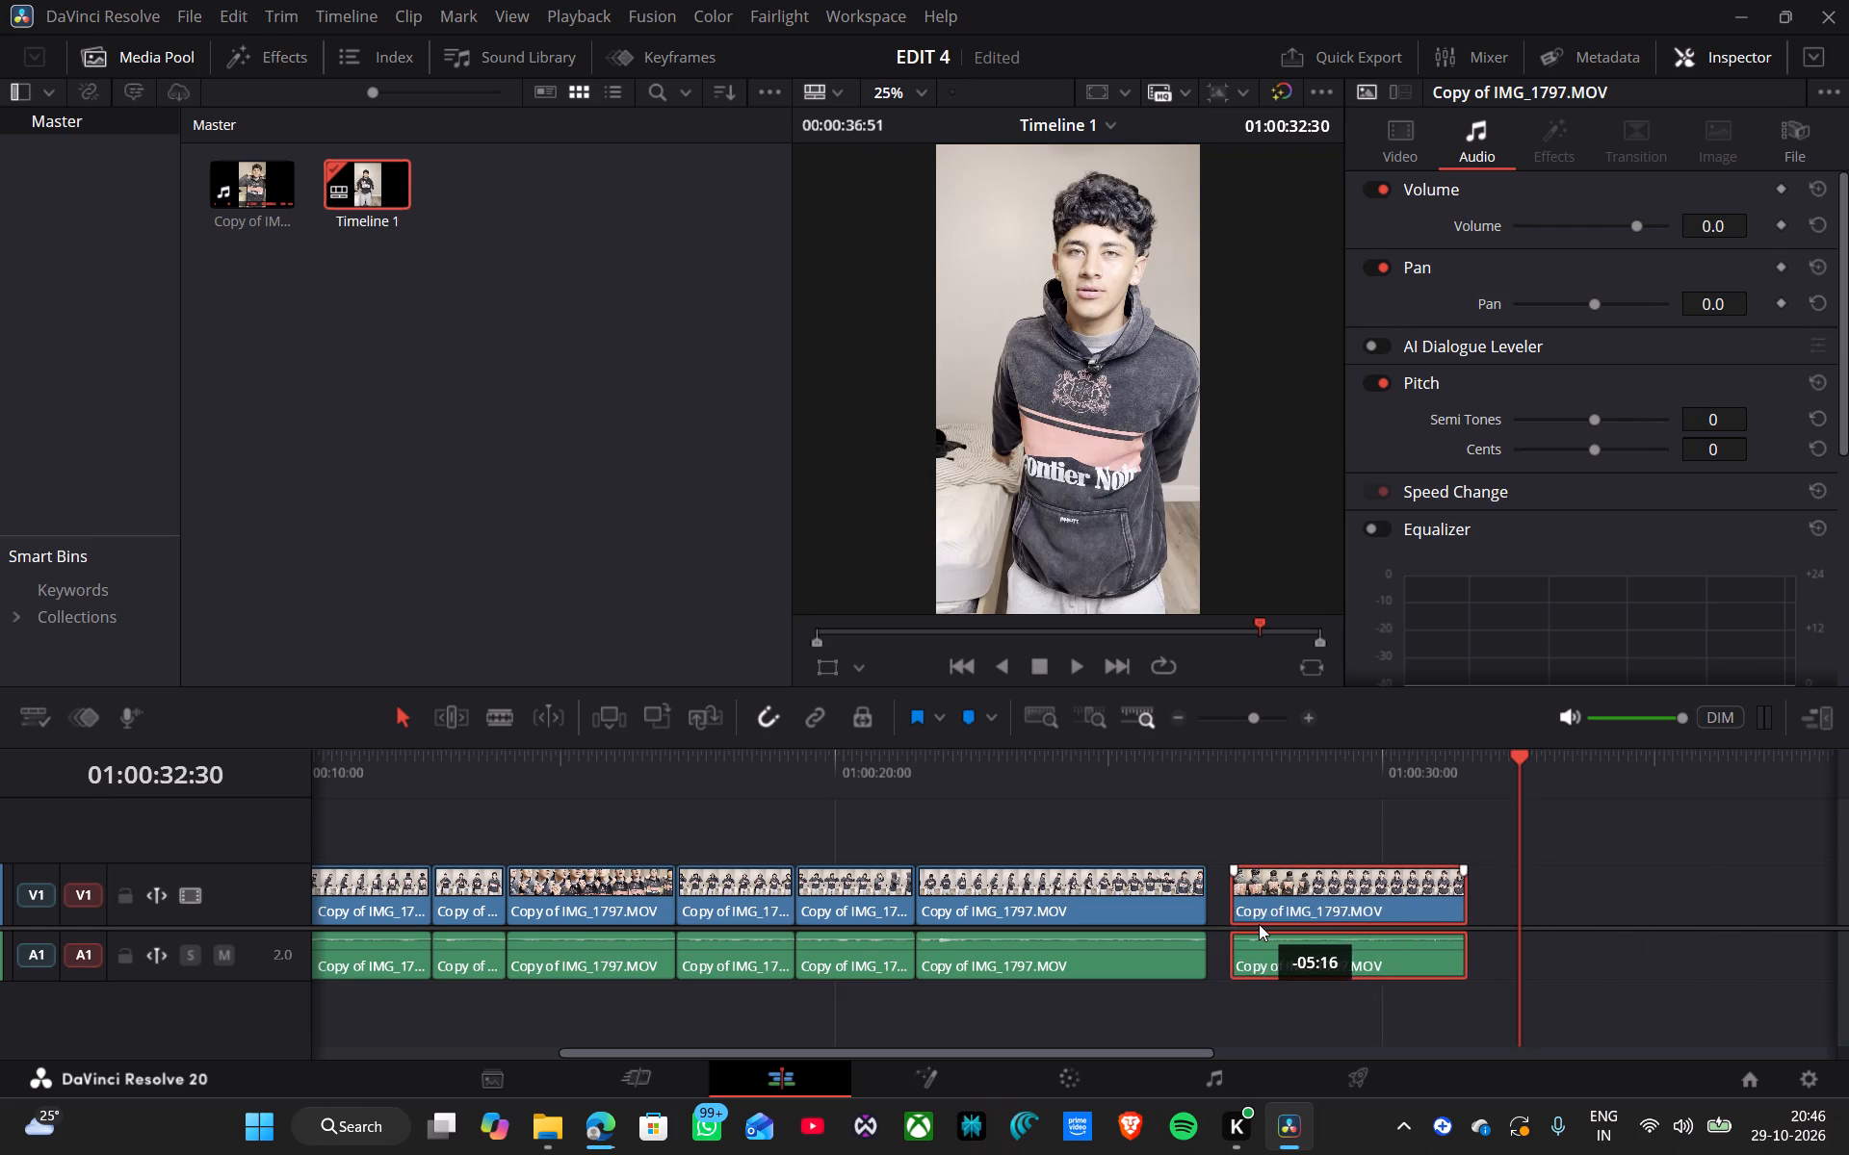
pyautogui.moveTo(1259, 924); pyautogui.dragTo(1237, 916)
# Replay the last clip across the join and trim the end of its video and audio to 01:00:29:46.
pyautogui.click(1134, 777)
pyautogui.press('space')
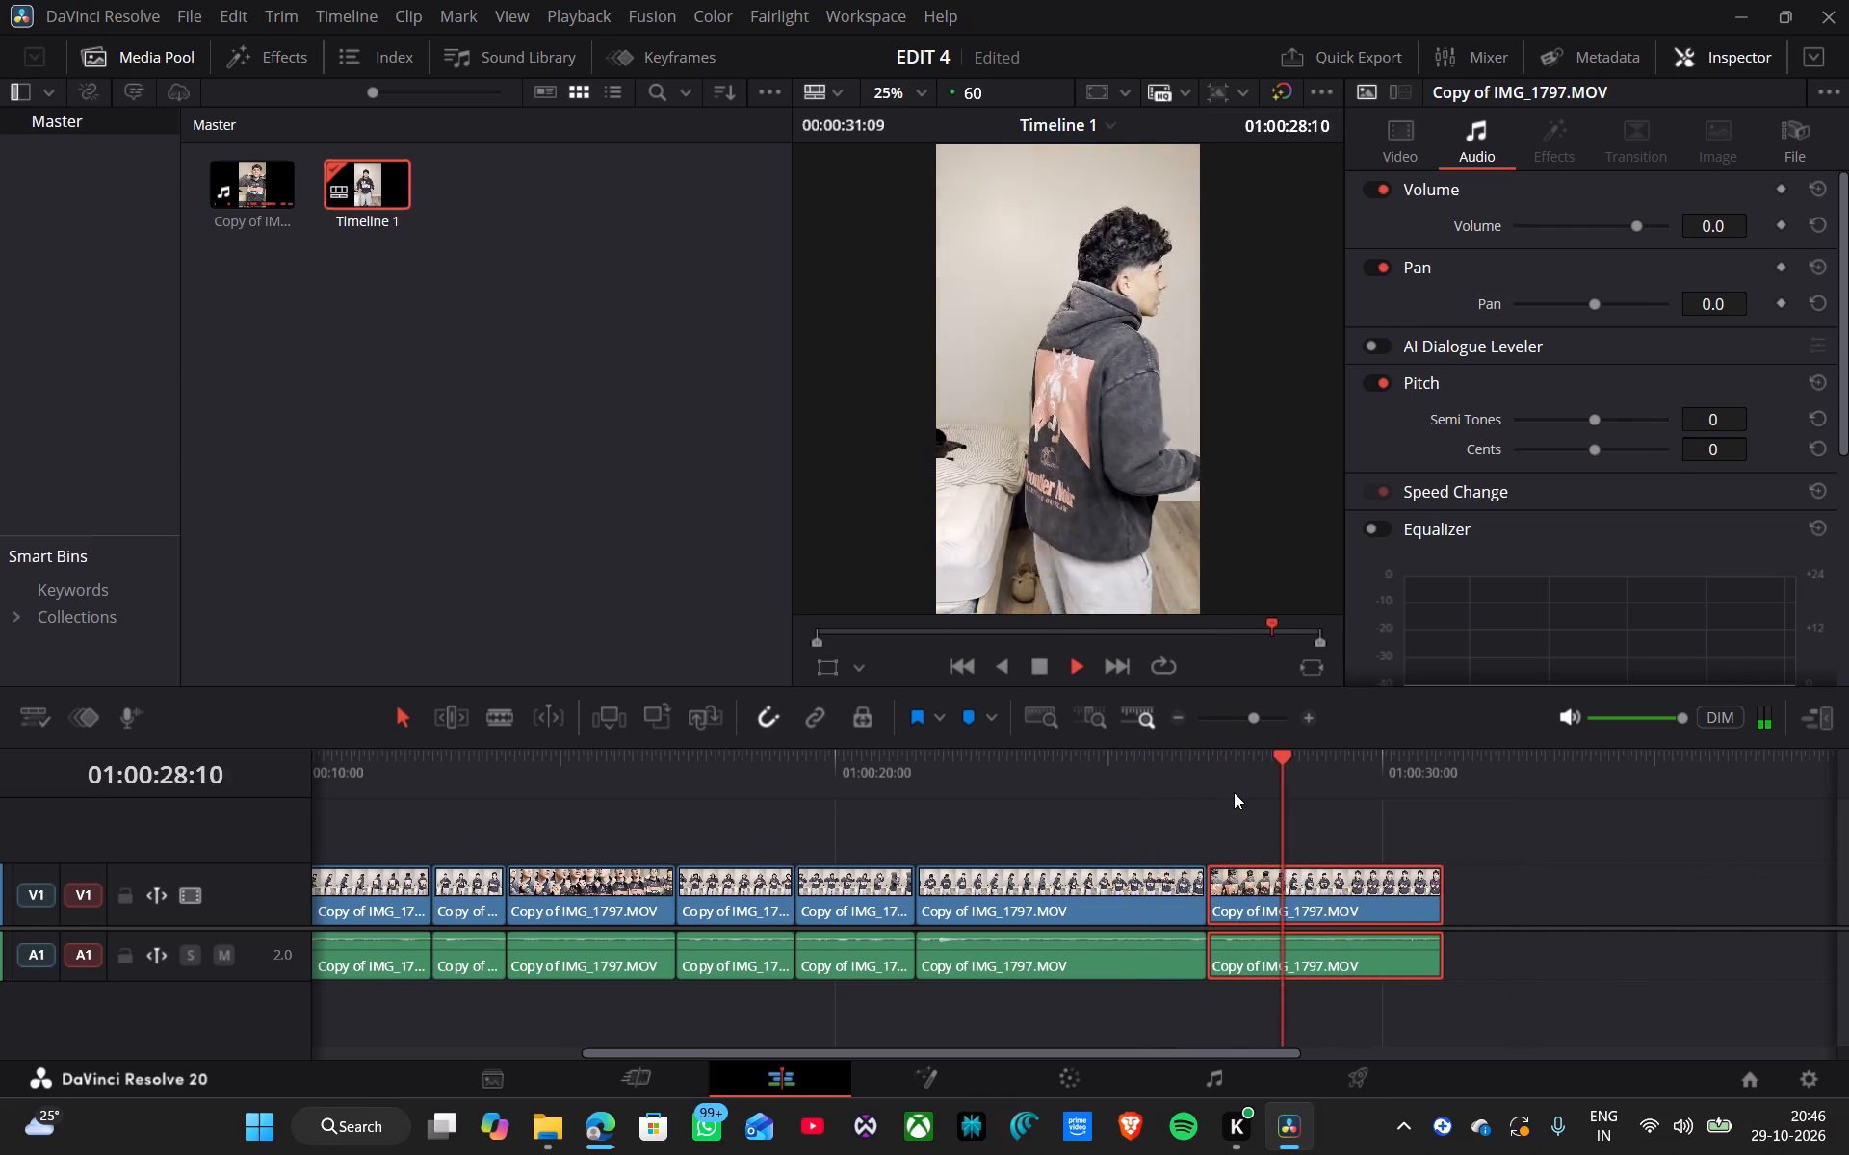
pyautogui.press('space')
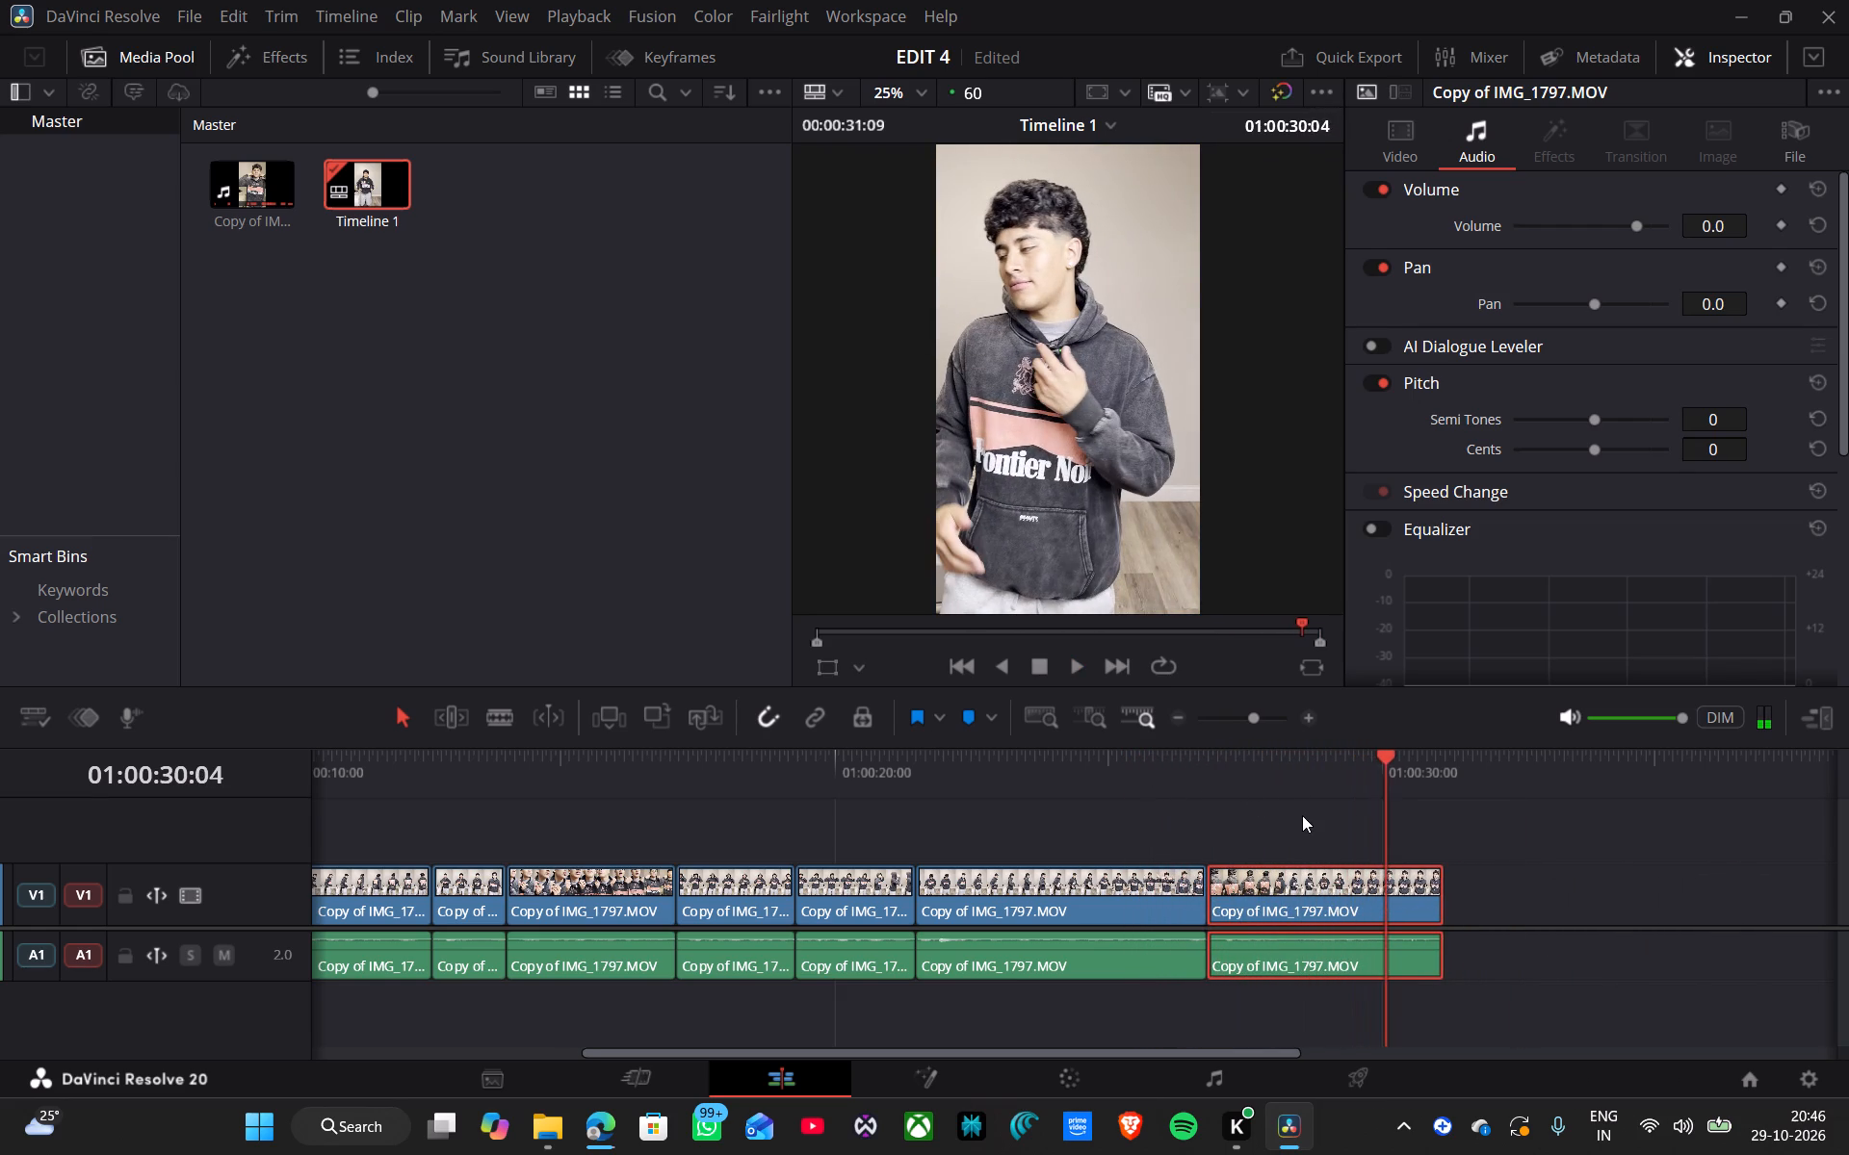
pyautogui.click(1287, 782)
pyautogui.press('space')
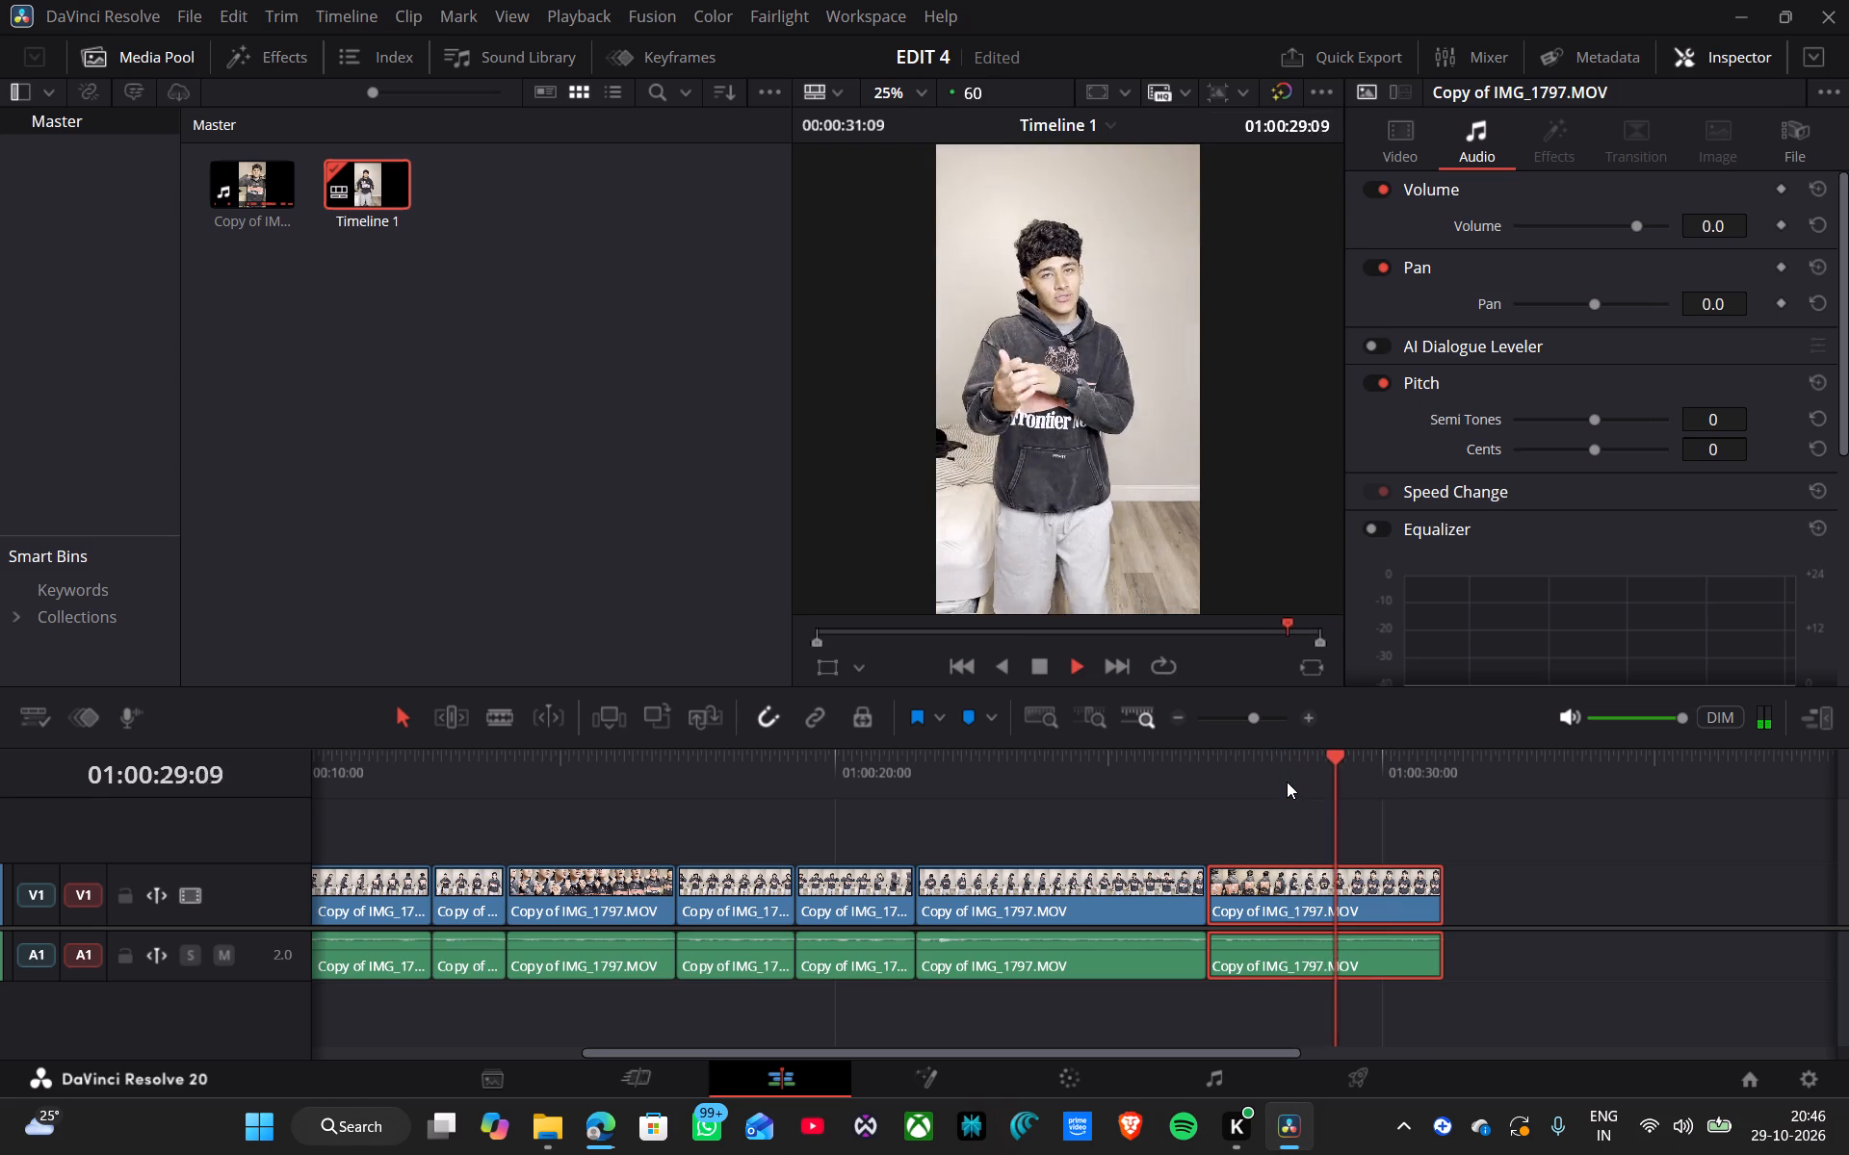
pyautogui.press('space')
pyautogui.moveTo(1443, 892); pyautogui.dragTo(1380, 916)
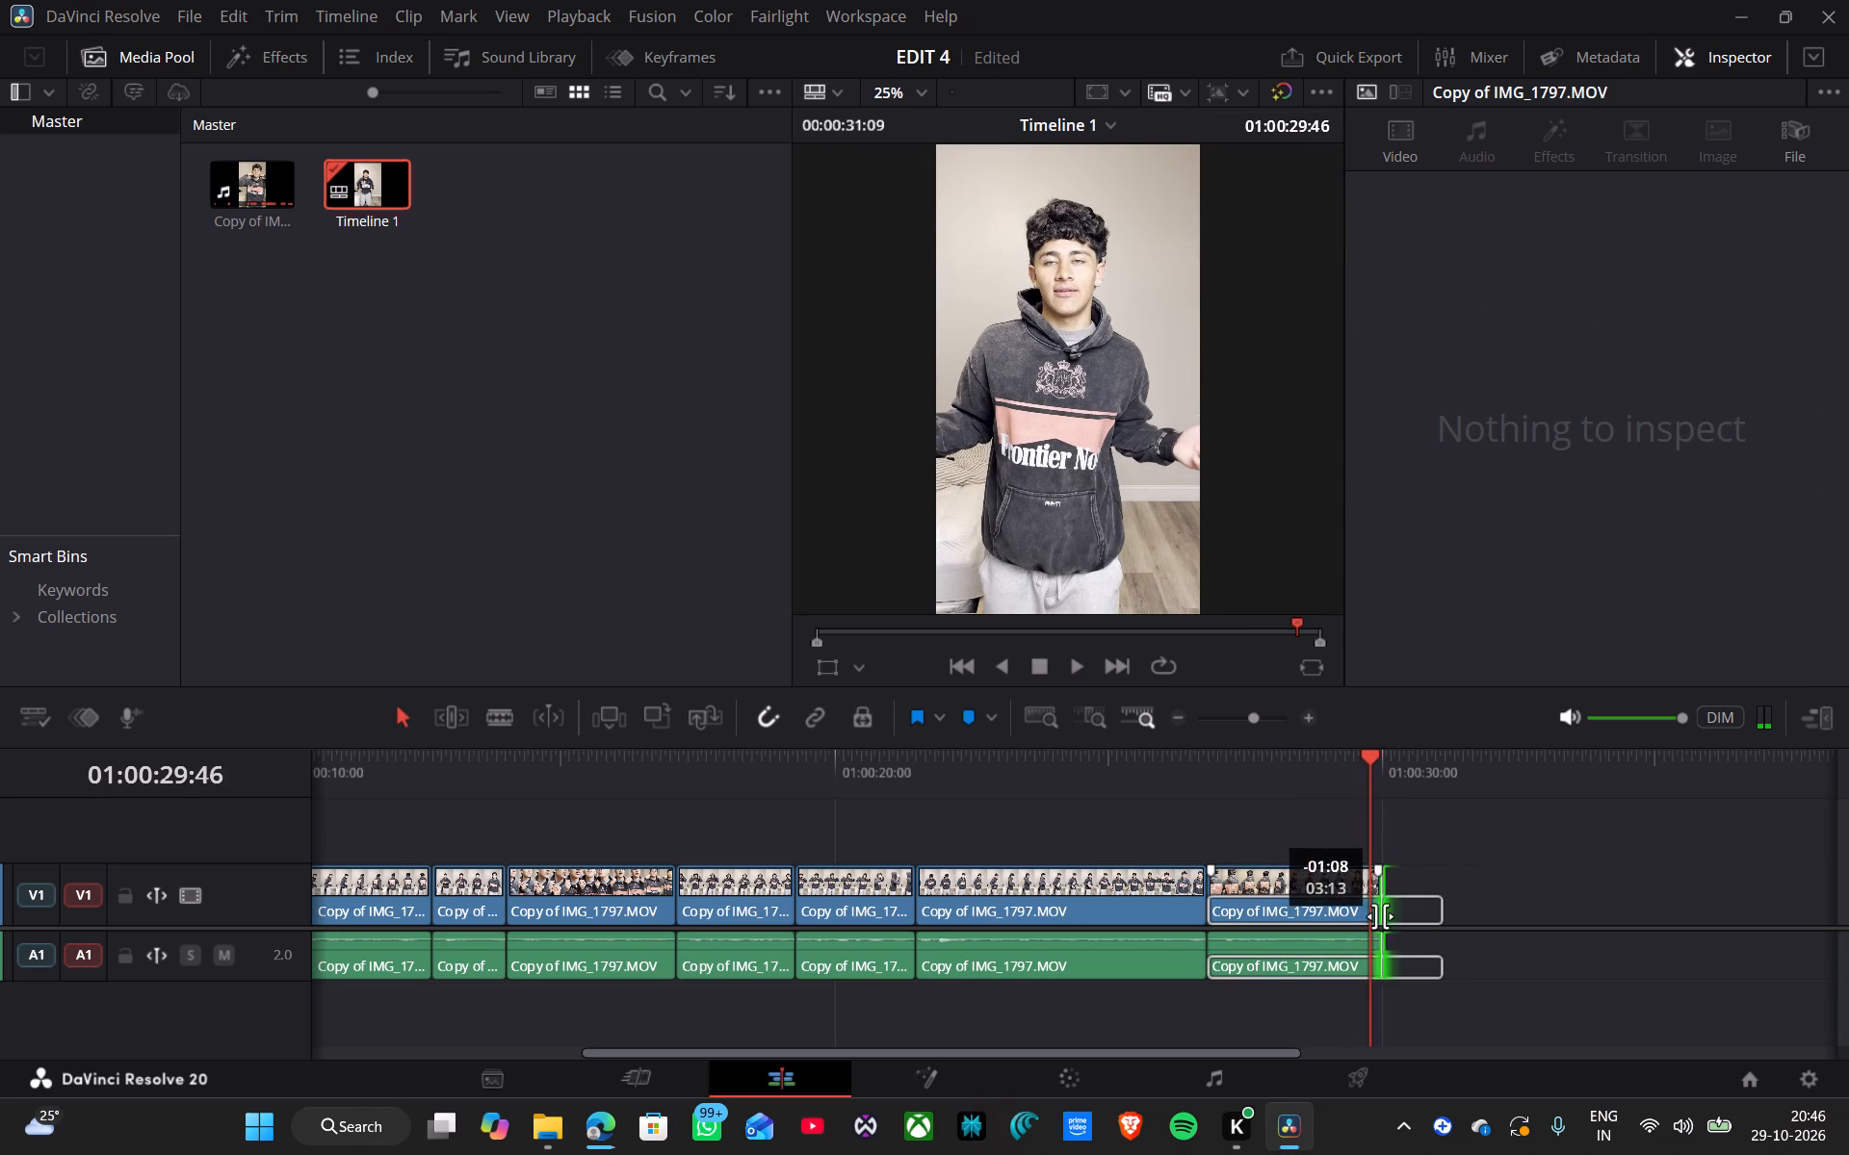
pyautogui.moveTo(1380, 916); pyautogui.dragTo(1377, 916)
# Review the opening cuts from the timeline's start and briefly check the Google Drive downloads in Edge.
pyautogui.moveTo(1365, 758); pyautogui.dragTo(199, 849)
pyautogui.press('space')
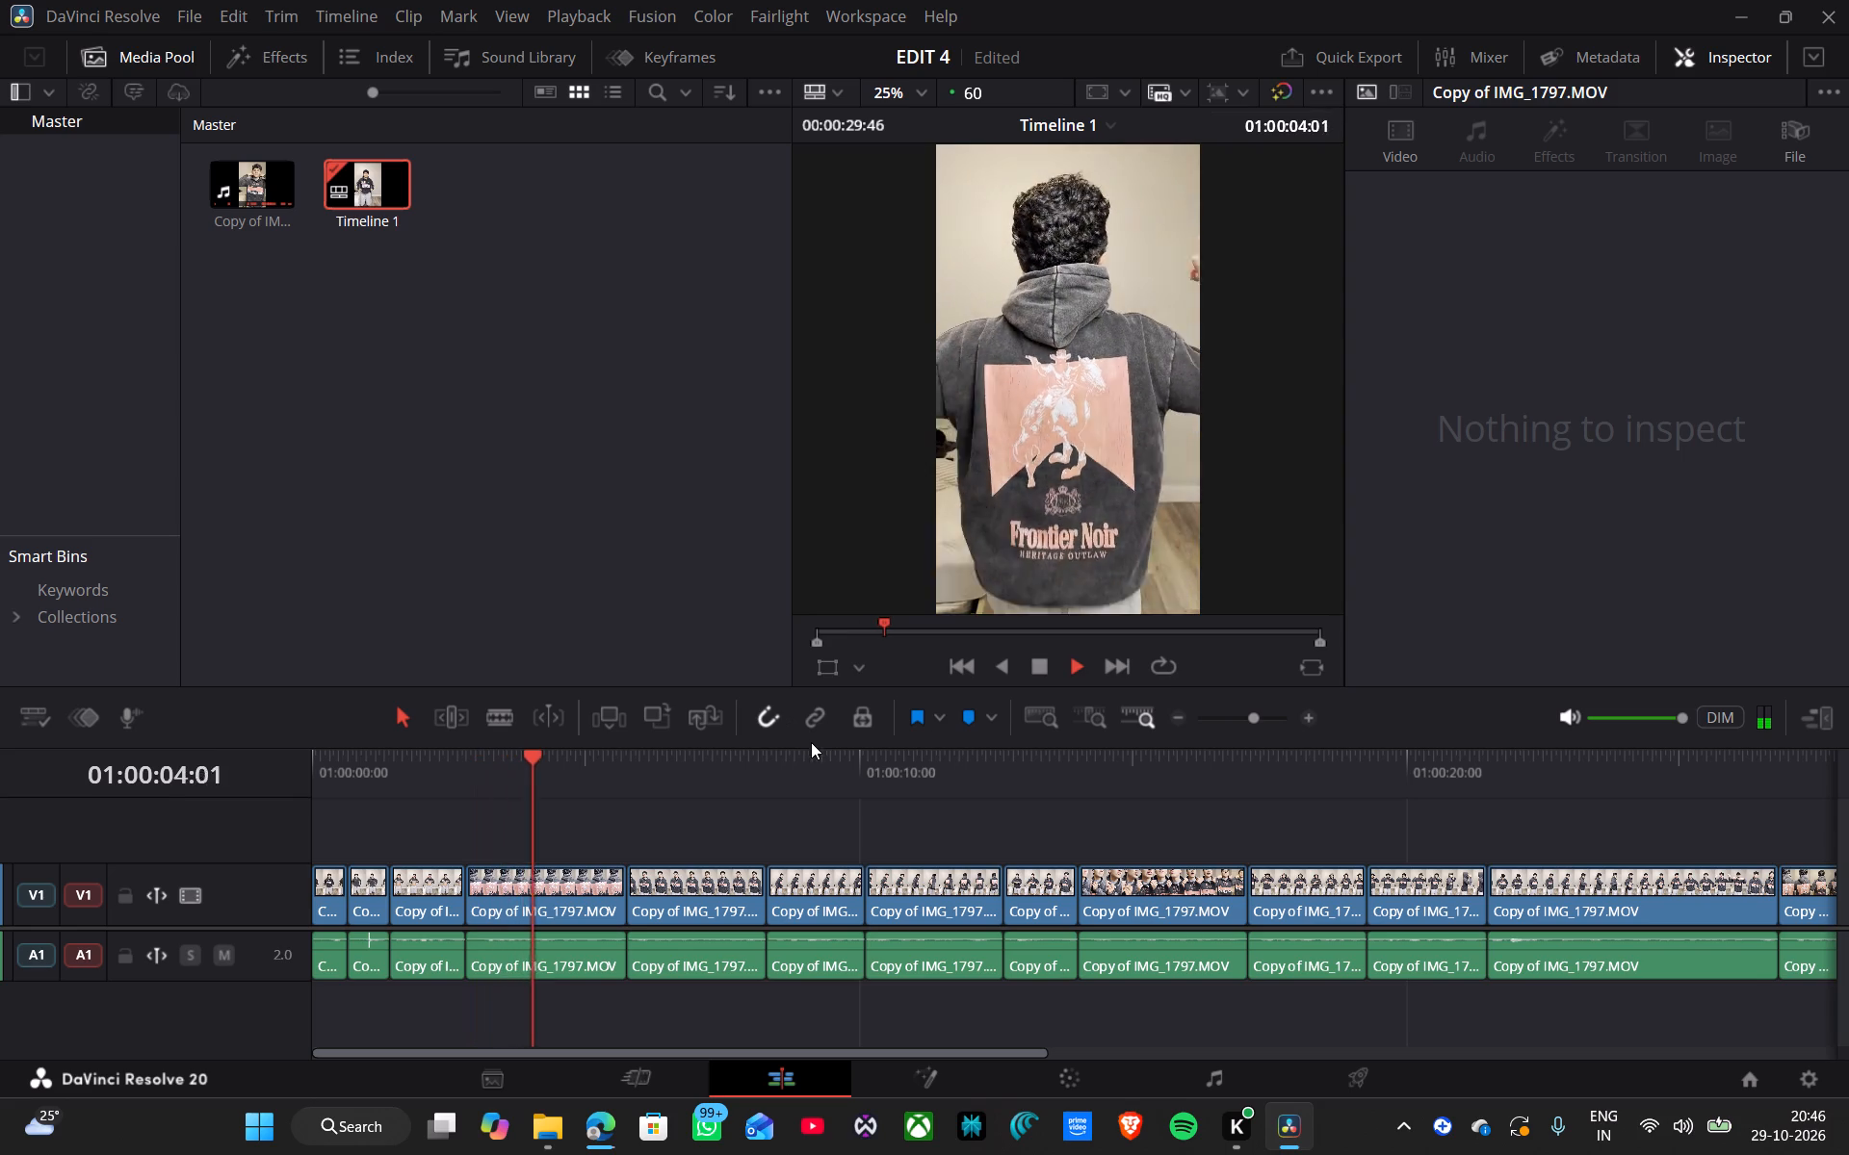
pyautogui.press('space')
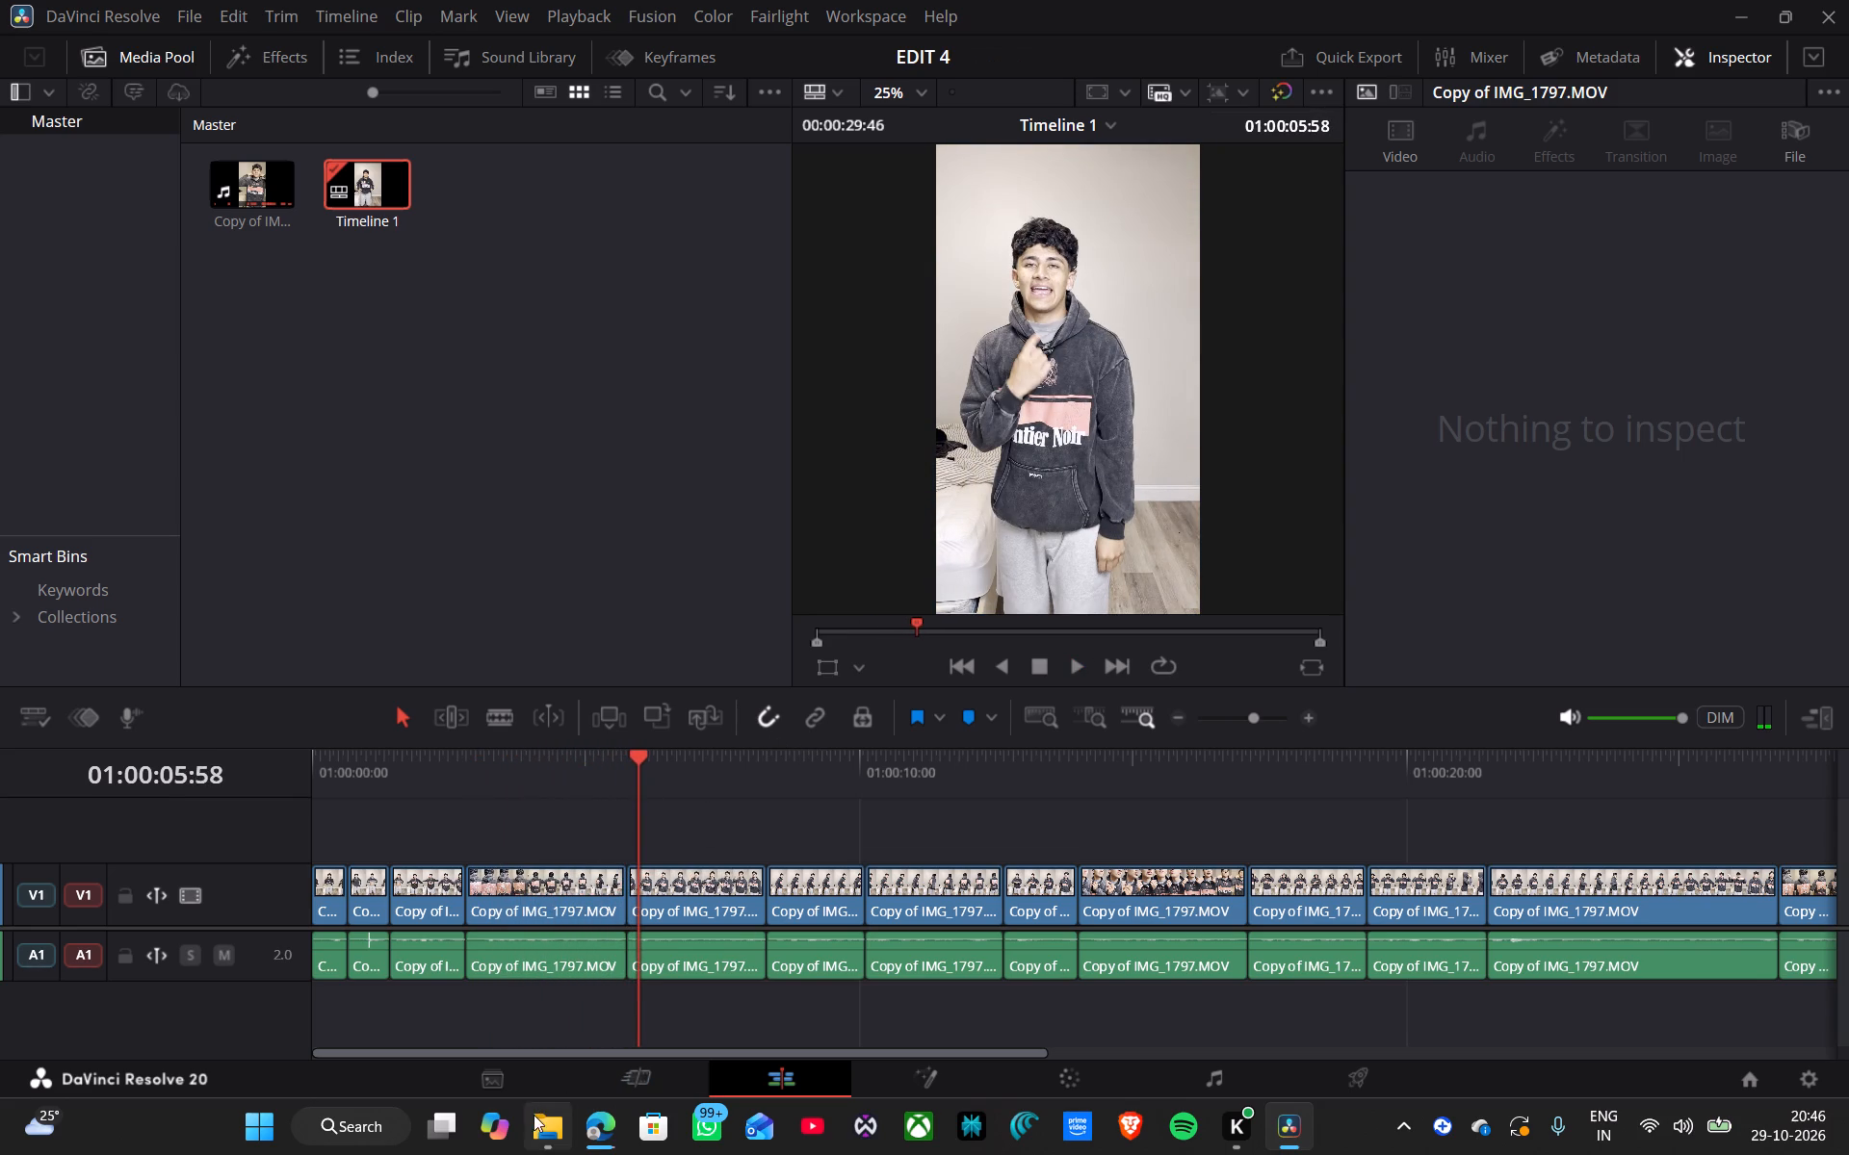
pyautogui.click(593, 1134)
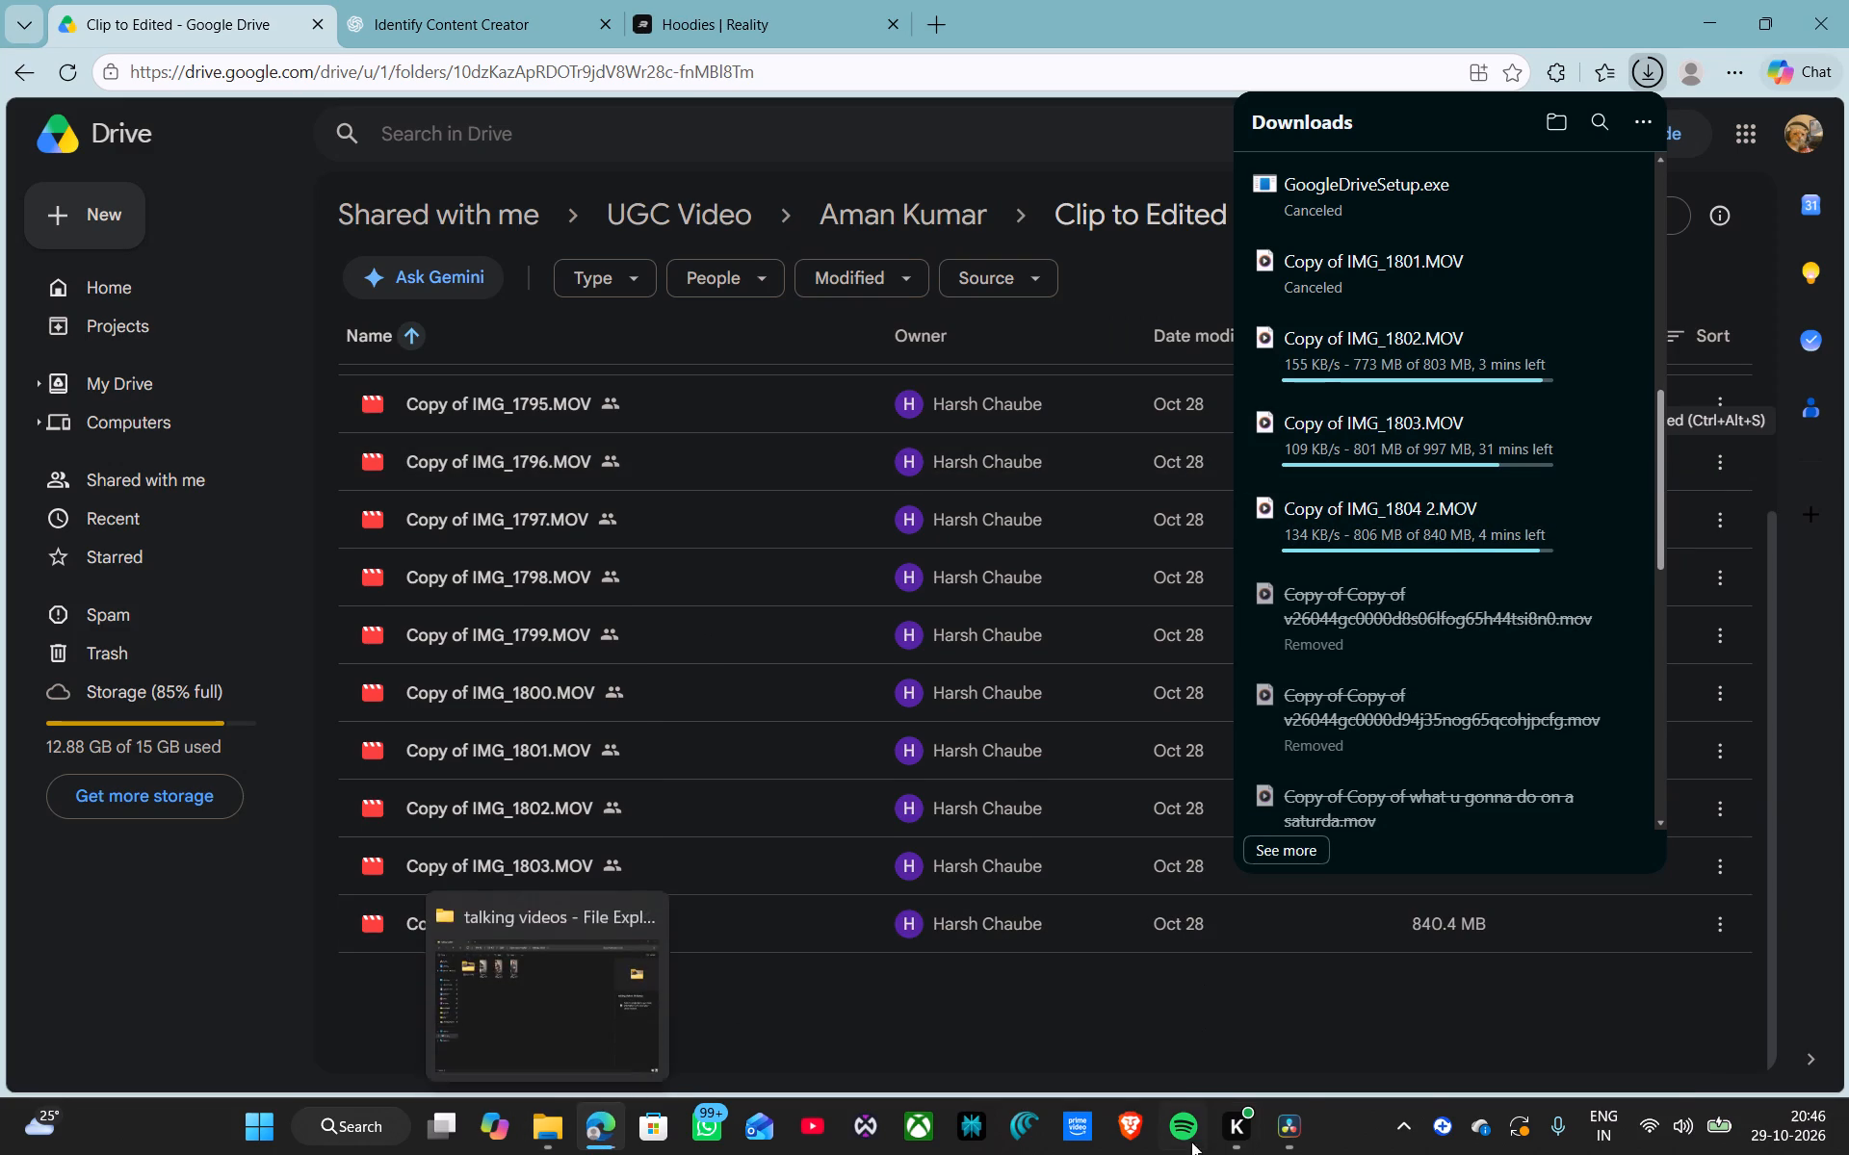
pyautogui.click(1281, 1125)
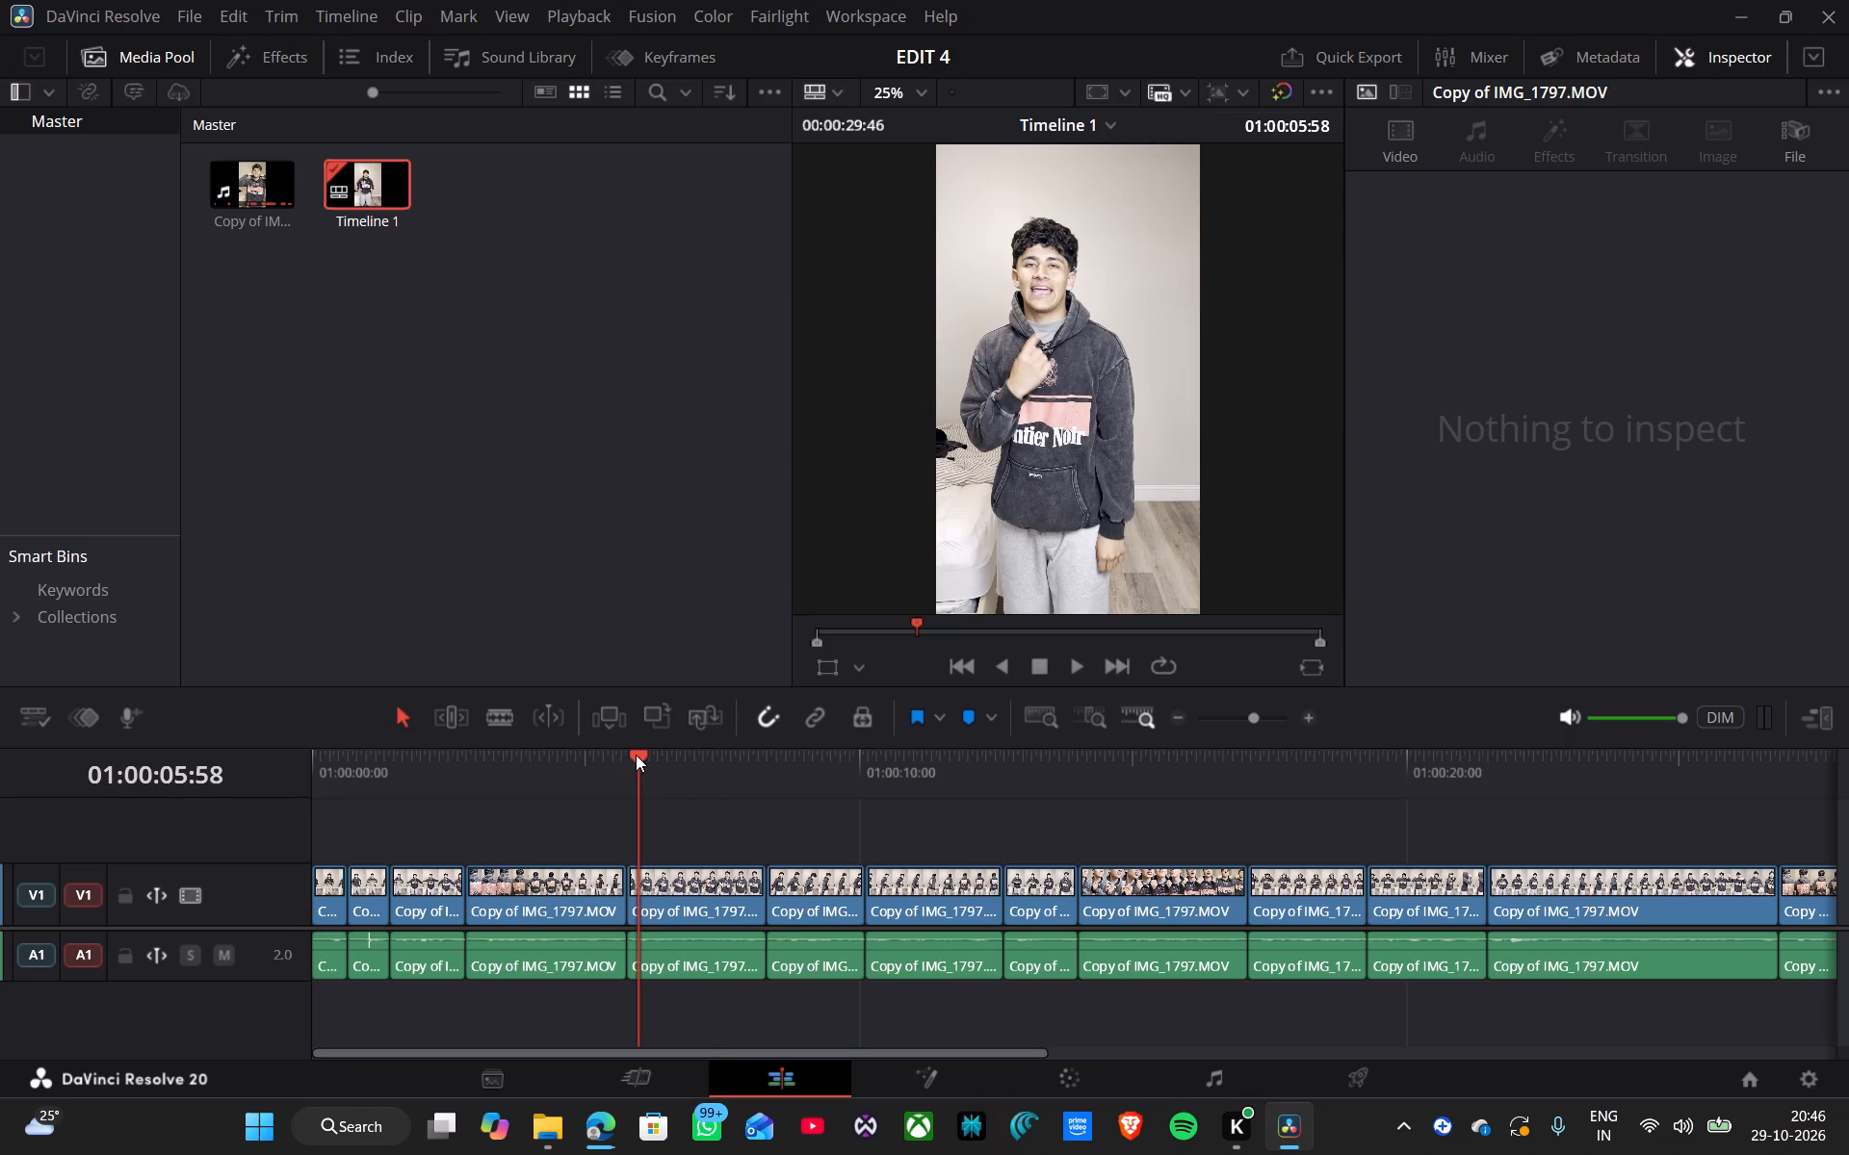
pyautogui.moveTo(637, 756); pyautogui.dragTo(299, 842)
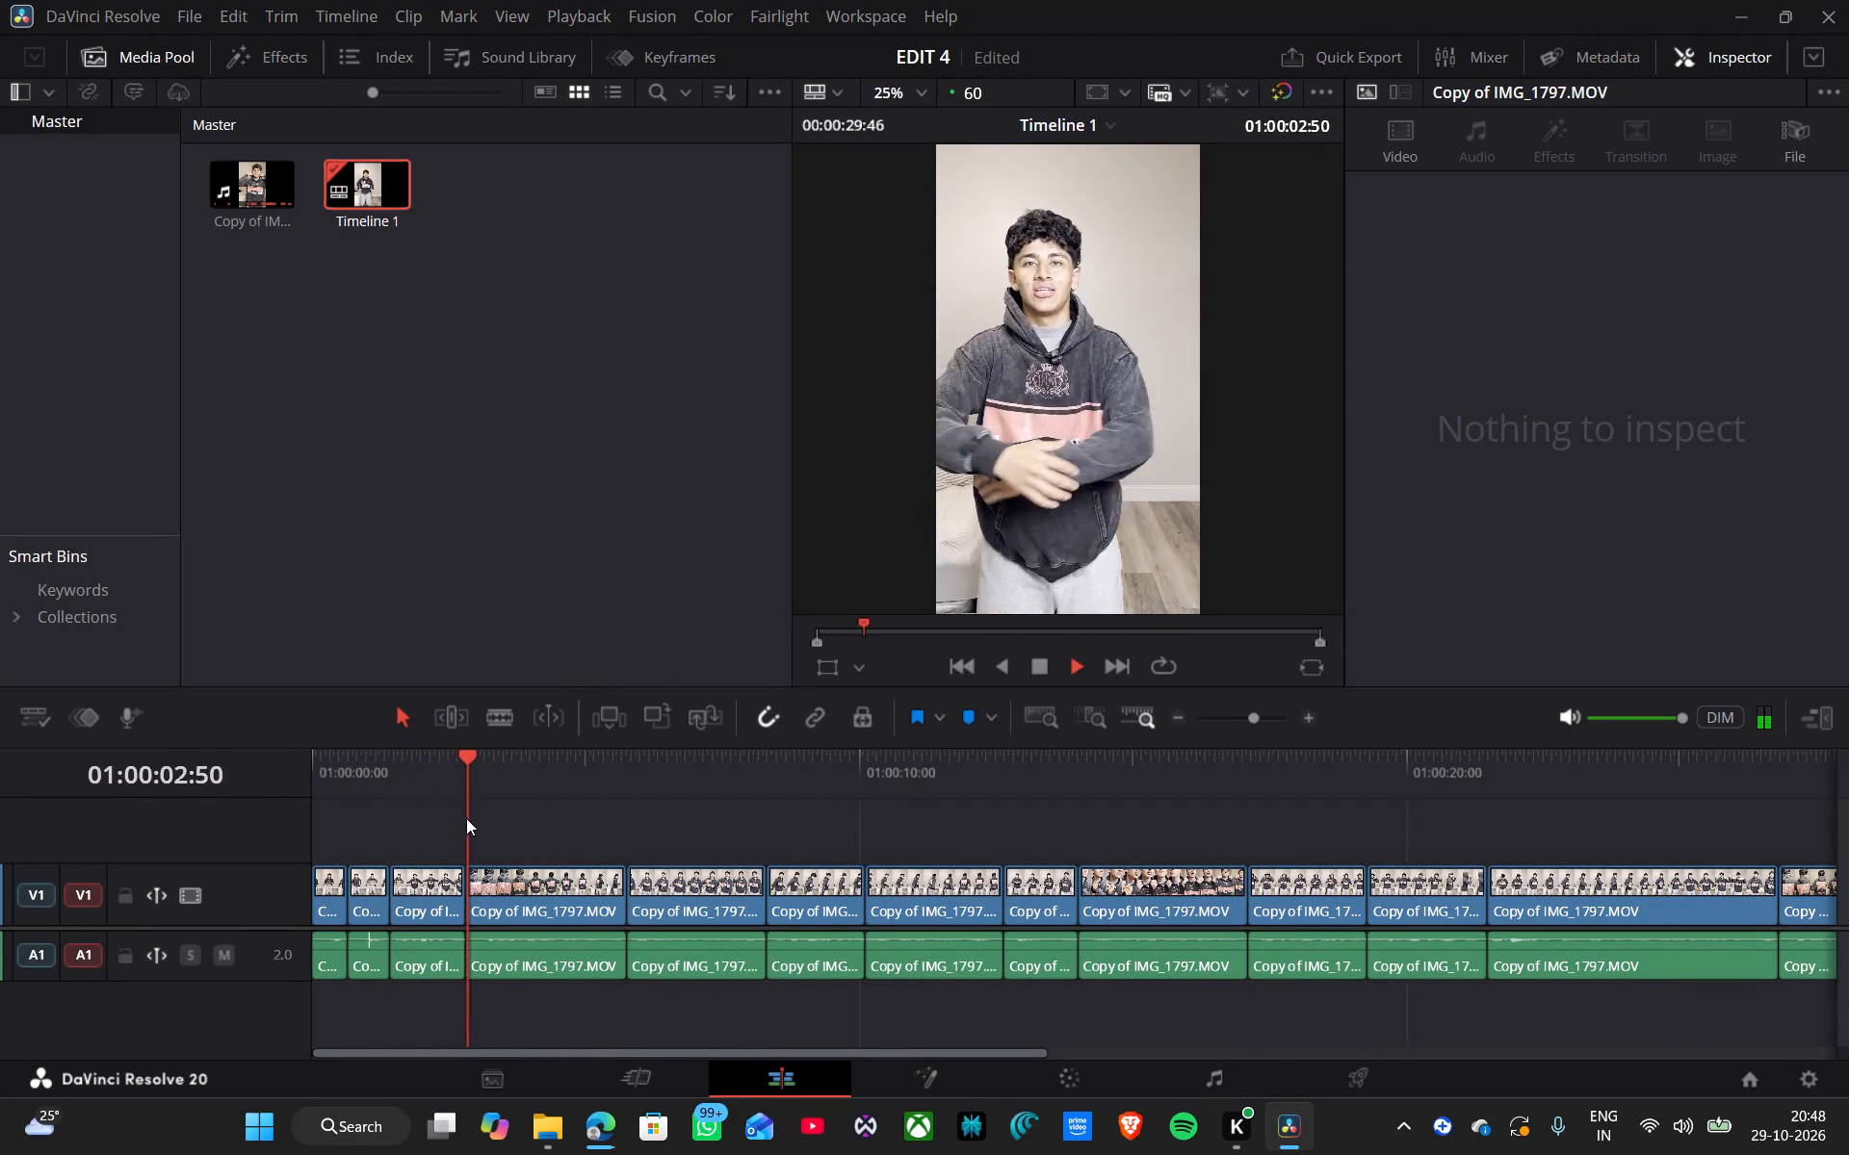
pyautogui.press('space')
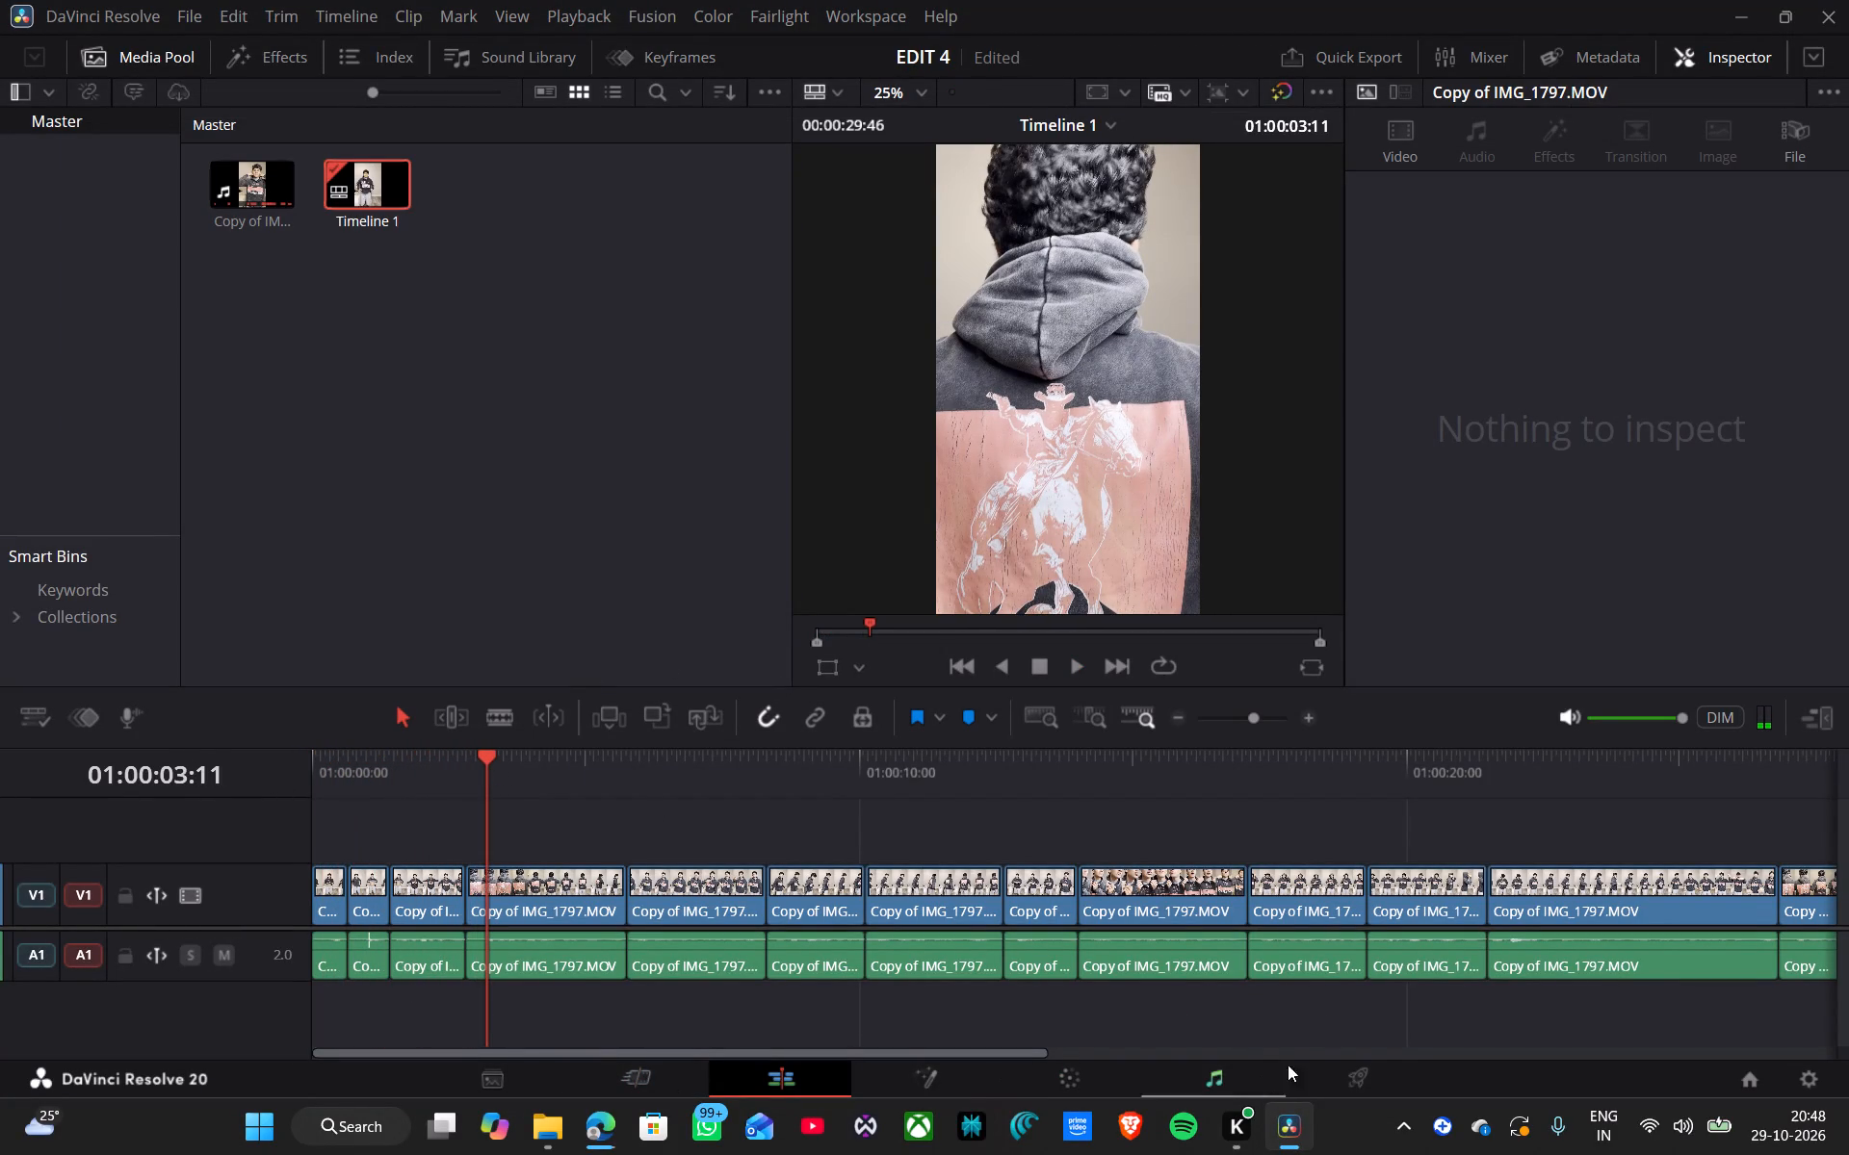
pyautogui.click(1283, 1019)
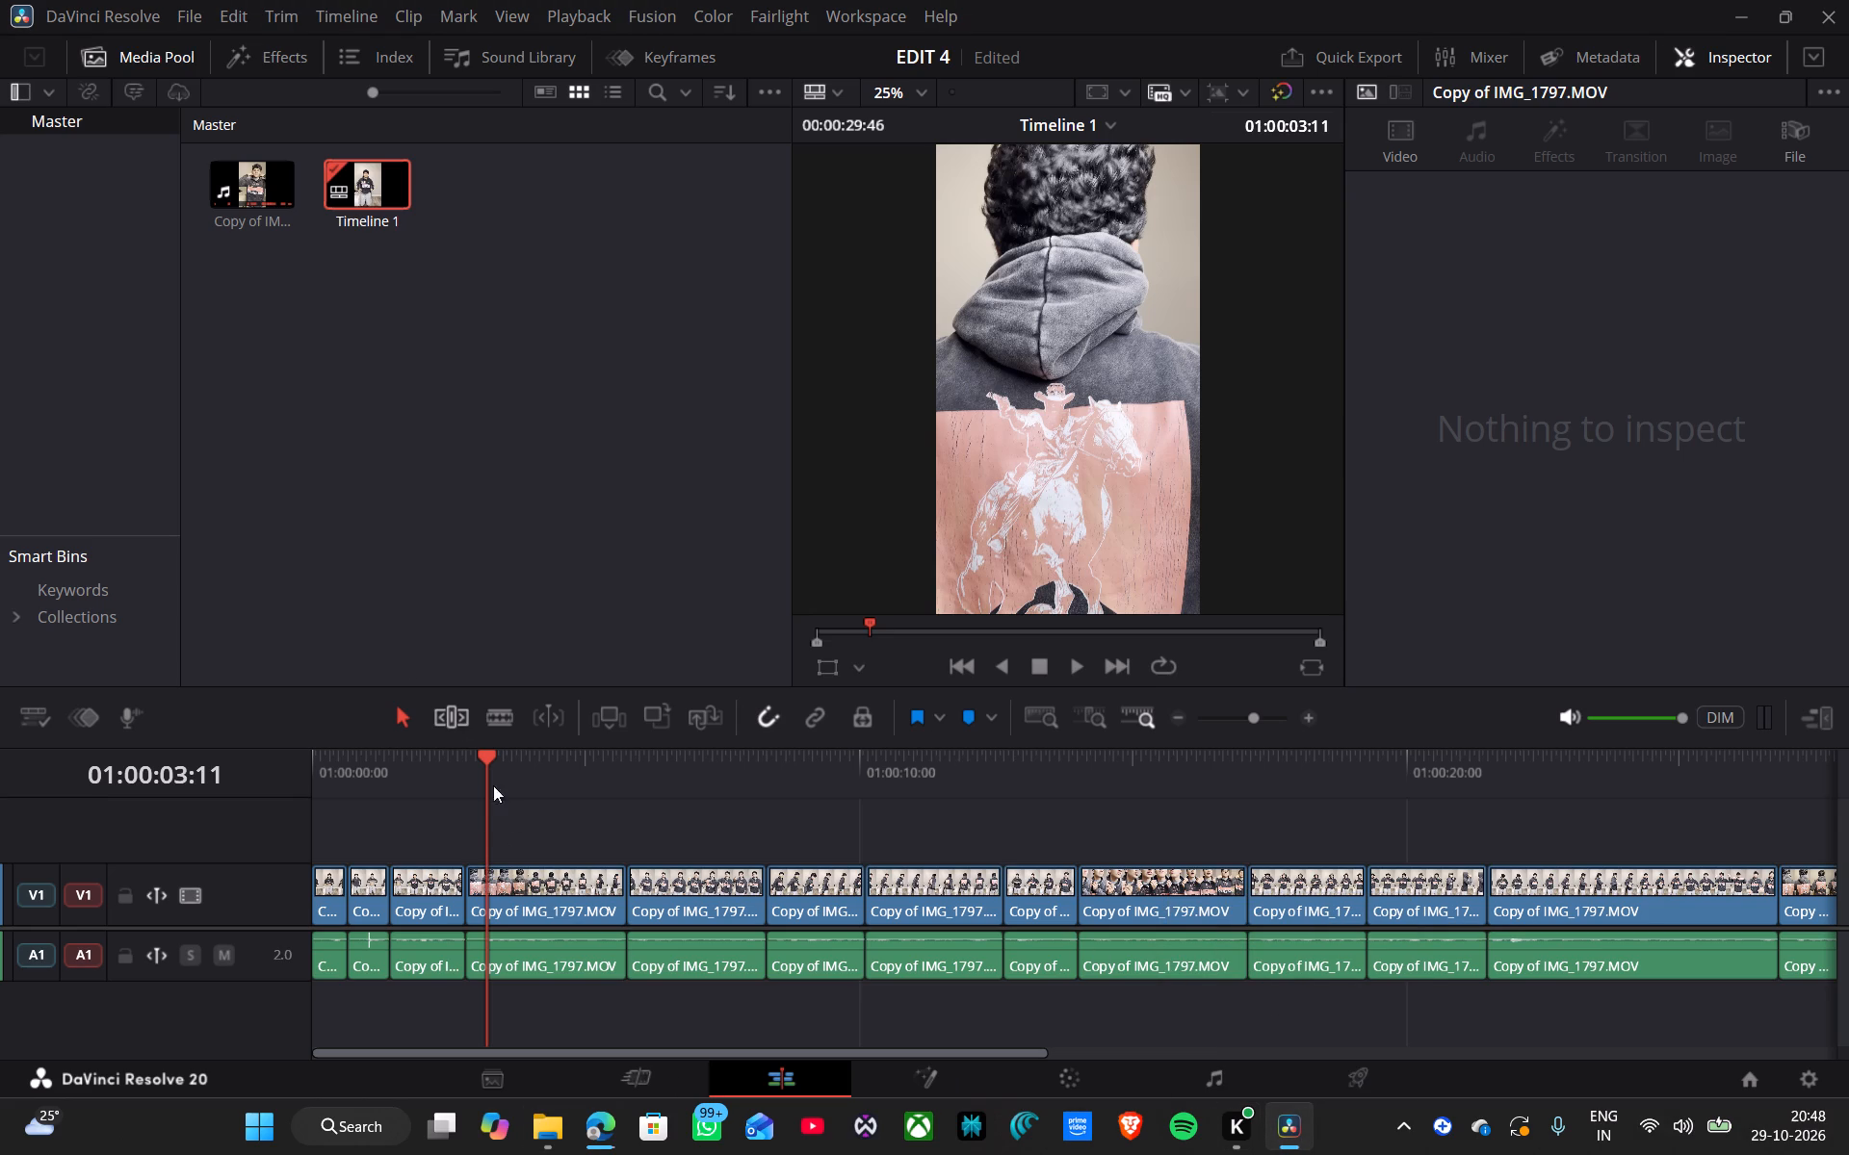
pyautogui.moveTo(486, 762); pyautogui.dragTo(301, 804)
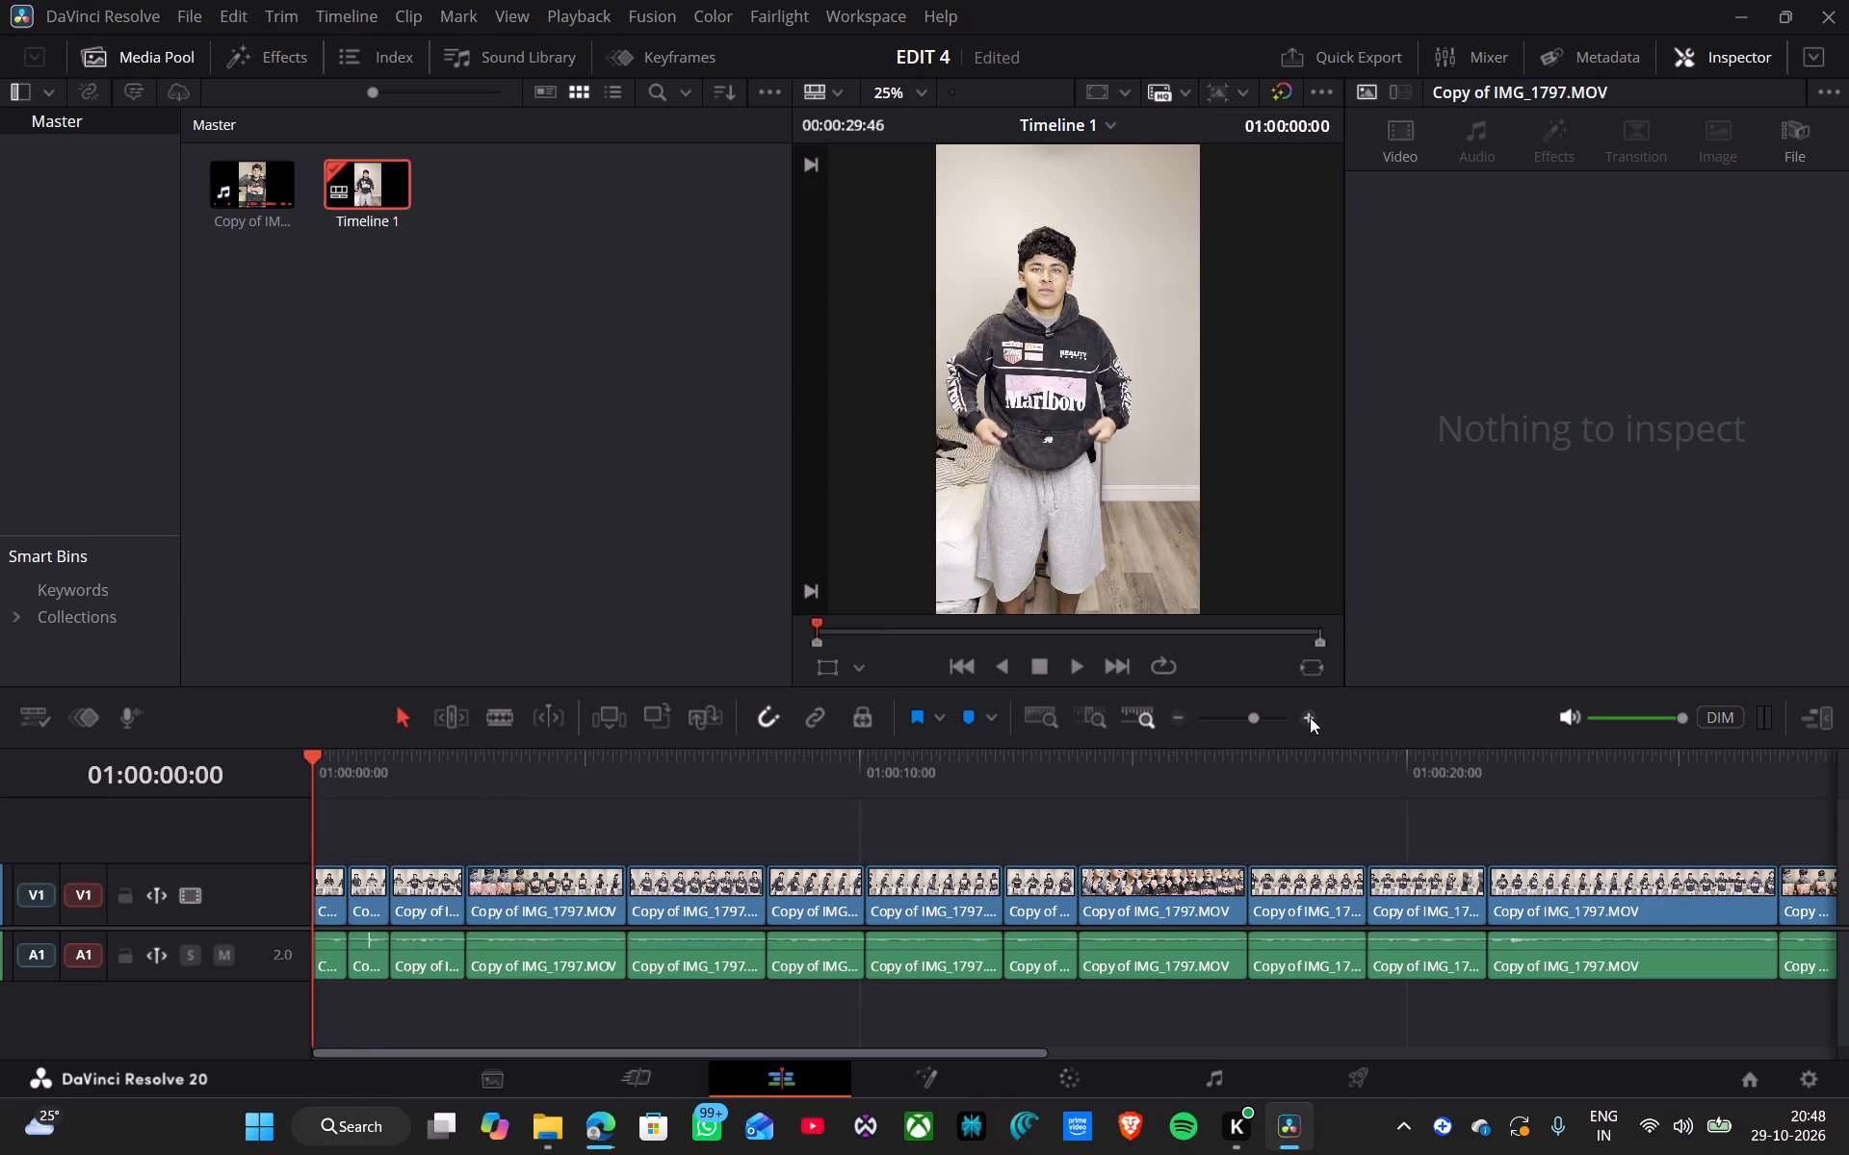
# Add a Text+ title on V2 from the timeline's start, split it at 01:00:00:40, and delete the excess after the first clip.
pyautogui.tripleClick(1310, 717)
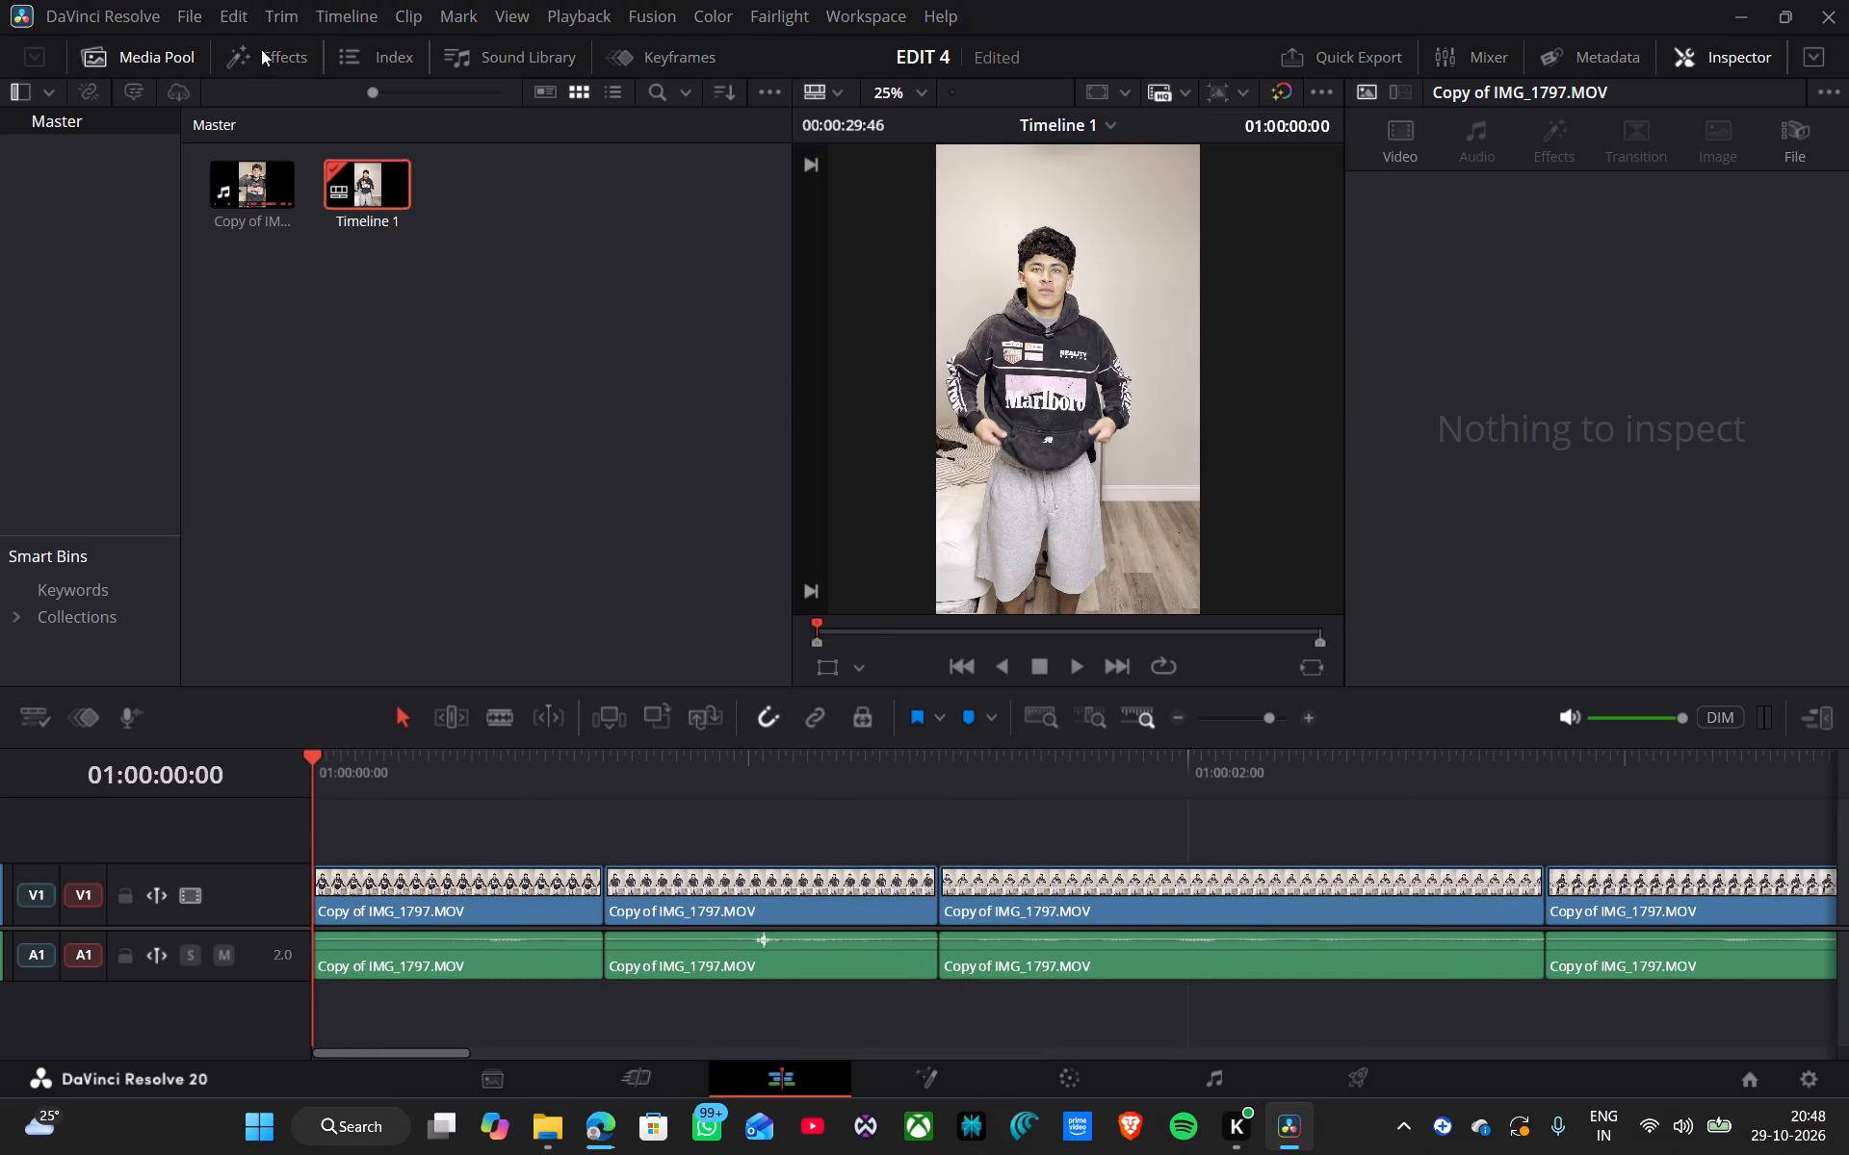
pyautogui.click(285, 58)
pyautogui.moveTo(296, 316); pyautogui.dragTo(410, 778)
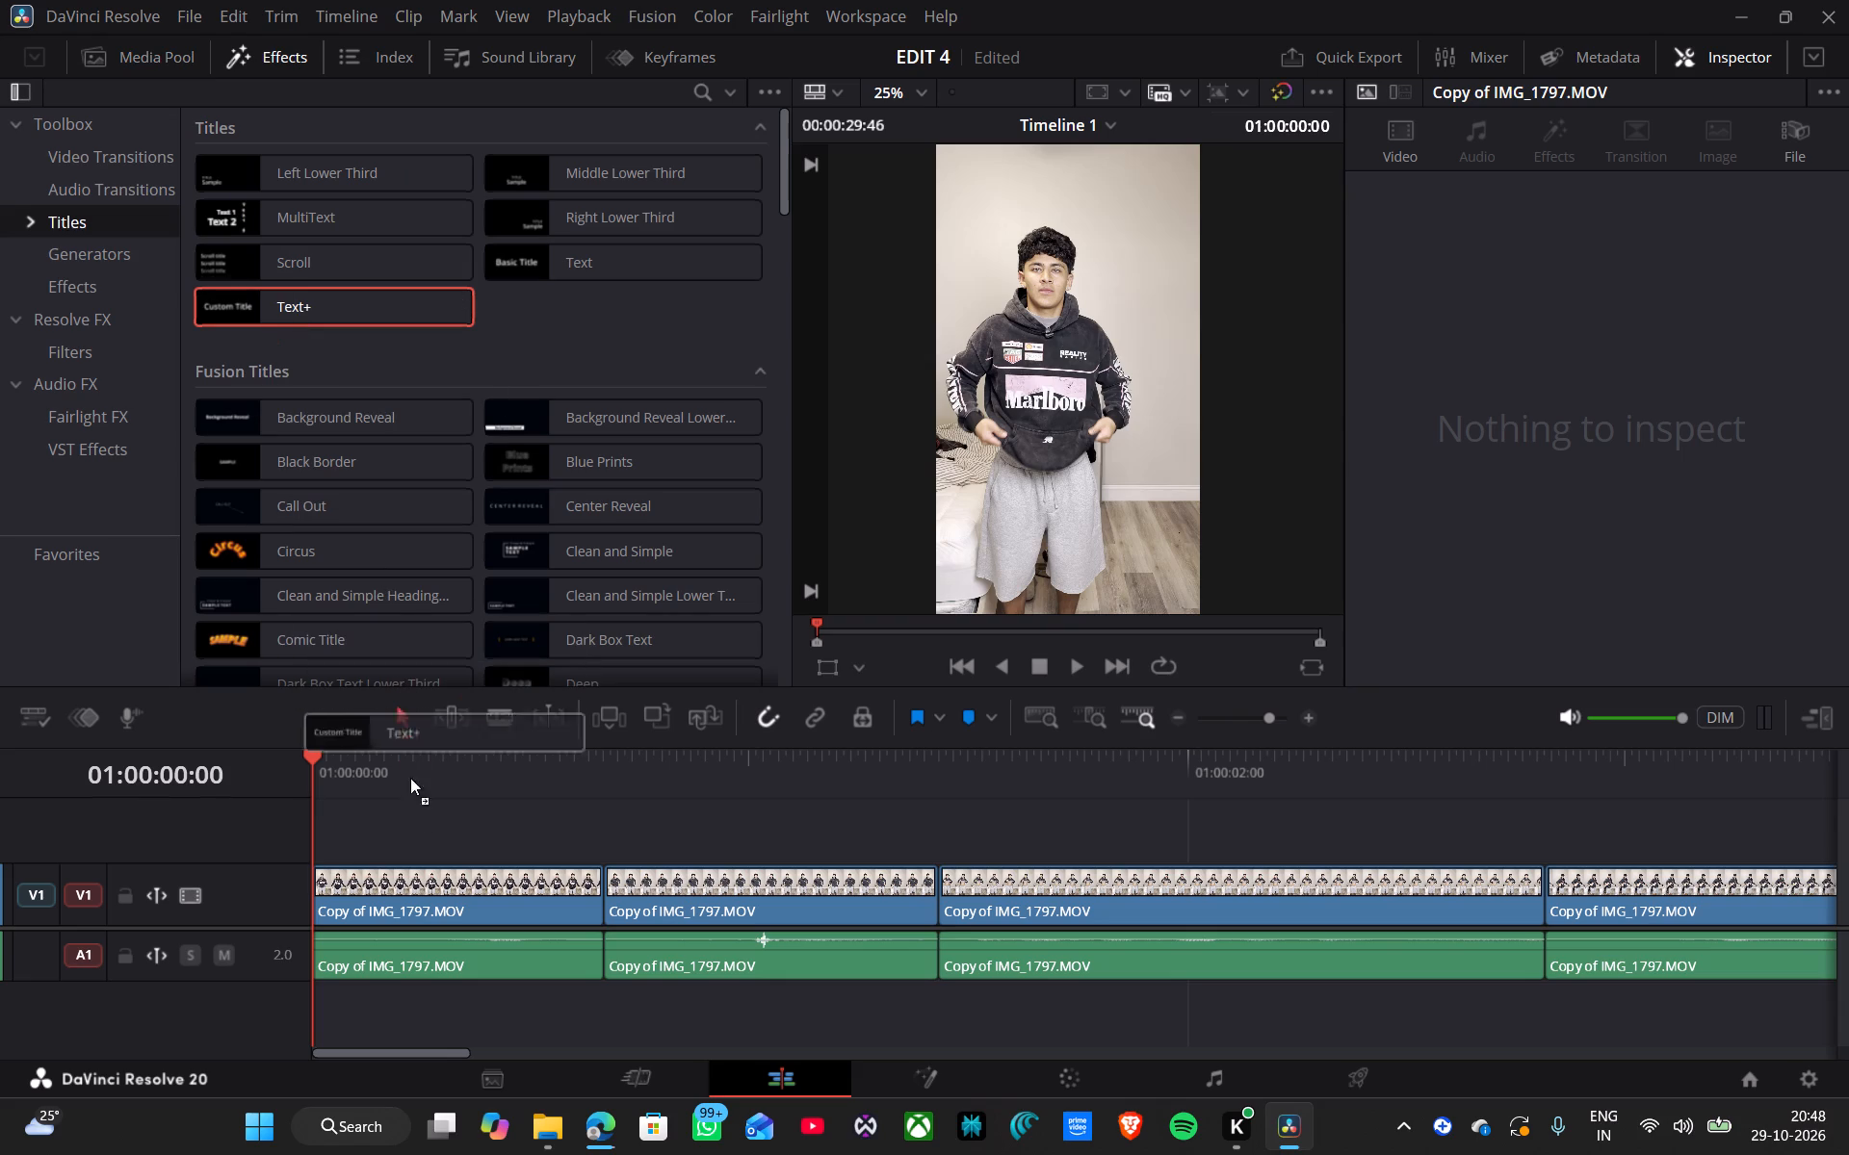
pyautogui.moveTo(410, 778); pyautogui.dragTo(308, 850)
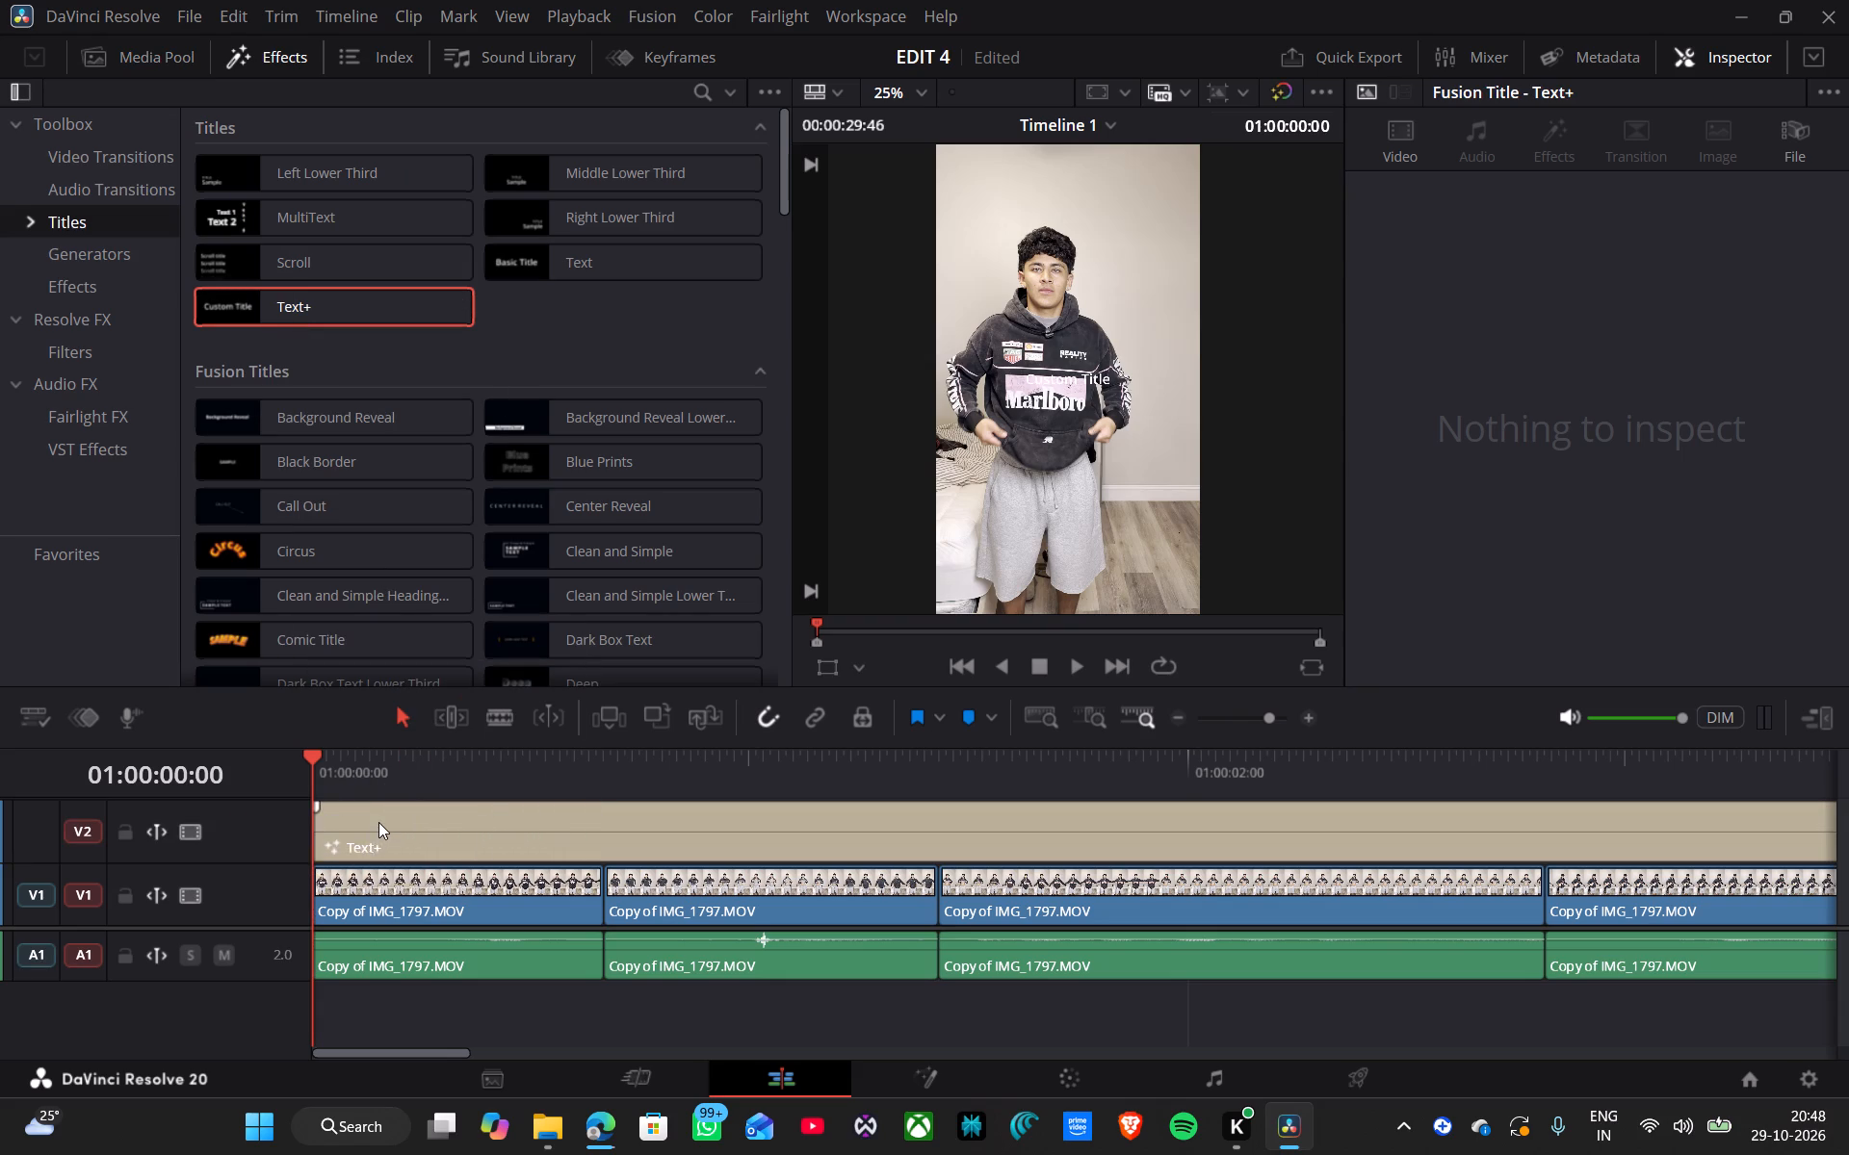
pyautogui.click(378, 822)
pyautogui.press('b')
pyautogui.click(609, 833)
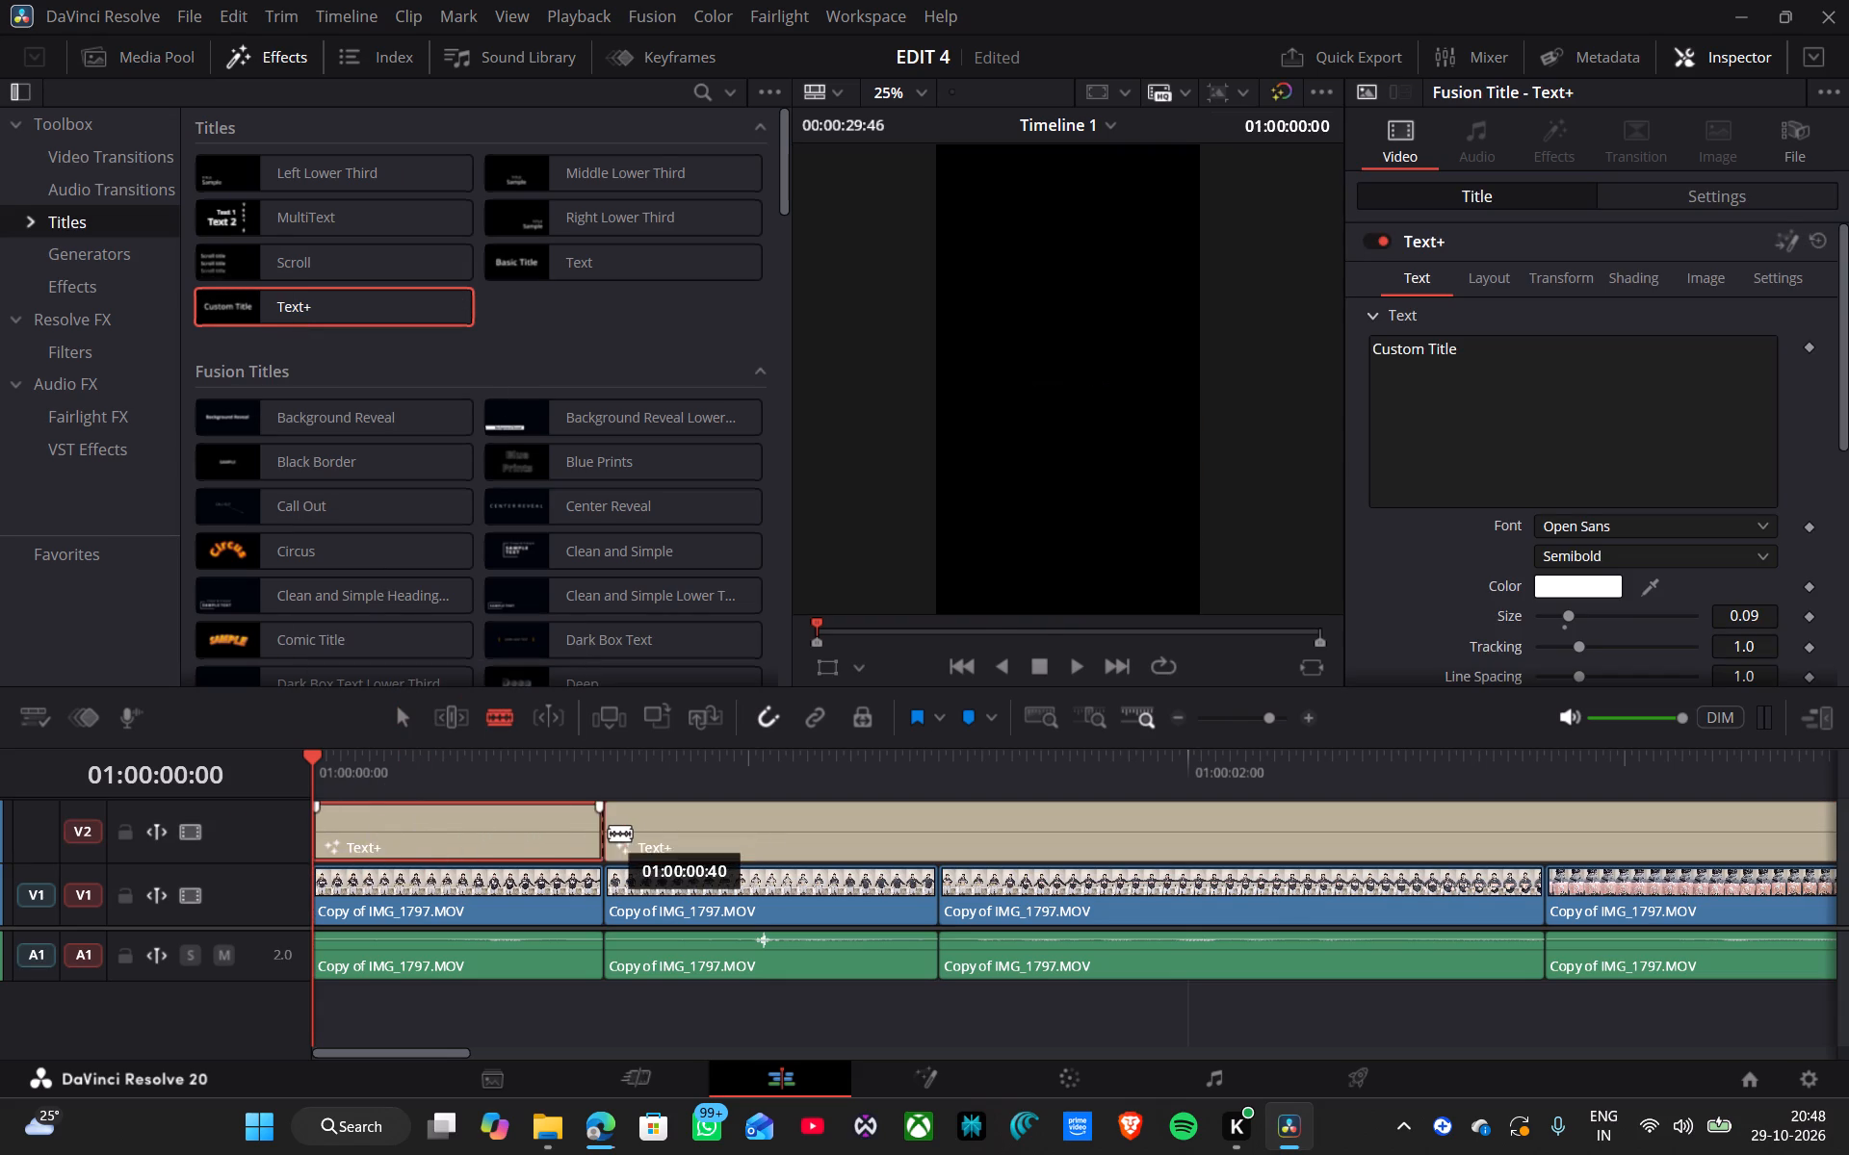
pyautogui.press('a')
pyautogui.click(686, 834)
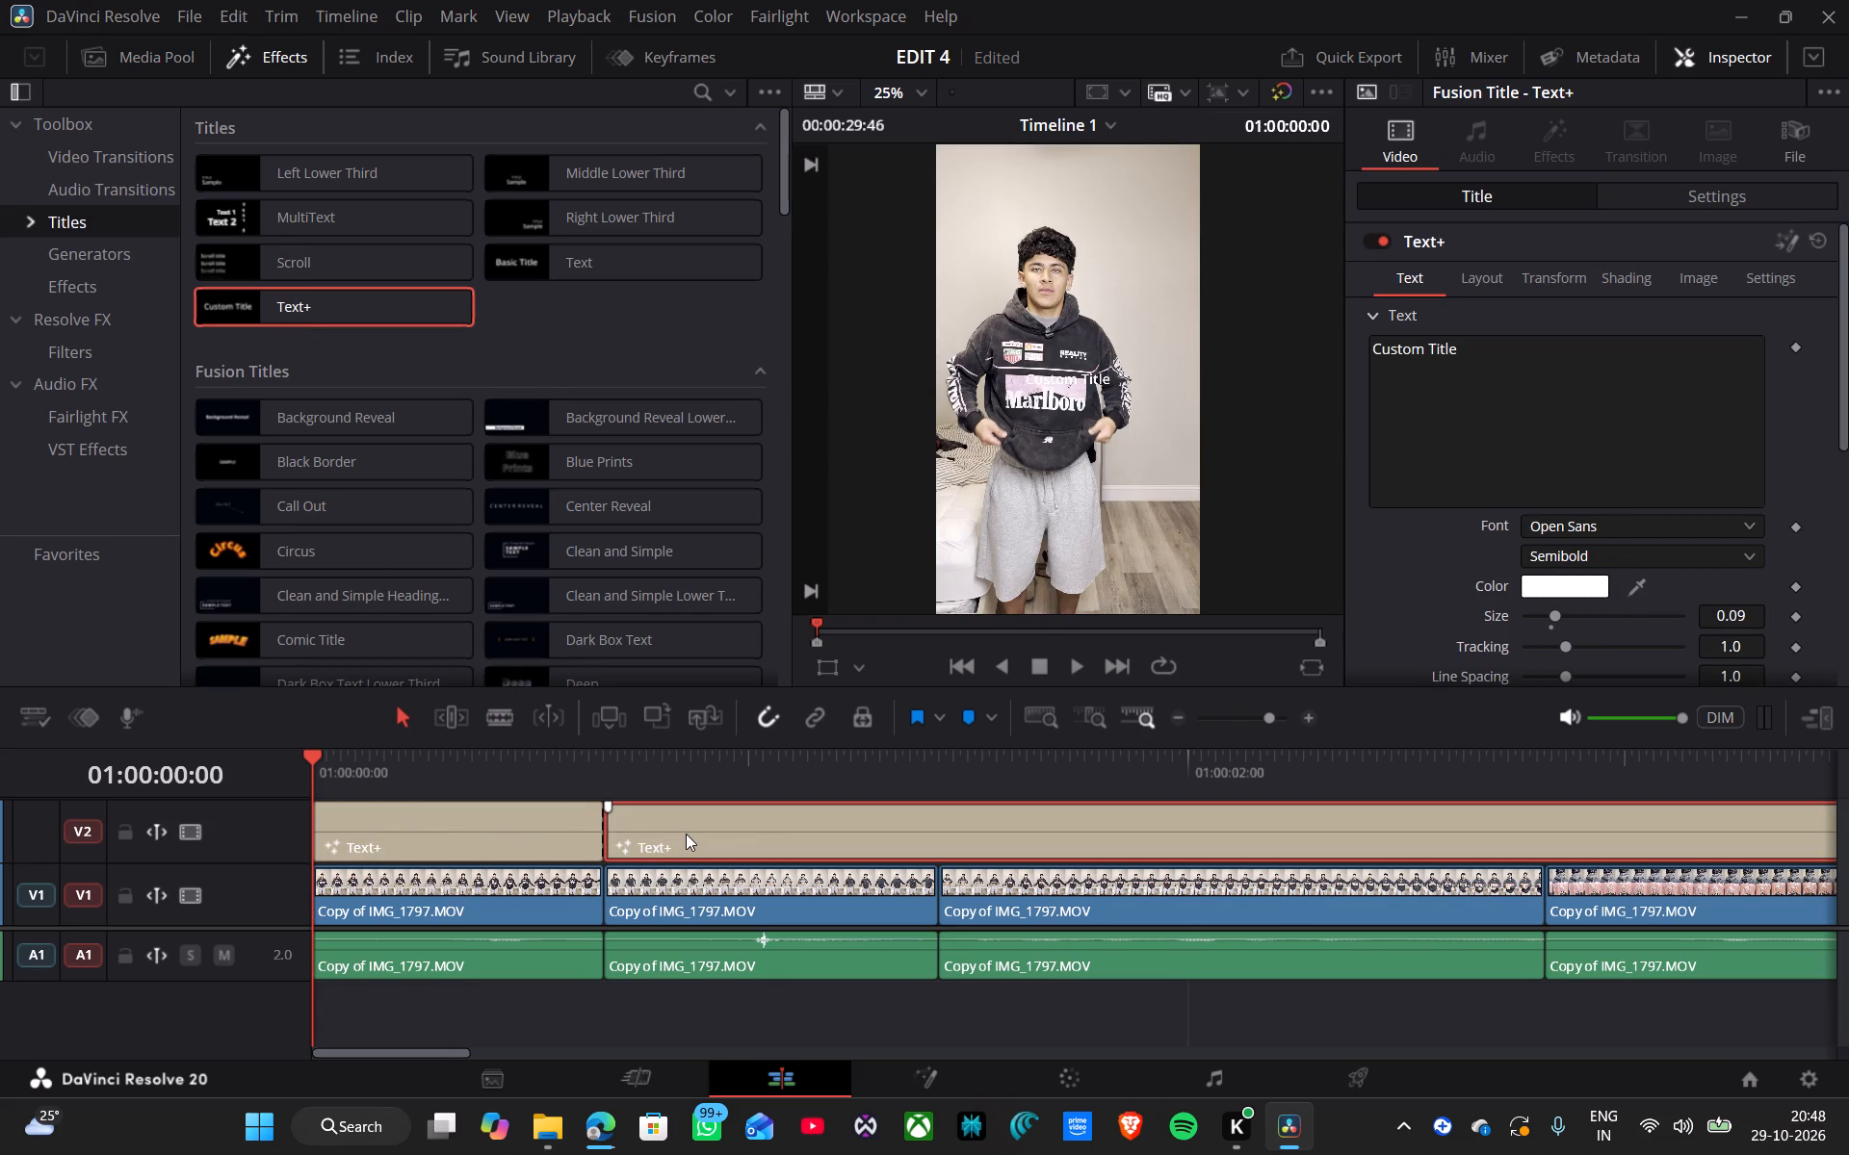
pyautogui.press('BackSpace')
# Set the title's text to "LOOKS!" in the Arial font with the Bold style.
pyautogui.click(469, 834)
pyautogui.tripleClick(1580, 396)
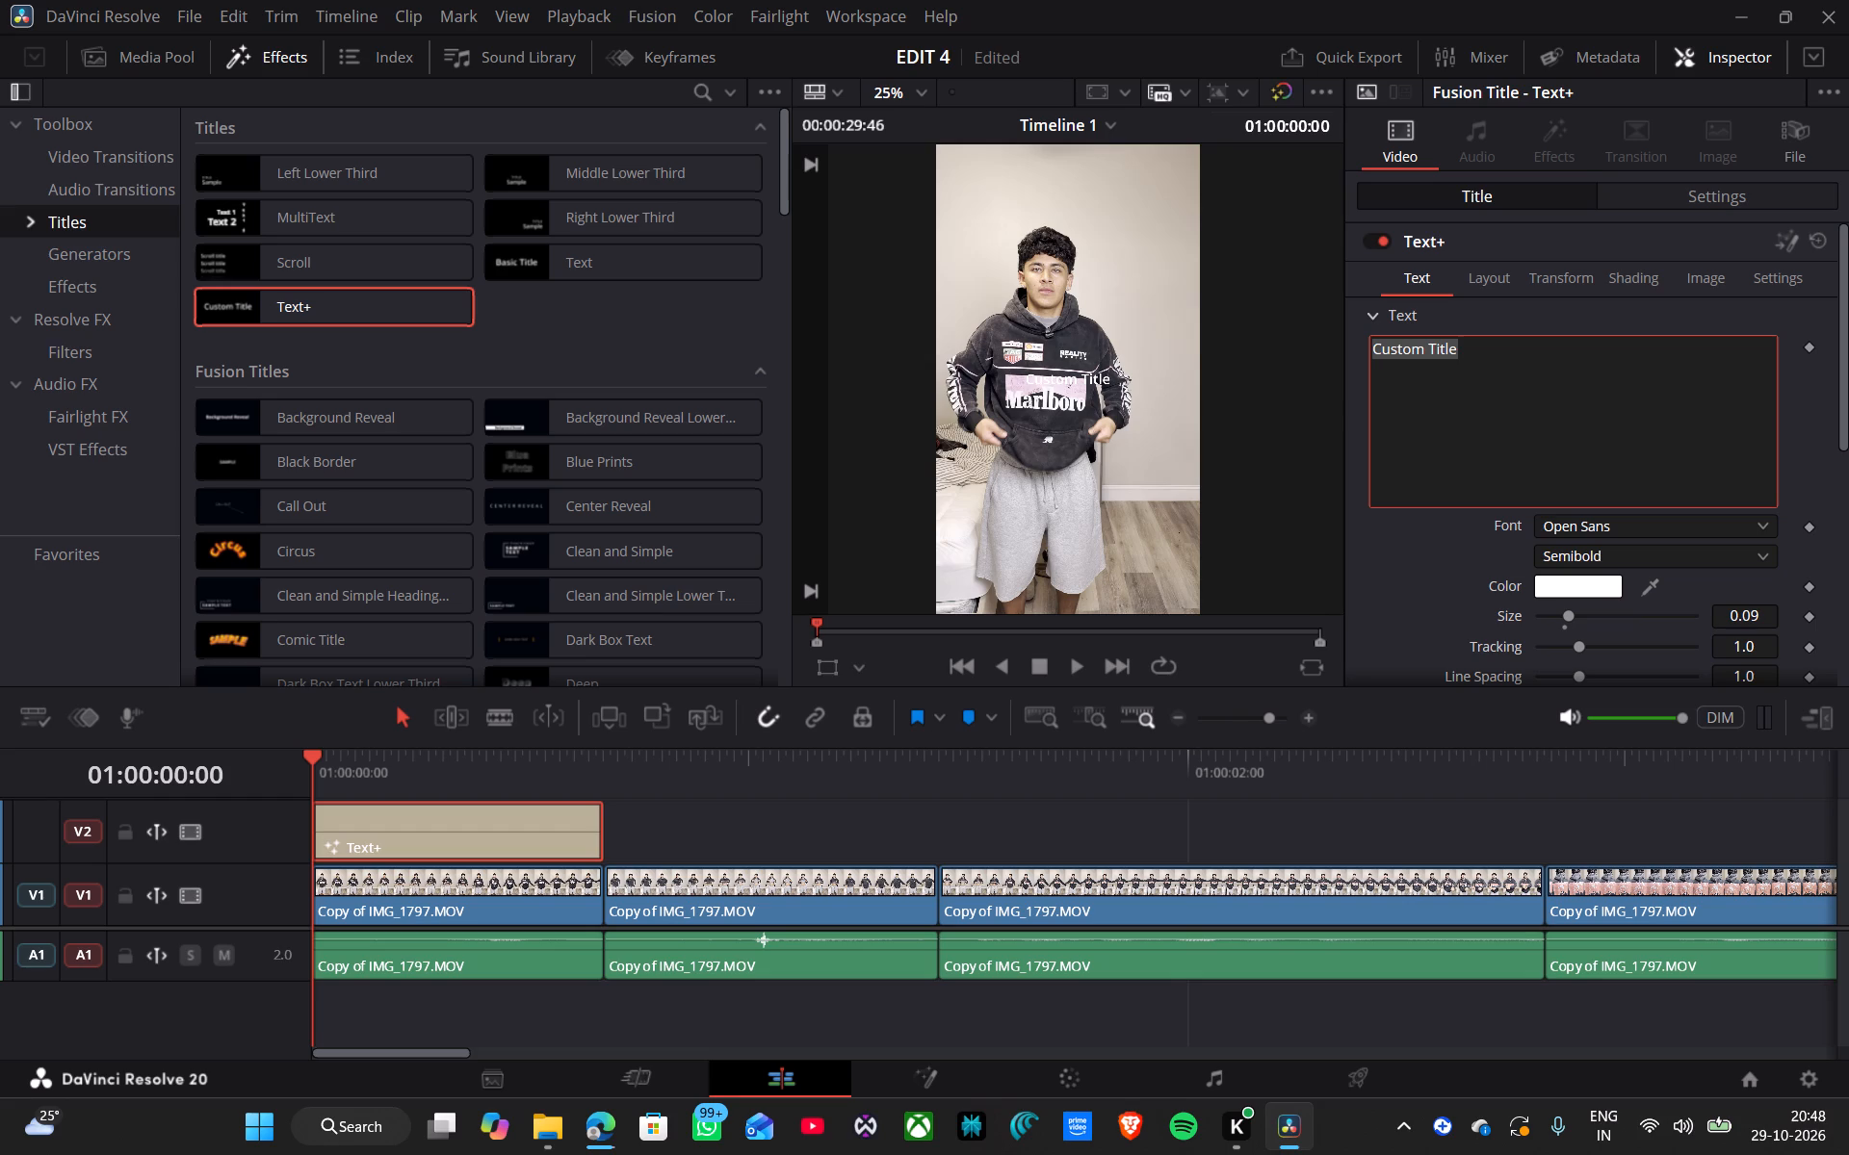
pyautogui.write('LOOKS')
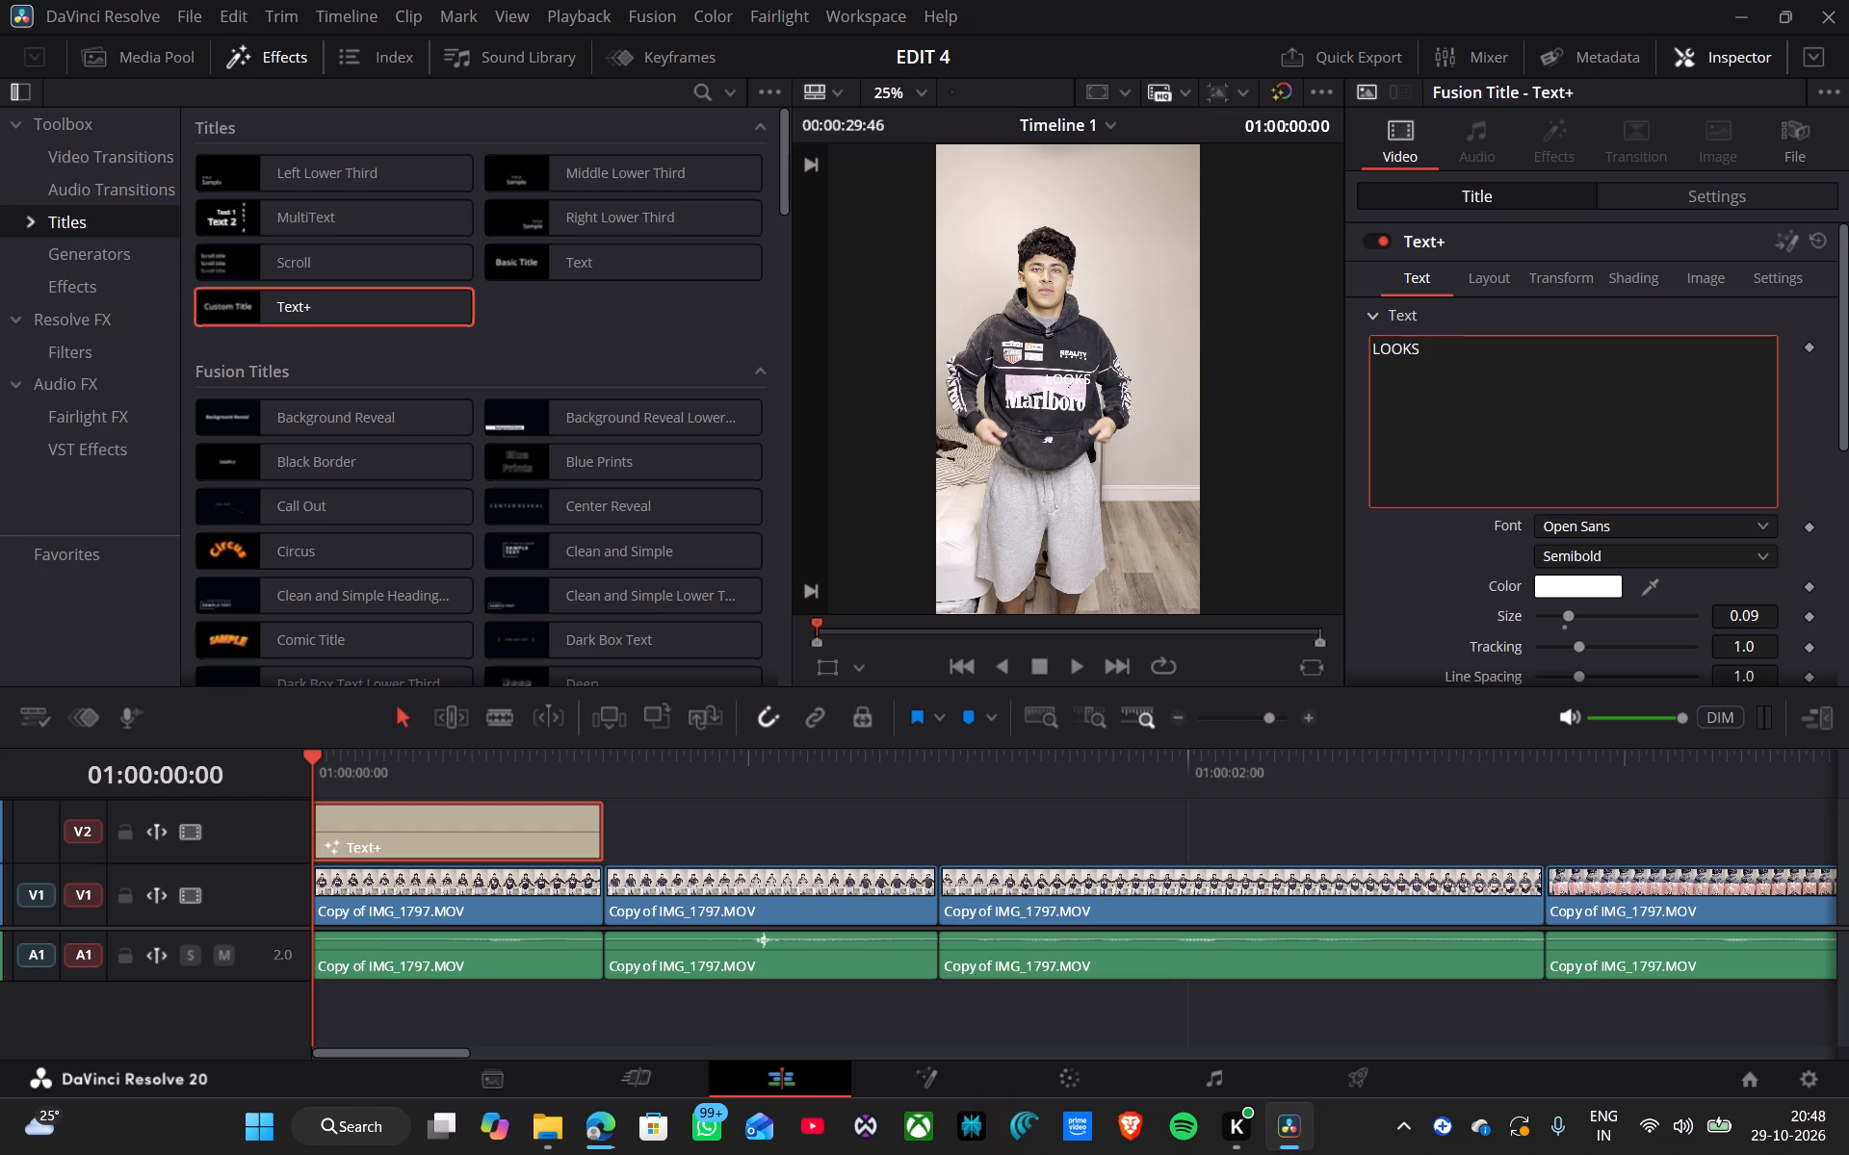
pyautogui.hotkey('shift', '!')
pyautogui.click(1697, 523)
pyautogui.scroll(5, 1651, 629)
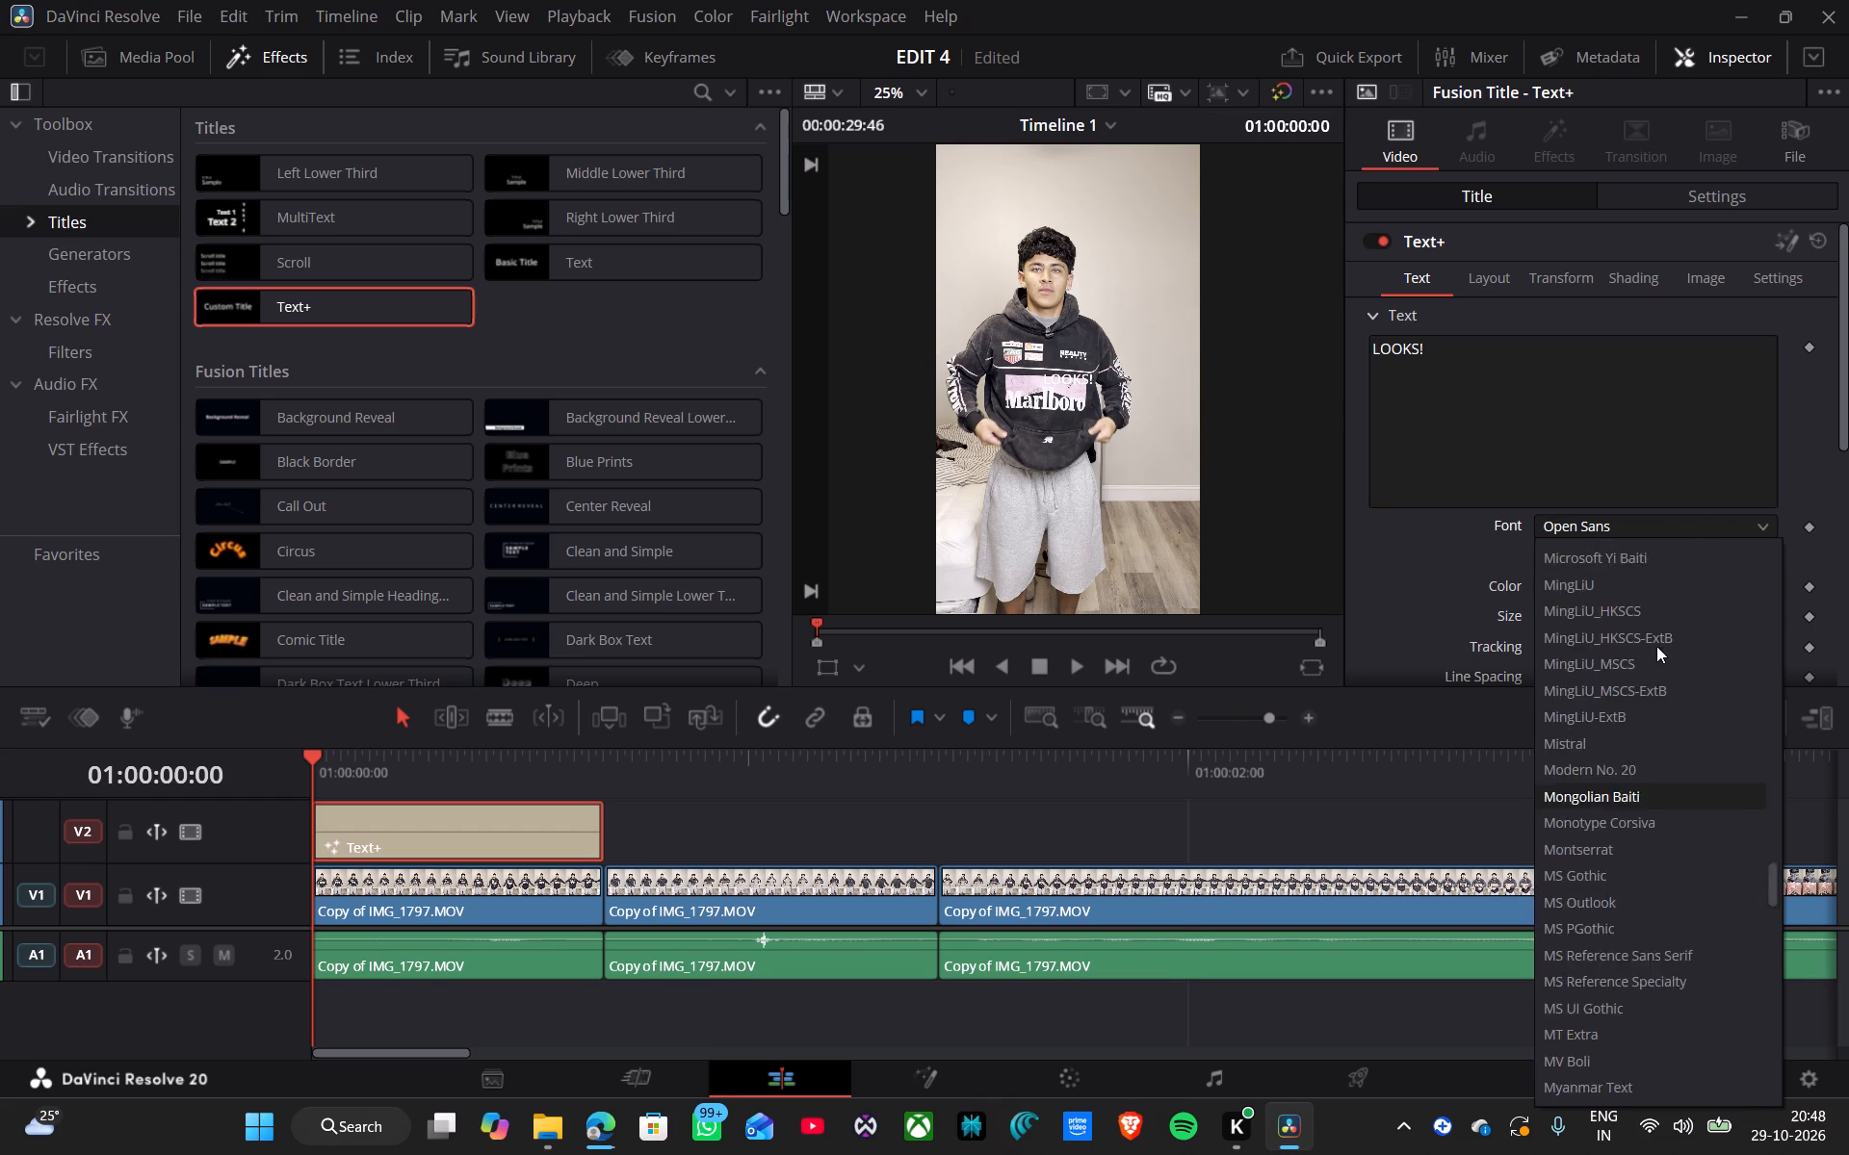
pyautogui.scroll(20, 1656, 646)
pyautogui.scroll(20, 1656, 646)
pyautogui.scroll(3, 1656, 646)
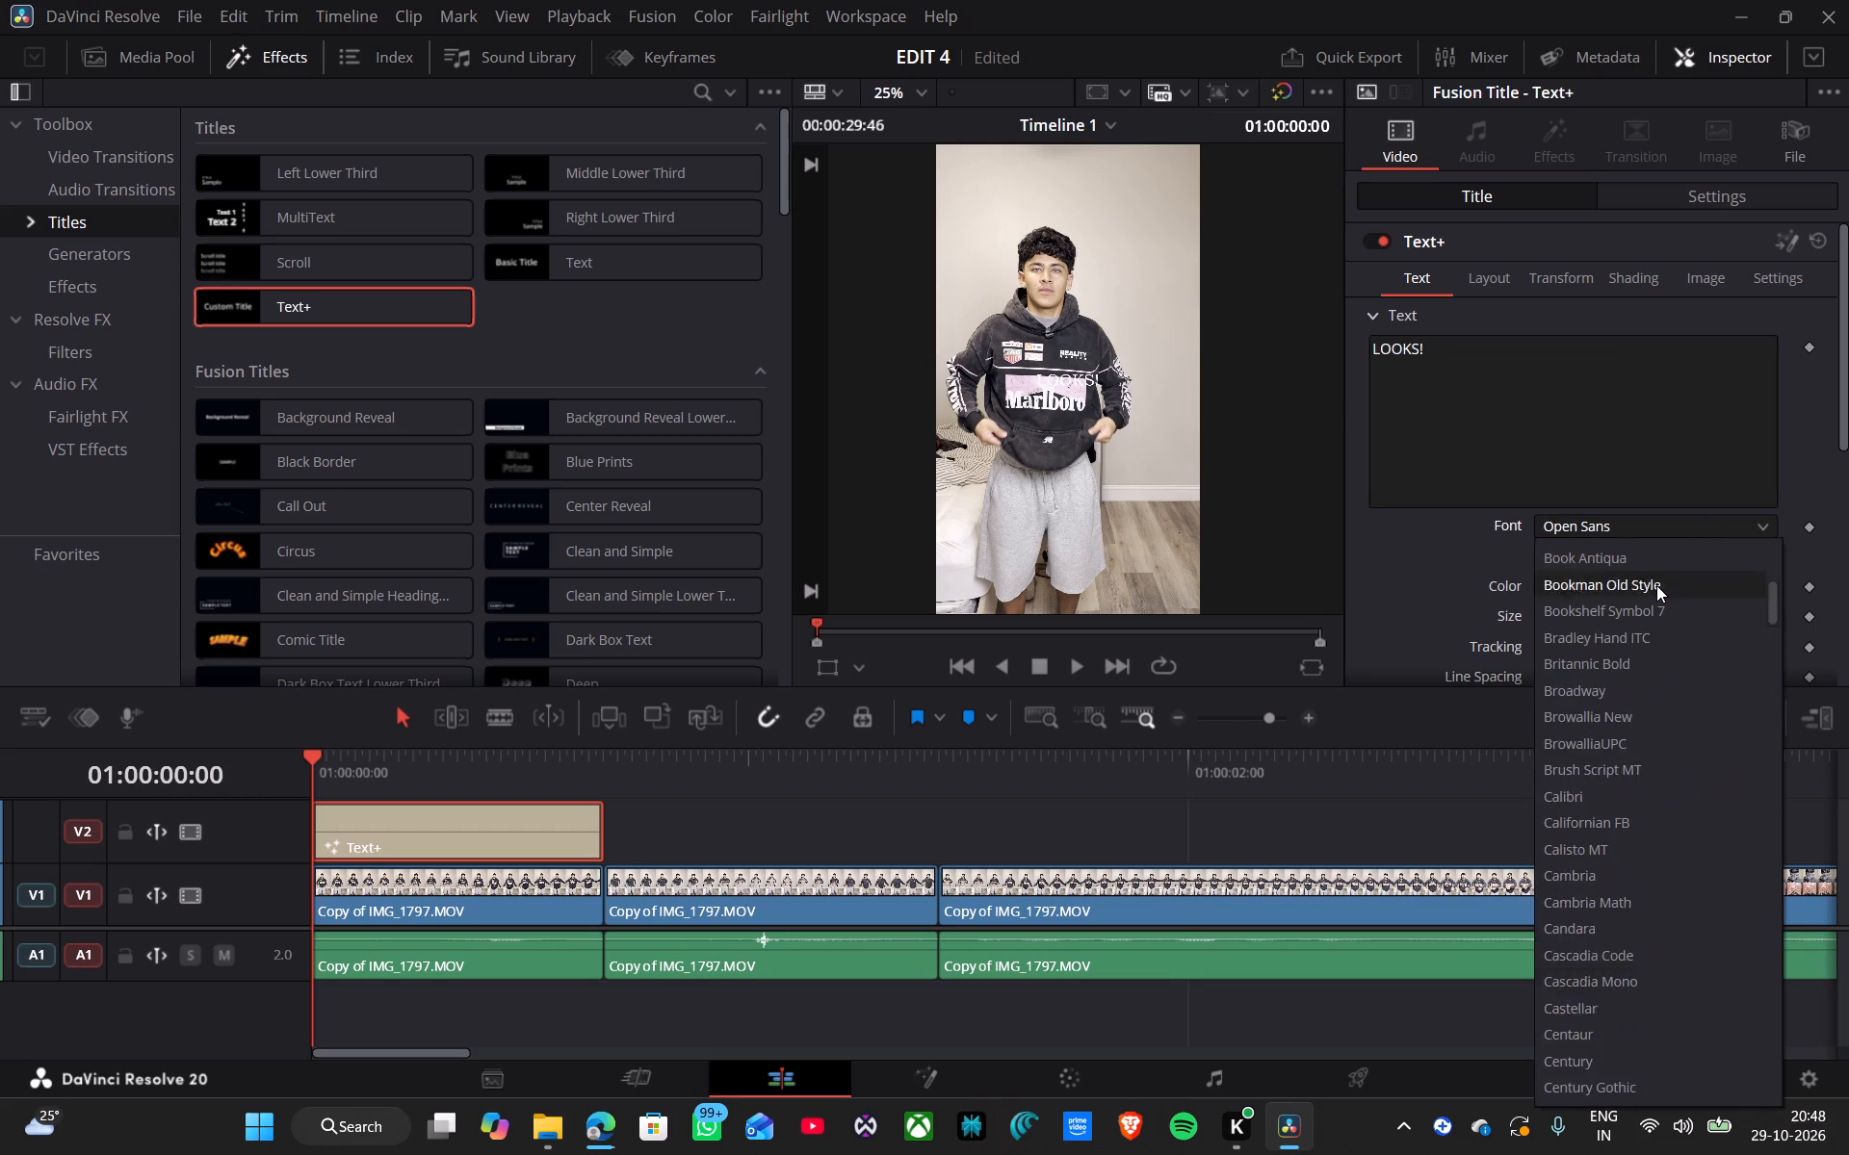
pyautogui.scroll(8, 1656, 585)
pyautogui.click(1644, 658)
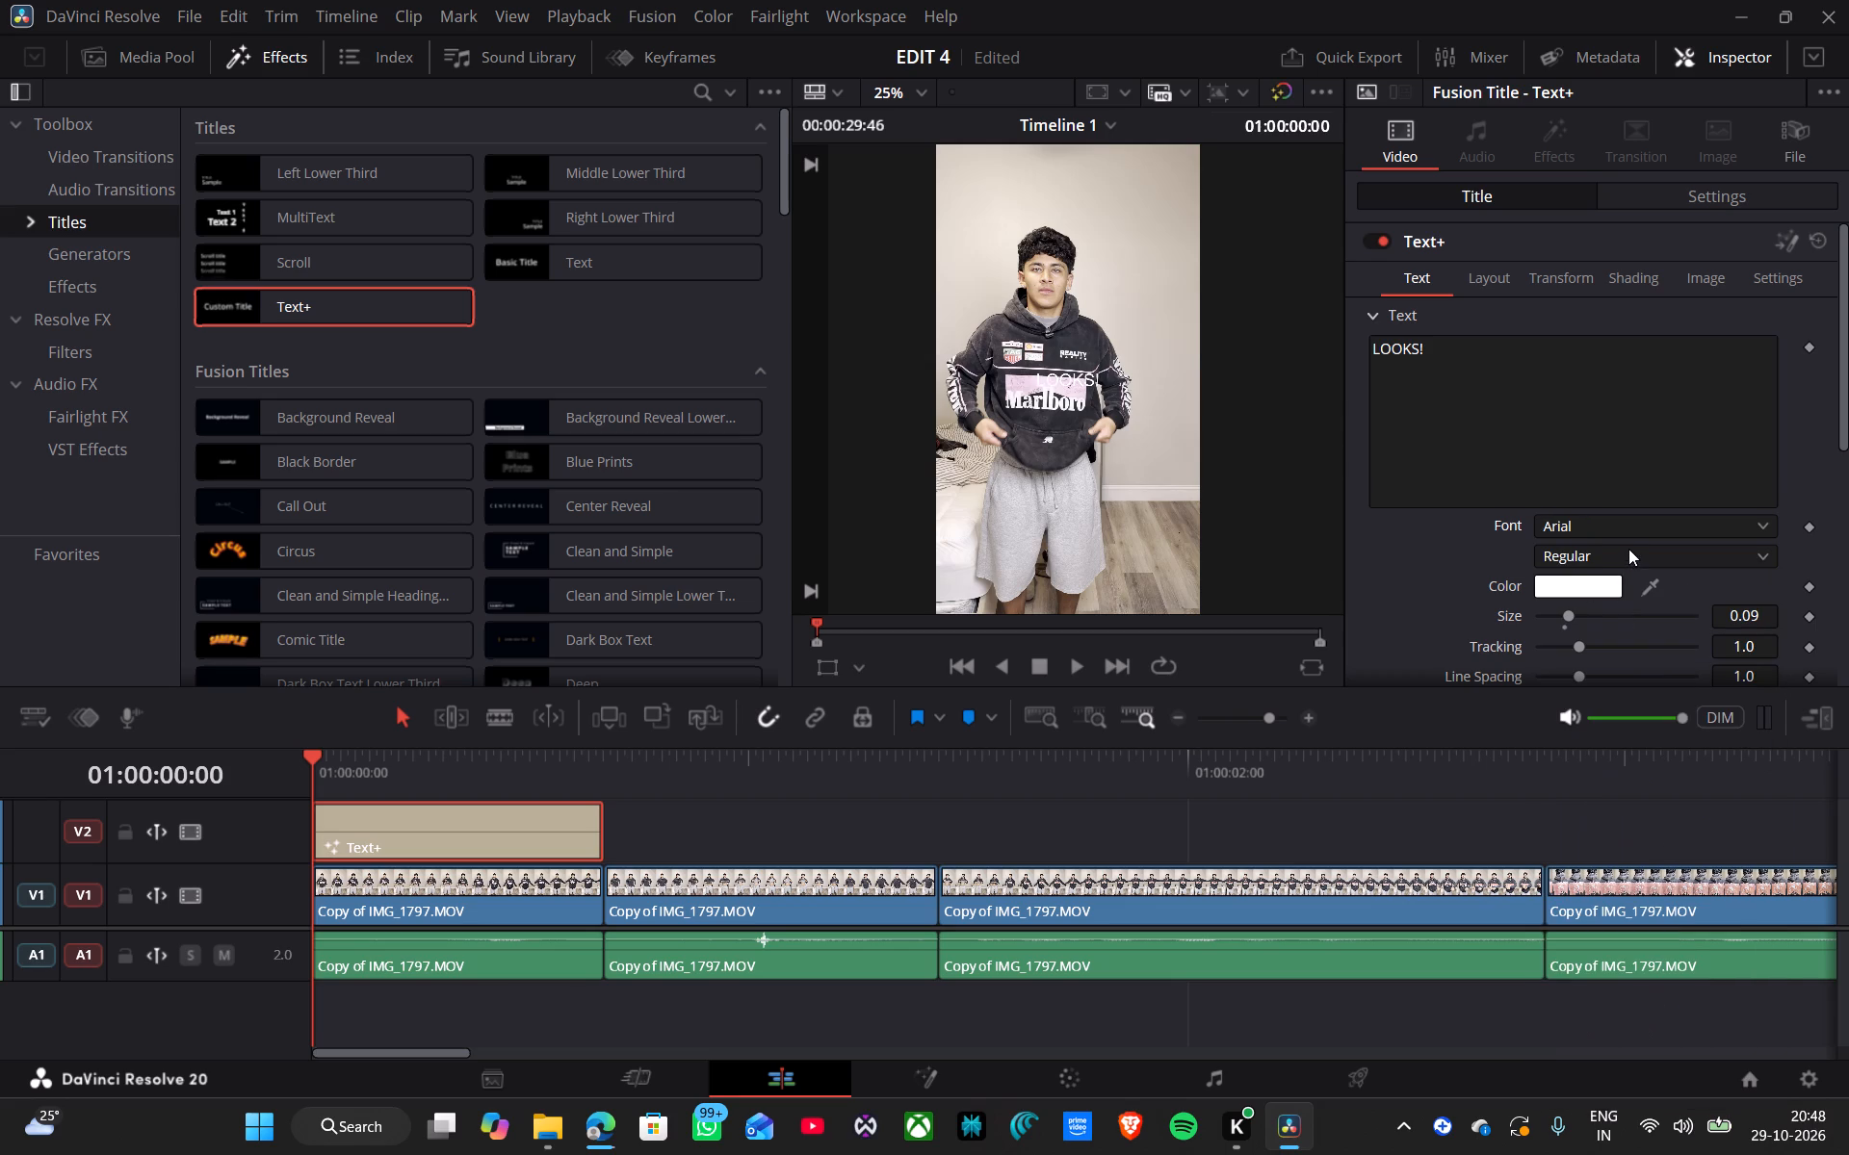
pyautogui.click(1630, 551)
pyautogui.click(1611, 660)
# Move the LOOKS! title down over the shorts by setting its Position Y to -516.
pyautogui.click(1700, 197)
pyautogui.click(382, 767)
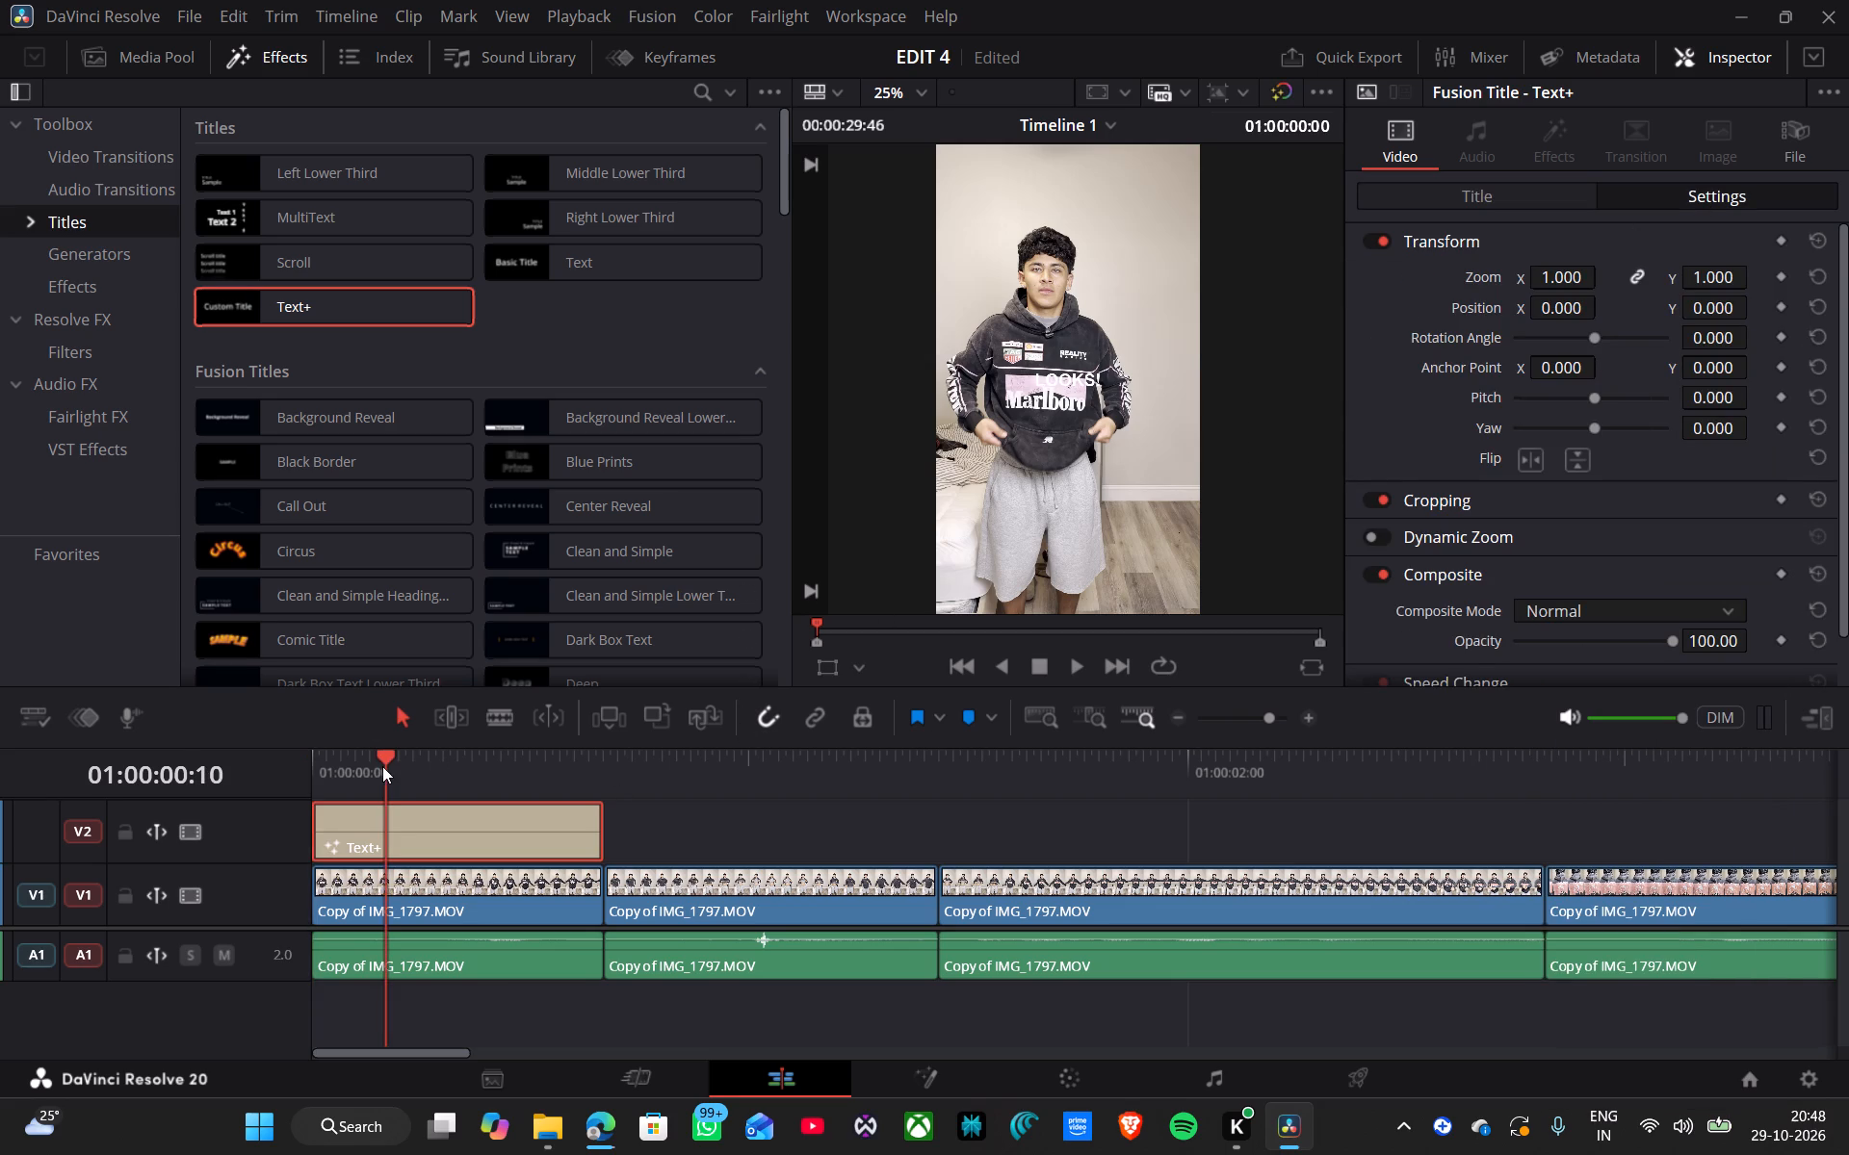
pyautogui.moveTo(1718, 303); pyautogui.dragTo(978, 571)
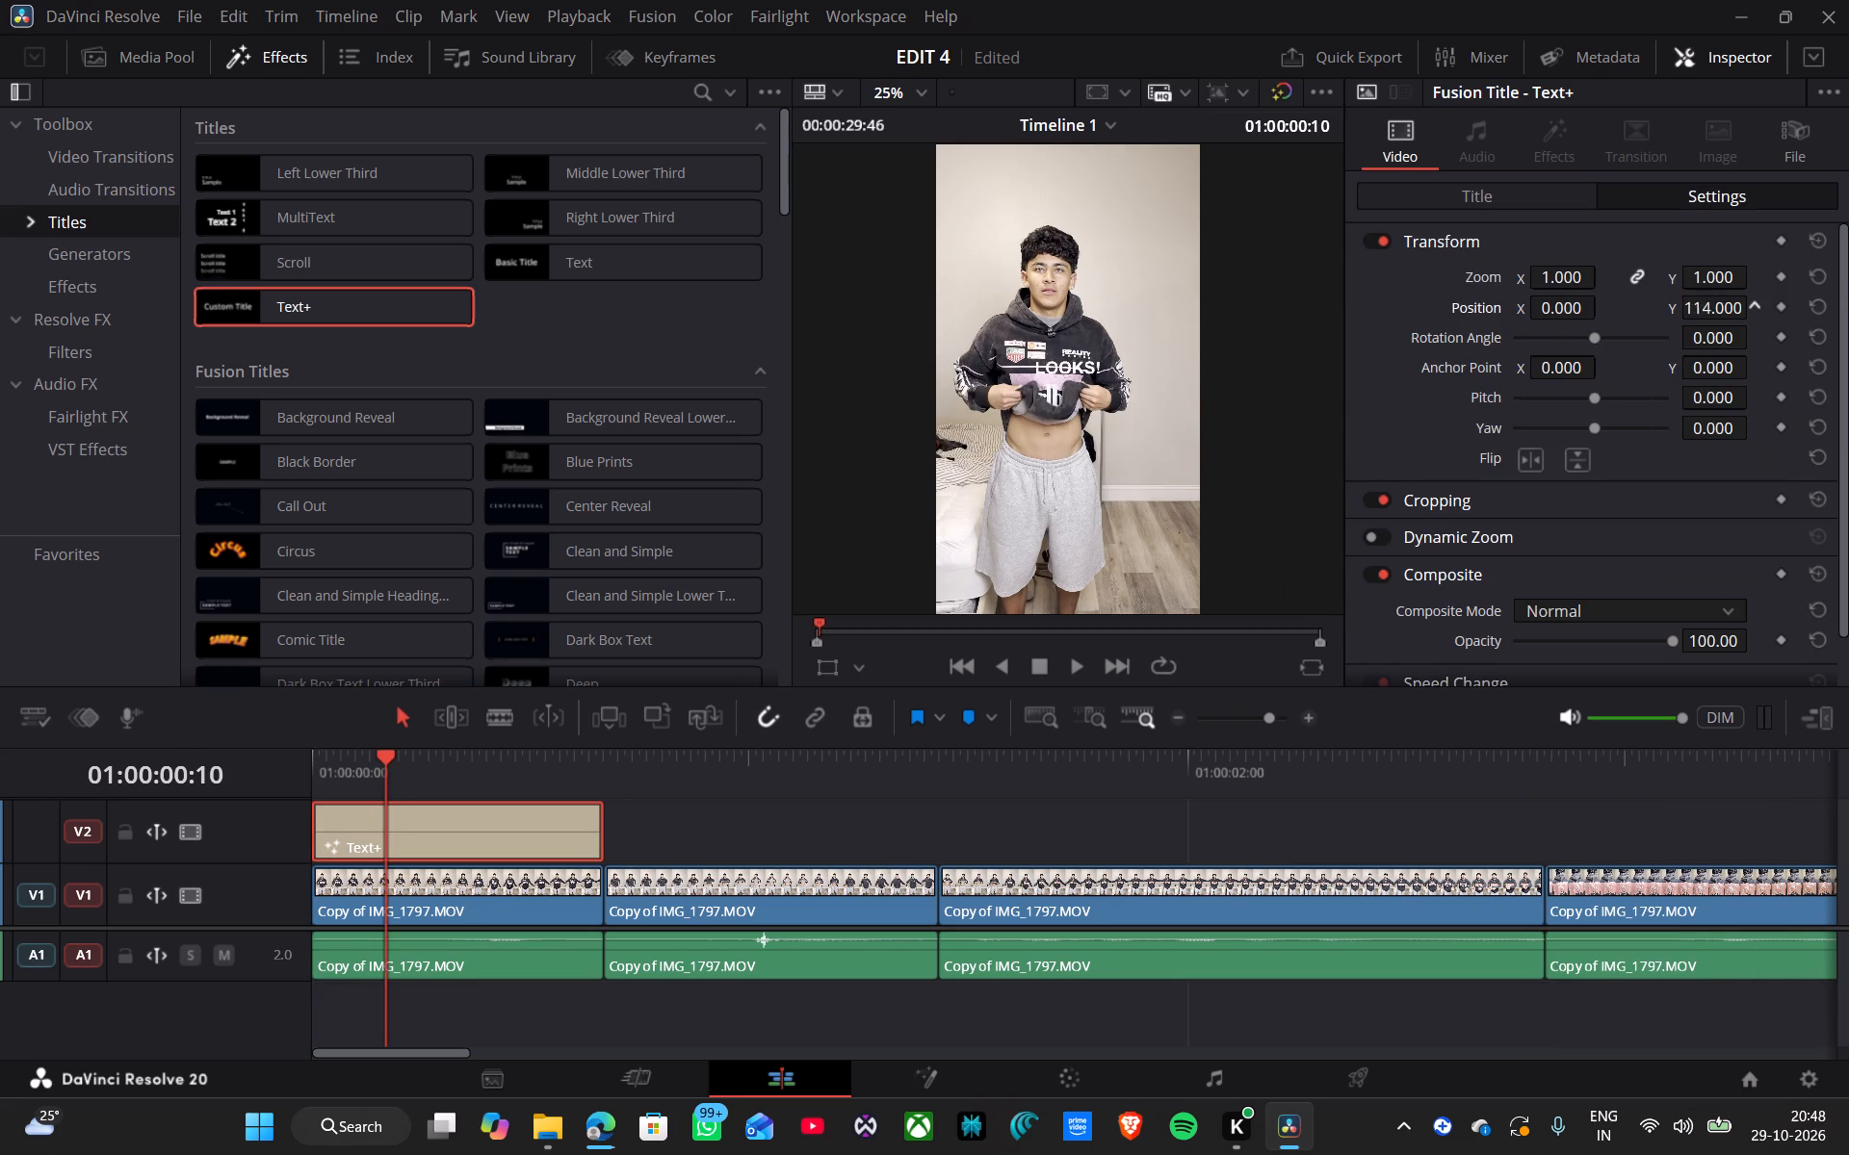
pyautogui.moveTo(978, 571); pyautogui.dragTo(766, 659)
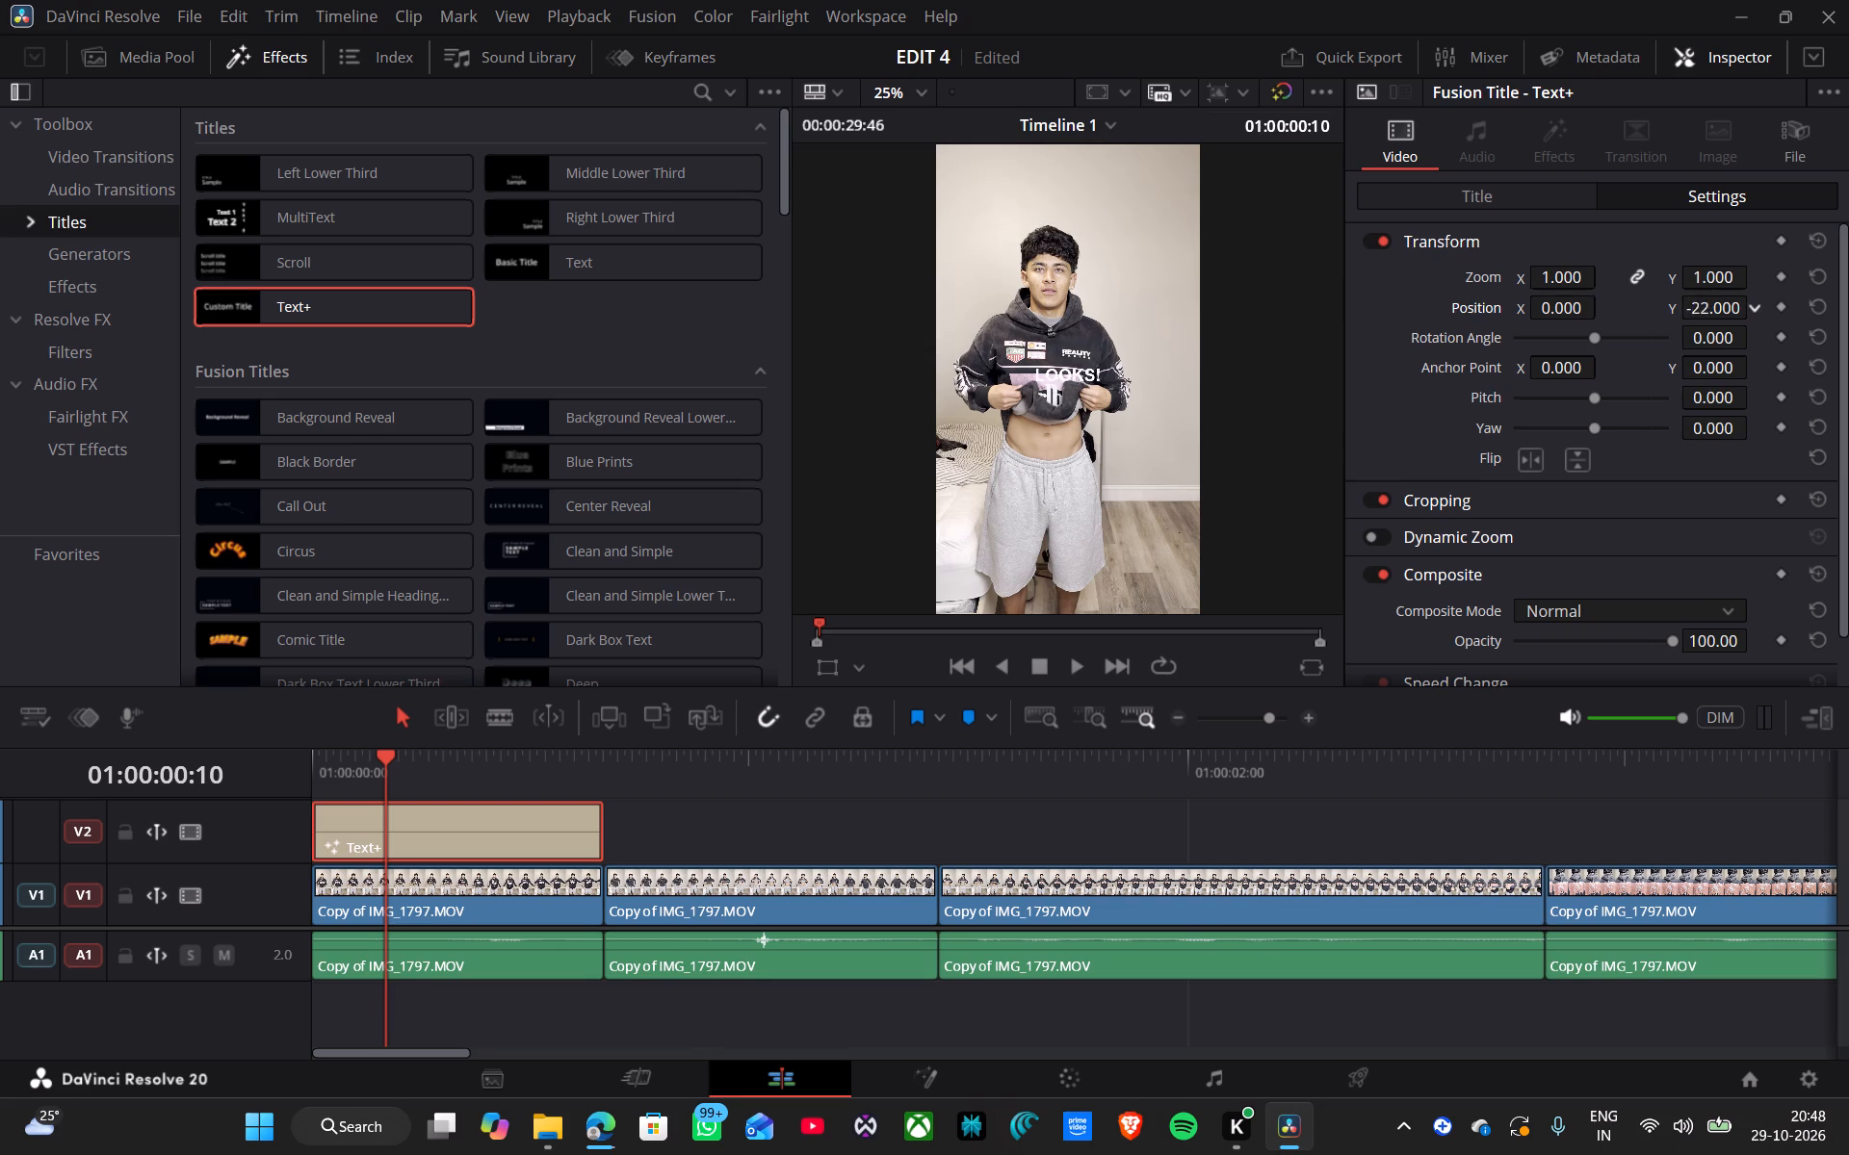
pyautogui.moveTo(766, 659); pyautogui.dragTo(1355, 617)
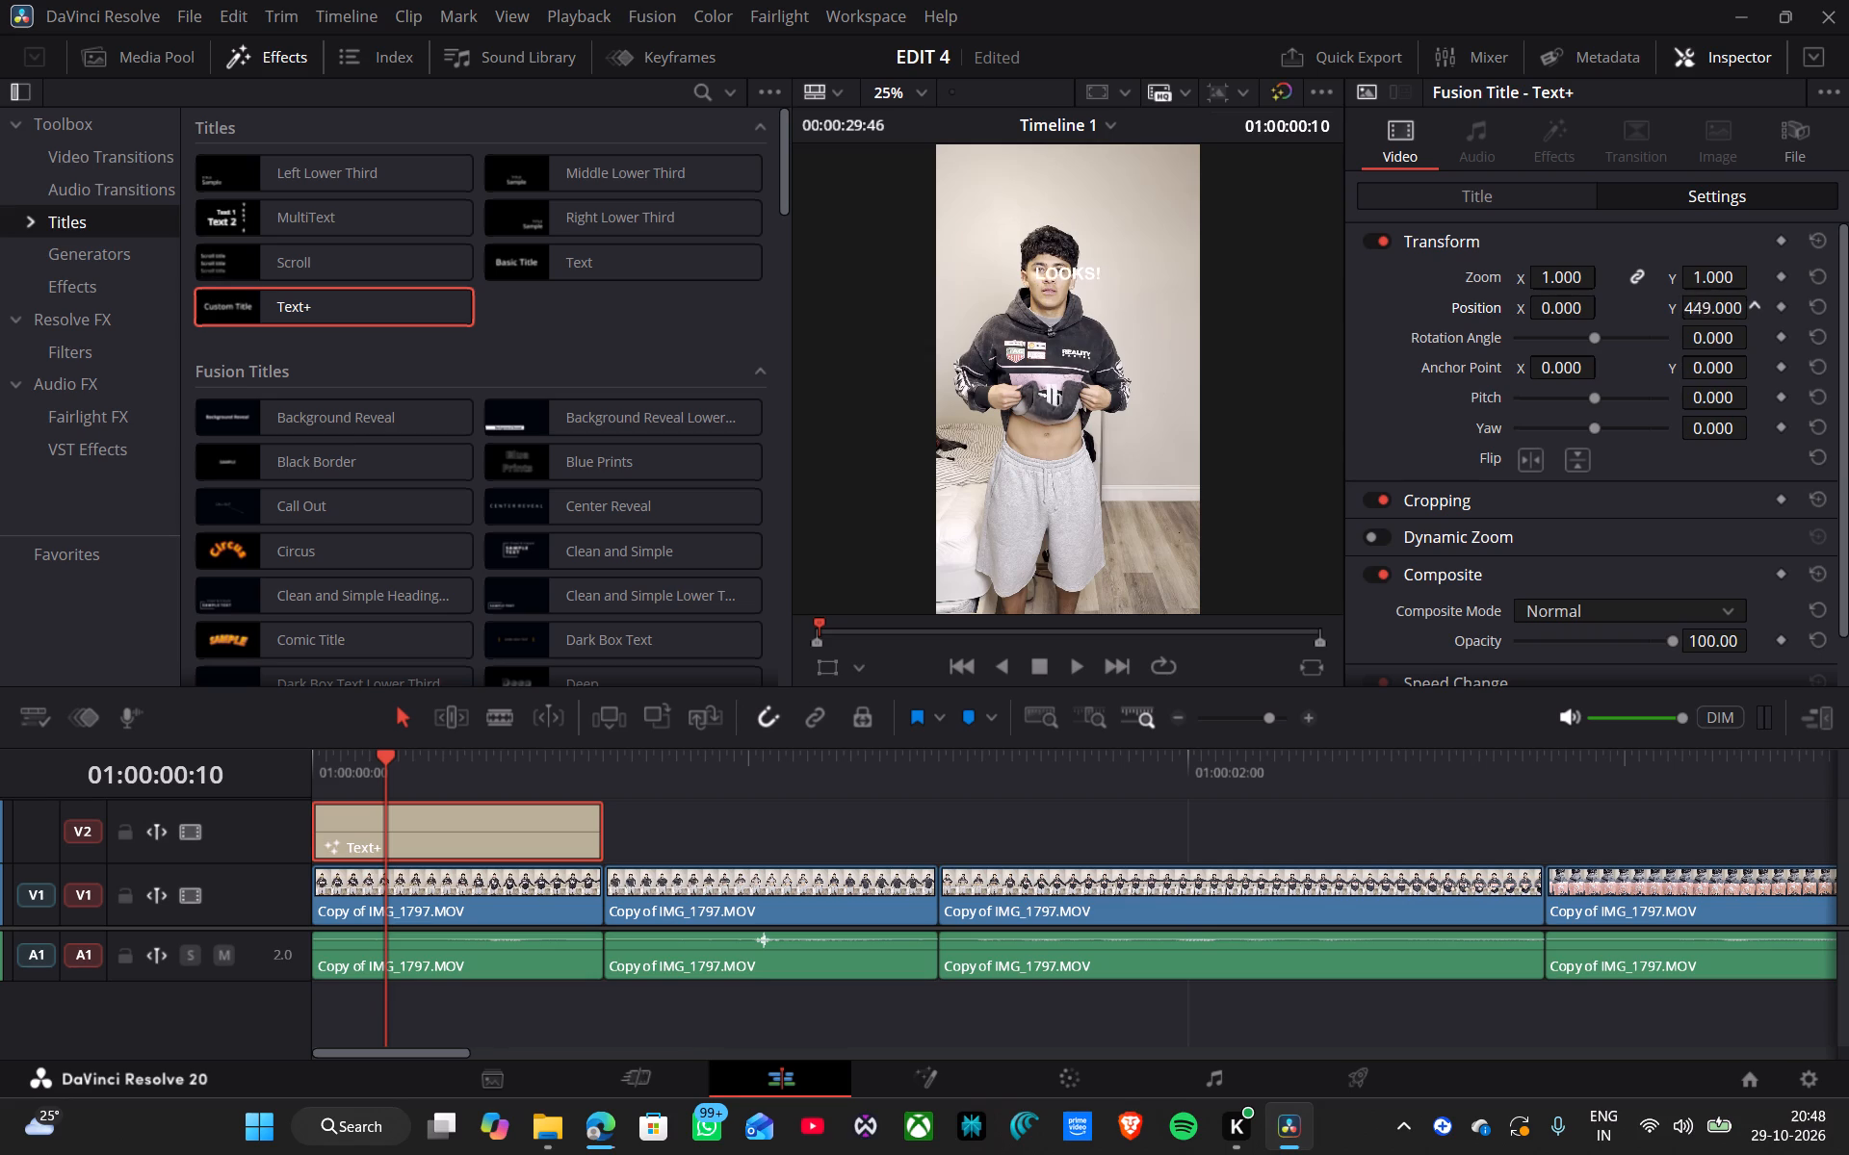
pyautogui.moveTo(1355, 617); pyautogui.dragTo(1397, 586)
pyautogui.moveTo(1397, 586); pyautogui.dragTo(1209, 671)
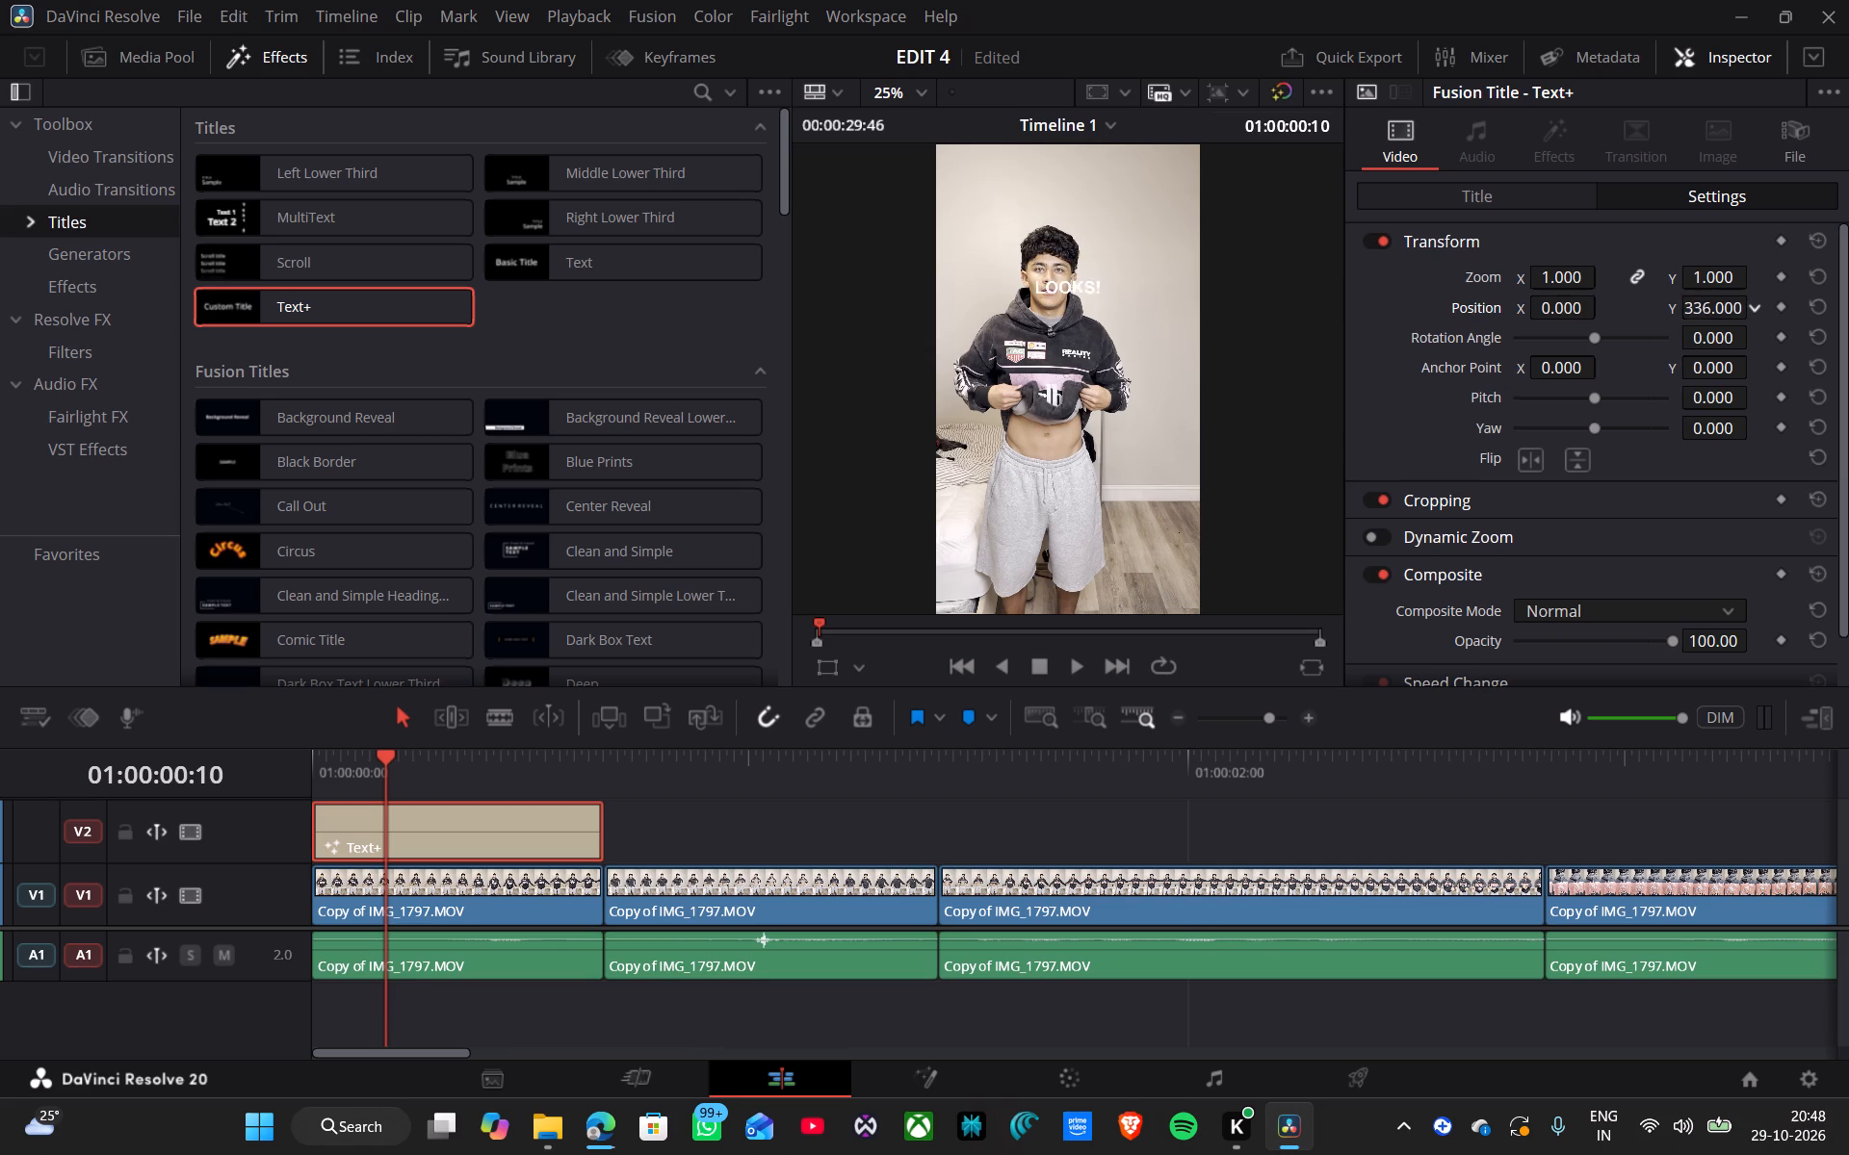
pyautogui.moveTo(1209, 671); pyautogui.dragTo(832, 580)
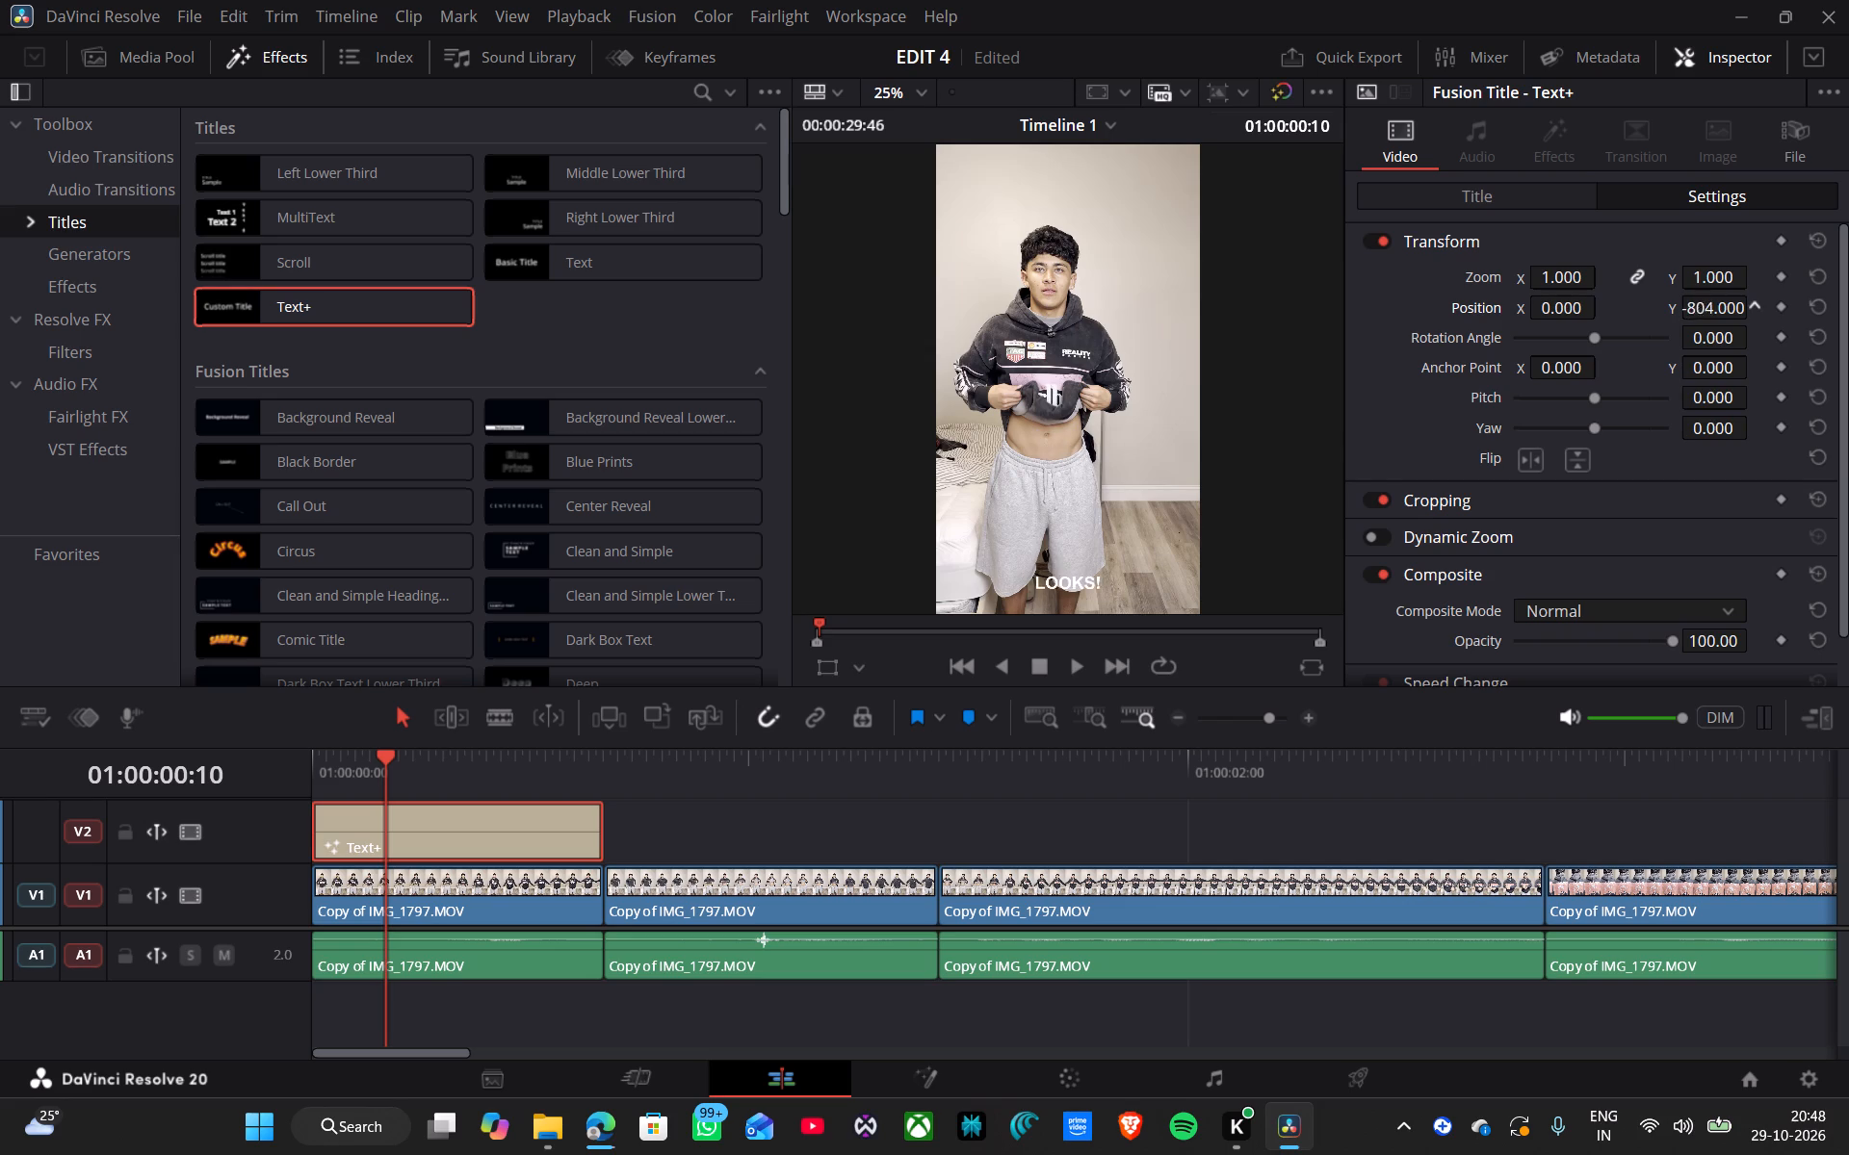
pyautogui.moveTo(832, 580); pyautogui.dragTo(1175, 526)
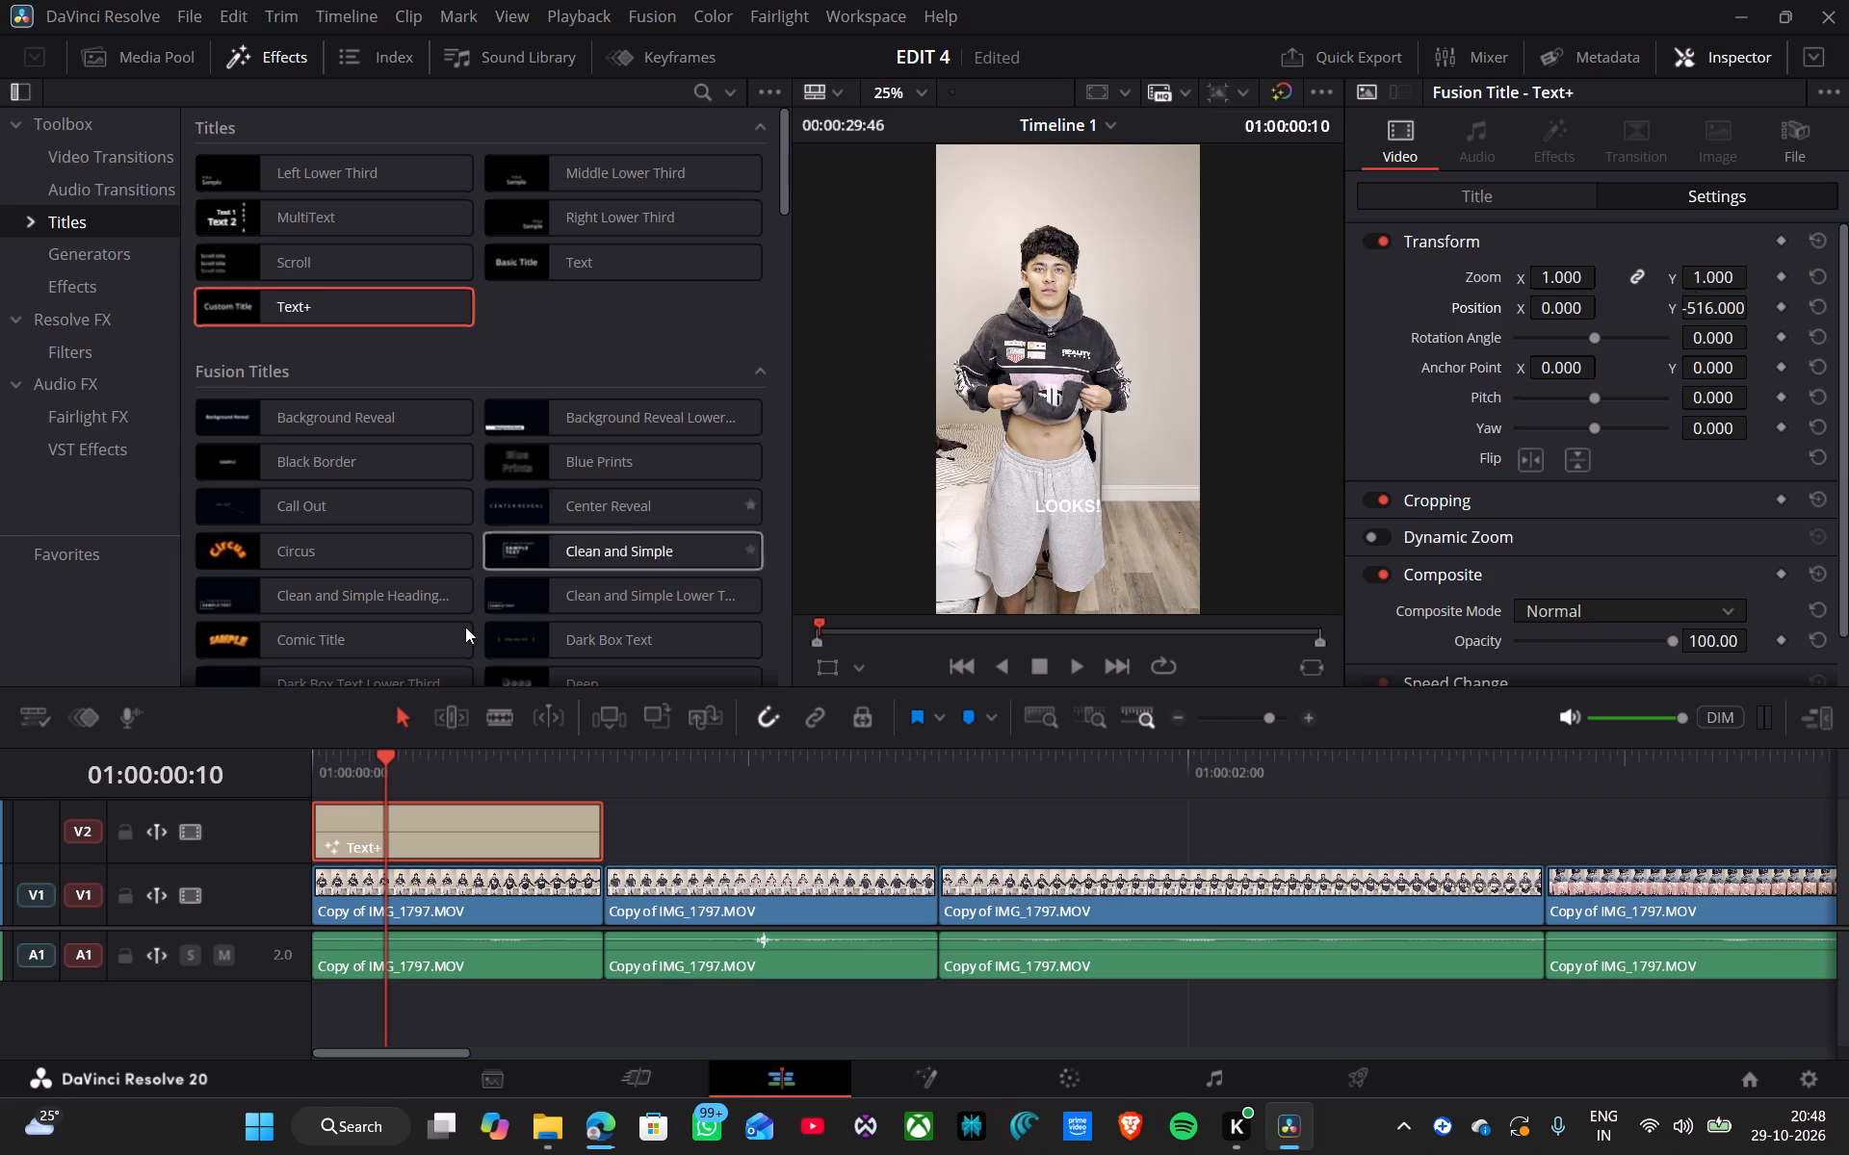
# Play the opening with the LOOKS! title, trim the title's start by about 2 frames, and replay it.
pyautogui.moveTo(388, 760); pyautogui.dragTo(292, 786)
pyautogui.press('space')
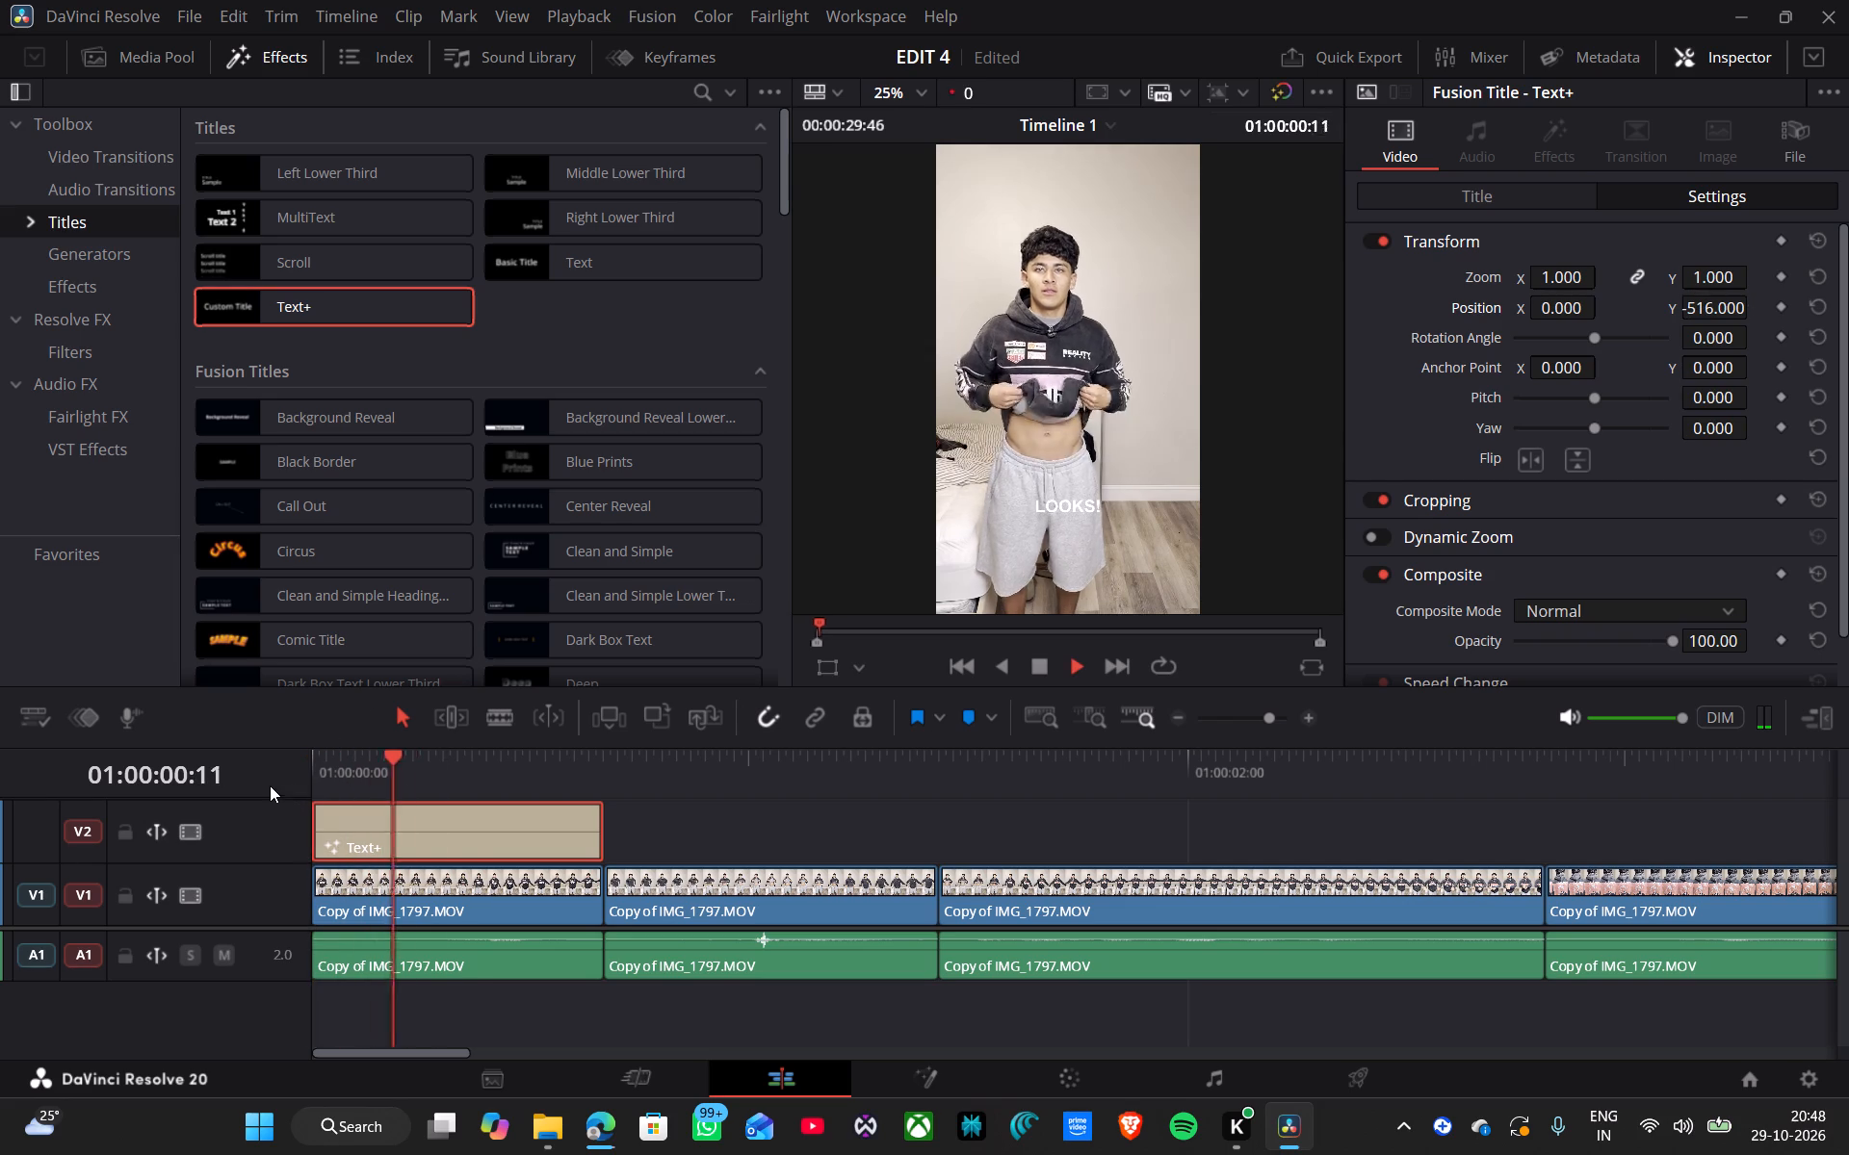
pyautogui.press('space')
pyautogui.moveTo(319, 833); pyautogui.dragTo(331, 835)
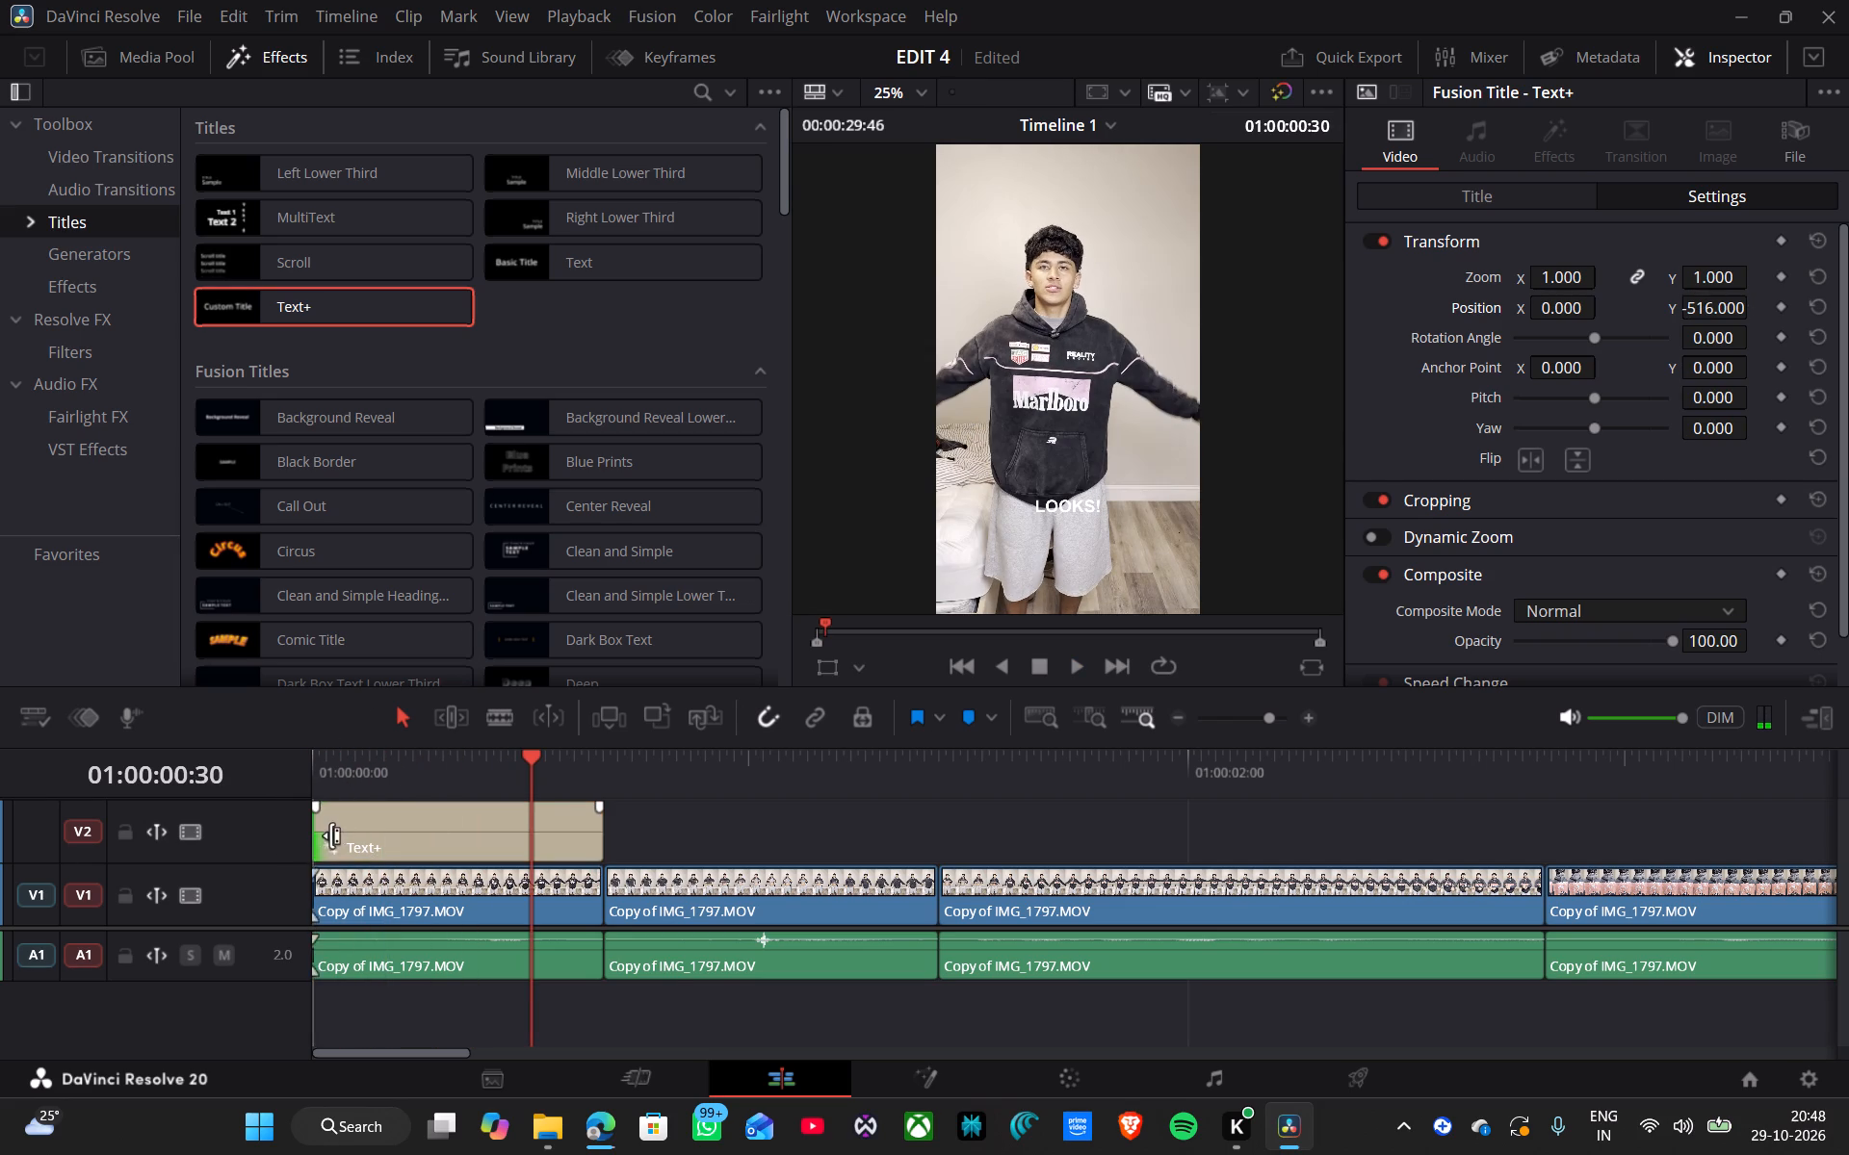
pyautogui.moveTo(331, 835); pyautogui.dragTo(336, 836)
pyautogui.moveTo(529, 760); pyautogui.dragTo(307, 806)
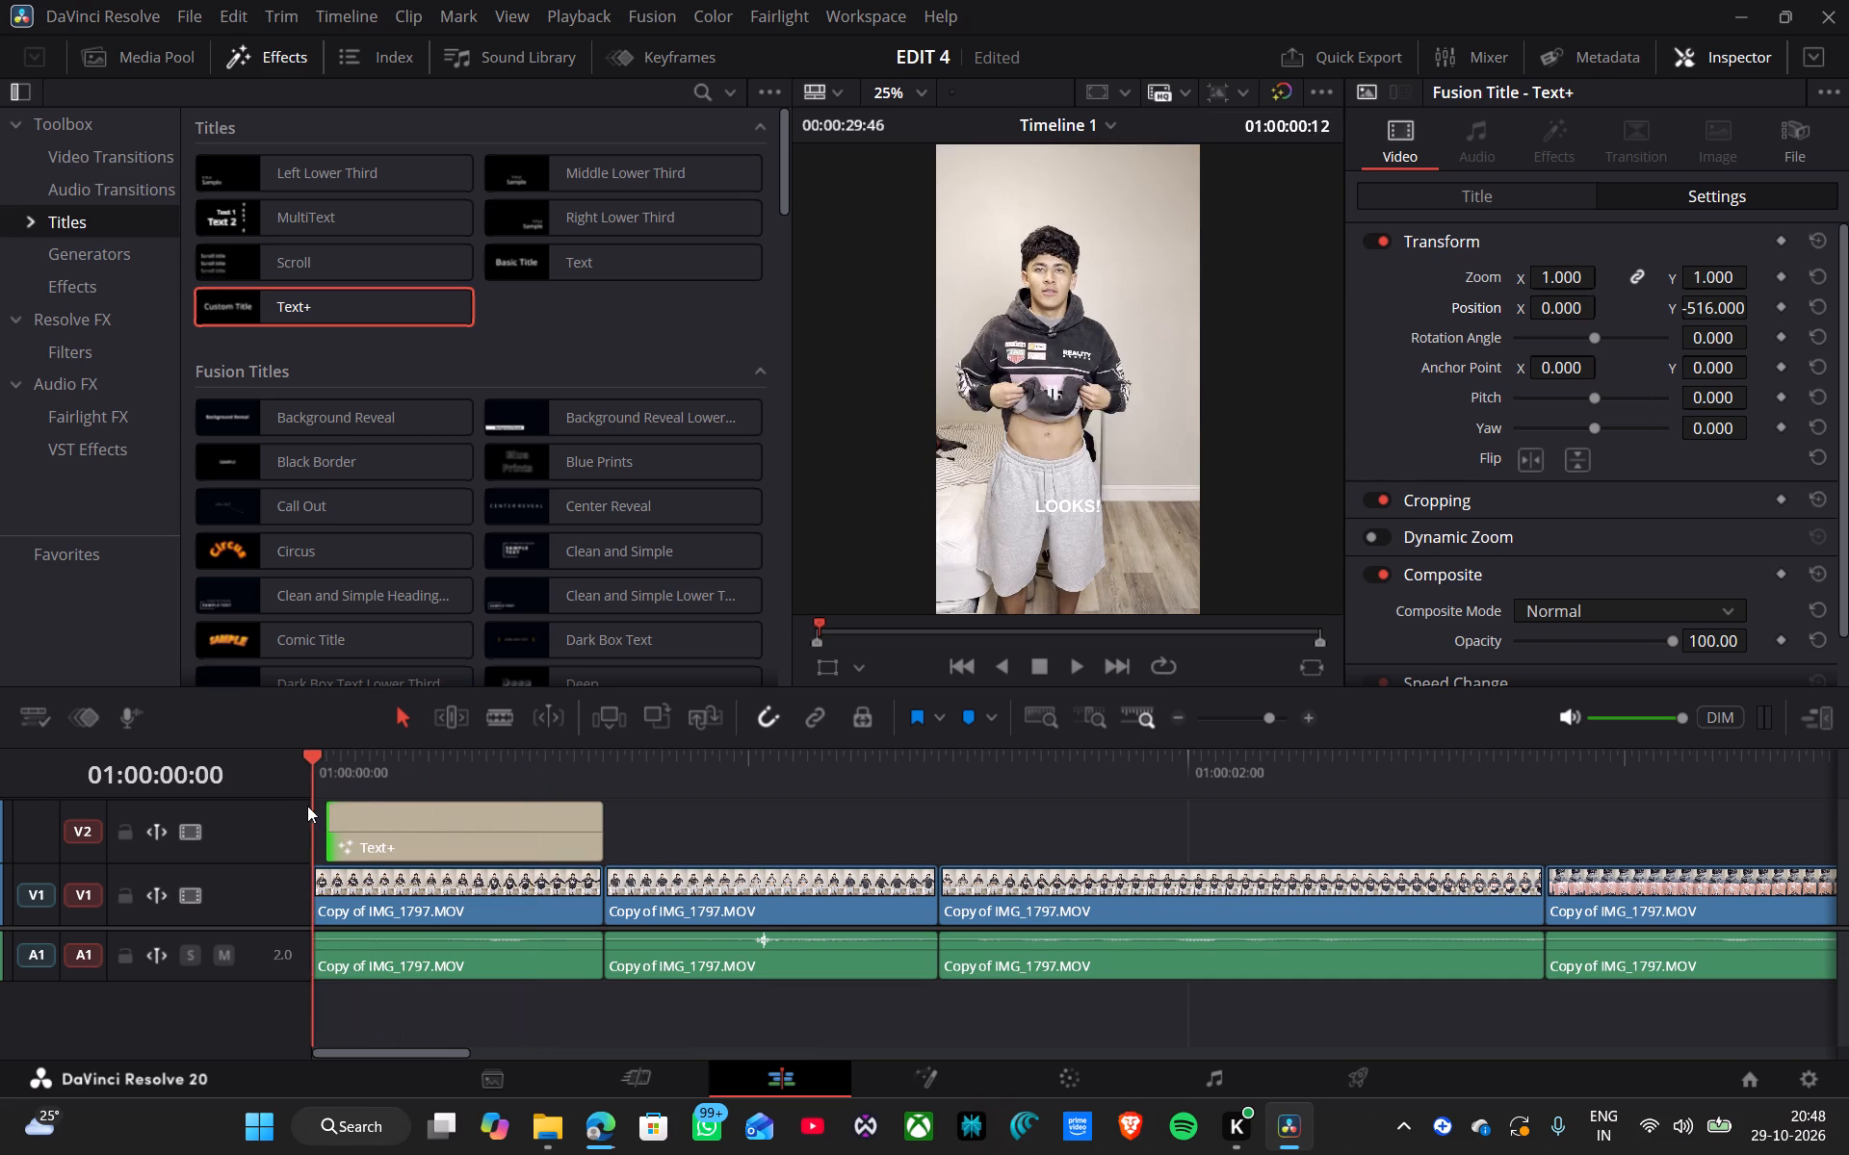
pyautogui.moveTo(307, 806); pyautogui.dragTo(306, 807)
pyautogui.press('space')
pyautogui.press('space')
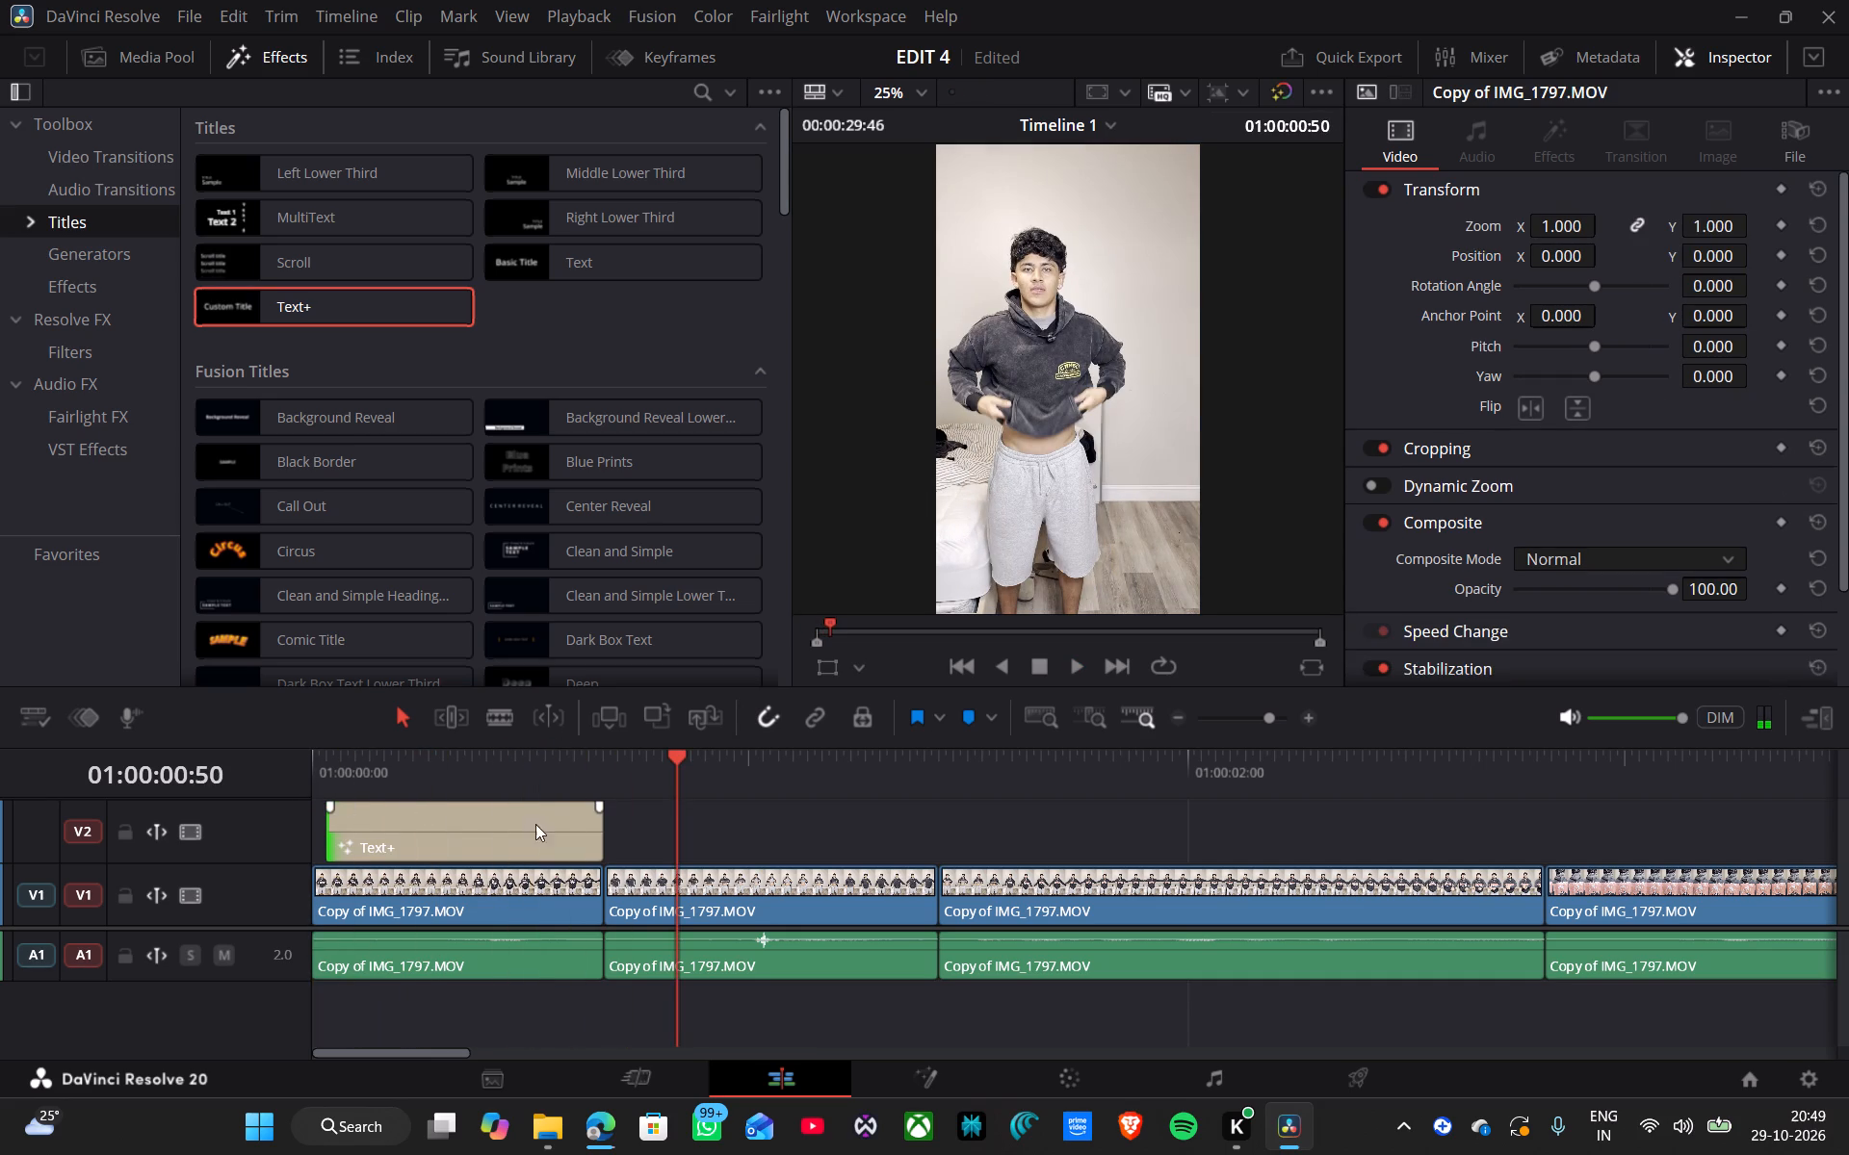
# Duplicate the LOOKS! title above the second clip starting at 01:00:00:50 and change the copy's text to "LIKE!".
pyautogui.keyDown('alt'); pyautogui.moveTo(455, 827); pyautogui.dragTo(785, 835); pyautogui.keyUp('alt')
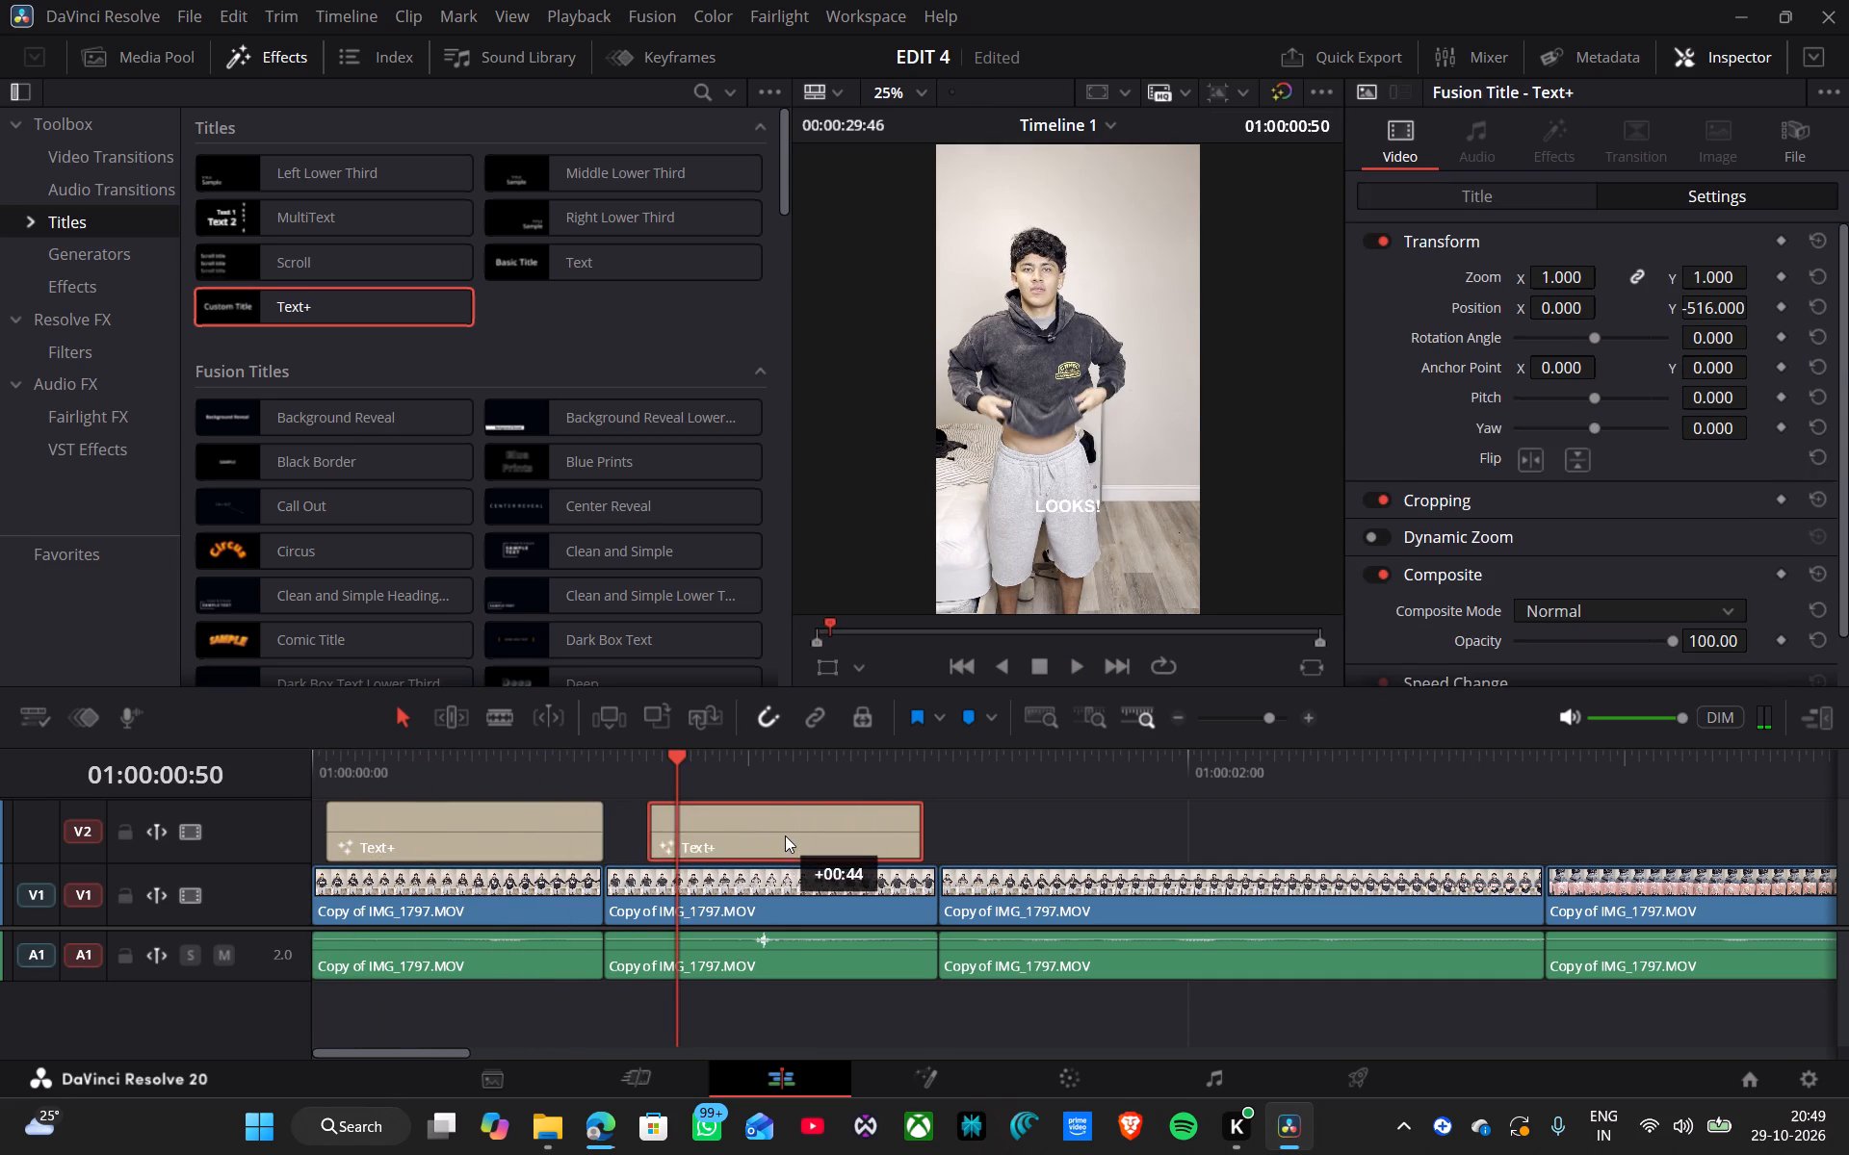
pyautogui.keyDown('alt'); pyautogui.moveTo(785, 835); pyautogui.dragTo(807, 836); pyautogui.keyUp('alt')
pyautogui.click(1492, 186)
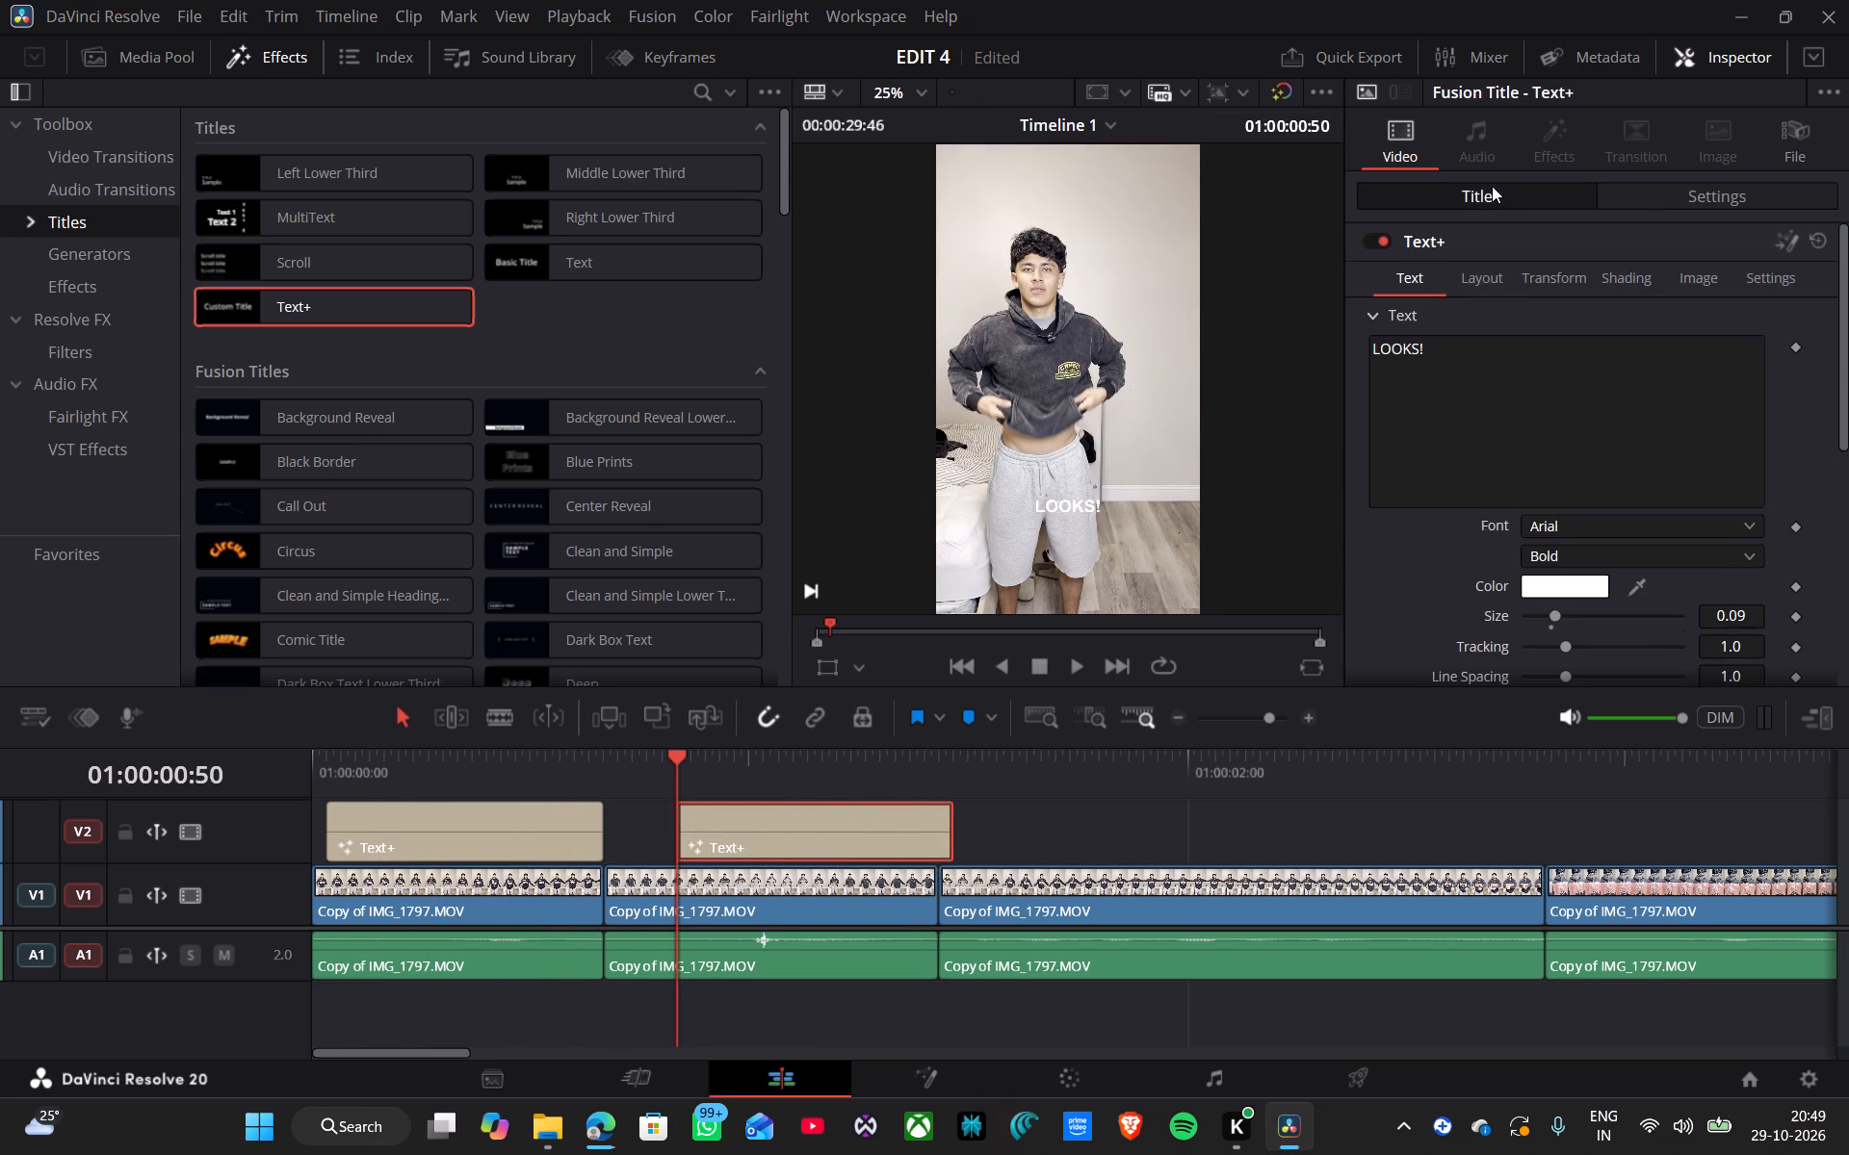
pyautogui.tripleClick(1489, 359)
pyautogui.write('LIK')
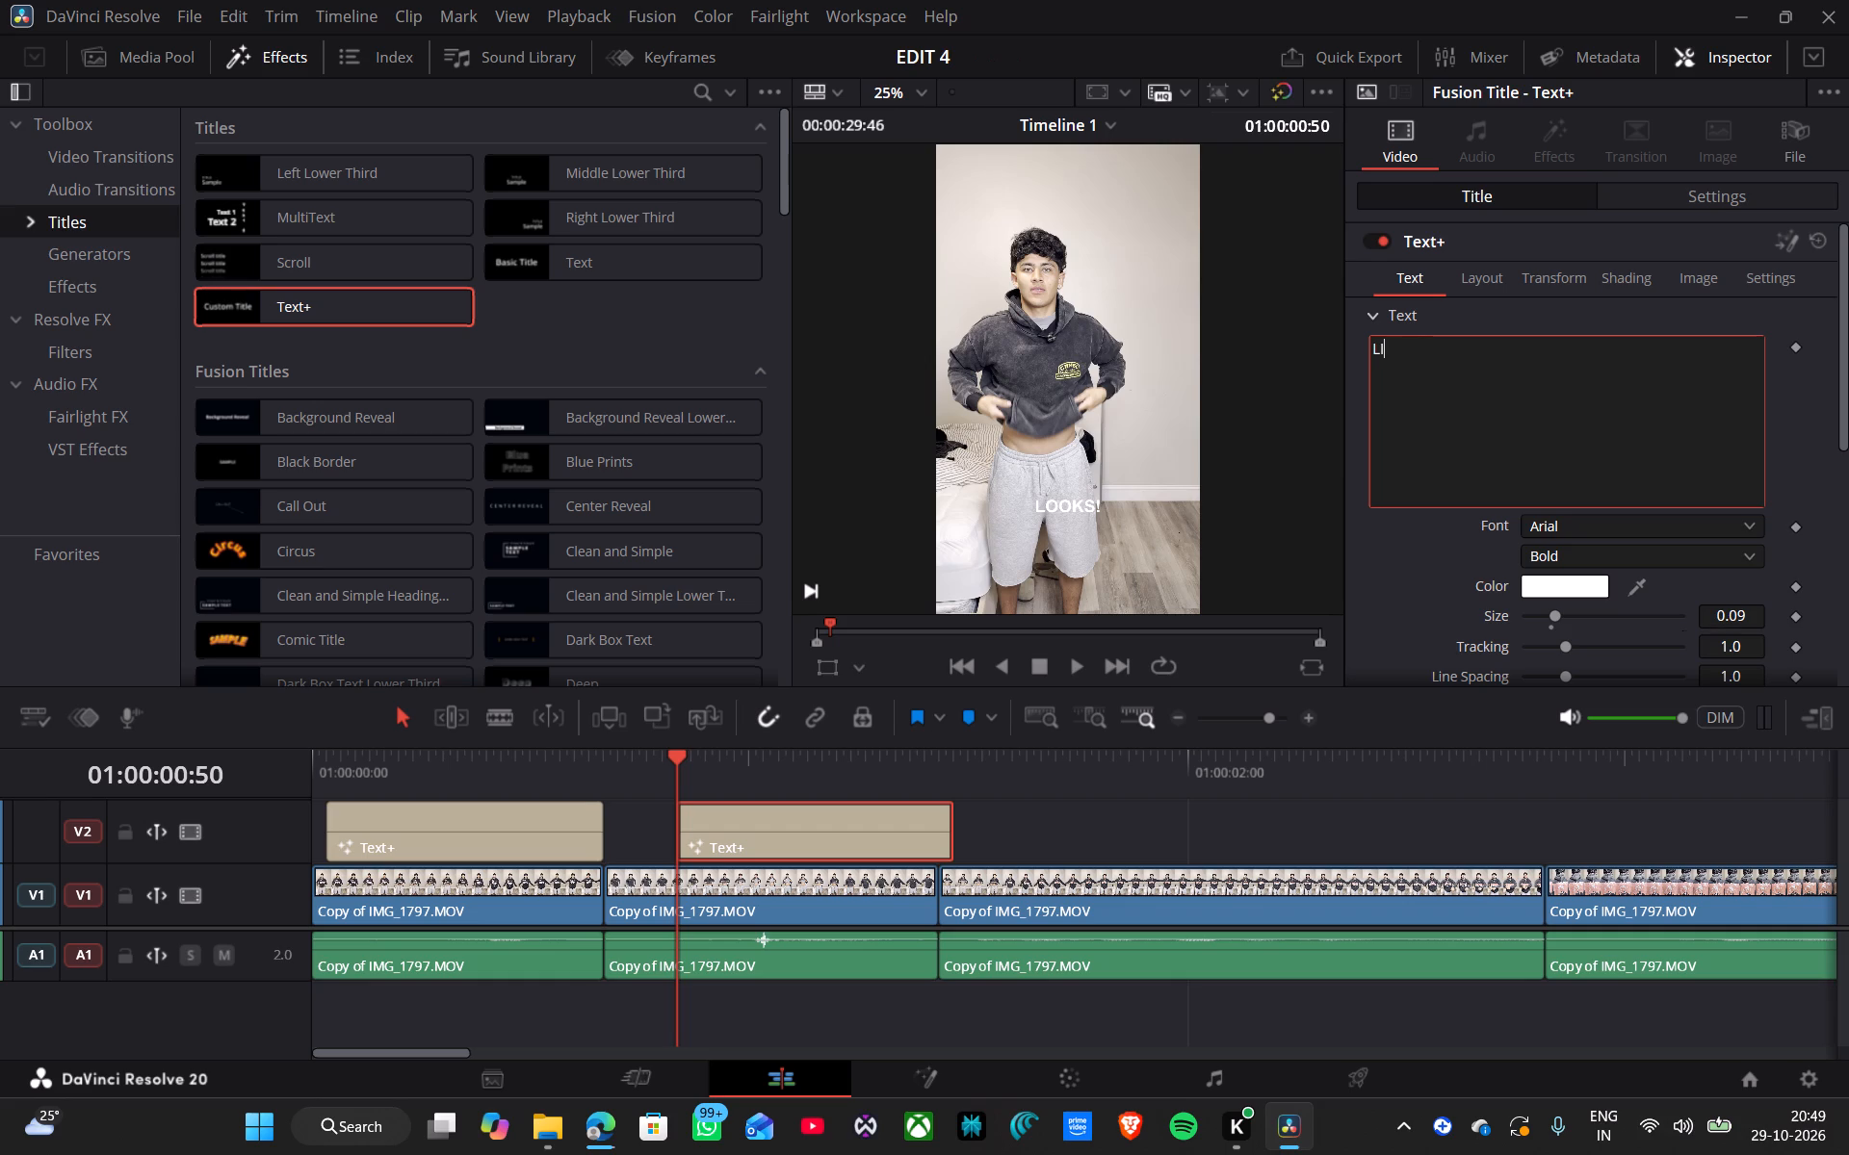
pyautogui.press('e')
pyautogui.hotkey('shift', '!')
# Play the LIKE! title, trim about 4 frames off its end so it finishes just before the third clip, and replay.
pyautogui.click(642, 772)
pyautogui.press('space')
pyautogui.press('space')
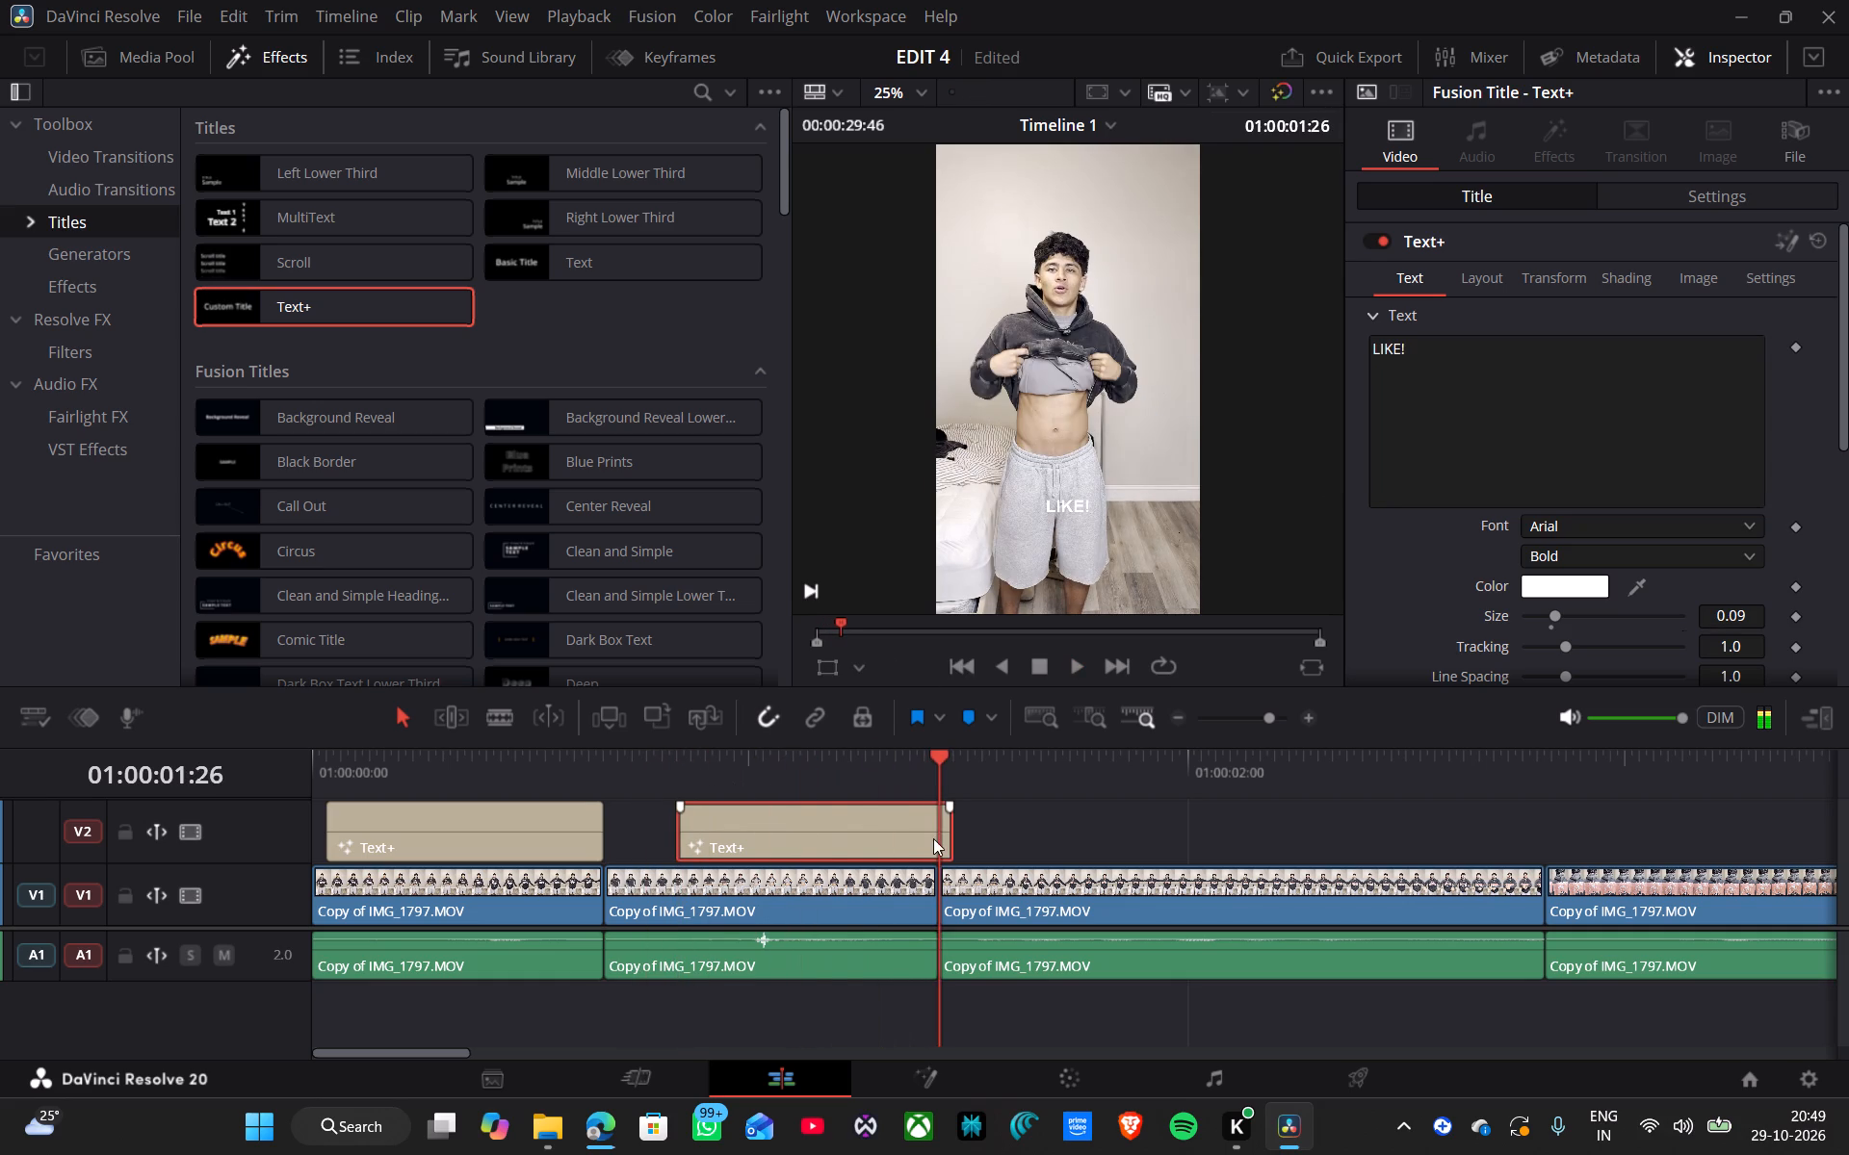
pyautogui.moveTo(947, 837); pyautogui.dragTo(918, 846)
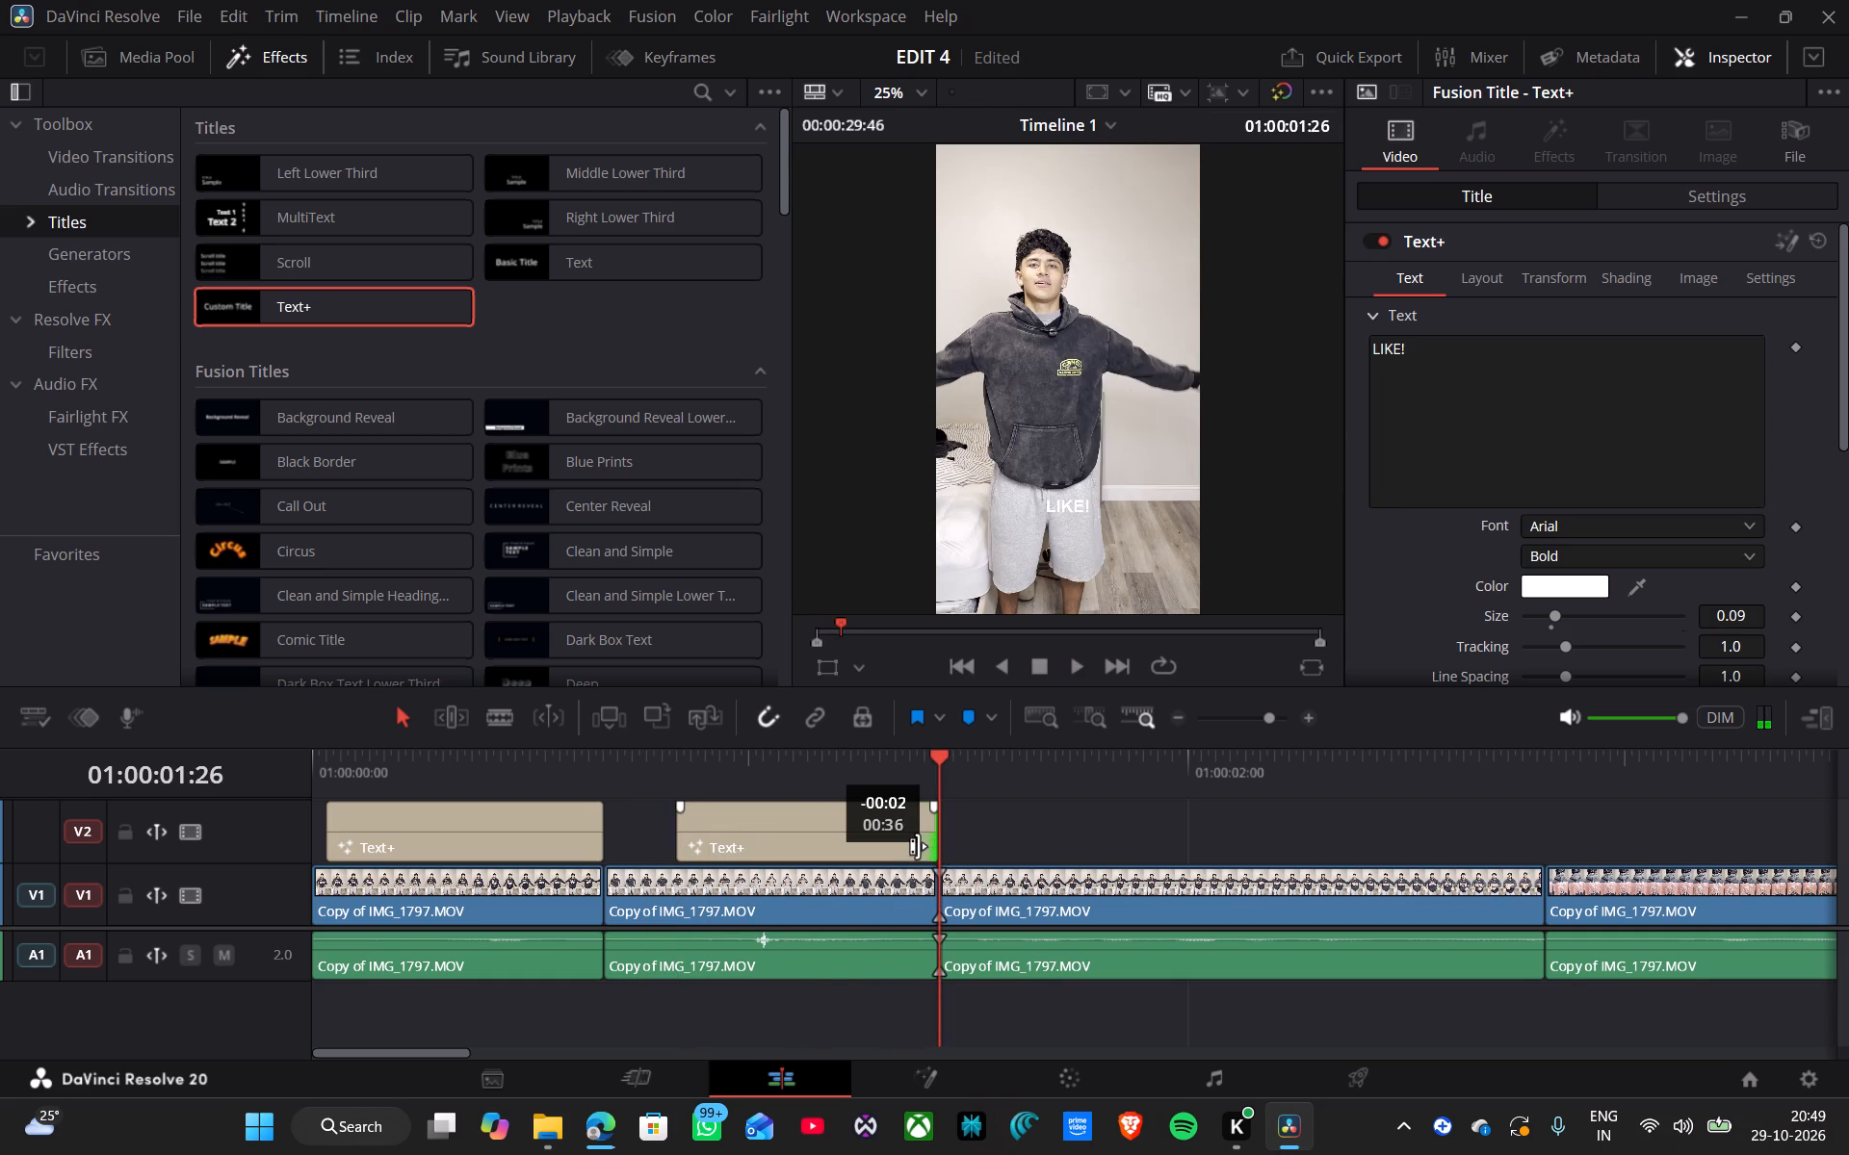
pyautogui.moveTo(918, 846); pyautogui.dragTo(915, 846)
pyautogui.moveTo(927, 759); pyautogui.dragTo(833, 801)
pyautogui.press('space')
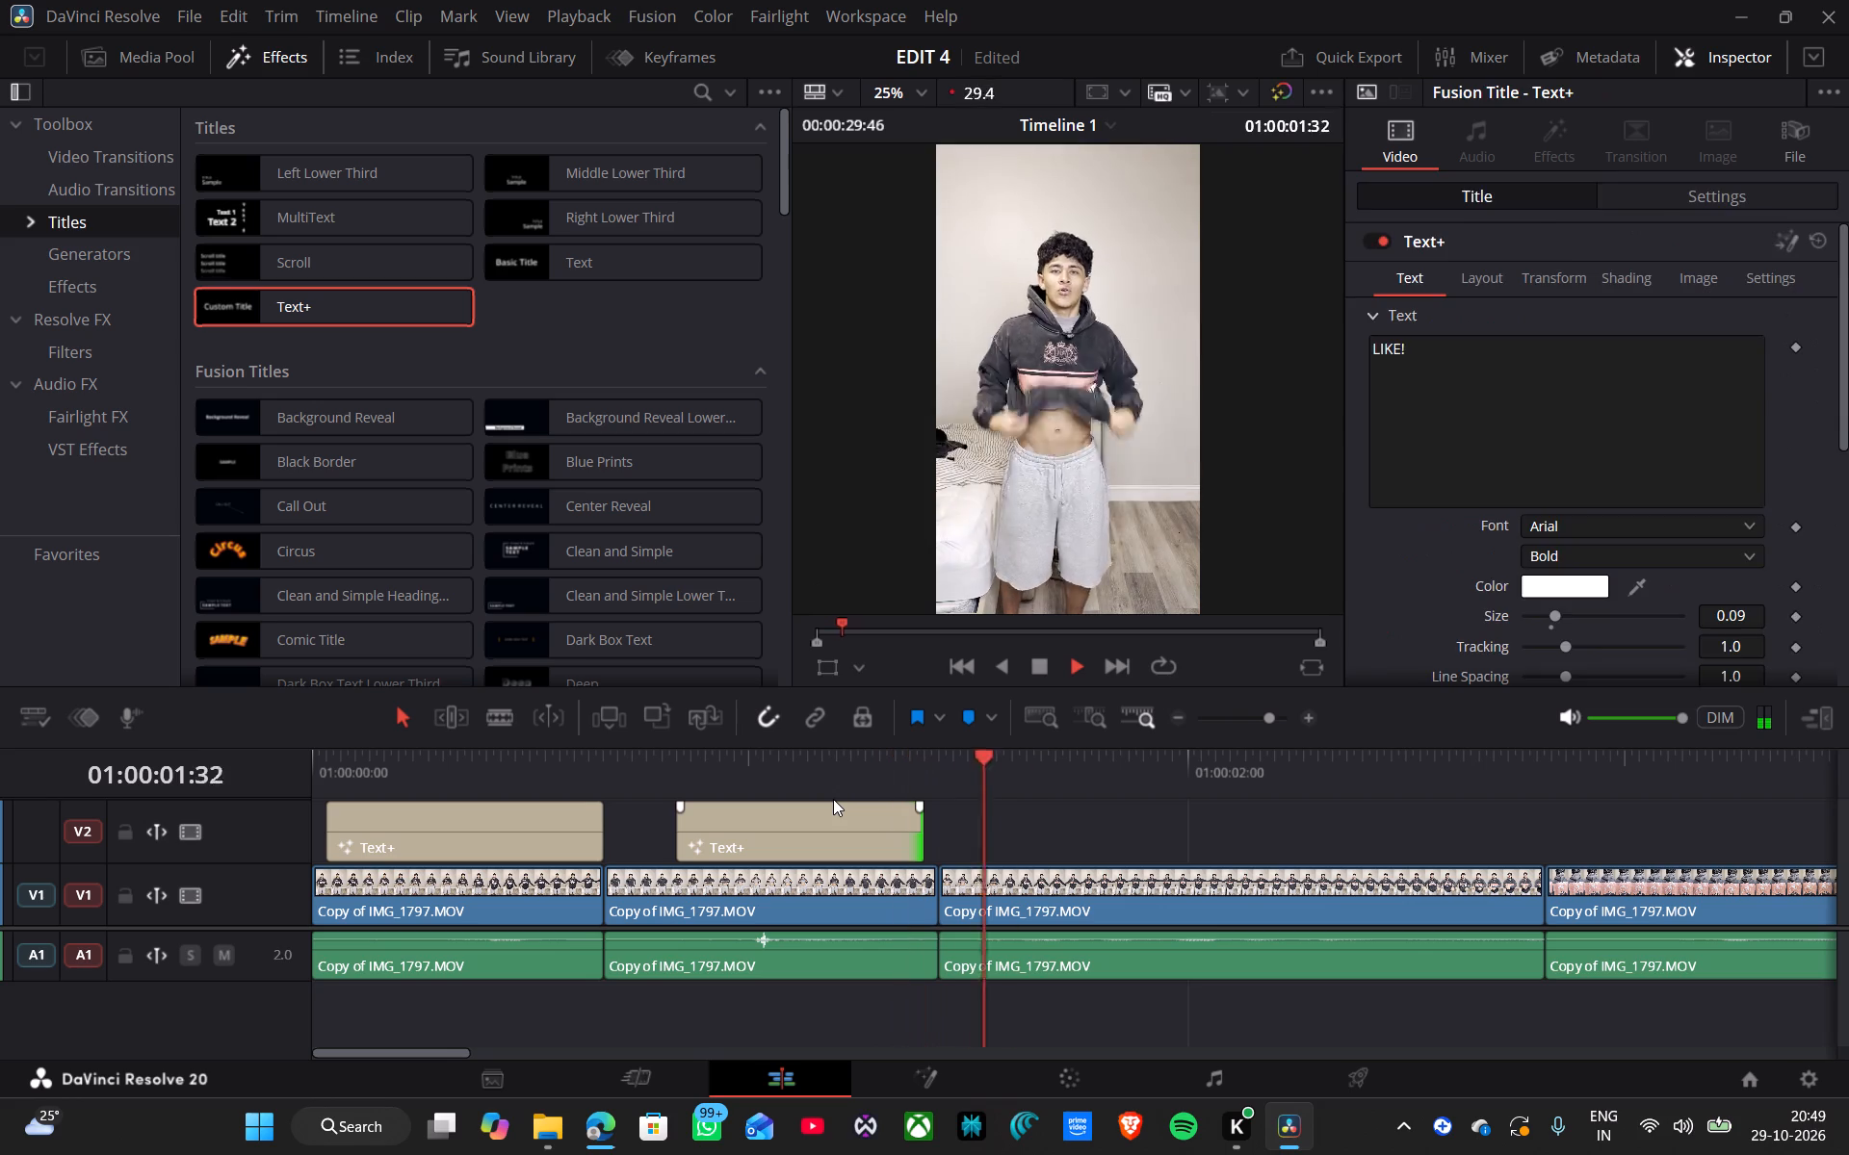
pyautogui.press('space')
pyautogui.press('space')
pyautogui.press('space')
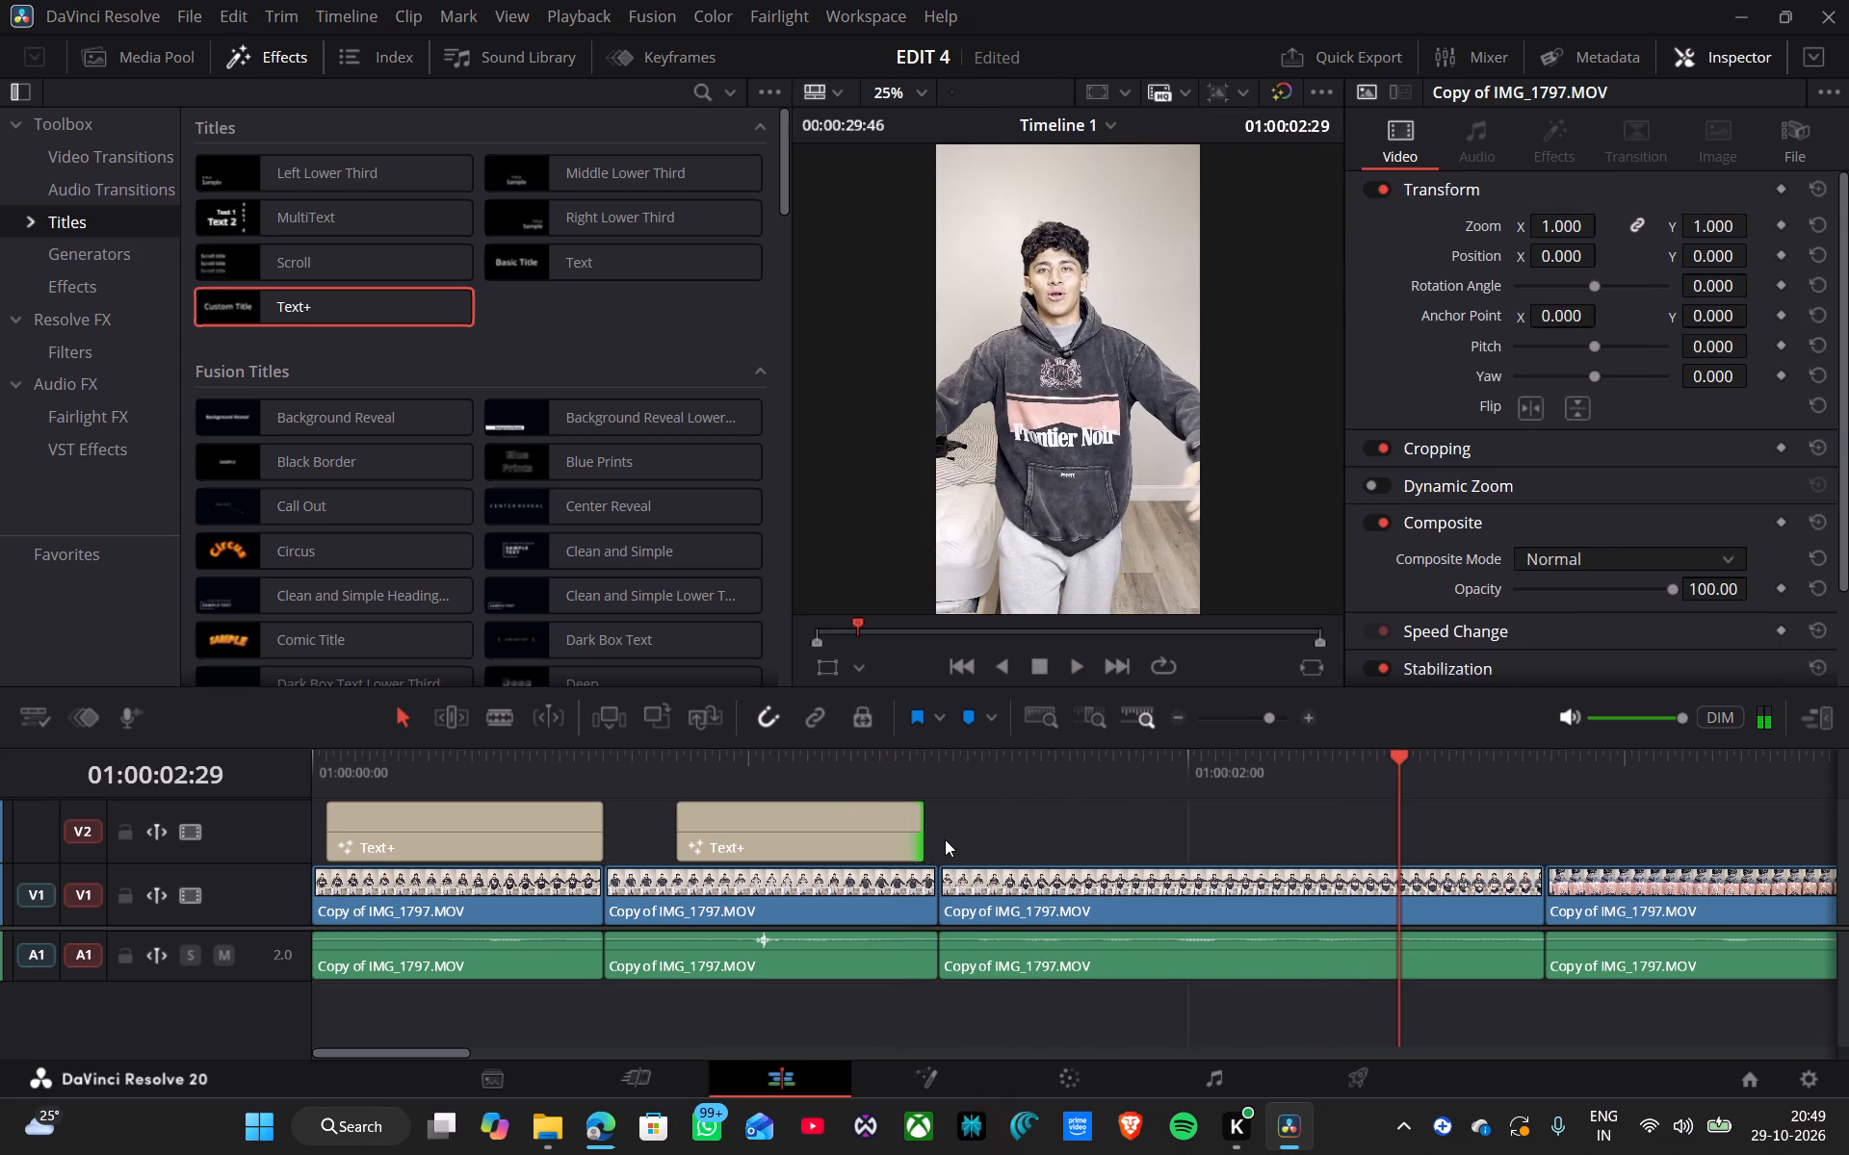
# Duplicate the LIKE! title above the start of the third clip and change the copy's text to "CHRISMAS SHOPINNG".
pyautogui.click(816, 823)
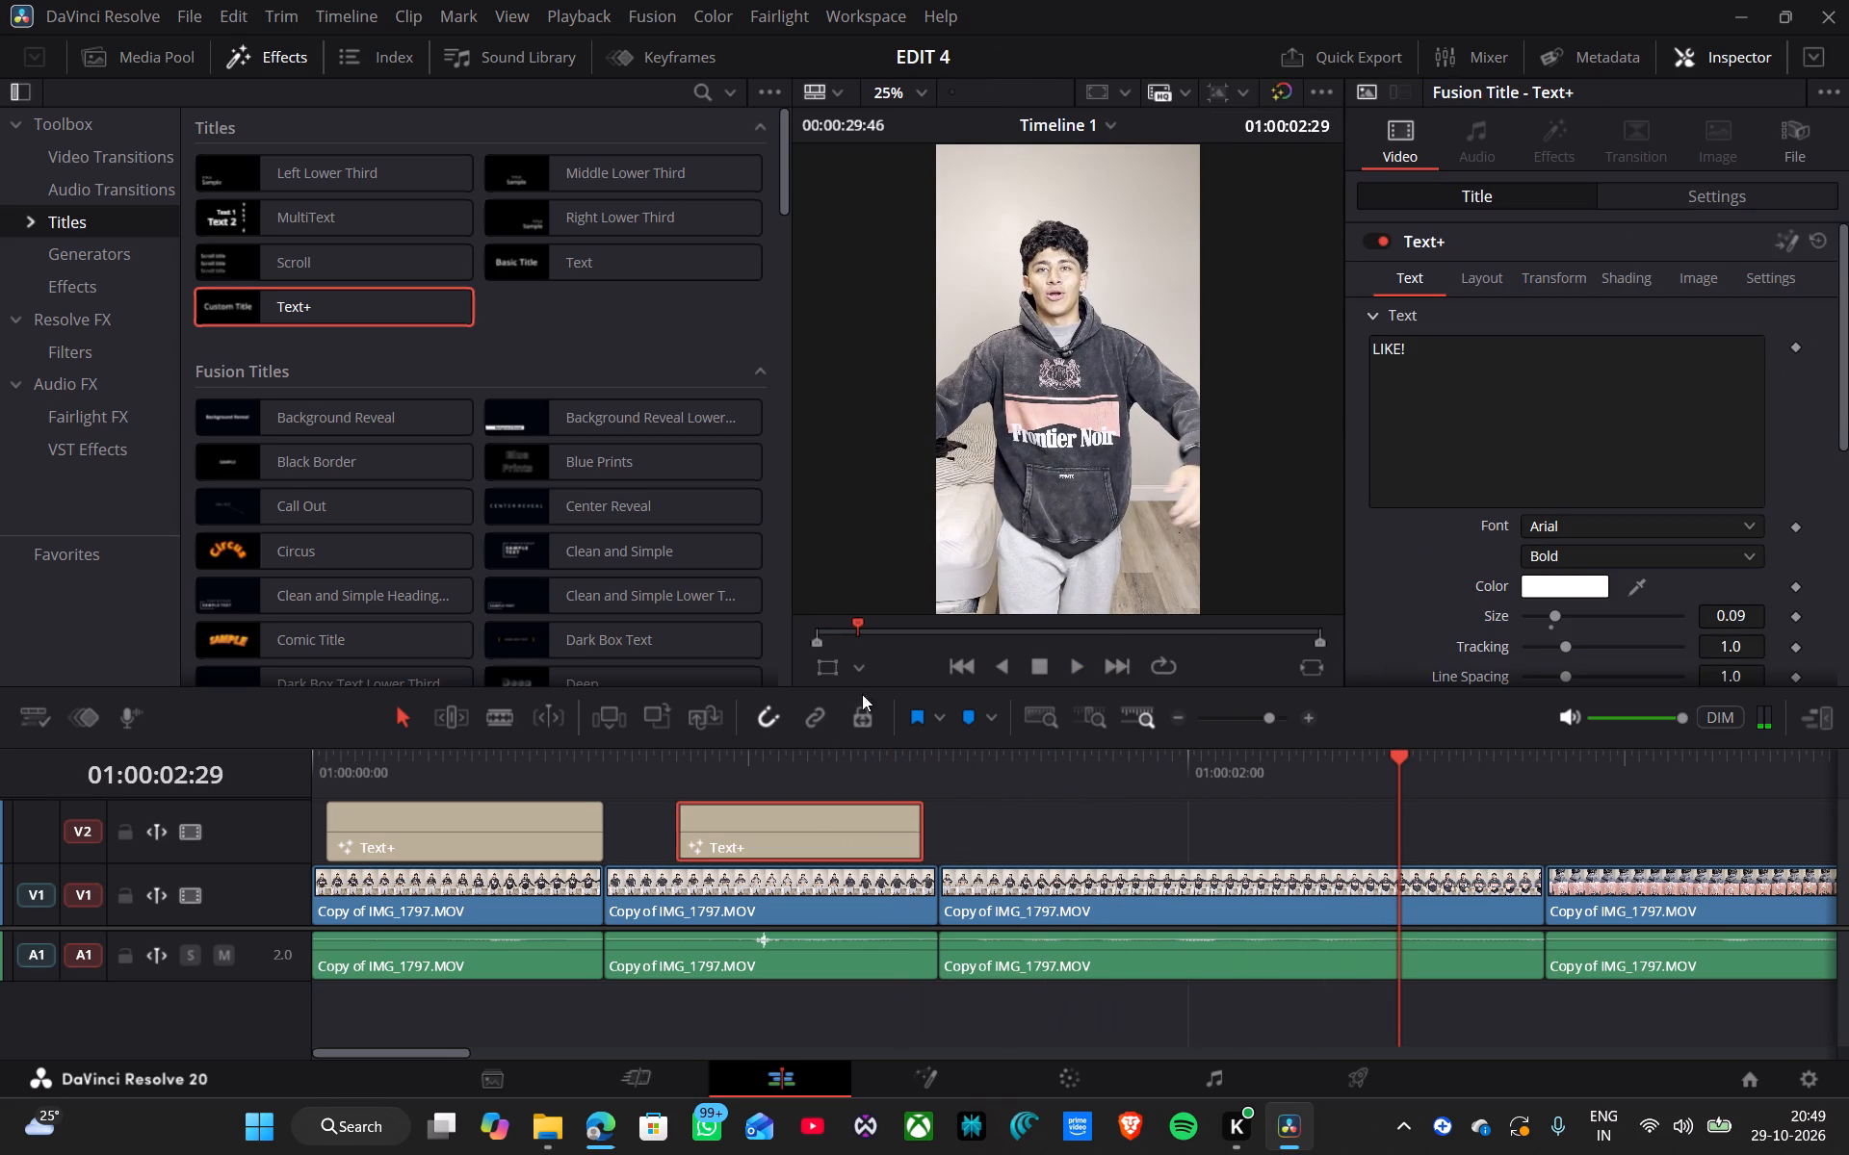
pyautogui.keyDown('alt'); pyautogui.moveTo(801, 835); pyautogui.dragTo(1105, 841); pyautogui.keyUp('alt')
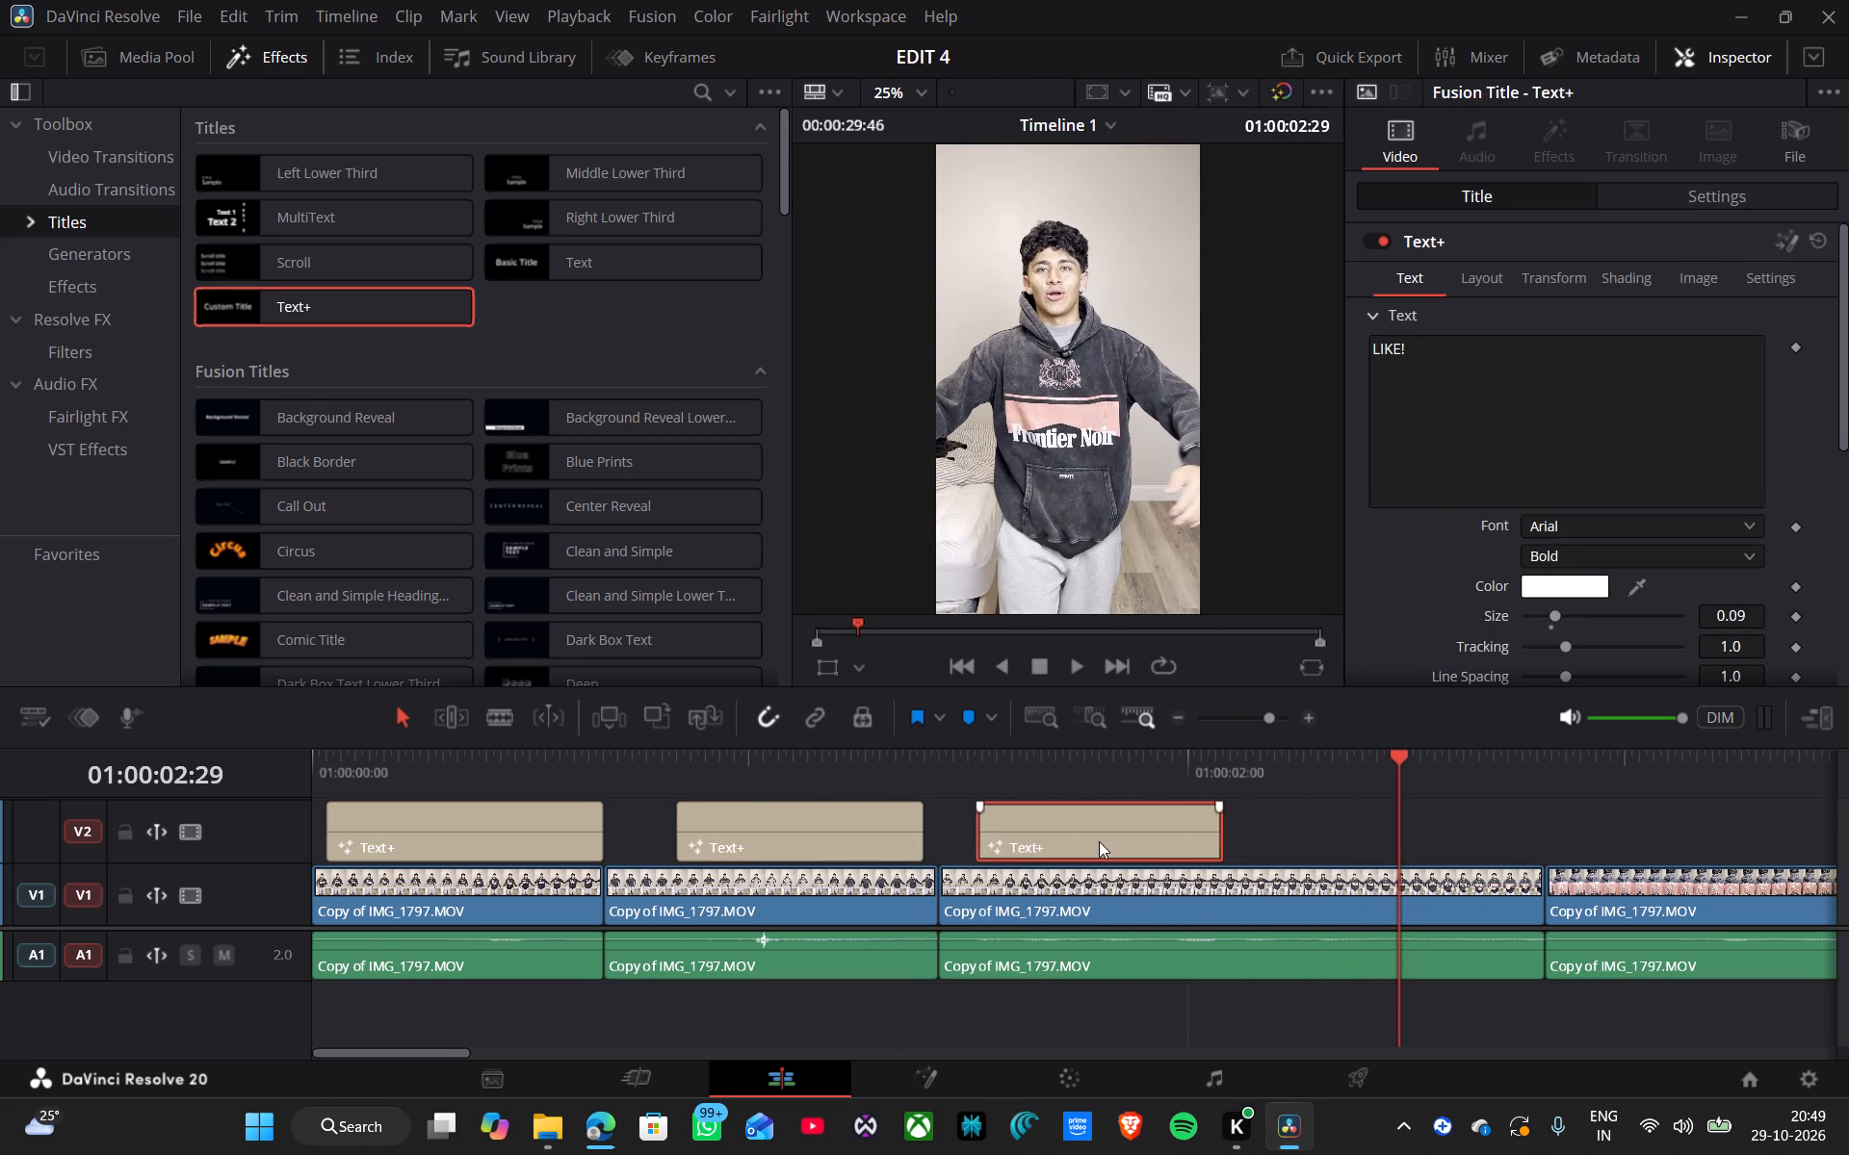
pyautogui.click(1098, 841)
pyautogui.tripleClick(1498, 361)
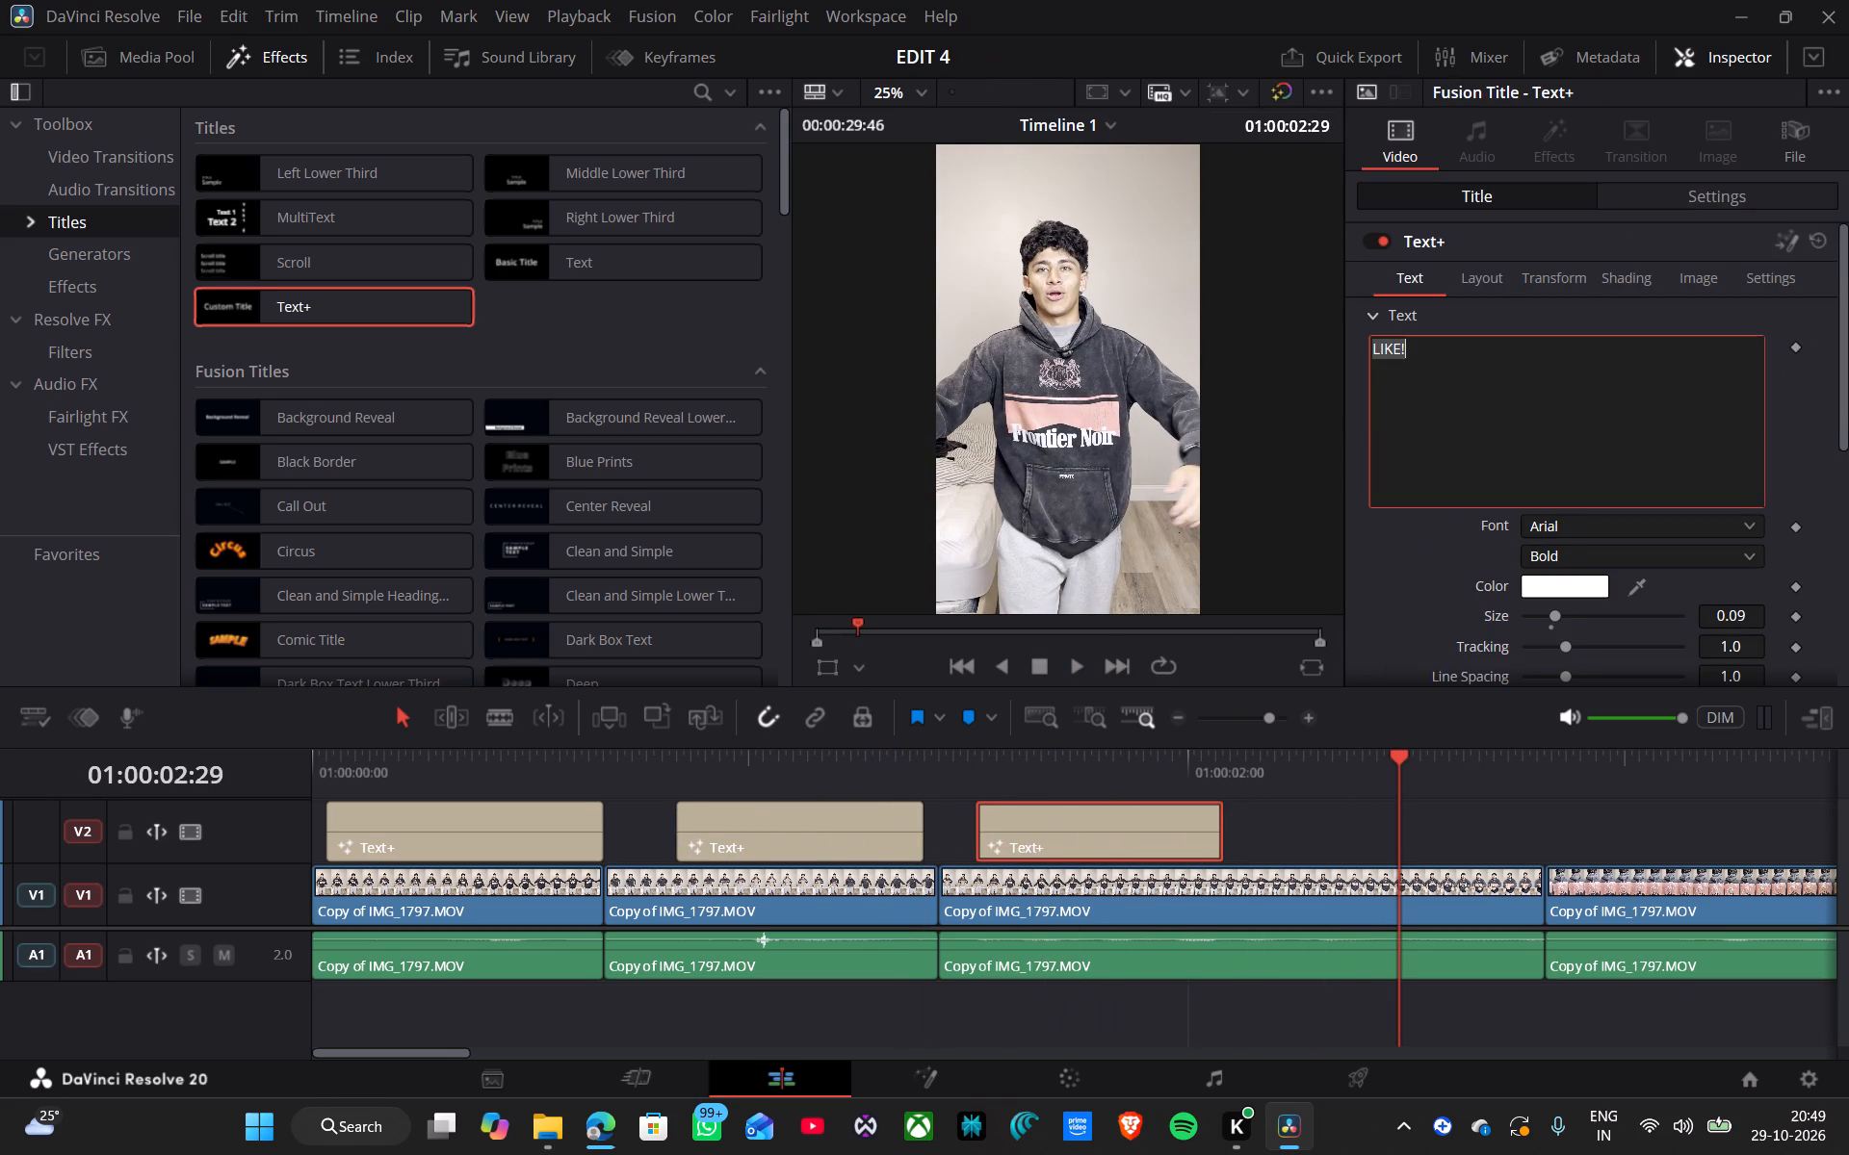
pyautogui.write('CHRISMAS')
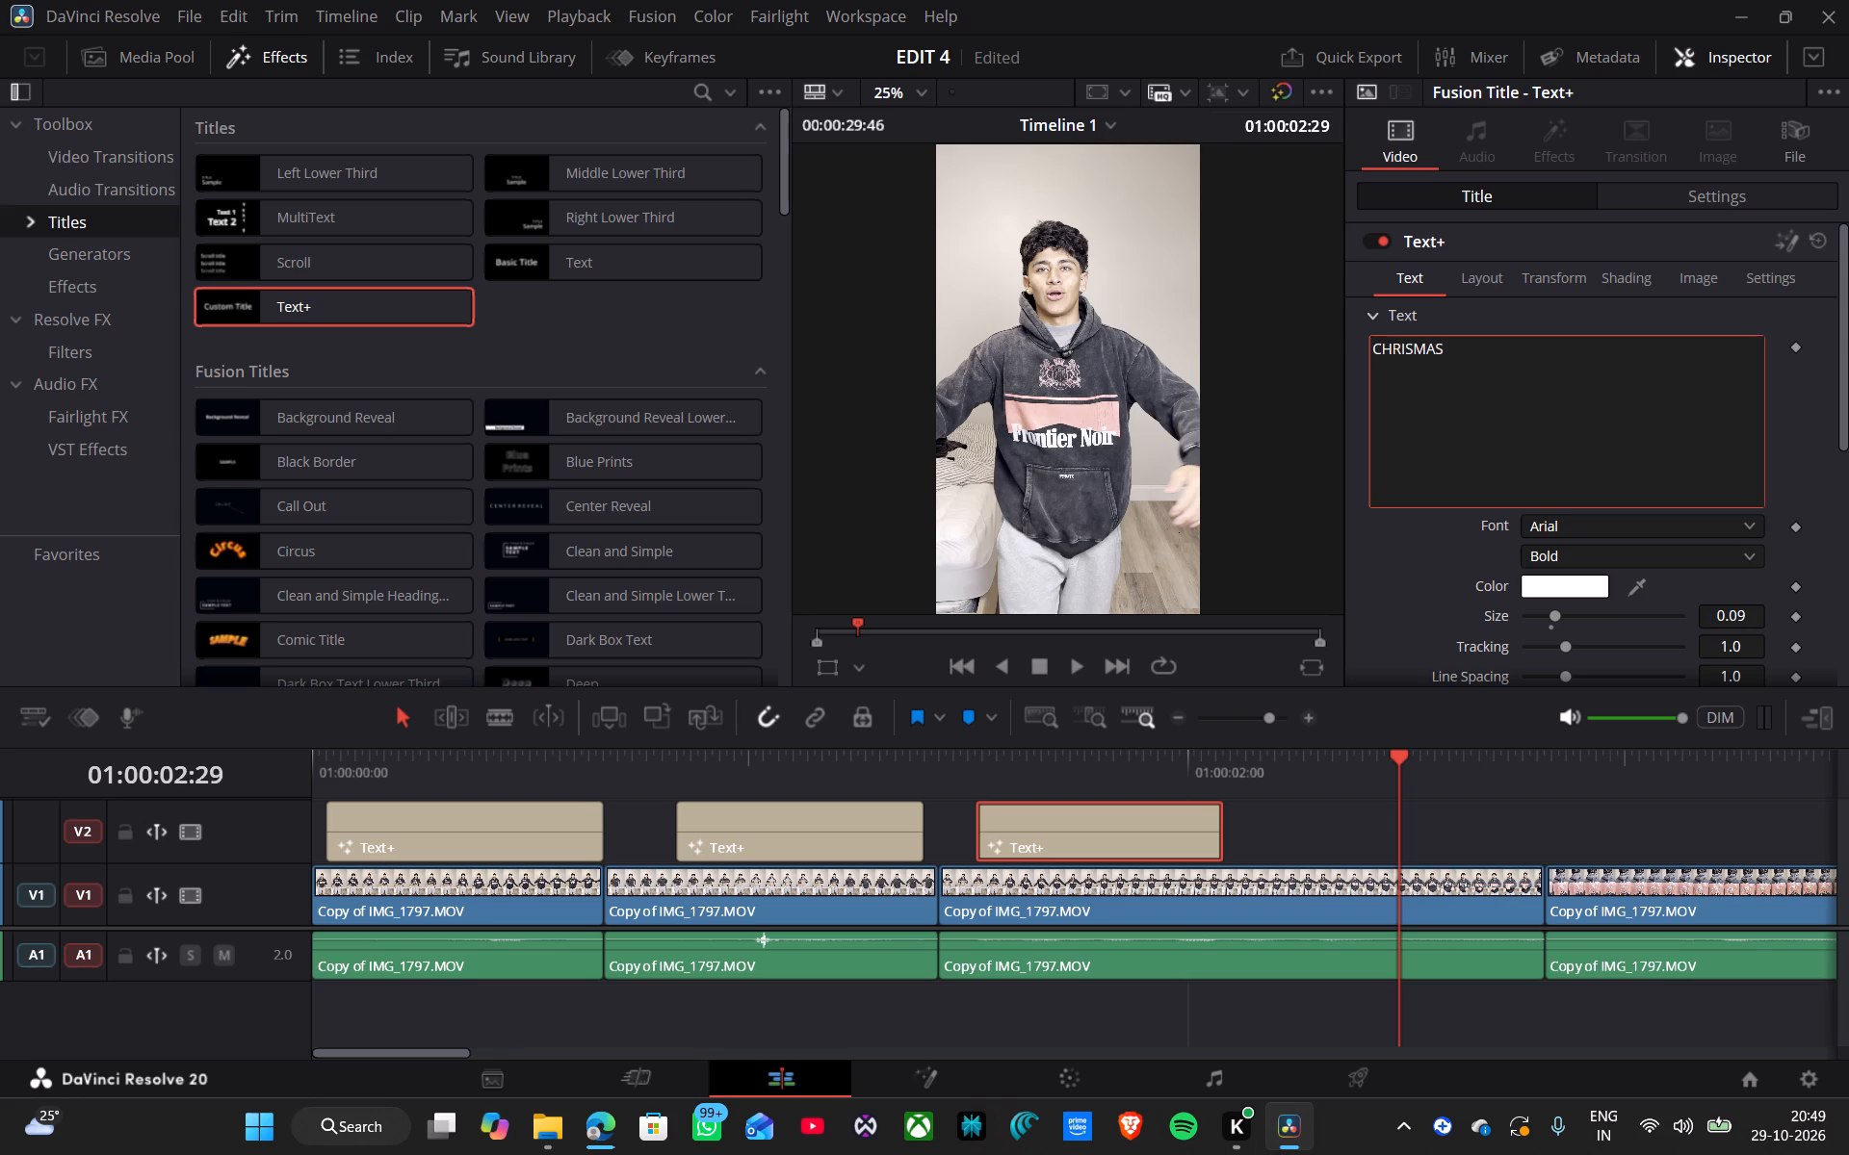
pyautogui.press('space')
pyautogui.write('SHOPINNG')
pyautogui.press('BackSpace')
pyautogui.press('g')
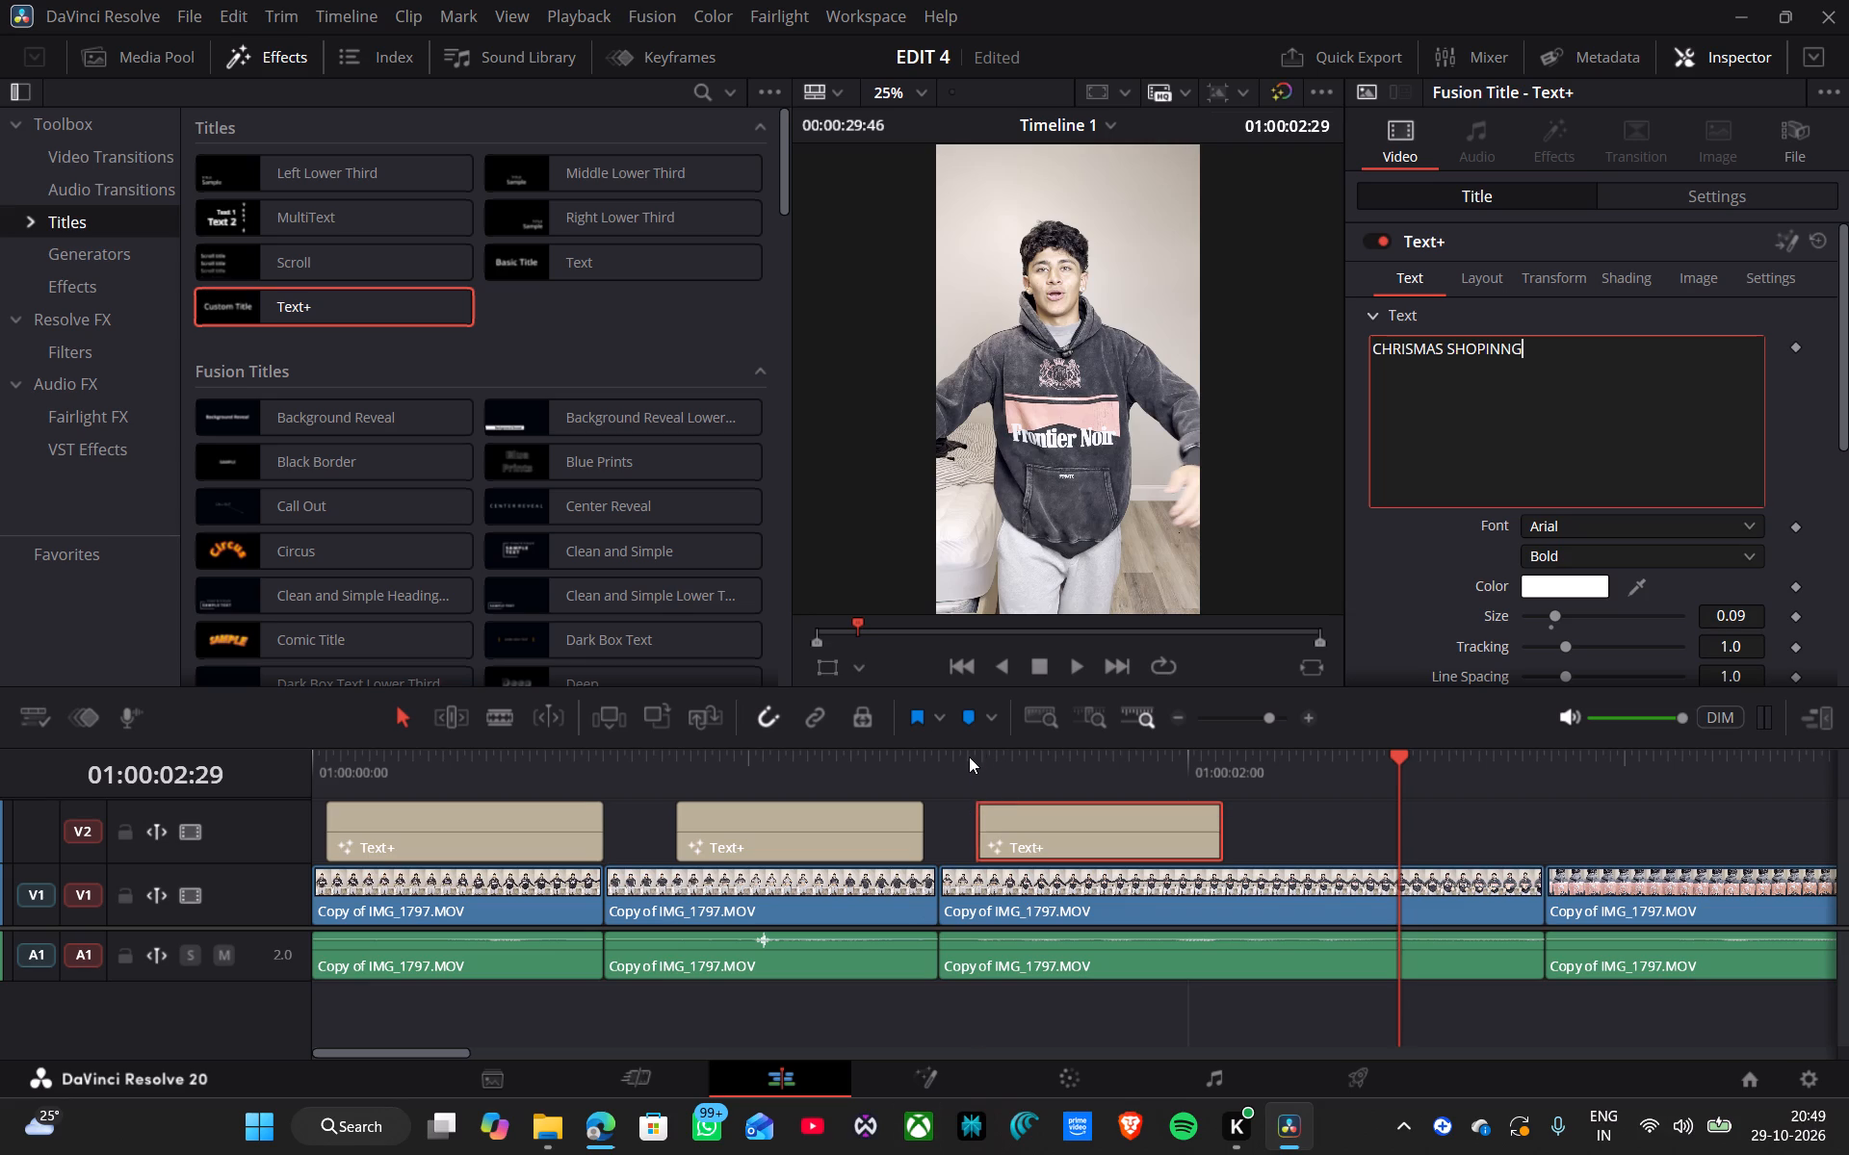
# Play back short stretches of the three titled clips to check the captions' timing and placement.
pyautogui.click(969, 757)
pyautogui.press('space')
pyautogui.press('space')
pyautogui.click(847, 755)
pyautogui.press('space')
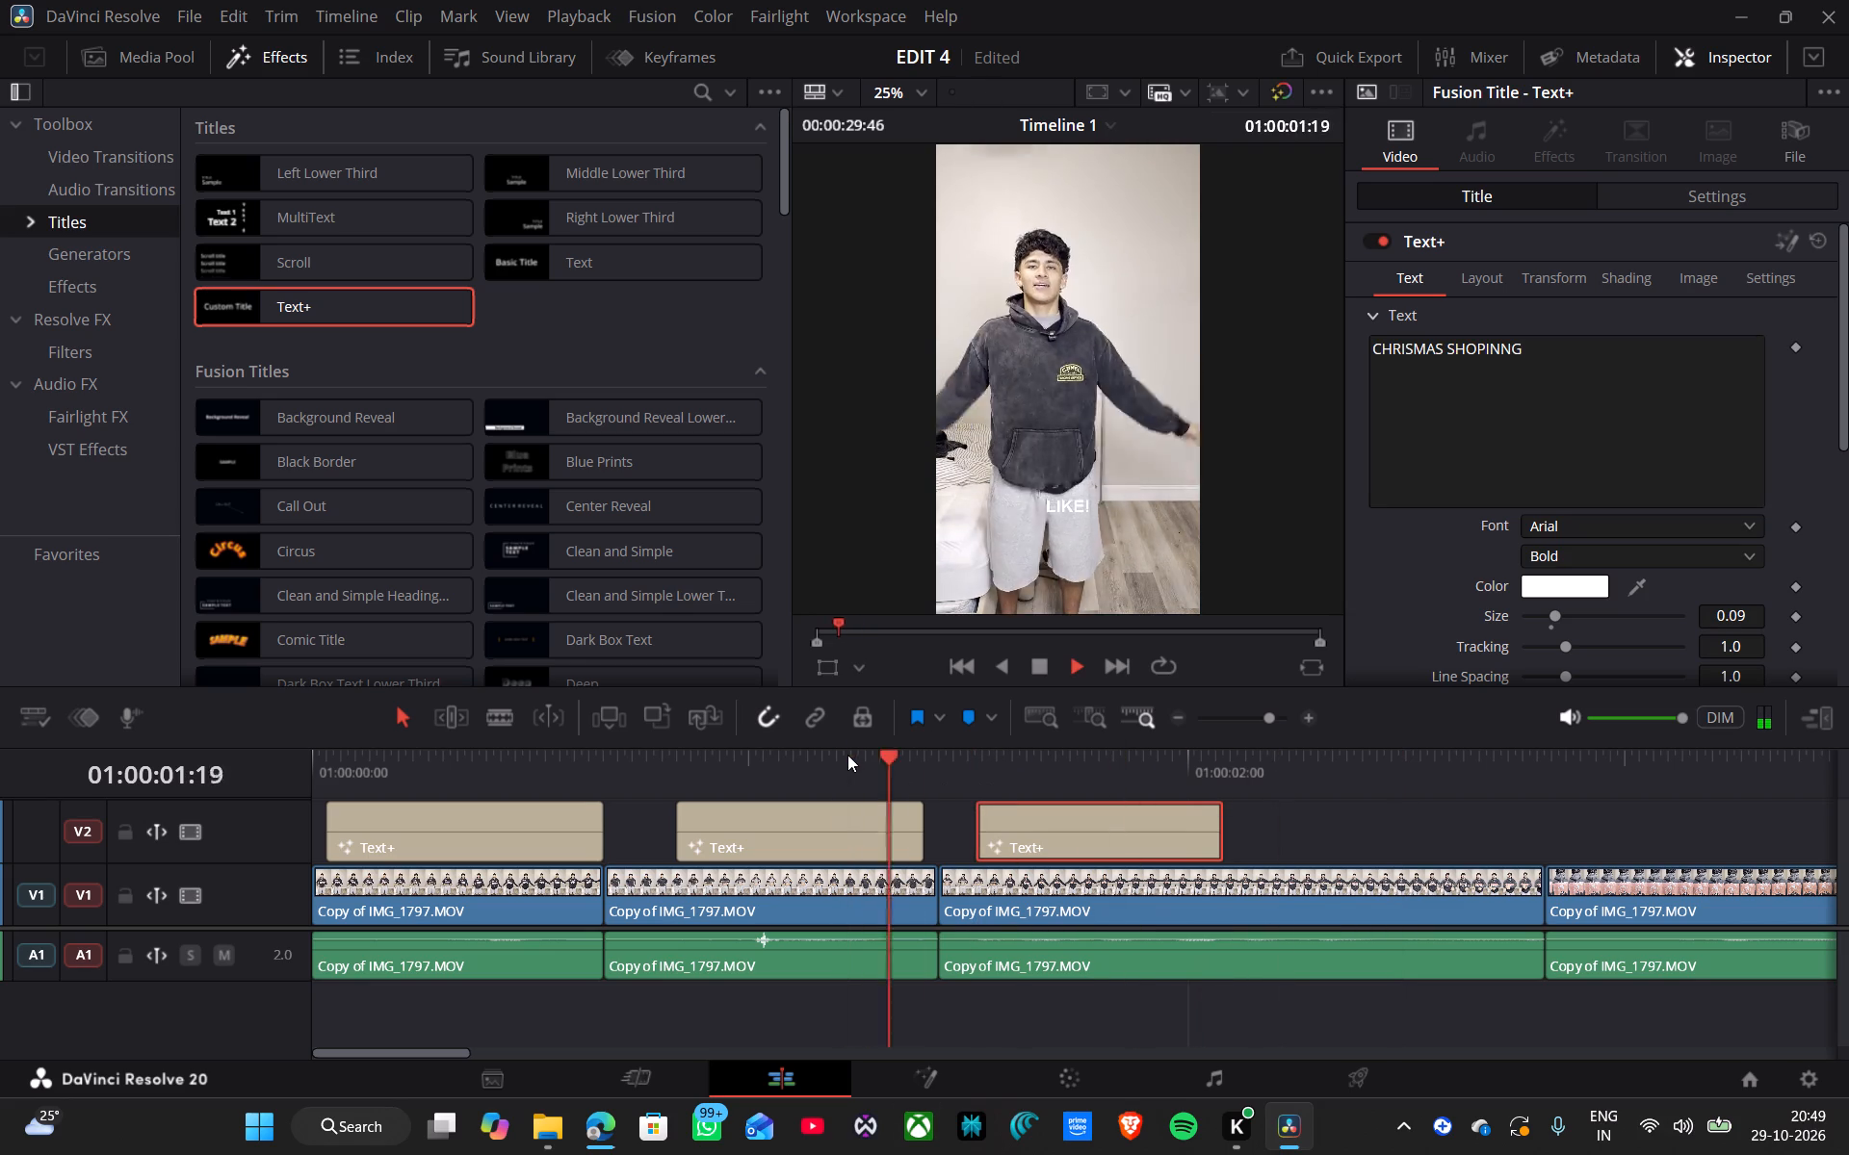
pyautogui.press('space')
pyautogui.click(445, 785)
pyautogui.press('space')
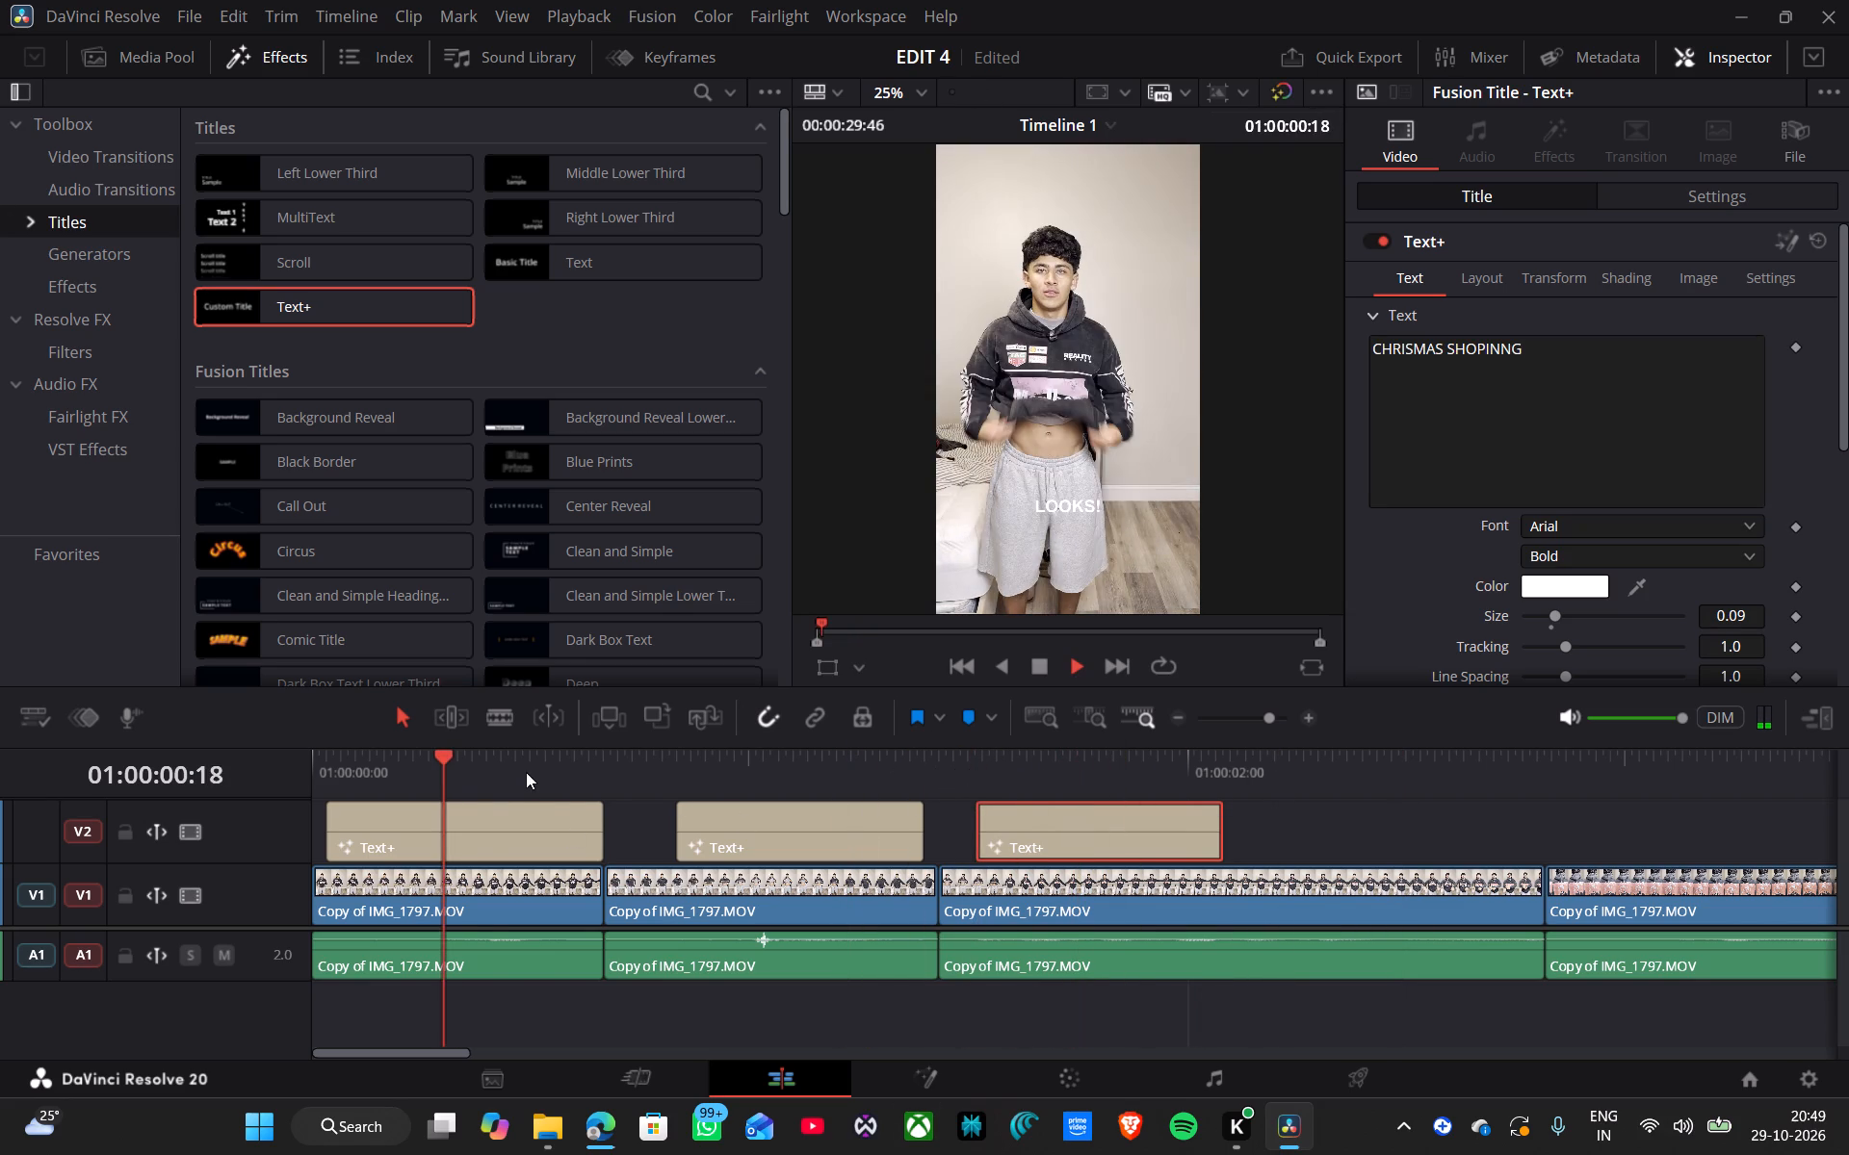
pyautogui.press('space')
pyautogui.click(496, 776)
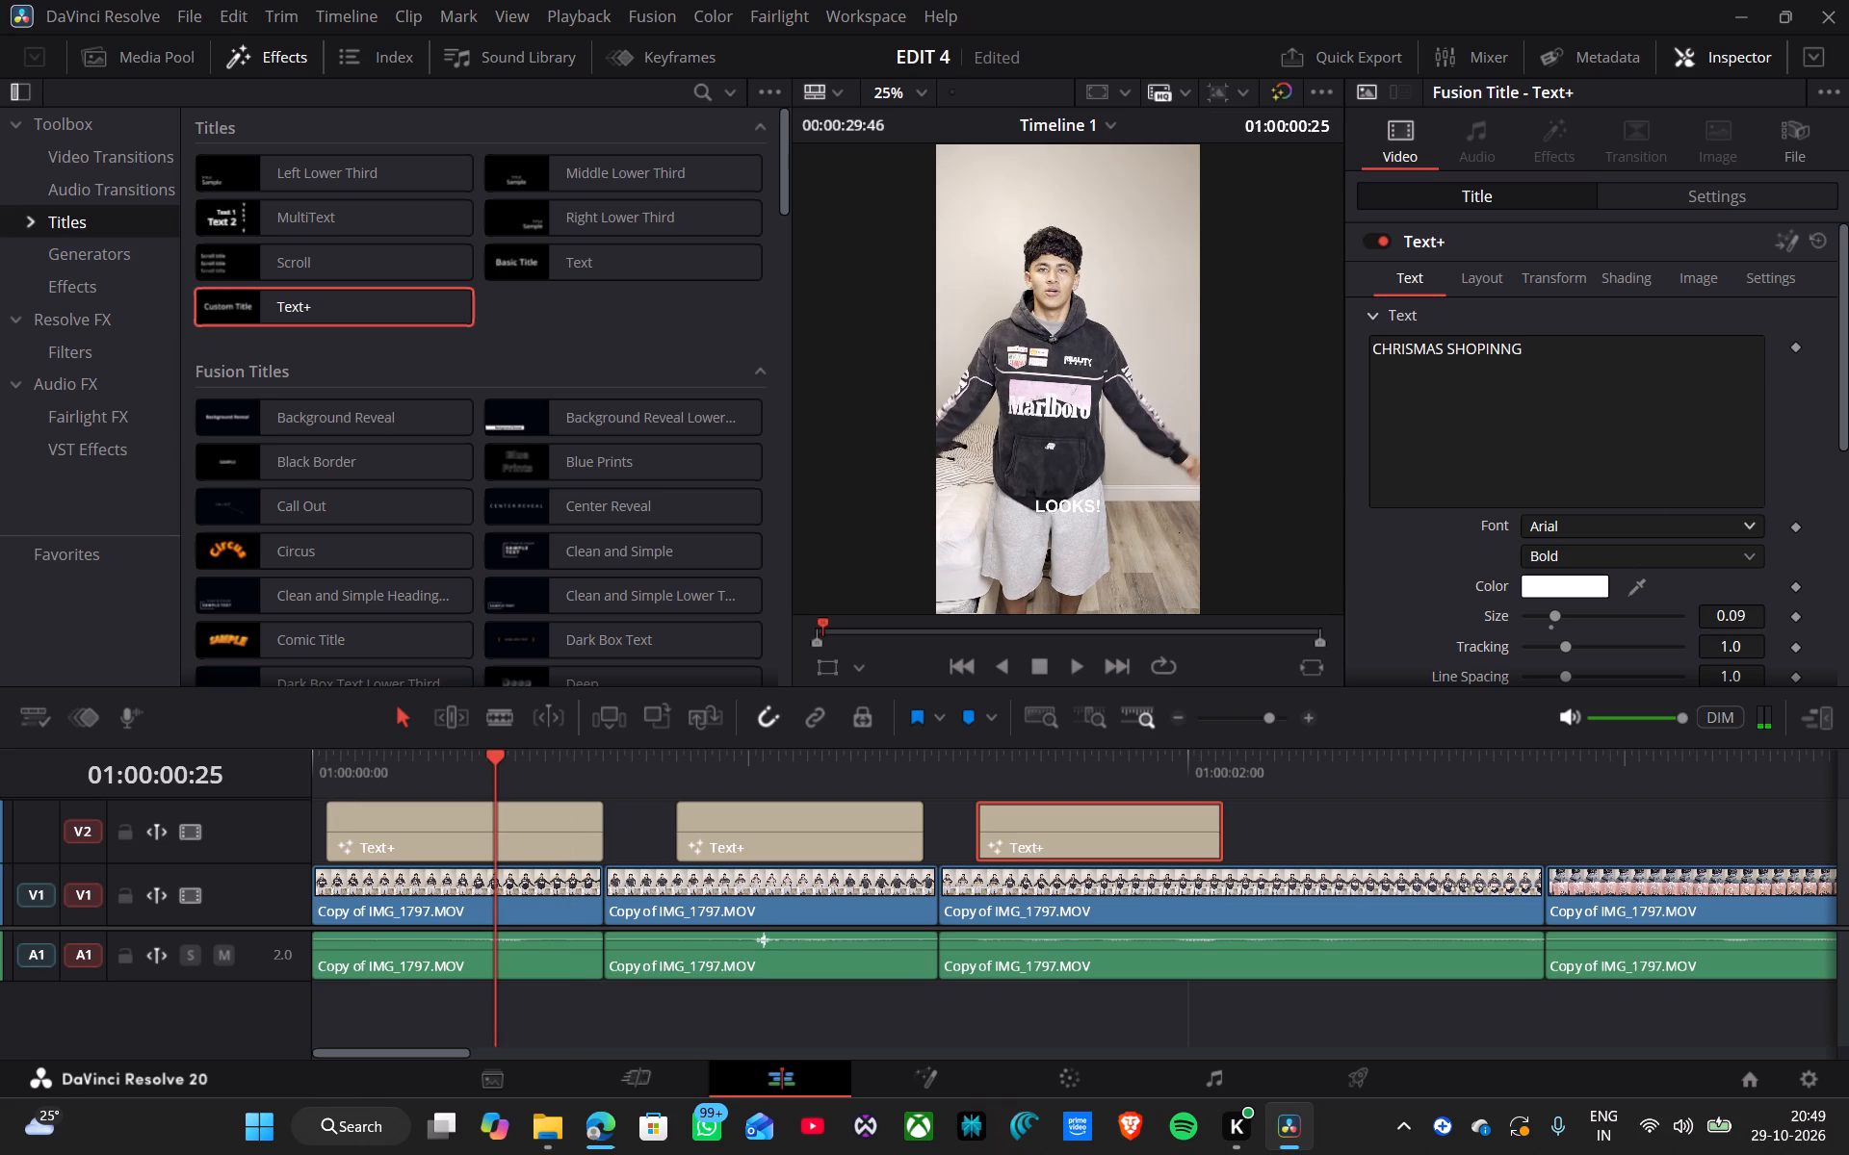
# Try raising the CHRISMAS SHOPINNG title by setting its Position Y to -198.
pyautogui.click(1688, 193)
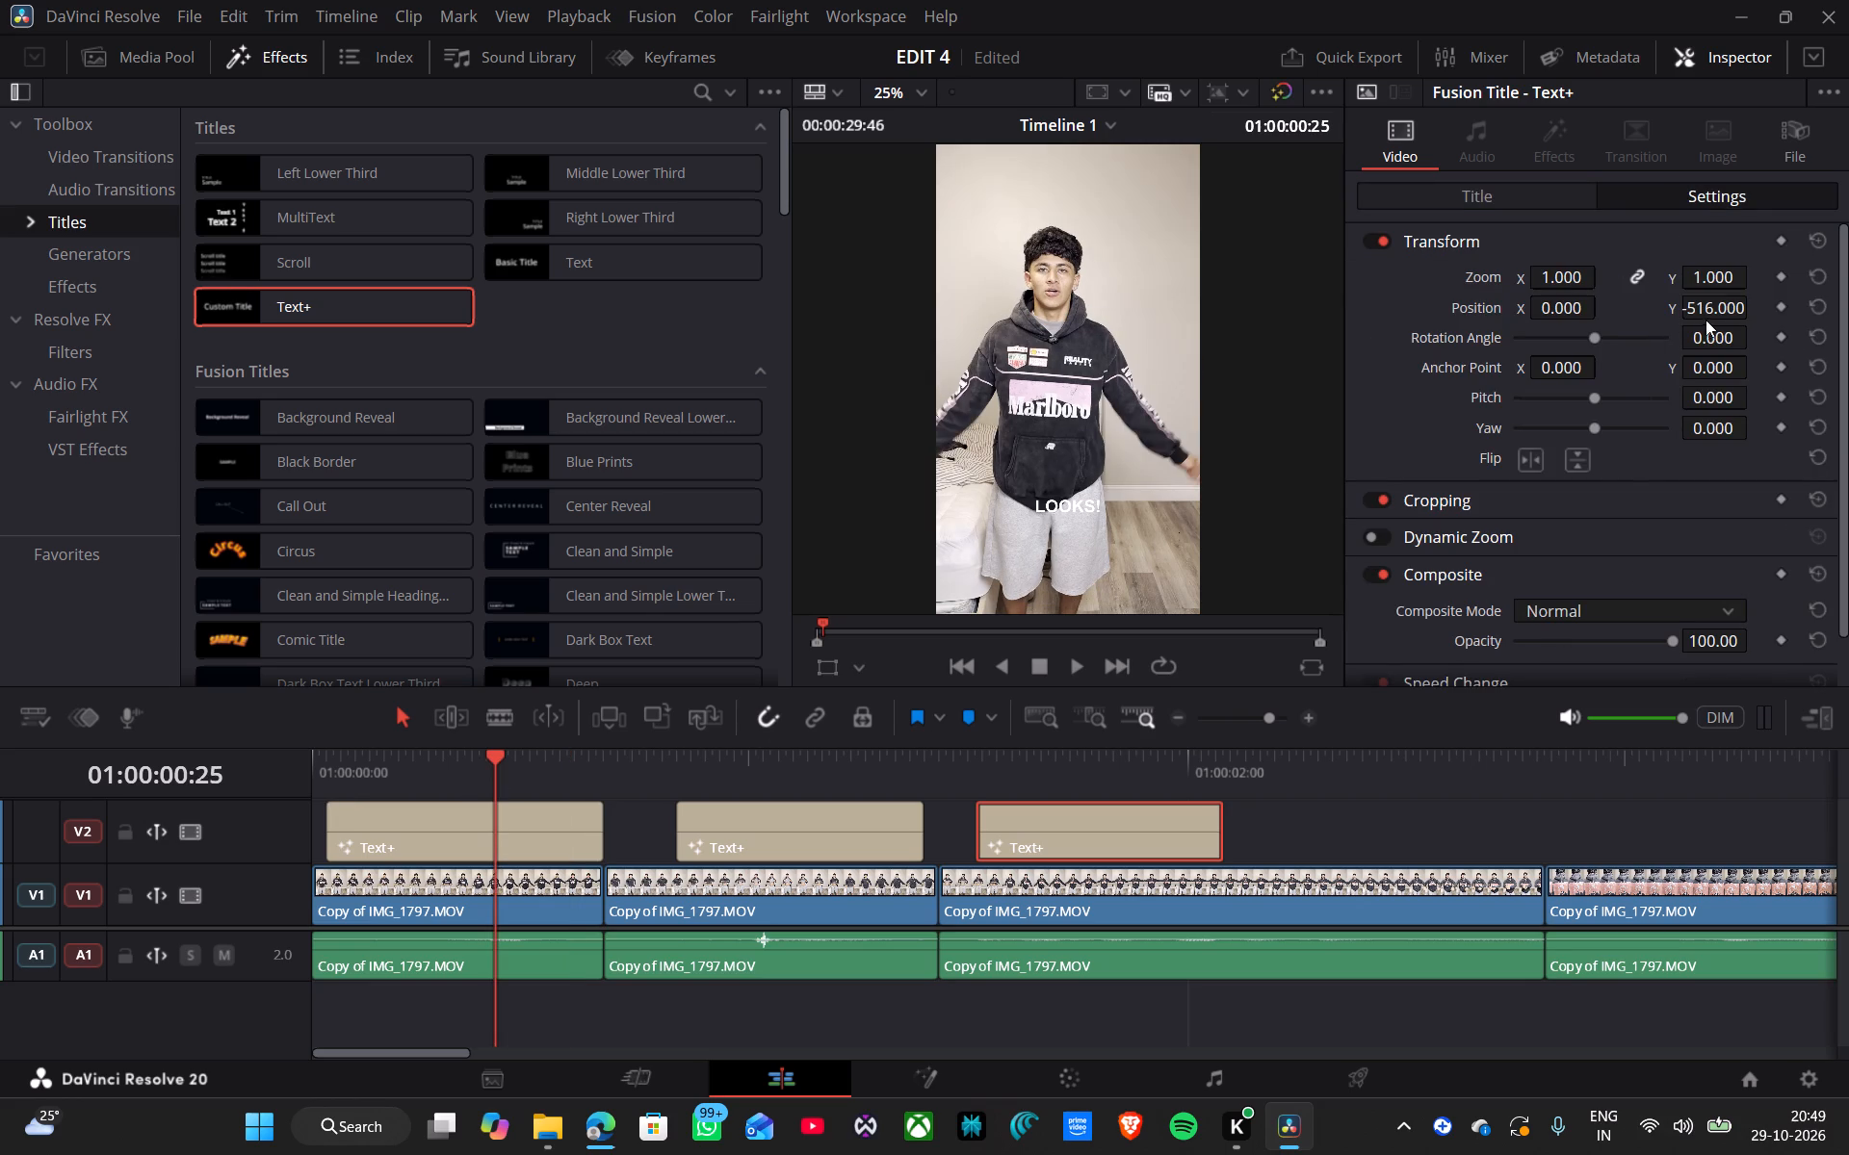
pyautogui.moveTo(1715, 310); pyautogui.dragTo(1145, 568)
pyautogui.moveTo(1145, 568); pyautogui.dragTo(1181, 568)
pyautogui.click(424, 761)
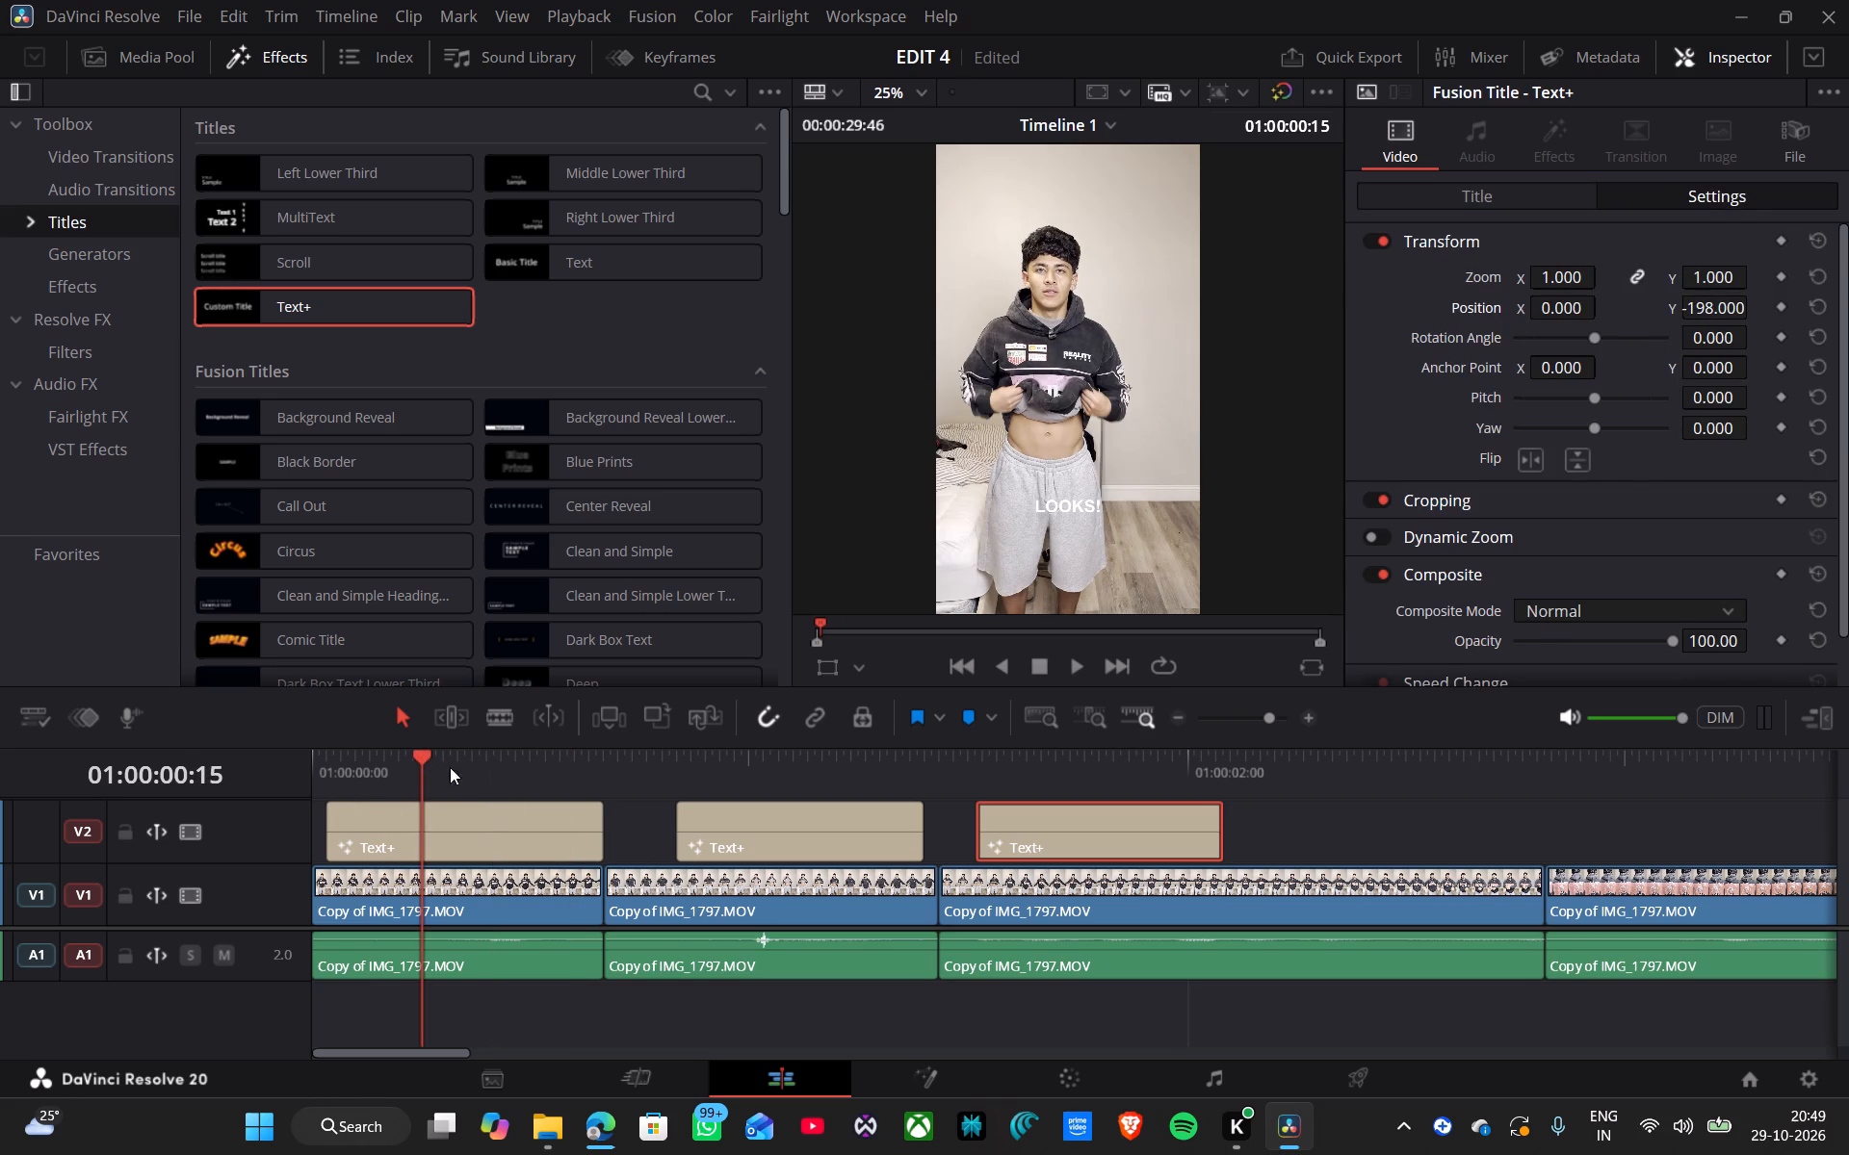
# Move the LOOKS! title up onto the bottom of the hoodie by setting its Position Y to -324.
pyautogui.click(543, 841)
pyautogui.moveTo(1709, 307); pyautogui.dragTo(1610, 559)
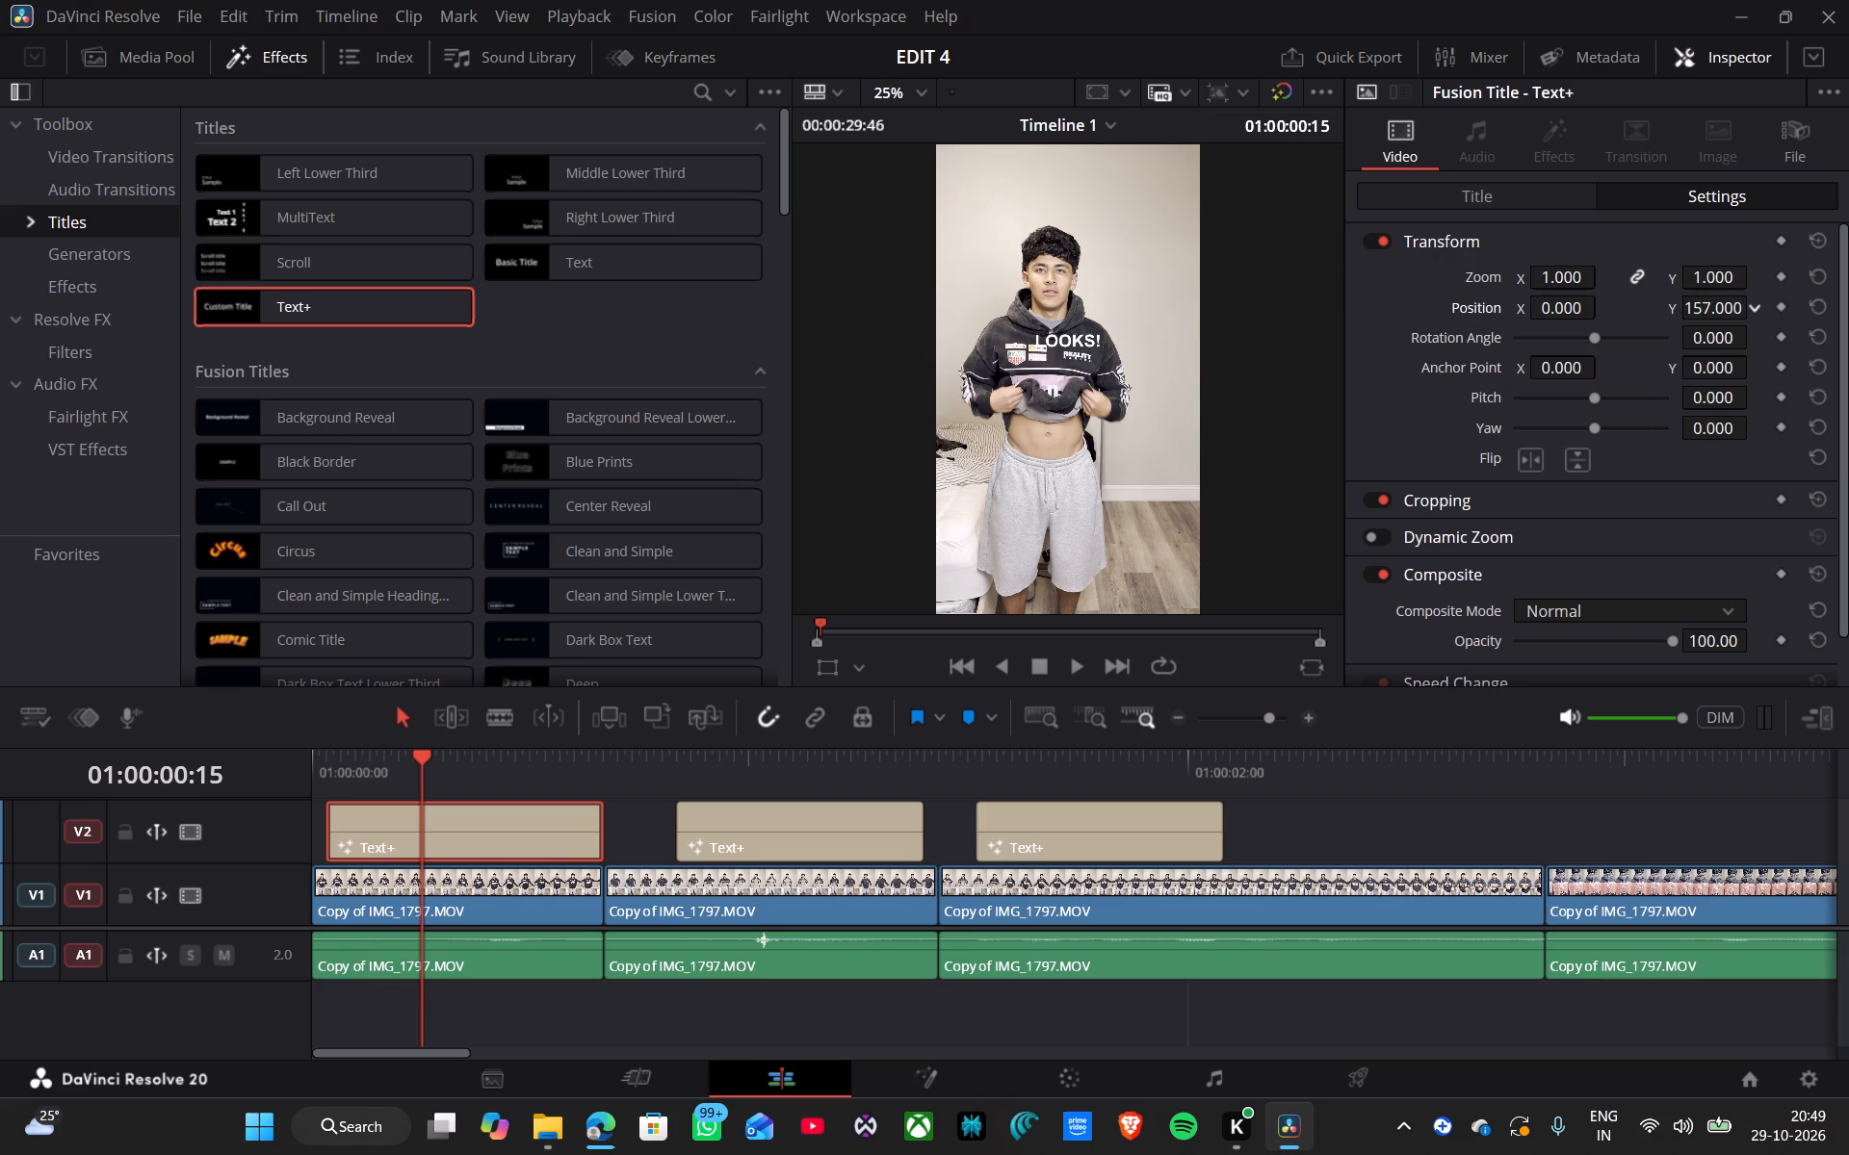
pyautogui.moveTo(1610, 559); pyautogui.dragTo(1522, 557)
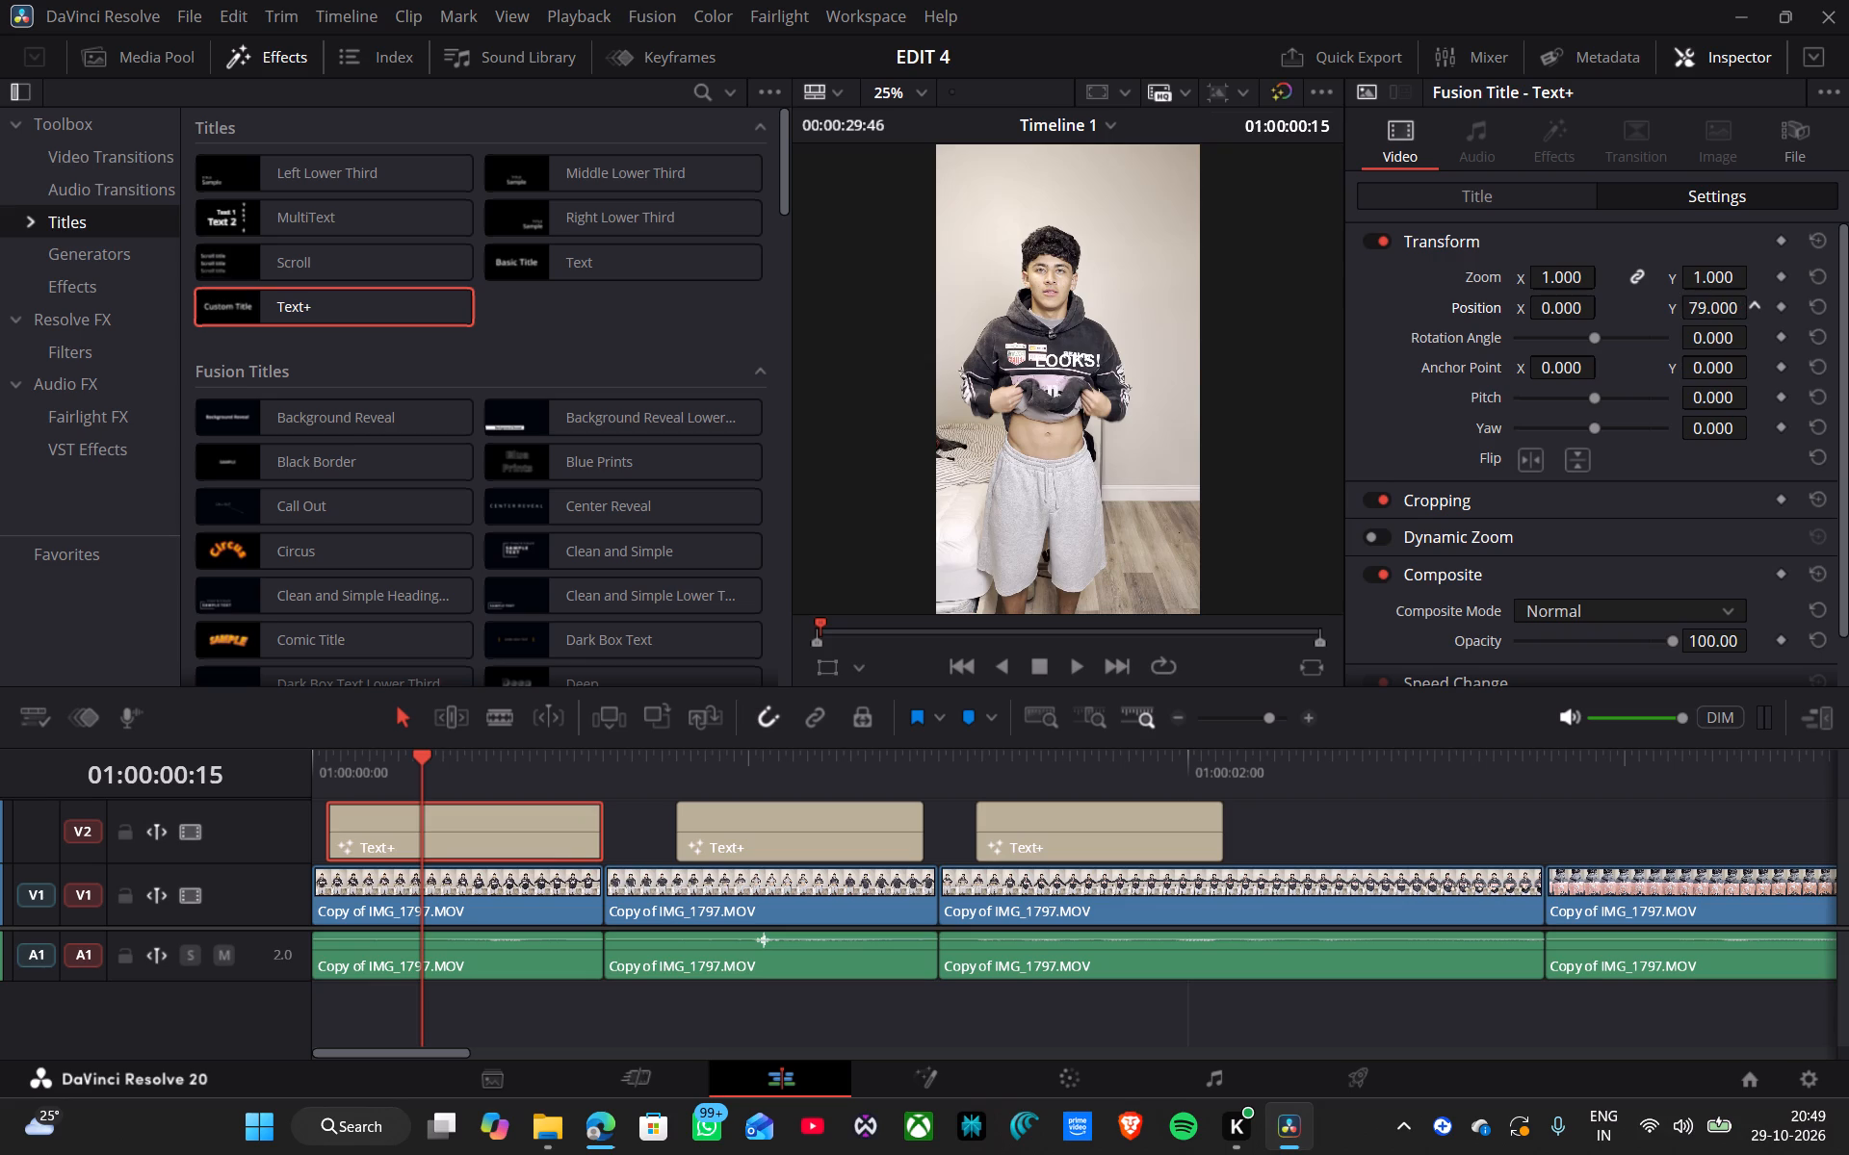
pyautogui.moveTo(1522, 557); pyautogui.dragTo(1663, 549)
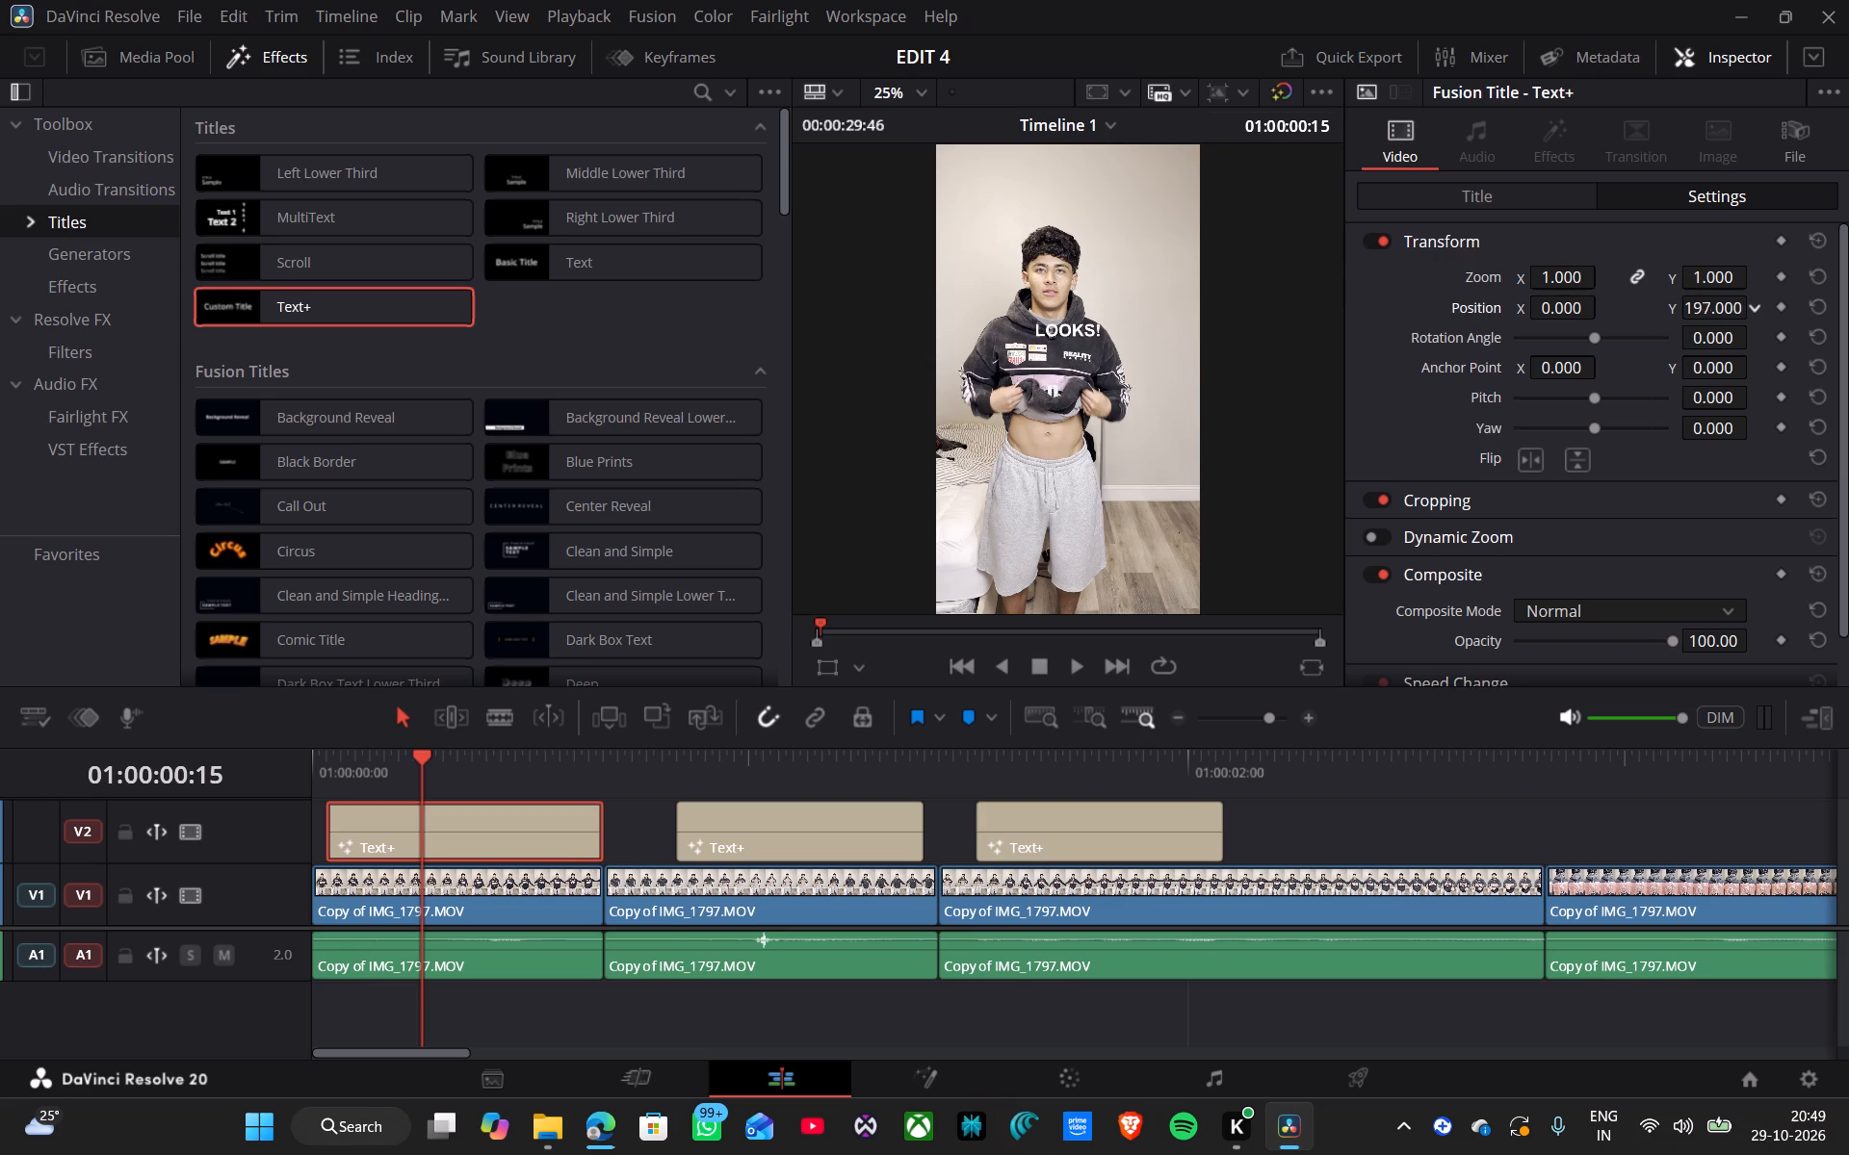
pyautogui.moveTo(1663, 549); pyautogui.dragTo(1572, 594)
pyautogui.moveTo(1572, 594); pyautogui.dragTo(835, 646)
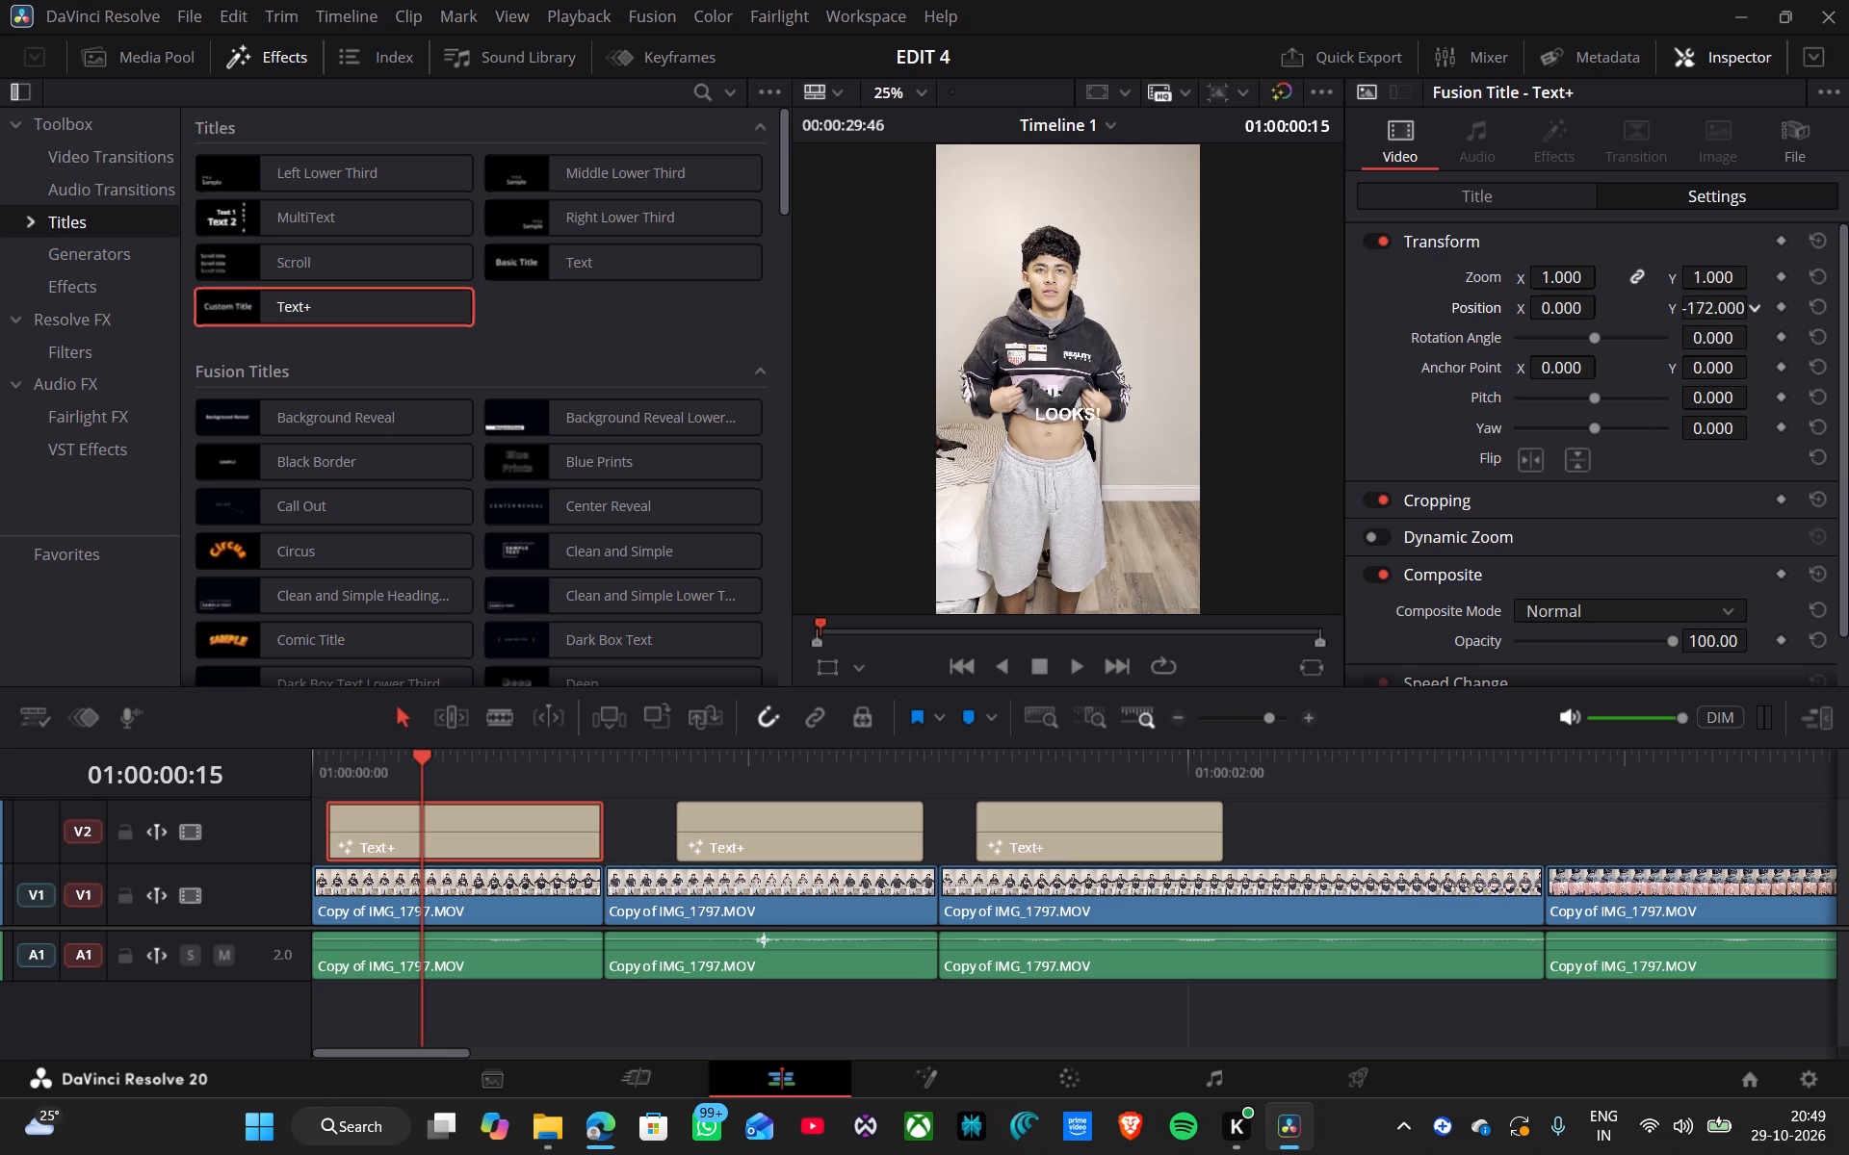
pyautogui.moveTo(835, 646); pyautogui.dragTo(459, 884)
pyautogui.press('space')
pyautogui.press('space')
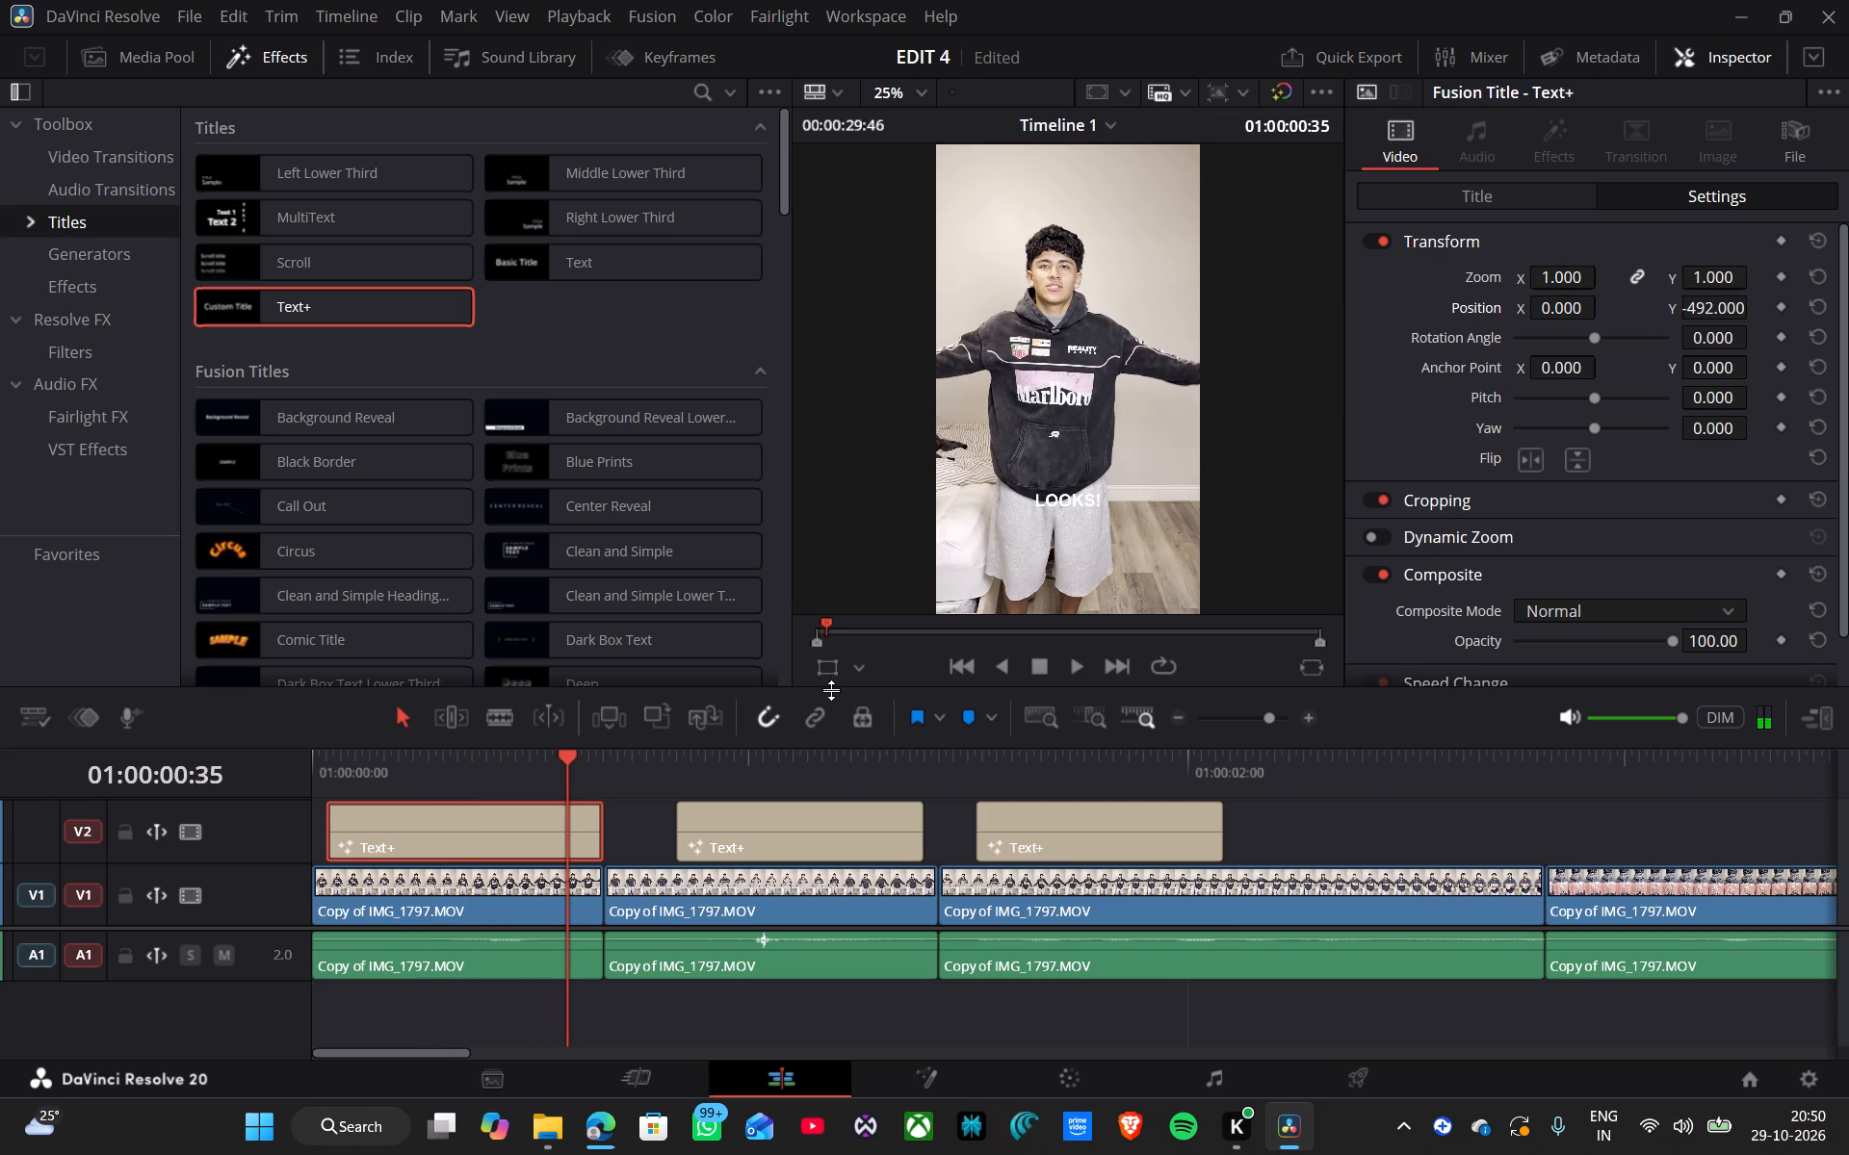
pyautogui.moveTo(1723, 310); pyautogui.dragTo(1759, 302)
pyautogui.moveTo(1759, 302); pyautogui.dragTo(1021, 581)
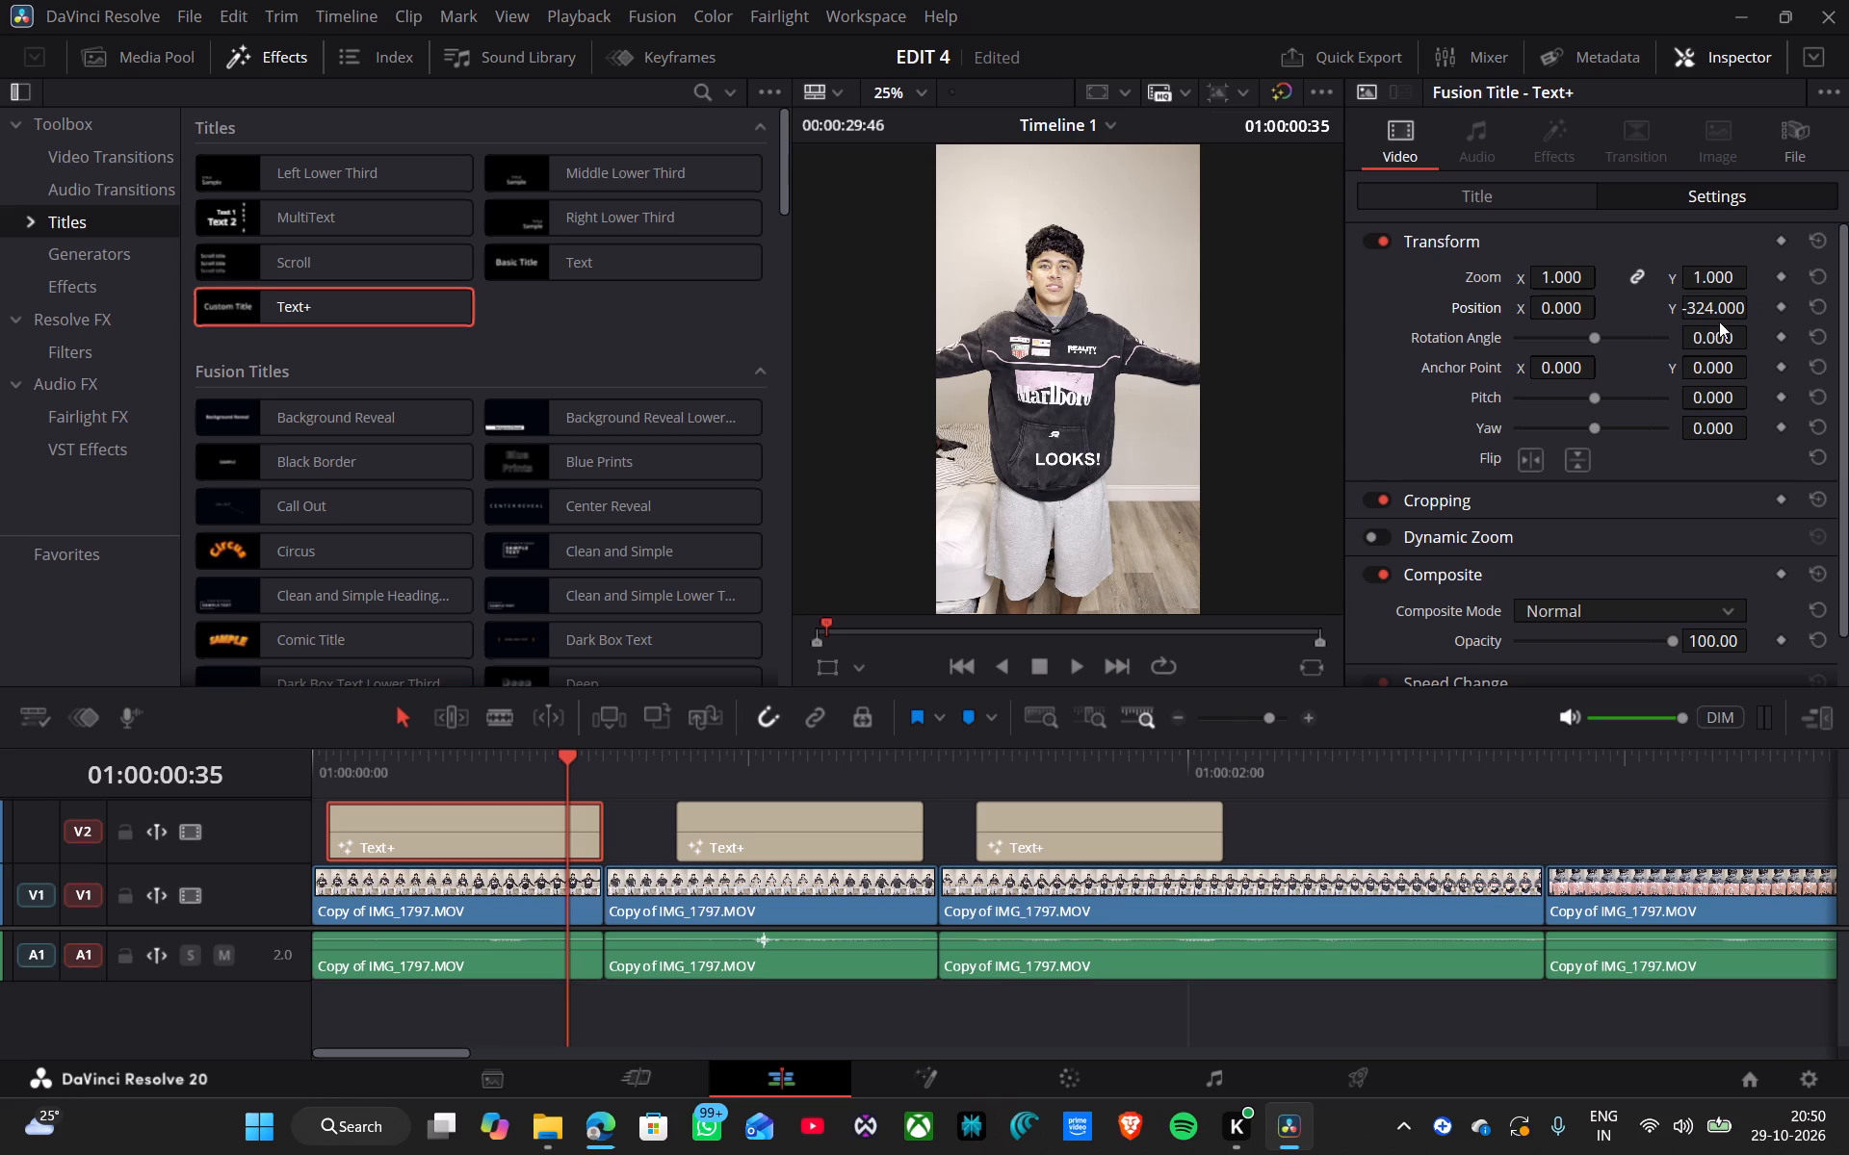
# Copy the LOOKS! title's Position Y of -324 to the LIKE! and CHRISMAS SHOPINNG titles.
pyautogui.doubleClick(1734, 296)
pyautogui.hotkey('ctrl', 'c')
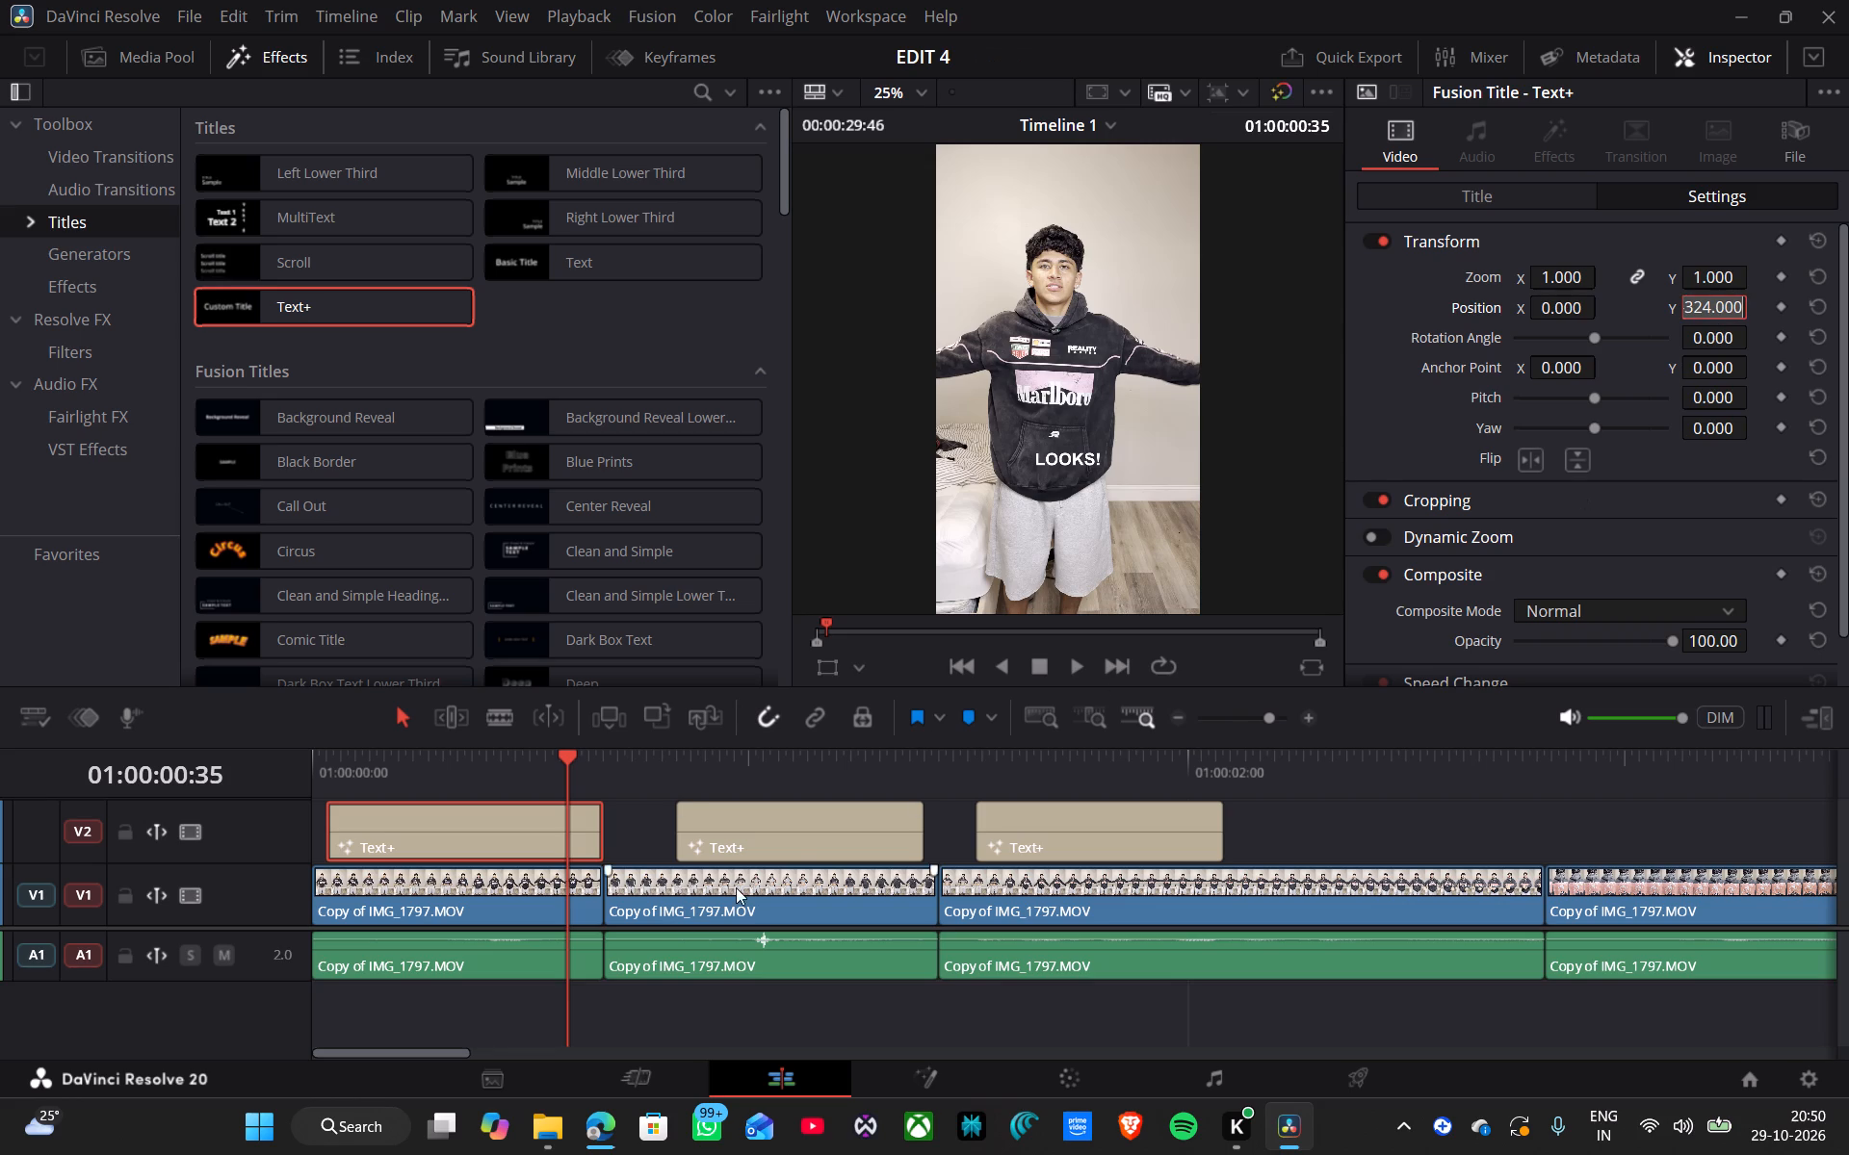
pyautogui.click(809, 827)
pyautogui.doubleClick(1715, 306)
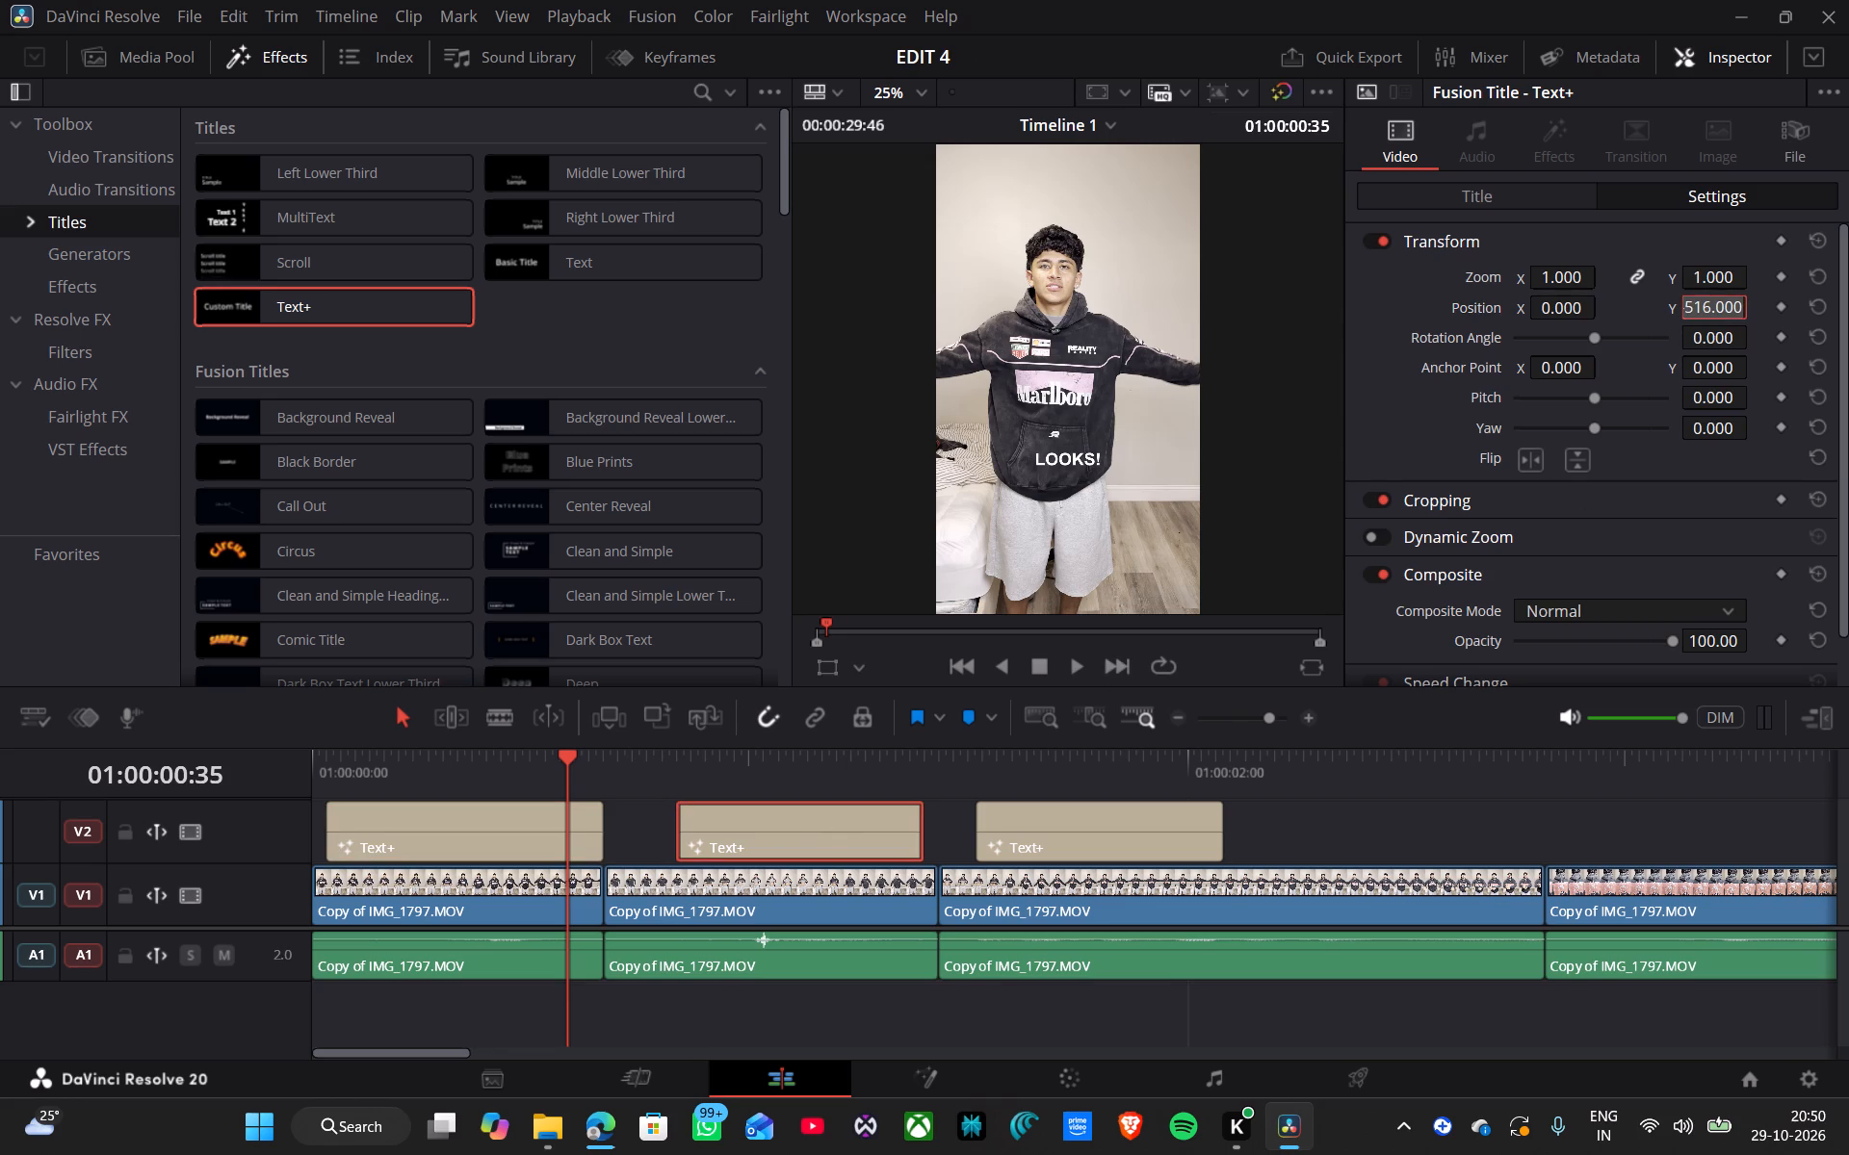
pyautogui.hotkey('ctrl', 'v')
pyautogui.click(1117, 823)
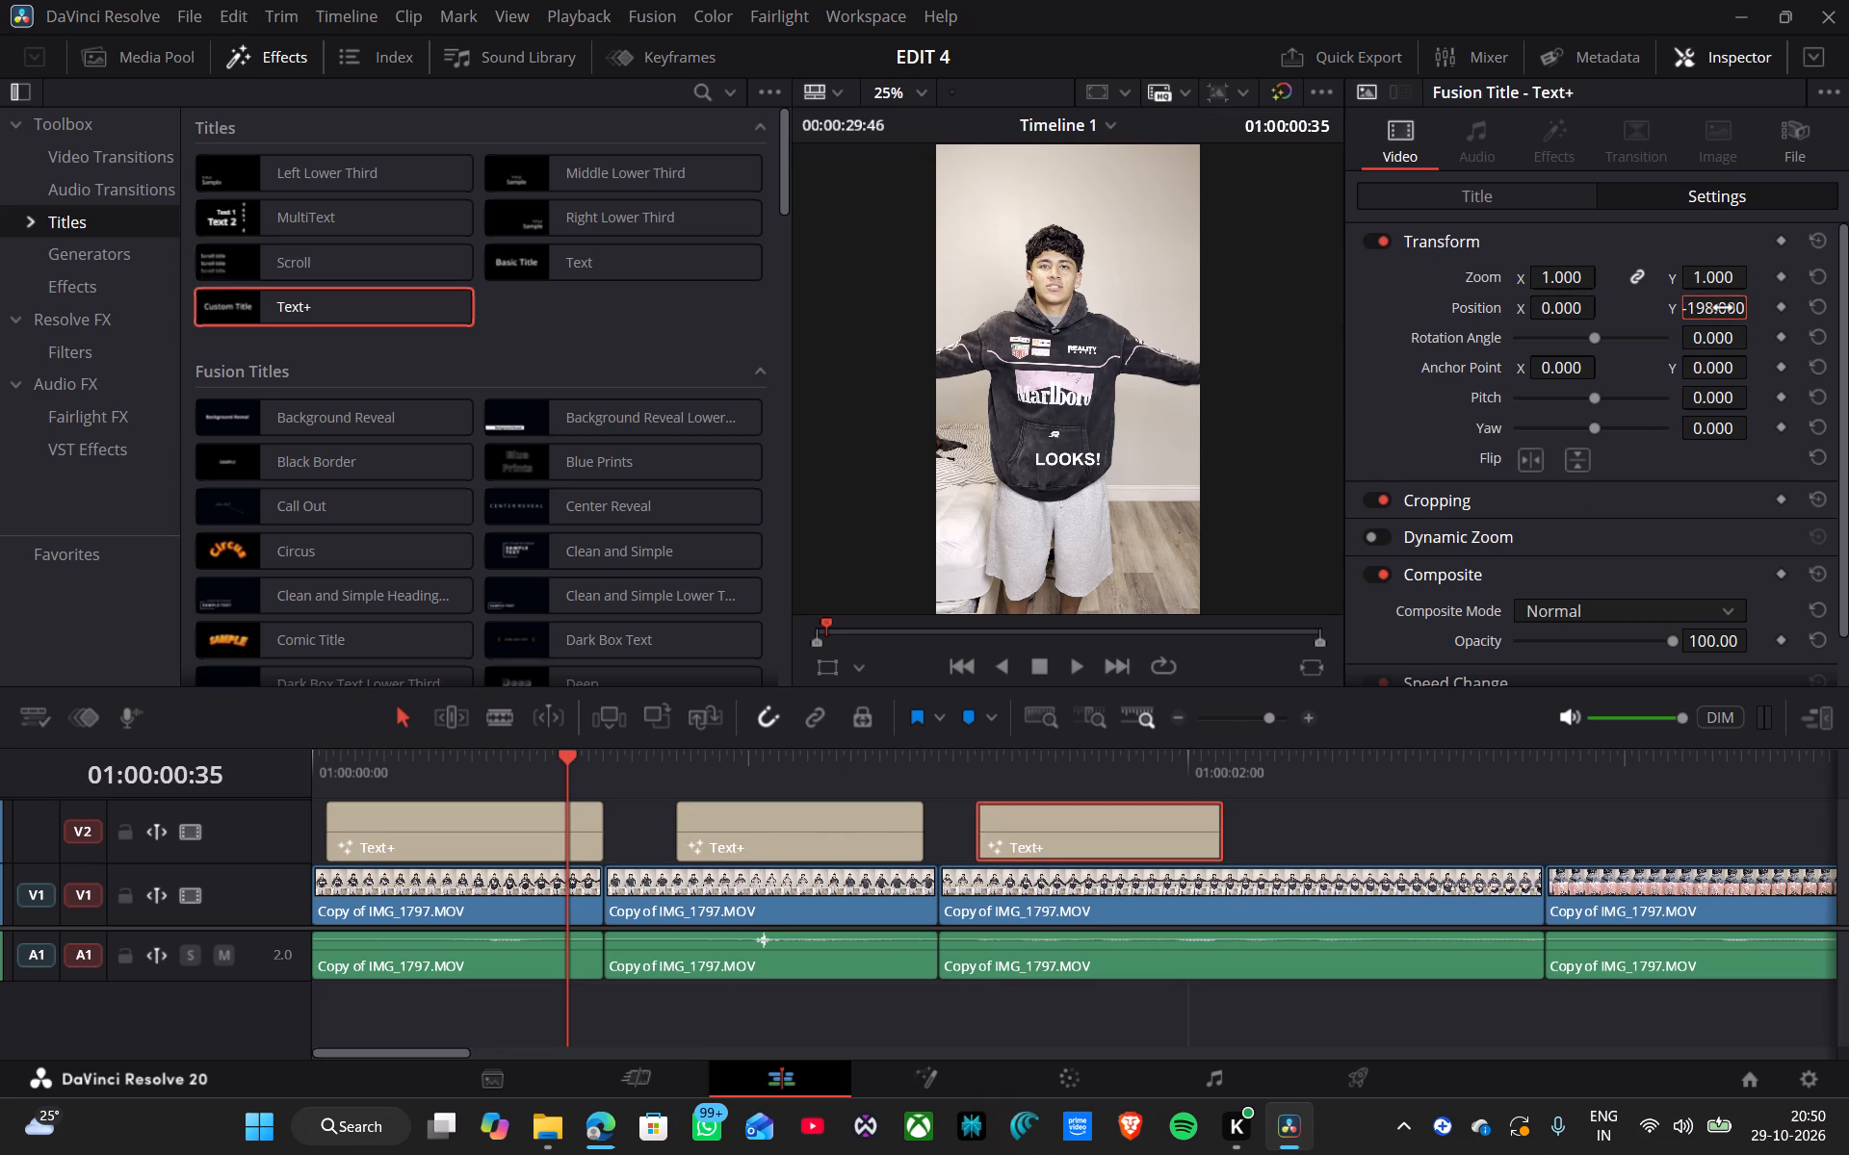
pyautogui.doubleClick(1723, 308)
pyautogui.hotkey('ctrl', 'v')
pyautogui.press('space')
# Play from the LIKE! title through the third clip and into the fourth to check the captions and the following speech.
pyautogui.click(718, 782)
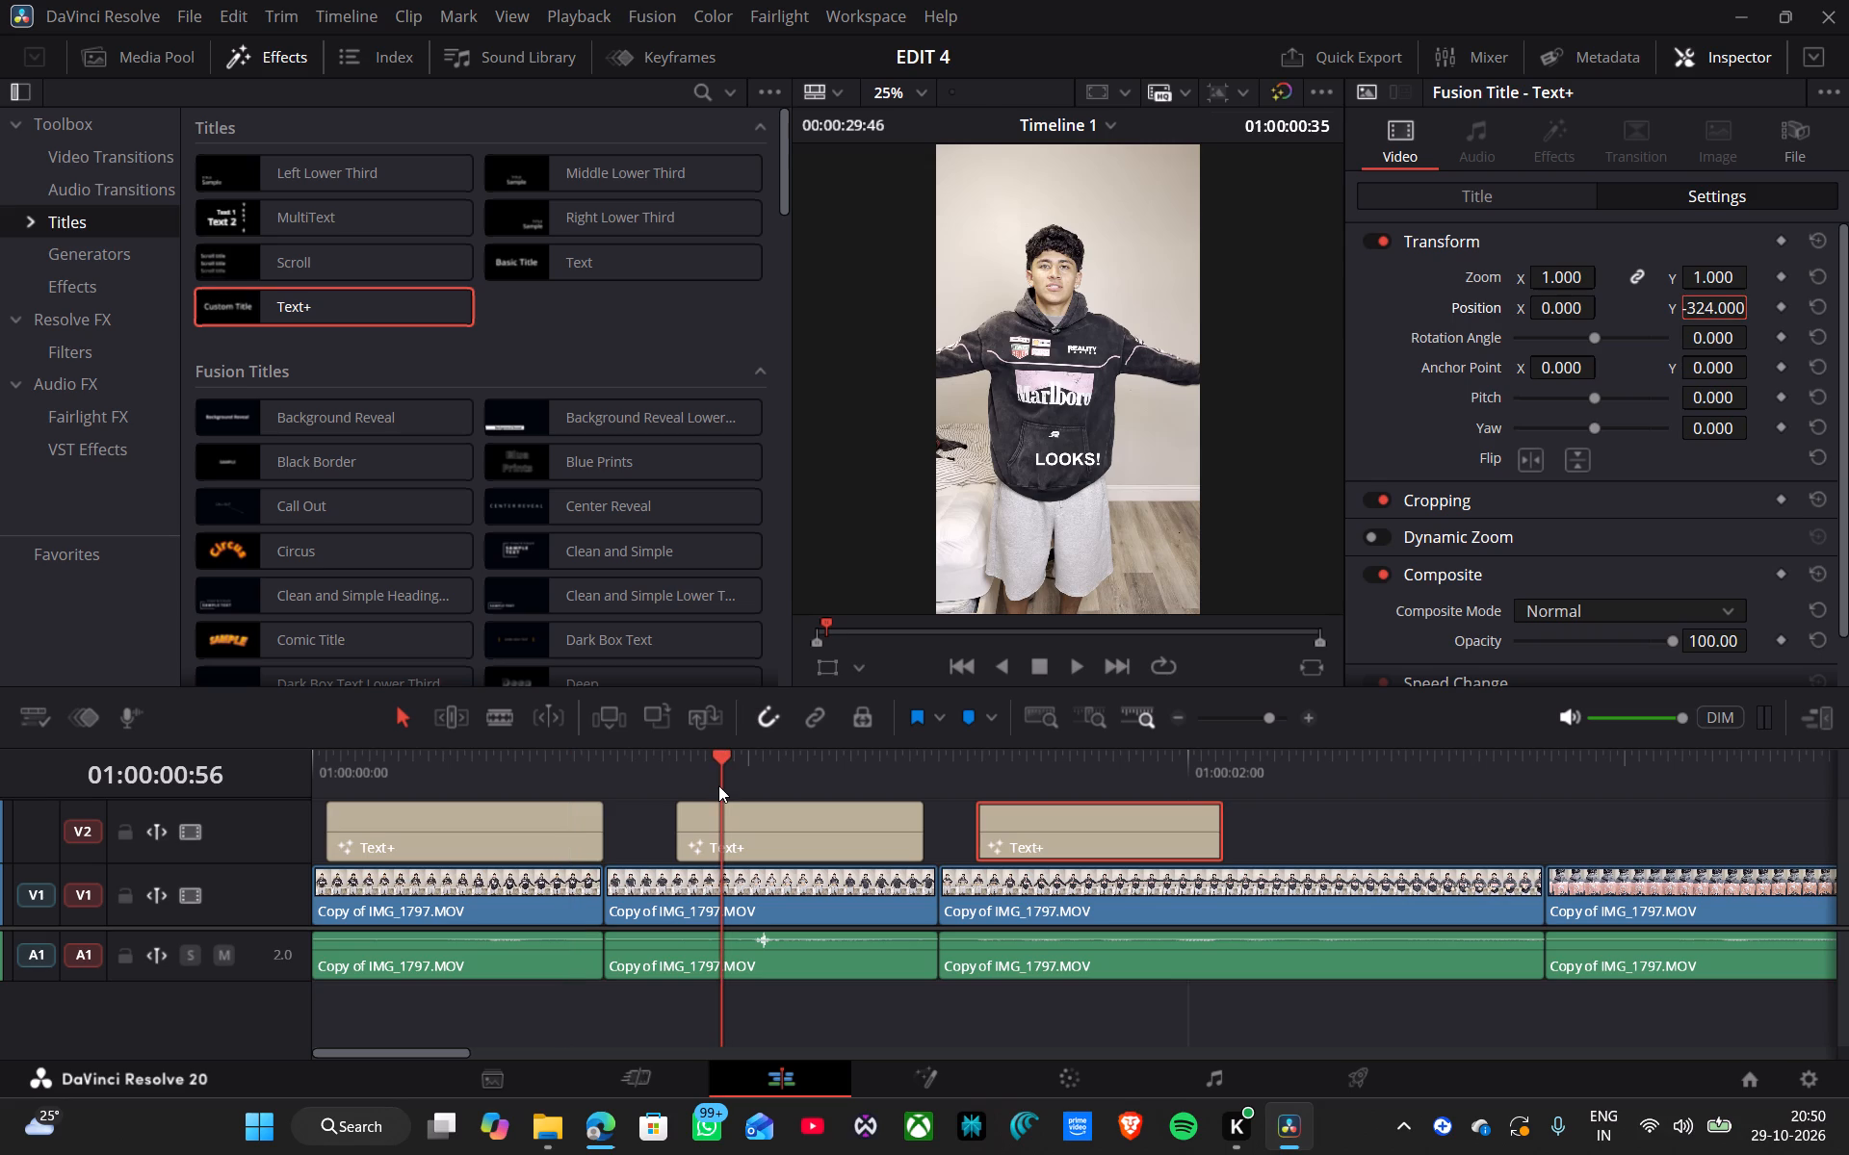
pyautogui.press('space')
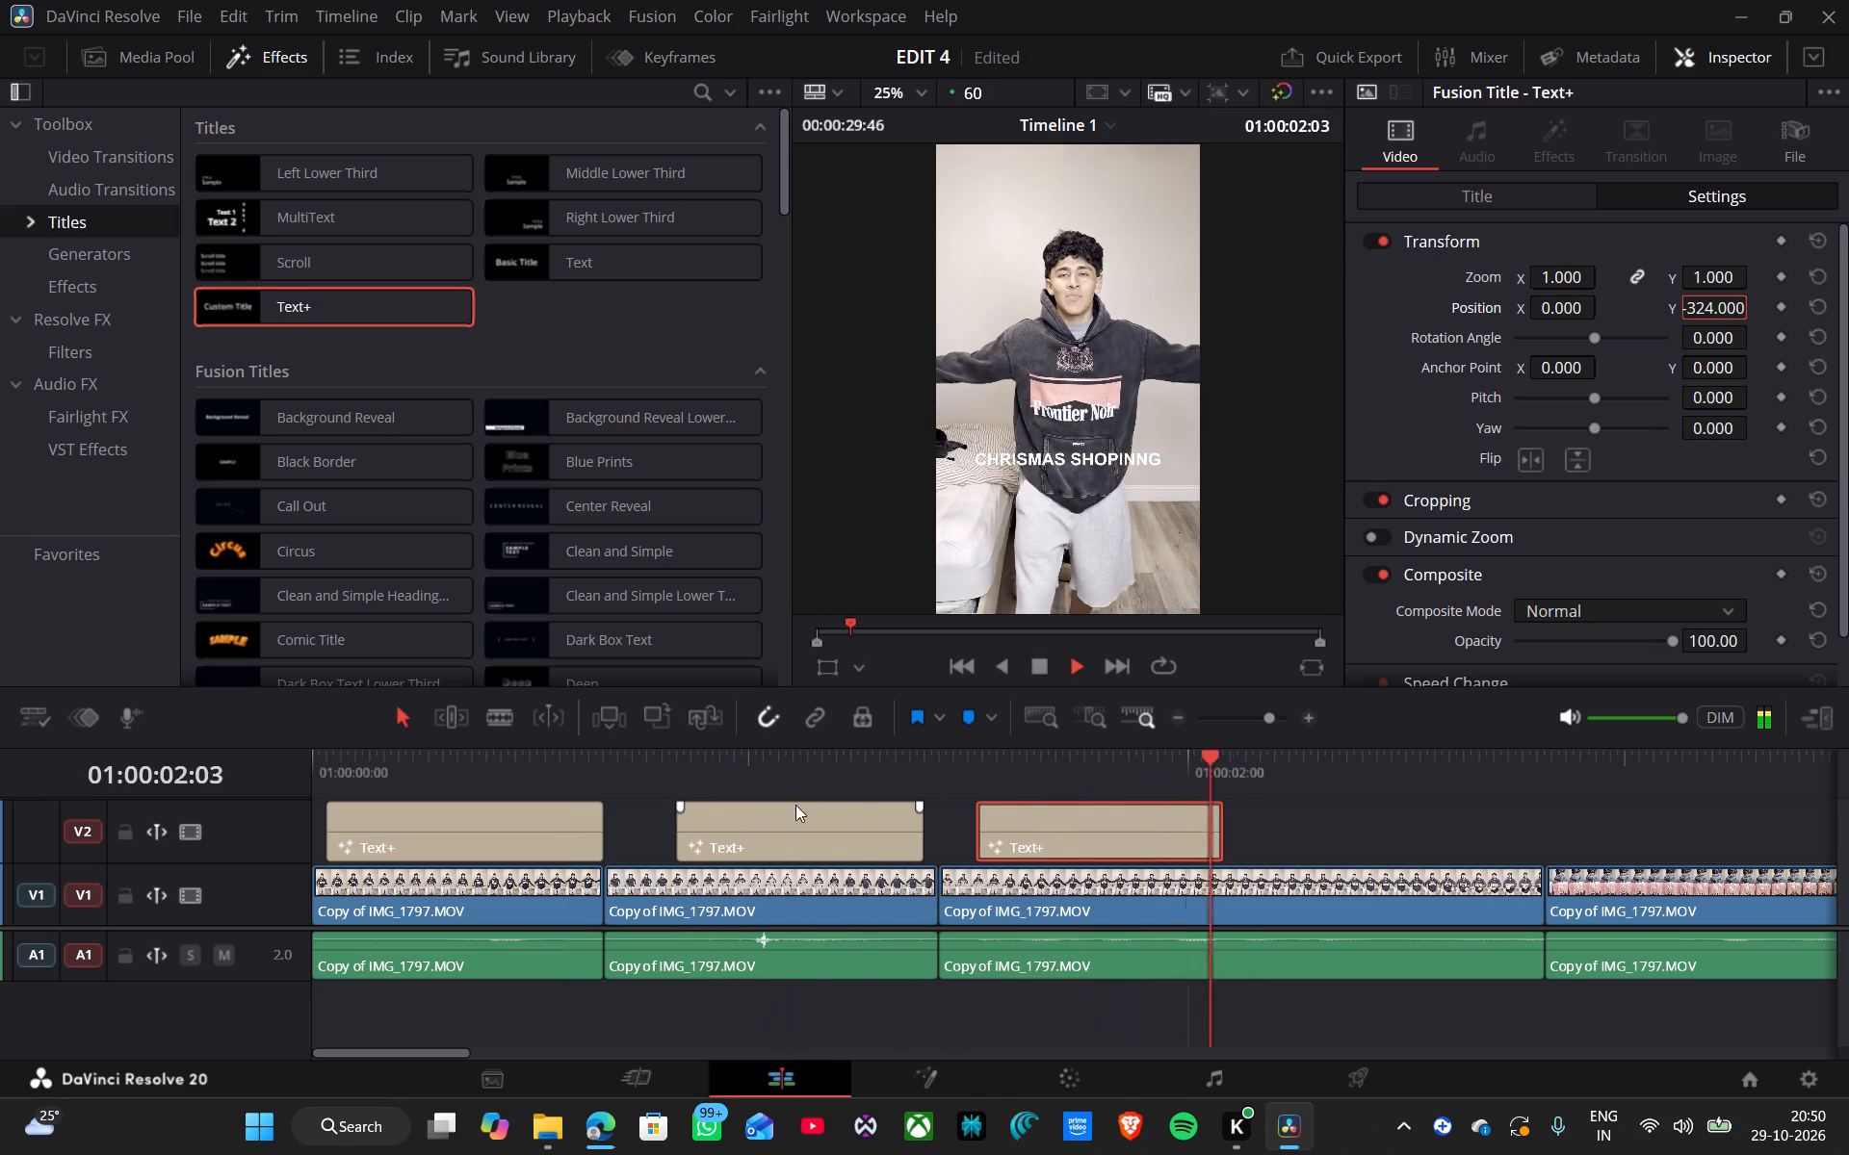
pyautogui.press('space')
pyautogui.press('space')
pyautogui.press('space')
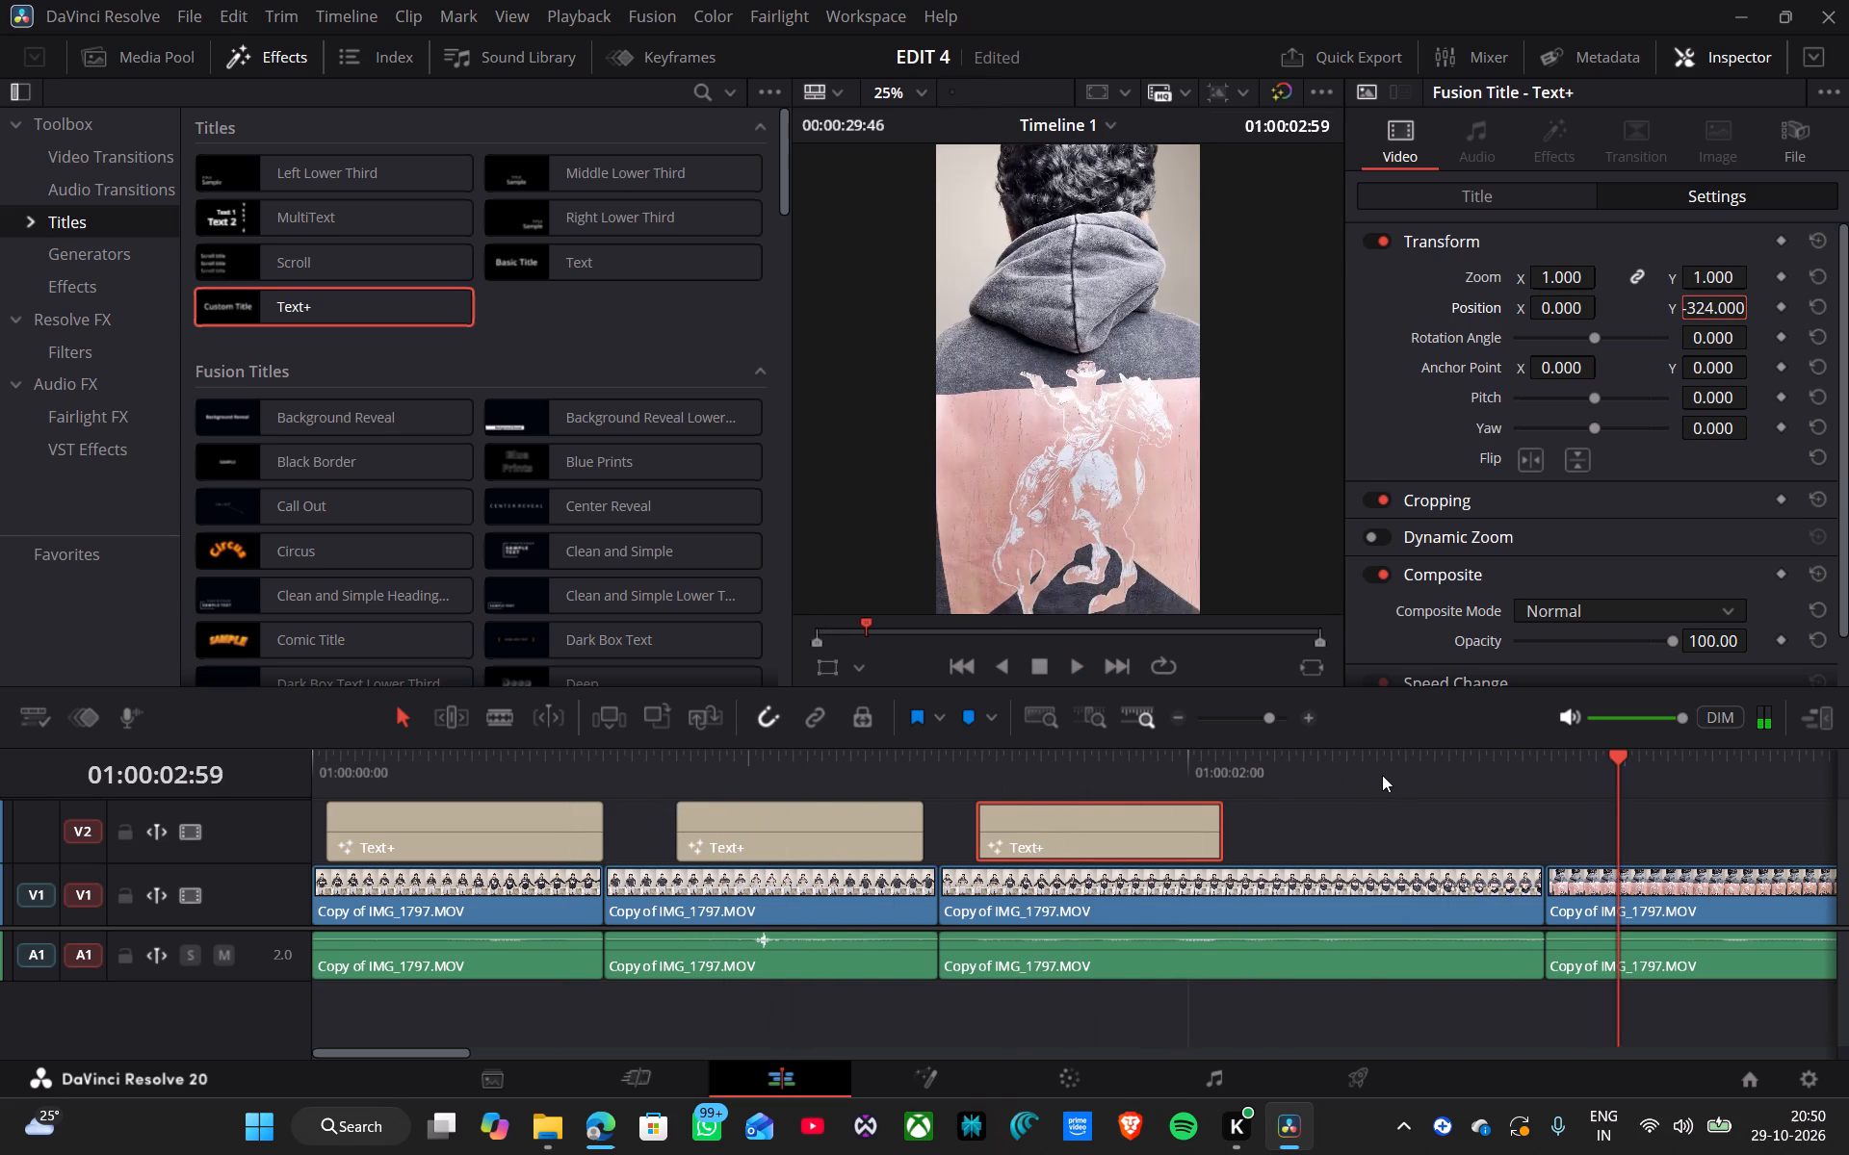
pyautogui.press('space')
pyautogui.press('space')
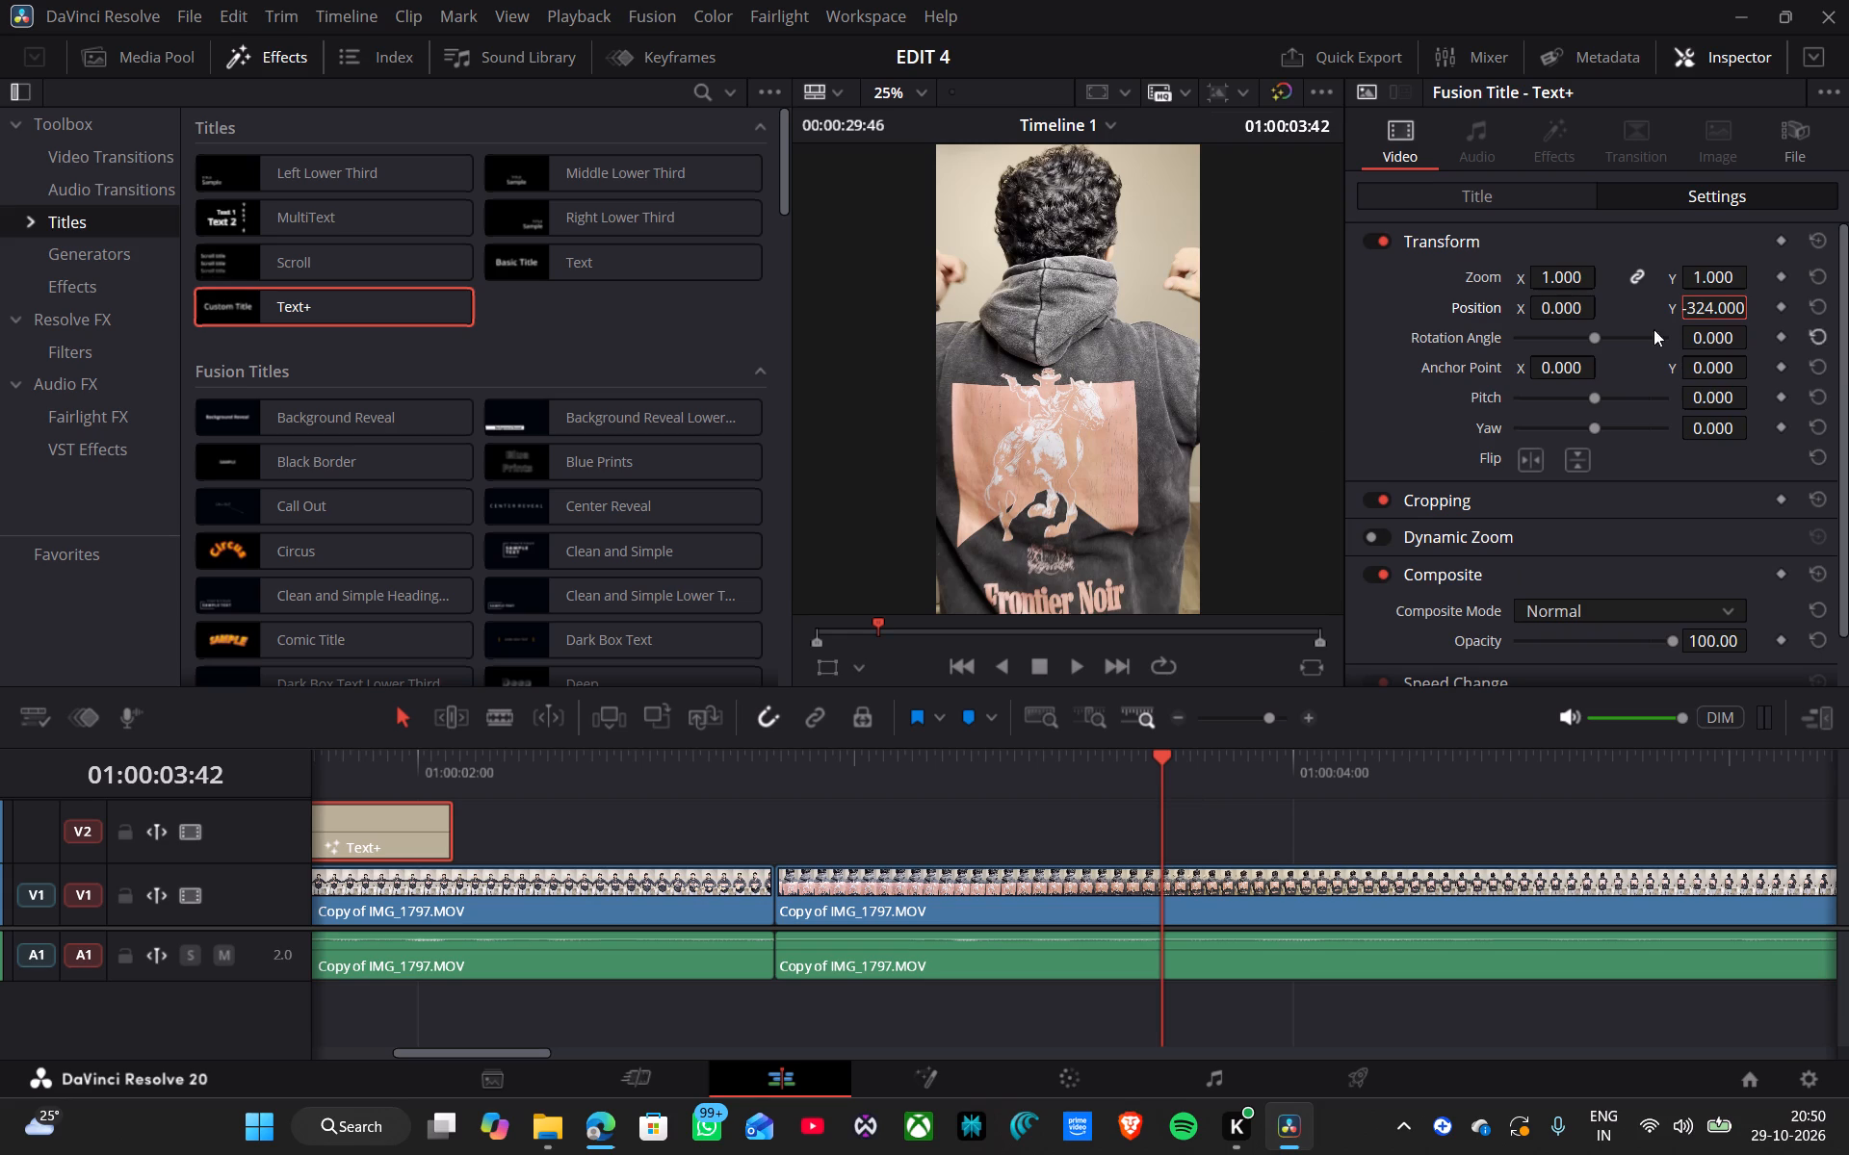
pyautogui.press('space')
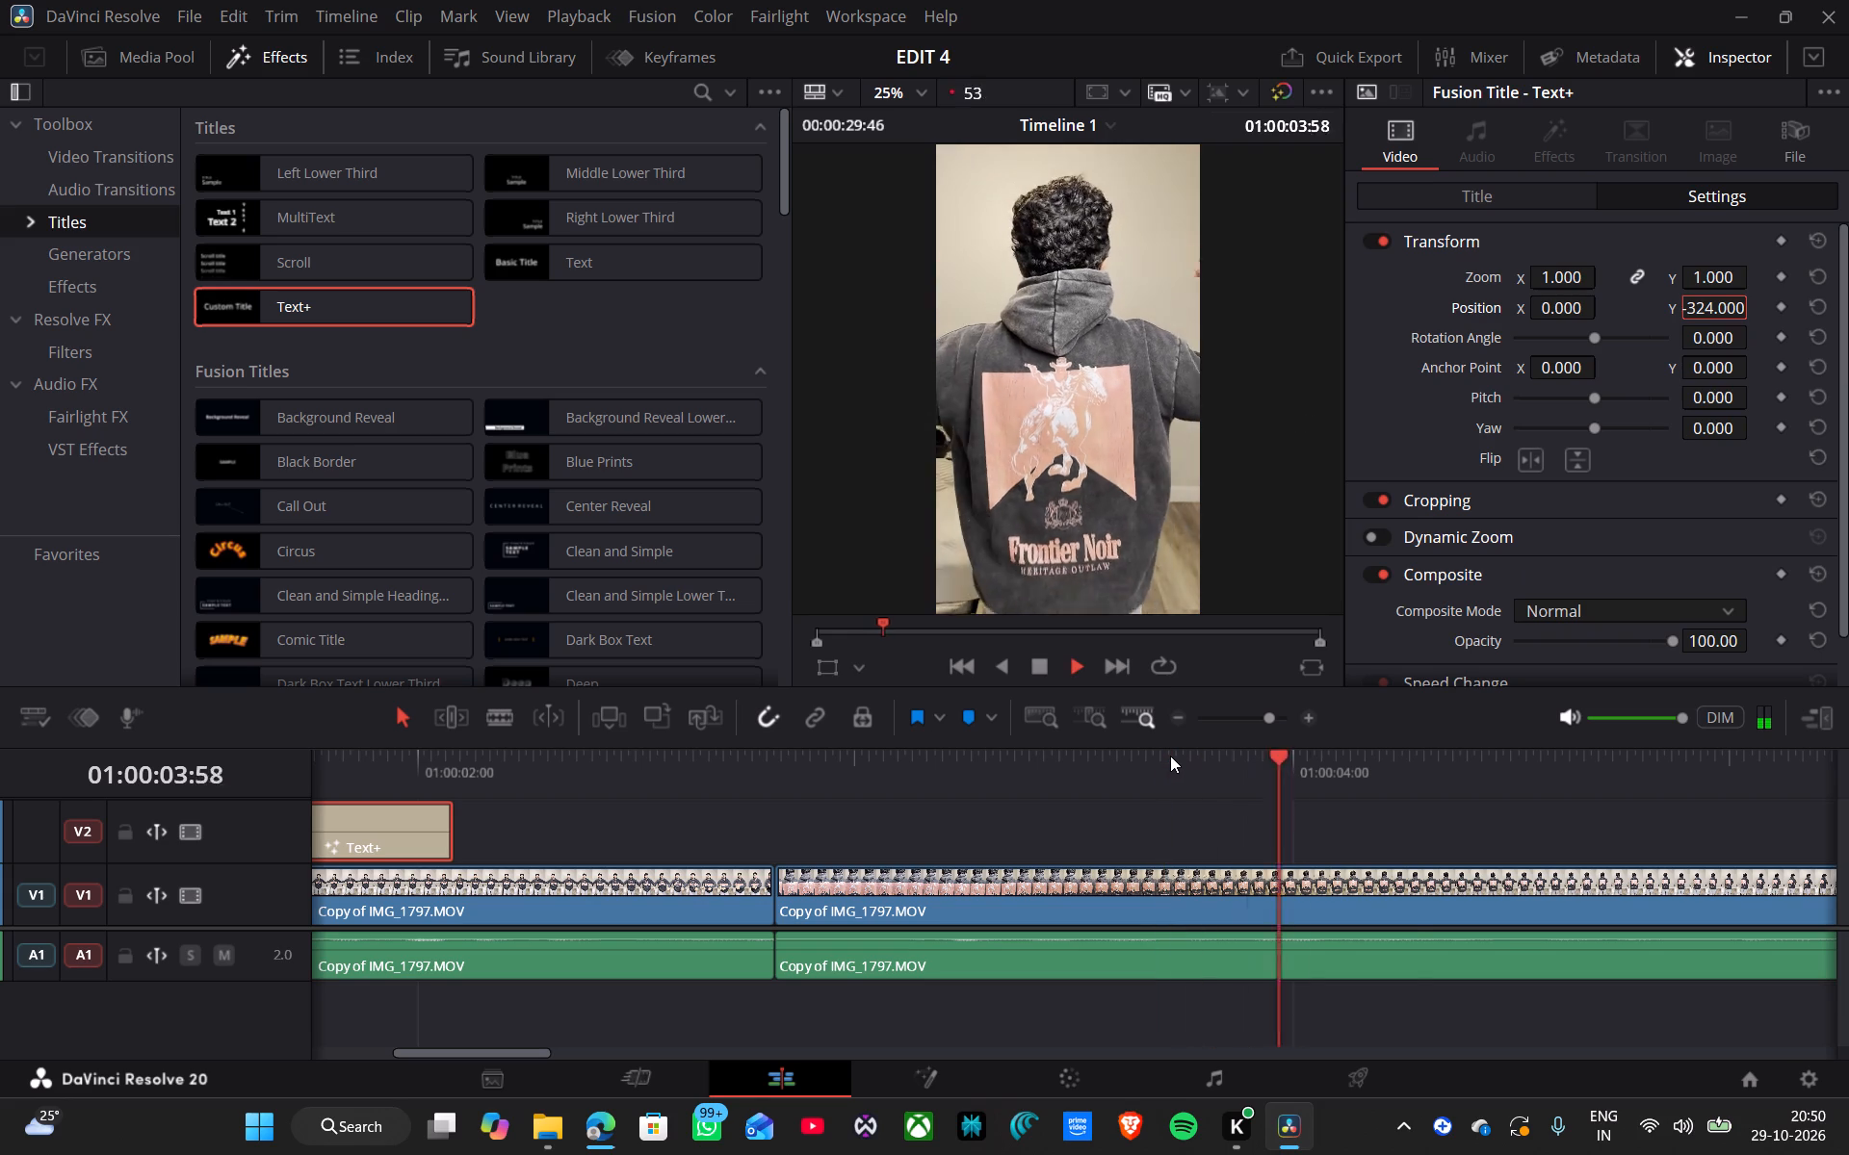
# Replay the opening of the fourth clip to check its speech for a caption spot.
pyautogui.press('space')
pyautogui.click(712, 759)
pyautogui.press('space')
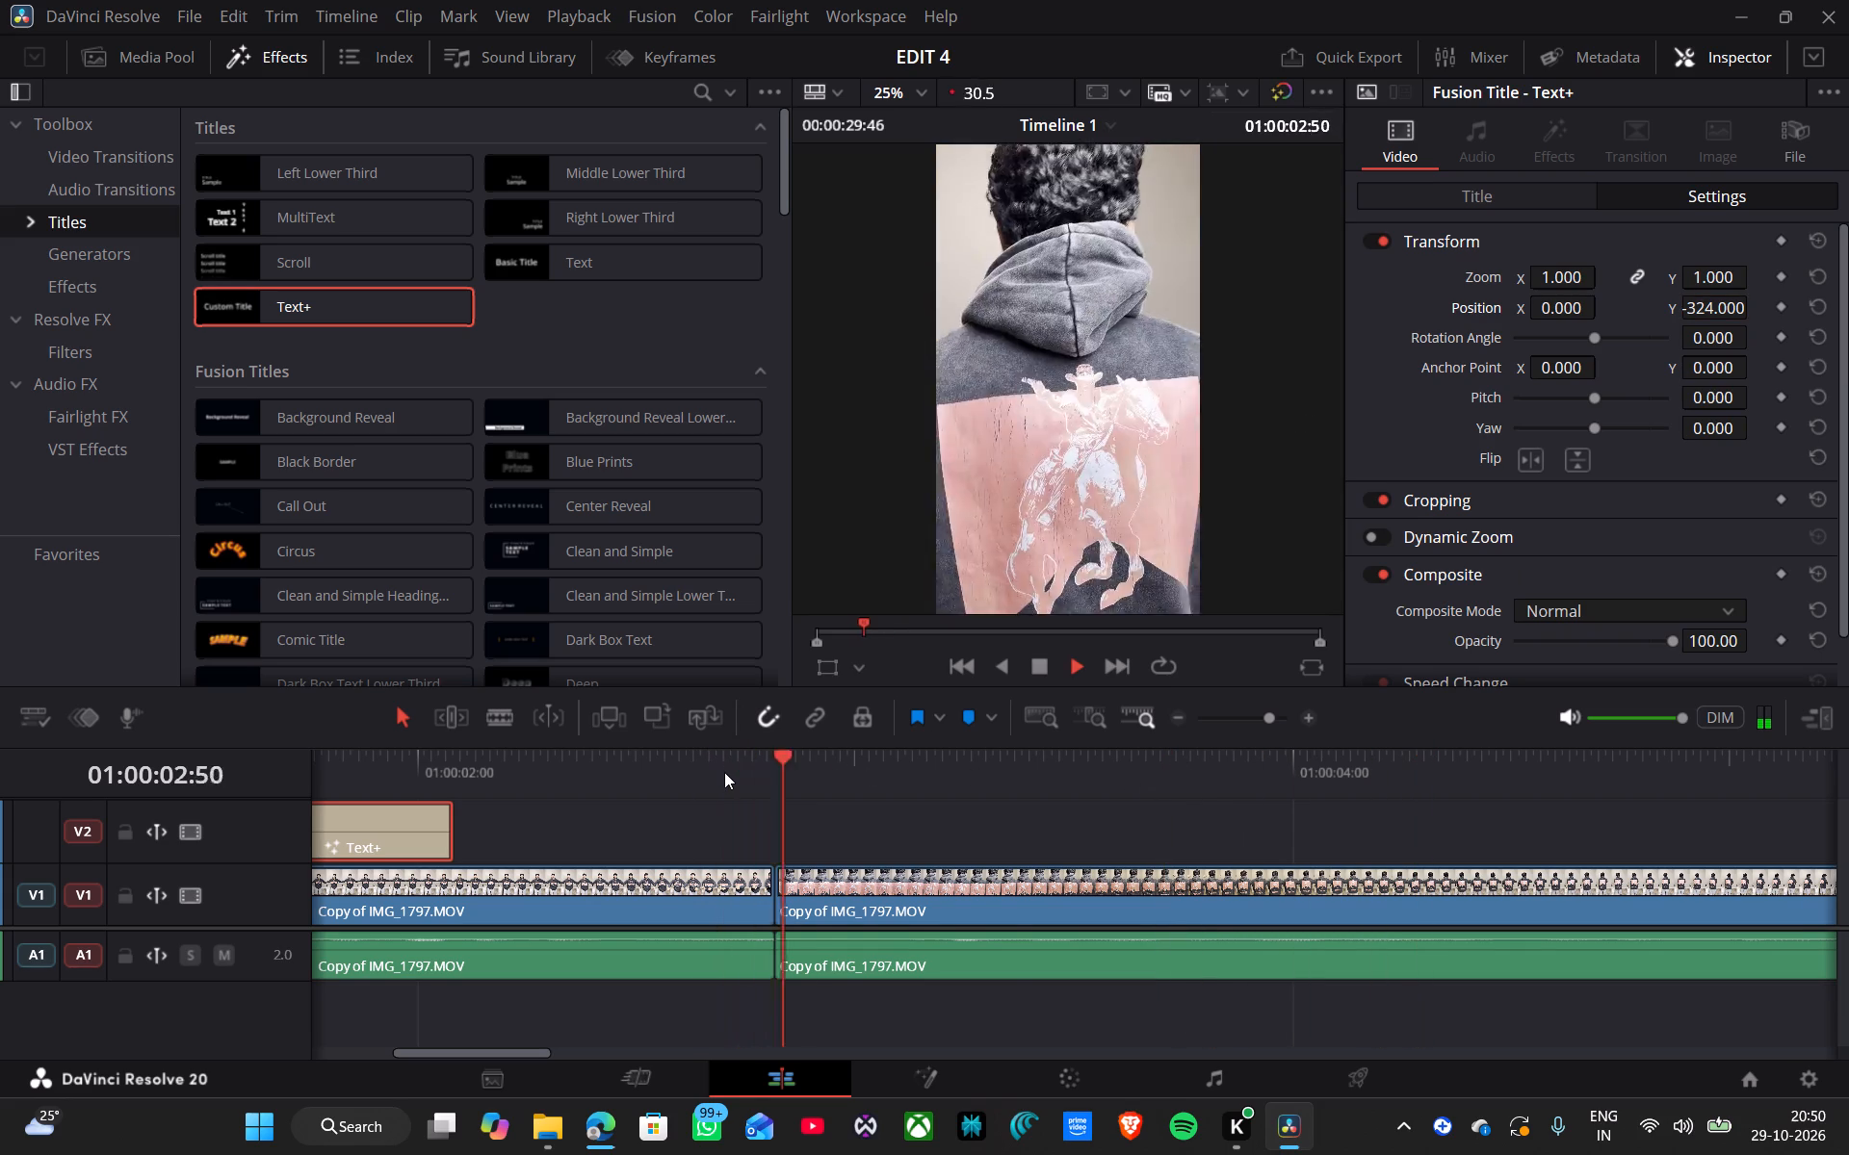
pyautogui.press('space')
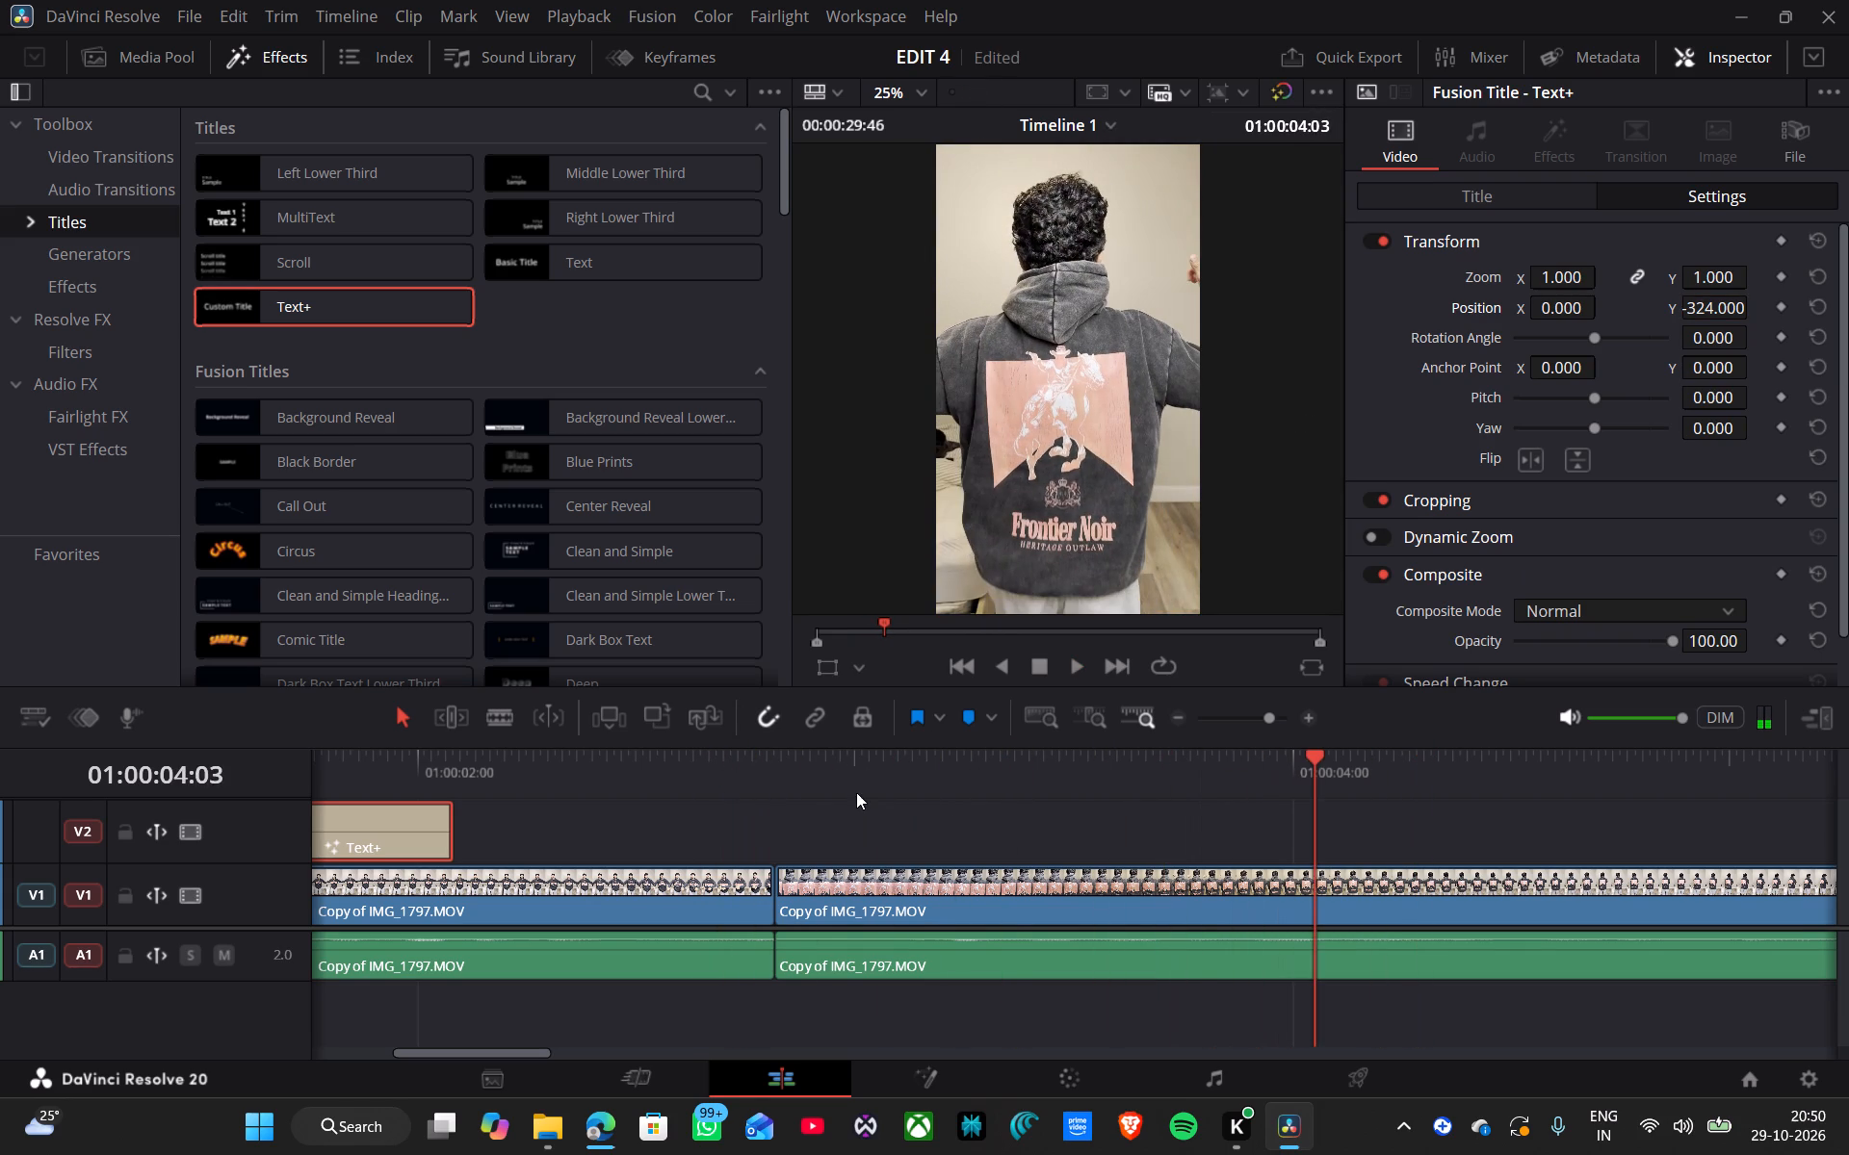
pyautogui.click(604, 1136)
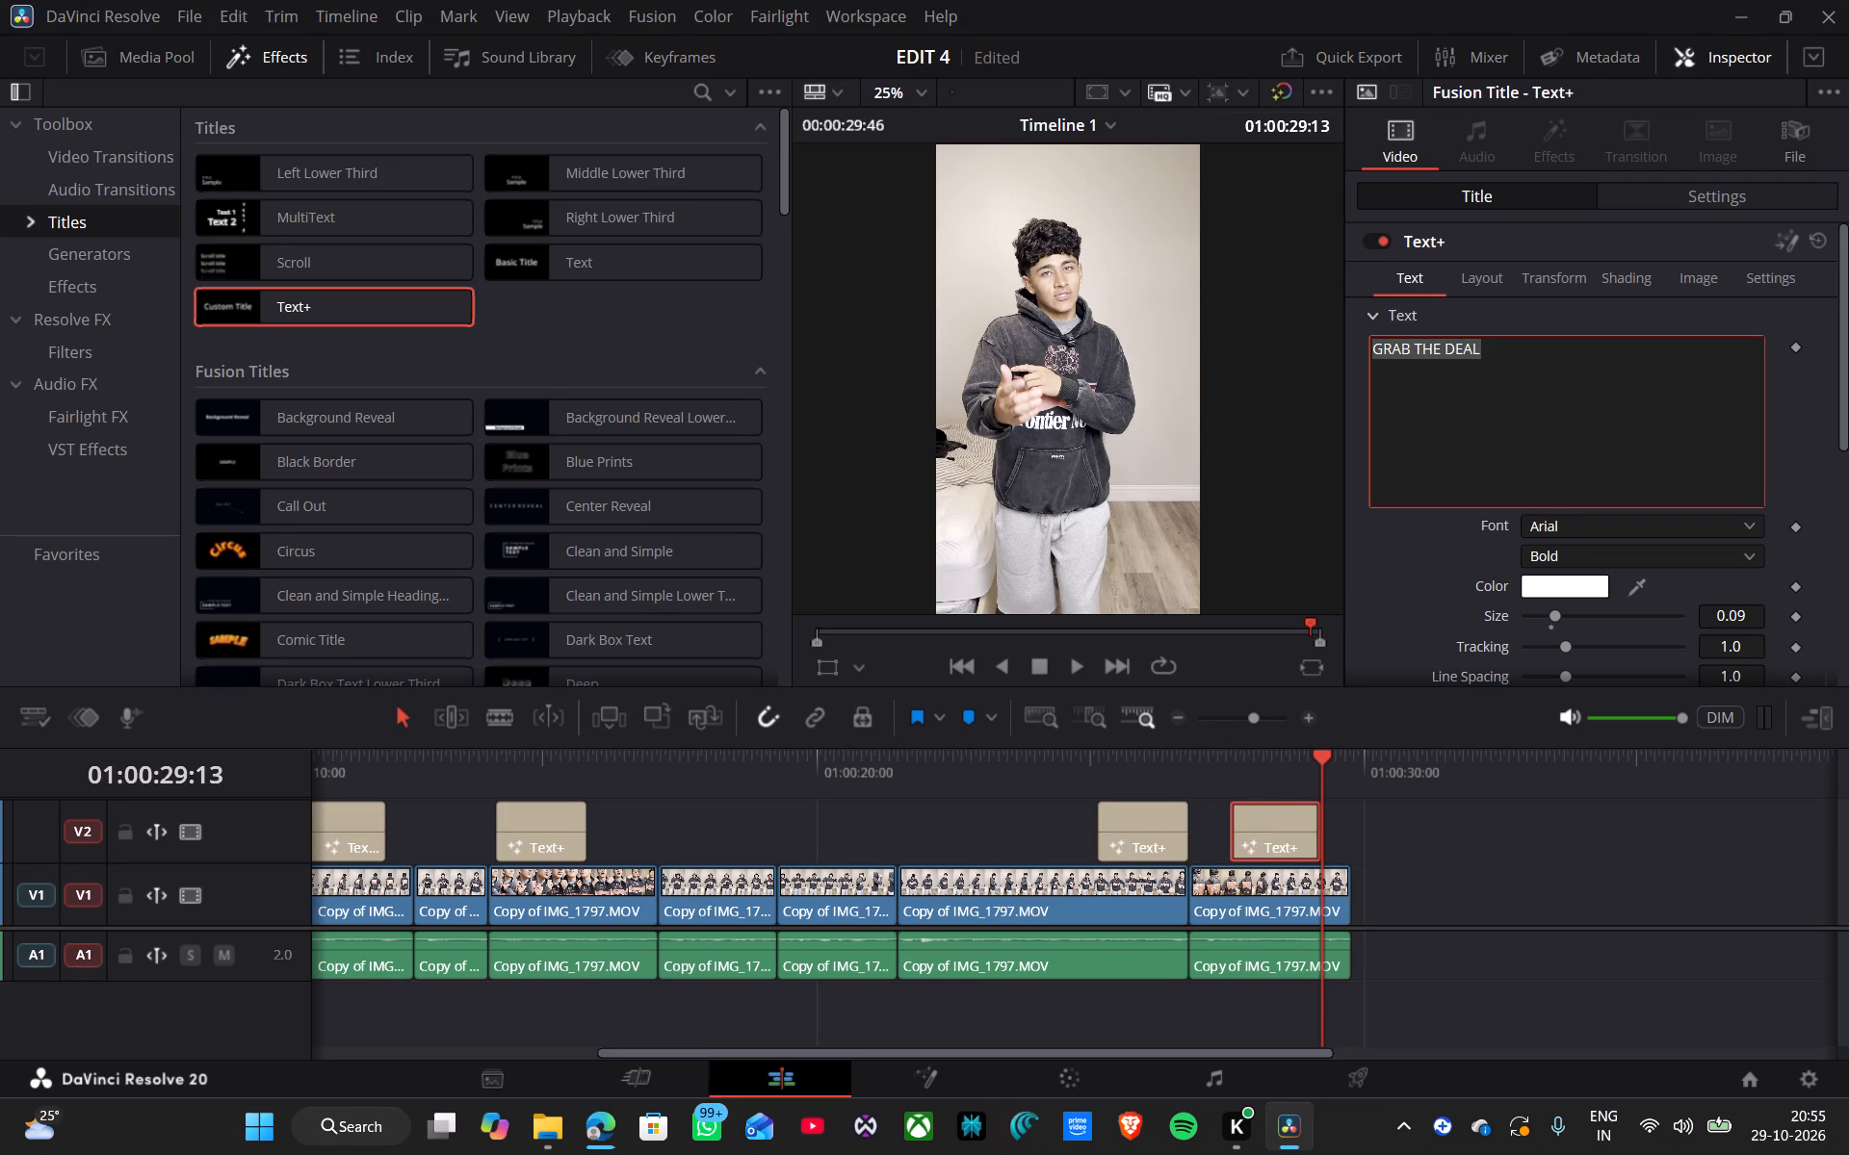
pyautogui.hotkey('ctrl', 'v')
# Play the opening clips from the timeline start several times to check the timing of the first three titles against the cuts and speech.
pyautogui.moveTo(1061, 773); pyautogui.dragTo(141, 857)
pyautogui.press('space')
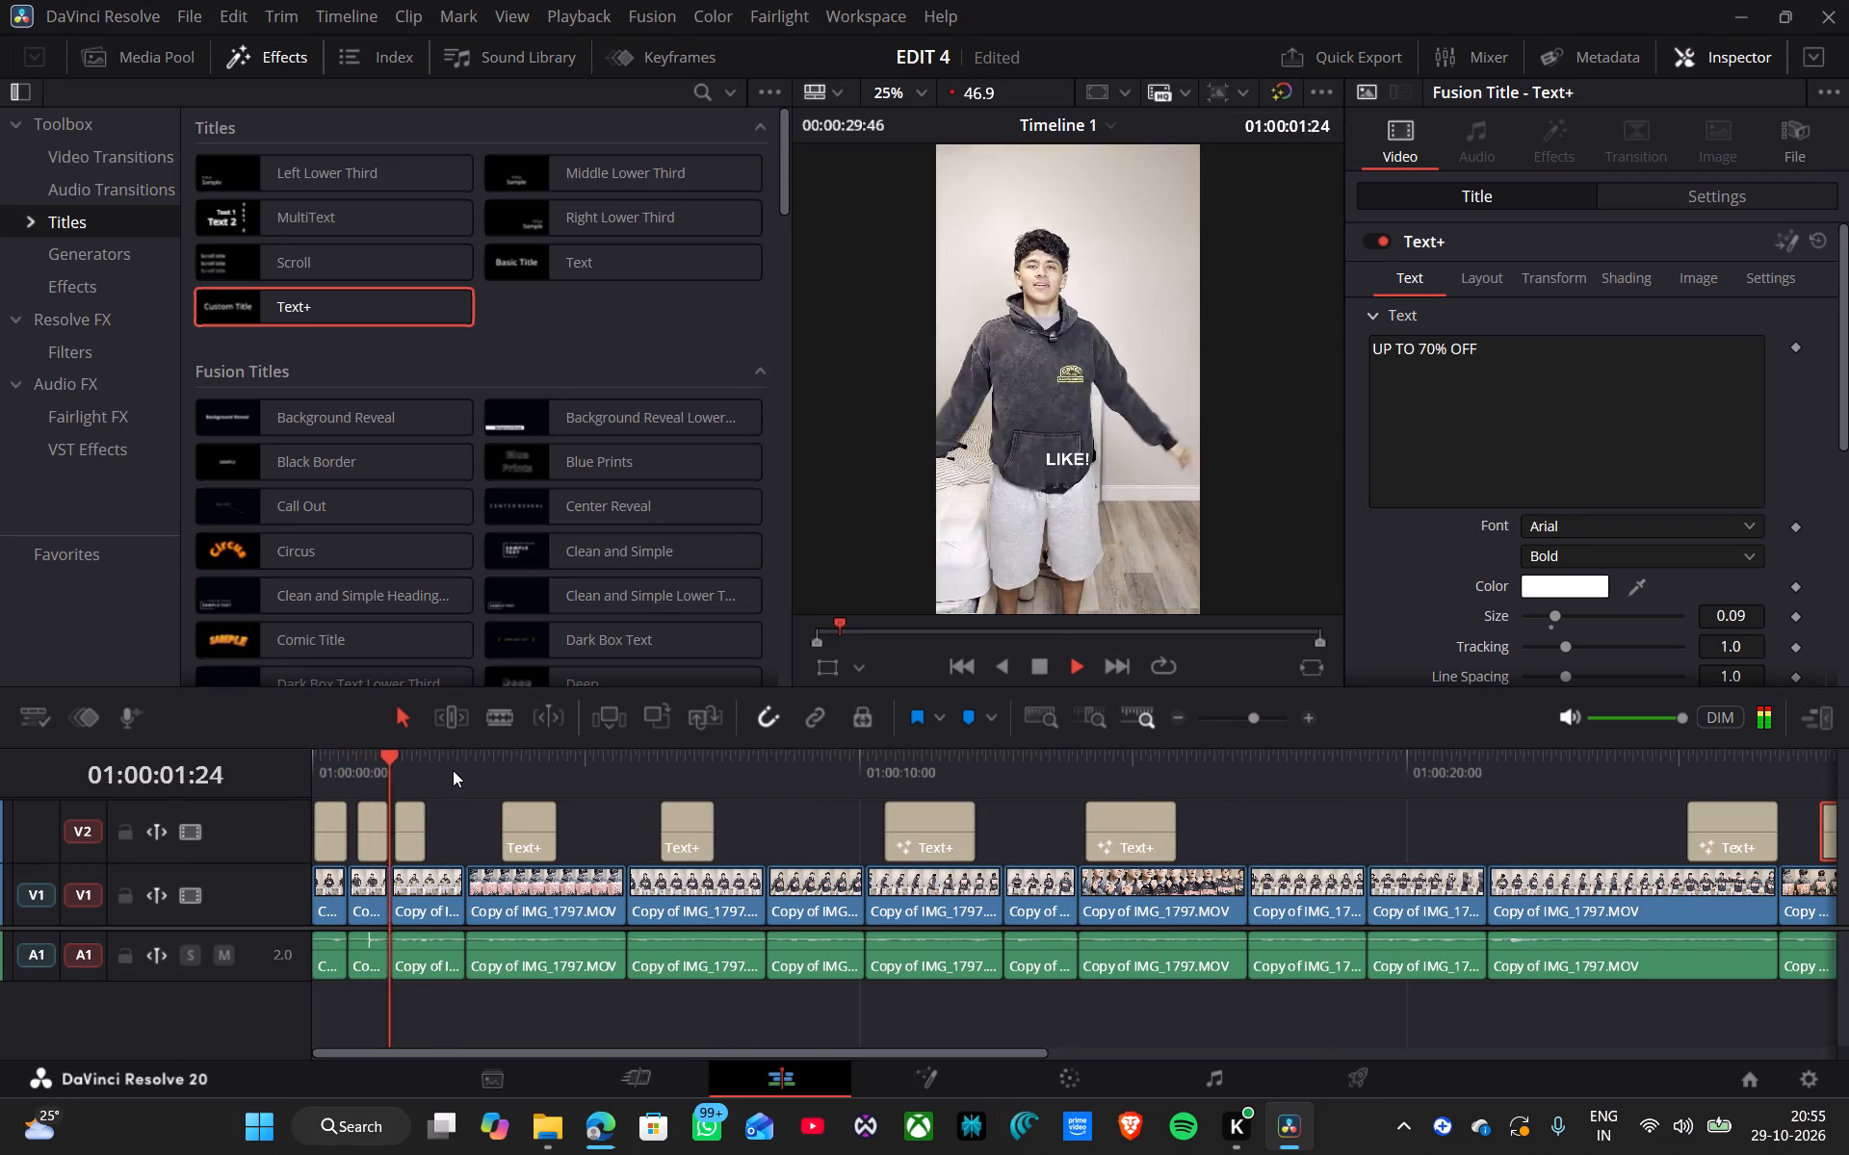
pyautogui.press('space')
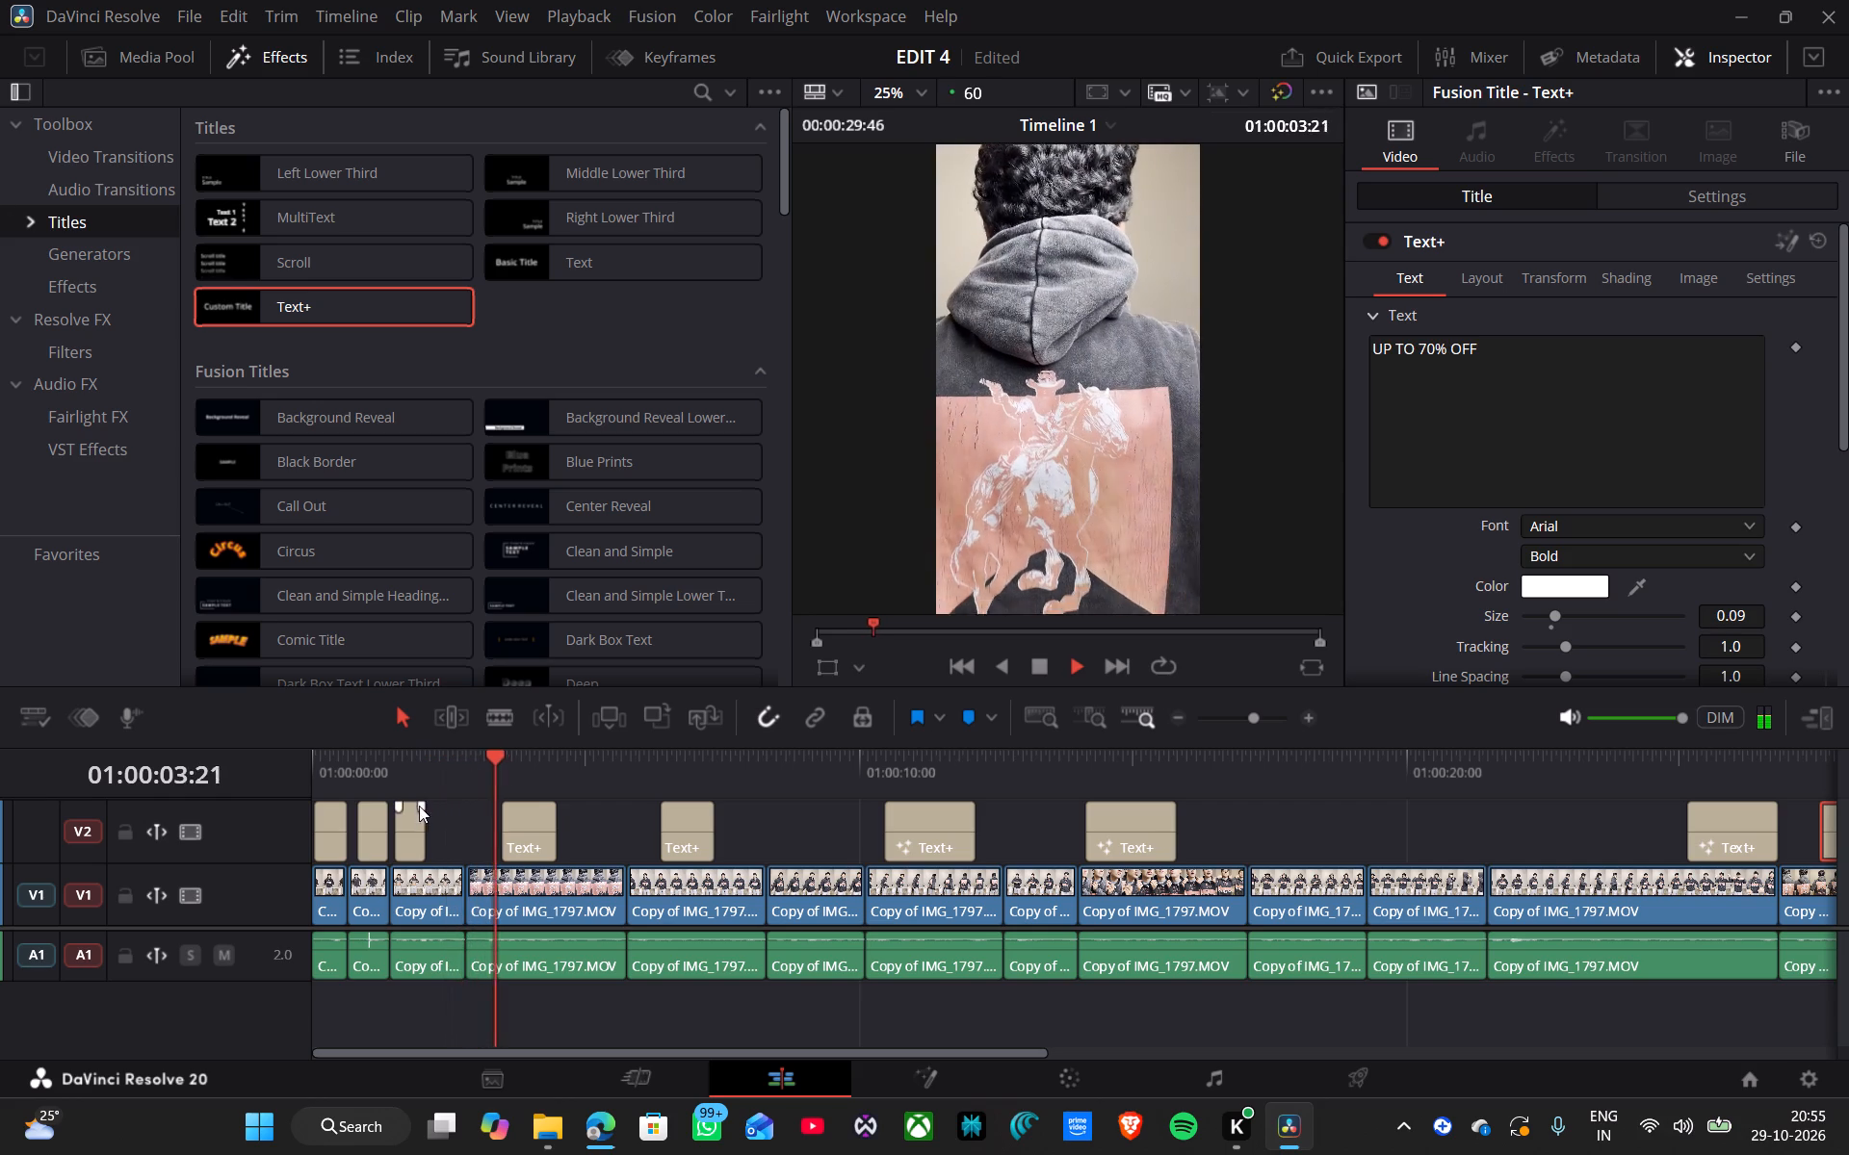
pyautogui.moveTo(500, 757); pyautogui.dragTo(315, 801)
pyautogui.press('space')
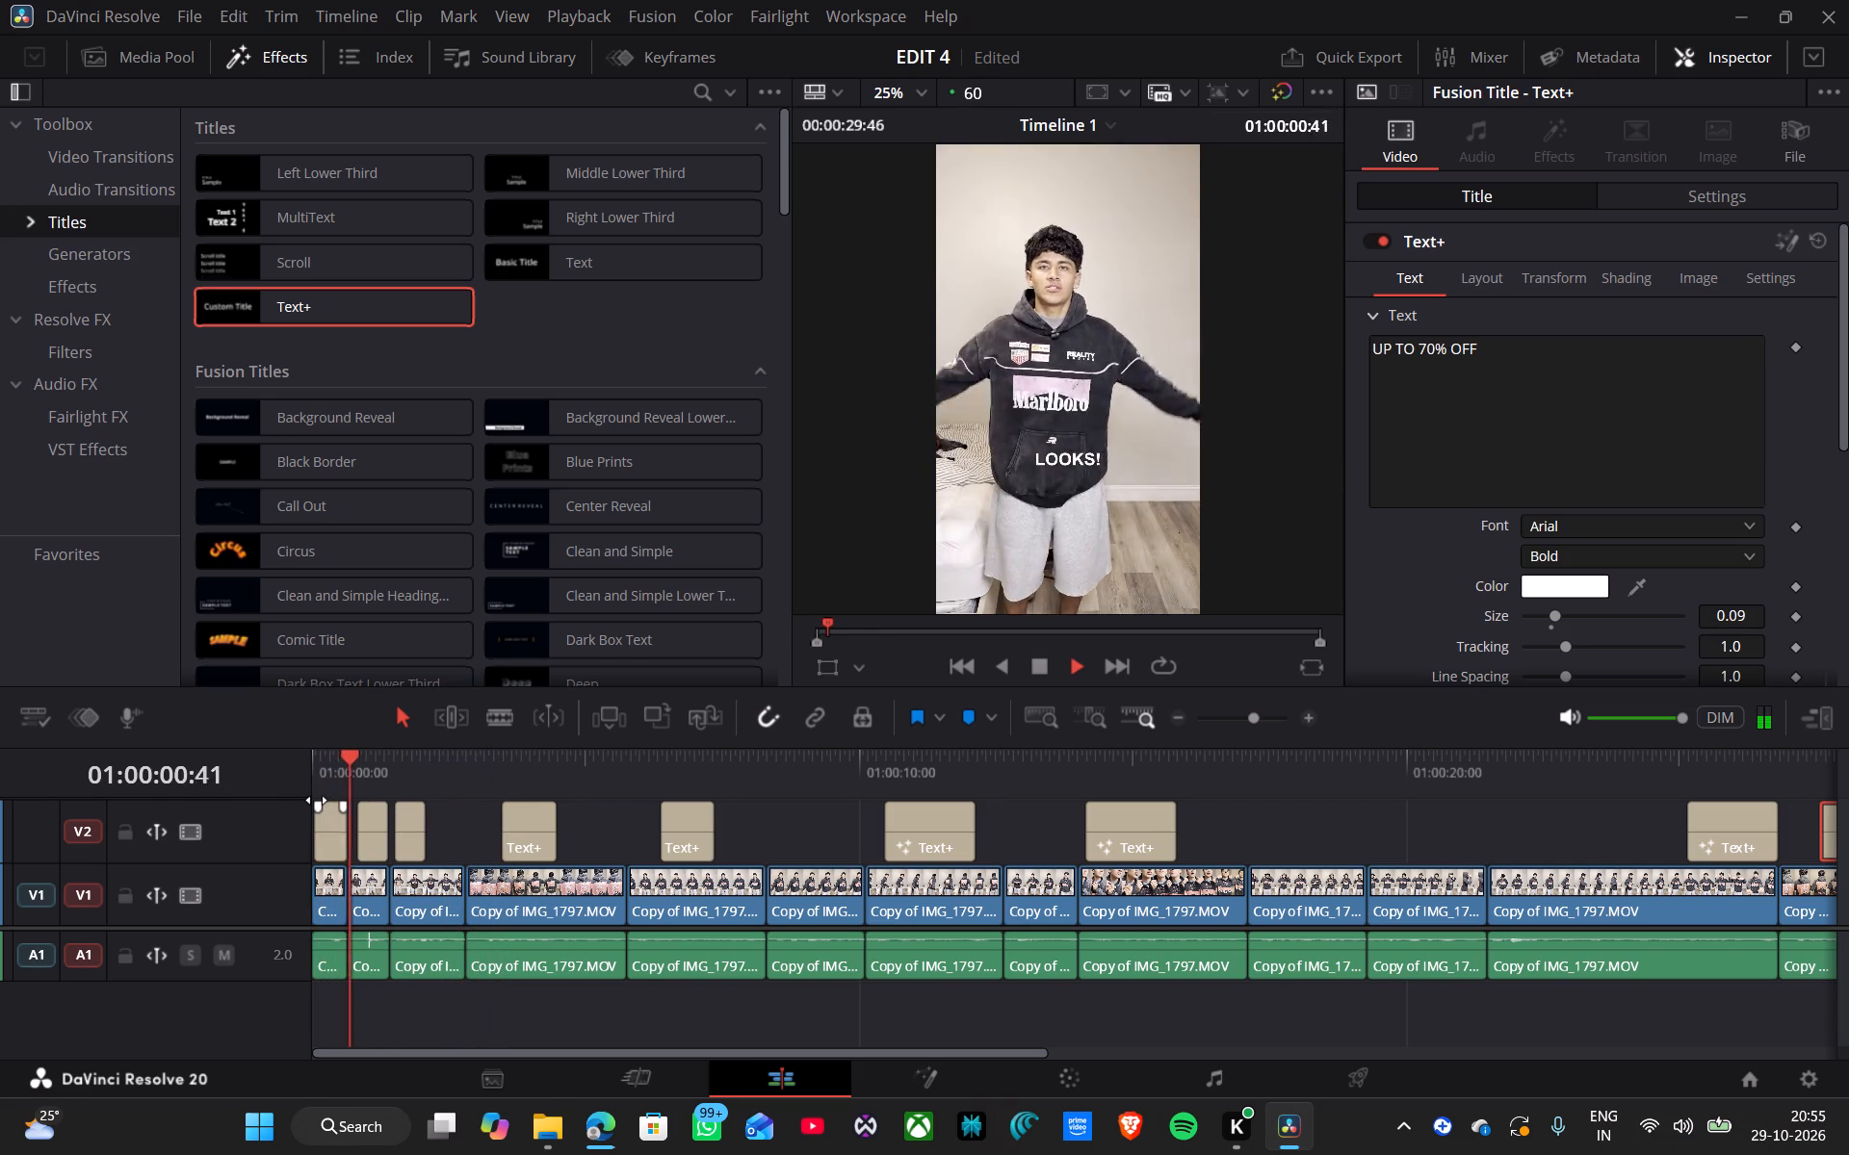
pyautogui.press('space')
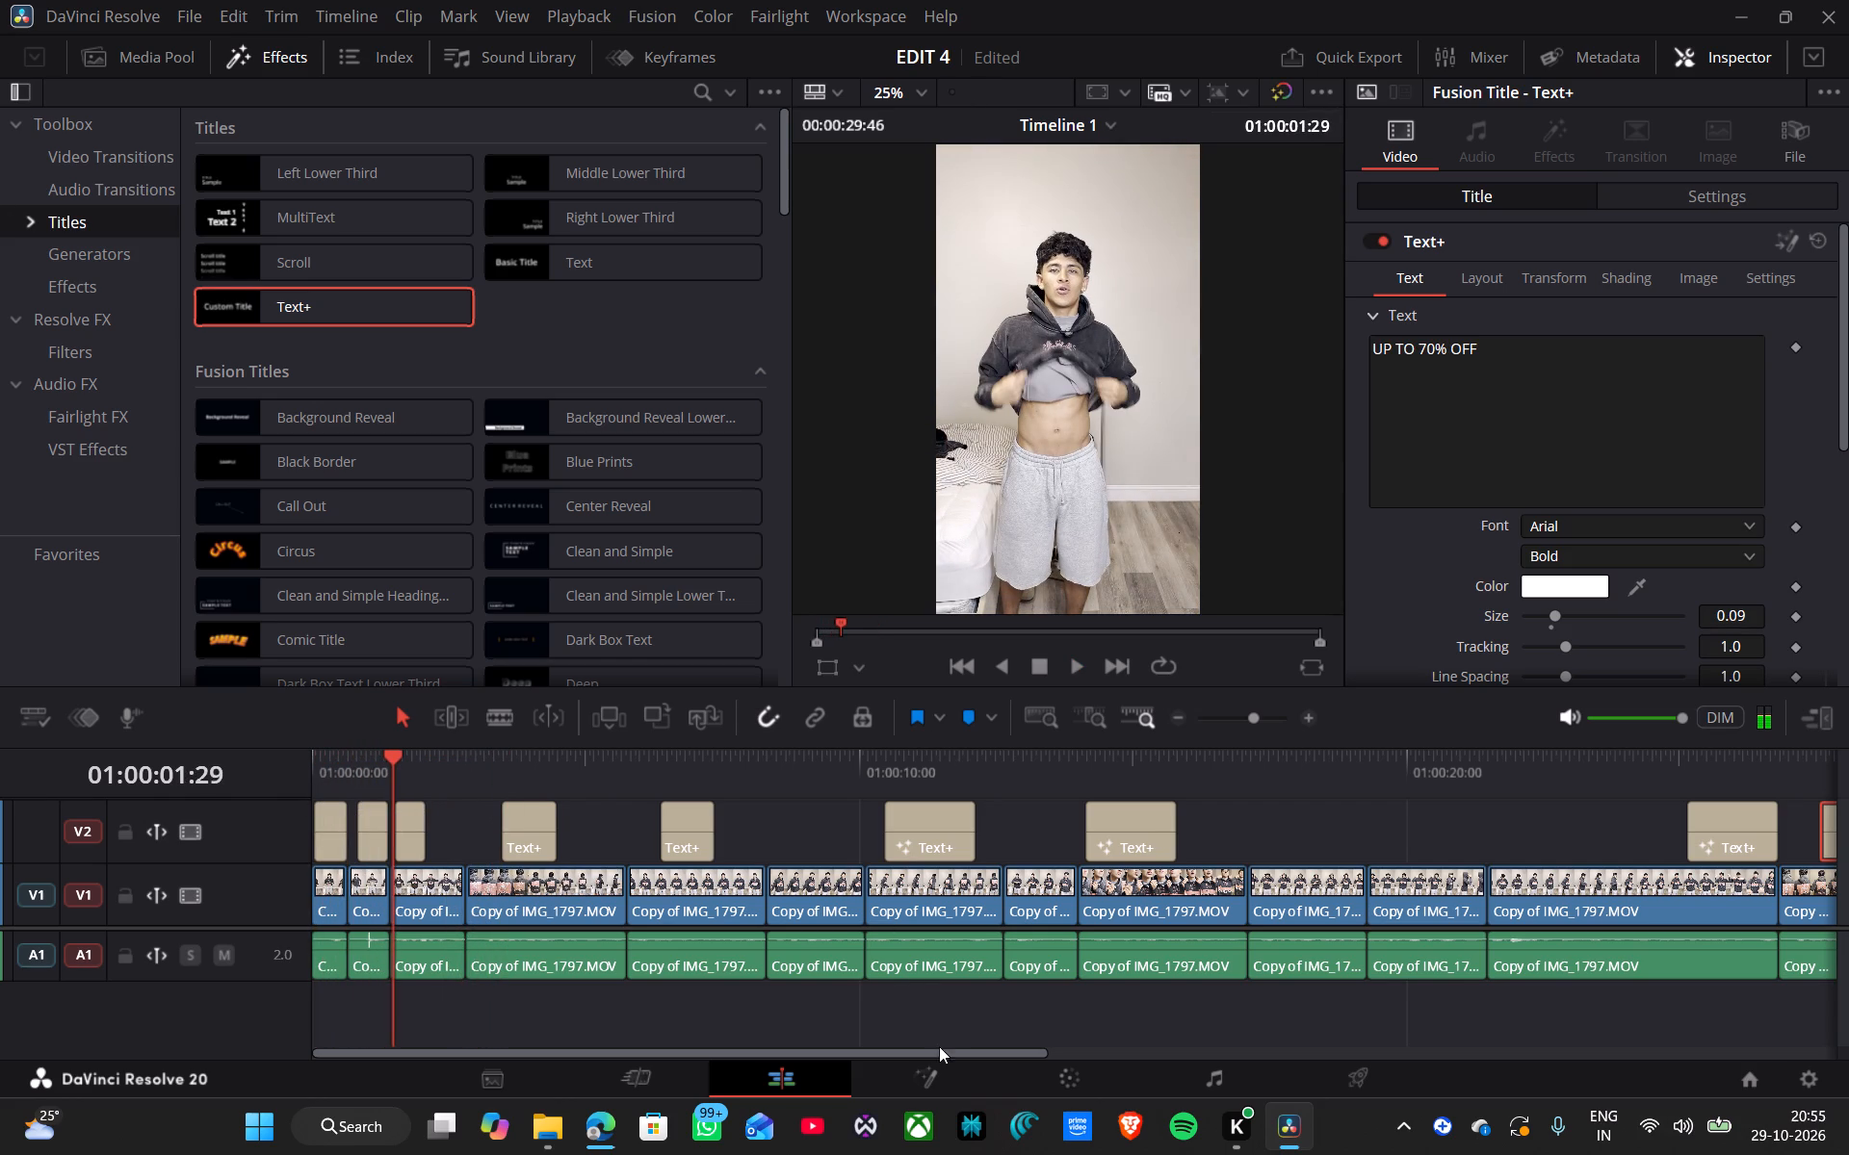
pyautogui.tripleClick(1307, 718)
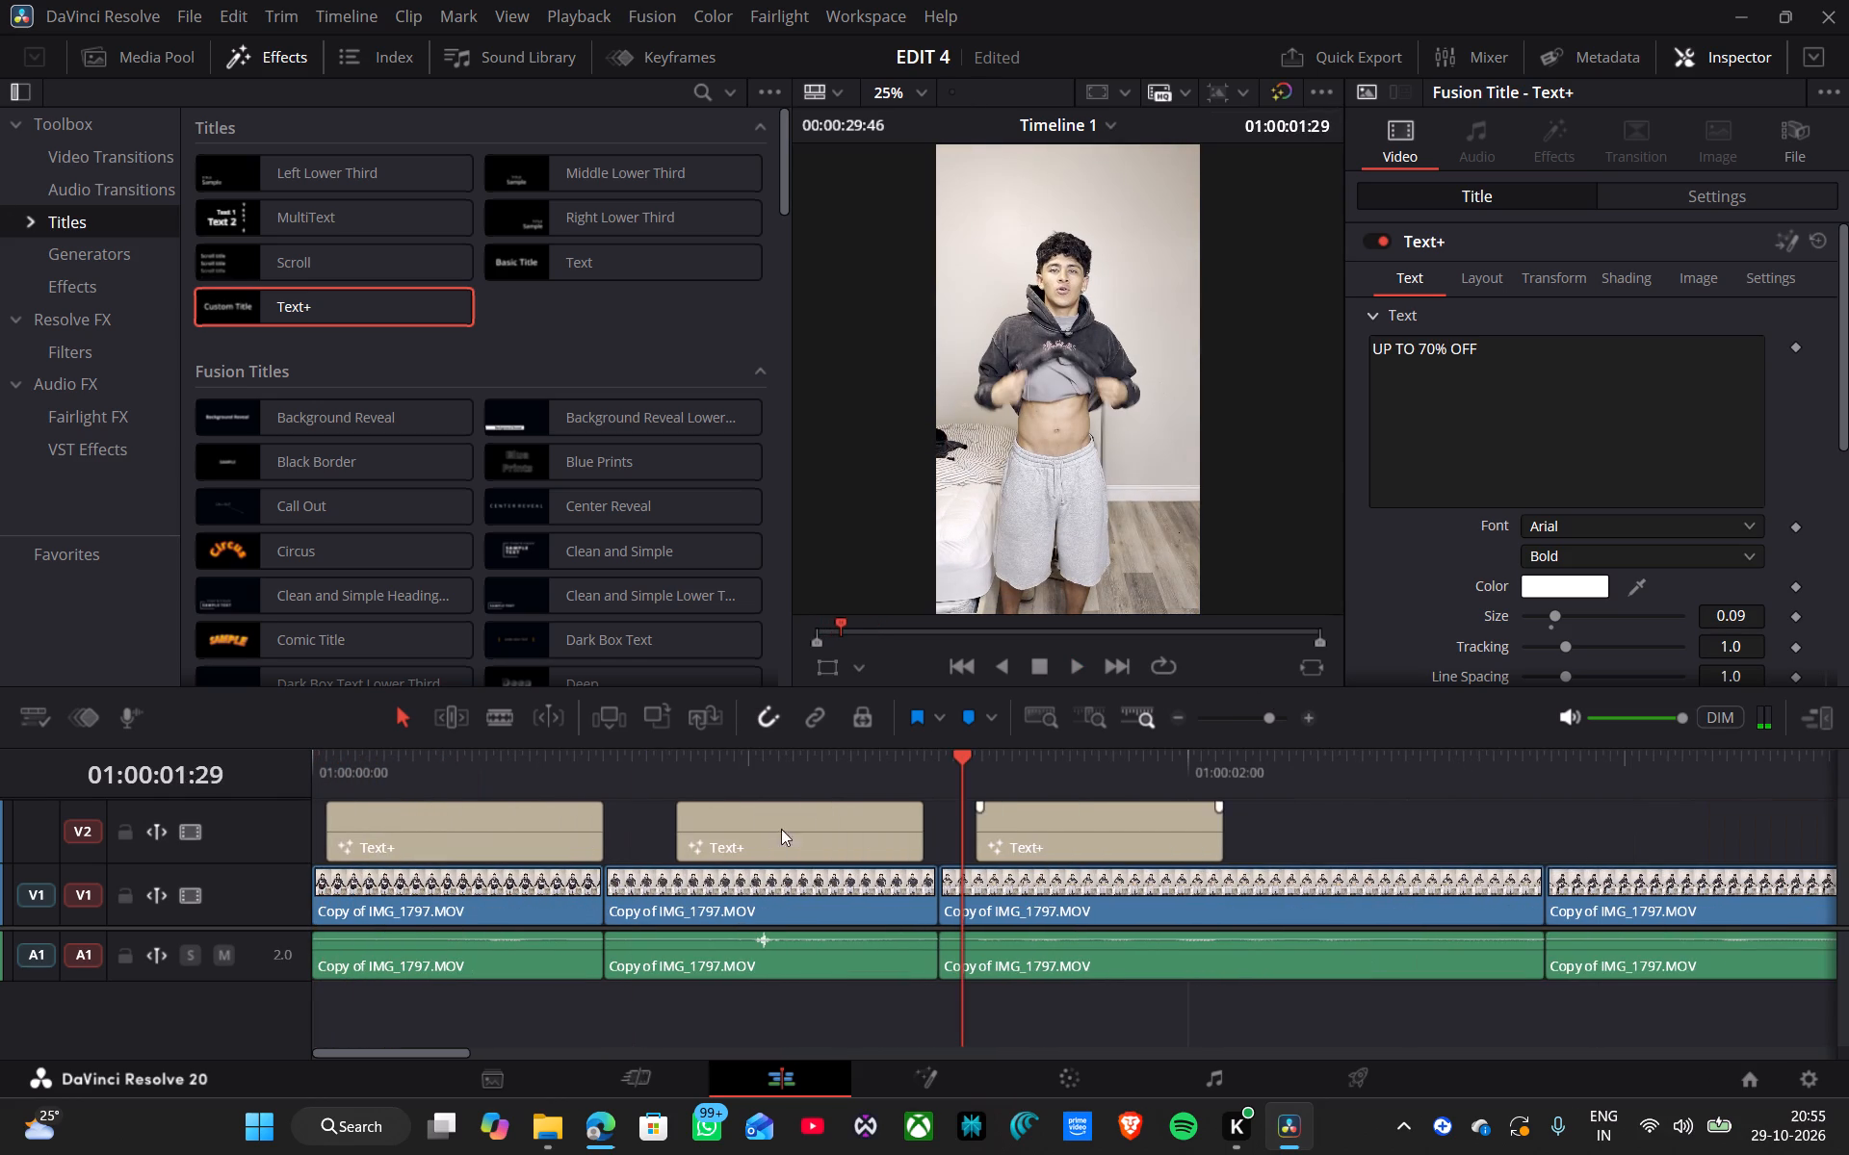
pyautogui.moveTo(954, 755); pyautogui.dragTo(286, 866)
pyautogui.press('space')
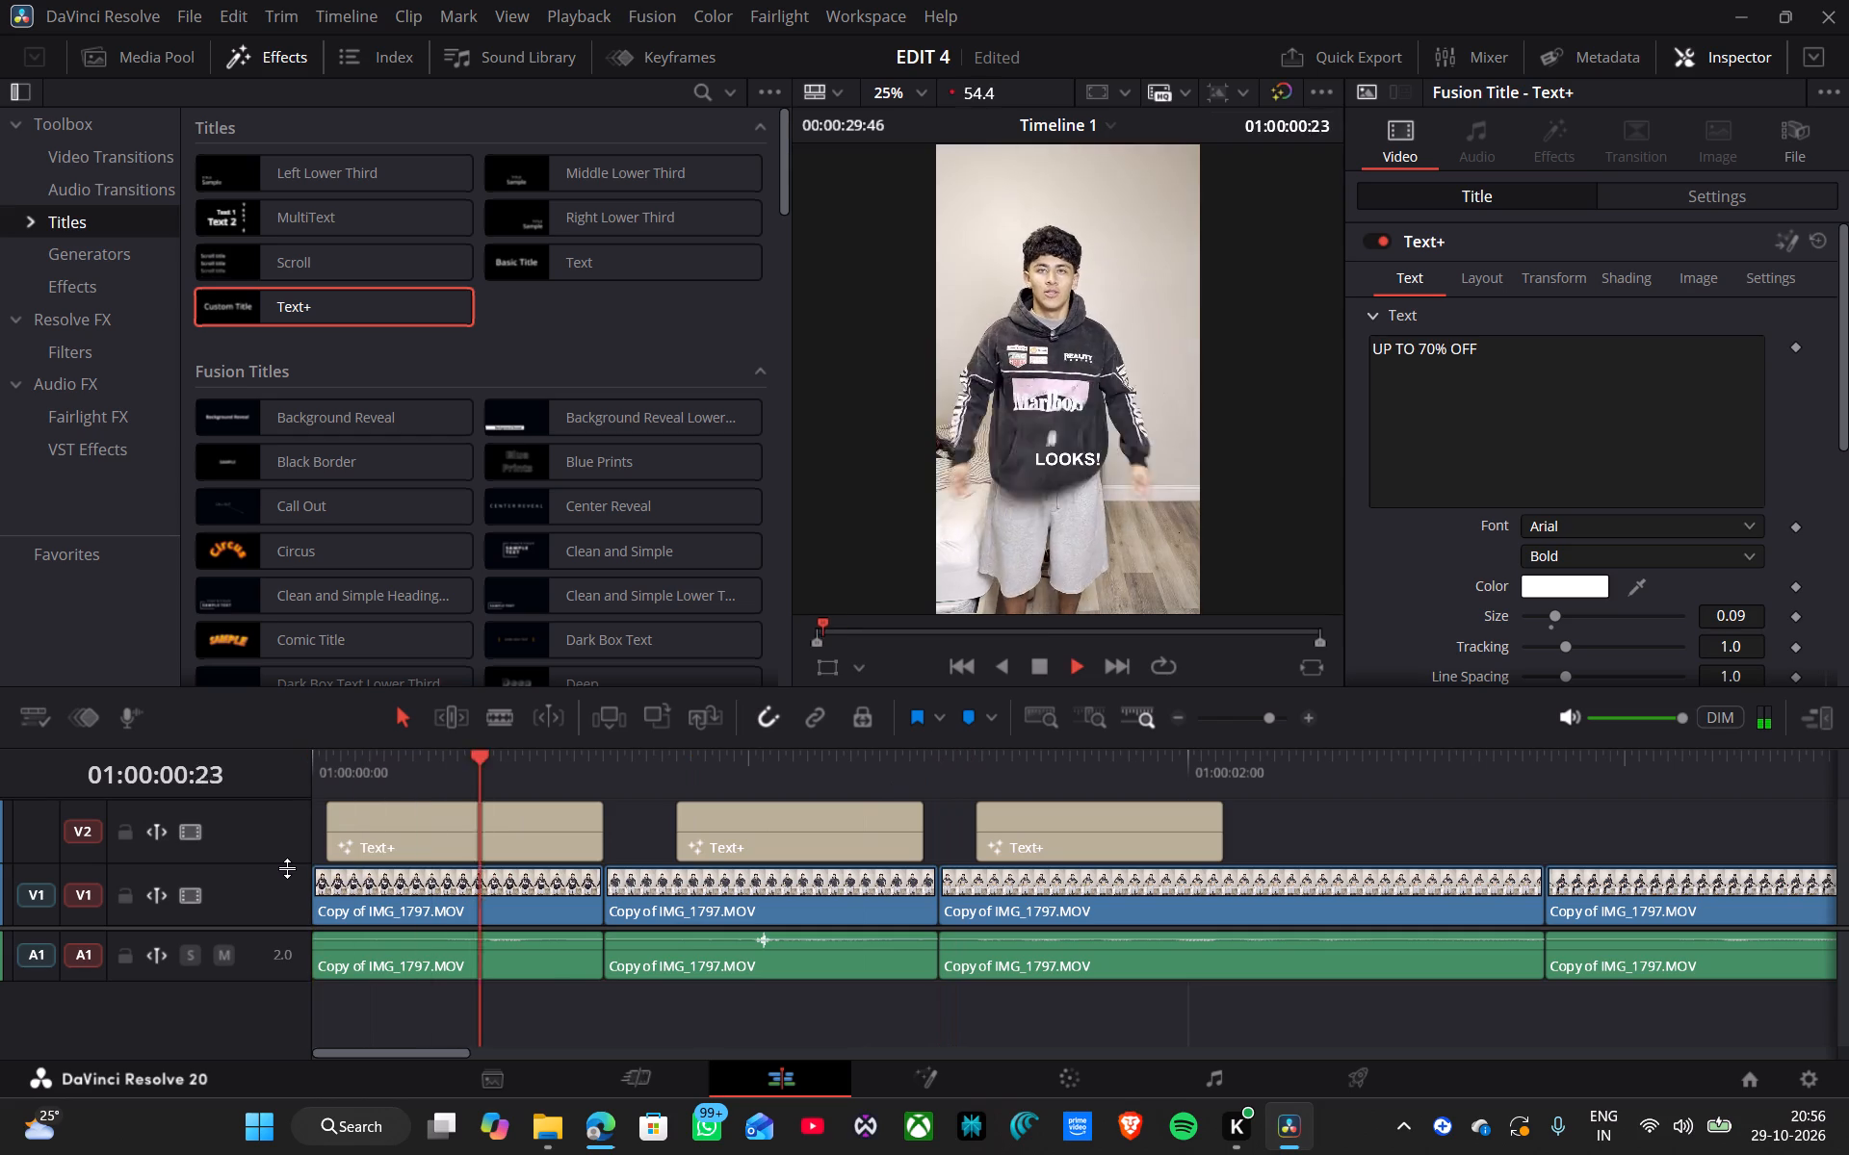
pyautogui.press('space')
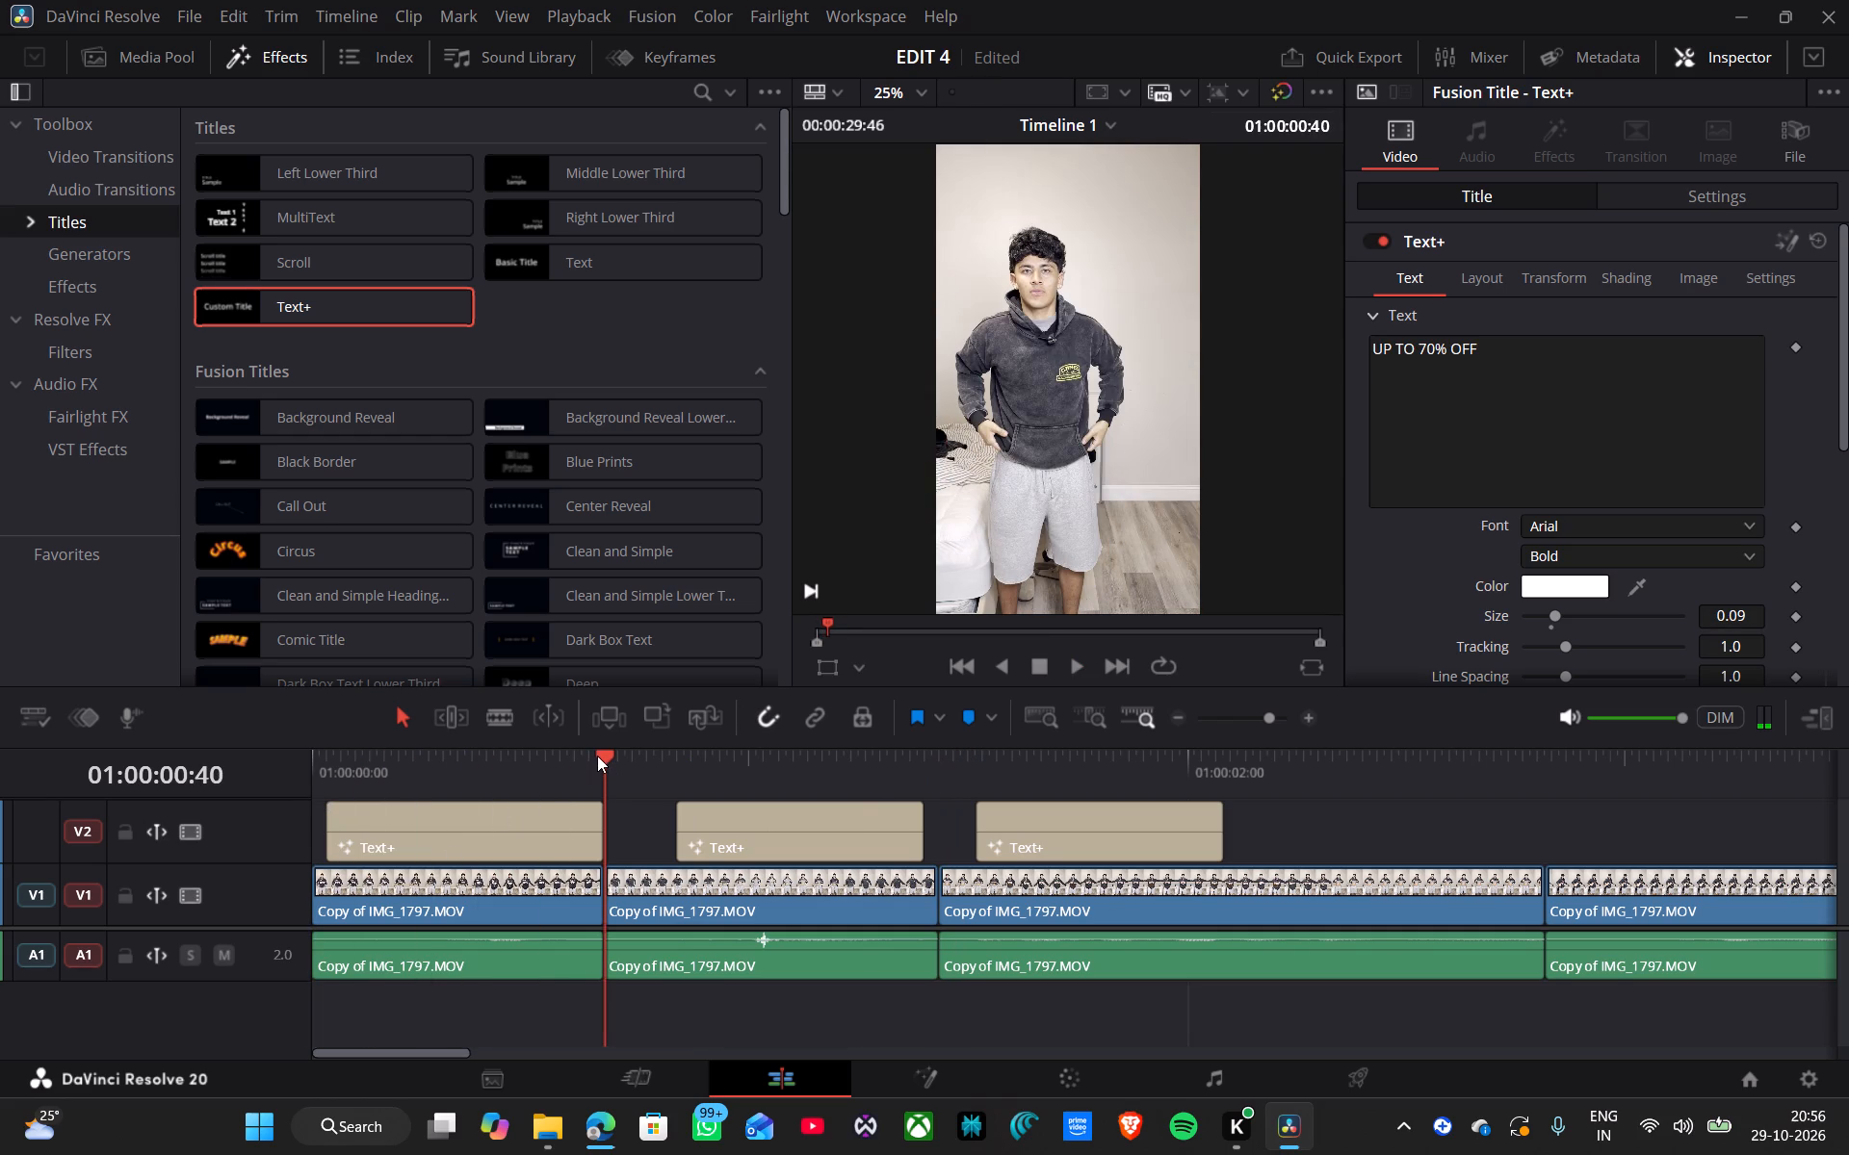
pyautogui.press('space')
pyautogui.press('space')
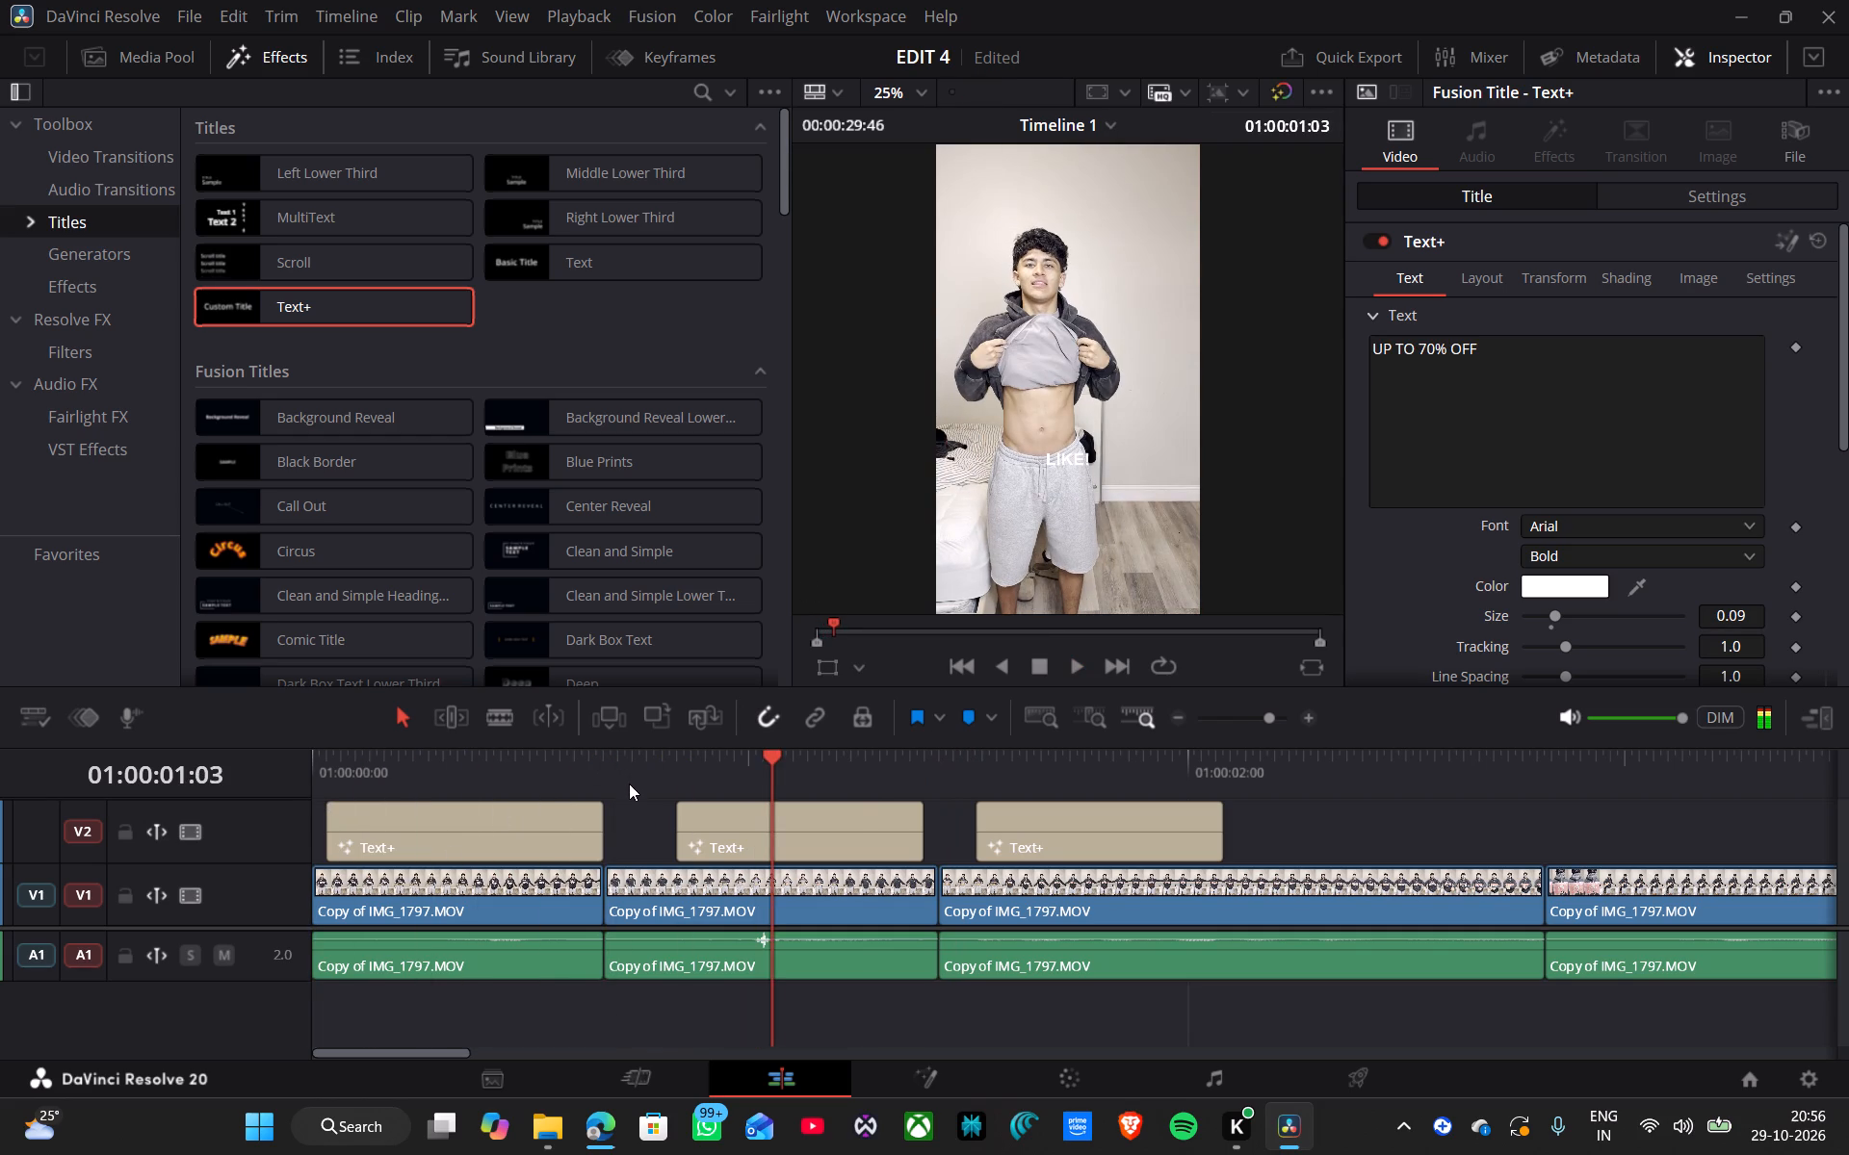
# Trim about 6 frames off the start of the second clip's video and audio, and shift everything after the first clip earlier to close the gap.
pyautogui.click(612, 891)
pyautogui.moveTo(610, 892); pyautogui.dragTo(637, 895)
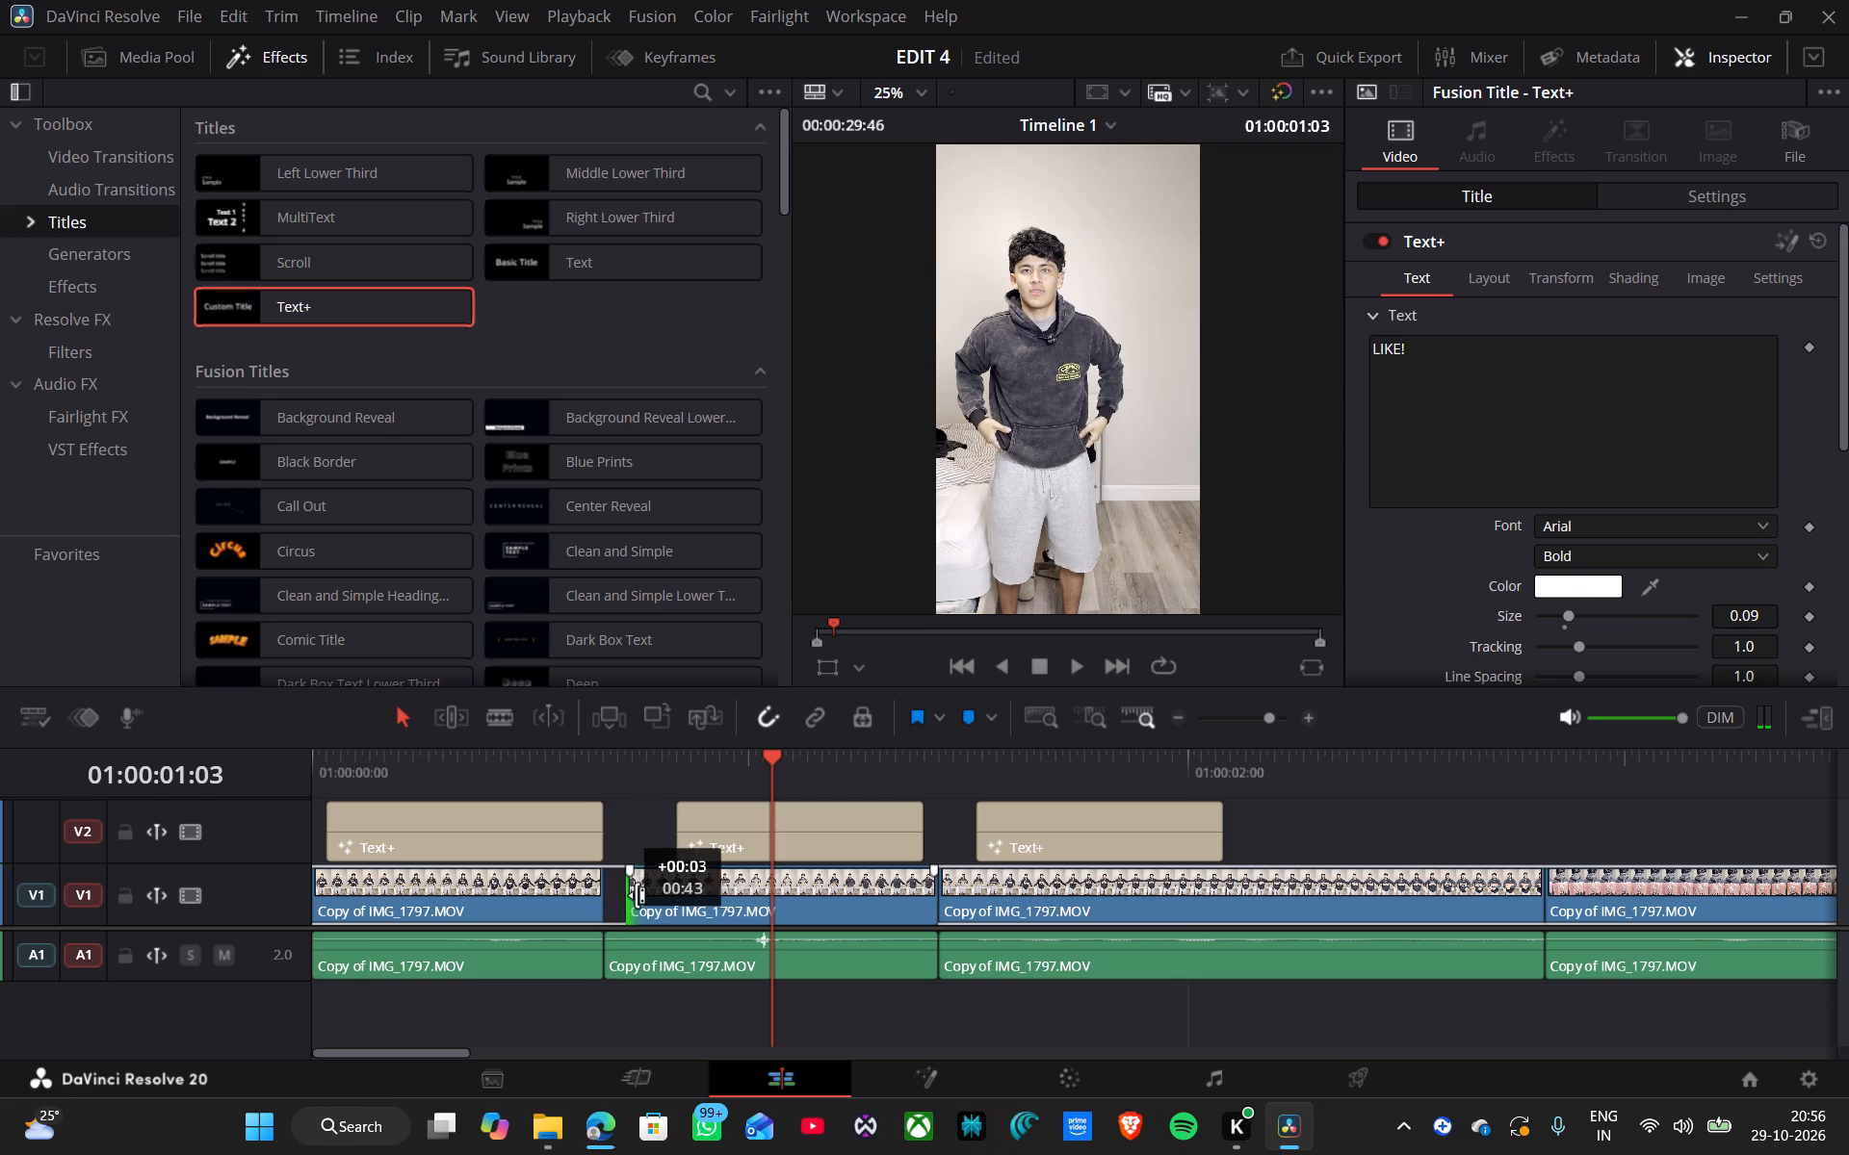
pyautogui.moveTo(637, 895); pyautogui.dragTo(656, 896)
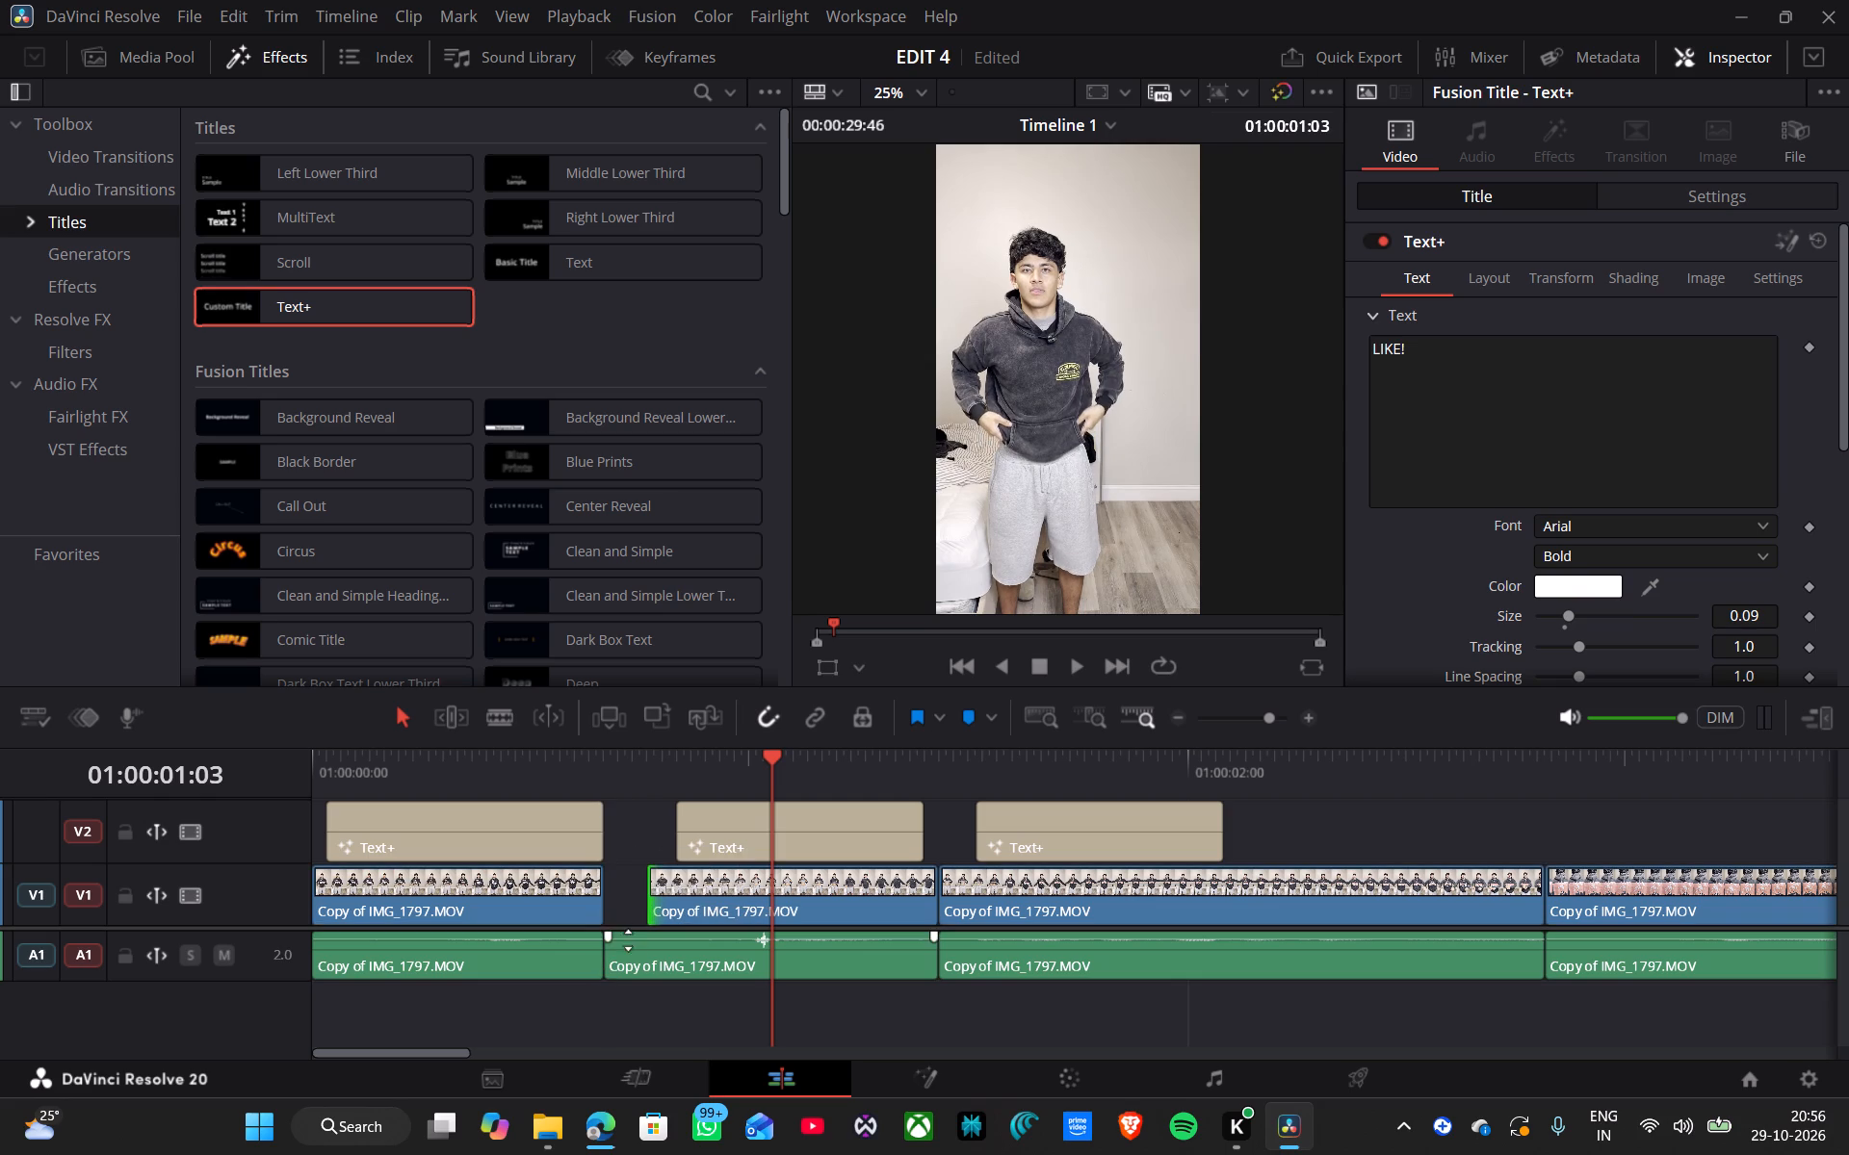
pyautogui.moveTo(614, 957); pyautogui.dragTo(658, 957)
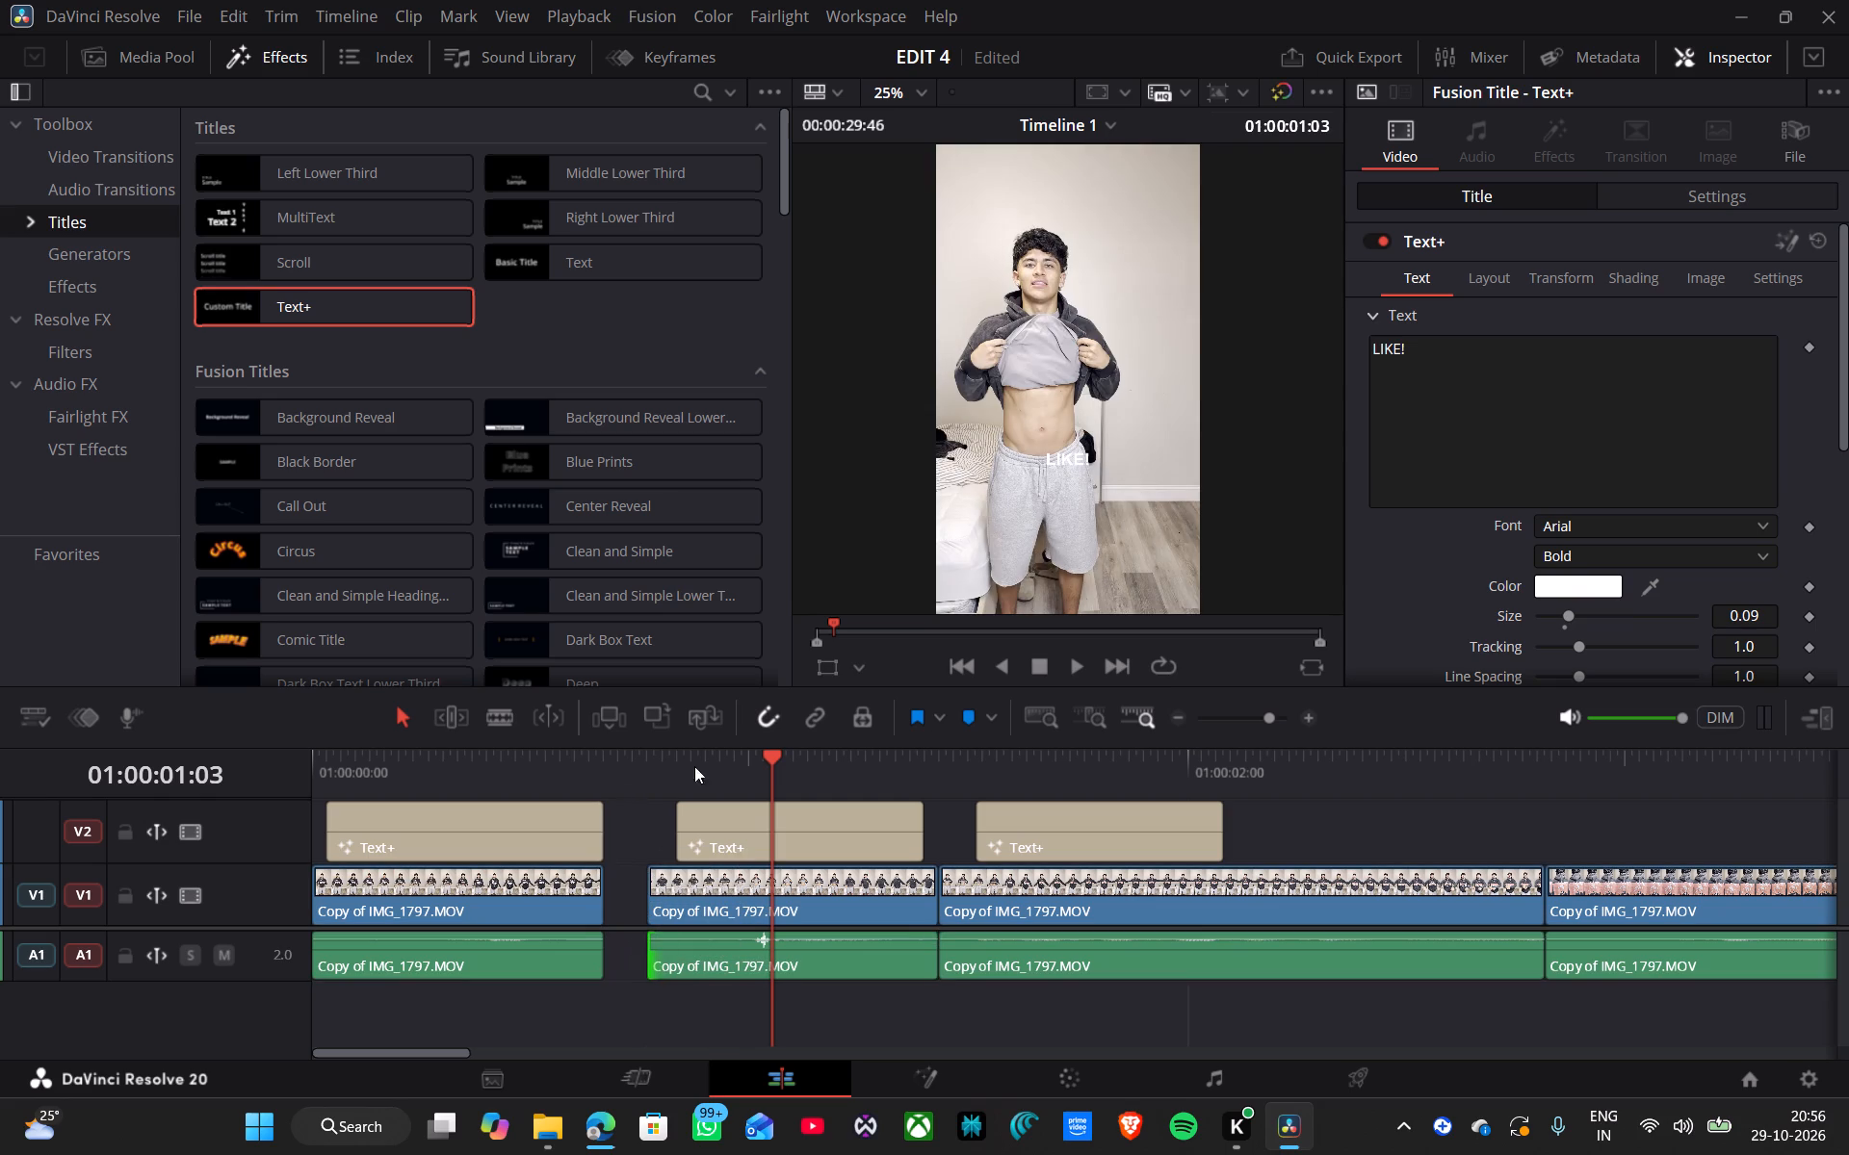
pyautogui.hotkey('ctrl', 'a')
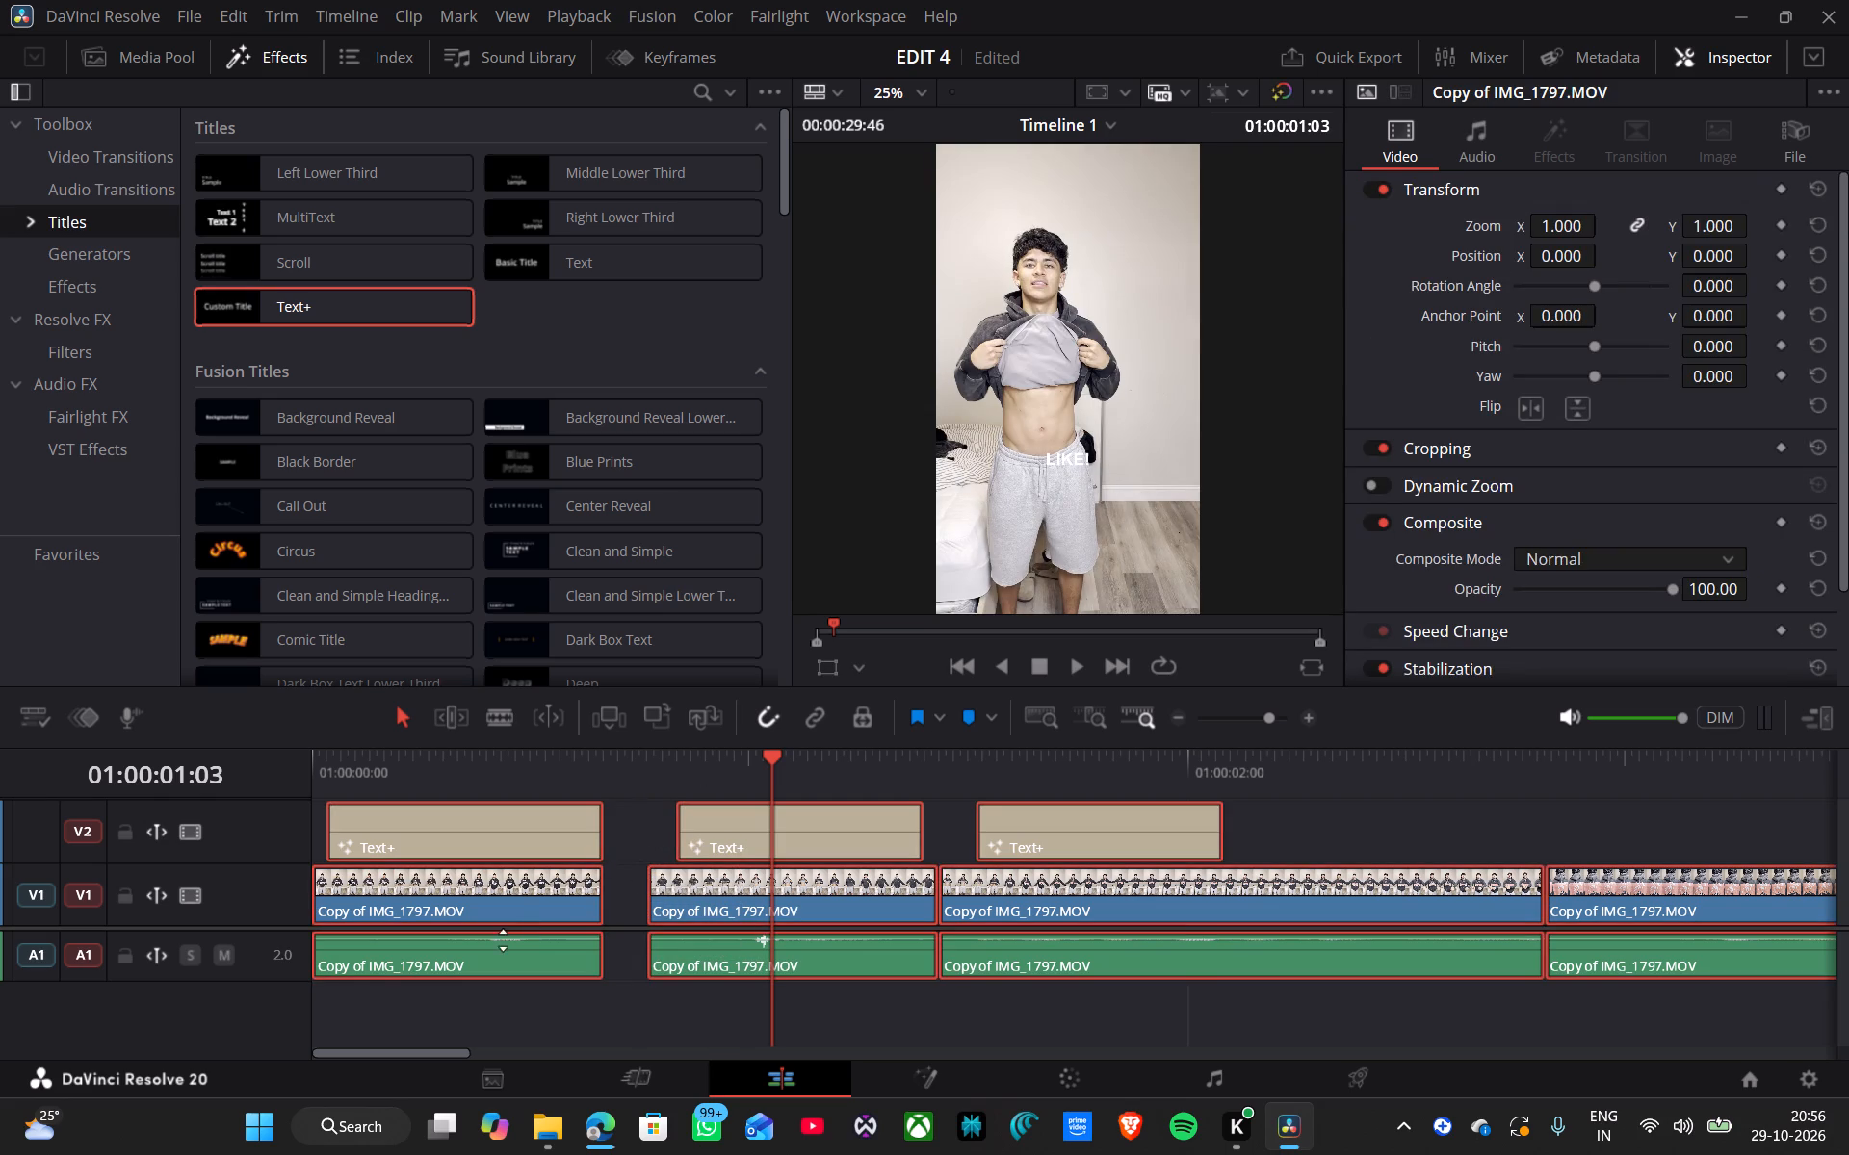
pyautogui.keyDown('ctrl'); pyautogui.click(503, 943); pyautogui.keyUp('ctrl')
pyautogui.keyDown('ctrl'); pyautogui.click(514, 882); pyautogui.keyUp('ctrl')
pyautogui.keyDown('ctrl'); pyautogui.click(522, 842); pyautogui.keyUp('ctrl')
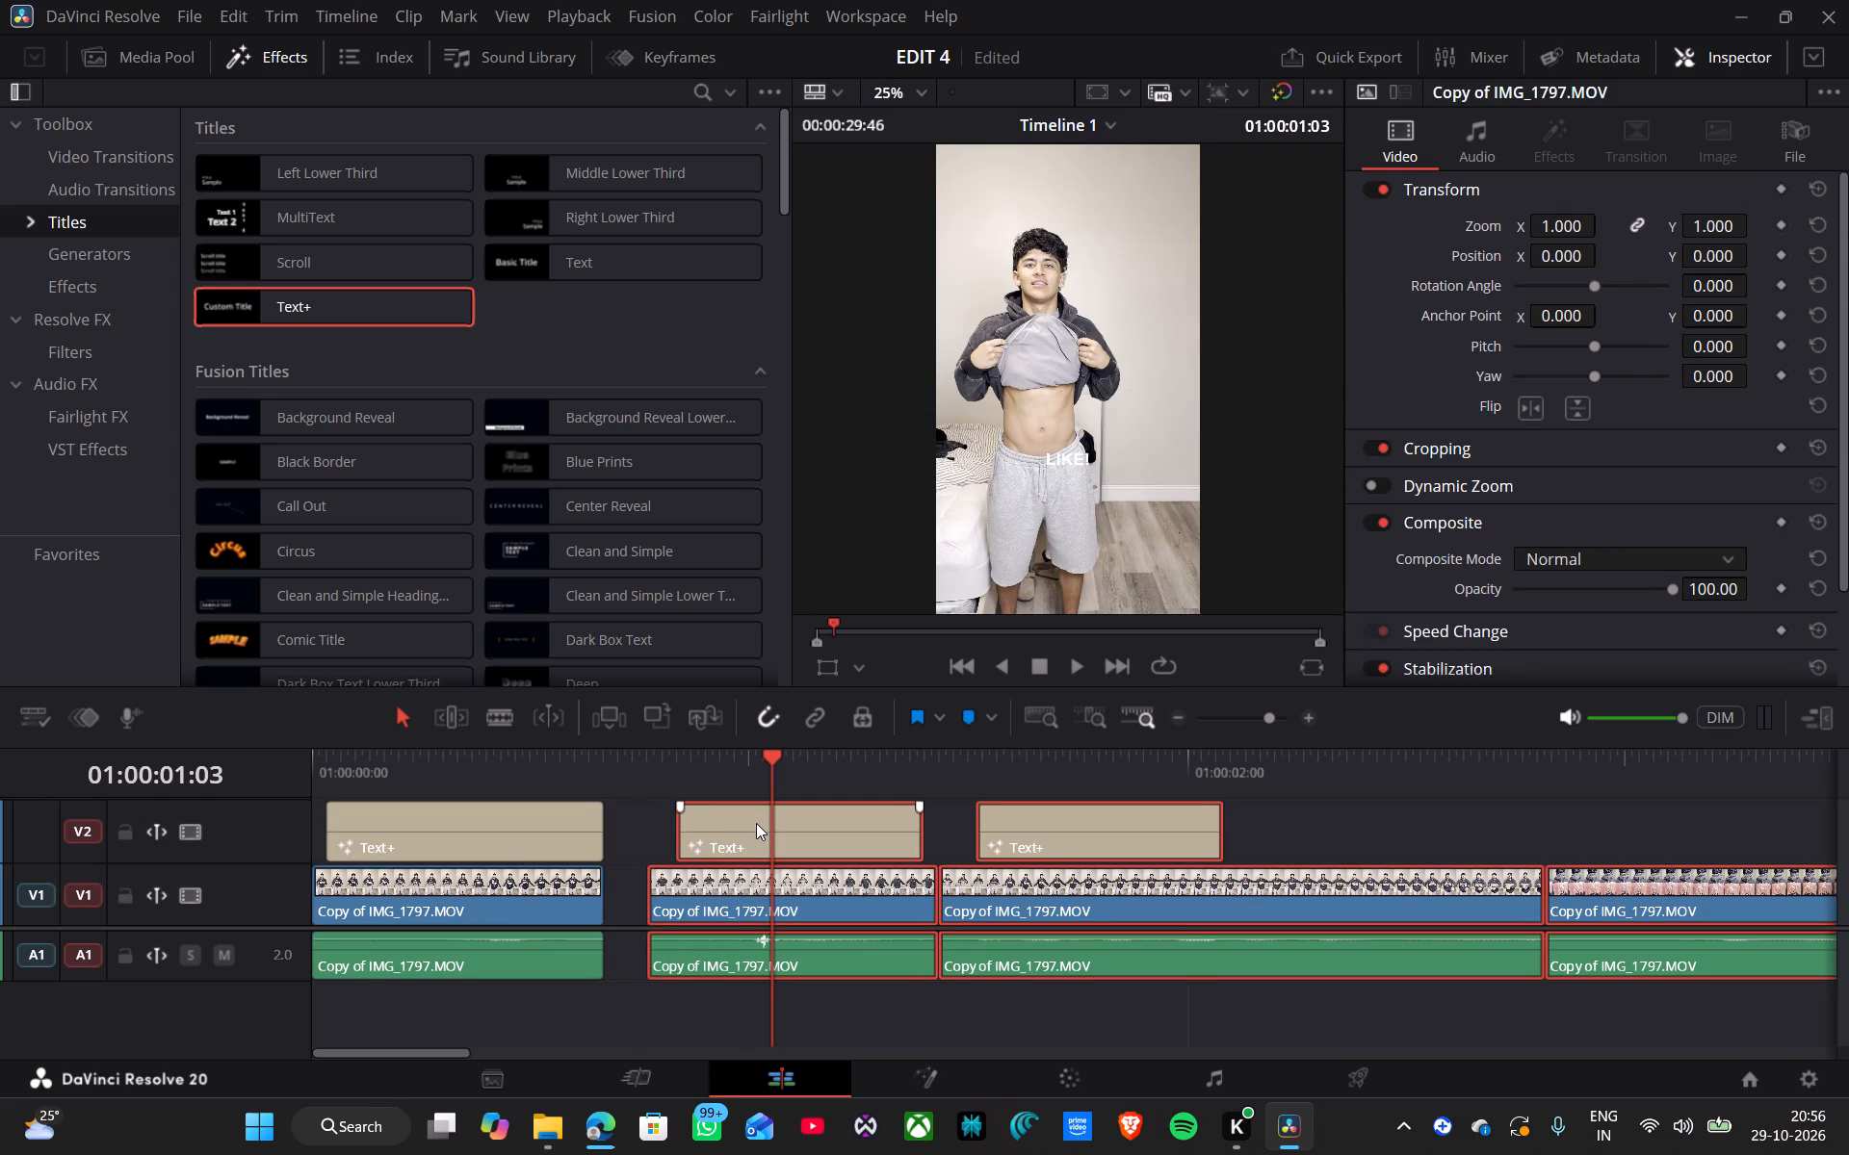
pyautogui.moveTo(756, 823); pyautogui.dragTo(716, 830)
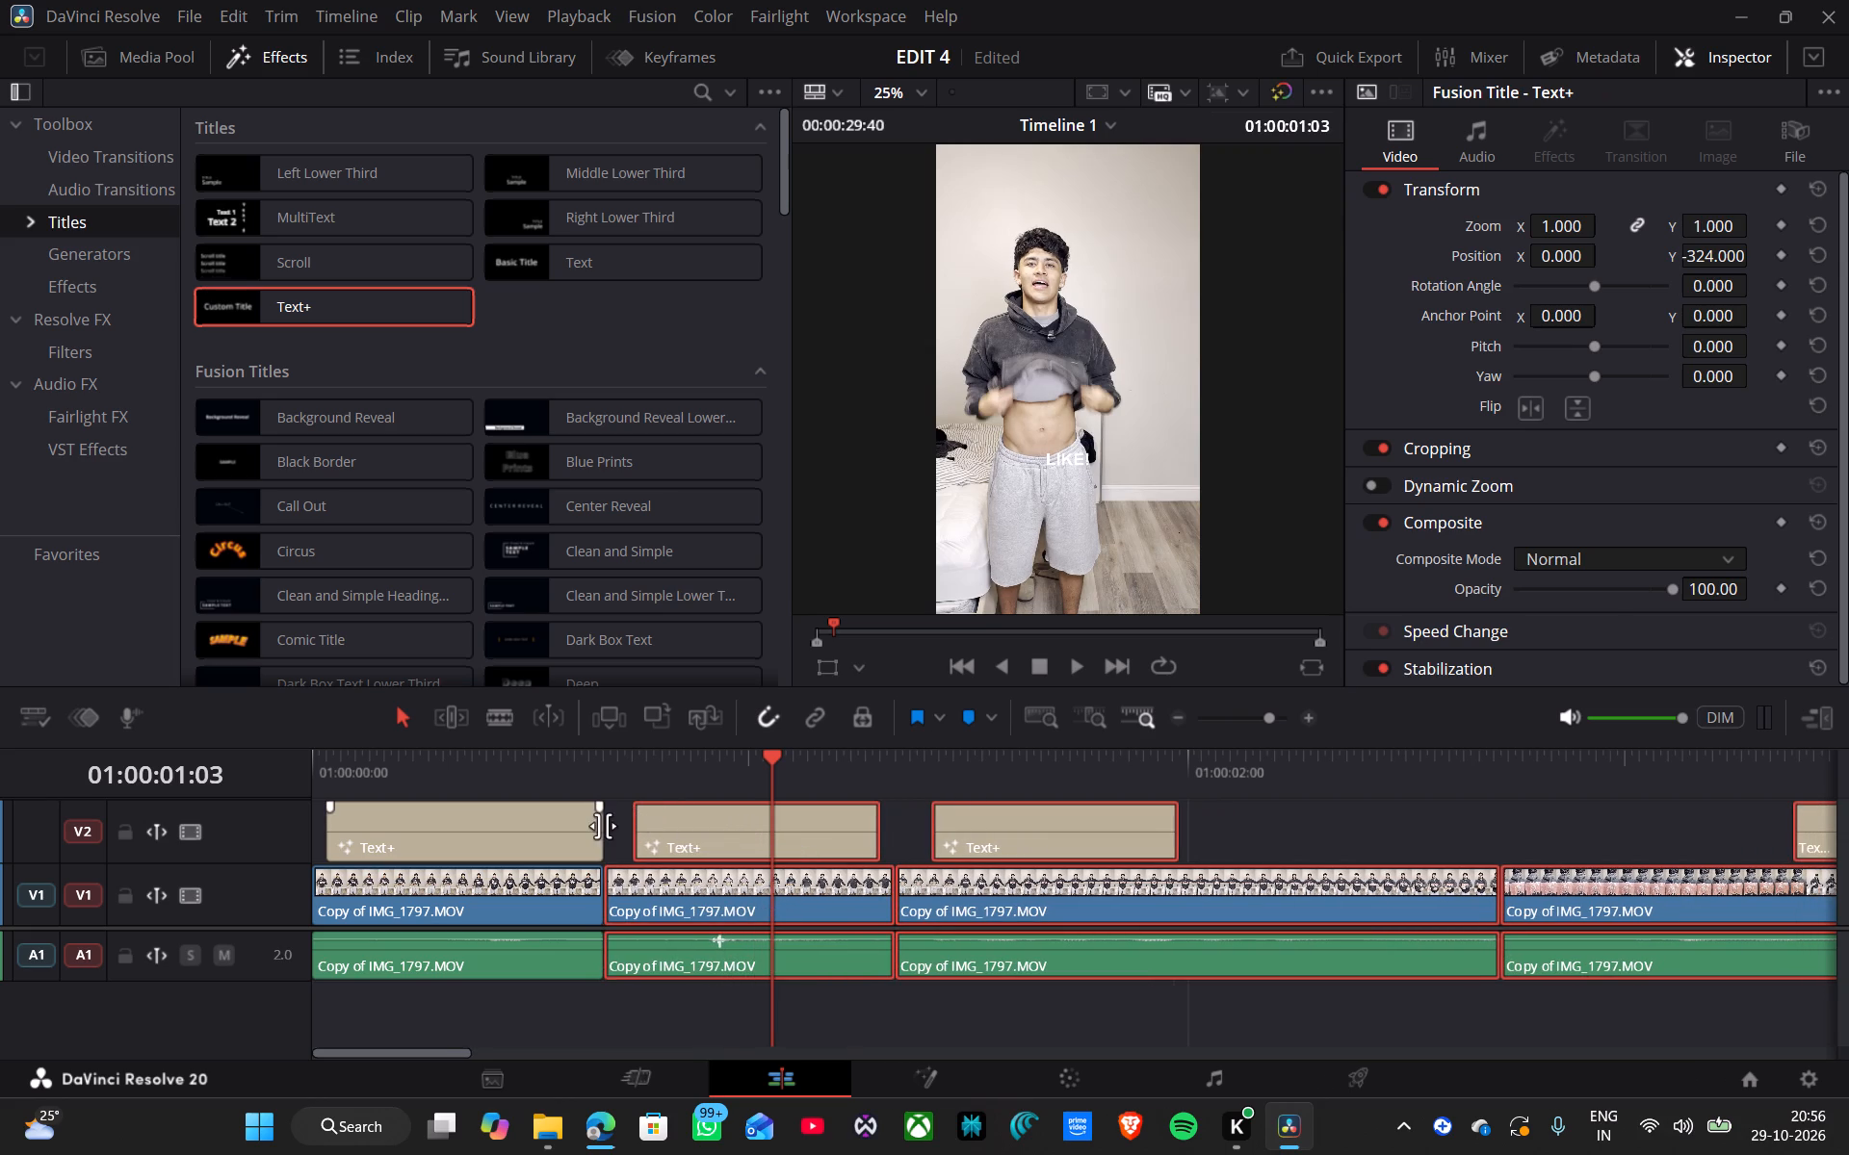
# Shorten the end of the LOOKS! title by about 3 frames.
pyautogui.moveTo(603, 826); pyautogui.dragTo(577, 829)
# Play and scrub the opening clips from the timeline start to check the LOOKS! title and first cut against the speech.
pyautogui.moveTo(768, 758); pyautogui.dragTo(268, 843)
pyautogui.press('space')
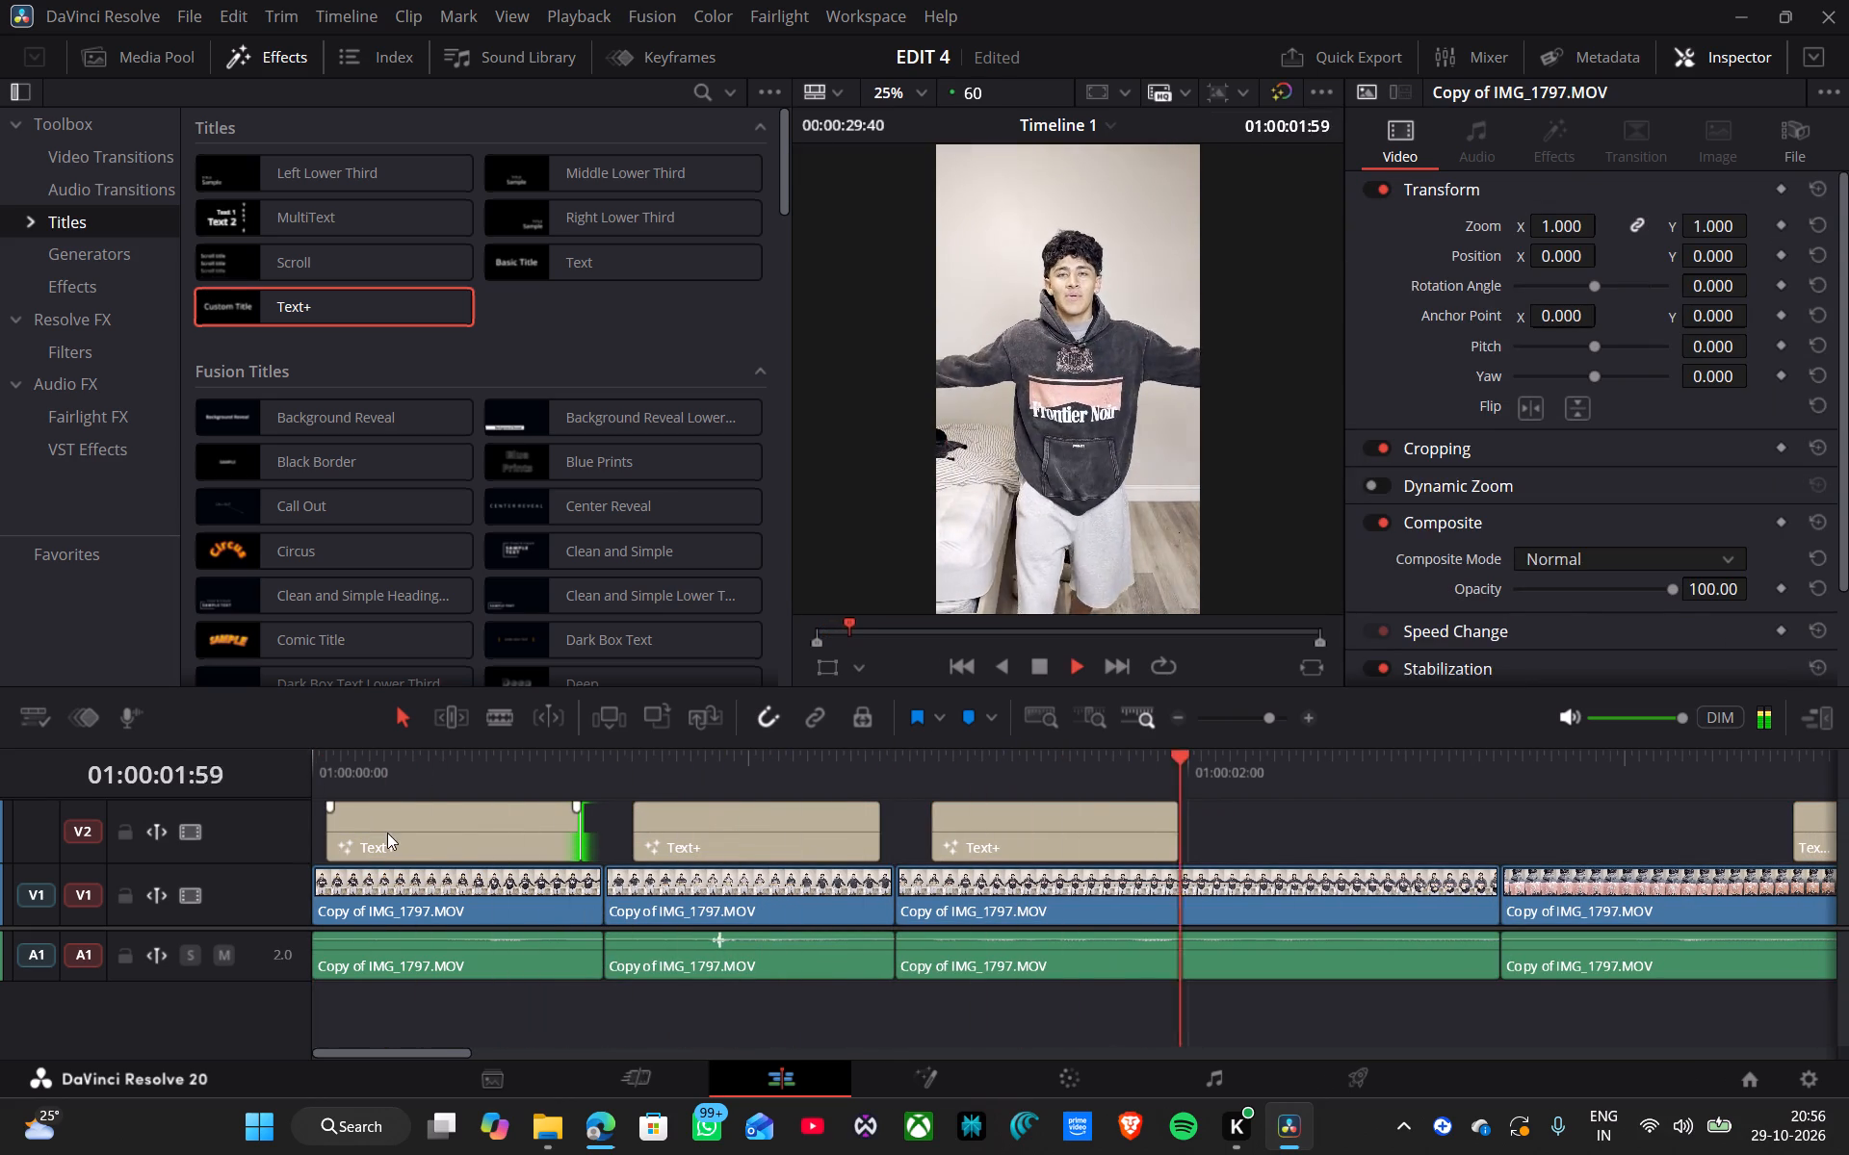
pyautogui.press('space')
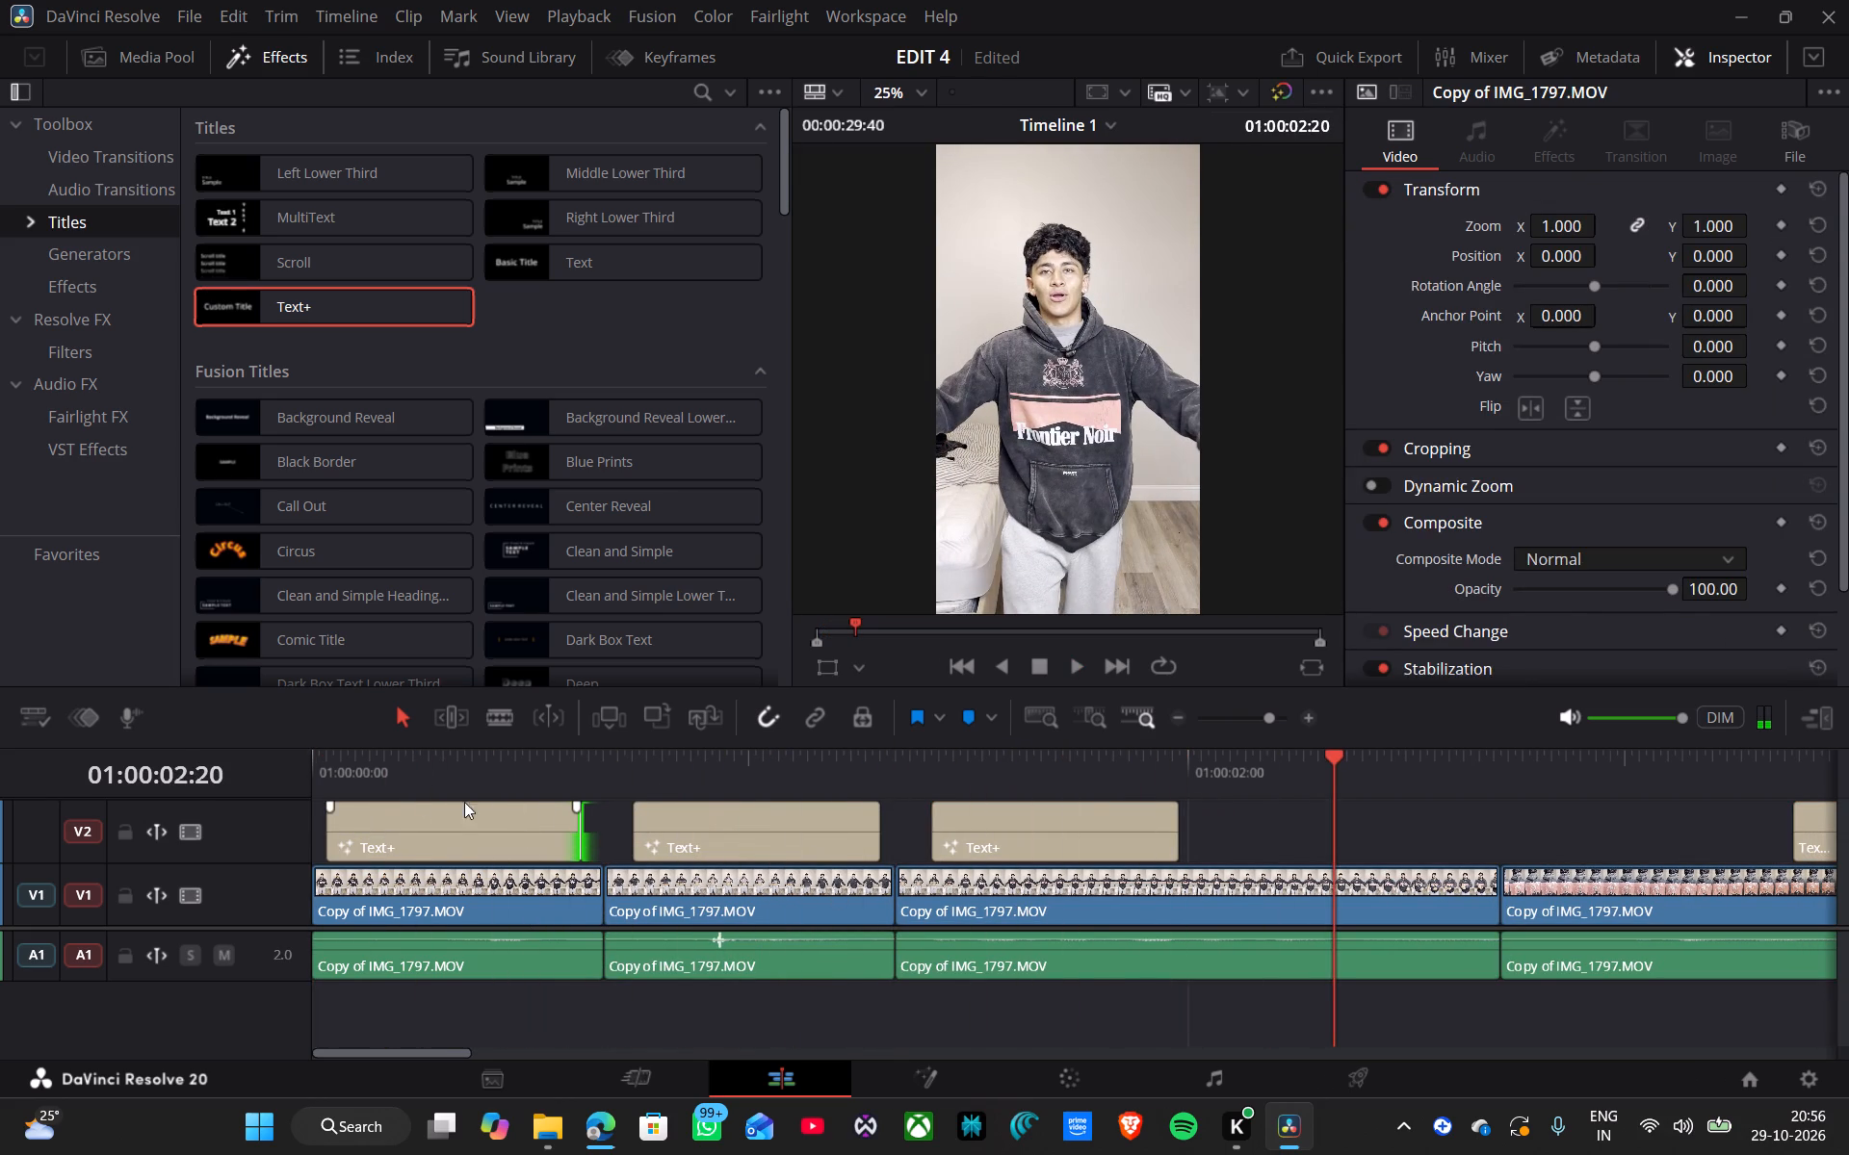
pyautogui.moveTo(342, 767); pyautogui.dragTo(300, 769)
pyautogui.press('space')
pyautogui.press('space')
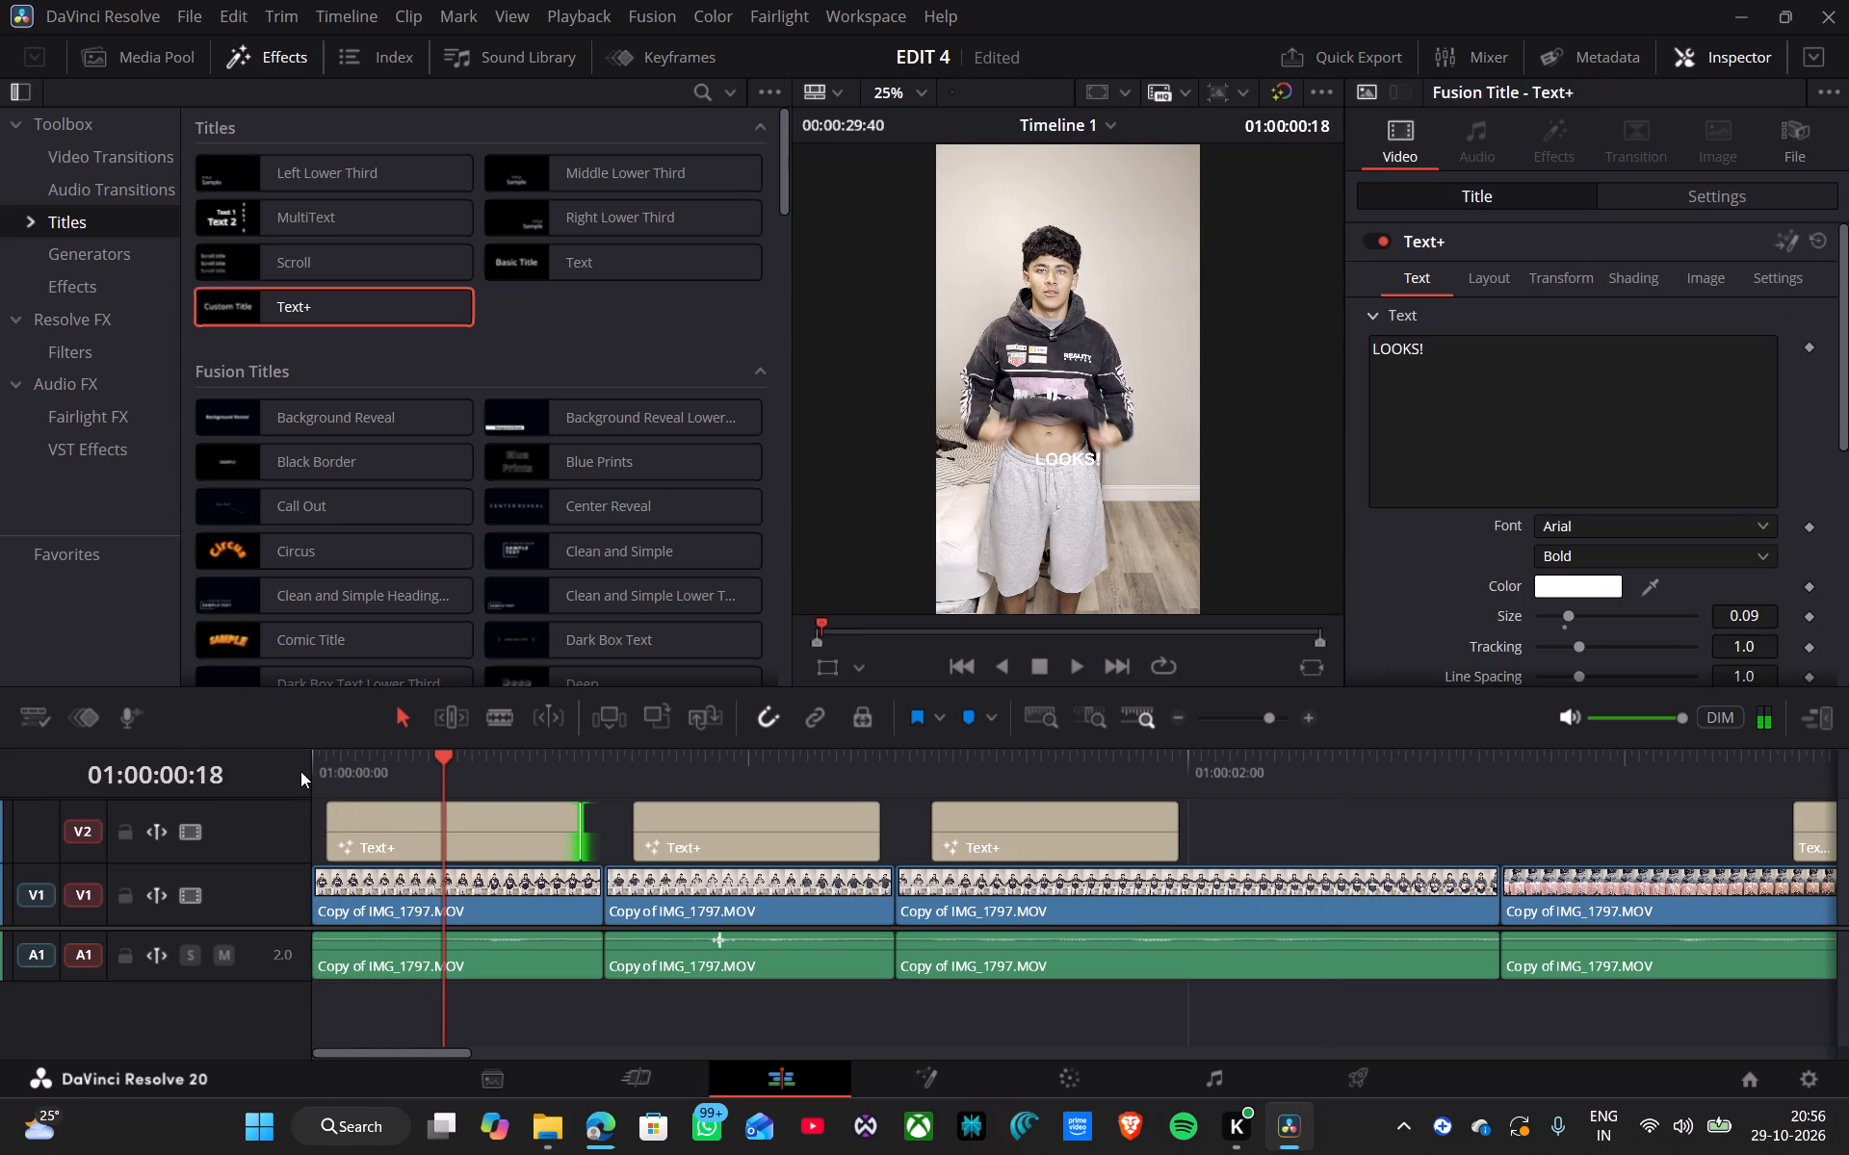
pyautogui.moveTo(440, 758); pyautogui.dragTo(366, 783)
pyautogui.moveTo(326, 766); pyautogui.dragTo(383, 894)
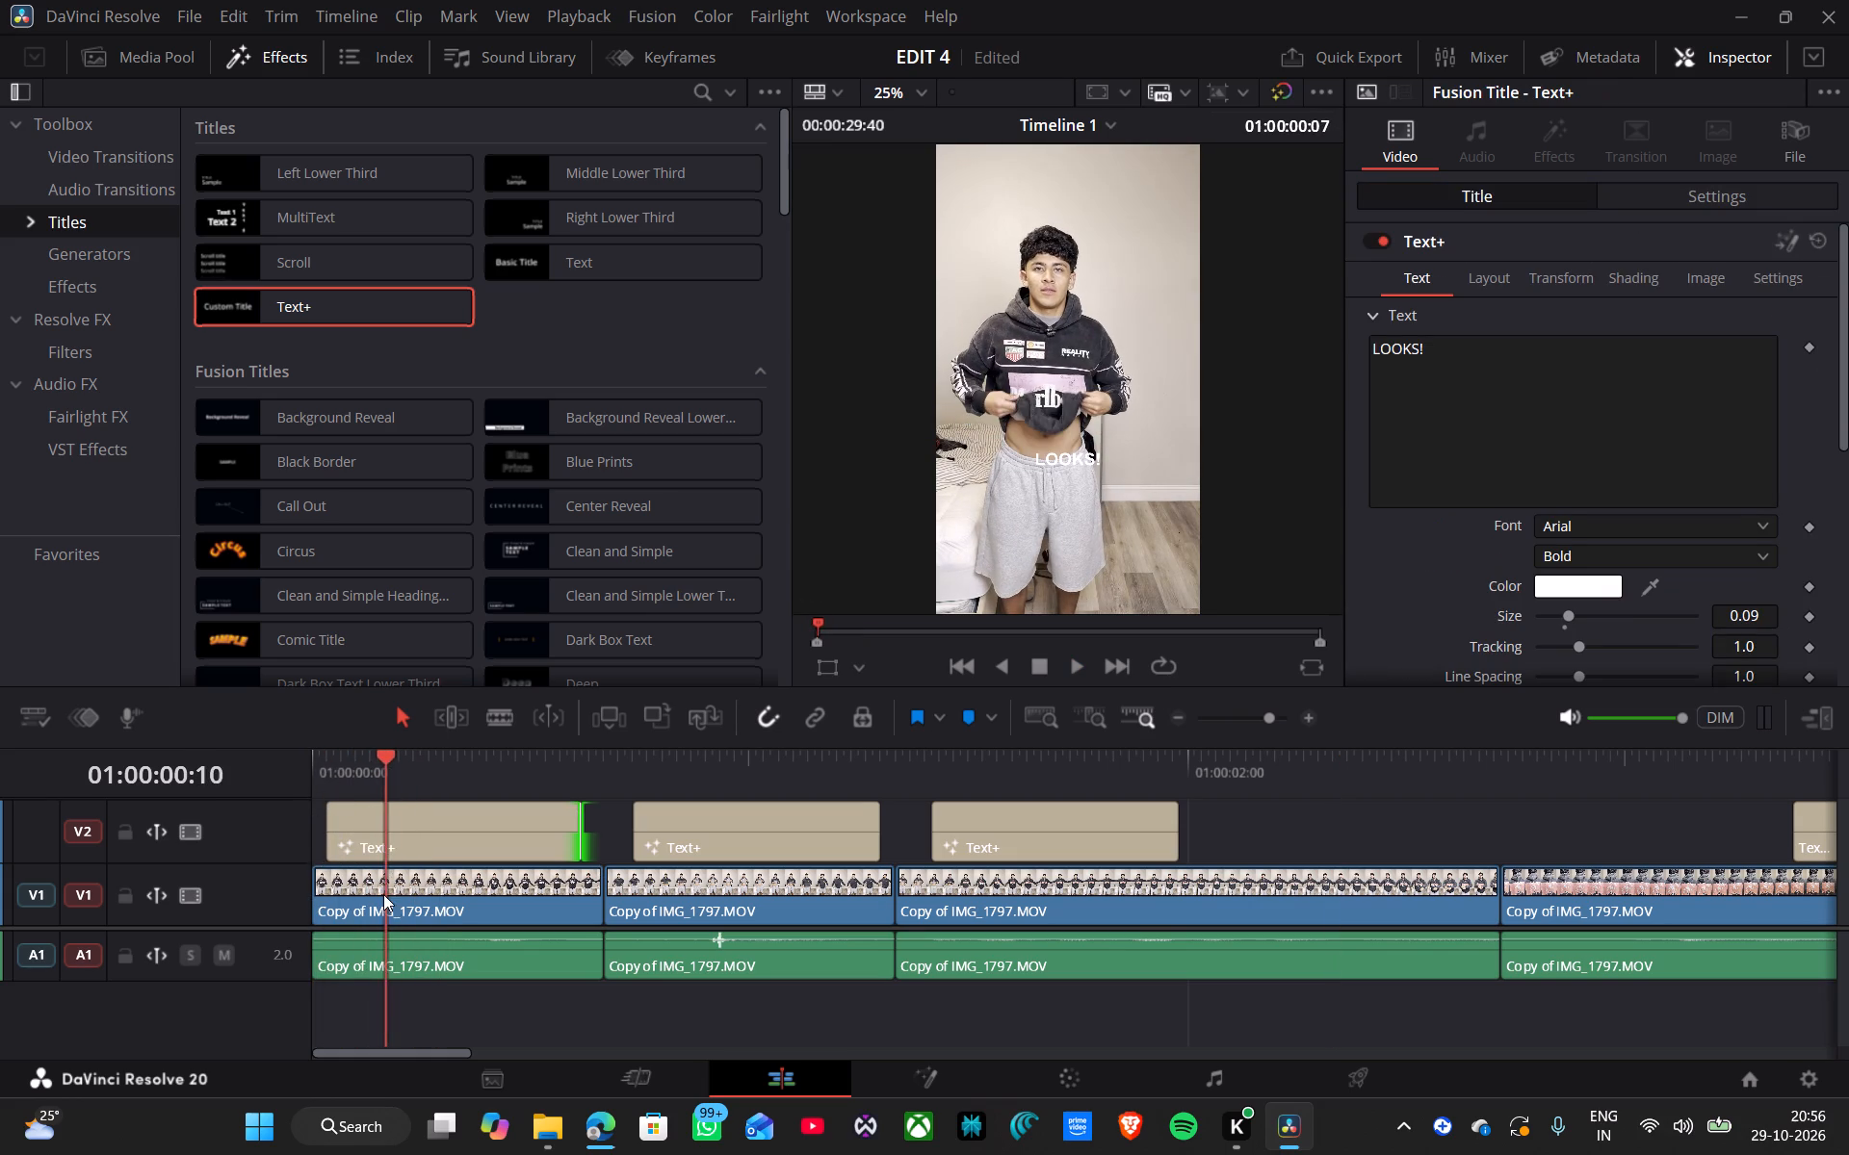
pyautogui.moveTo(383, 894); pyautogui.dragTo(321, 901)
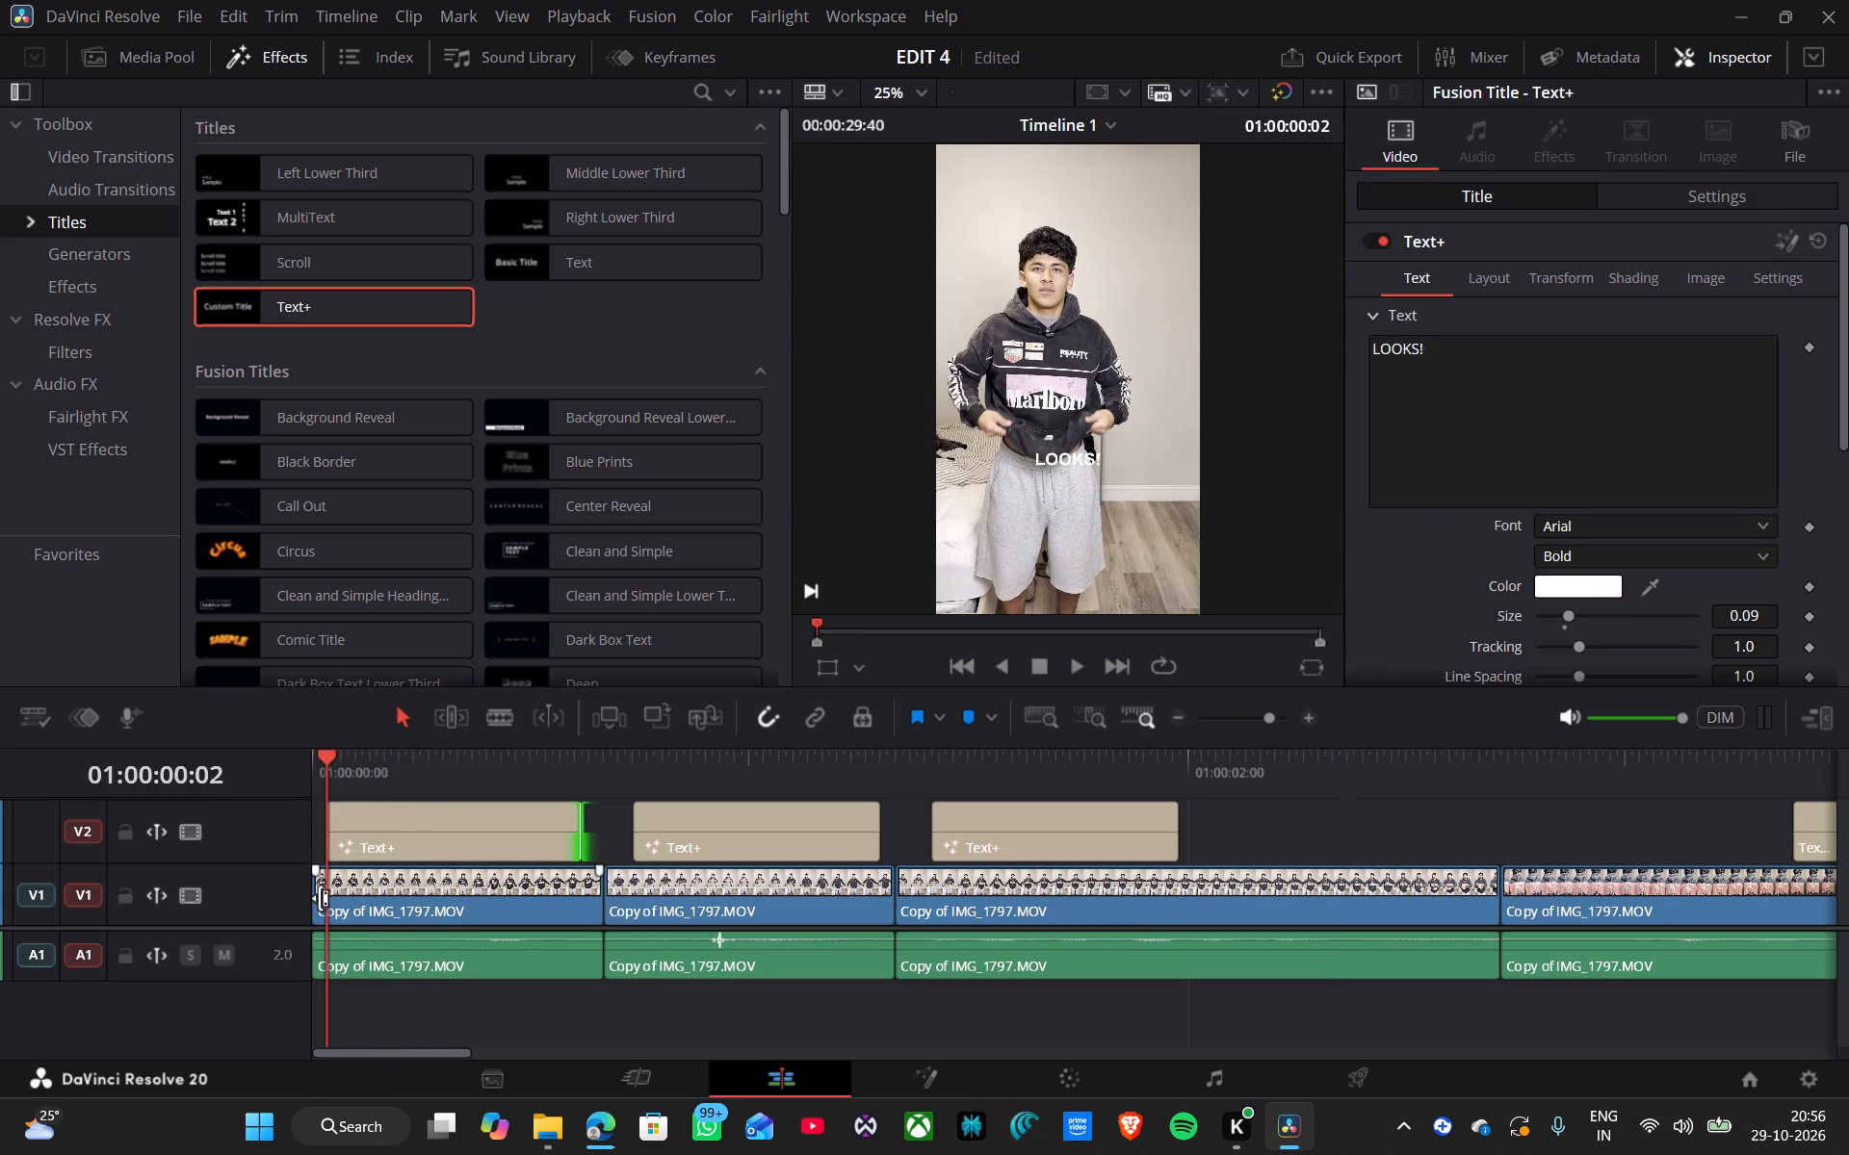
pyautogui.press('space')
pyautogui.press('space')
pyautogui.moveTo(457, 757); pyautogui.dragTo(394, 783)
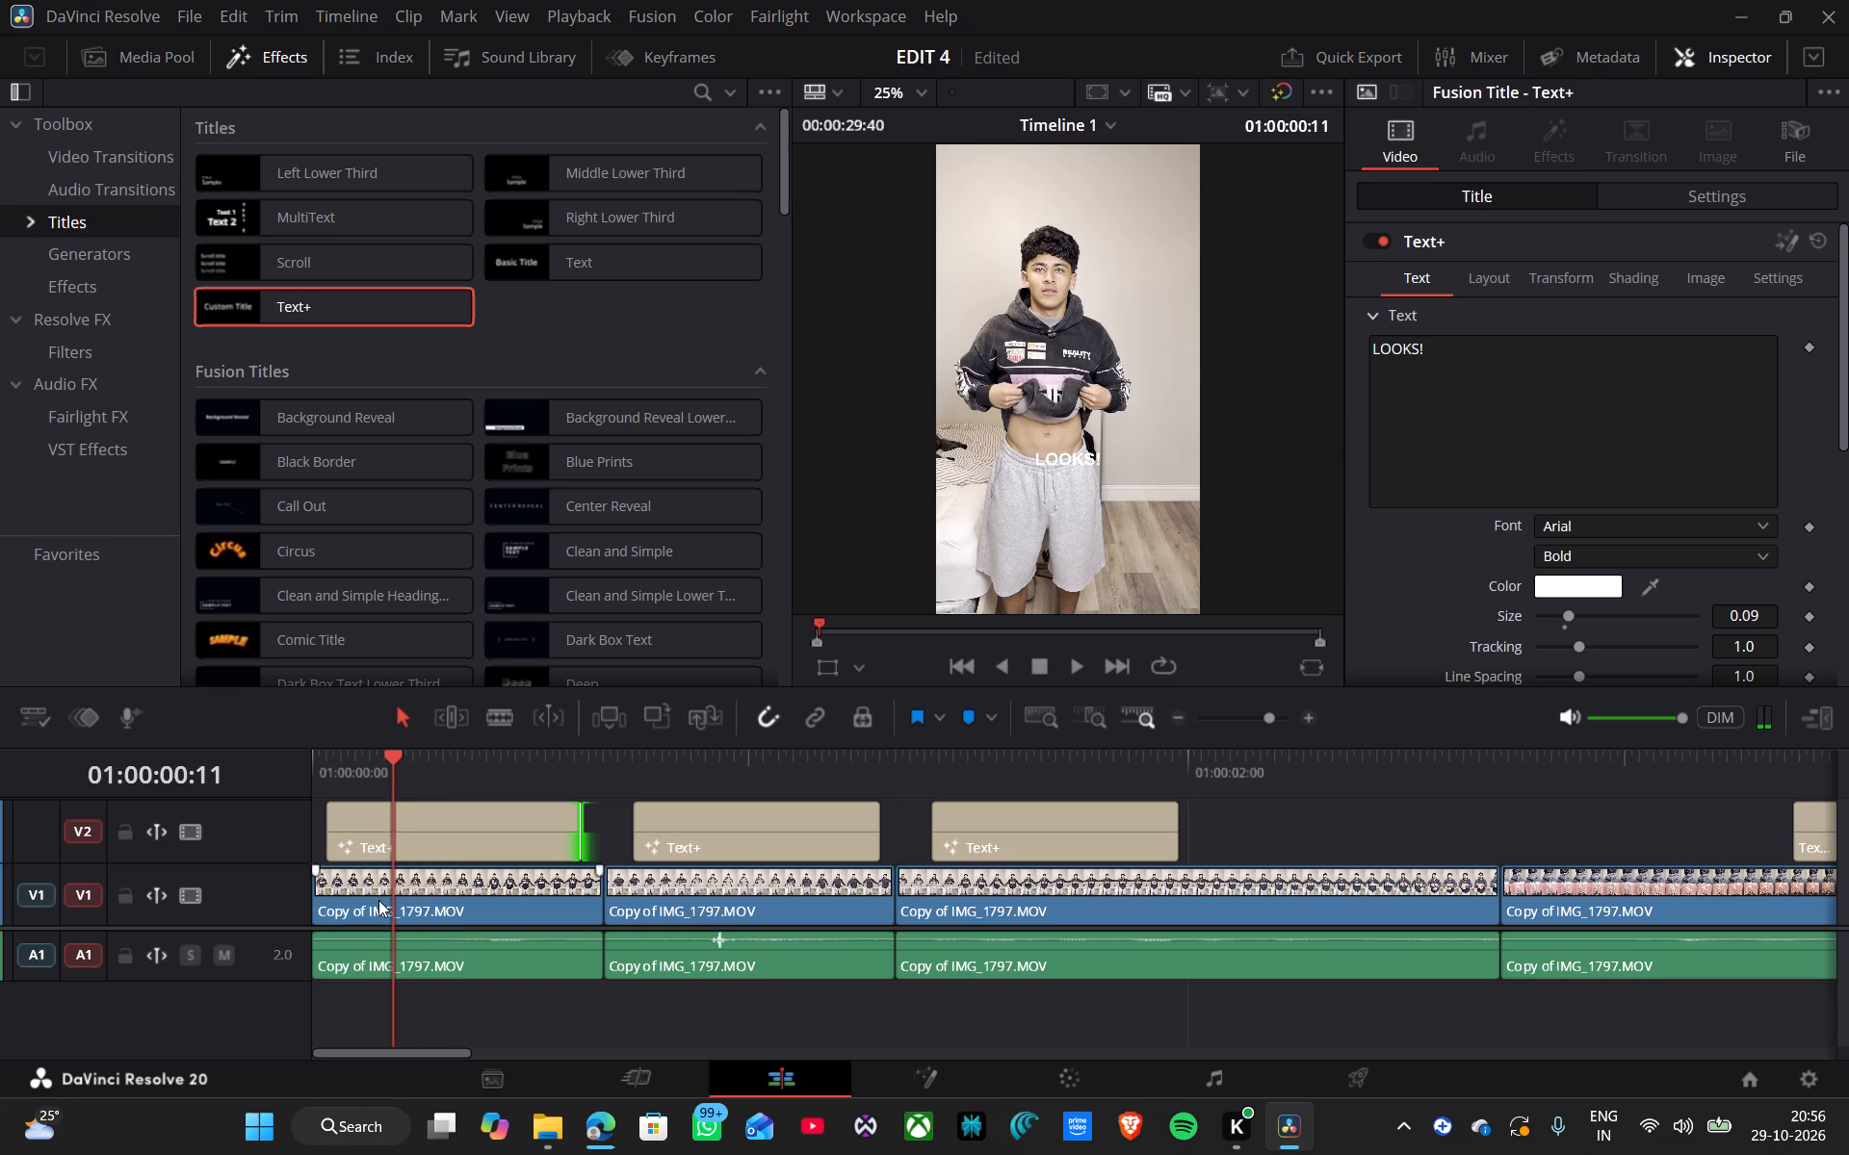
# Trim about 9 frames off the start of the first clip and its LOOKS! title, and shift all clips and titles back to the timeline start.
pyautogui.moveTo(332, 1025); pyautogui.dragTo(410, 820)
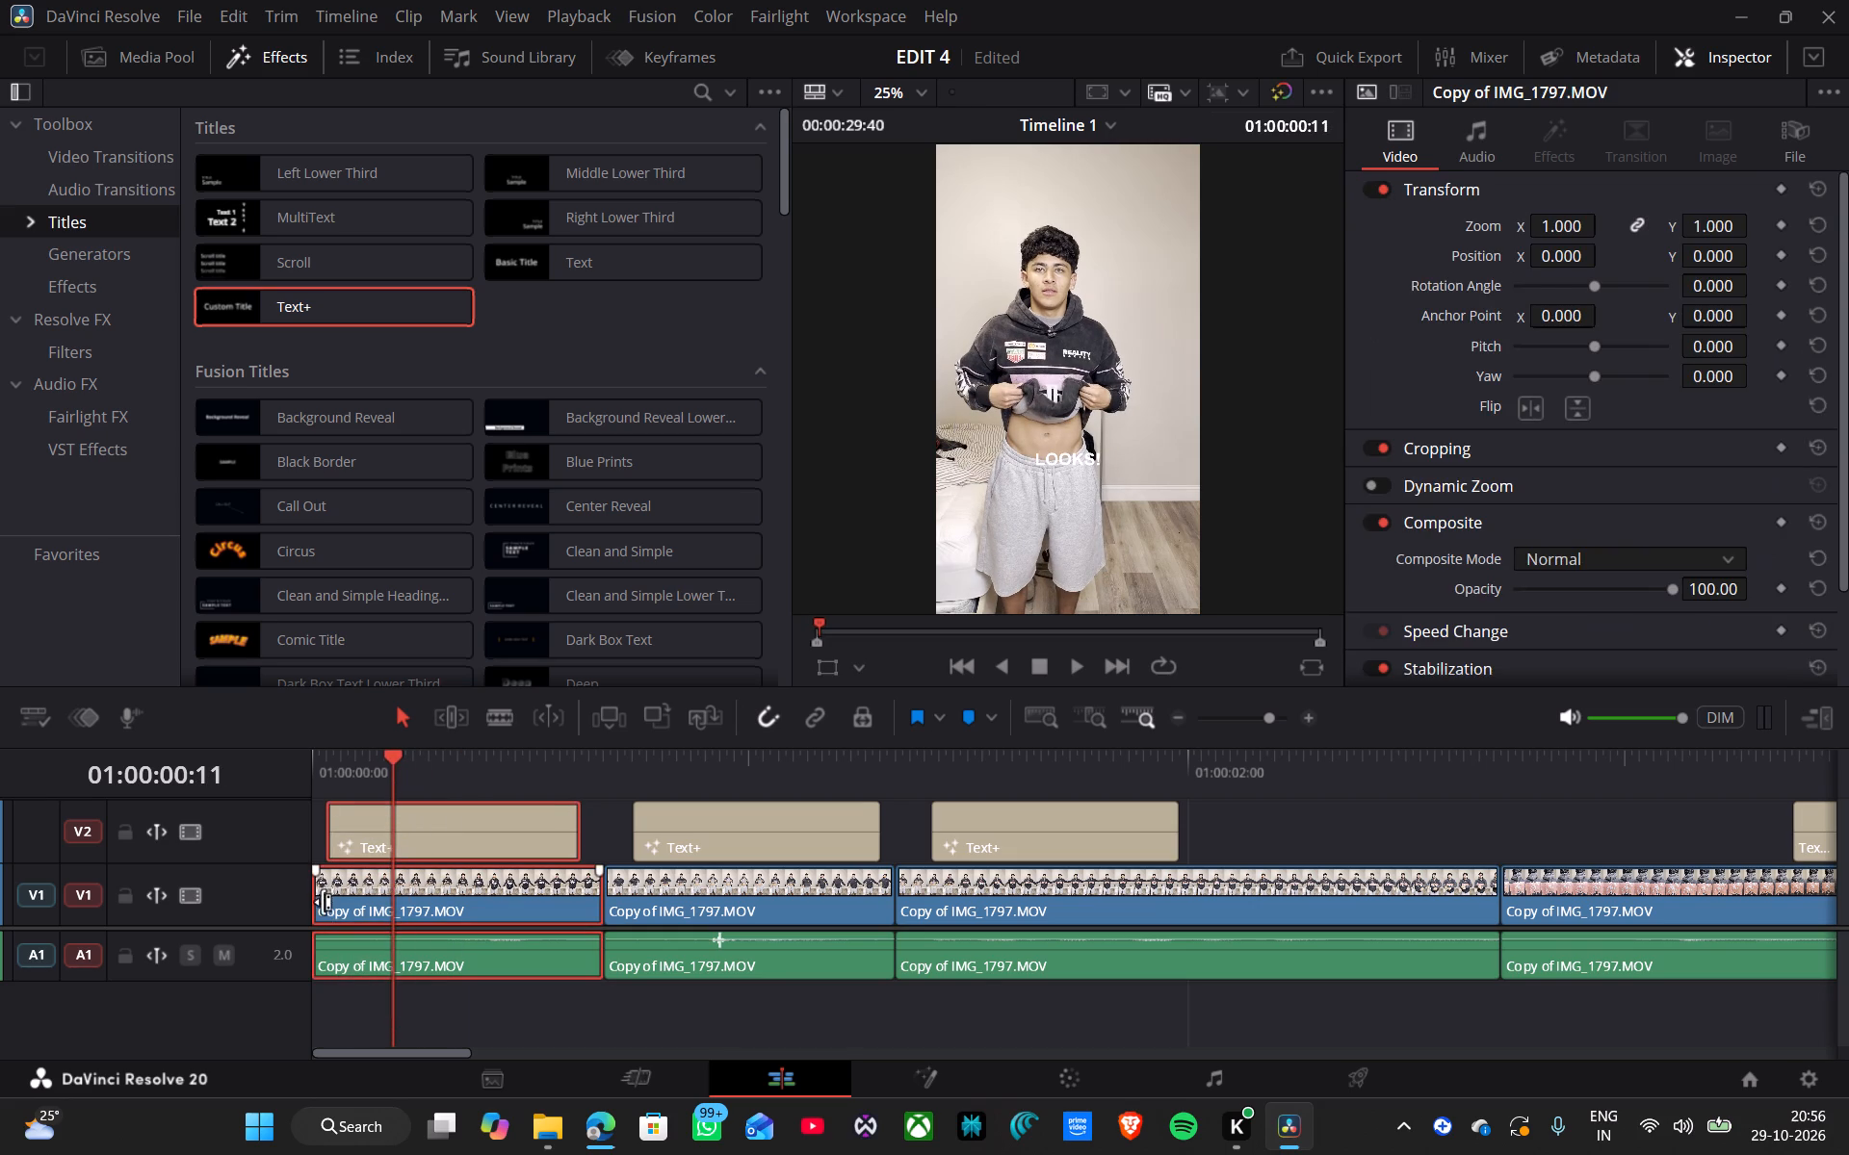
pyautogui.moveTo(317, 901); pyautogui.dragTo(371, 906)
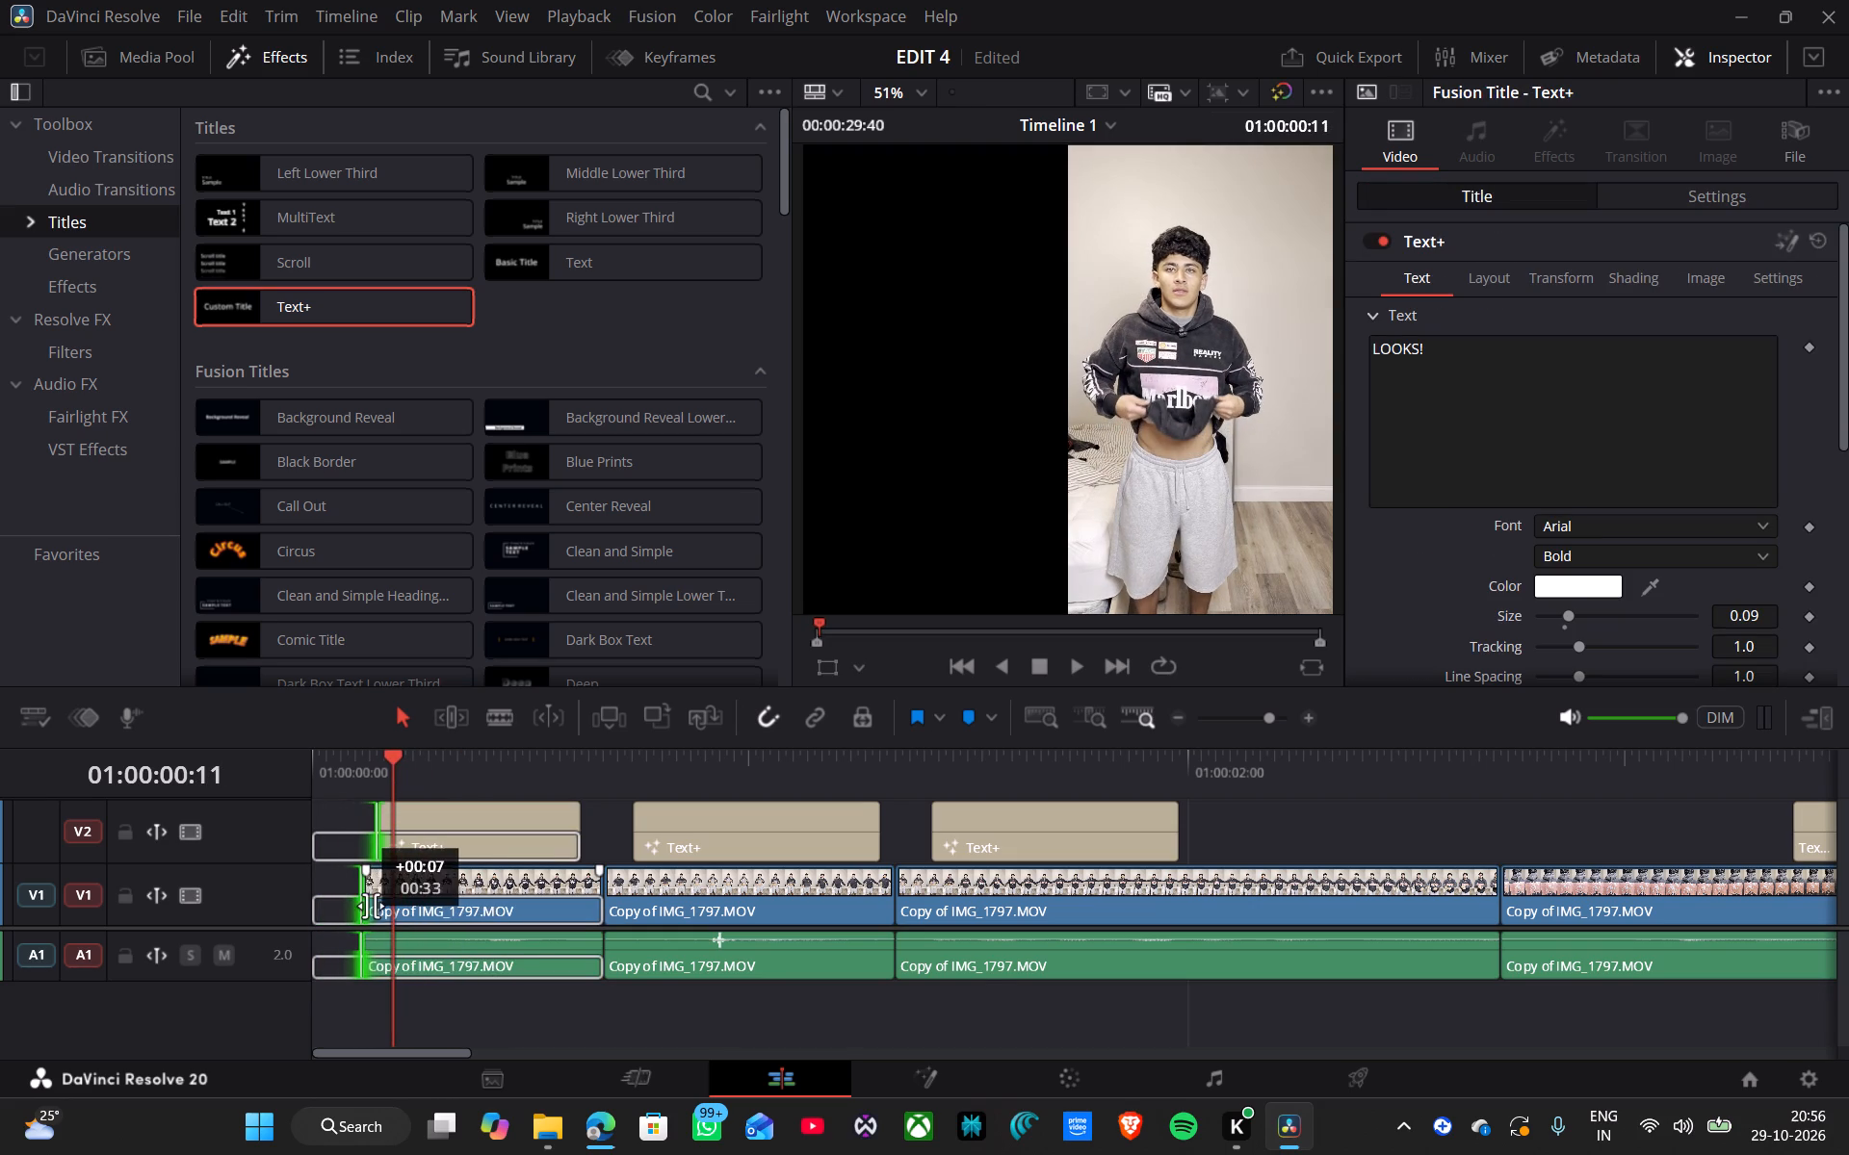
pyautogui.moveTo(371, 906); pyautogui.dragTo(384, 906)
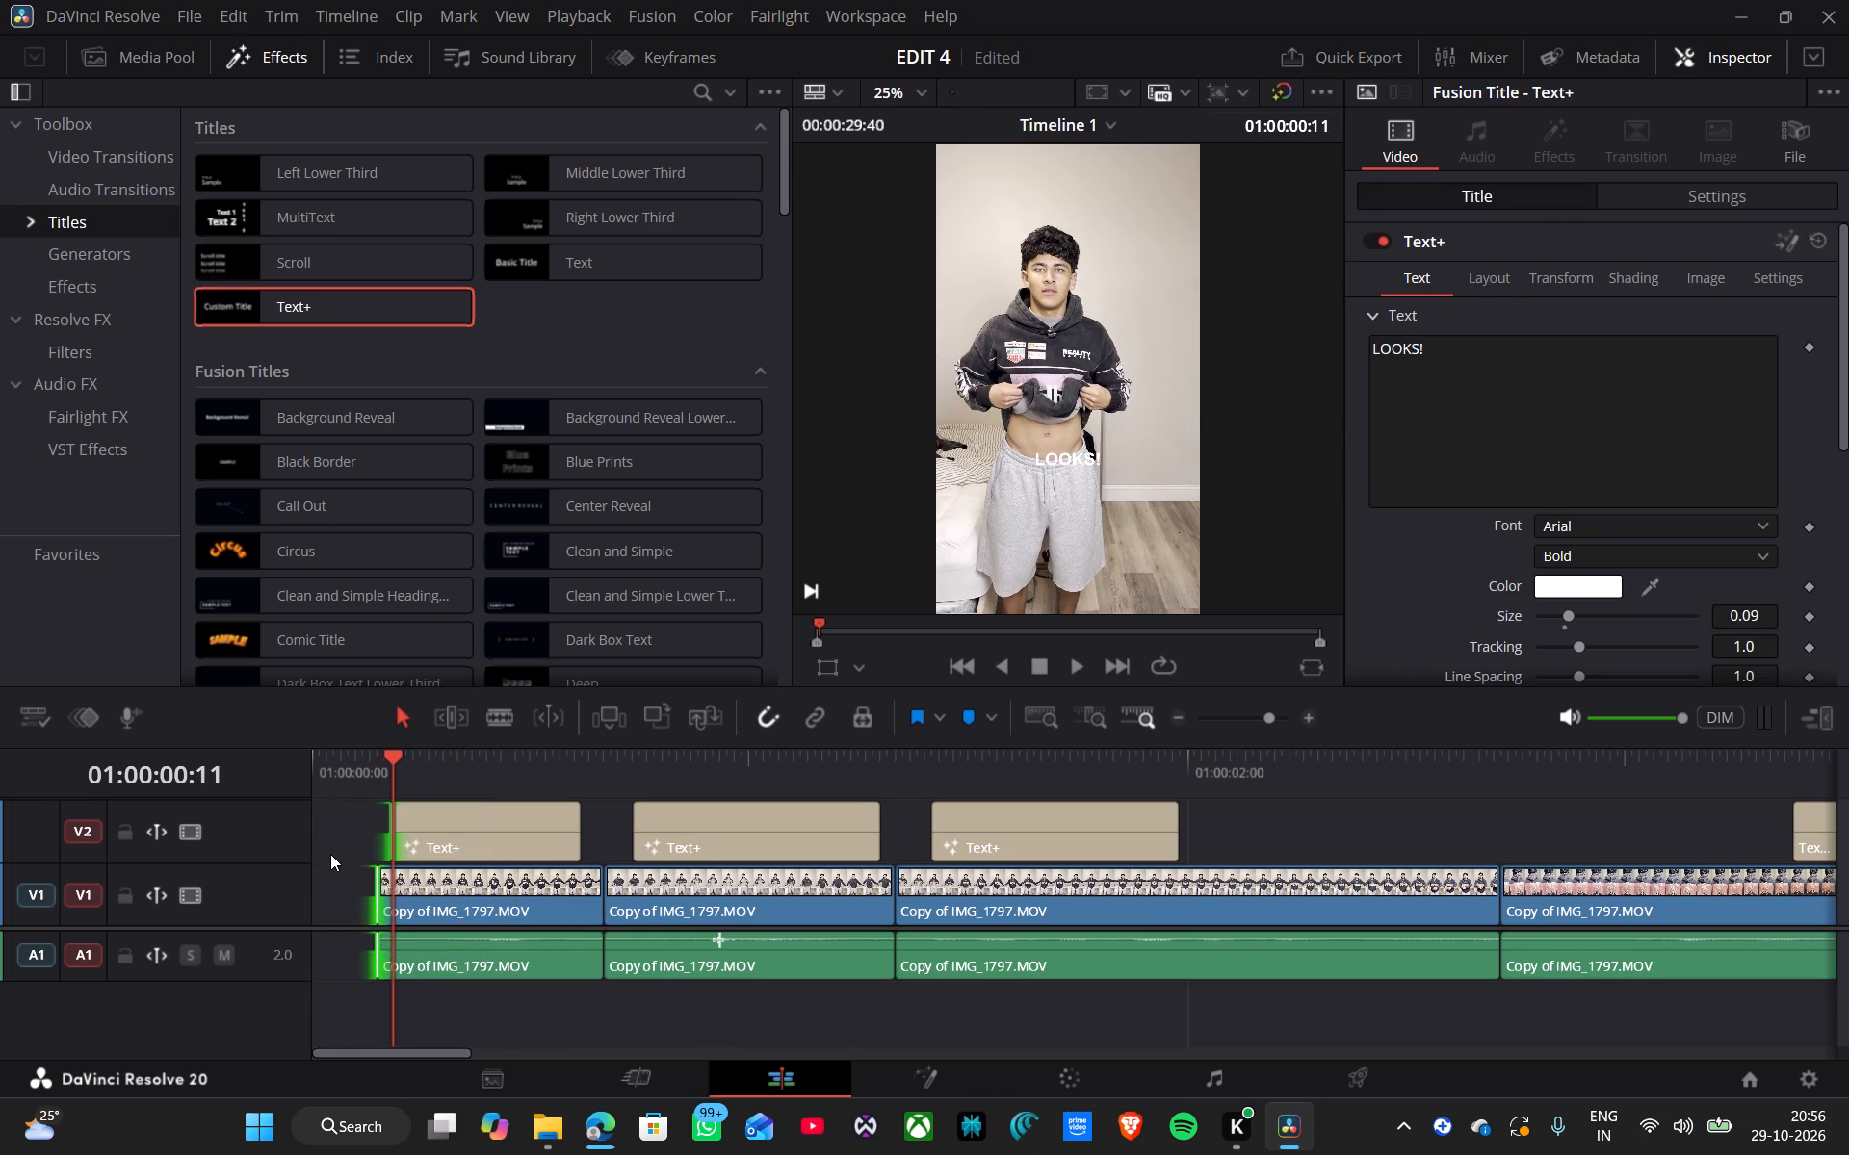
pyautogui.hotkey('ctrl', 'a')
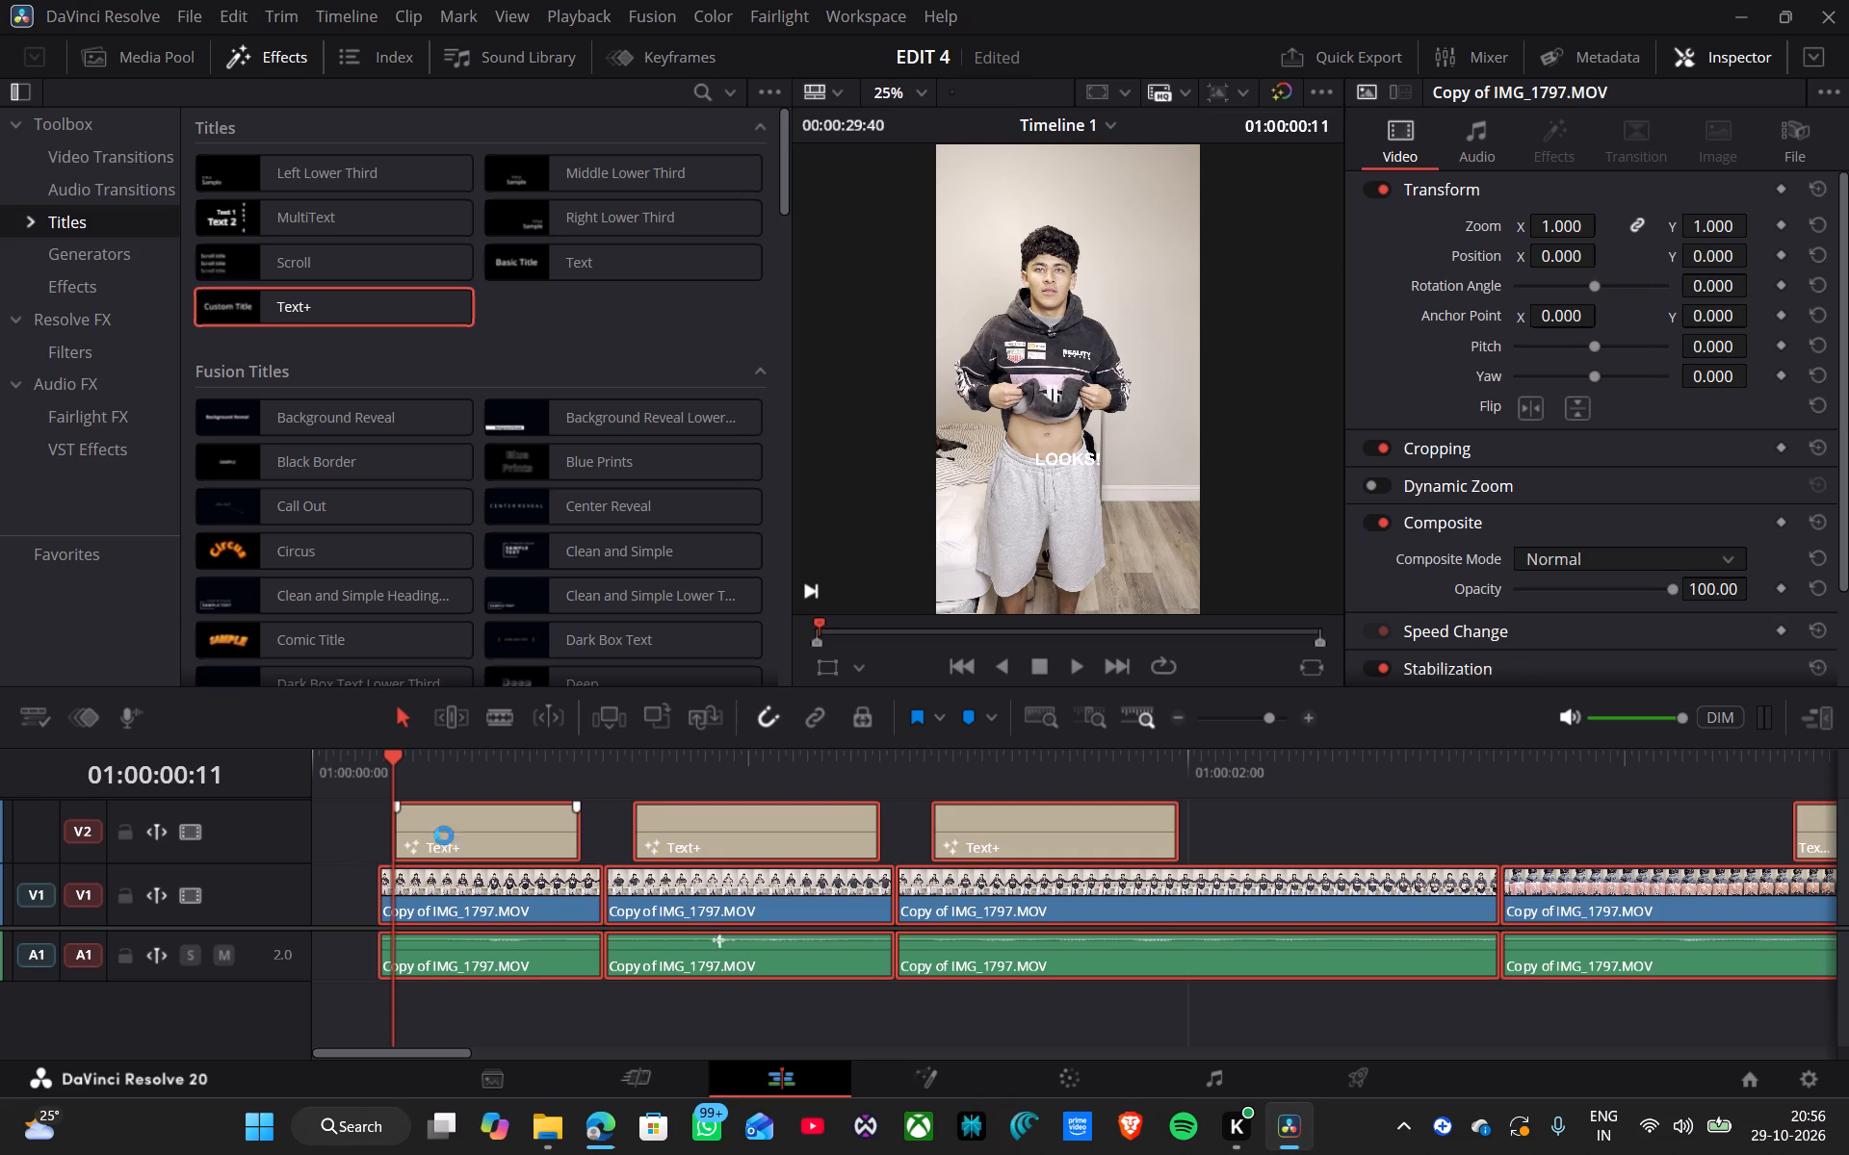
pyautogui.moveTo(444, 835); pyautogui.dragTo(365, 847)
# Play the opening from the timeline start and scrub to 01:00:00:40 in the second clip to check where the LIKE! speech begins.
pyautogui.moveTo(387, 764); pyautogui.dragTo(288, 796)
pyautogui.press('space')
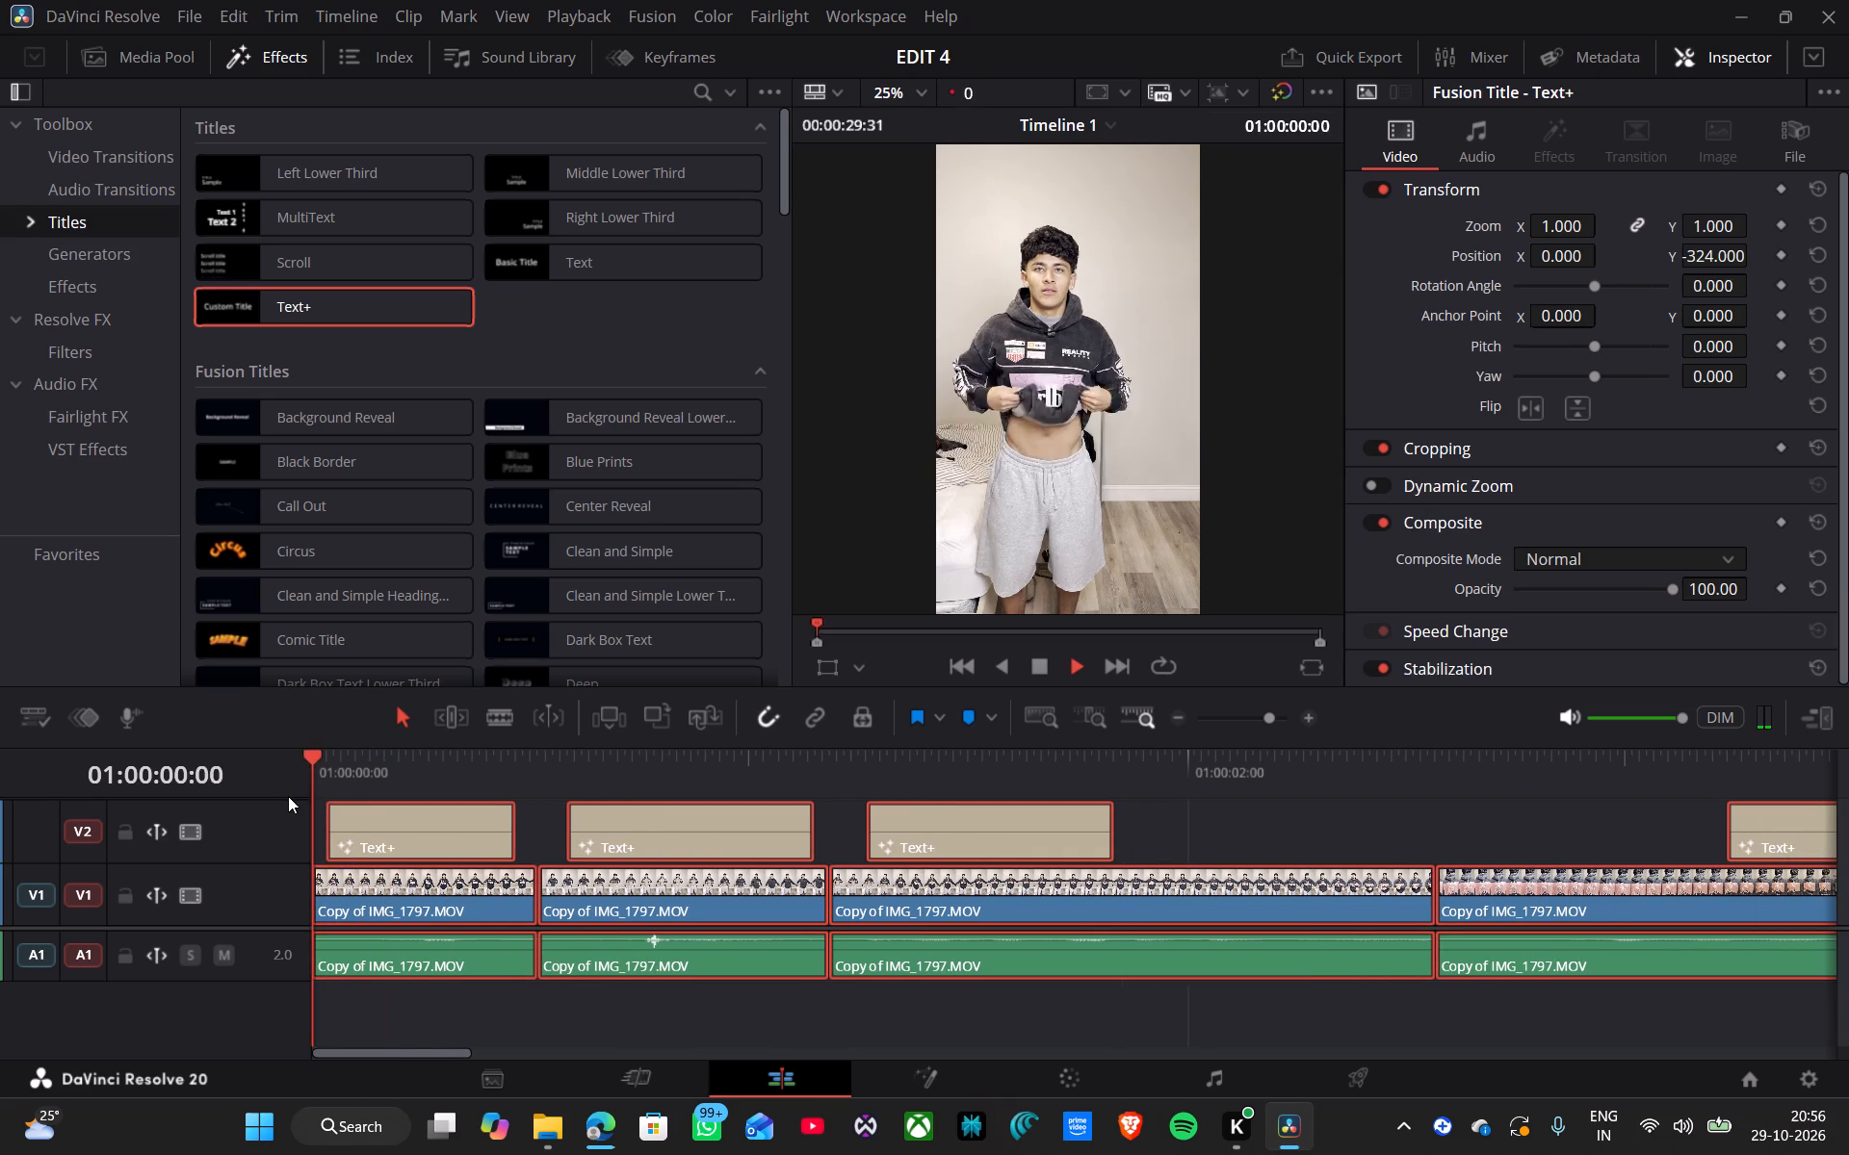
pyautogui.press('space')
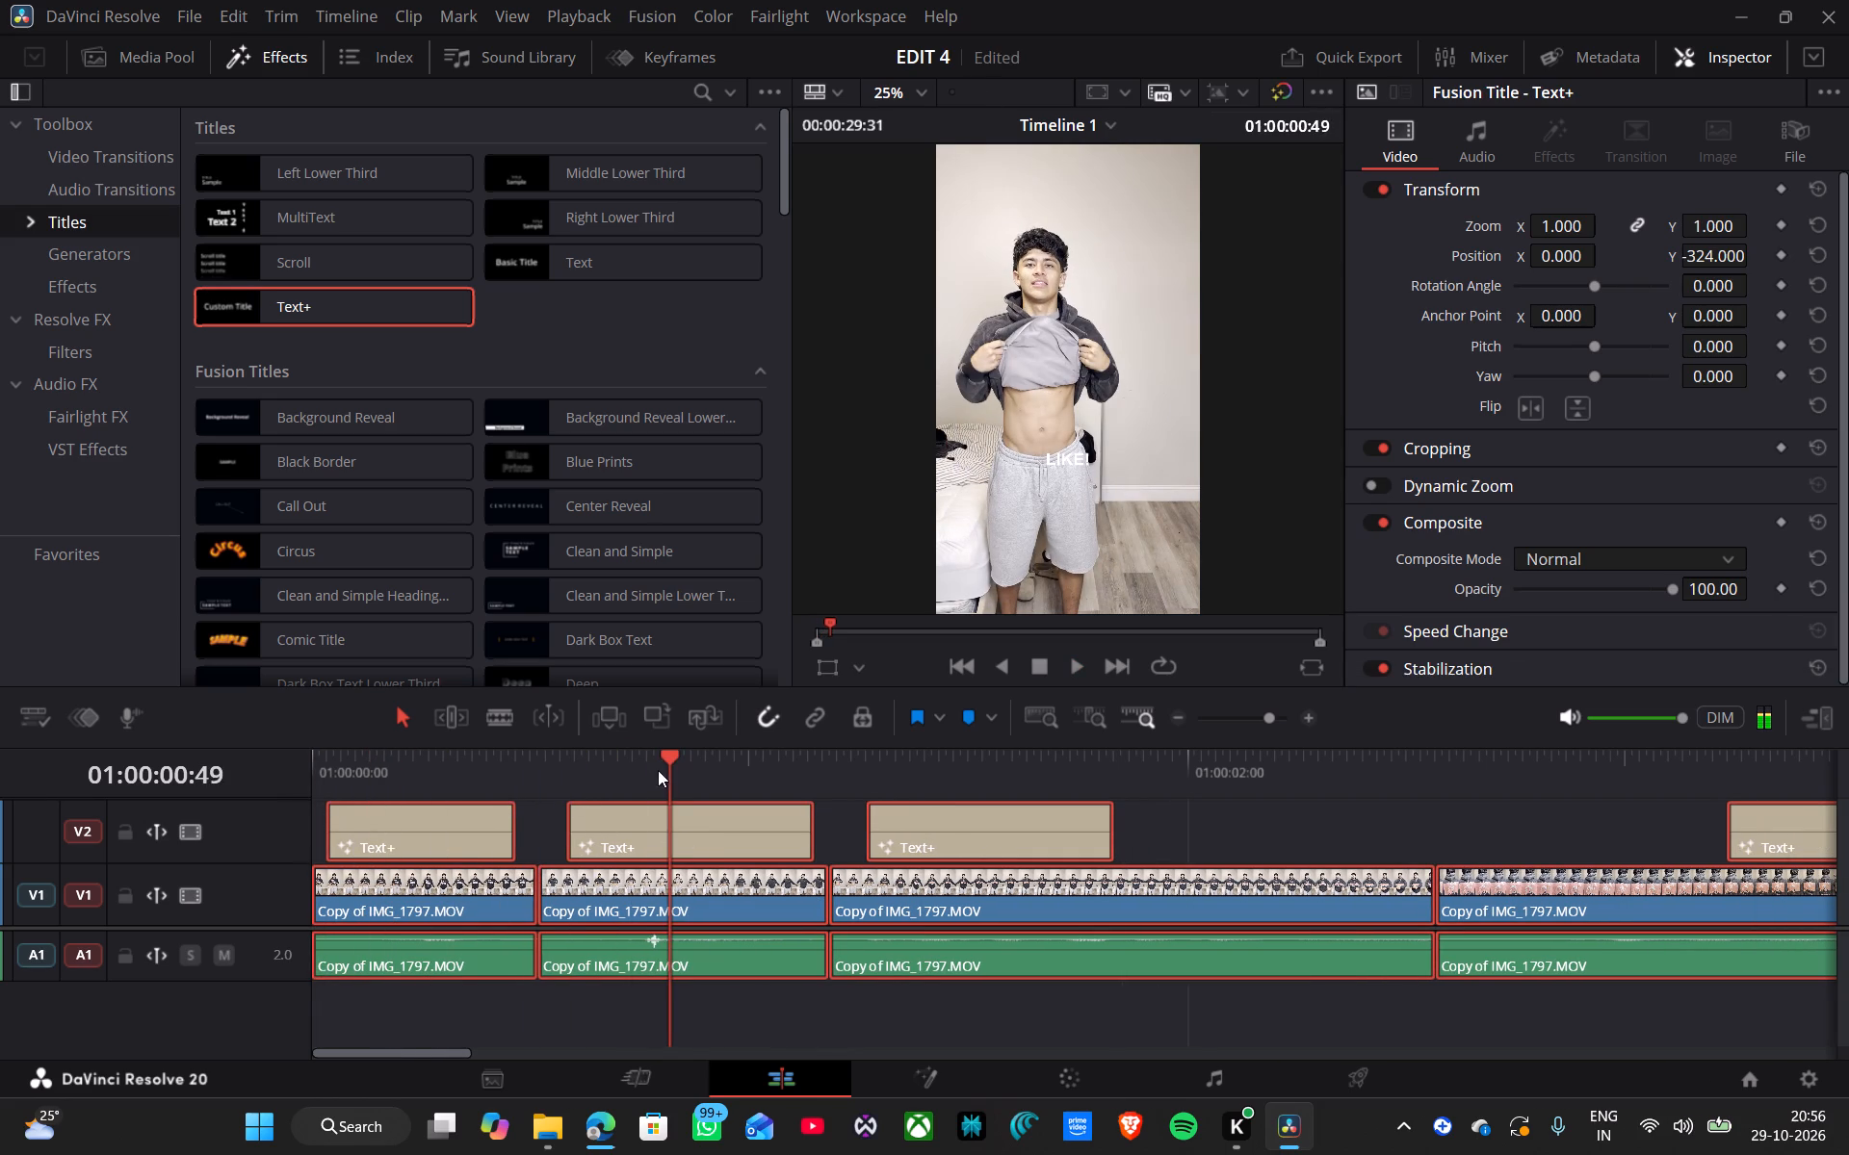
pyautogui.moveTo(668, 759); pyautogui.dragTo(607, 799)
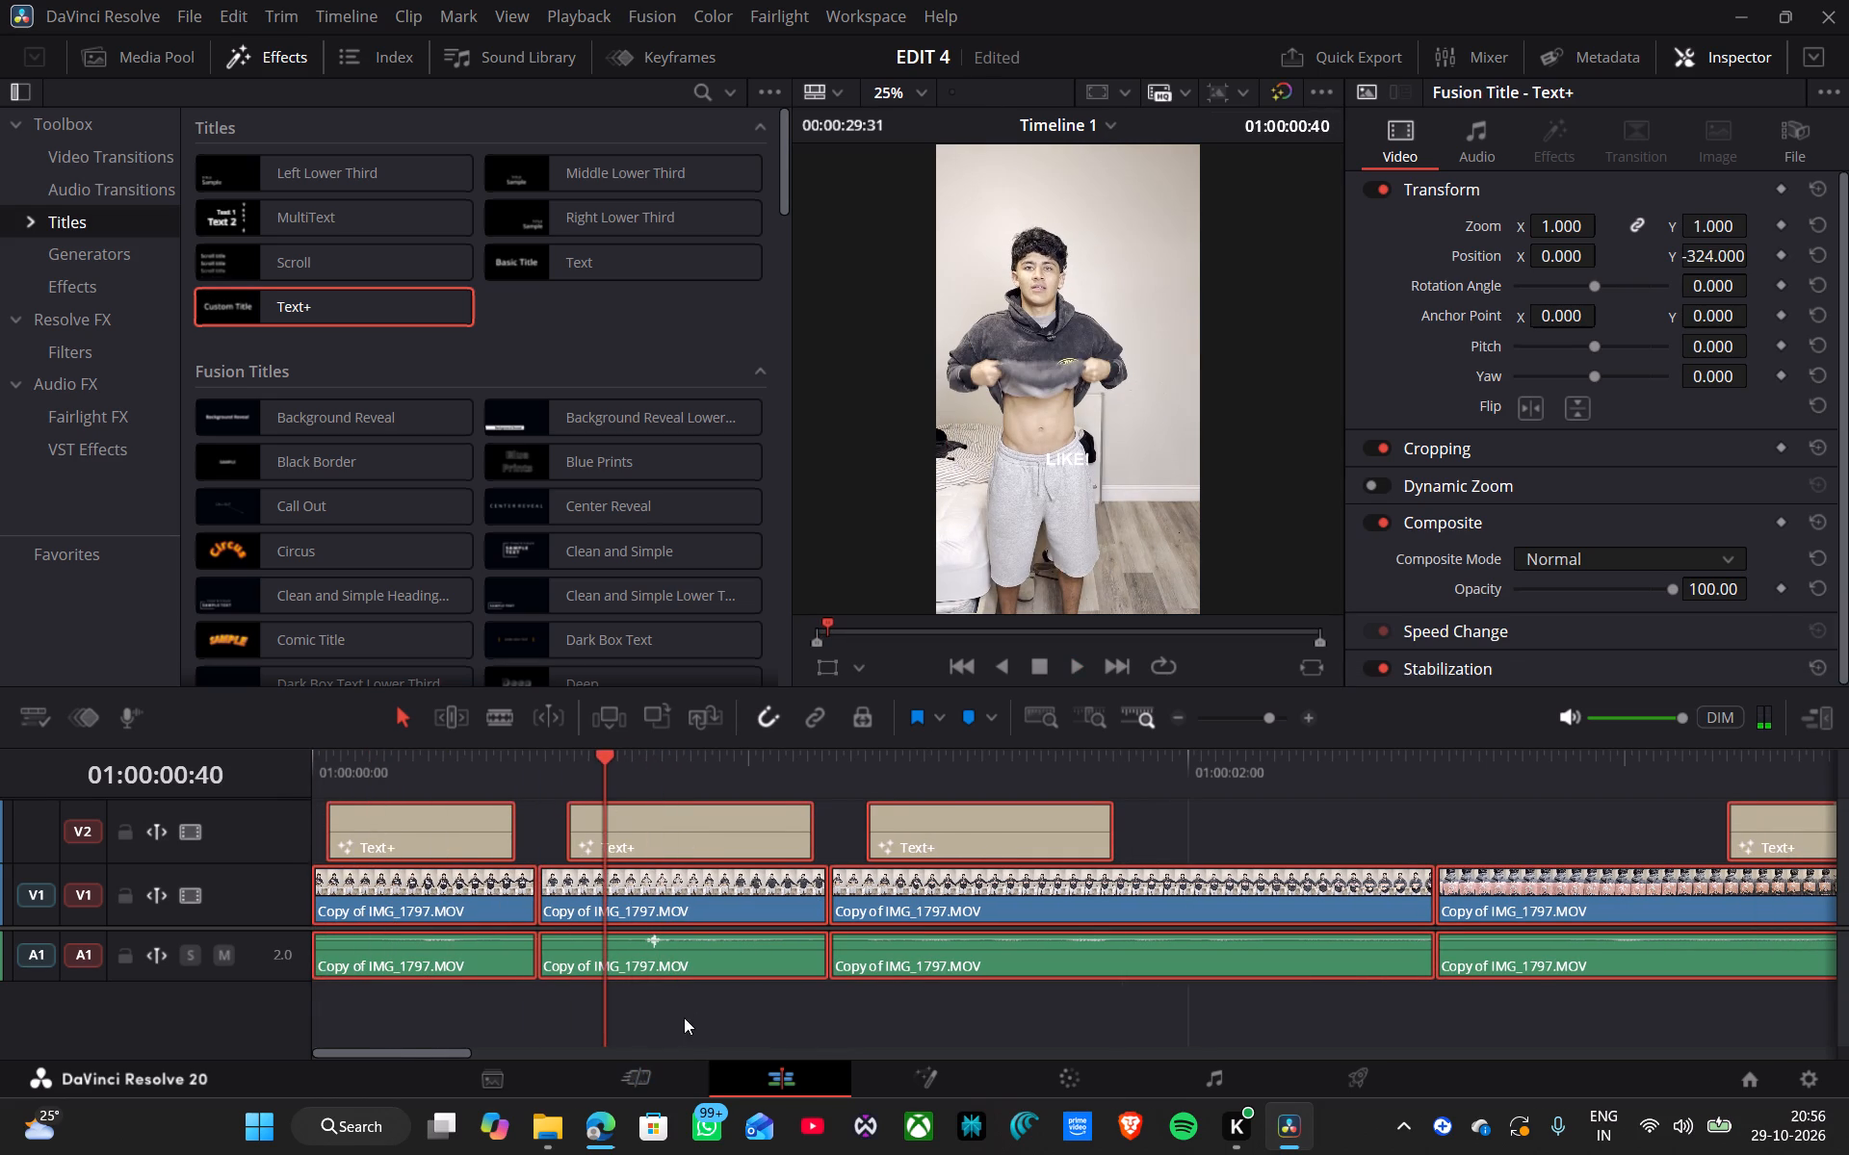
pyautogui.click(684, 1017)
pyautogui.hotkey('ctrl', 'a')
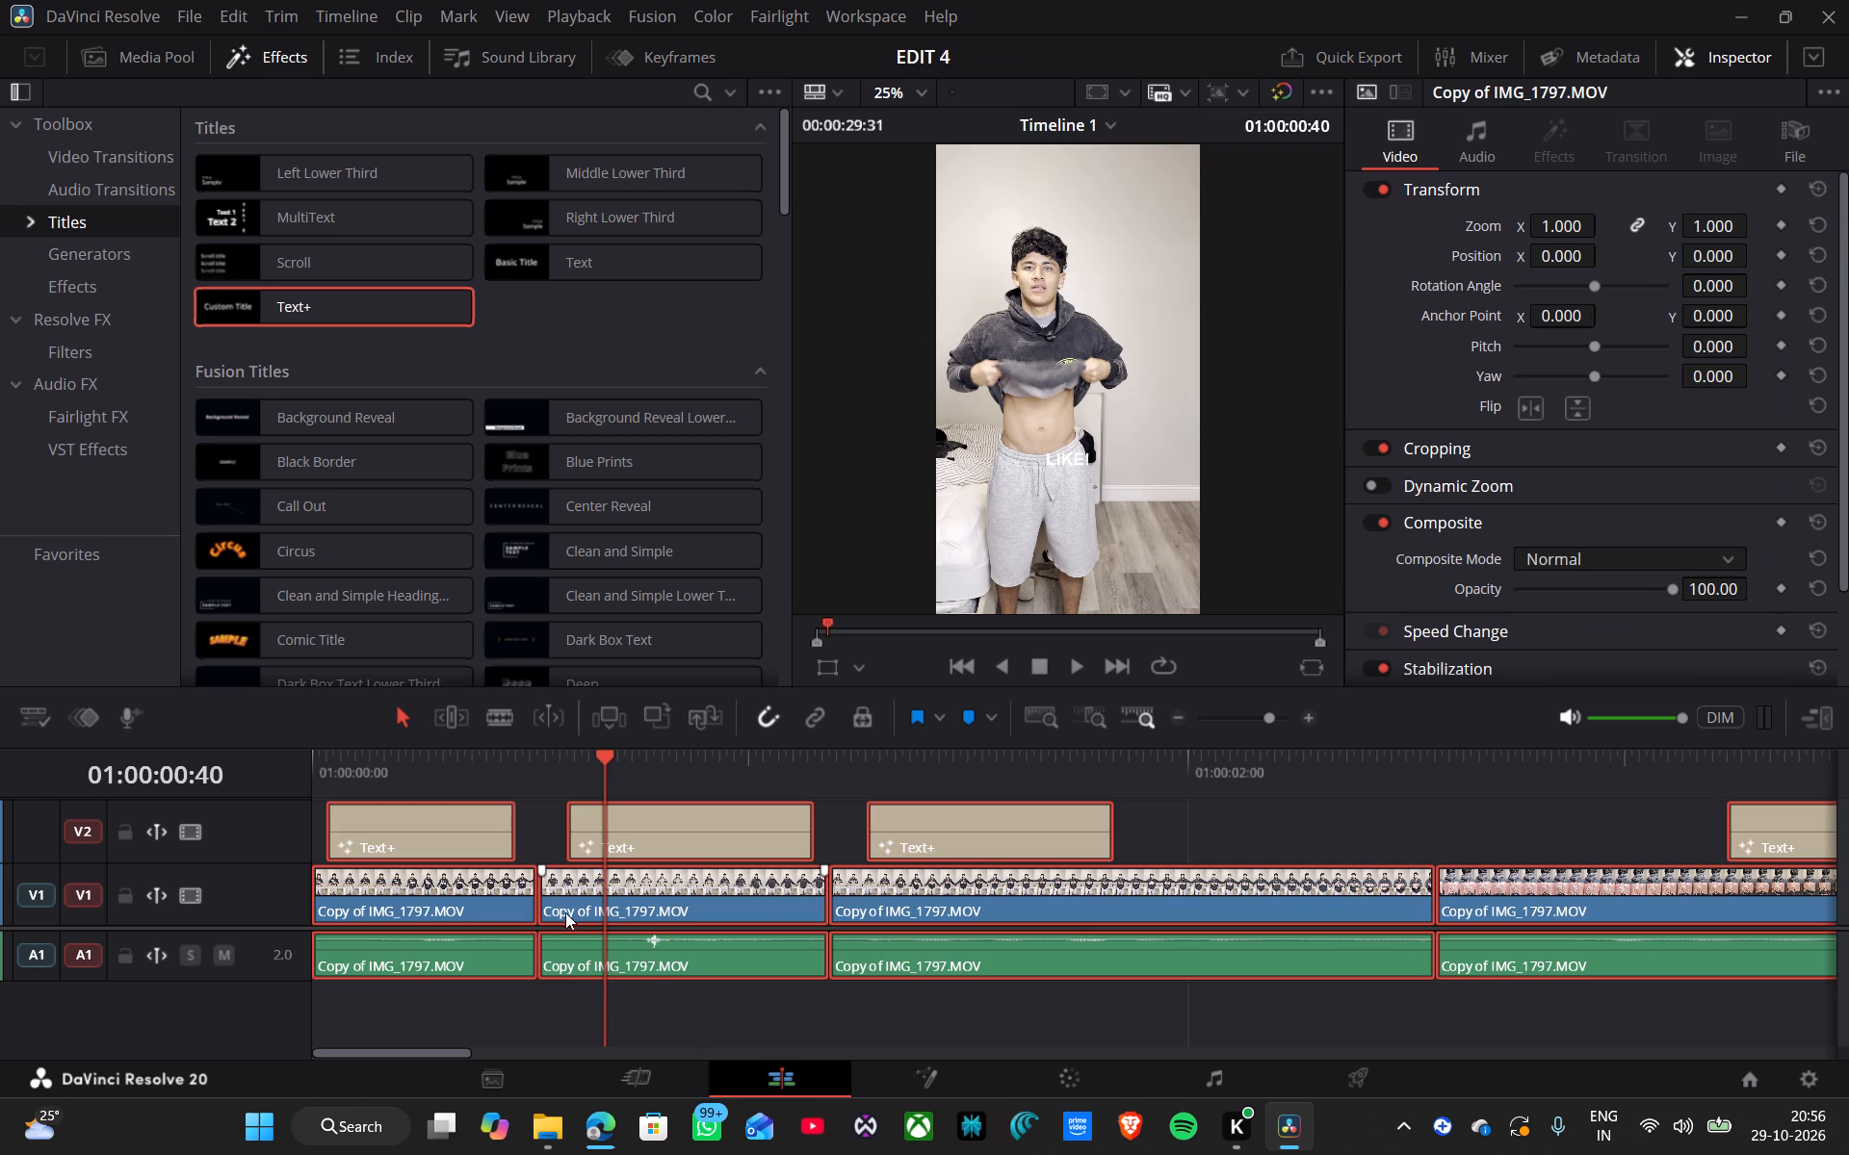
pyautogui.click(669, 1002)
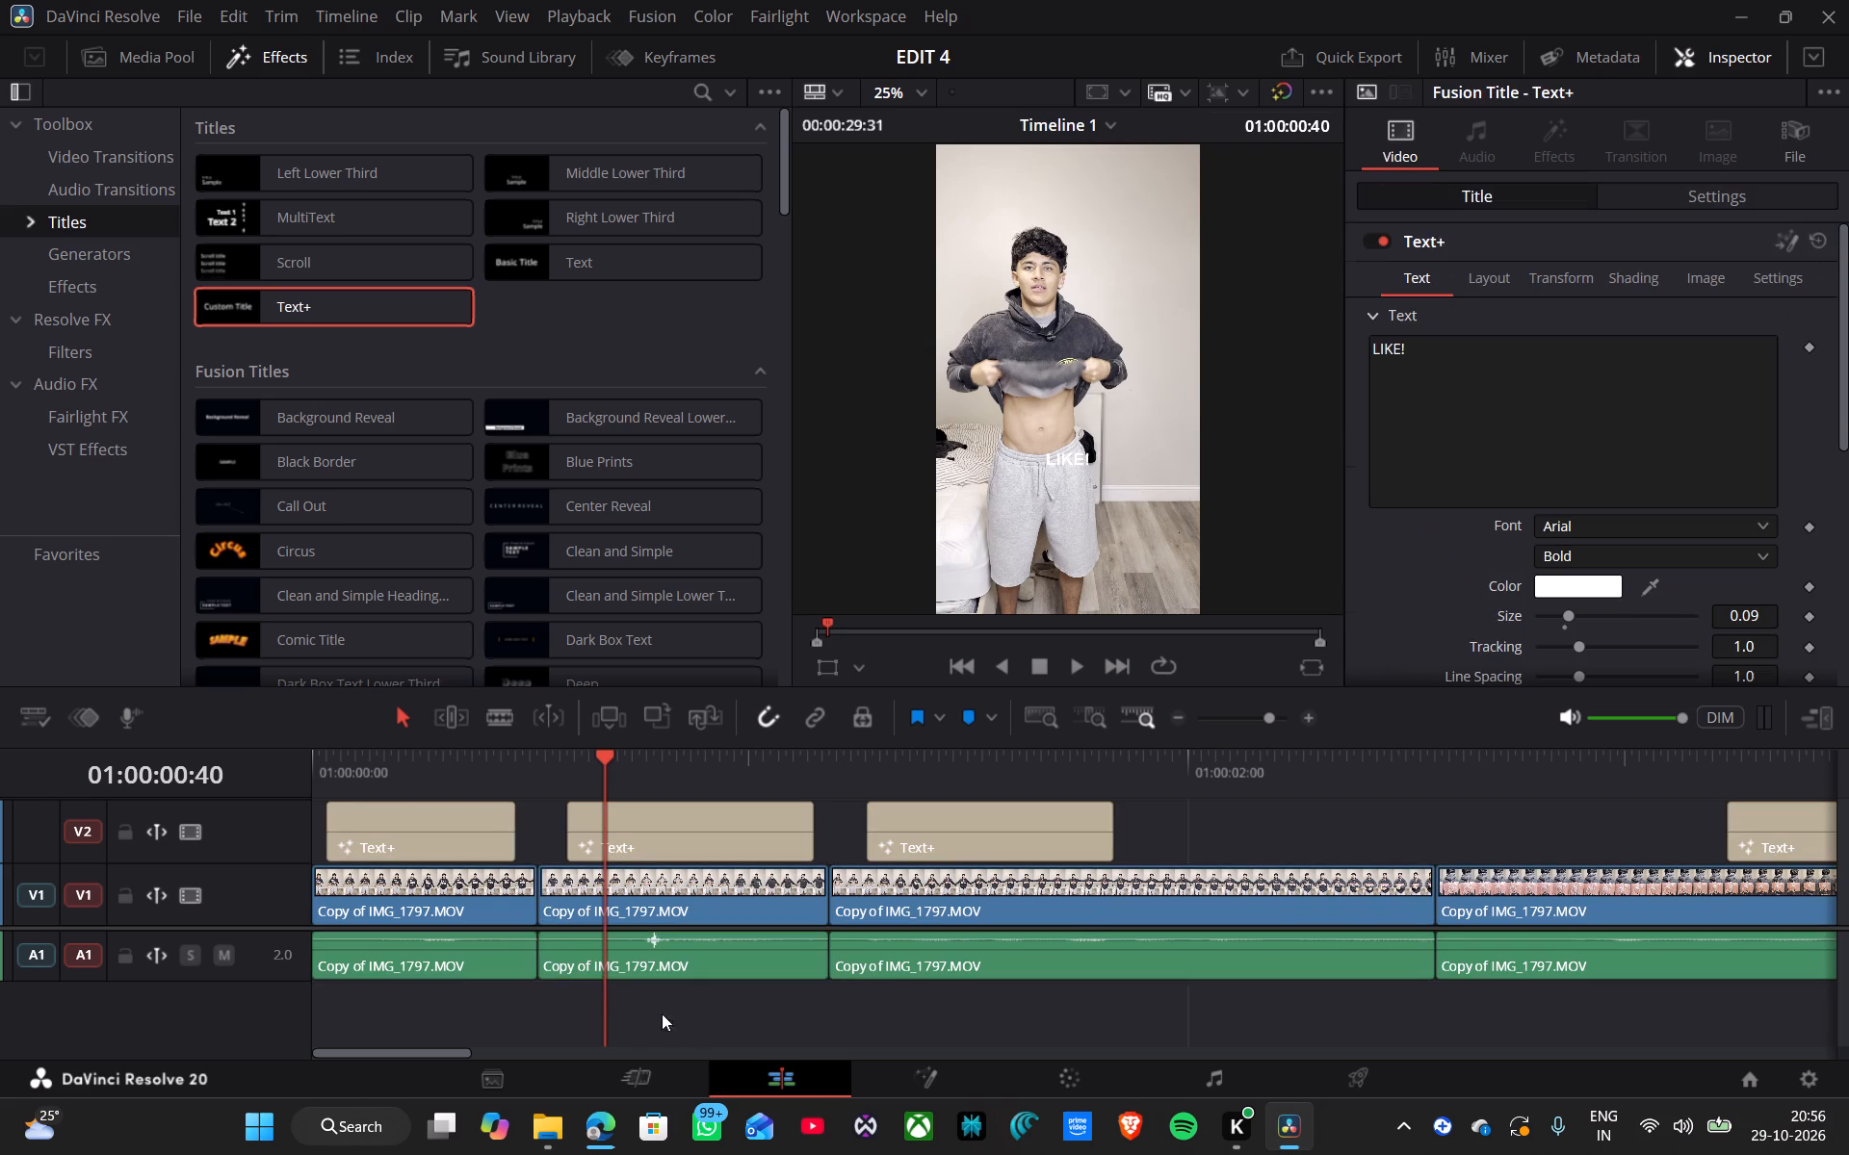
# Trim the start of the second clip's video and audio and its LIKE! title to the playhead at 01:00:00:40.
pyautogui.moveTo(634, 1019); pyautogui.dragTo(698, 808)
pyautogui.moveTo(545, 907); pyautogui.dragTo(596, 911)
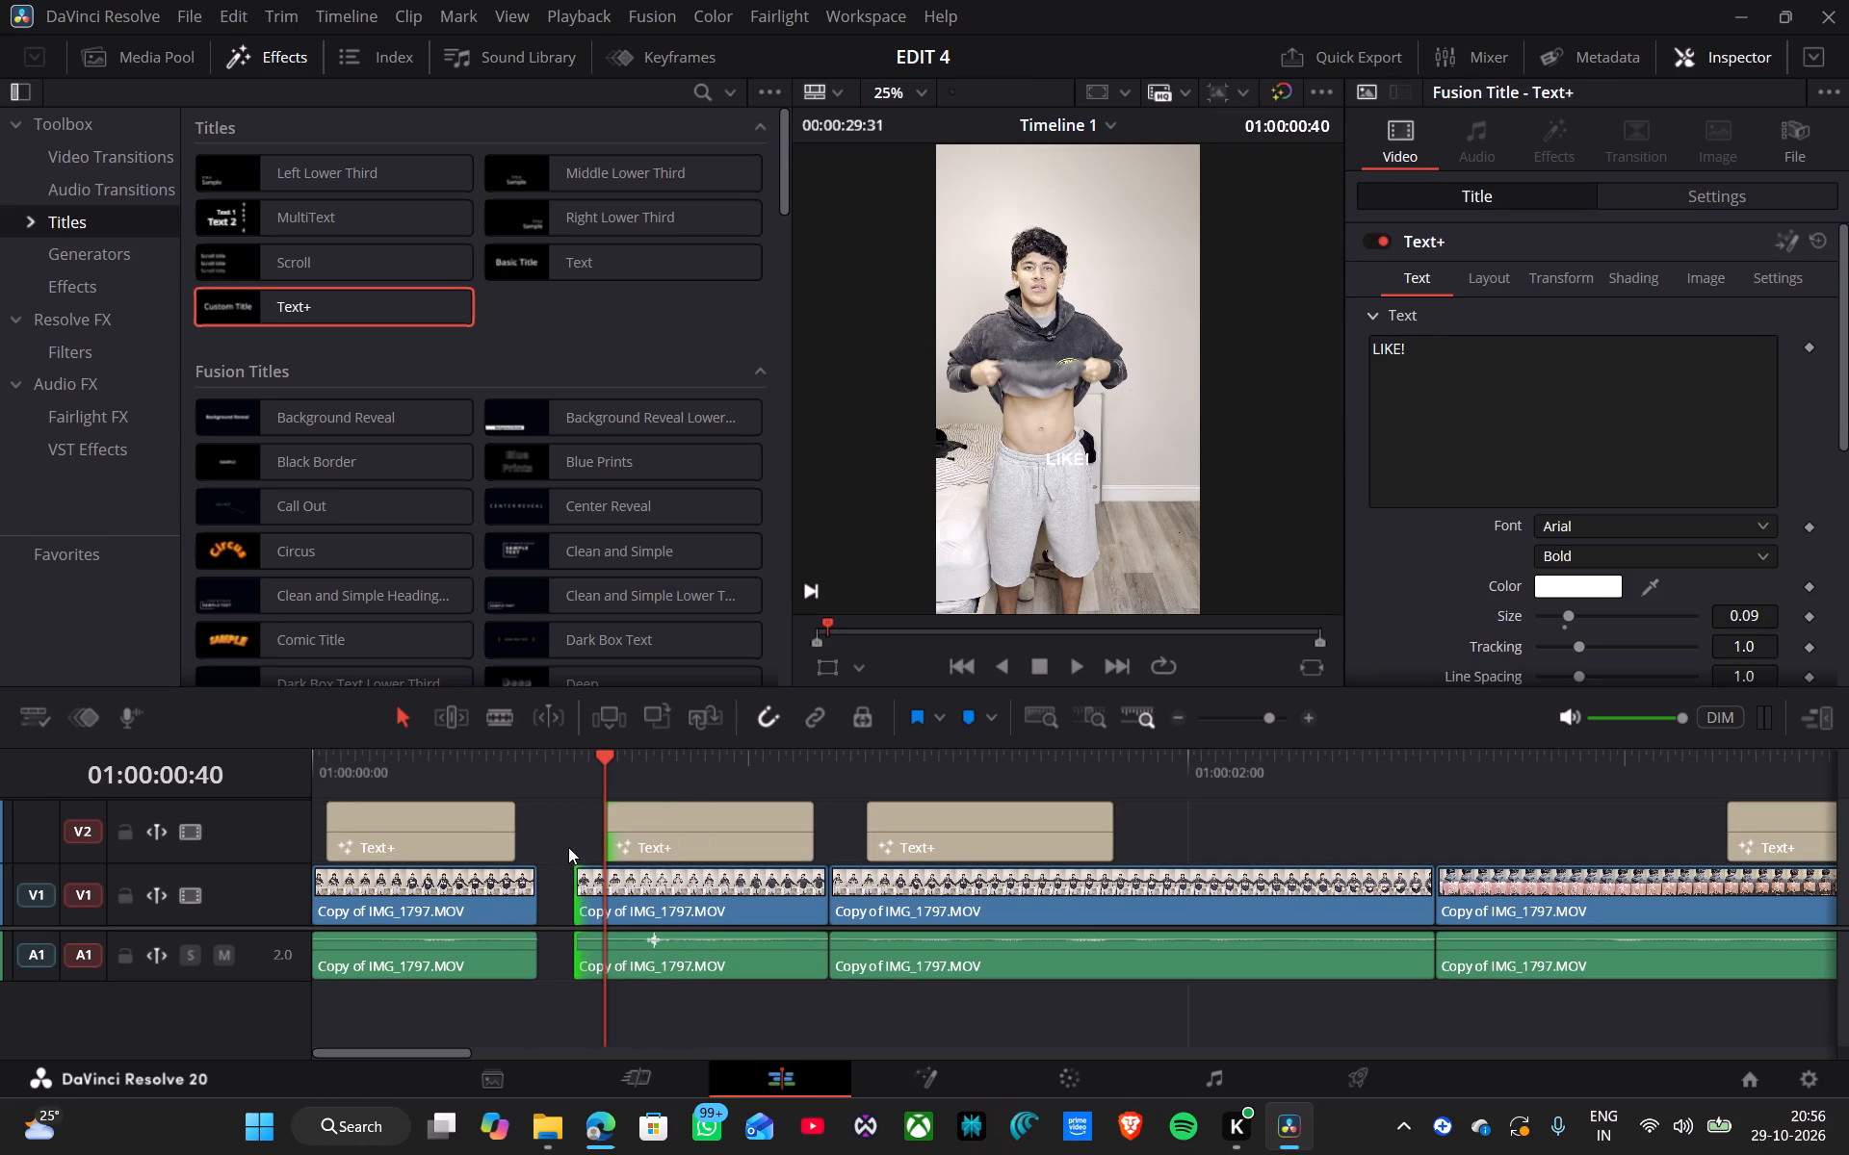
pyautogui.click(568, 846)
pyautogui.moveTo(553, 1020); pyautogui.dragTo(587, 903)
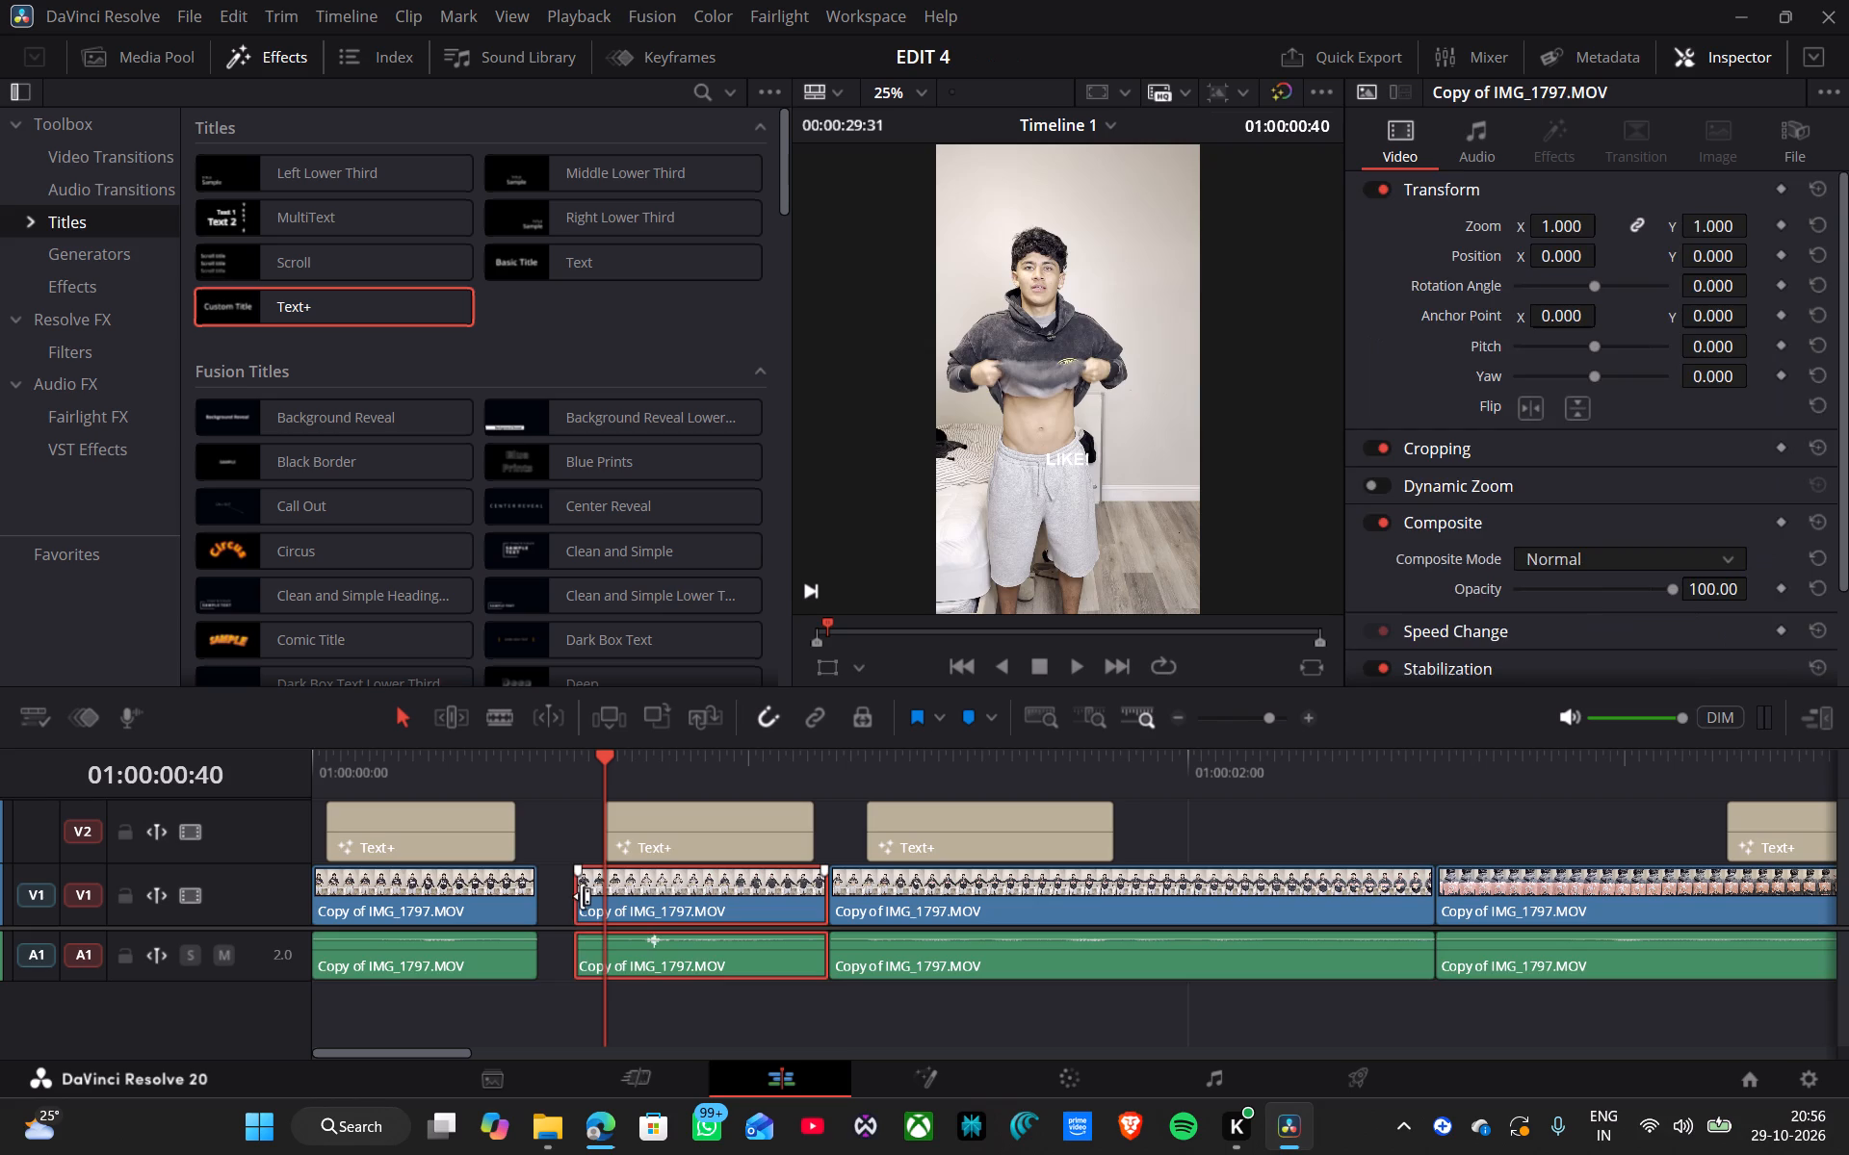
pyautogui.moveTo(582, 896); pyautogui.dragTo(612, 904)
# Move the second clip and its LIKE! title earlier so the clip starts right at the end of the first clip.
pyautogui.moveTo(664, 1032); pyautogui.dragTo(706, 826)
pyautogui.moveTo(705, 829); pyautogui.dragTo(696, 828)
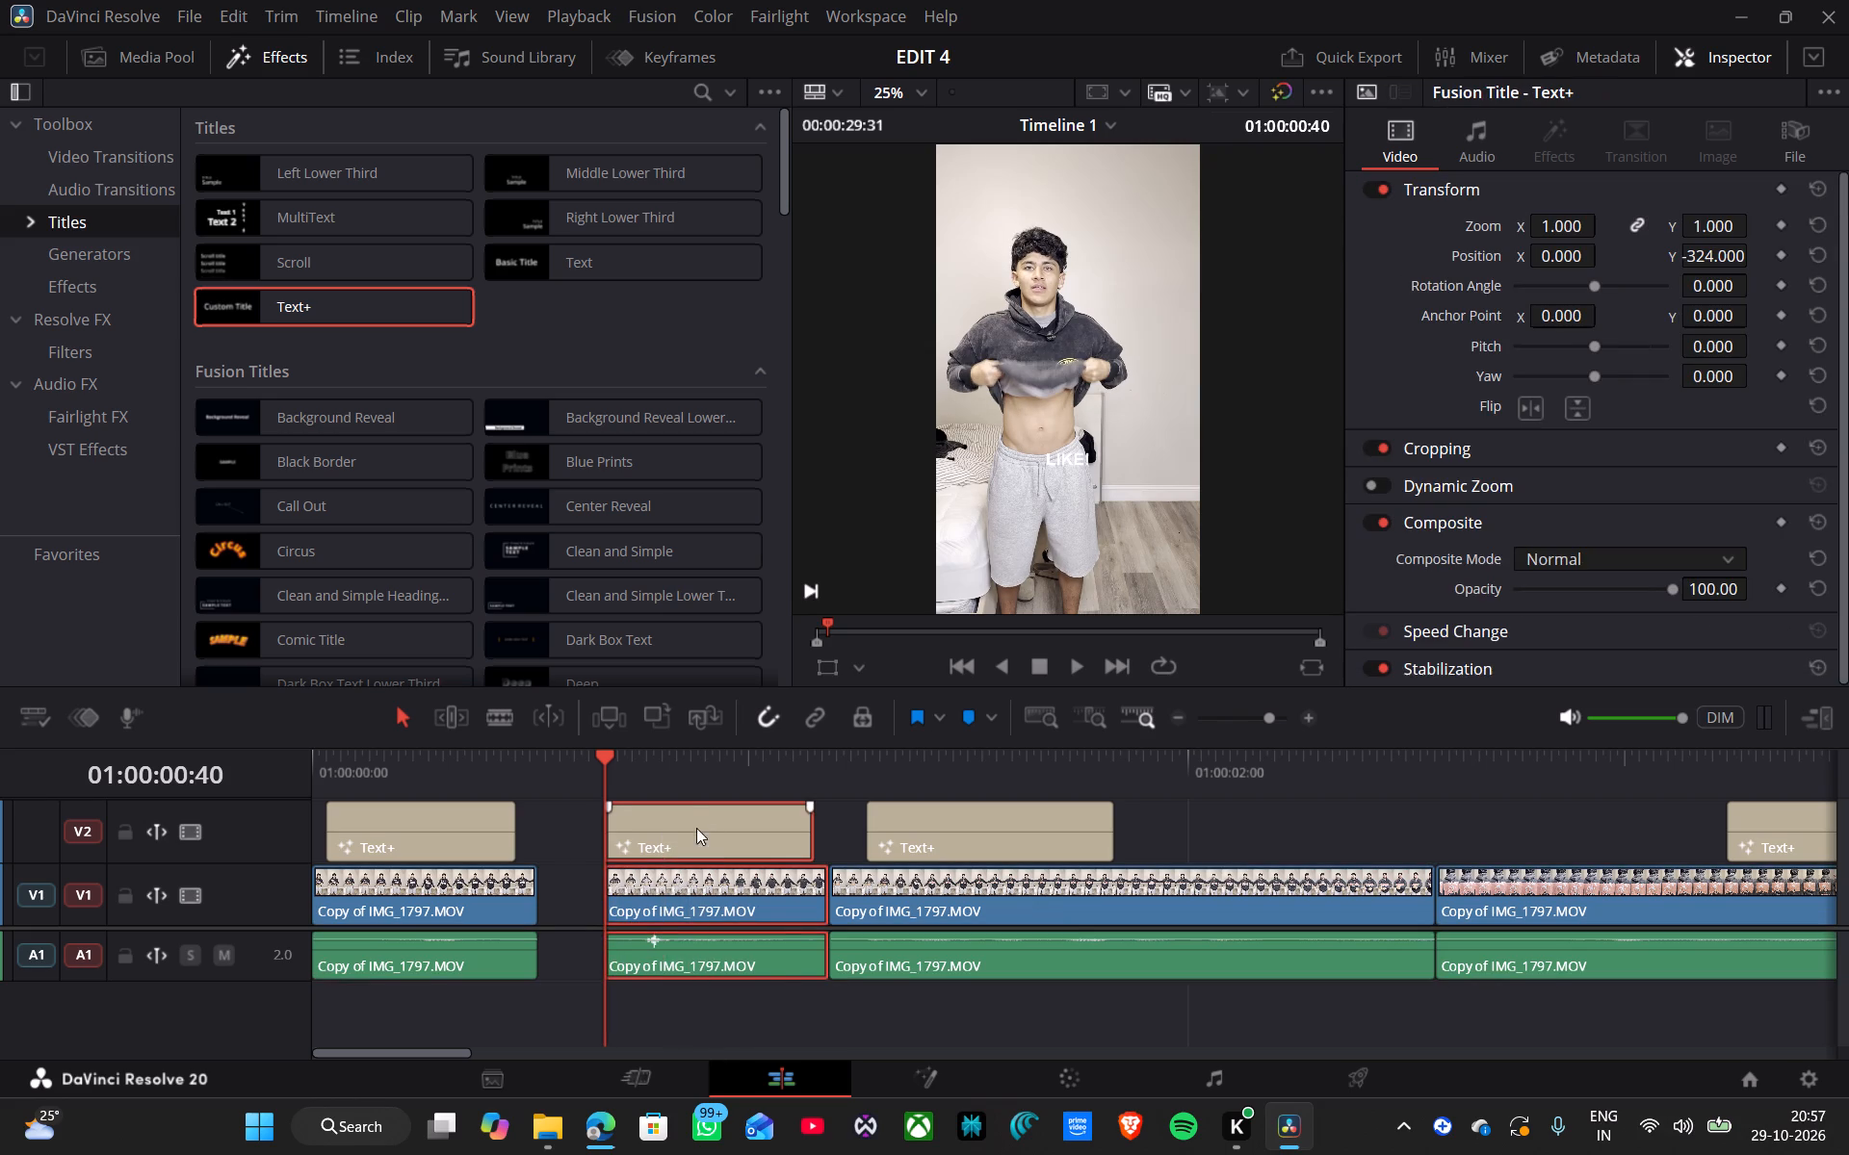
pyautogui.moveTo(696, 828); pyautogui.dragTo(633, 834)
# Trim about 2 frames off the start of the LIKE! title.
pyautogui.click(545, 834)
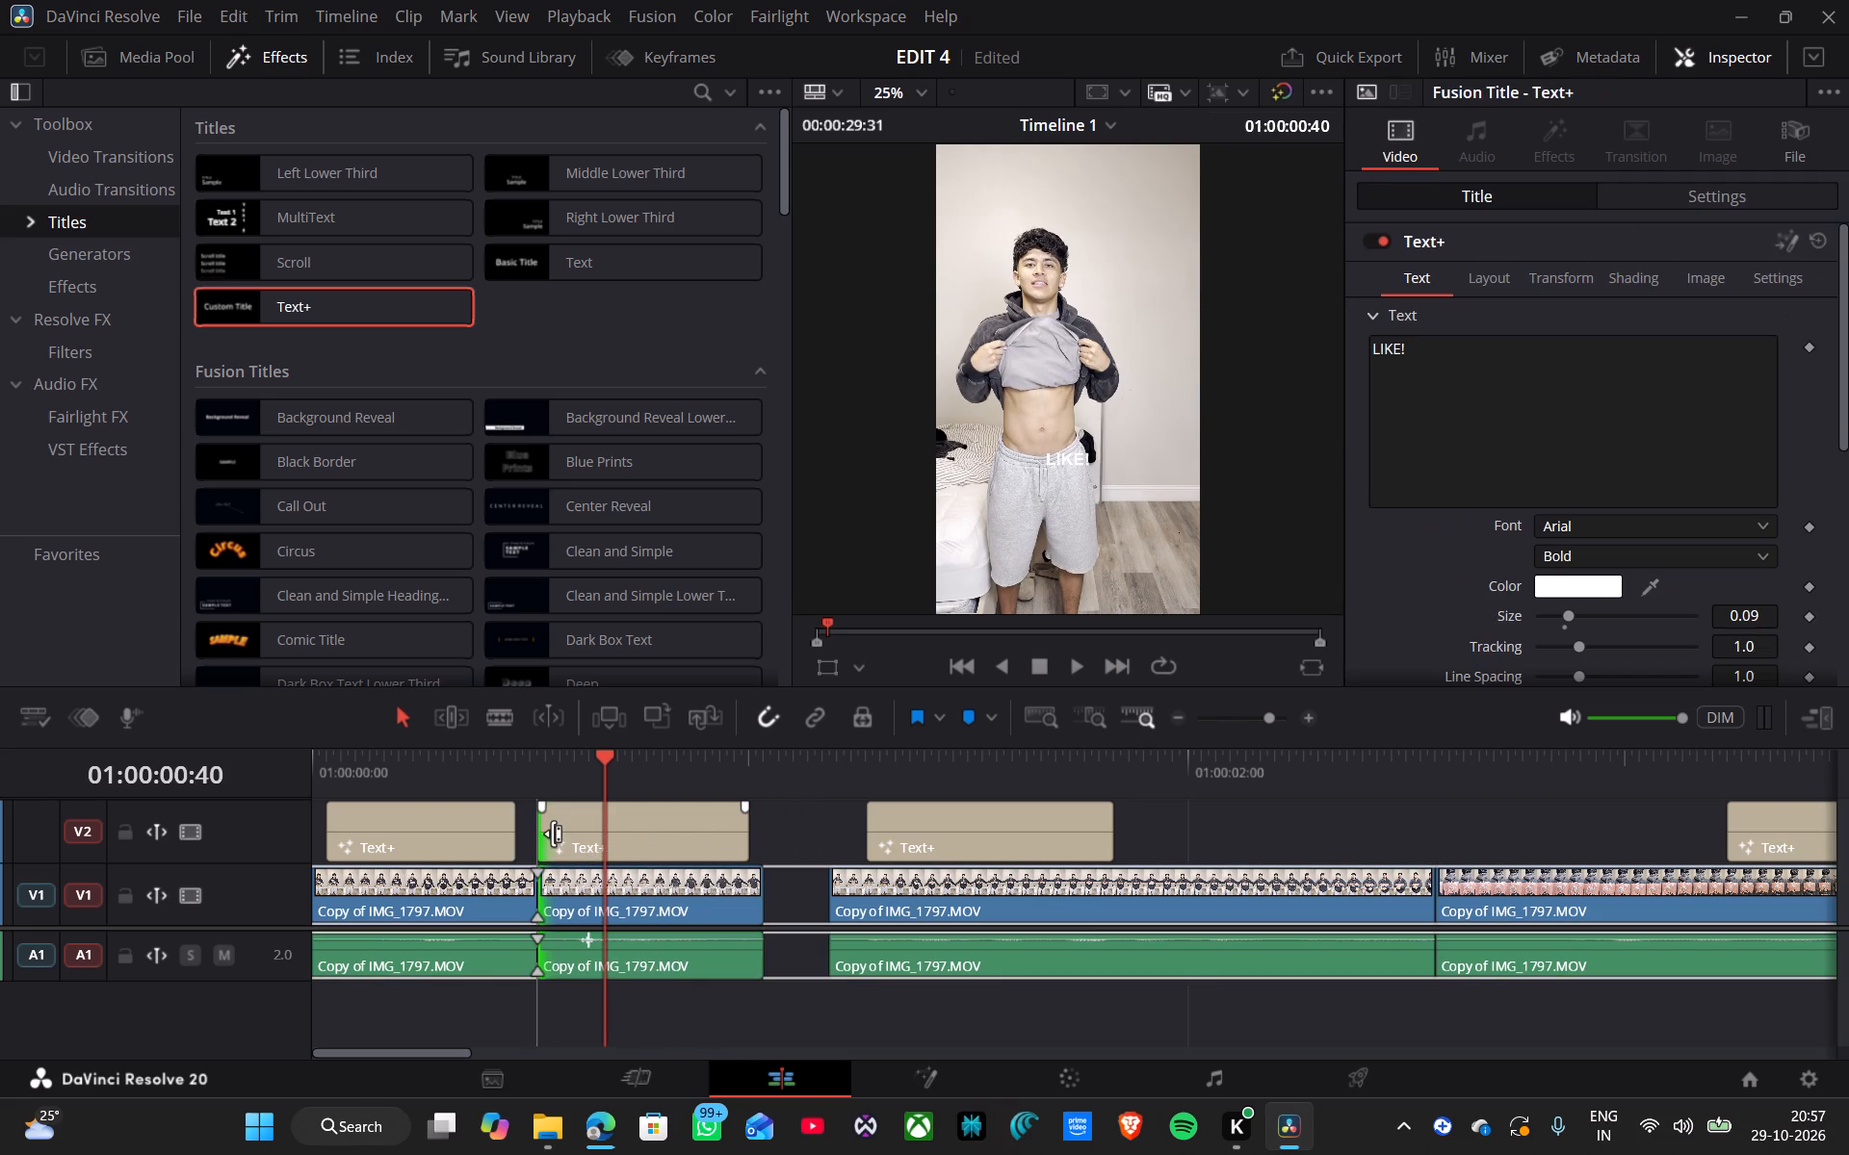
pyautogui.click(575, 1024)
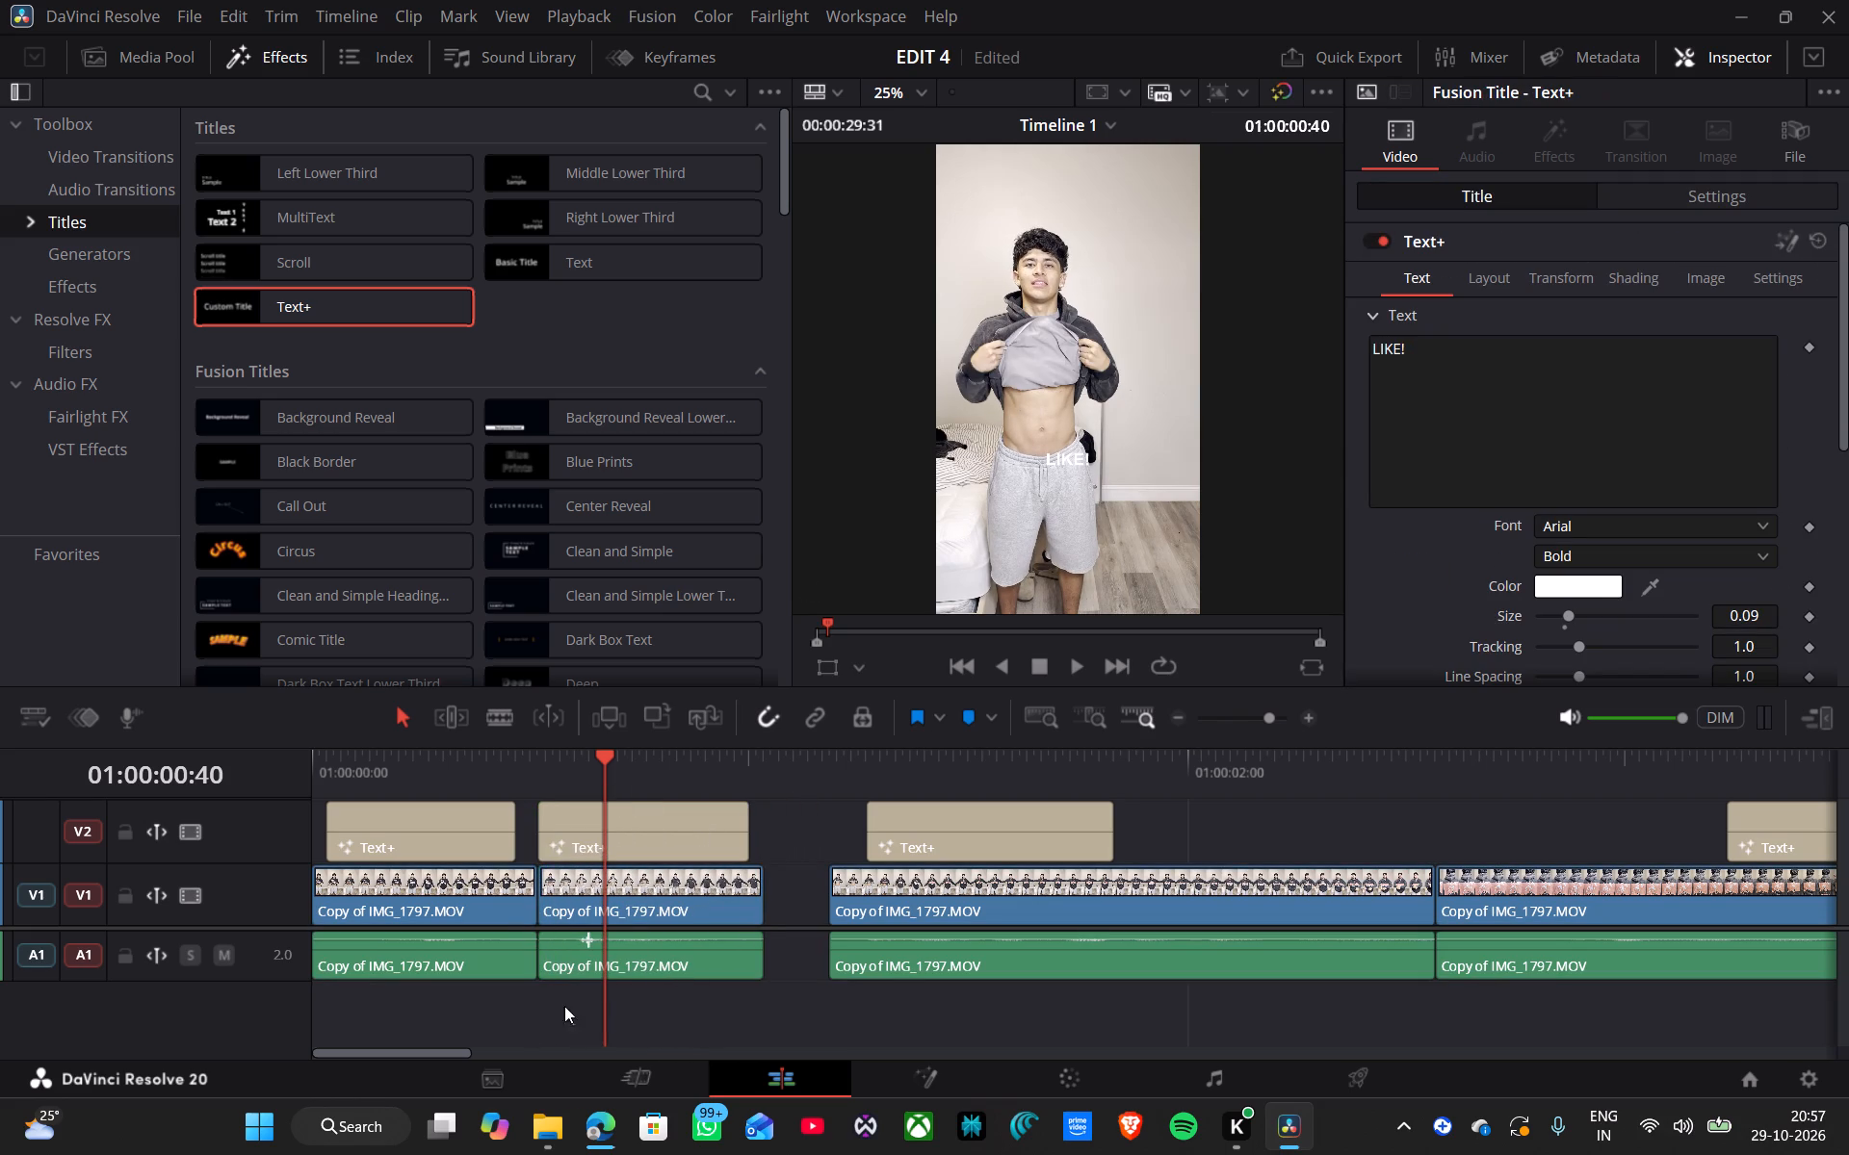
pyautogui.moveTo(546, 834); pyautogui.dragTo(563, 834)
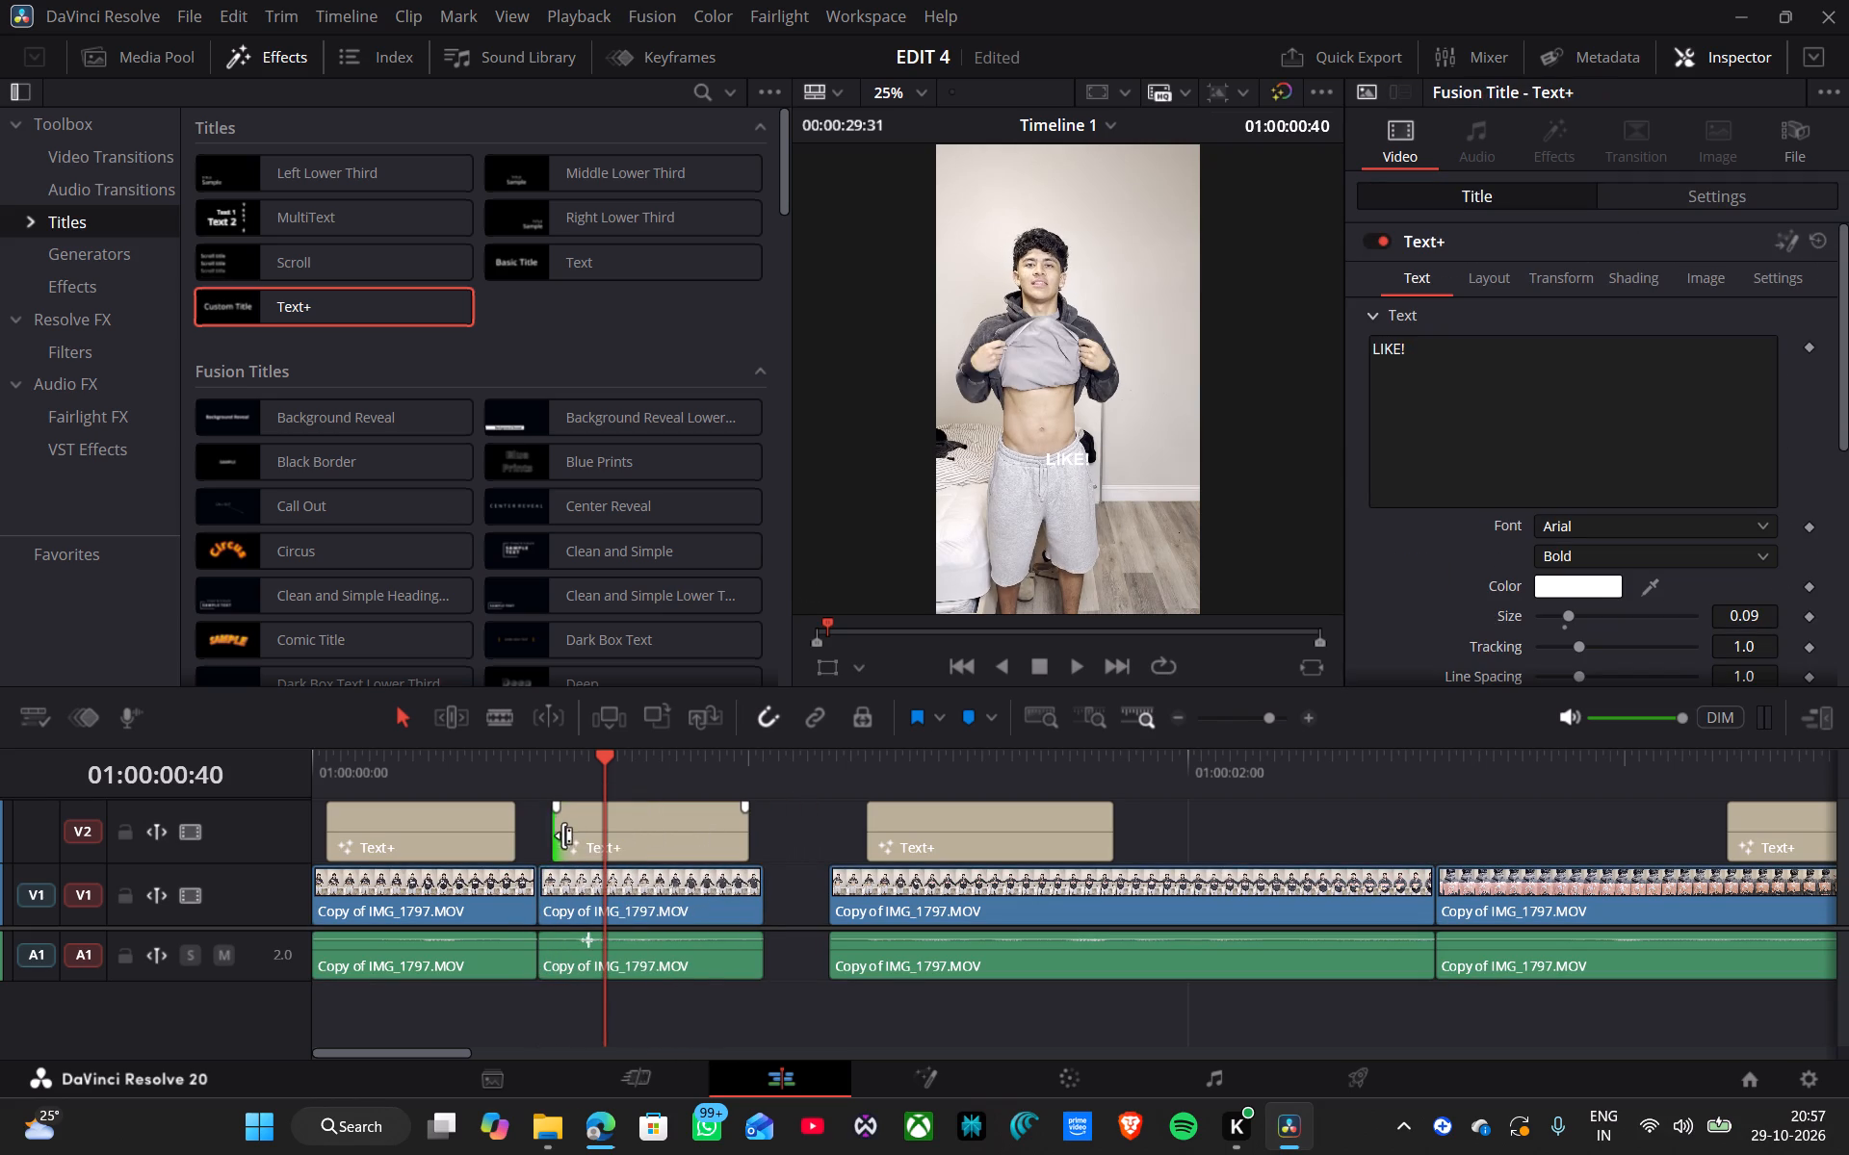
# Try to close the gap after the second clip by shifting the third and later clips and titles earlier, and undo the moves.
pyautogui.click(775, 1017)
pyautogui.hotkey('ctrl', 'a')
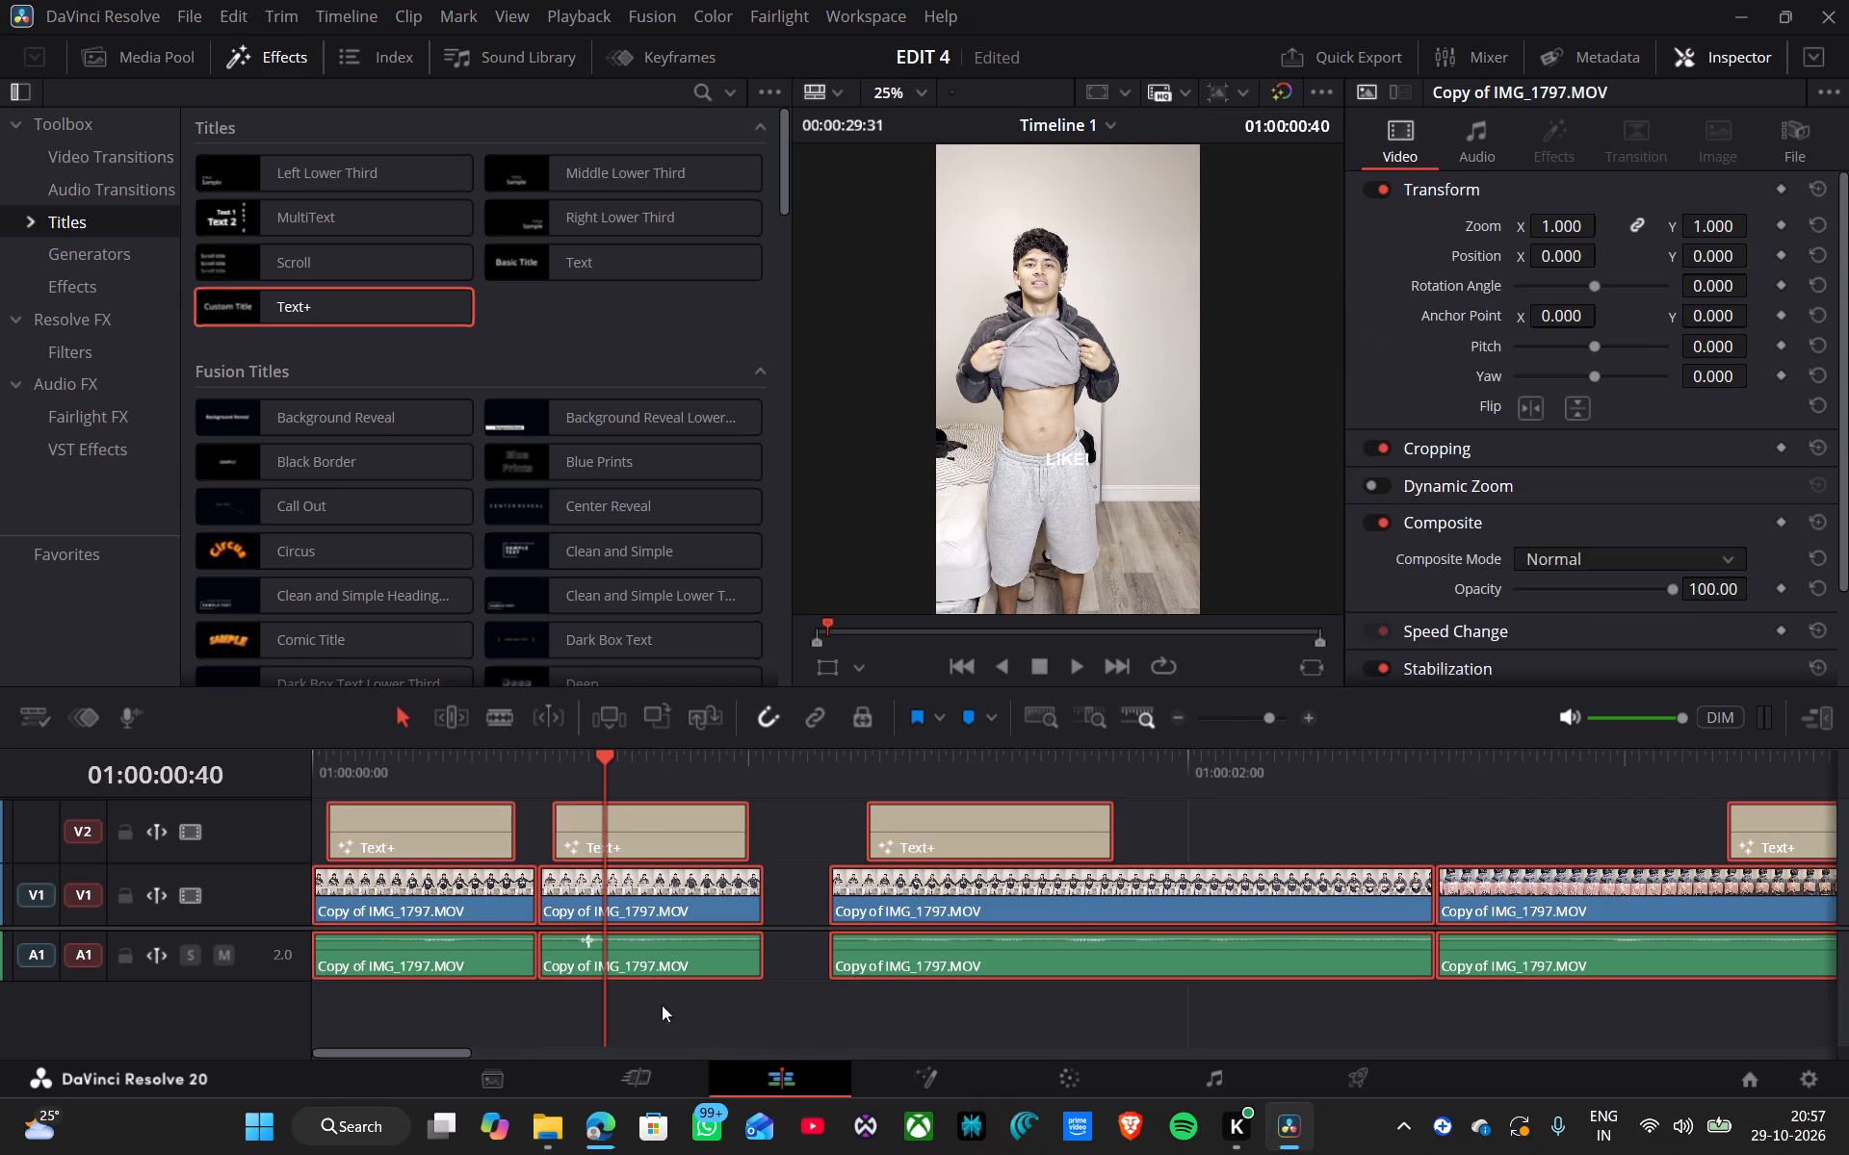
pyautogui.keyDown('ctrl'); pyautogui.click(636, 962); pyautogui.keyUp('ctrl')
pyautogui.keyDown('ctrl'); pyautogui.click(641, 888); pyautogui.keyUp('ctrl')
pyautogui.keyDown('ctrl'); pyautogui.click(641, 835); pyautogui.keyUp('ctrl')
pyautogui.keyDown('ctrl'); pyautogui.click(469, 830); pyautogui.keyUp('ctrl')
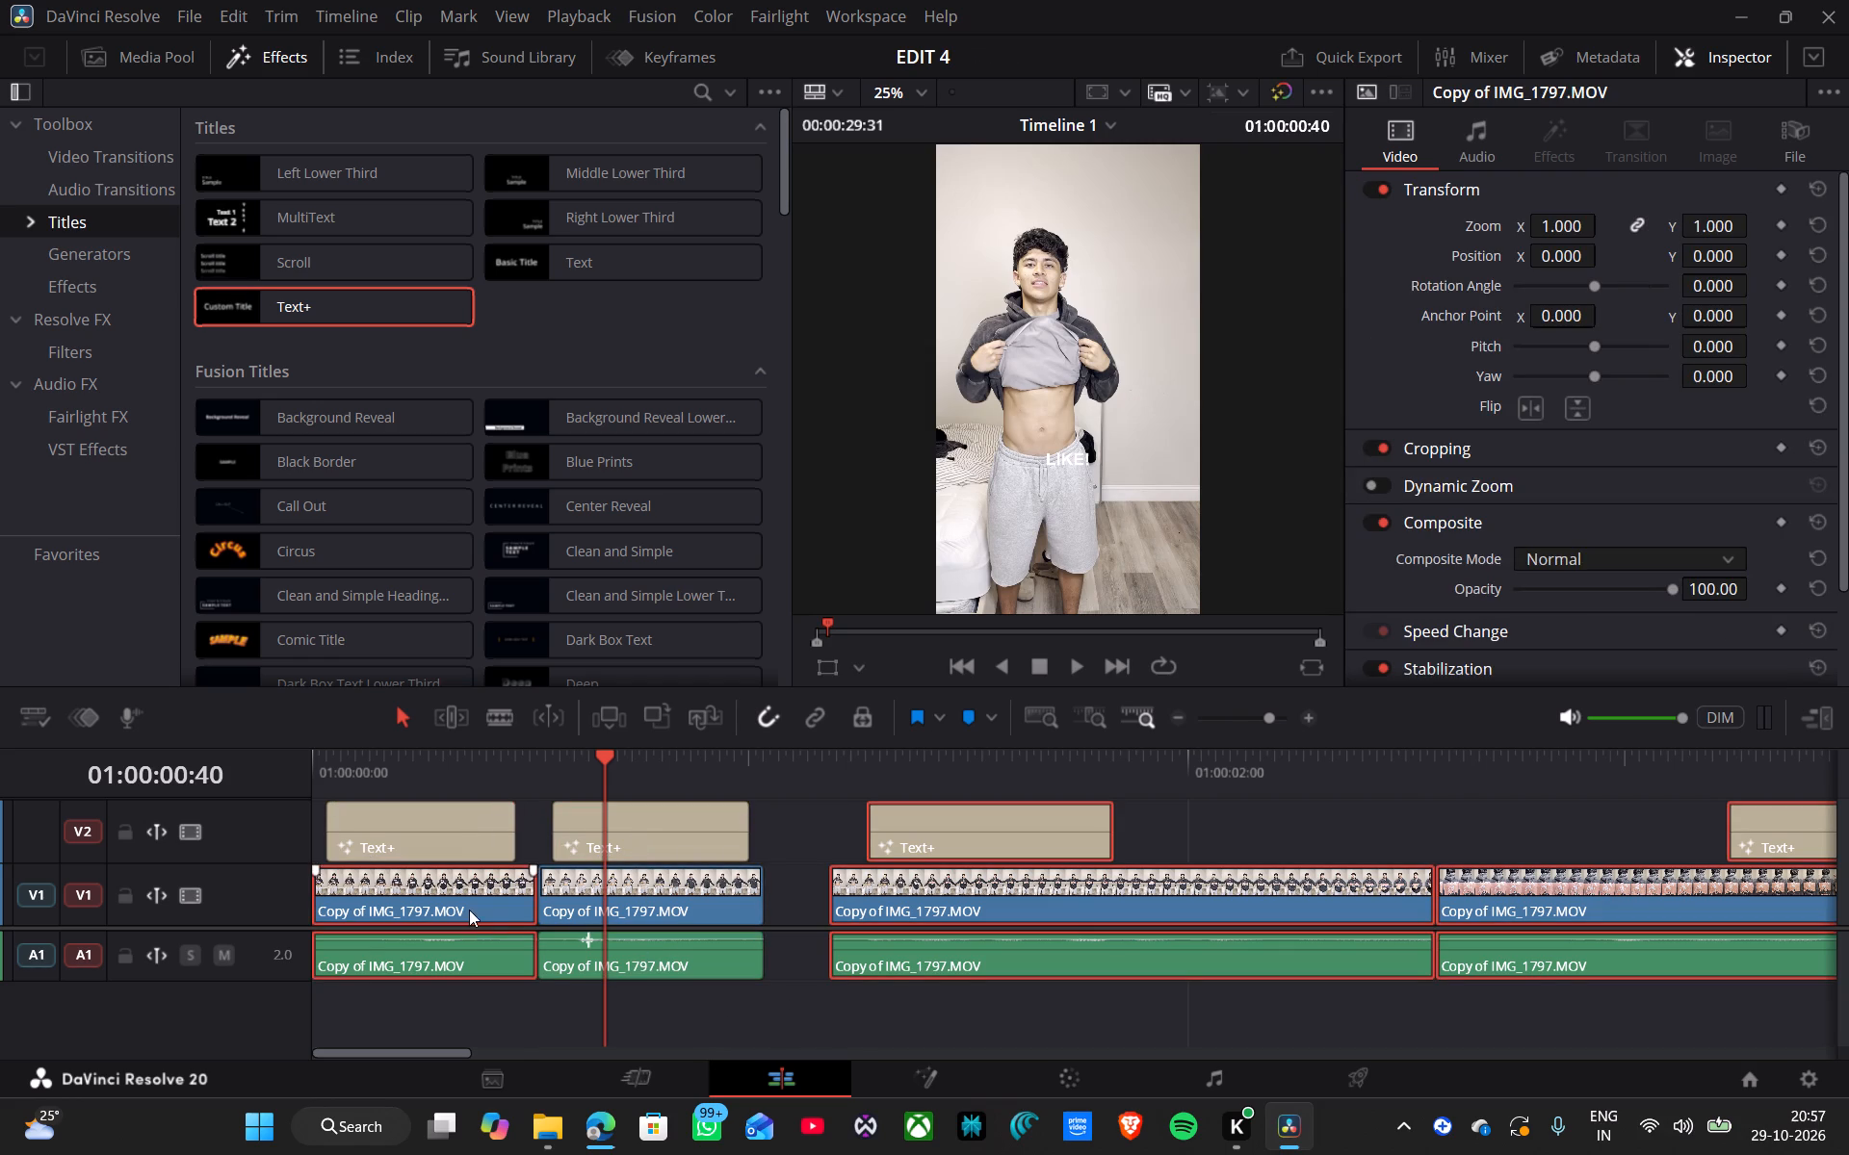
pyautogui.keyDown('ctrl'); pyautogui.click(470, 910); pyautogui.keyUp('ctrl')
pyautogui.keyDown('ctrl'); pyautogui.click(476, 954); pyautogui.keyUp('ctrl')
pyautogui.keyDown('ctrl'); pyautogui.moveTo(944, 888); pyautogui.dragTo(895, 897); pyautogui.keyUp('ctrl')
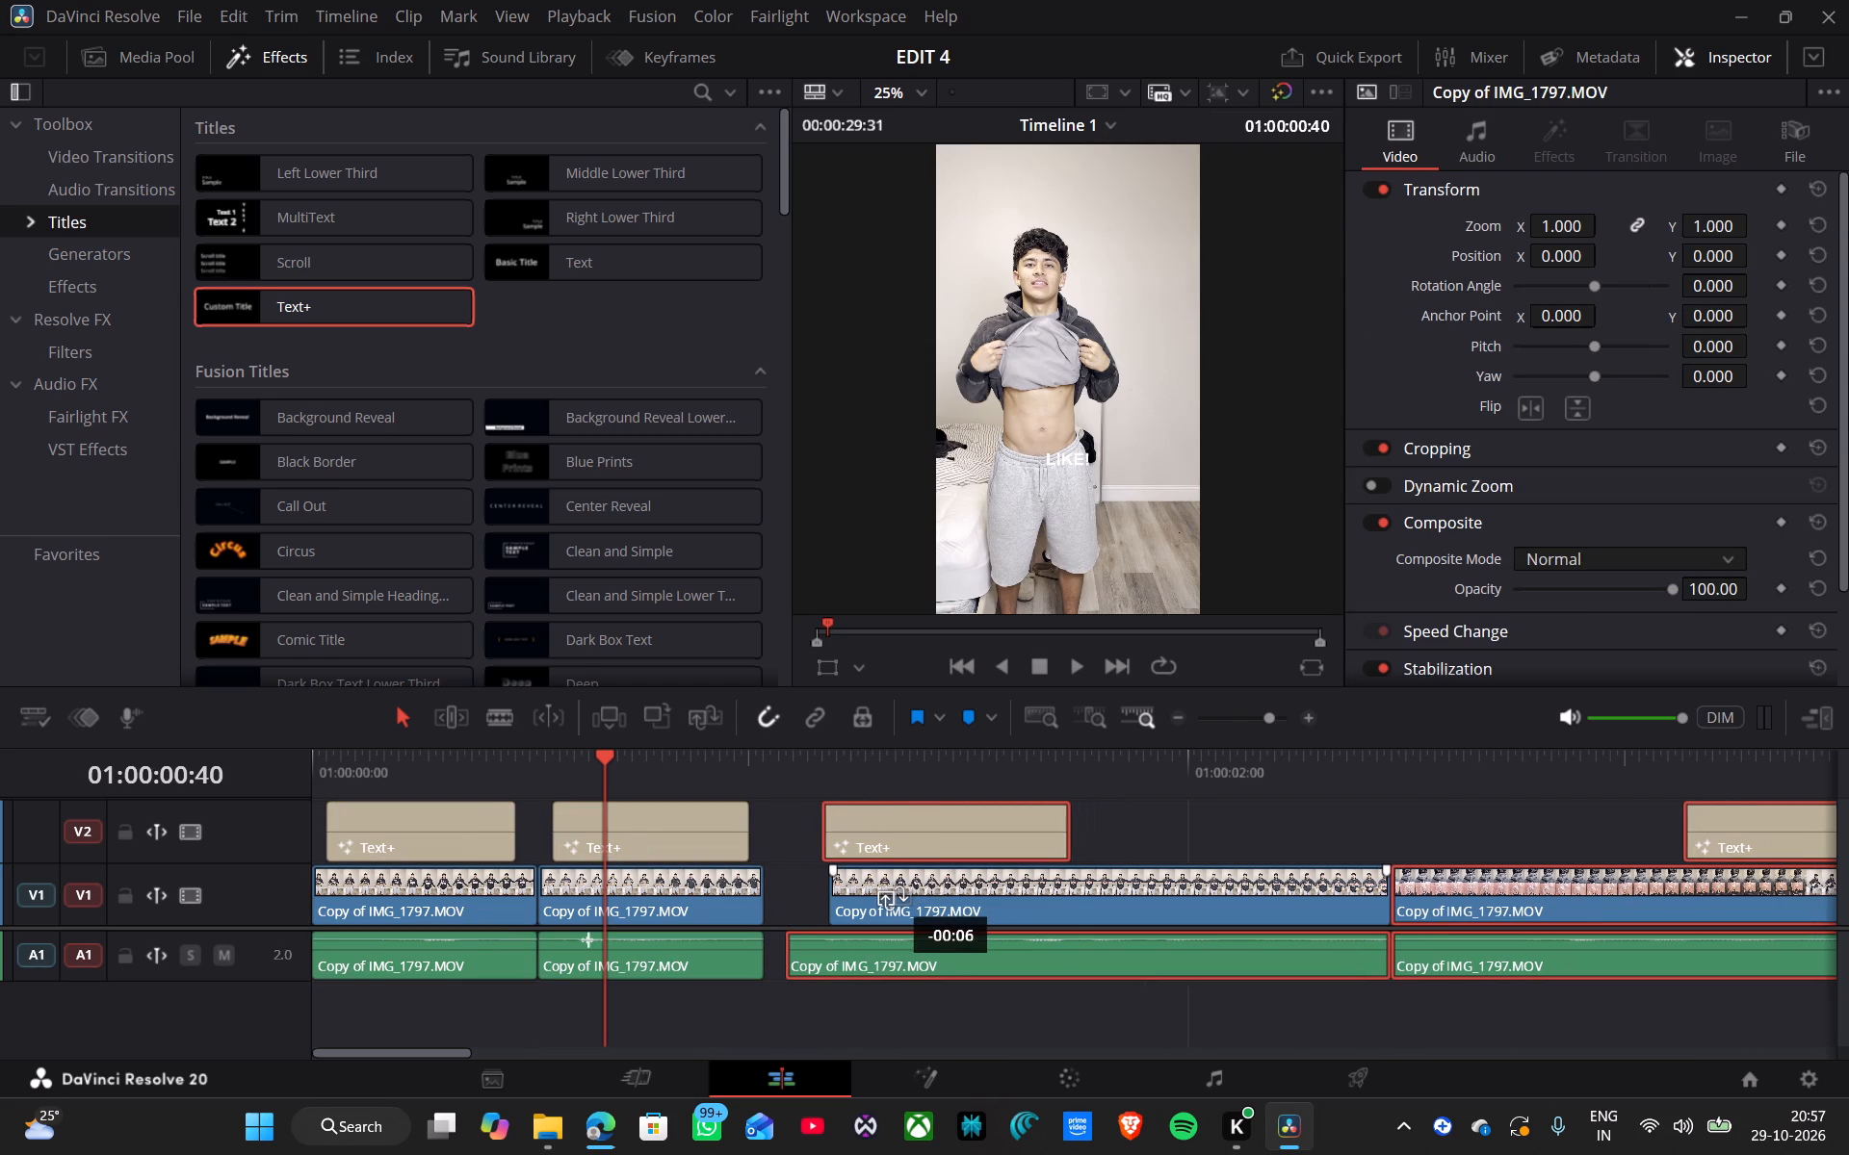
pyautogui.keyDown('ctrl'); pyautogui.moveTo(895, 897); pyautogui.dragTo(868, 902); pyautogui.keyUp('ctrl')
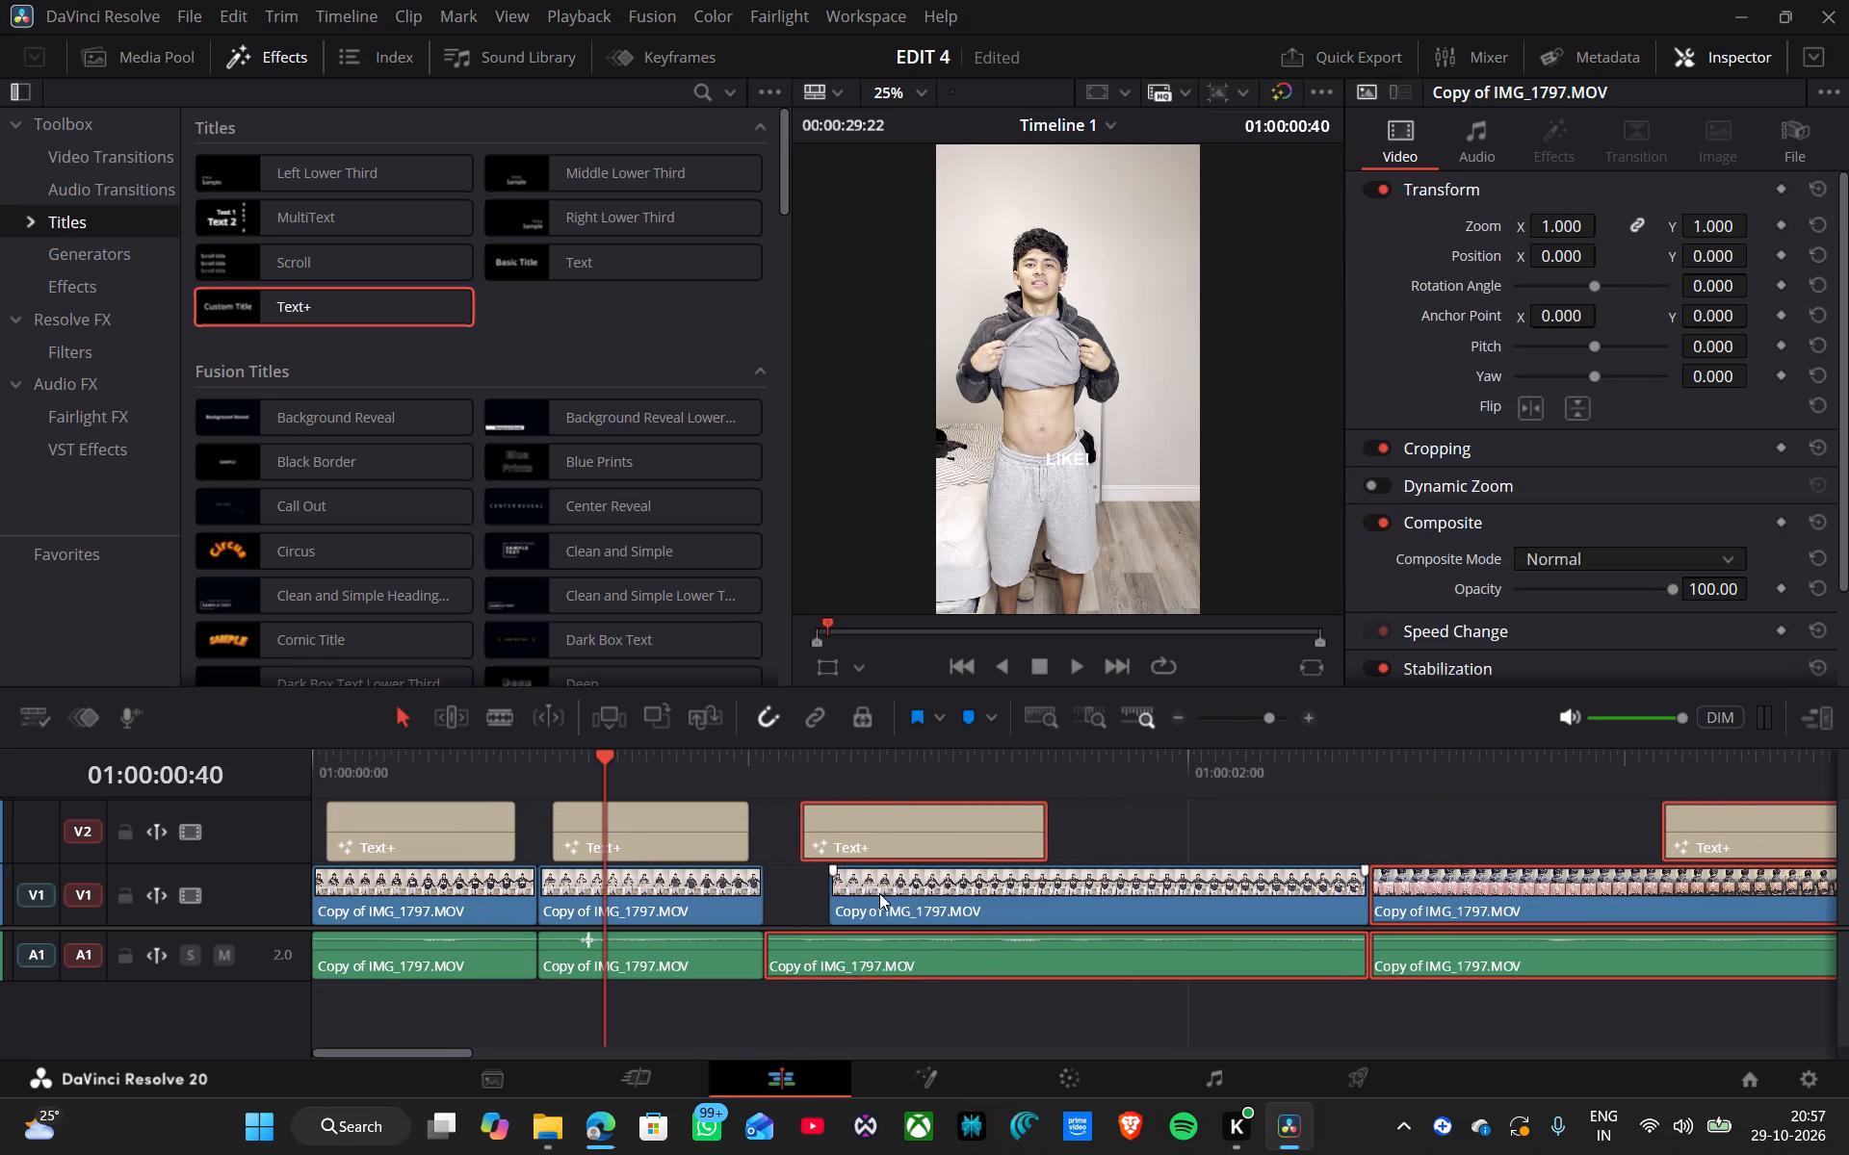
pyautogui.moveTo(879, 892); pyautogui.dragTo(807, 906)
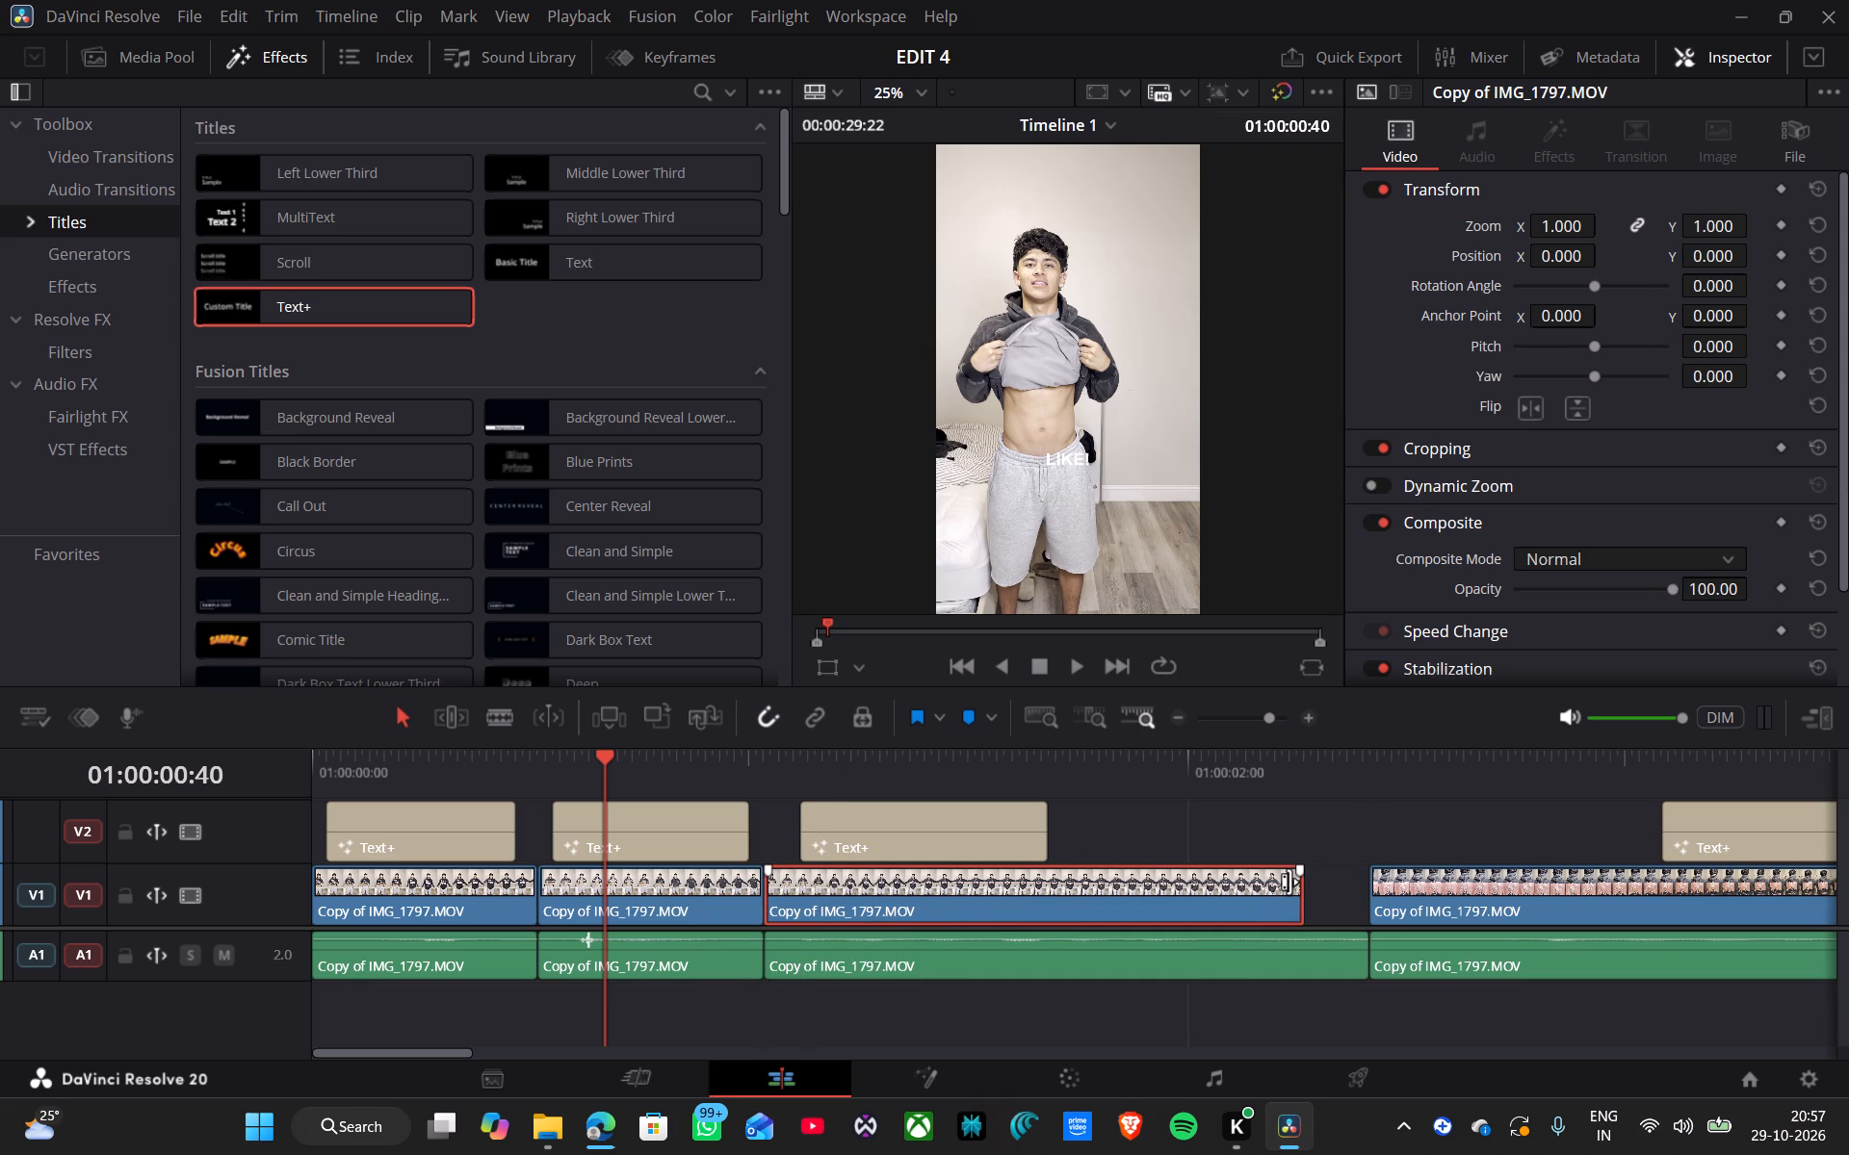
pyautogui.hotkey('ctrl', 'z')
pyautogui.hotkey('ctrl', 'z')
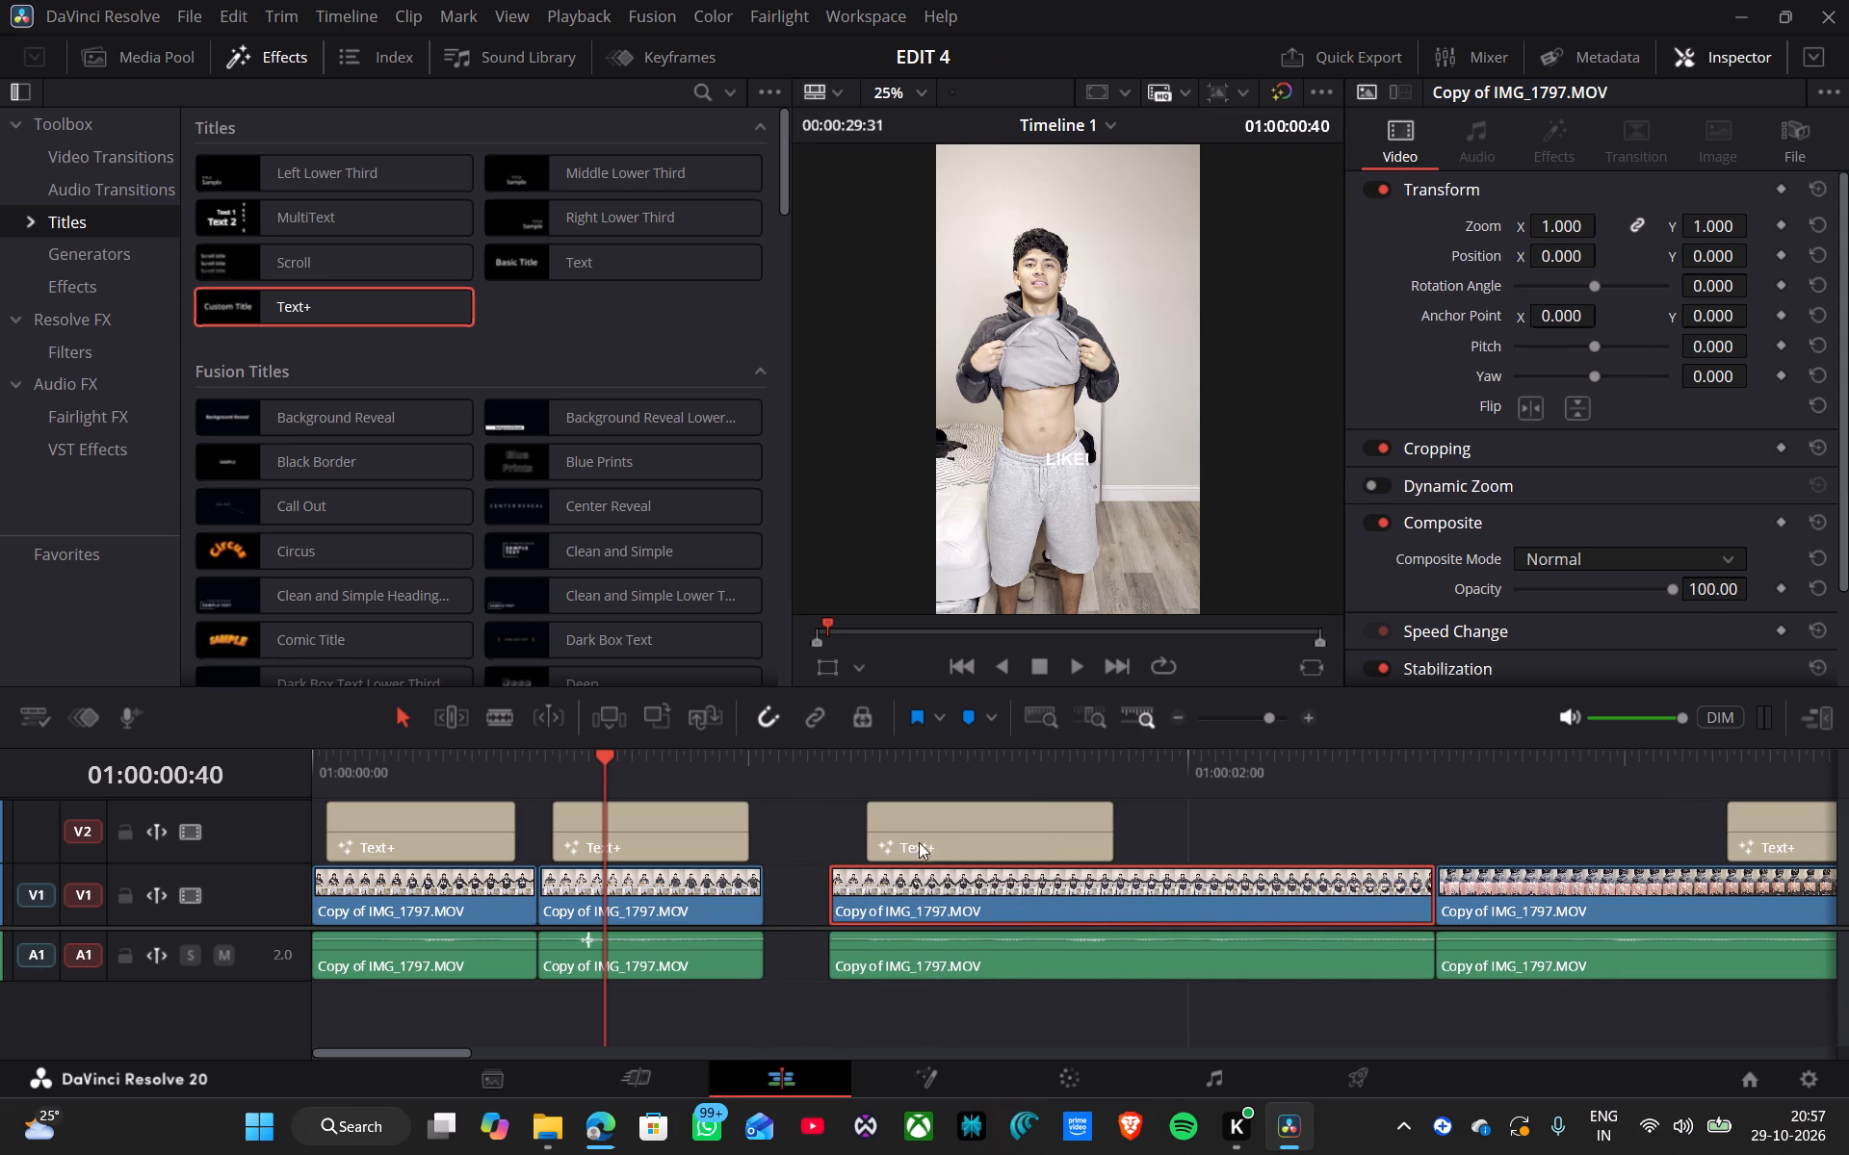
# Move the CHRISMAS SHOPINNG title earlier so it starts with the third clip.
pyautogui.moveTo(925, 813); pyautogui.dragTo(889, 814)
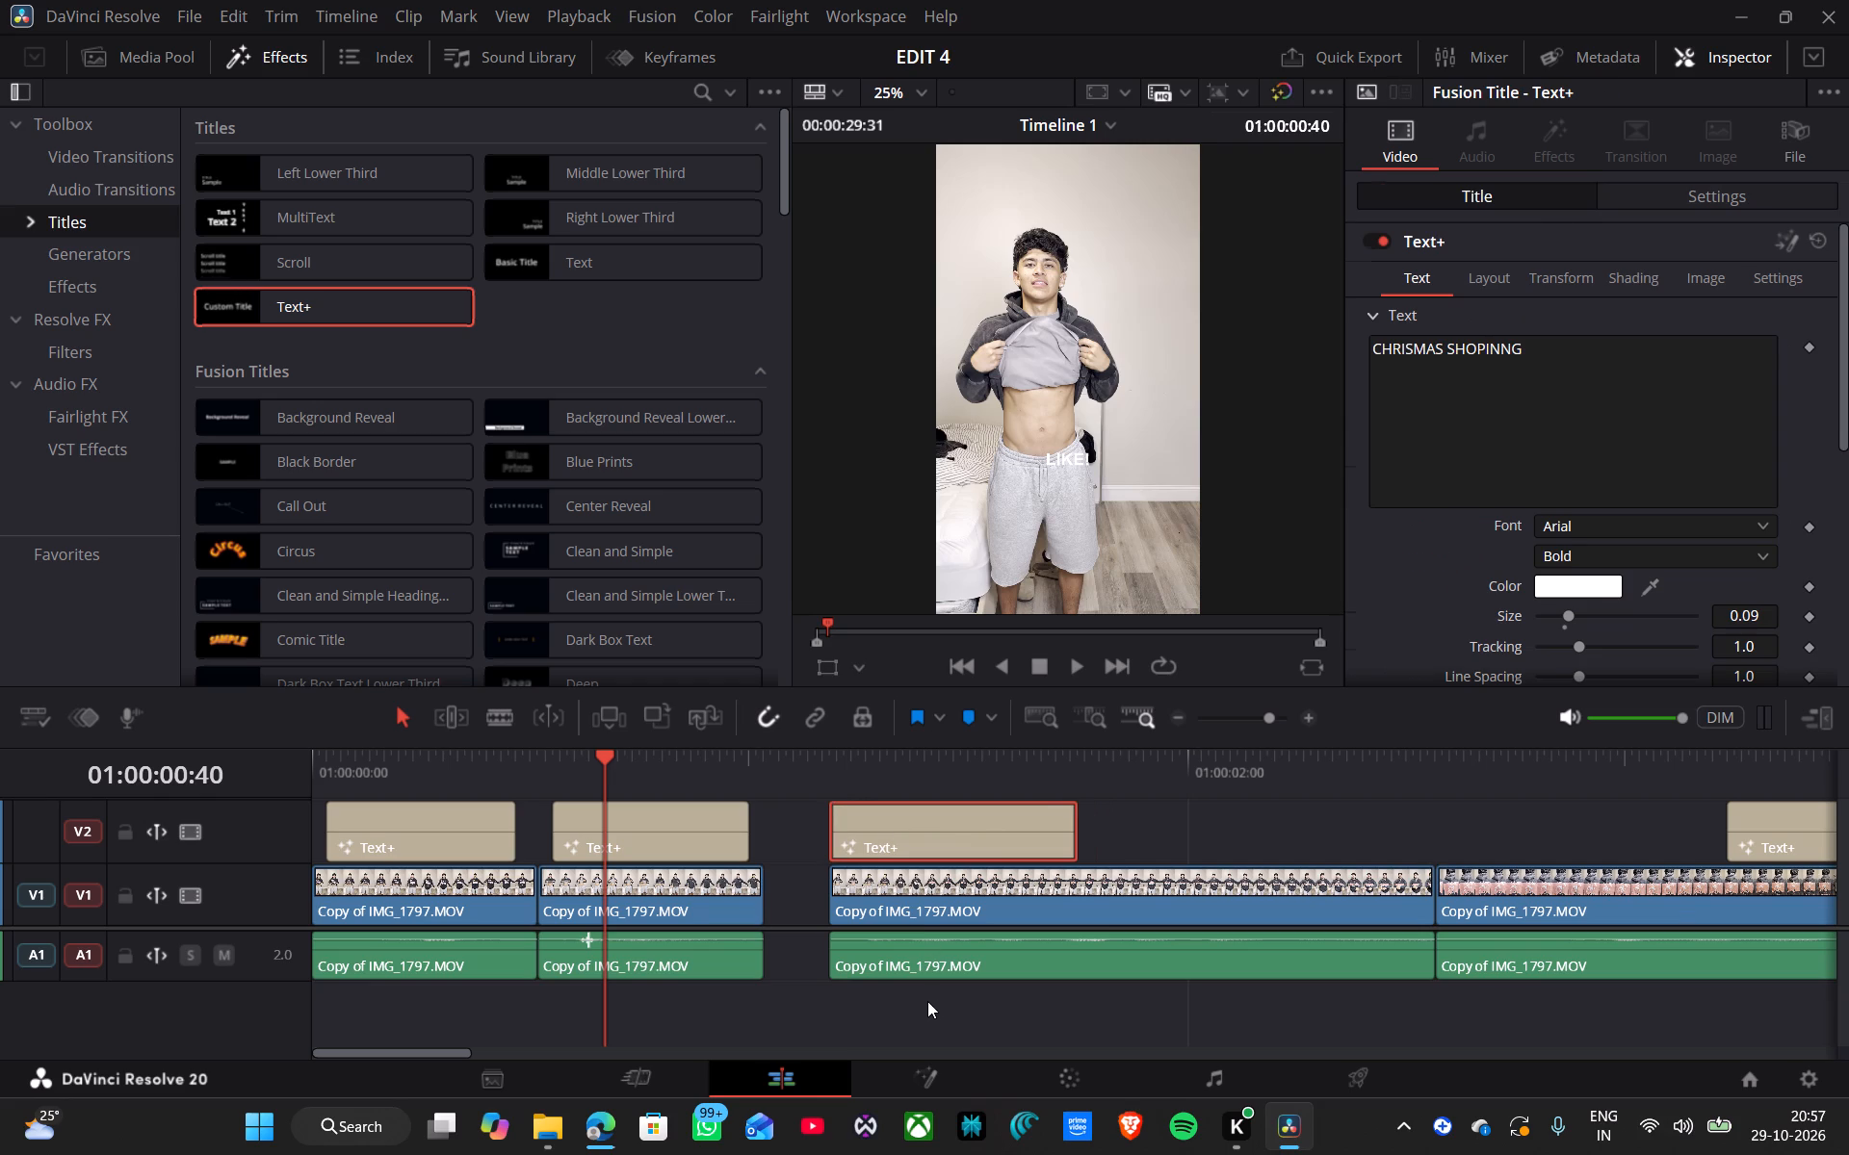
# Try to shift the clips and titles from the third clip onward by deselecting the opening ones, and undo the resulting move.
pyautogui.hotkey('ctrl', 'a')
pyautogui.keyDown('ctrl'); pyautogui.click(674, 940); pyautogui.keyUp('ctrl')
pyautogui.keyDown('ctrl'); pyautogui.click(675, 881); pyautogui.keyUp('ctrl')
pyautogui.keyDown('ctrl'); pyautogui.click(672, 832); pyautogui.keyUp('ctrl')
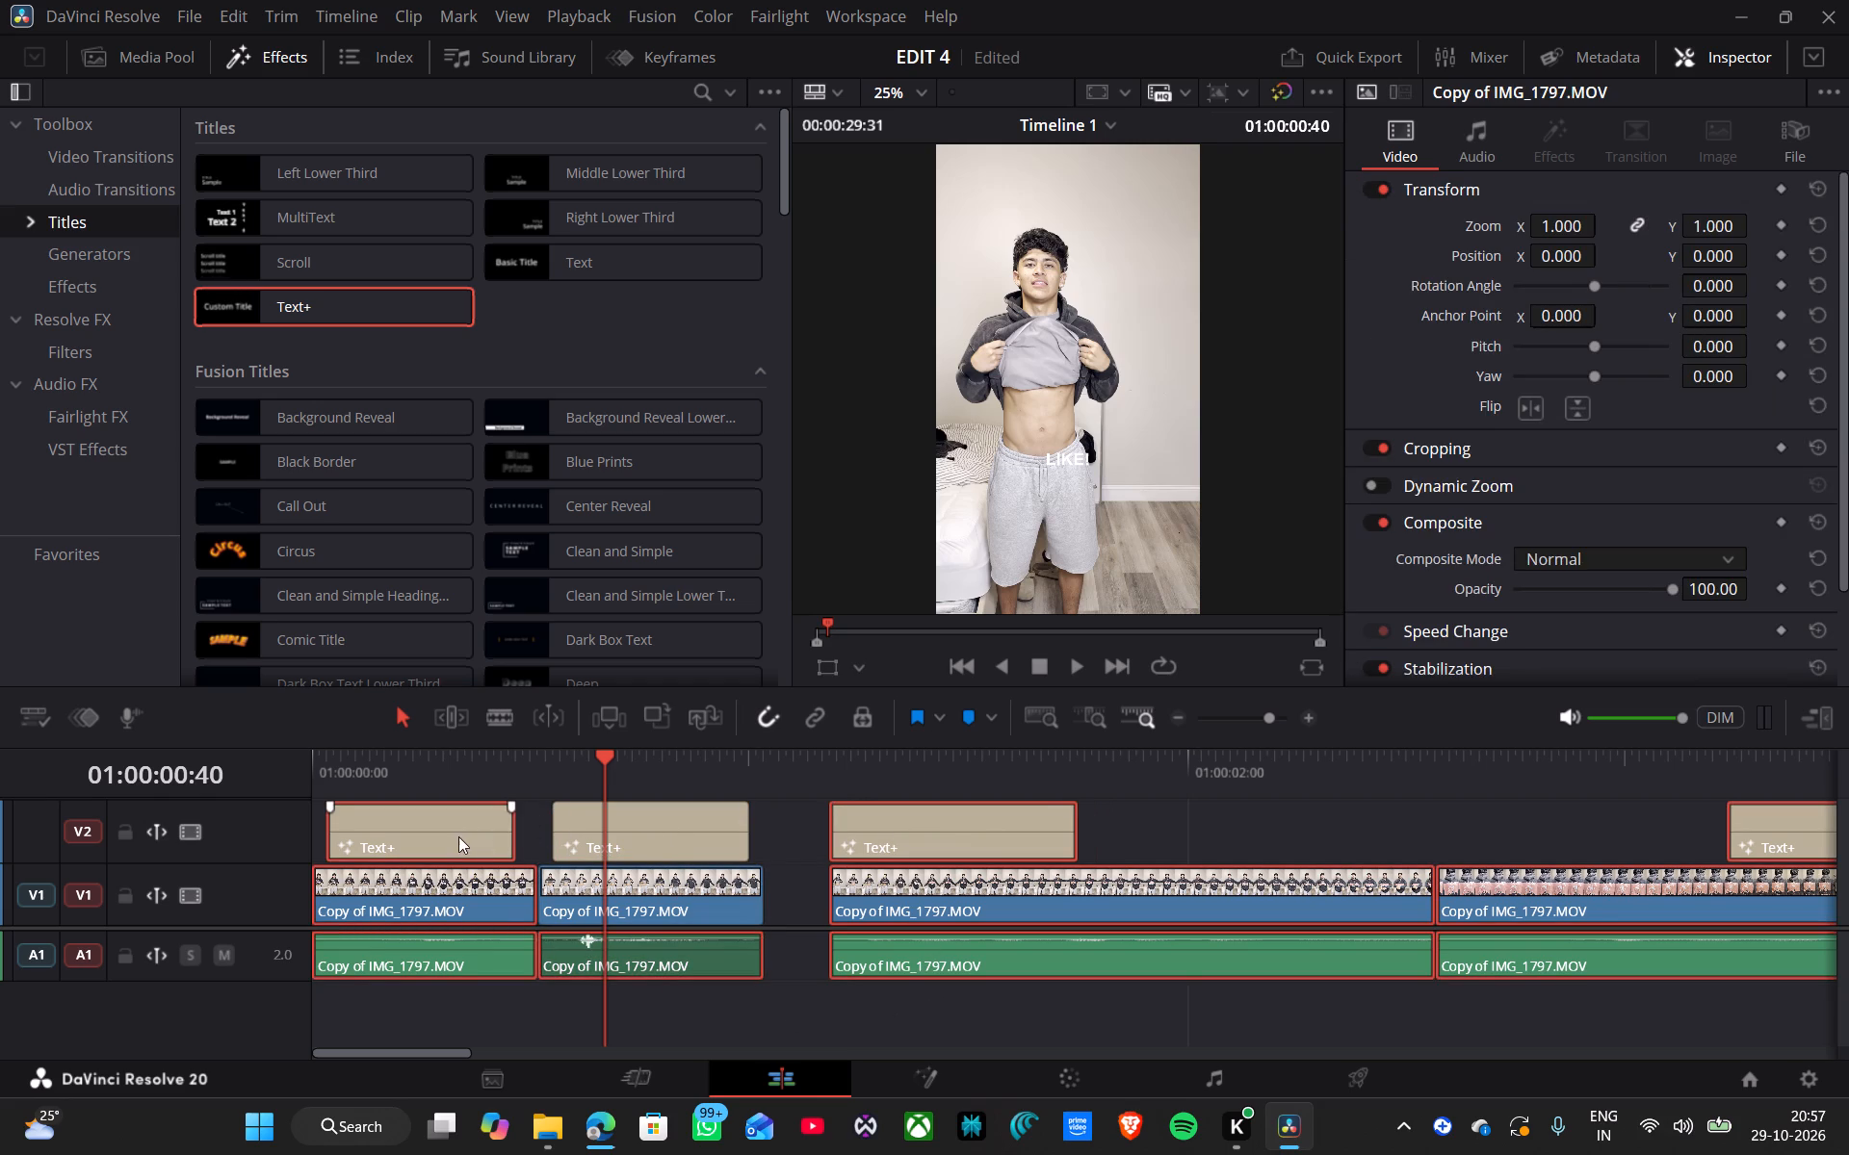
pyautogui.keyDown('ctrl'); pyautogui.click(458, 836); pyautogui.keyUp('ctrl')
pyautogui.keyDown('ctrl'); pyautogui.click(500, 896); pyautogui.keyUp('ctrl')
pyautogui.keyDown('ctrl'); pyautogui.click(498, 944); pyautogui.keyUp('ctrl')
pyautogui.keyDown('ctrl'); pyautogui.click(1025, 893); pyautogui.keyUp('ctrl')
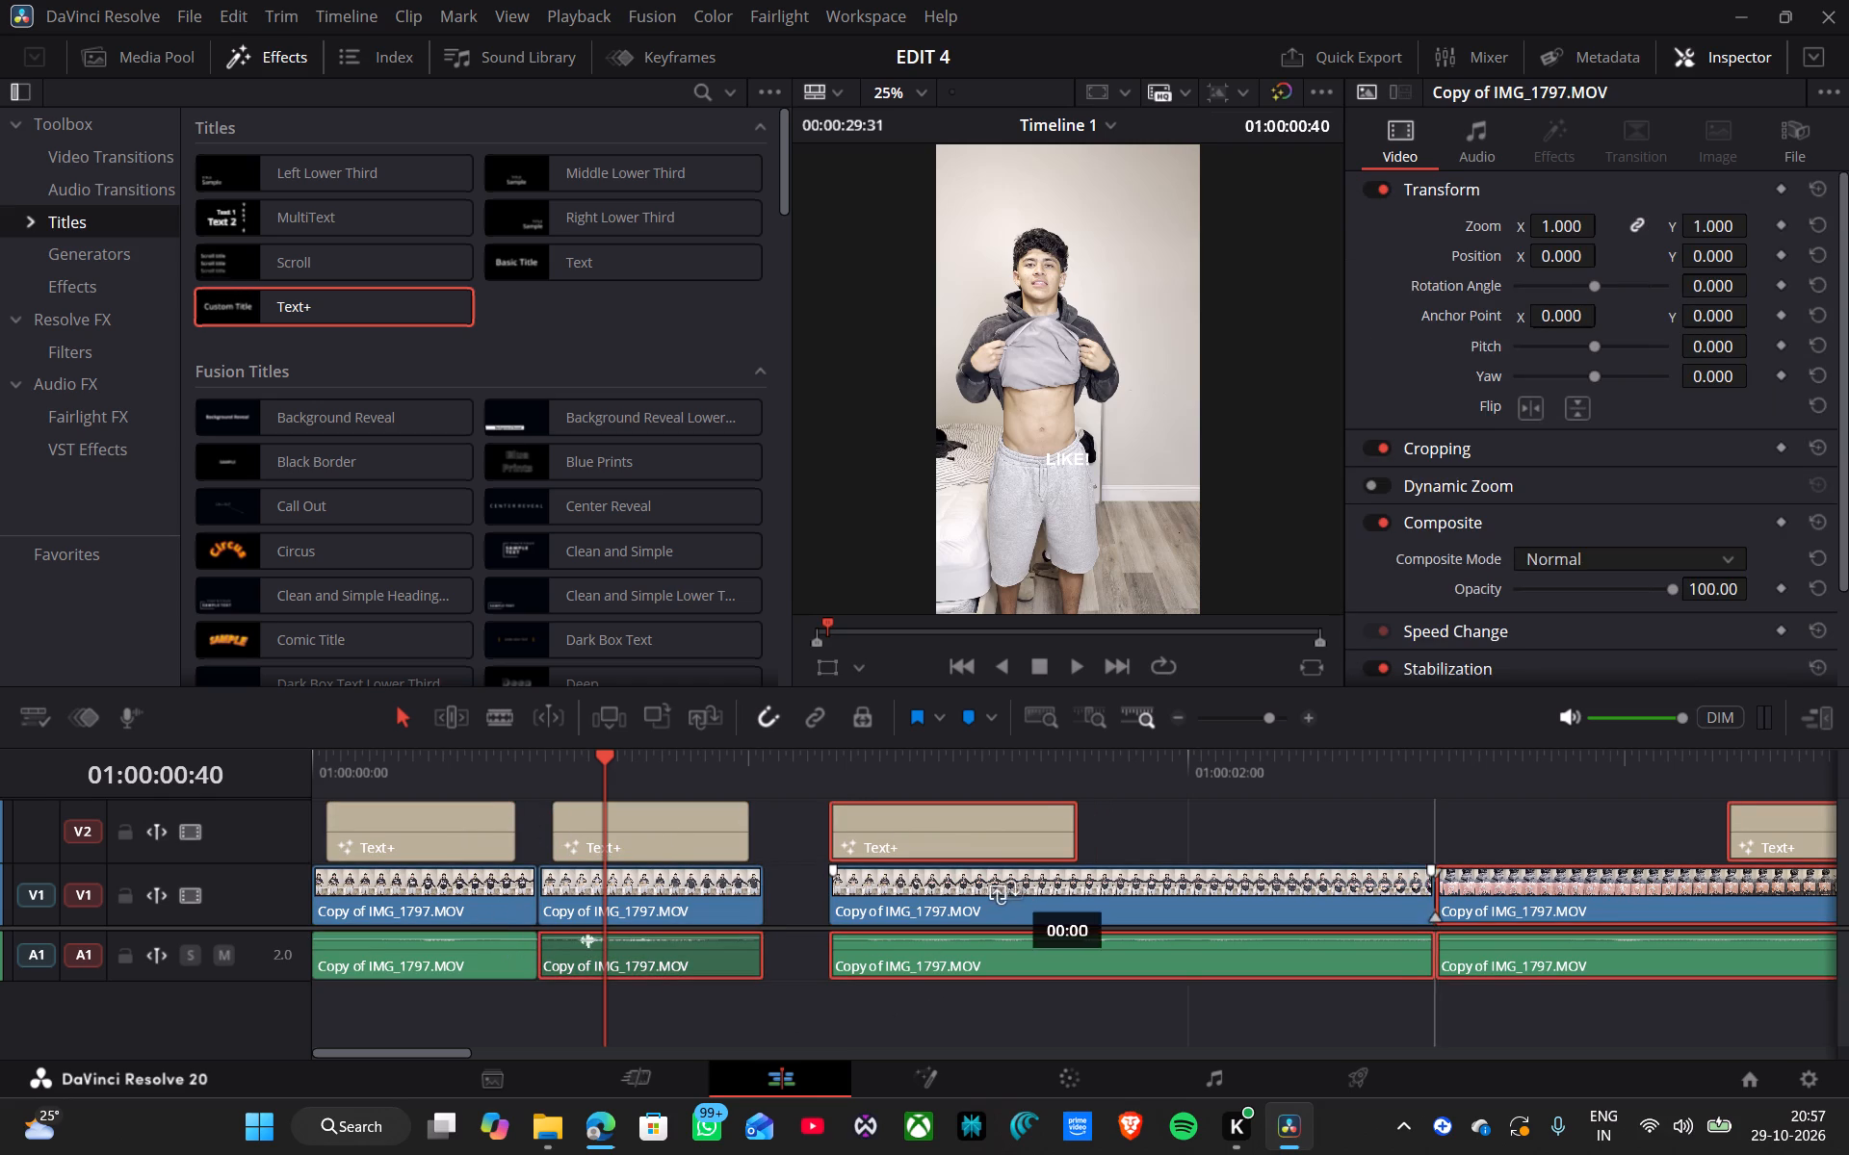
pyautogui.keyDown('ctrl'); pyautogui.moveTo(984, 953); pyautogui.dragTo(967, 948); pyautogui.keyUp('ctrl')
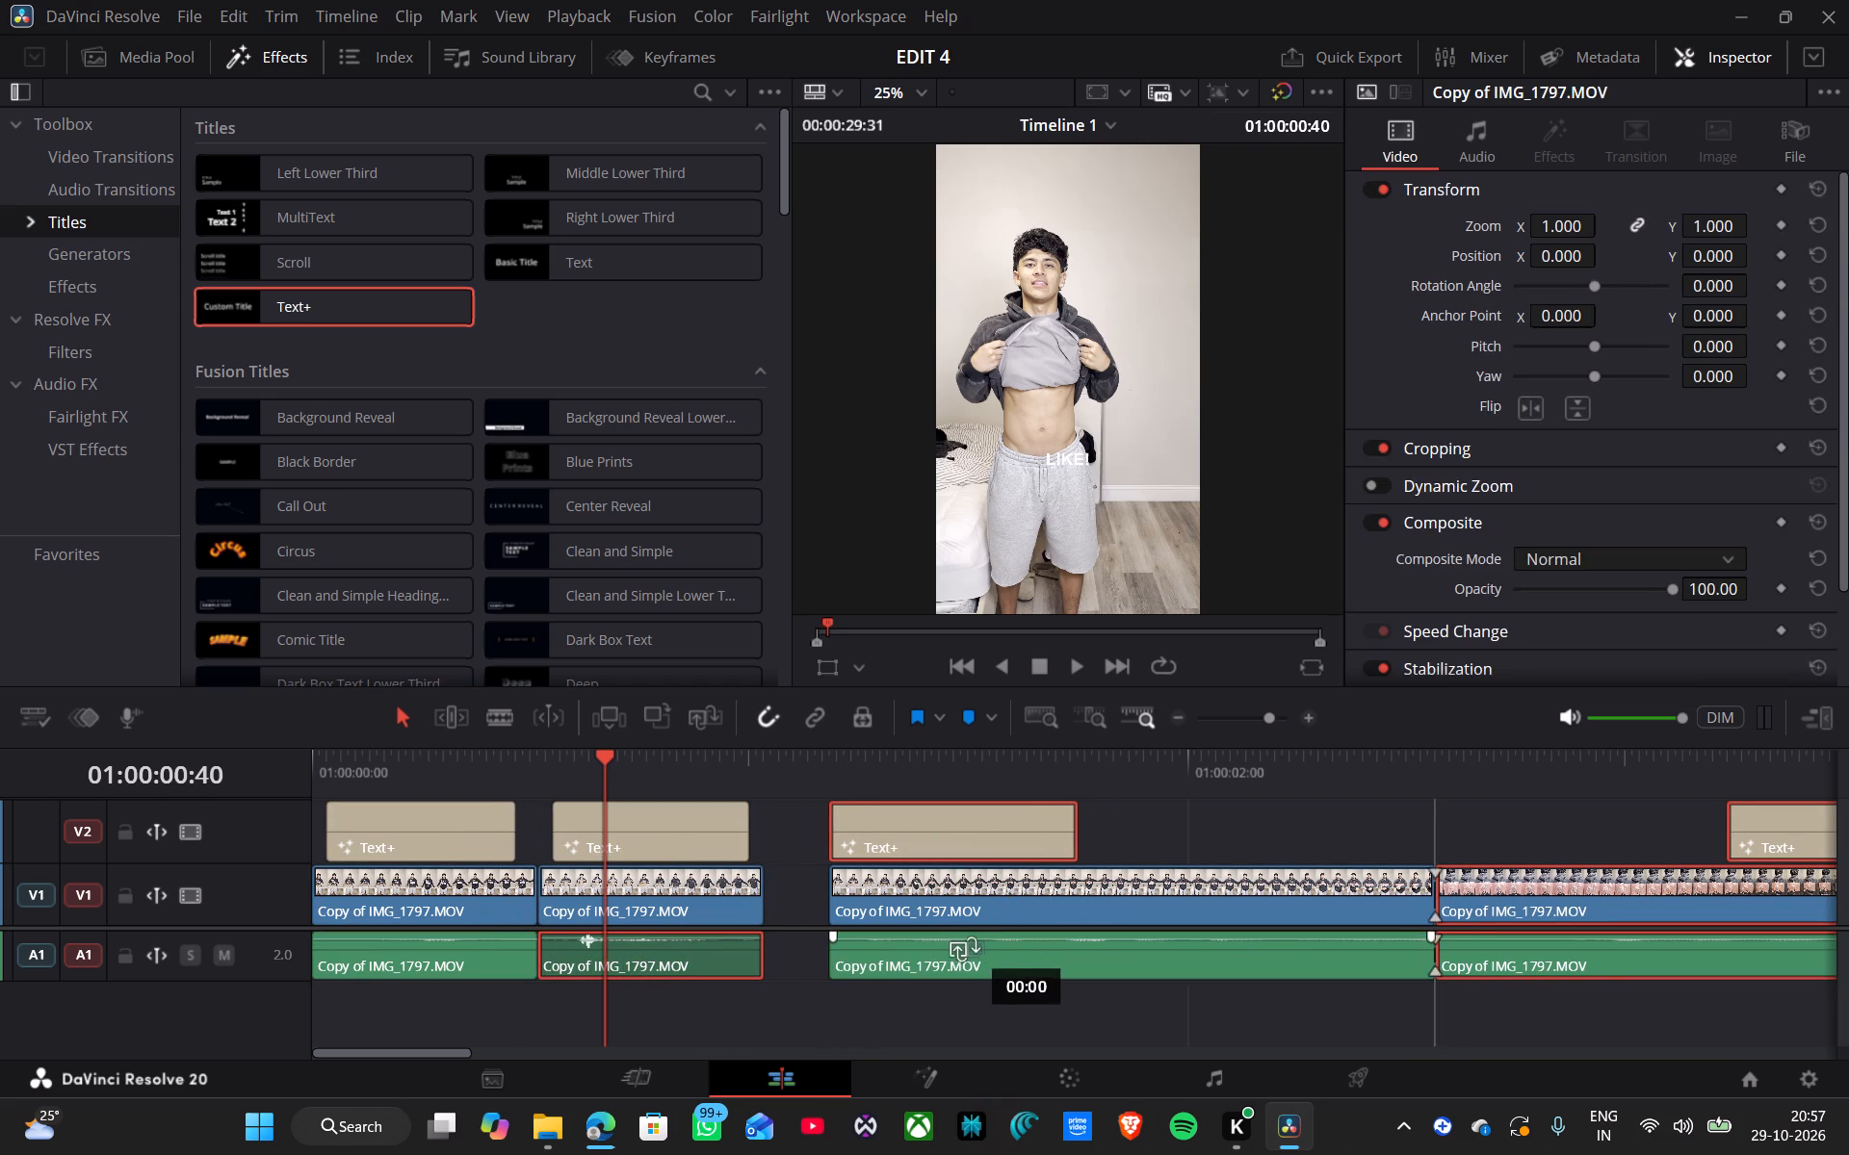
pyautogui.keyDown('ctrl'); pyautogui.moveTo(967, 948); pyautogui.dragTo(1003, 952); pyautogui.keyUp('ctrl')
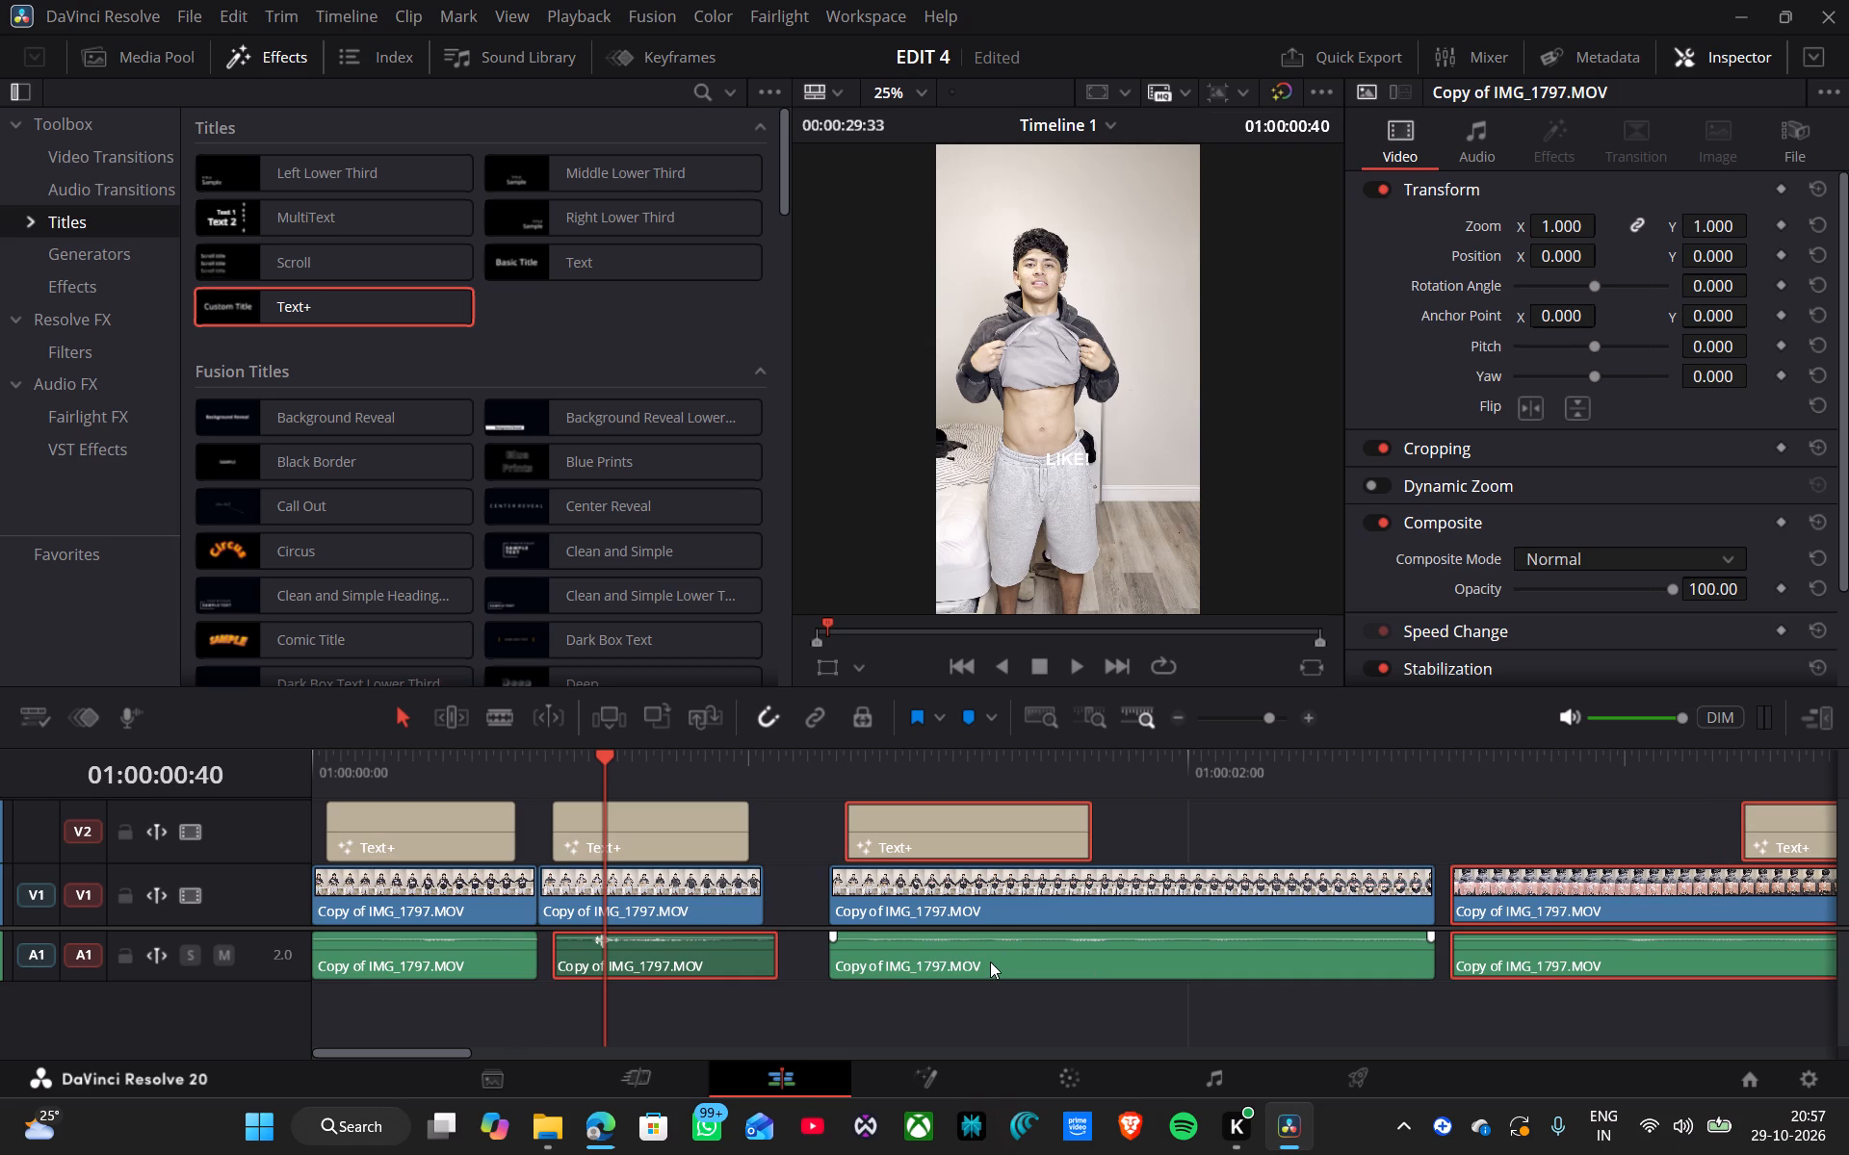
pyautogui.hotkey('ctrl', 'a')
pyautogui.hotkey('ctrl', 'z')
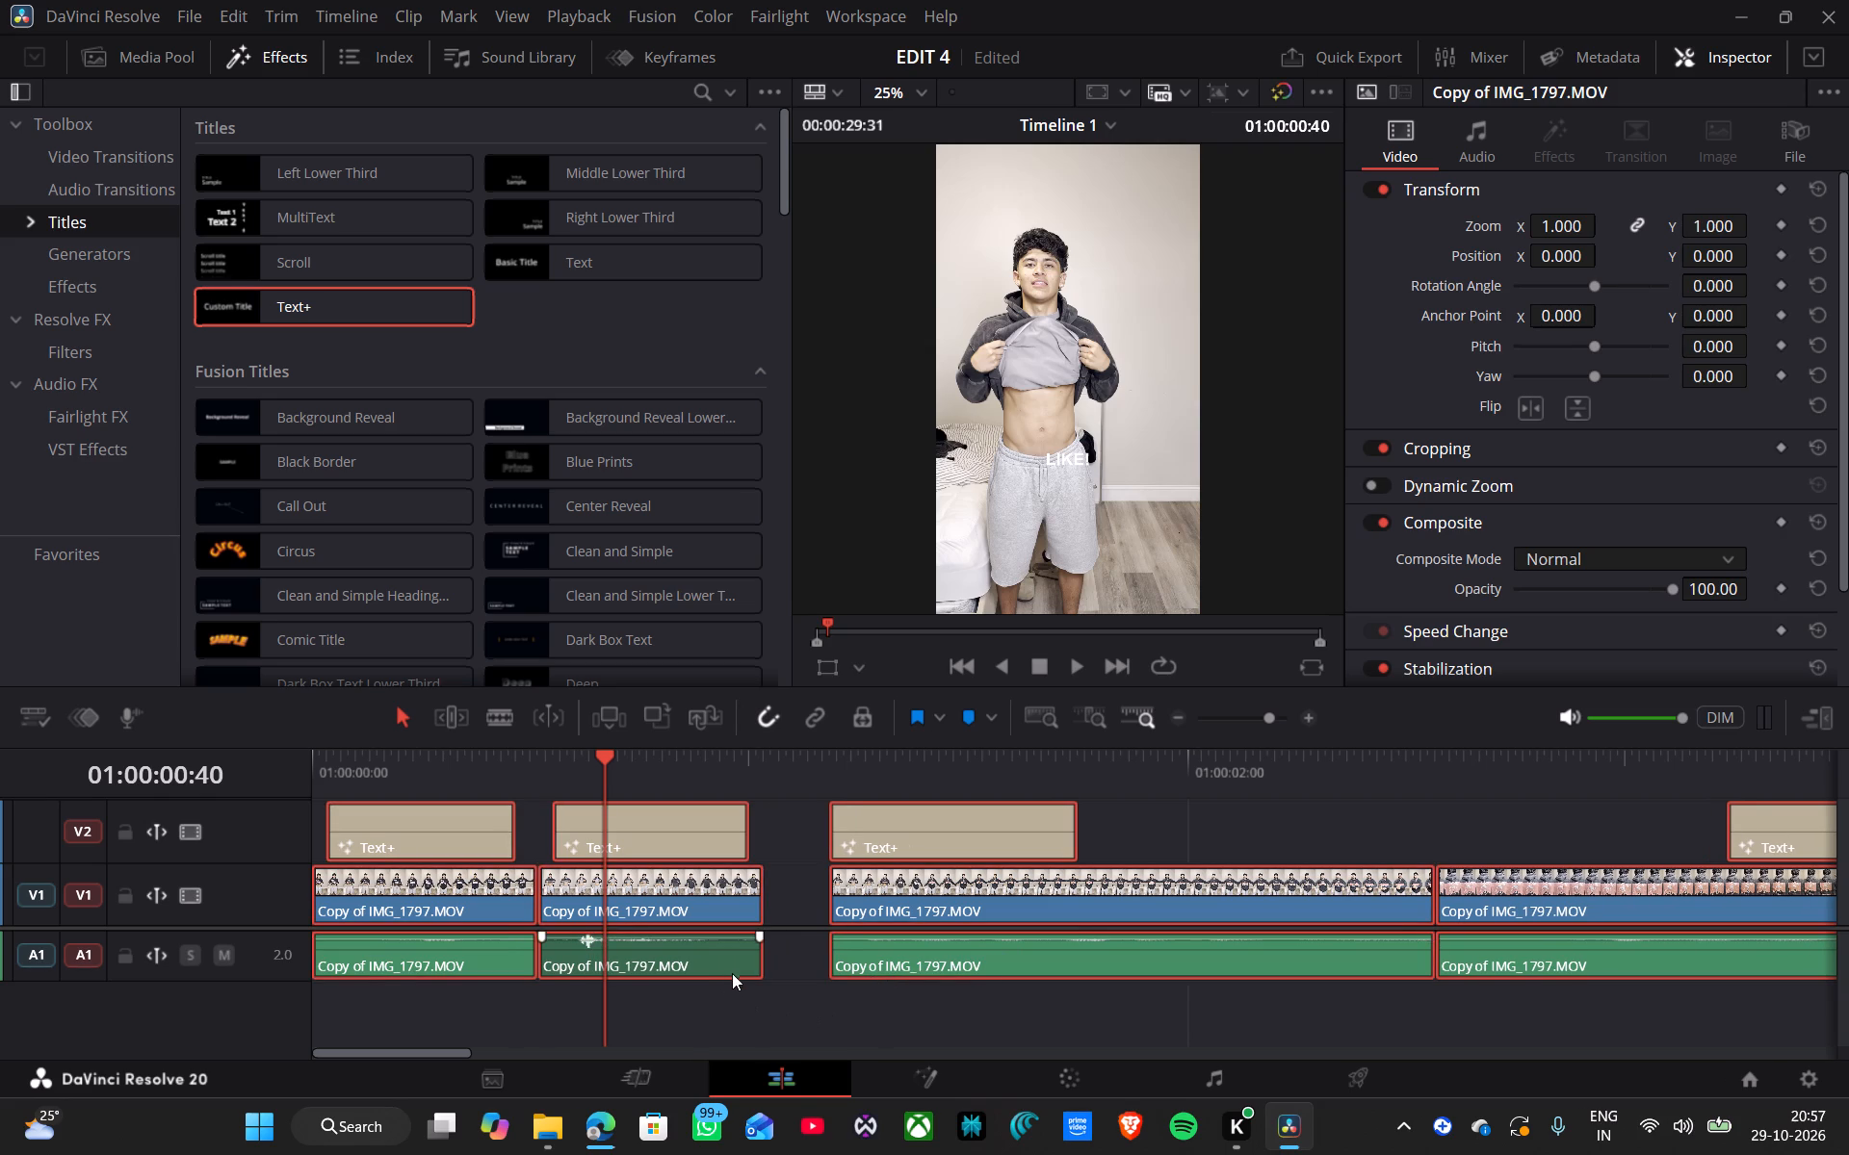
# Move the third clip and all later clips and titles about 9 frames earlier to close the gap after the second clip.
pyautogui.click(778, 997)
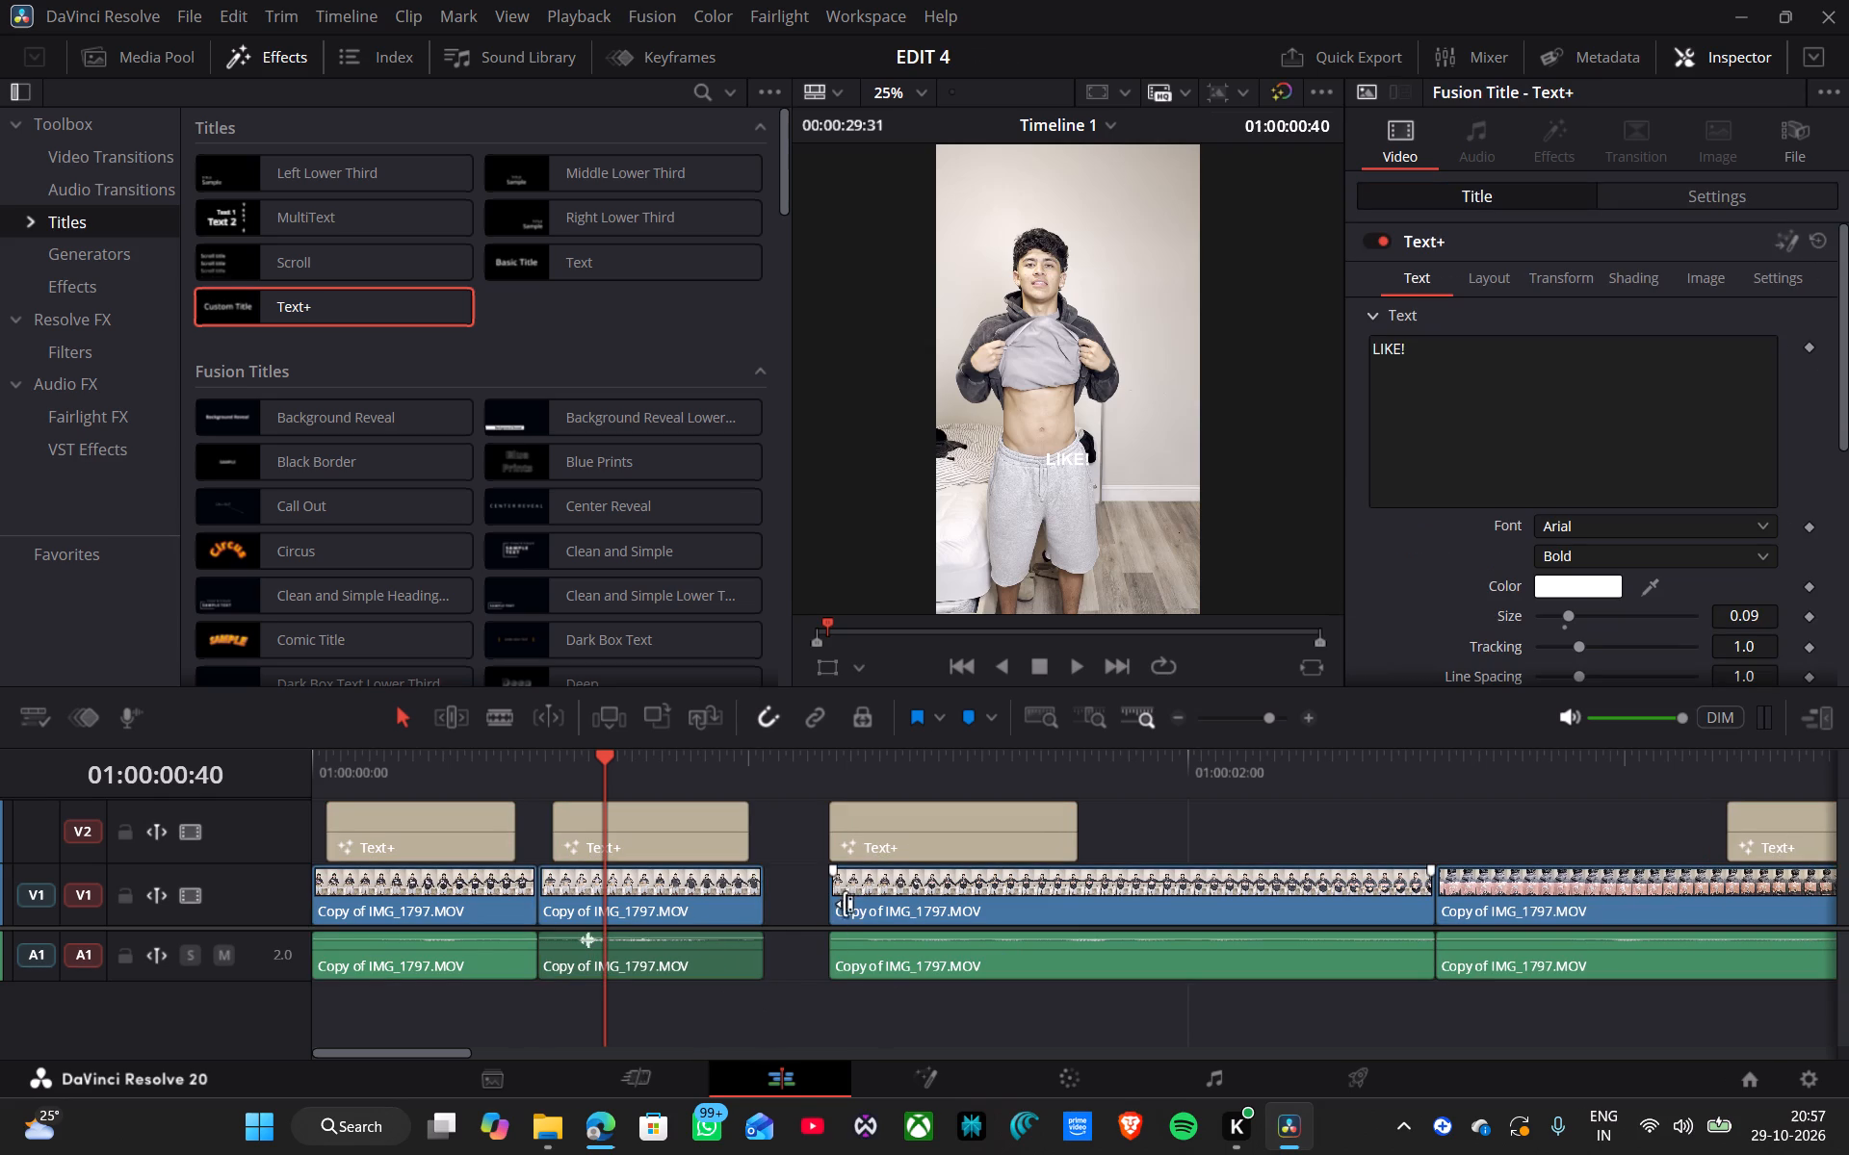
pyautogui.moveTo(806, 1014); pyautogui.dragTo(1848, 758)
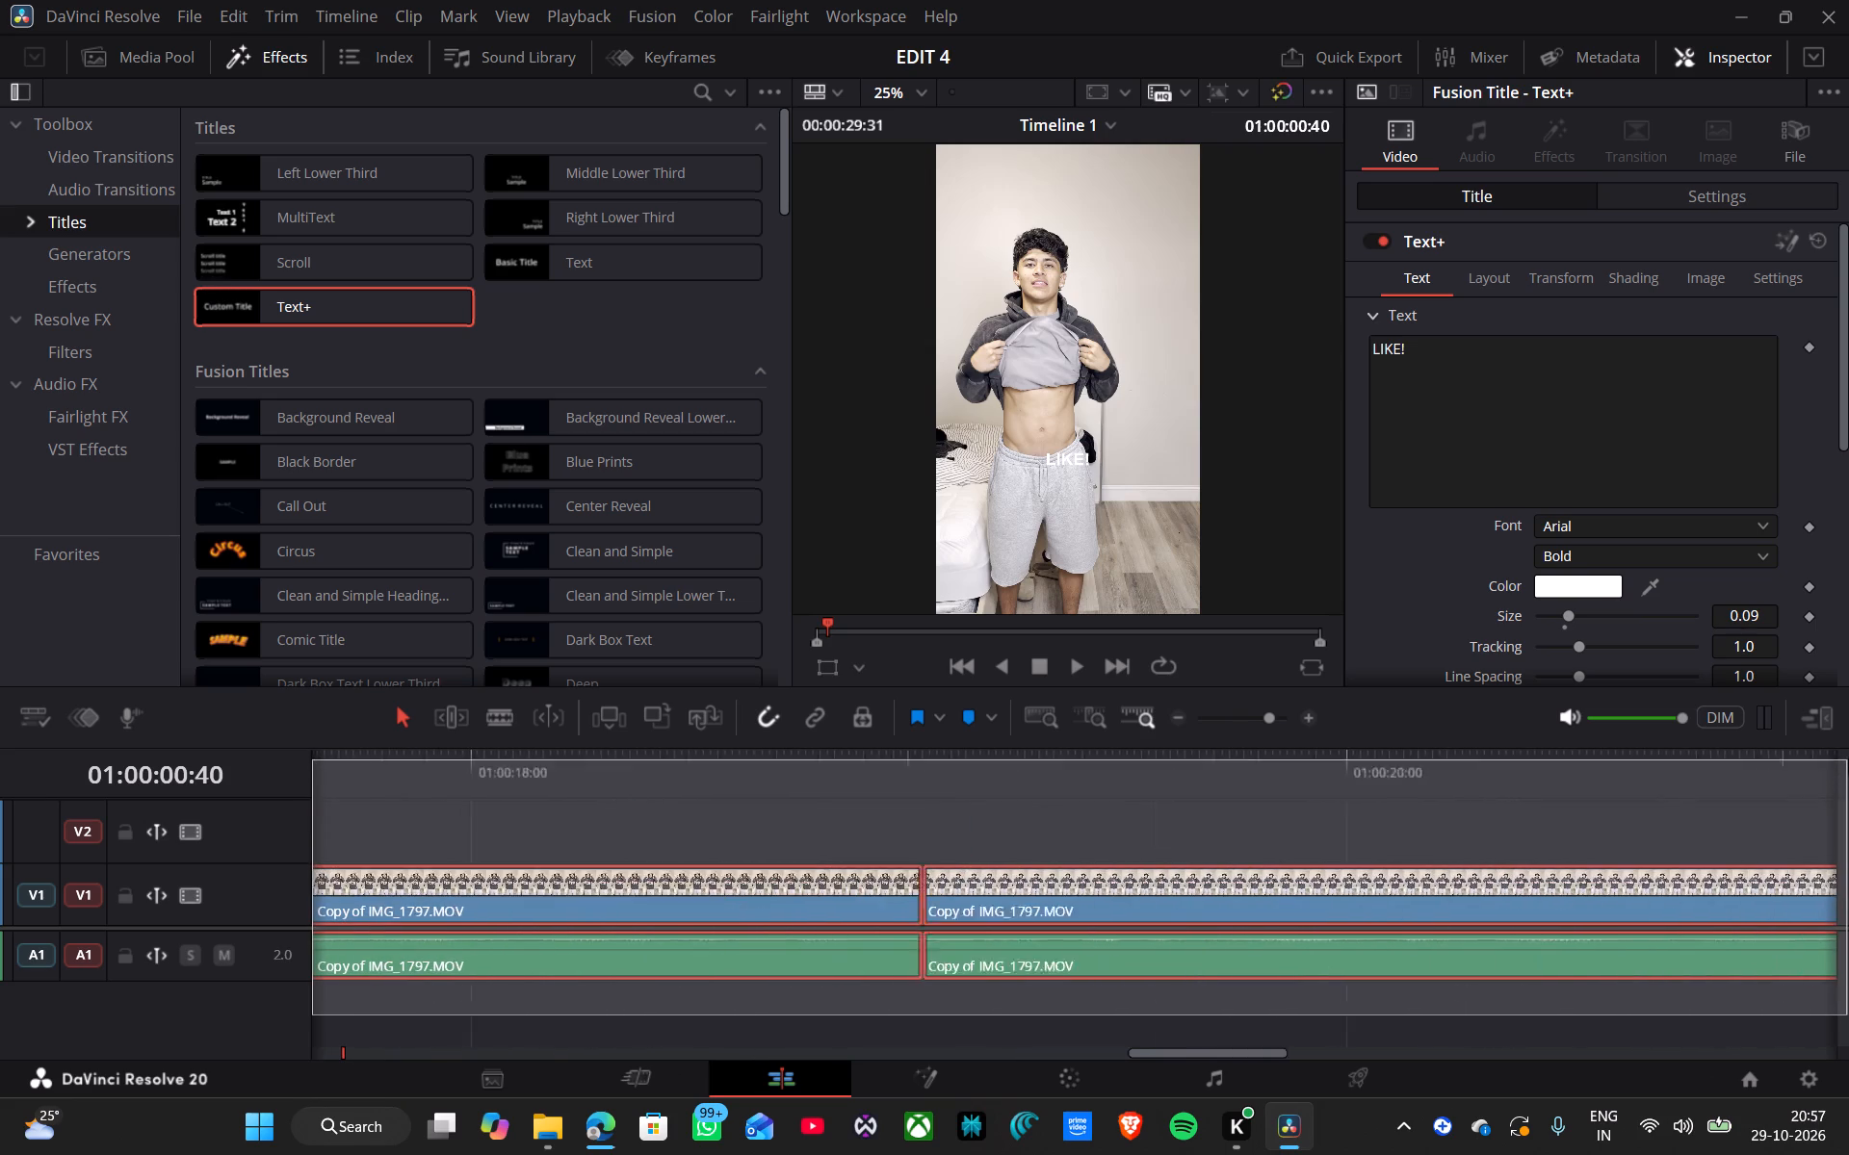
pyautogui.moveTo(1848, 758); pyautogui.dragTo(1848, 734)
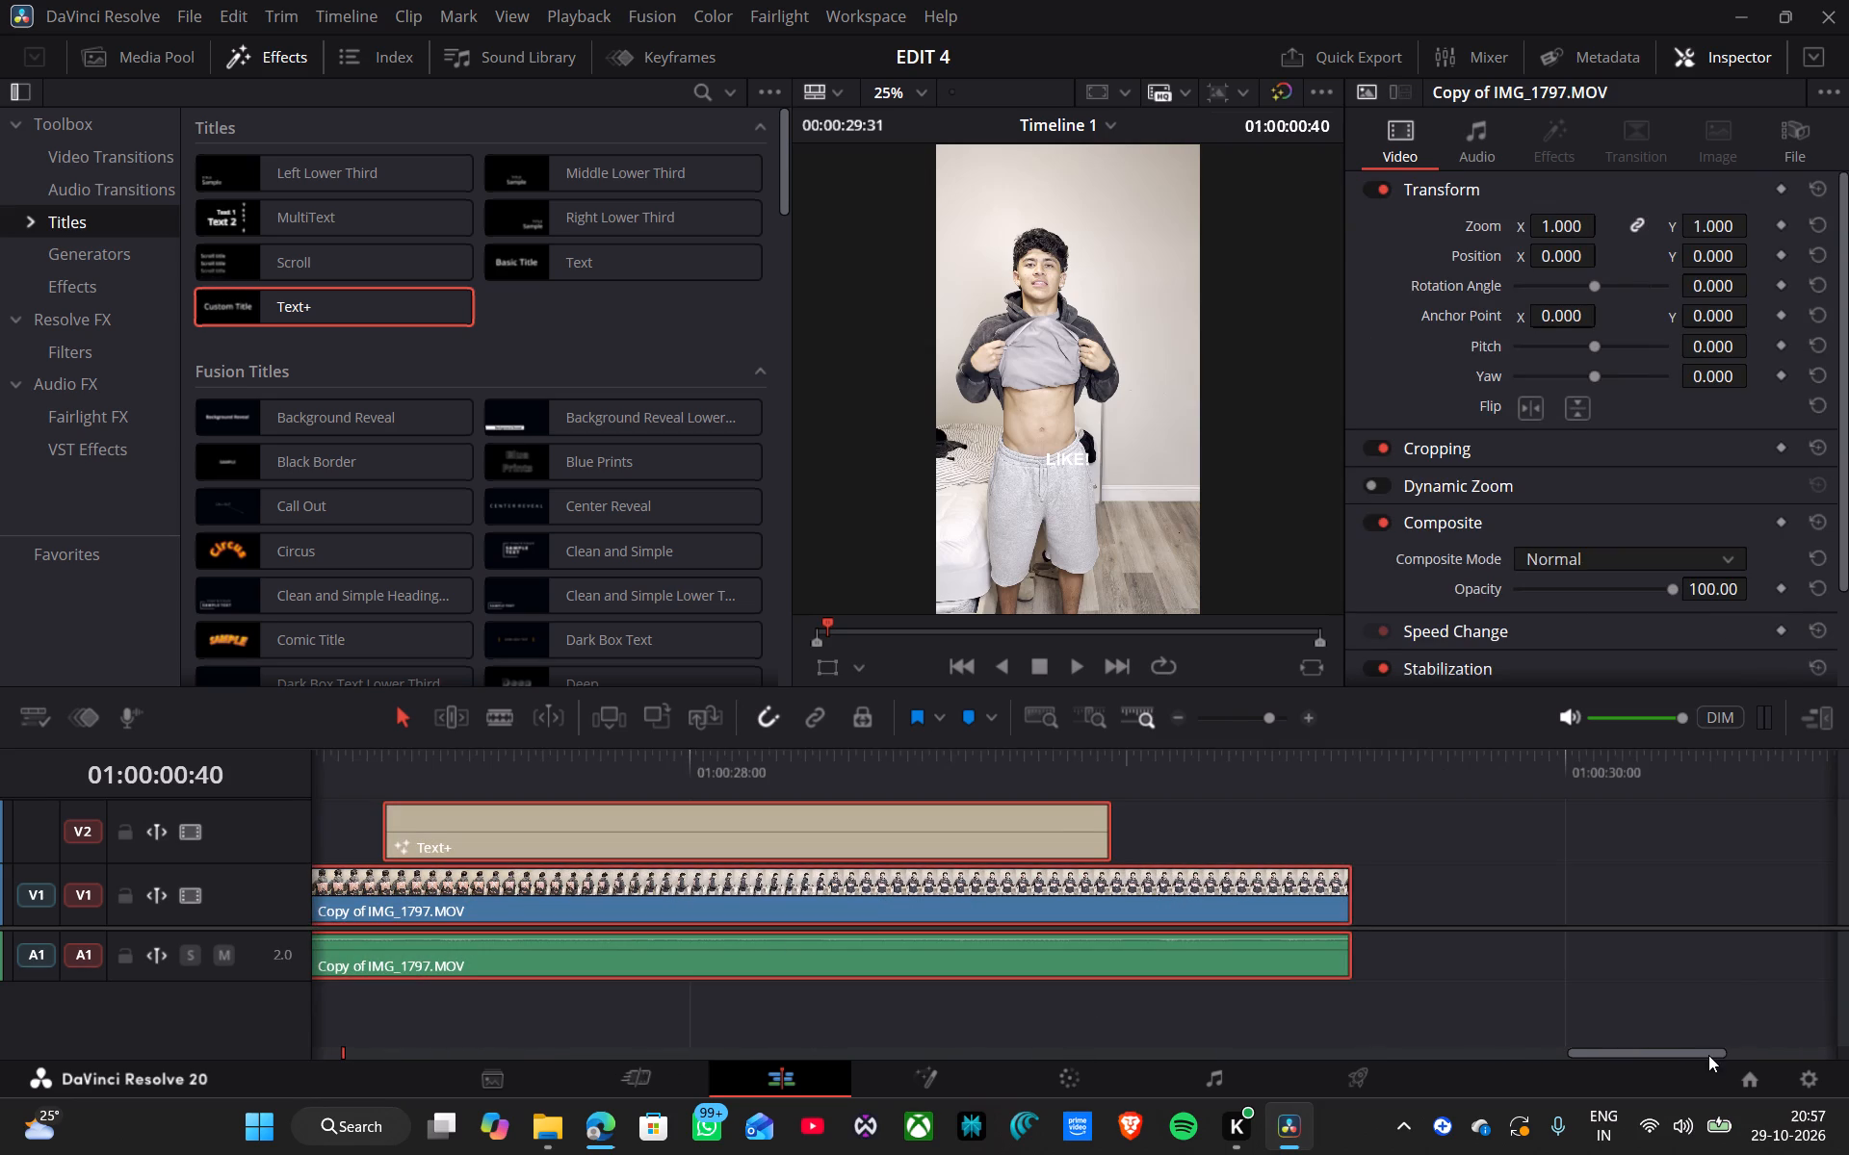
pyautogui.moveTo(1708, 1055); pyautogui.dragTo(459, 1096)
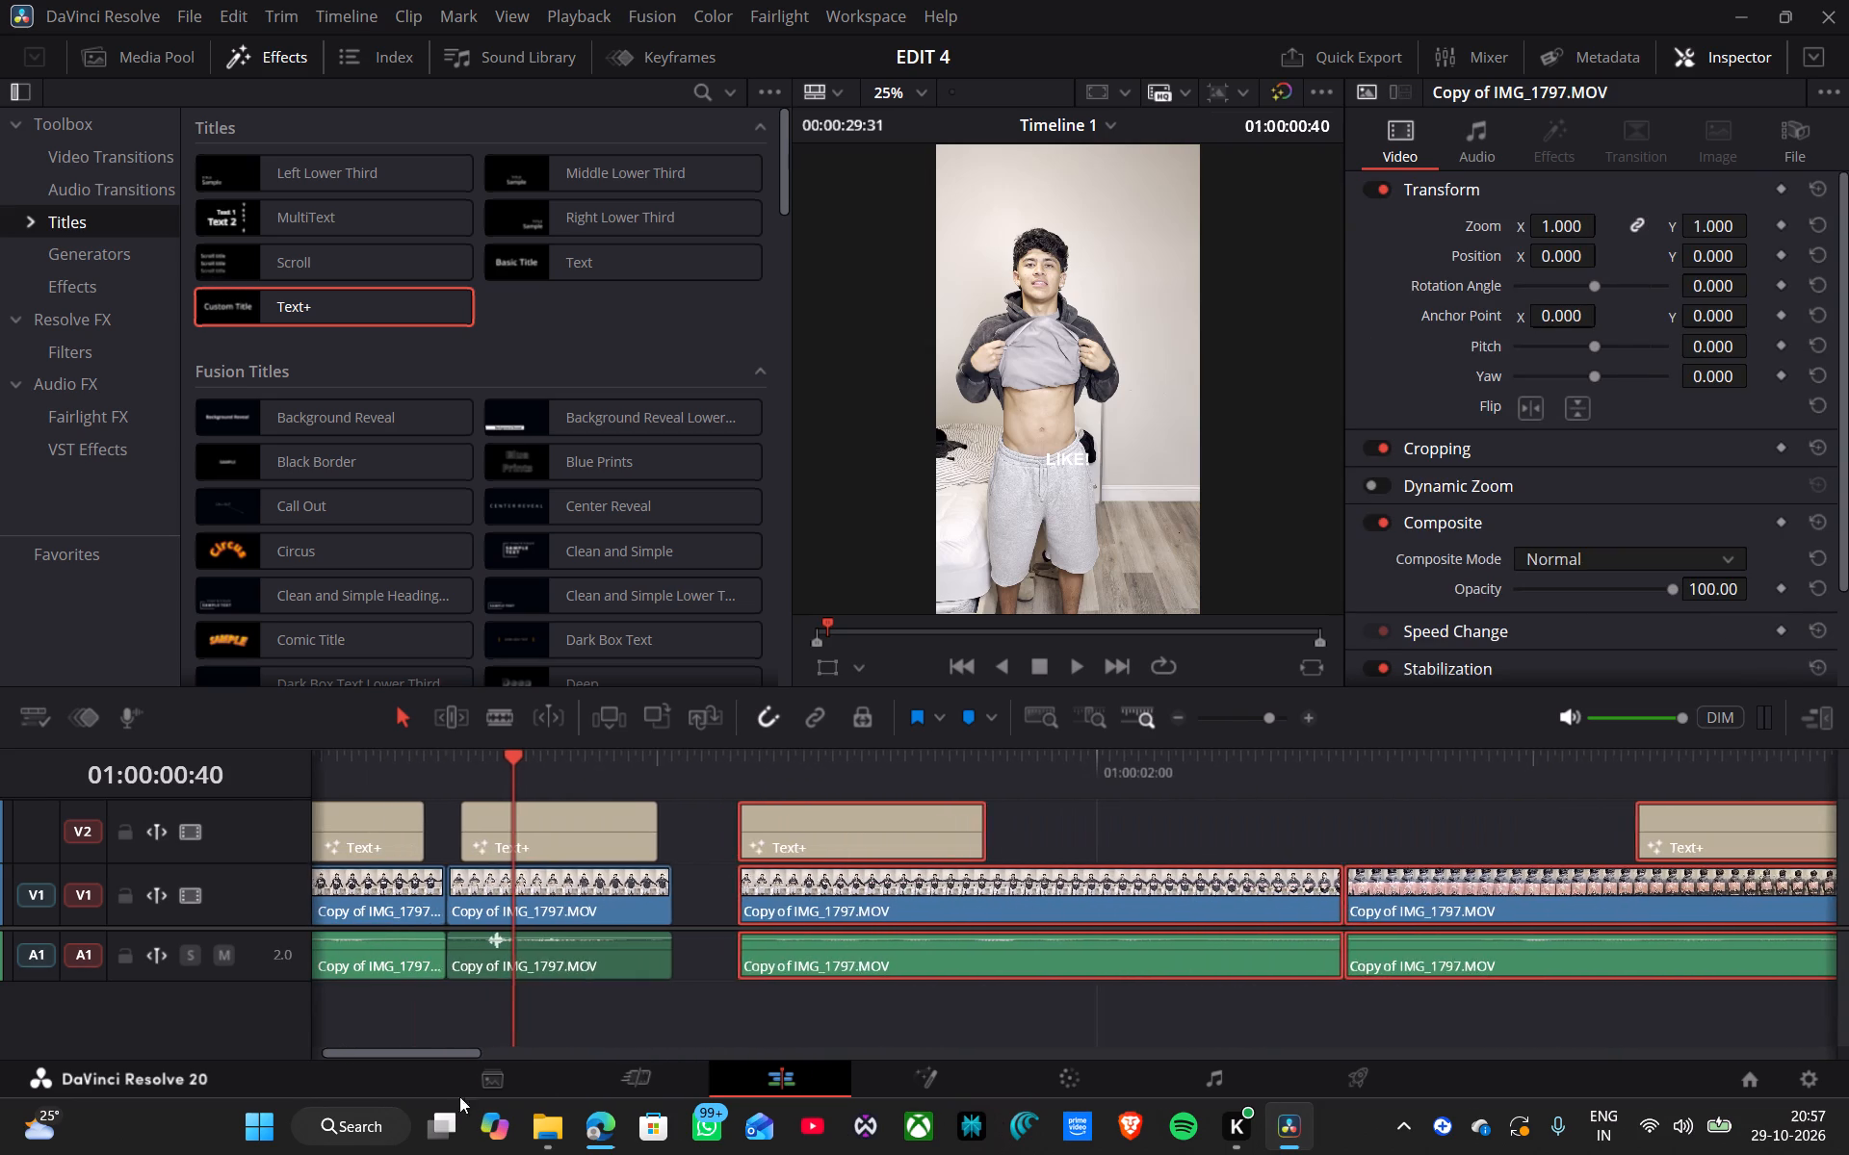
pyautogui.moveTo(459, 1096); pyautogui.dragTo(461, 1105)
pyautogui.moveTo(833, 891); pyautogui.dragTo(775, 894)
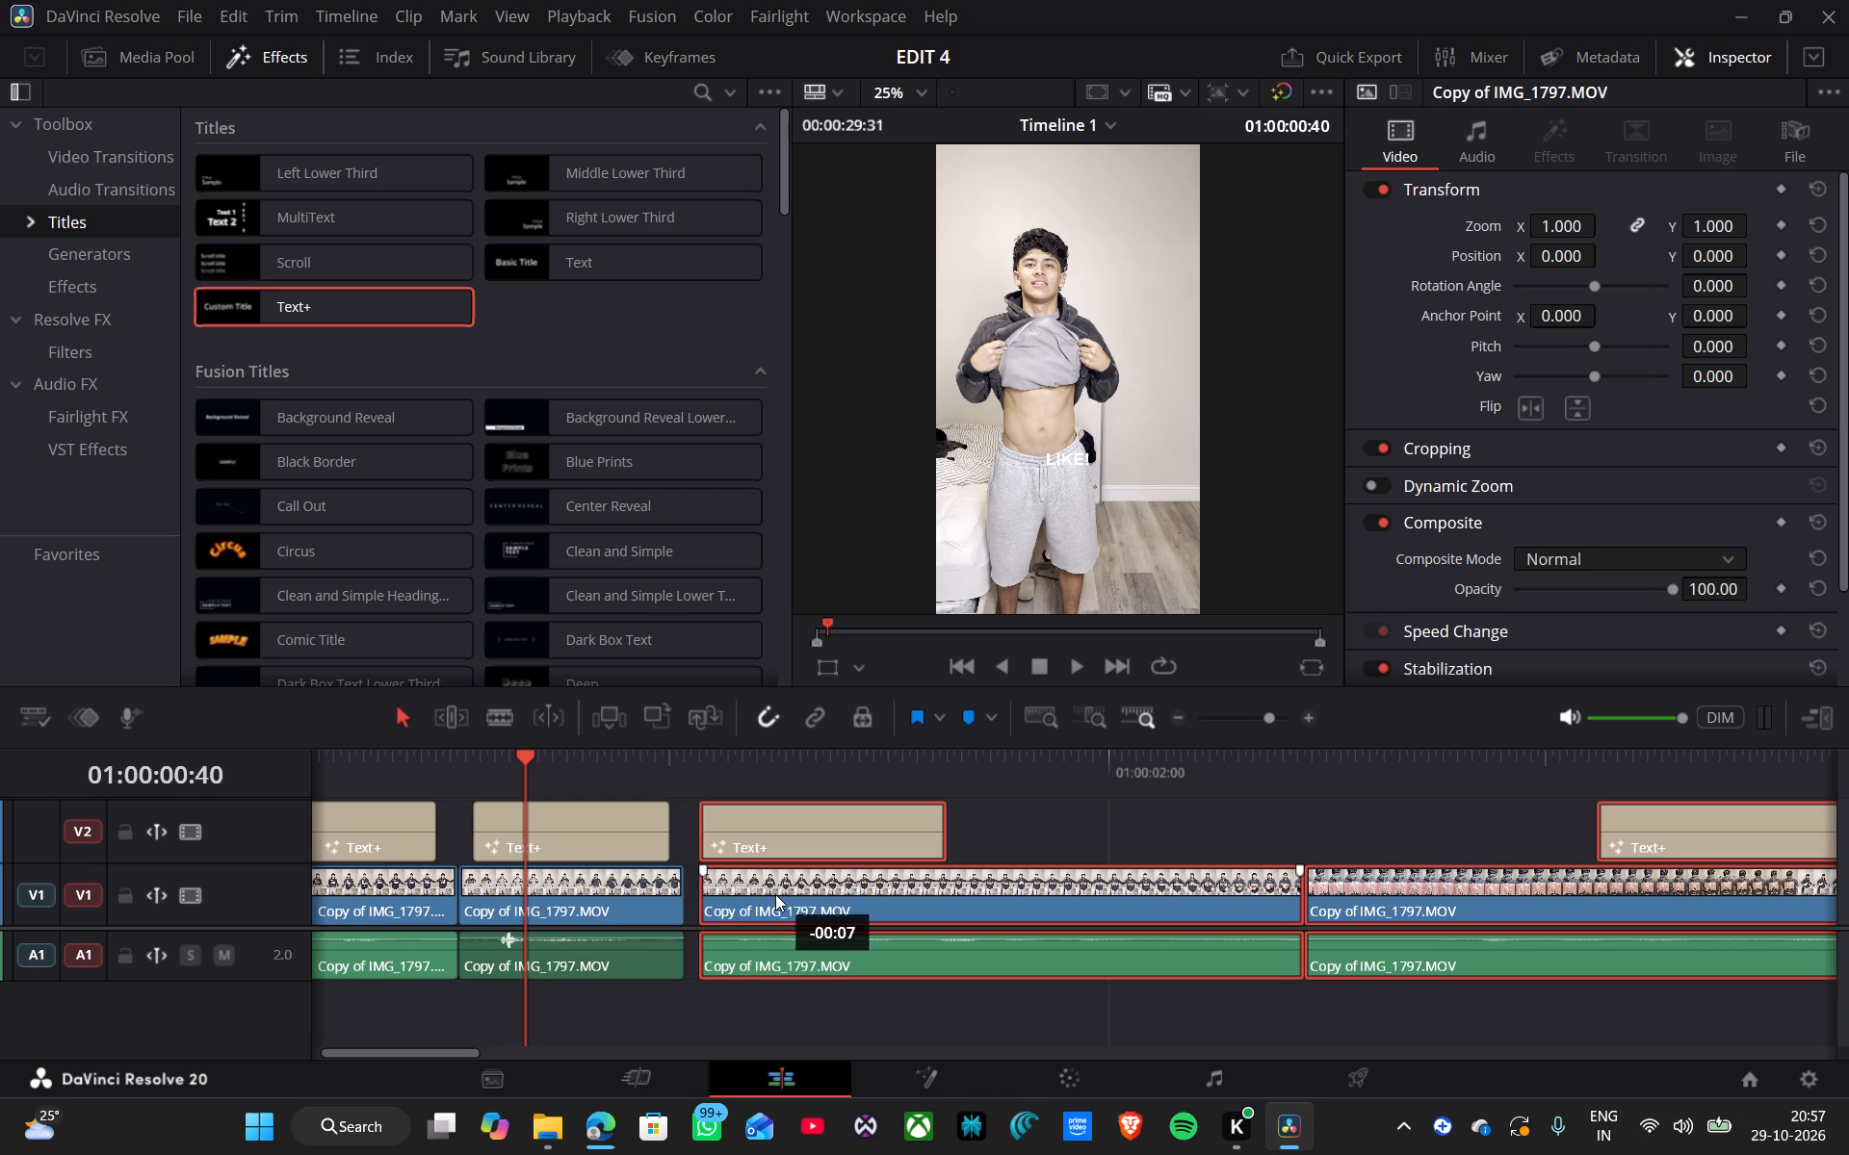
pyautogui.moveTo(775, 894); pyautogui.dragTo(770, 897)
# Play the timeline from the start to check the tightened opening cuts and the timing of their titles.
pyautogui.moveTo(521, 758); pyautogui.dragTo(229, 811)
pyautogui.press('space')
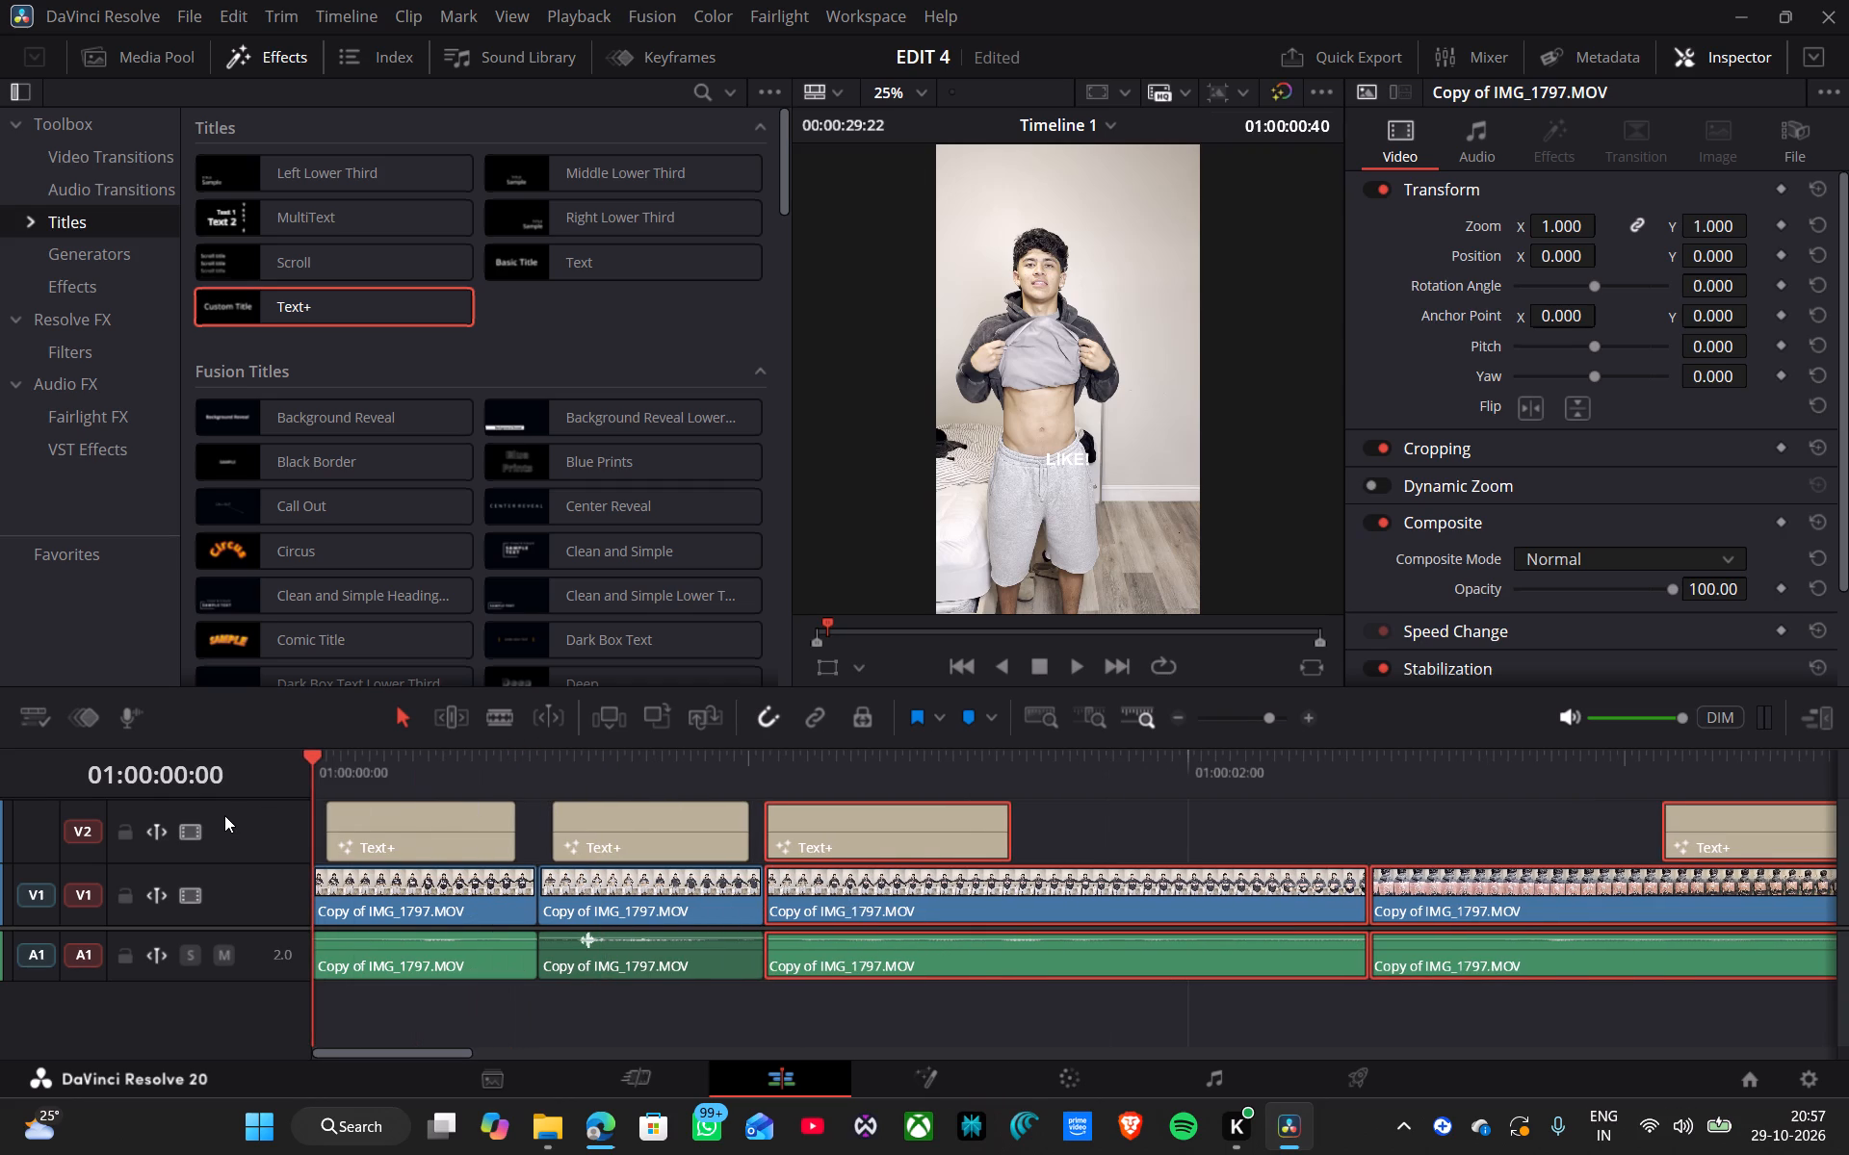
pyautogui.press('space')
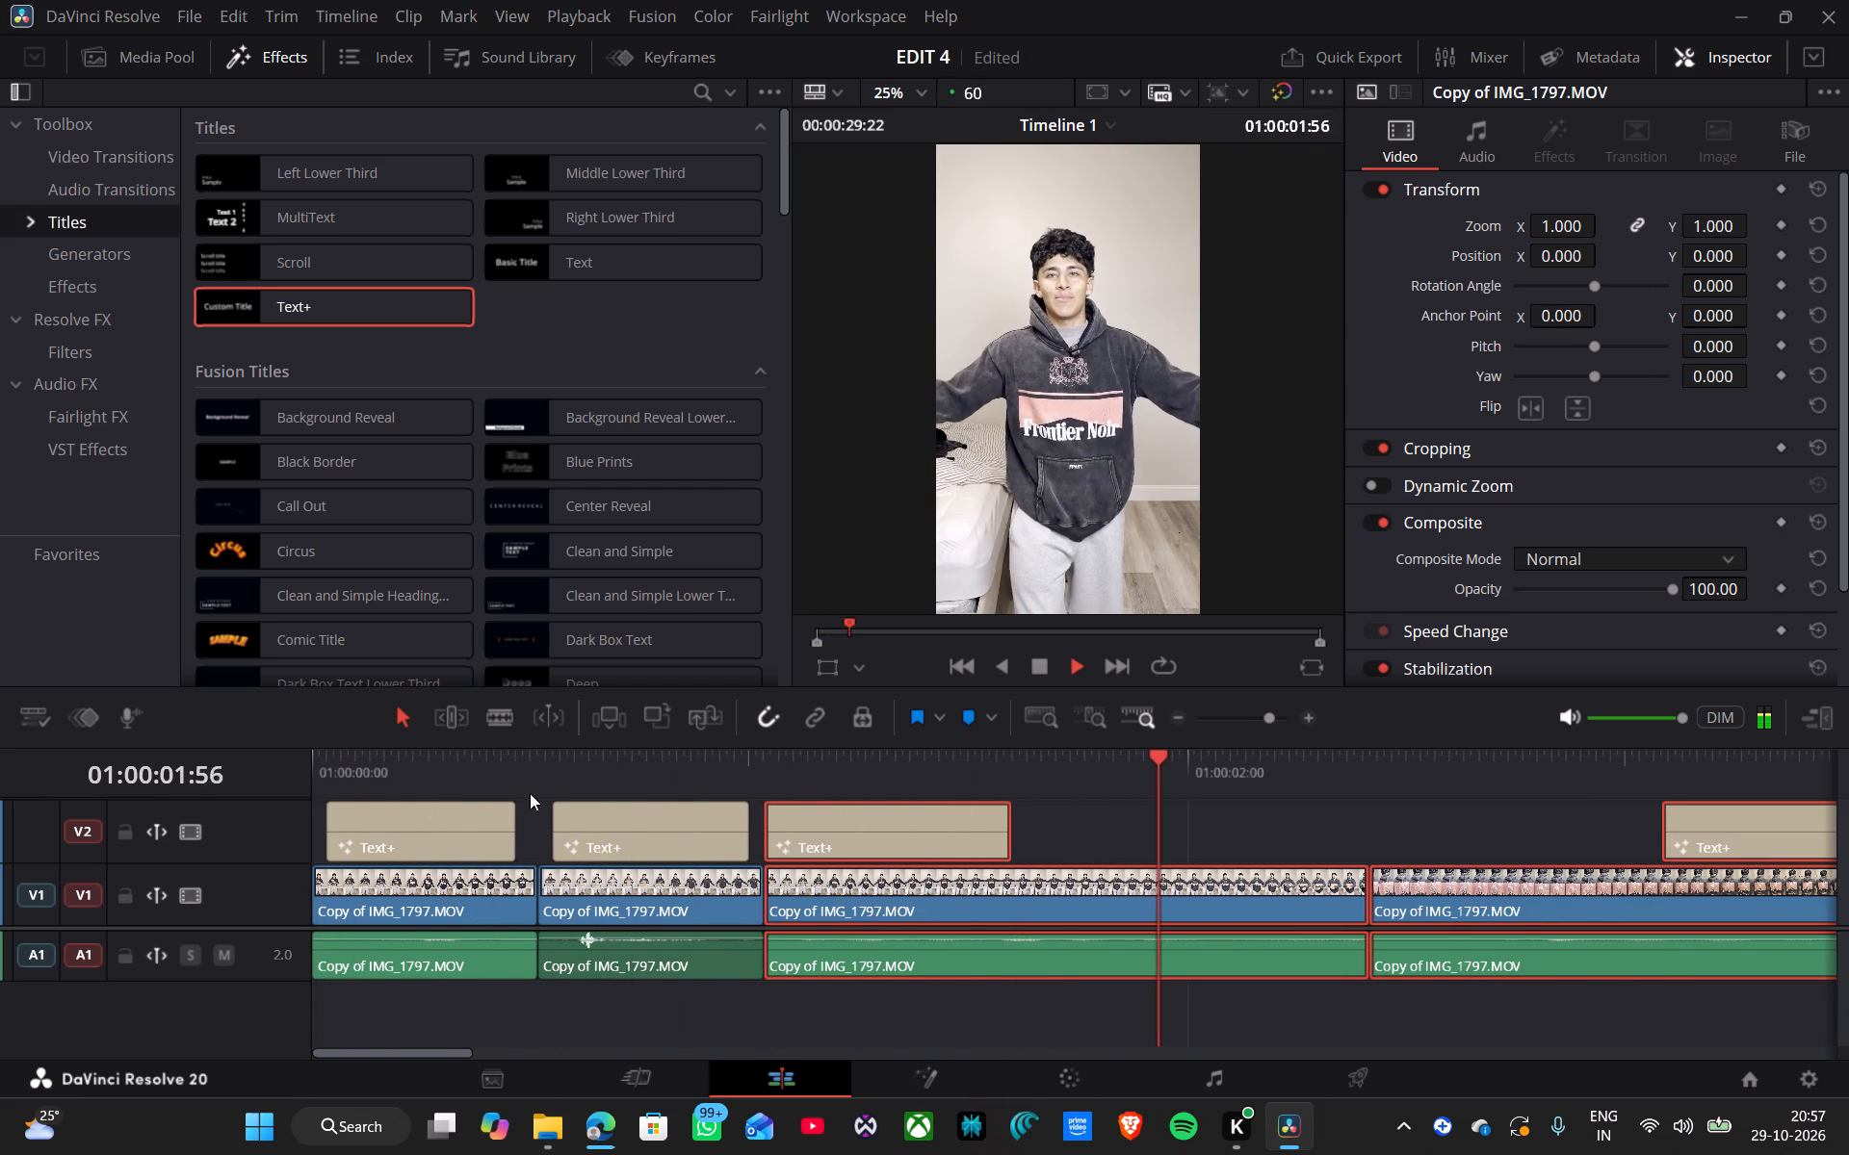
pyautogui.moveTo(440, 777); pyautogui.dragTo(254, 790)
pyautogui.press('space')
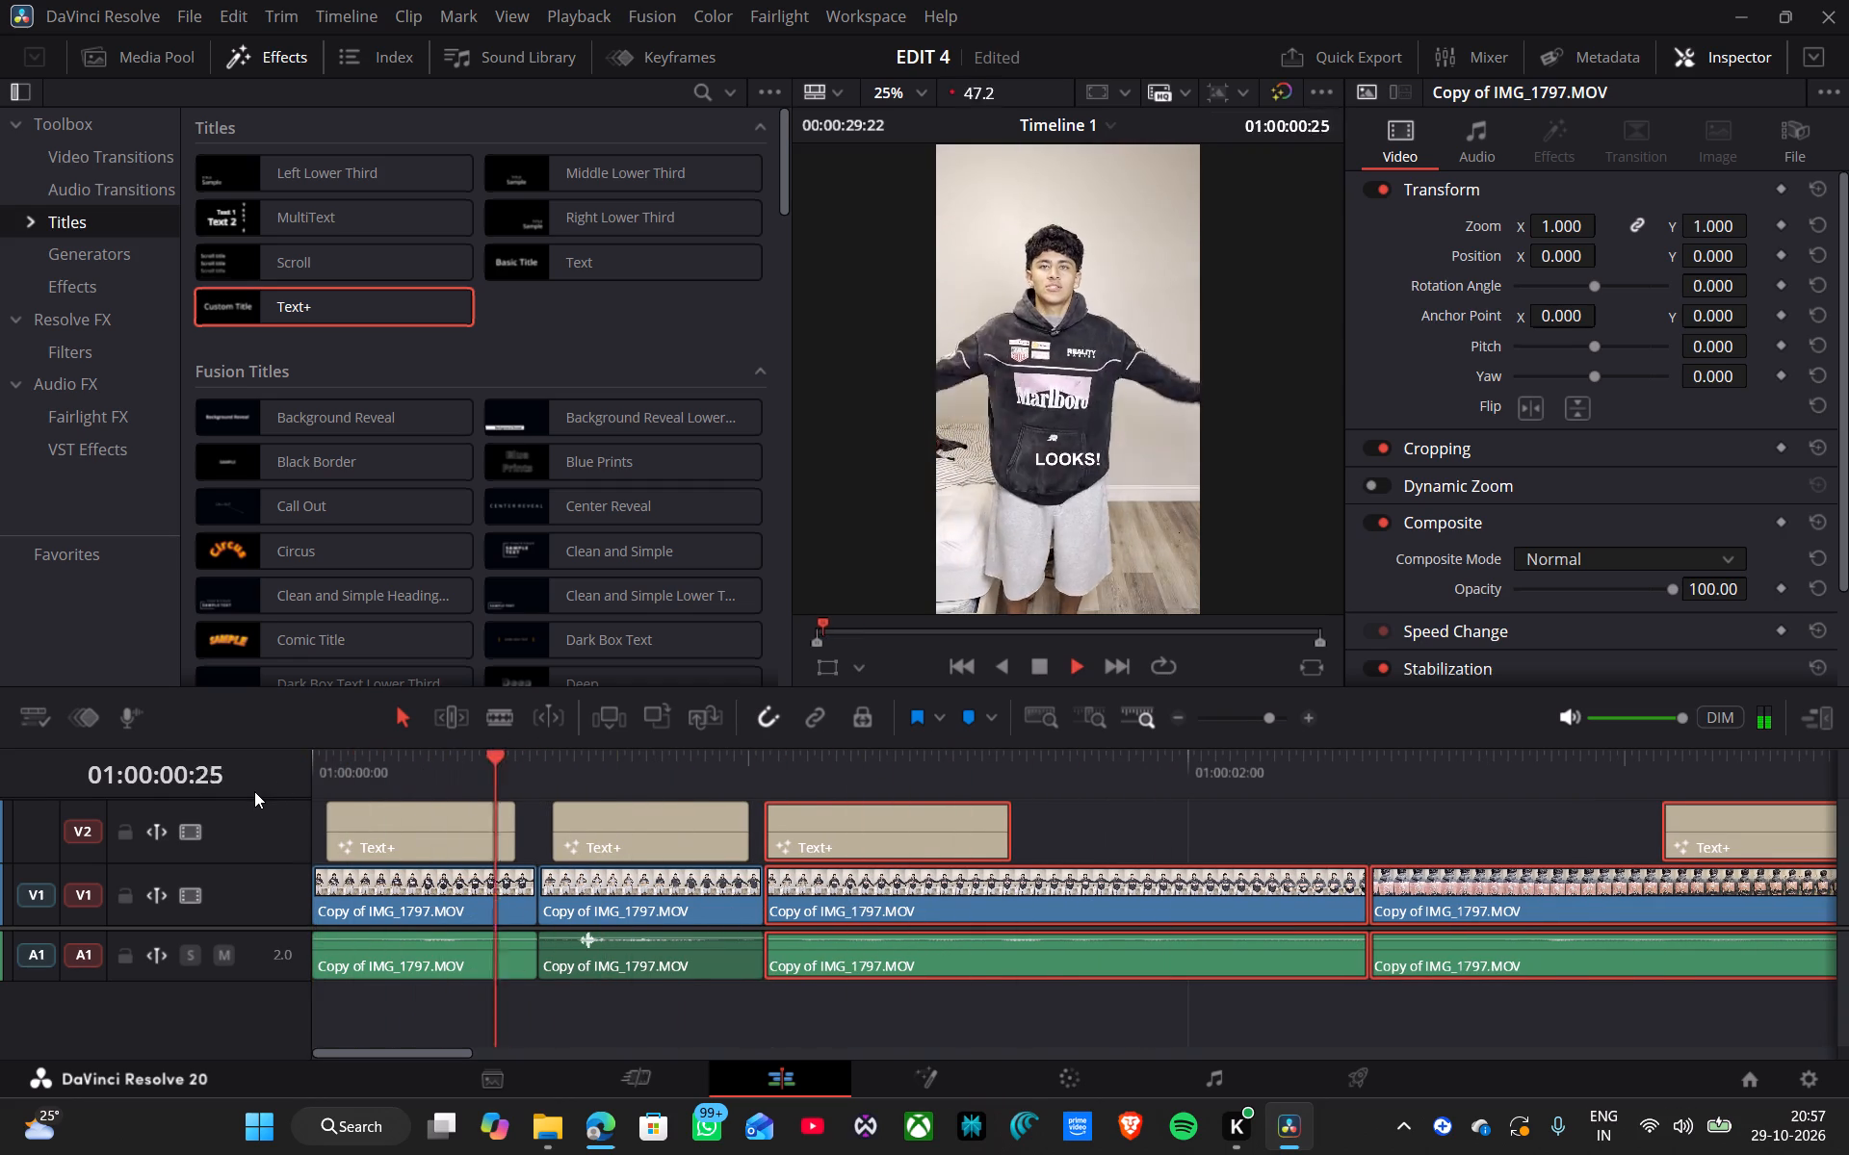
pyautogui.press('space')
pyautogui.press('space')
pyautogui.press('space')
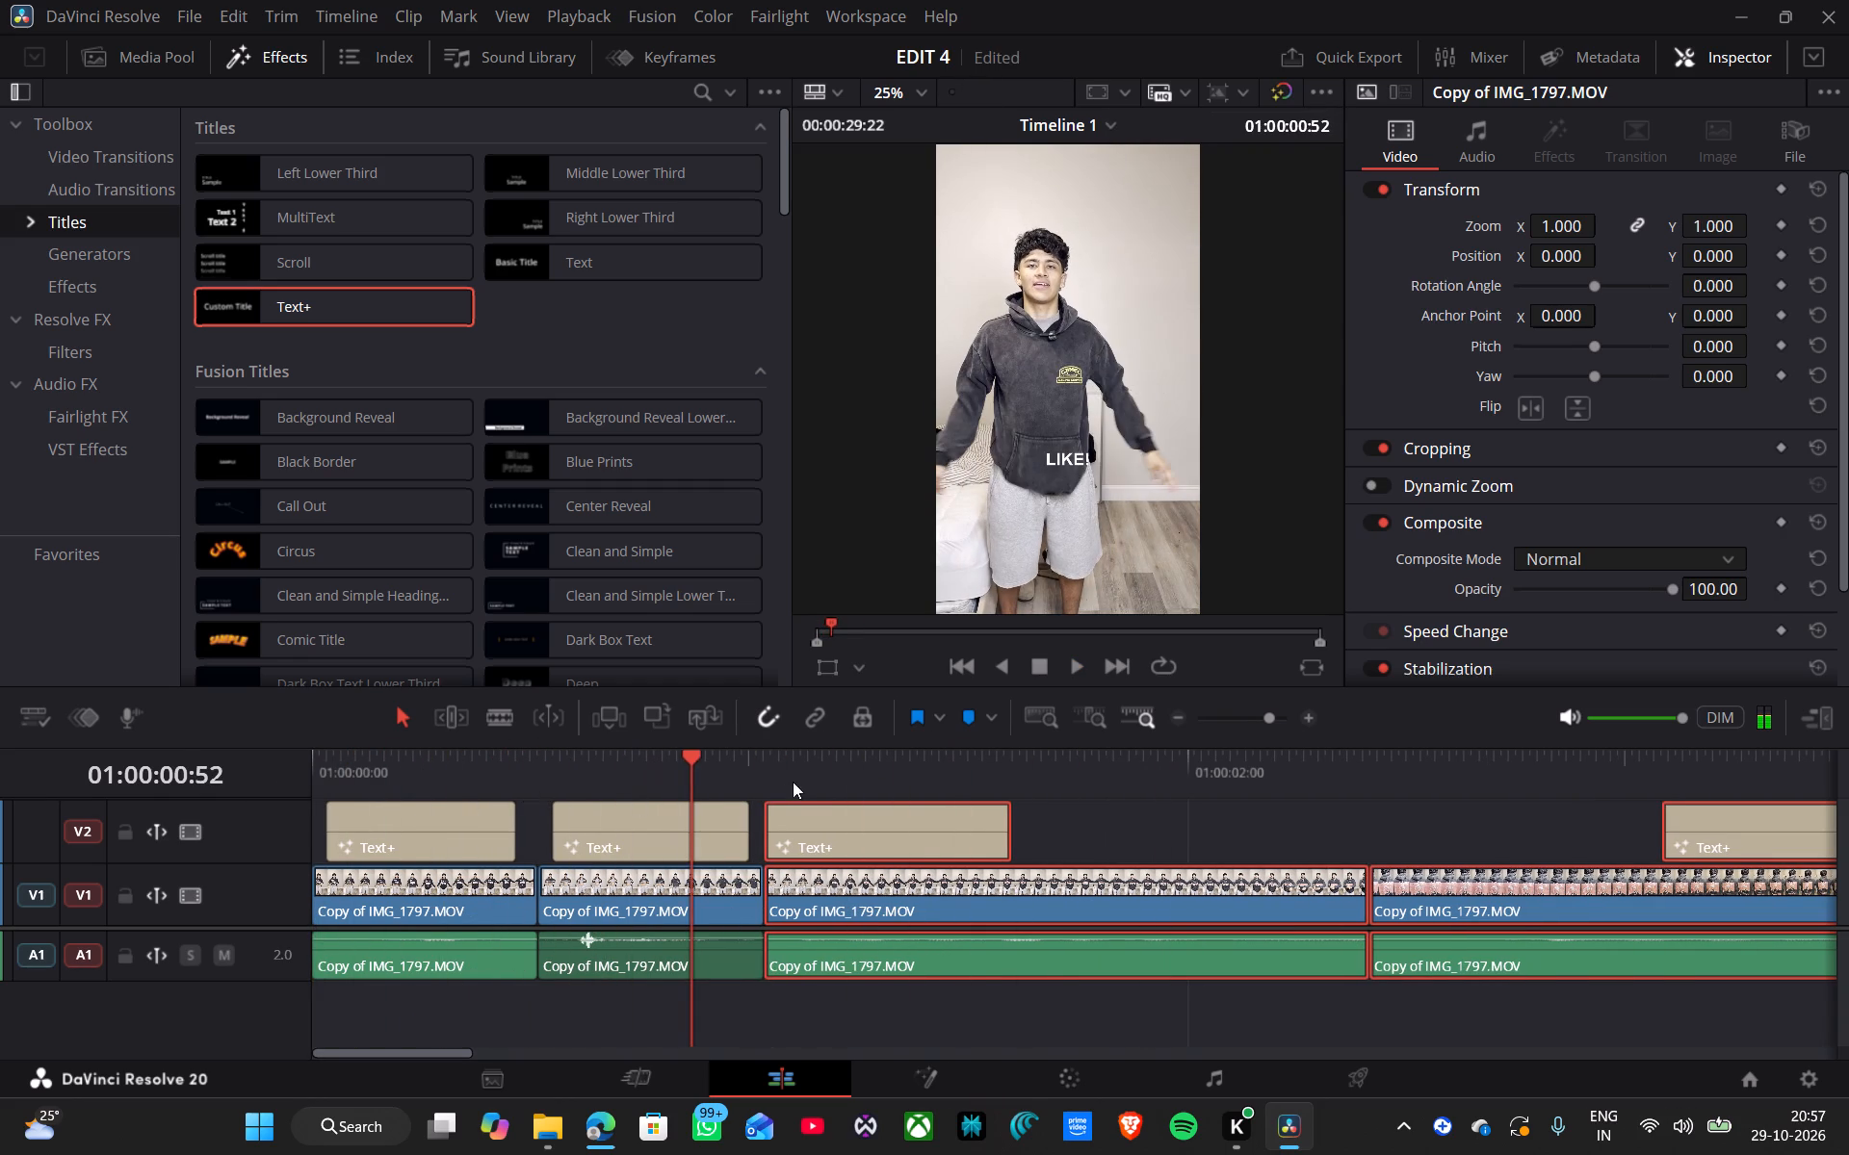
pyautogui.press('space')
pyautogui.press('space')
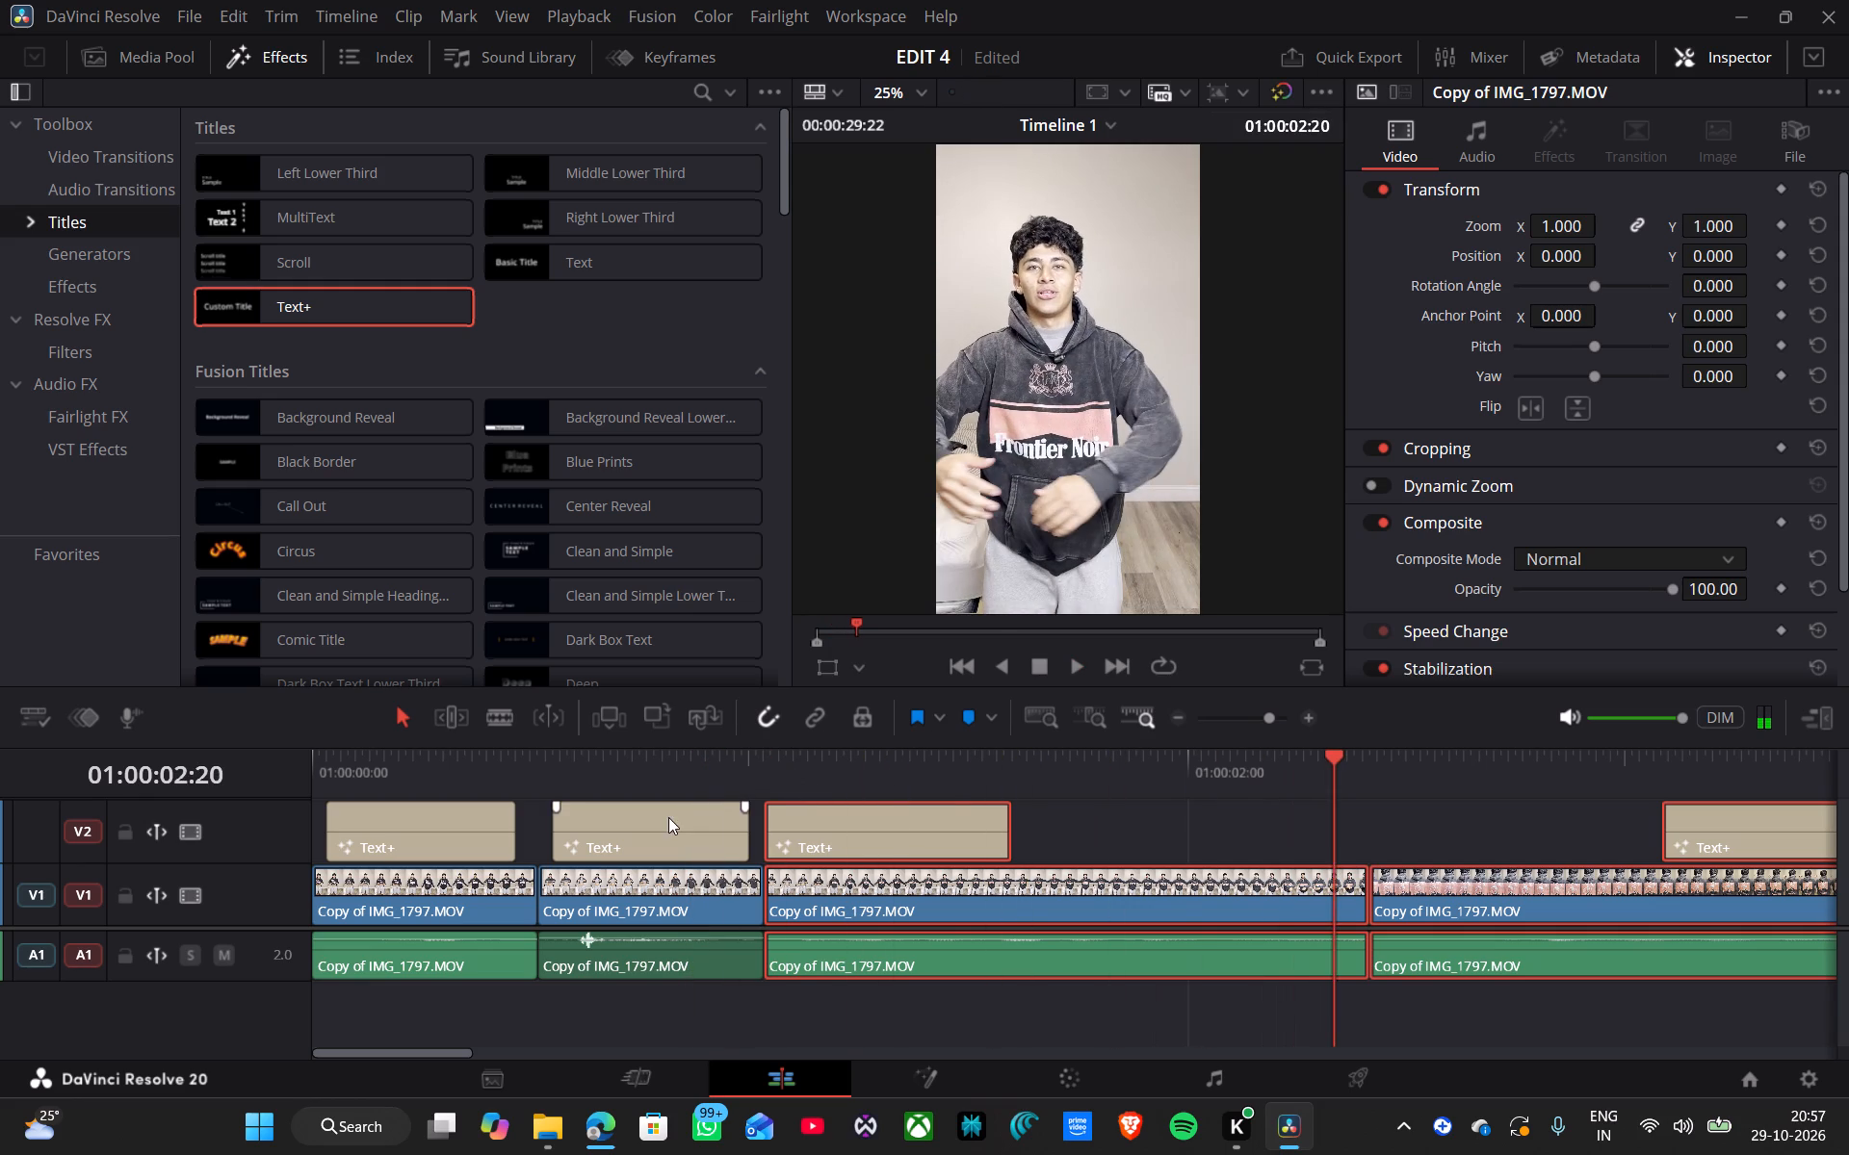
pyautogui.press('space')
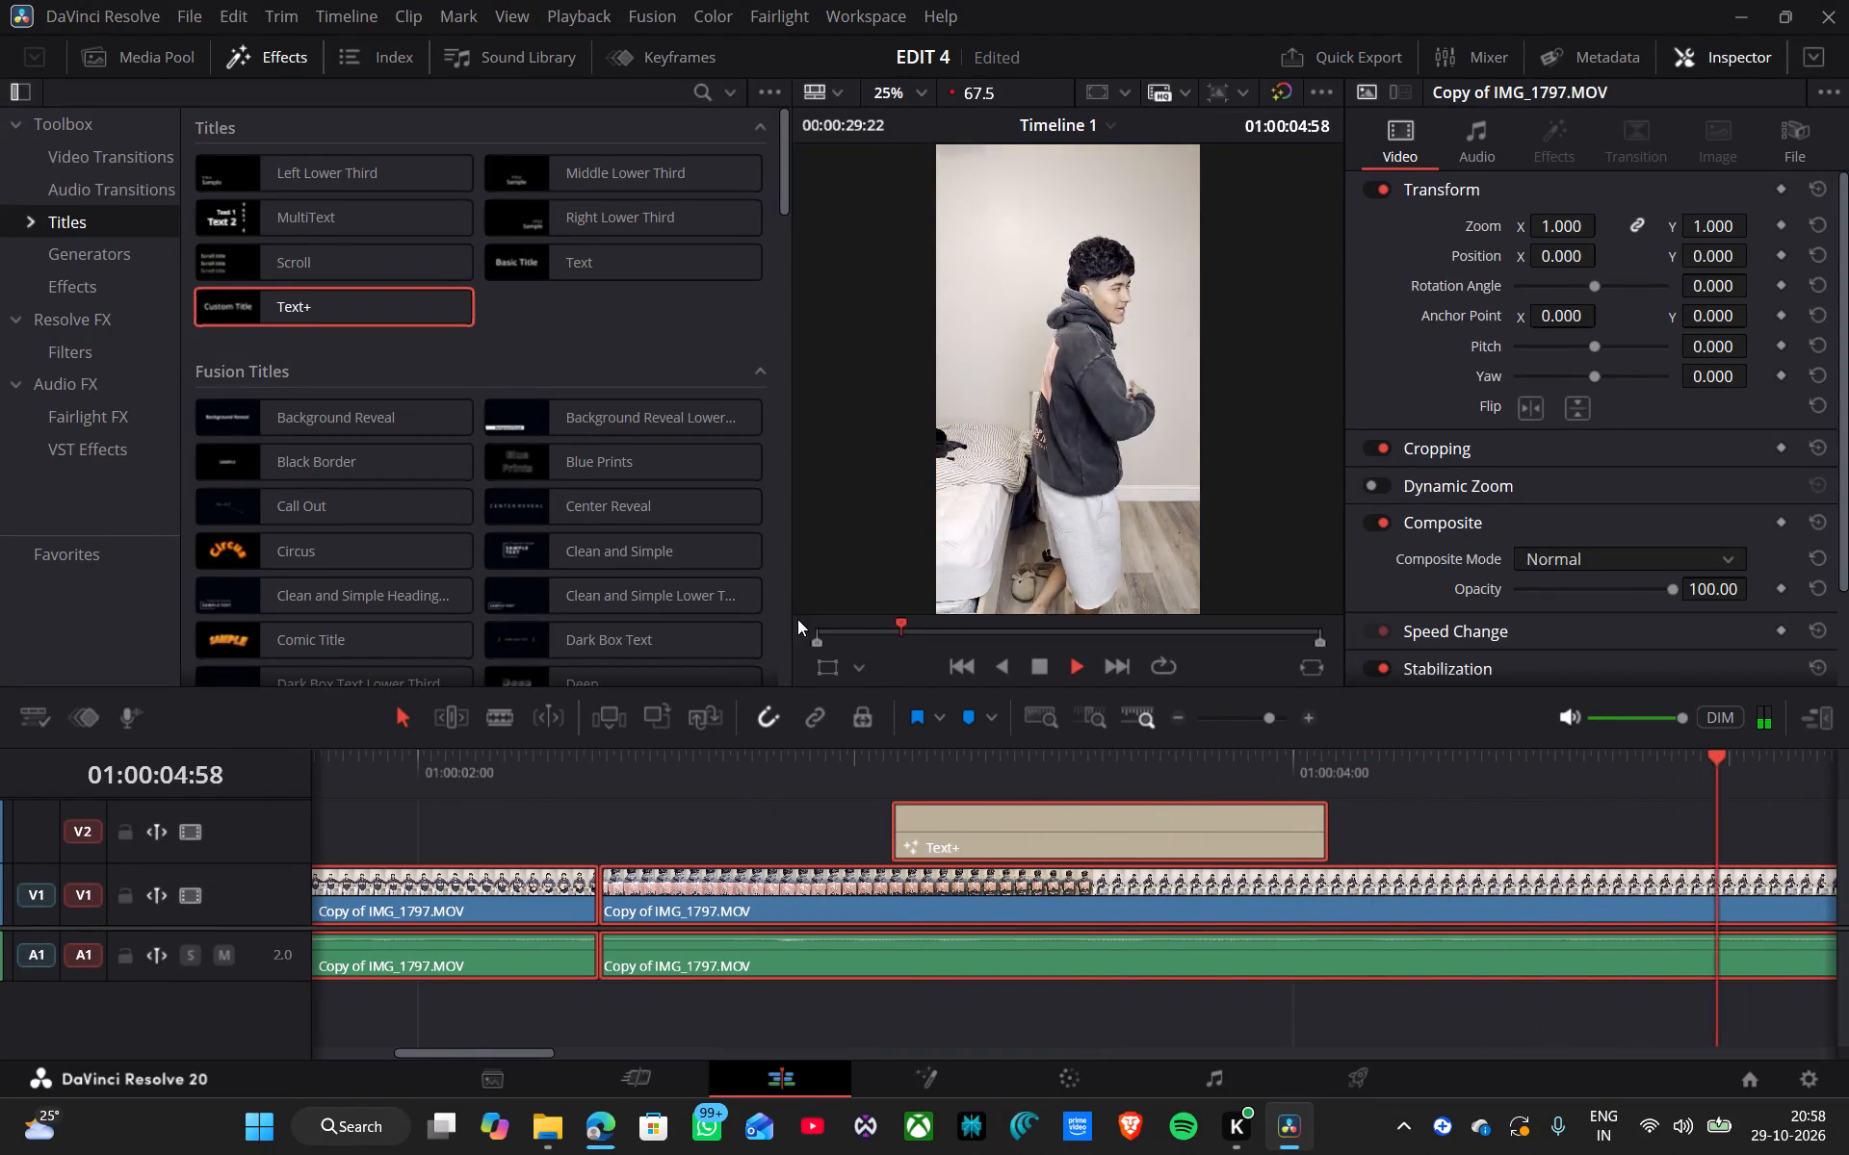
pyautogui.press('space')
# Go to the Deliver page and set the render location to the client tees hoodies day 1 folder.
pyautogui.click(1367, 1076)
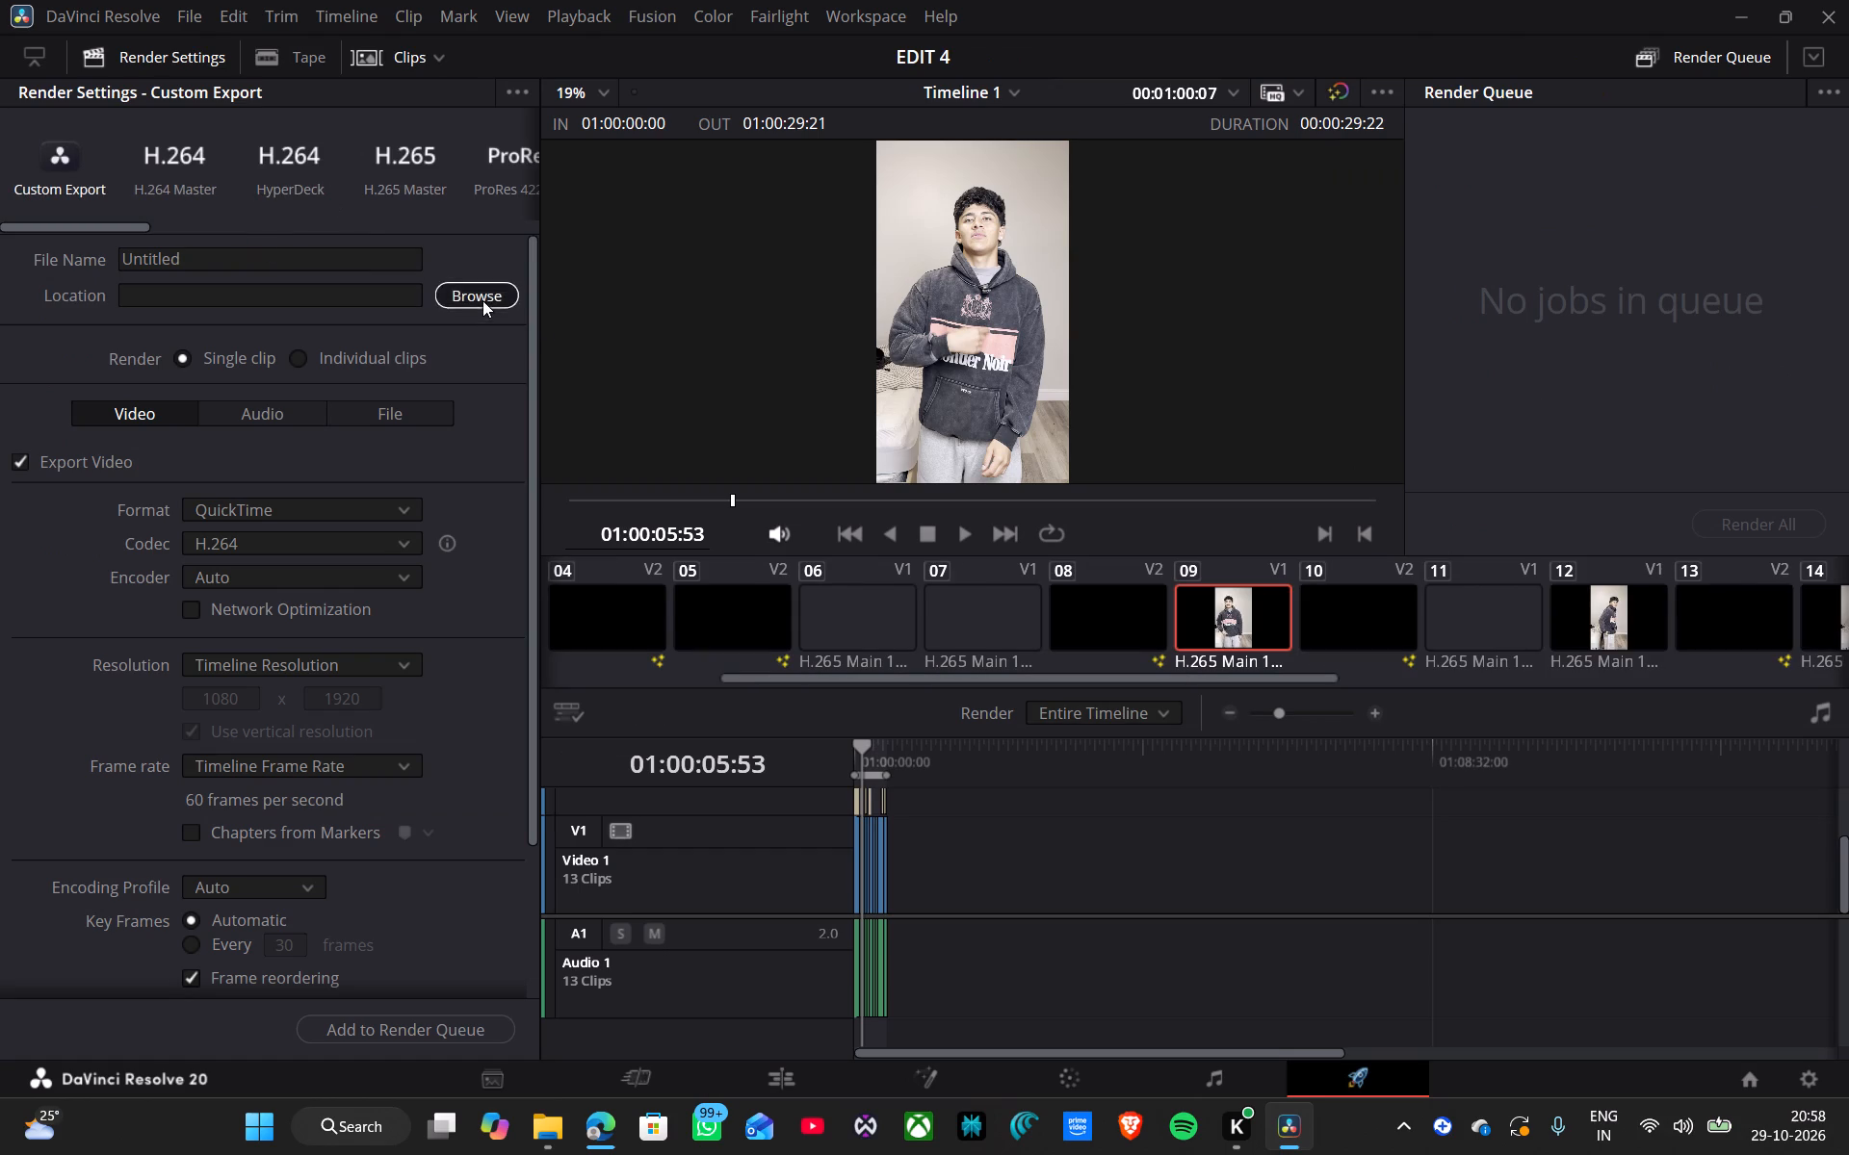
pyautogui.click(482, 300)
pyautogui.scroll(-7, 130, 250)
pyautogui.scroll(2, 131, 240)
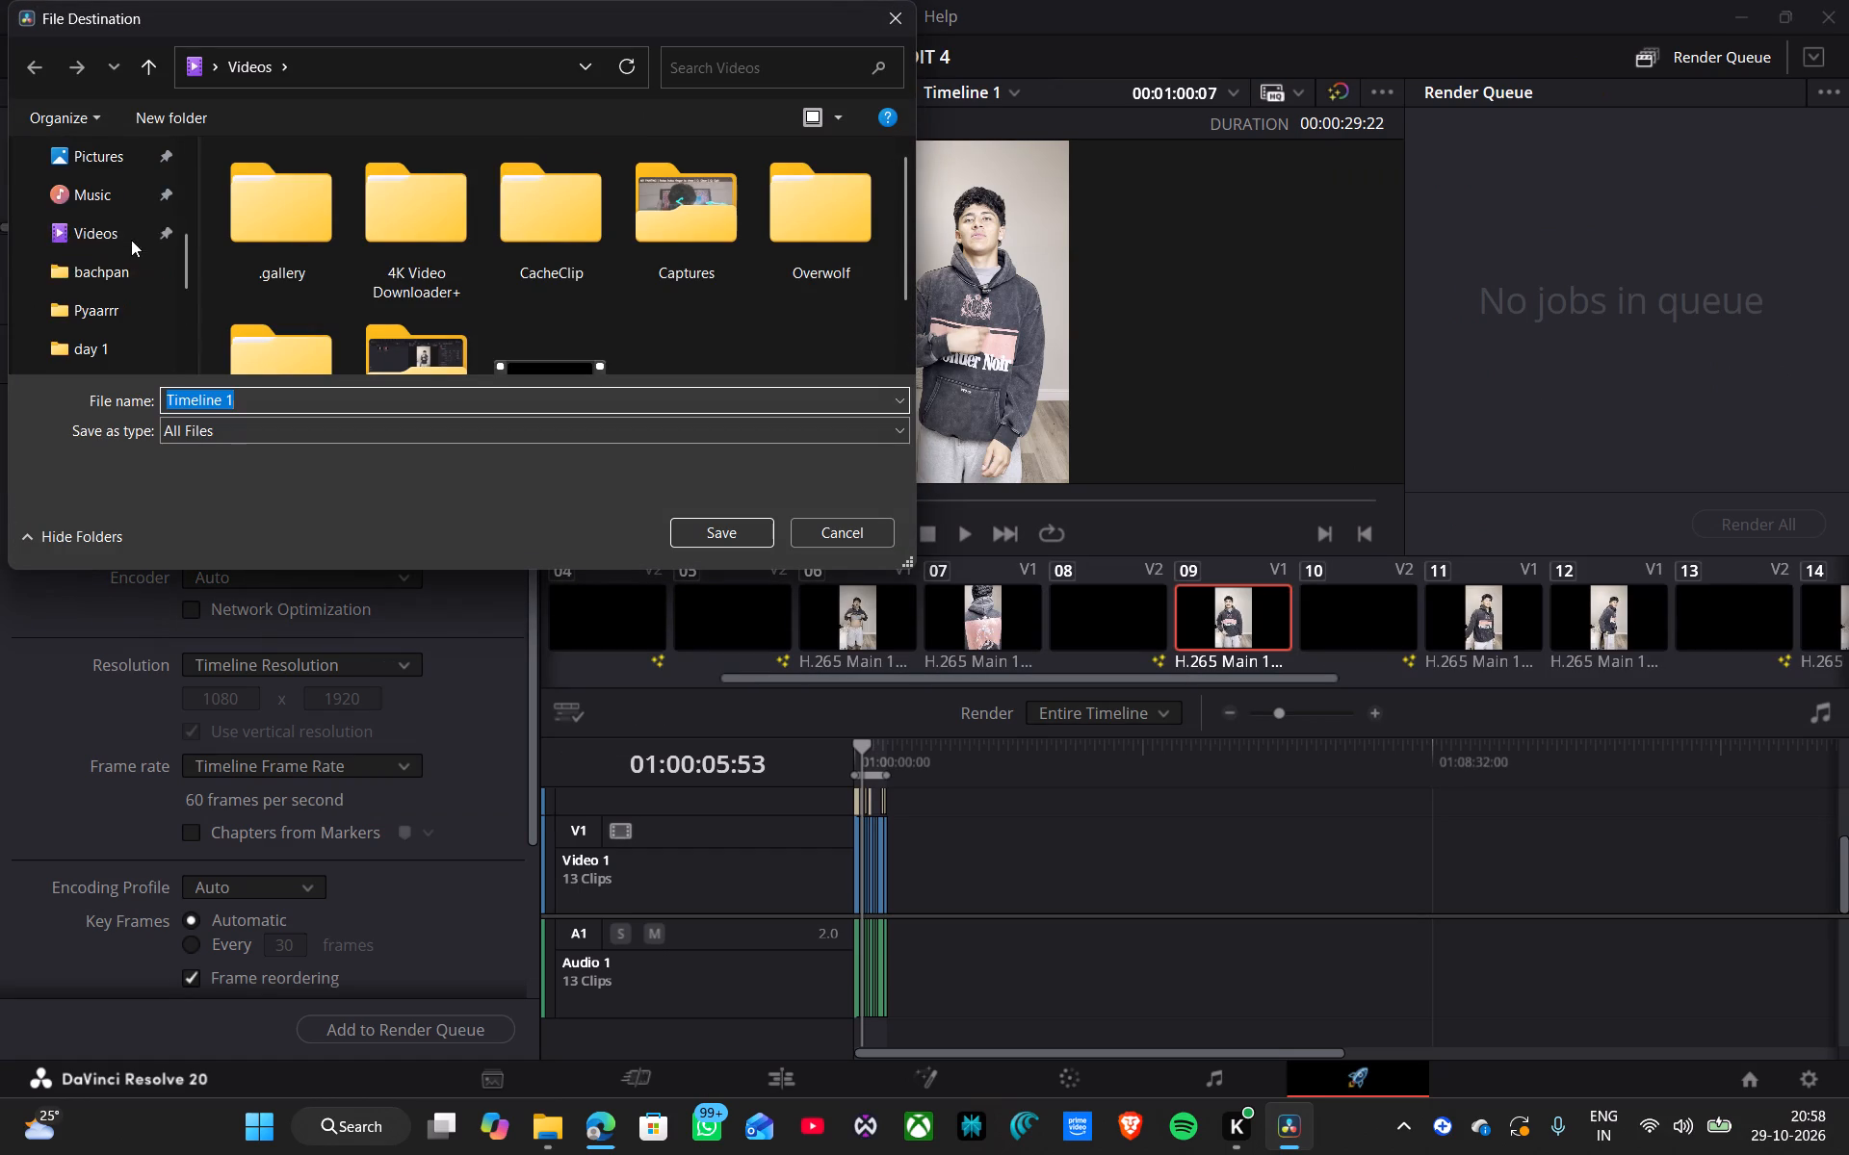
pyautogui.click(112, 336)
pyautogui.click(742, 534)
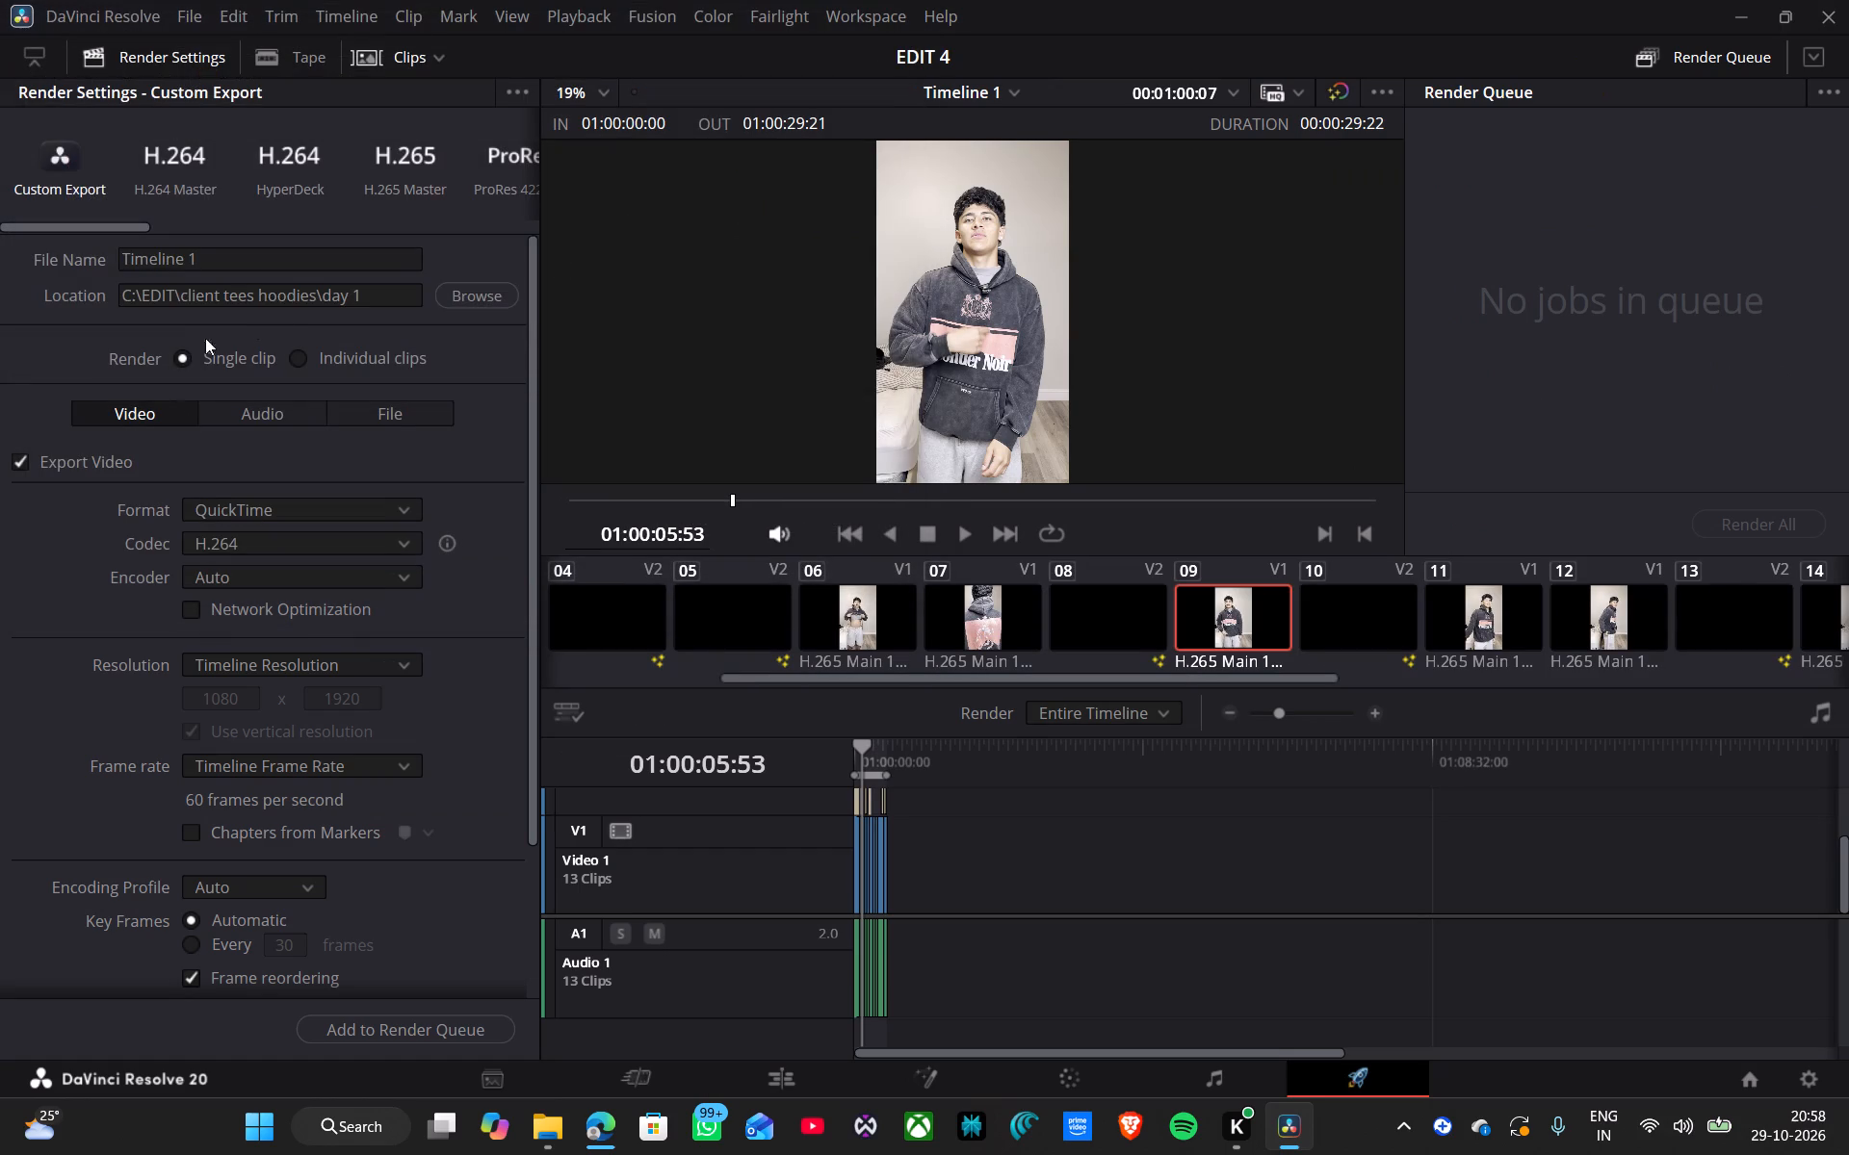
# Name the render file EDIT 4.
pyautogui.tripleClick(284, 257)
pyautogui.press('e')
pyautogui.write('DIT 4')
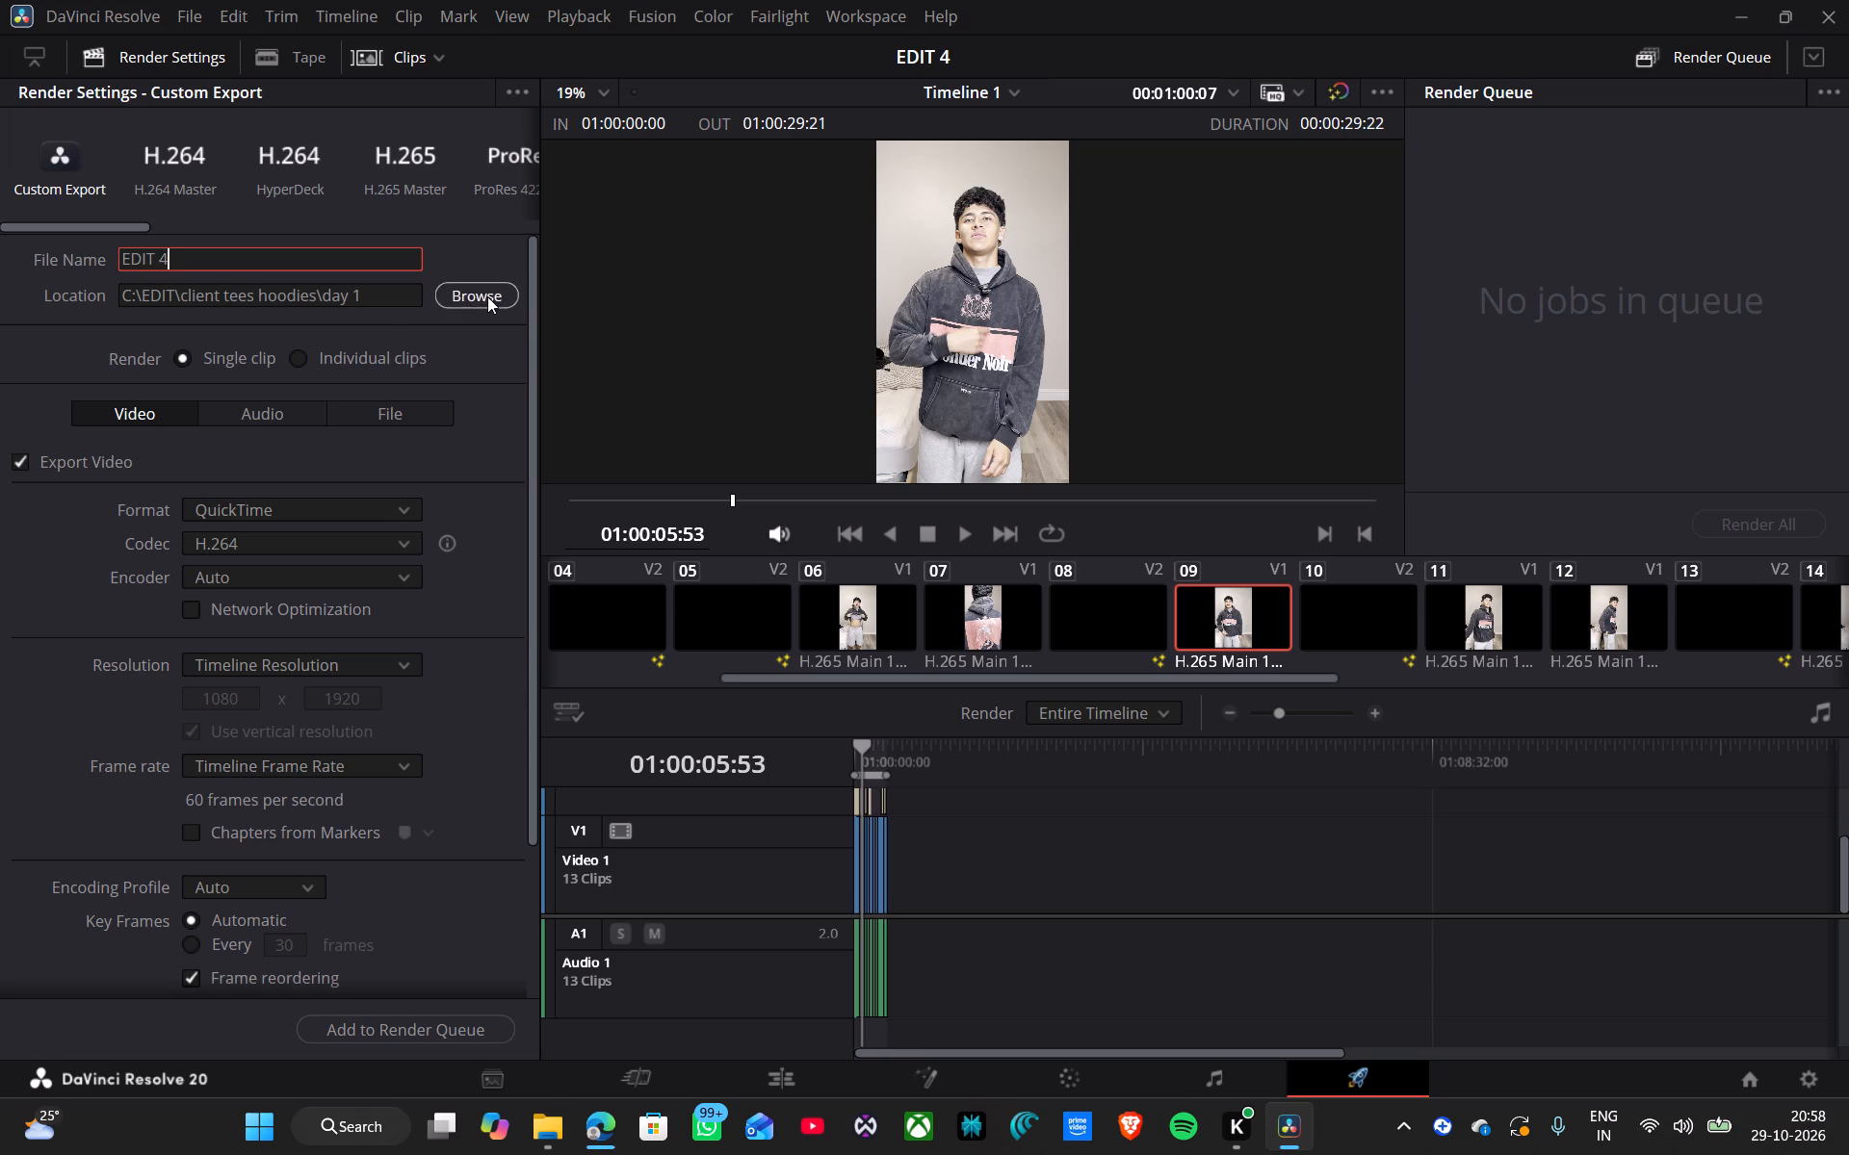
# Set the video export's rate control to Constant Bitrate with a bit rate of 15000 Kb/s.
pyautogui.scroll(-1, 288, 596)
pyautogui.scroll(-3, 340, 704)
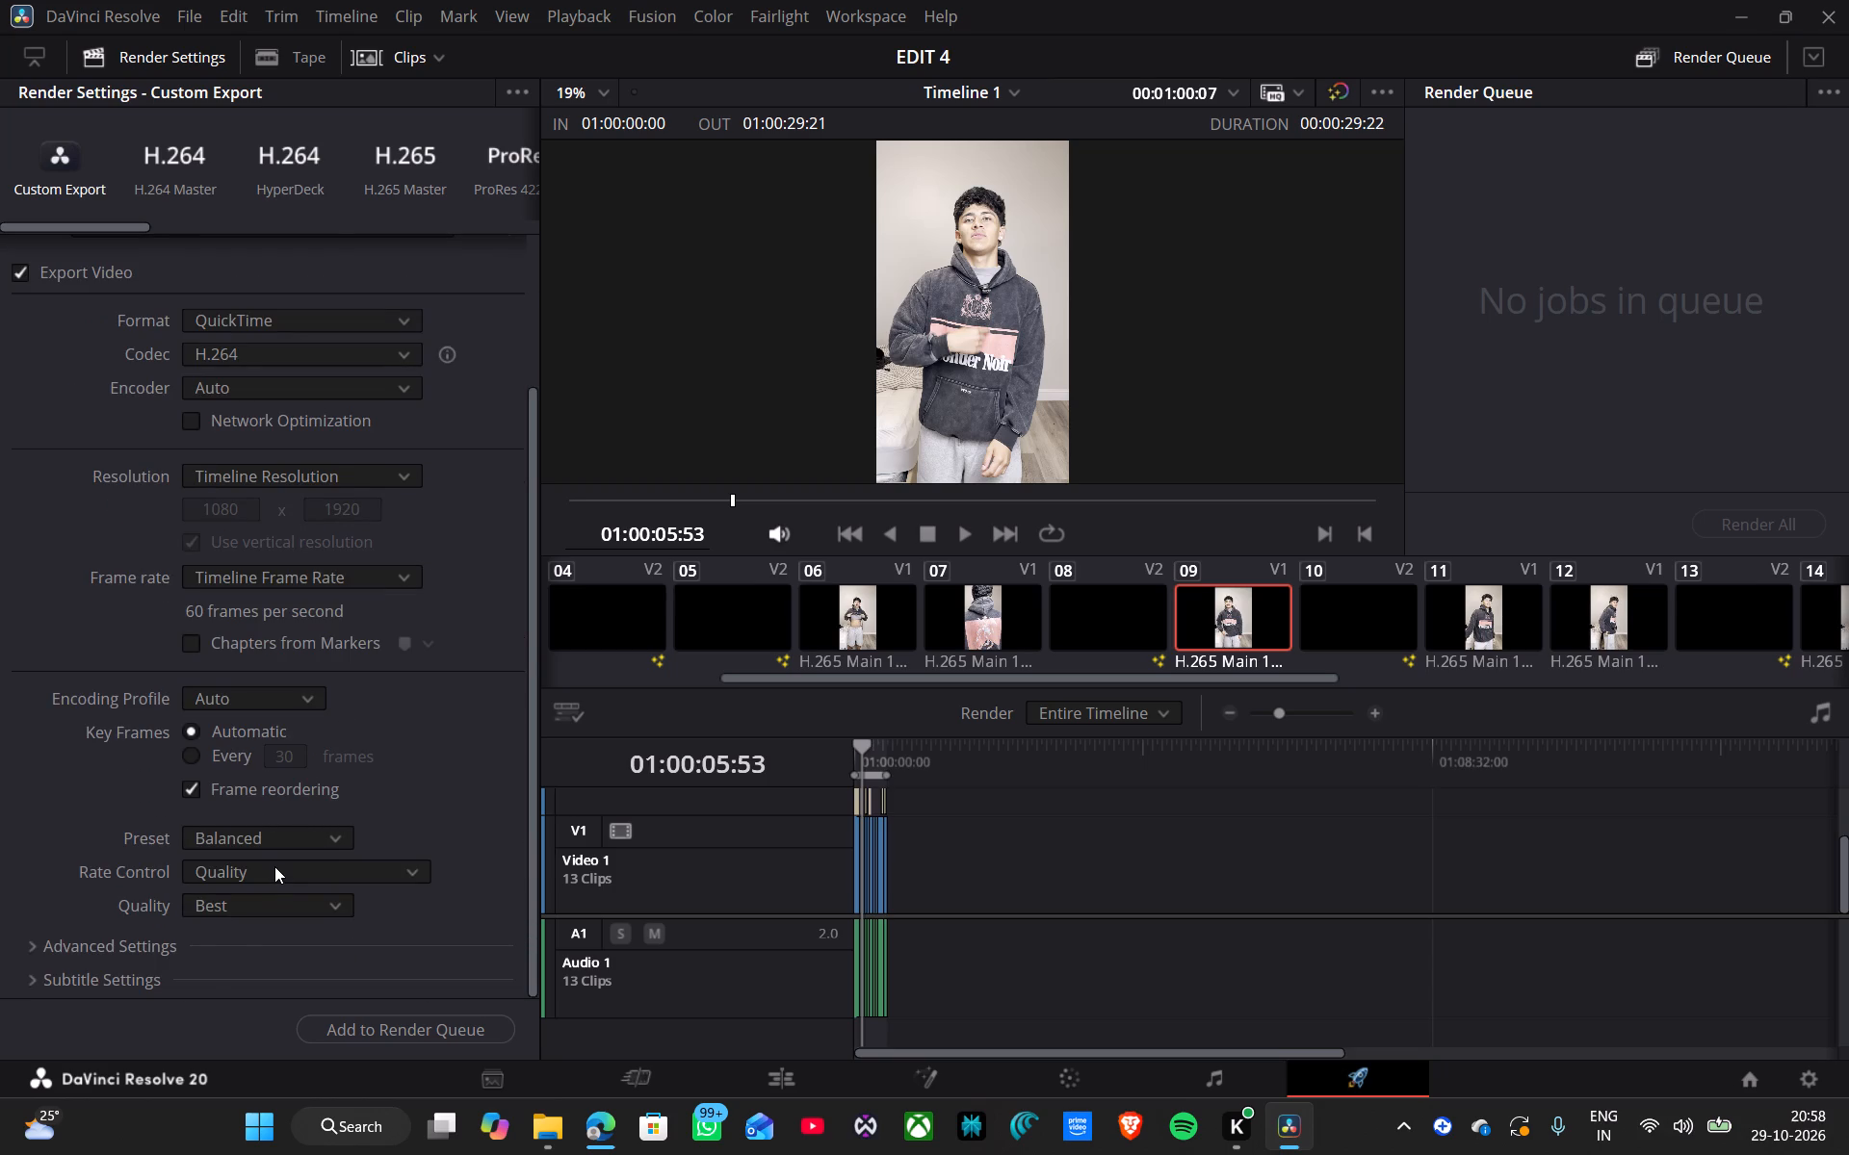
pyautogui.click(274, 866)
pyautogui.click(288, 937)
pyautogui.doubleClick(225, 905)
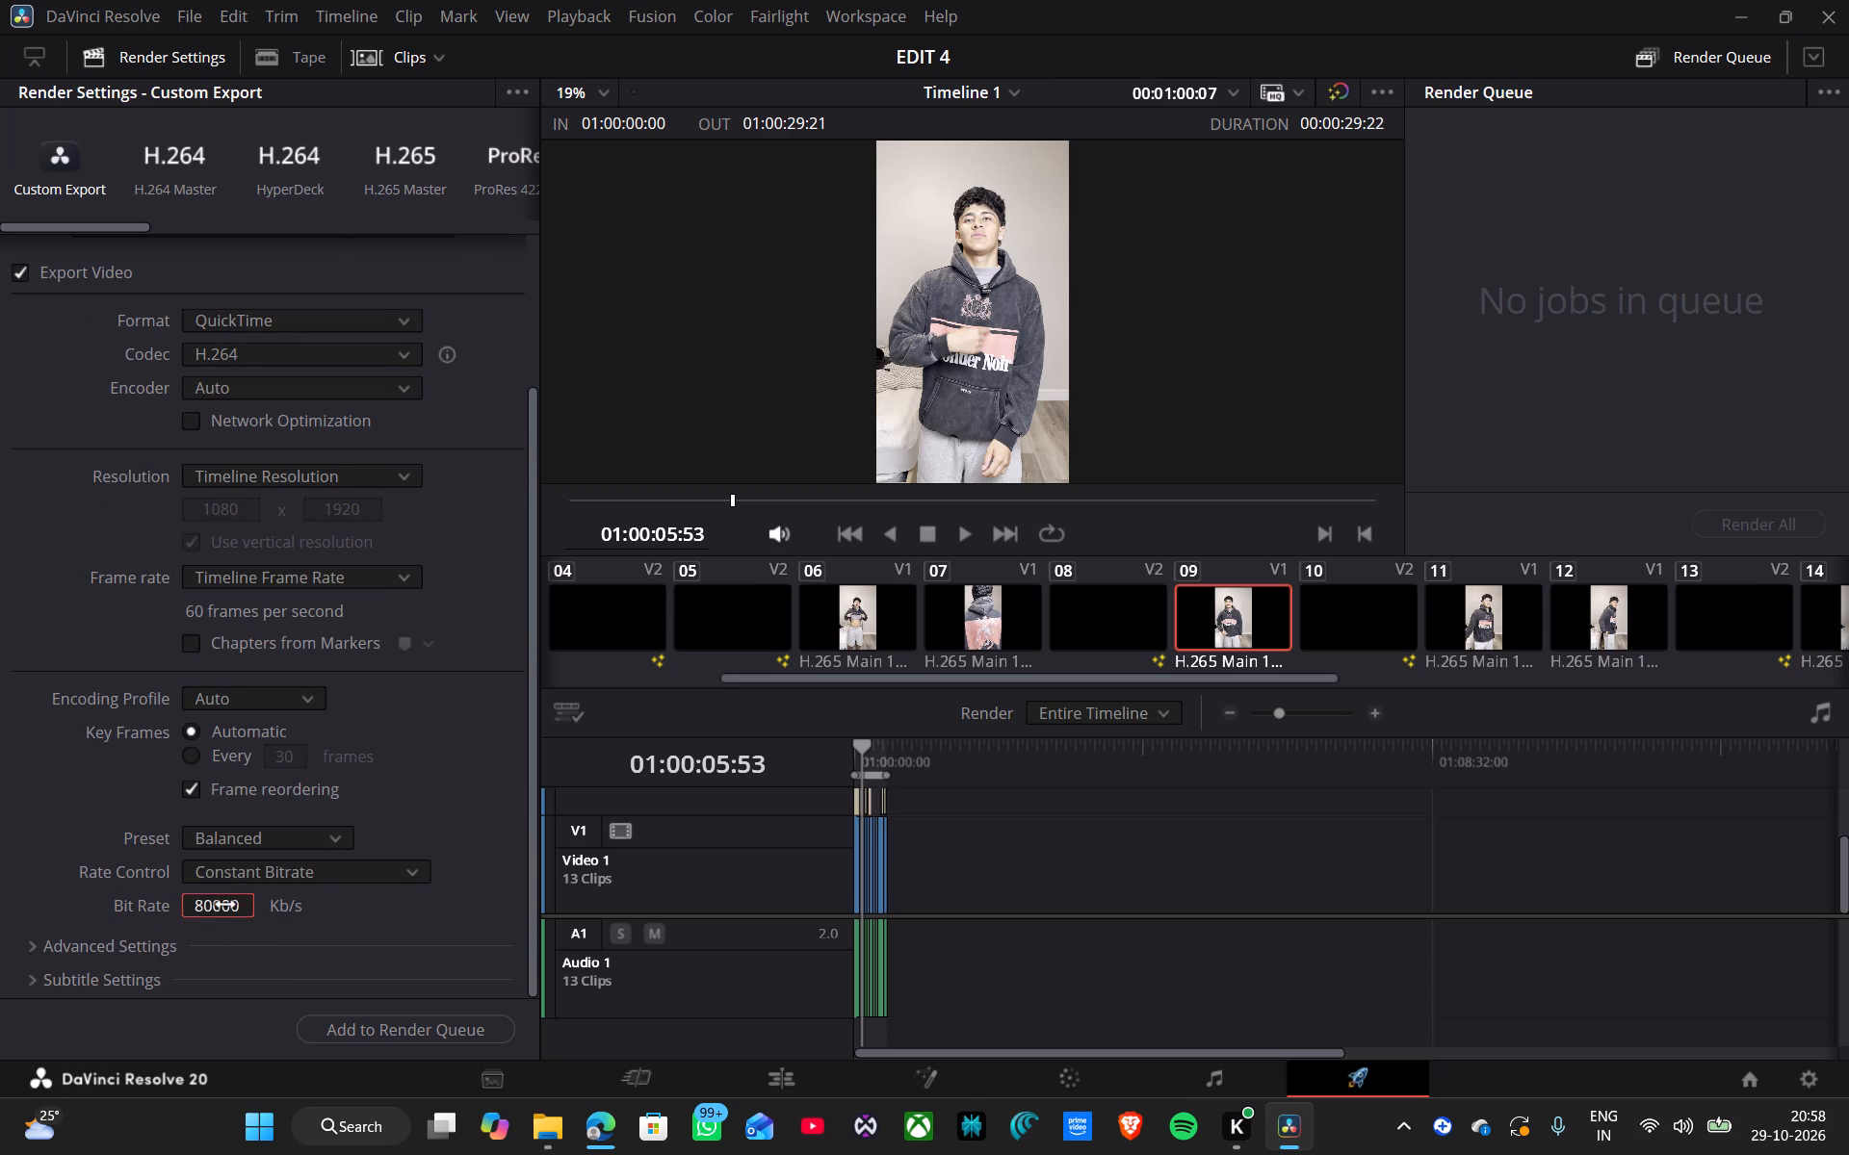
pyautogui.press('0')
pyautogui.press('1')
pyautogui.press('BackSpace')
pyautogui.press('BackSpace')
pyautogui.write('1500')
pyautogui.press('0')
# Set the export's audio codec to AAC.
pyautogui.scroll(3, 261, 354)
pyautogui.click(269, 410)
pyautogui.click(314, 506)
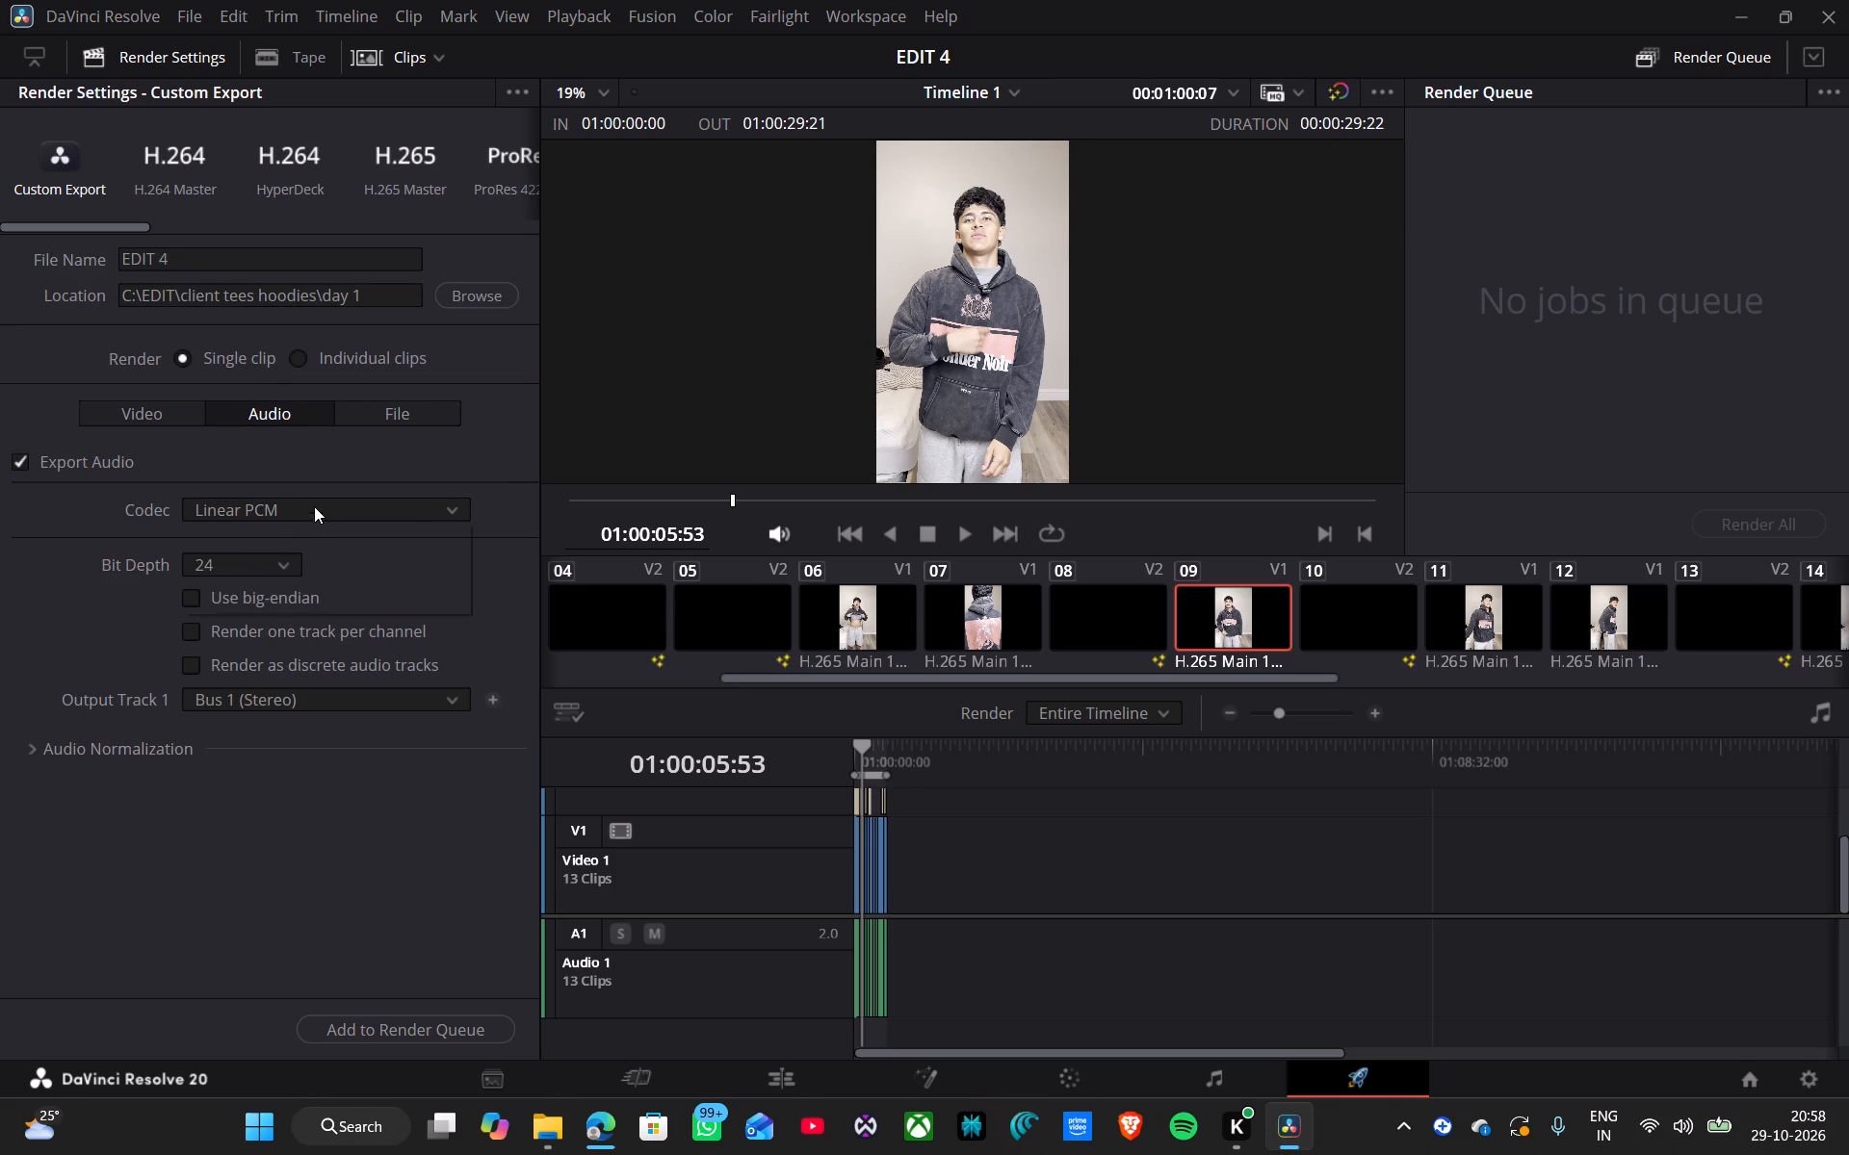
pyautogui.click(273, 576)
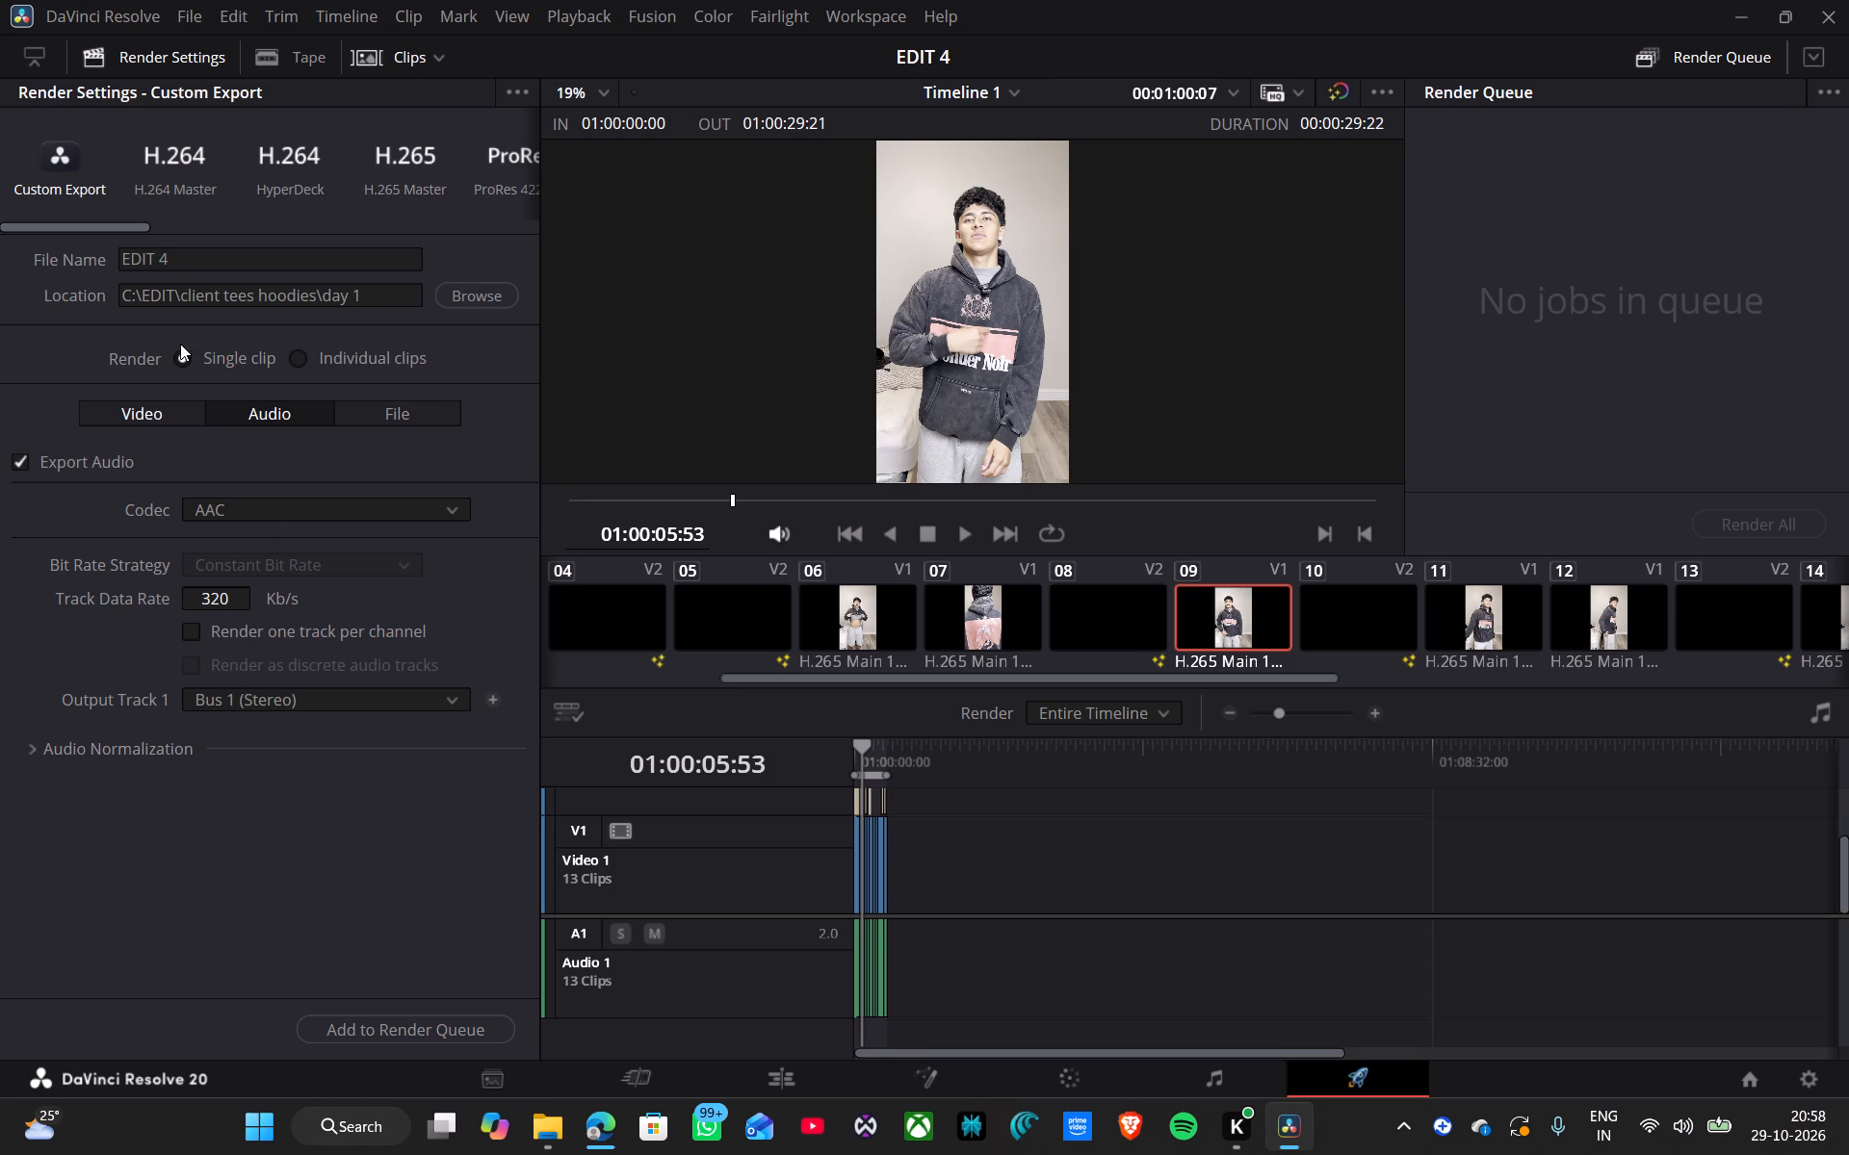
# Recheck the video export settings, add the EDIT 4 job to the render queue and start rendering it.
pyautogui.click(146, 406)
pyautogui.scroll(-4, 328, 563)
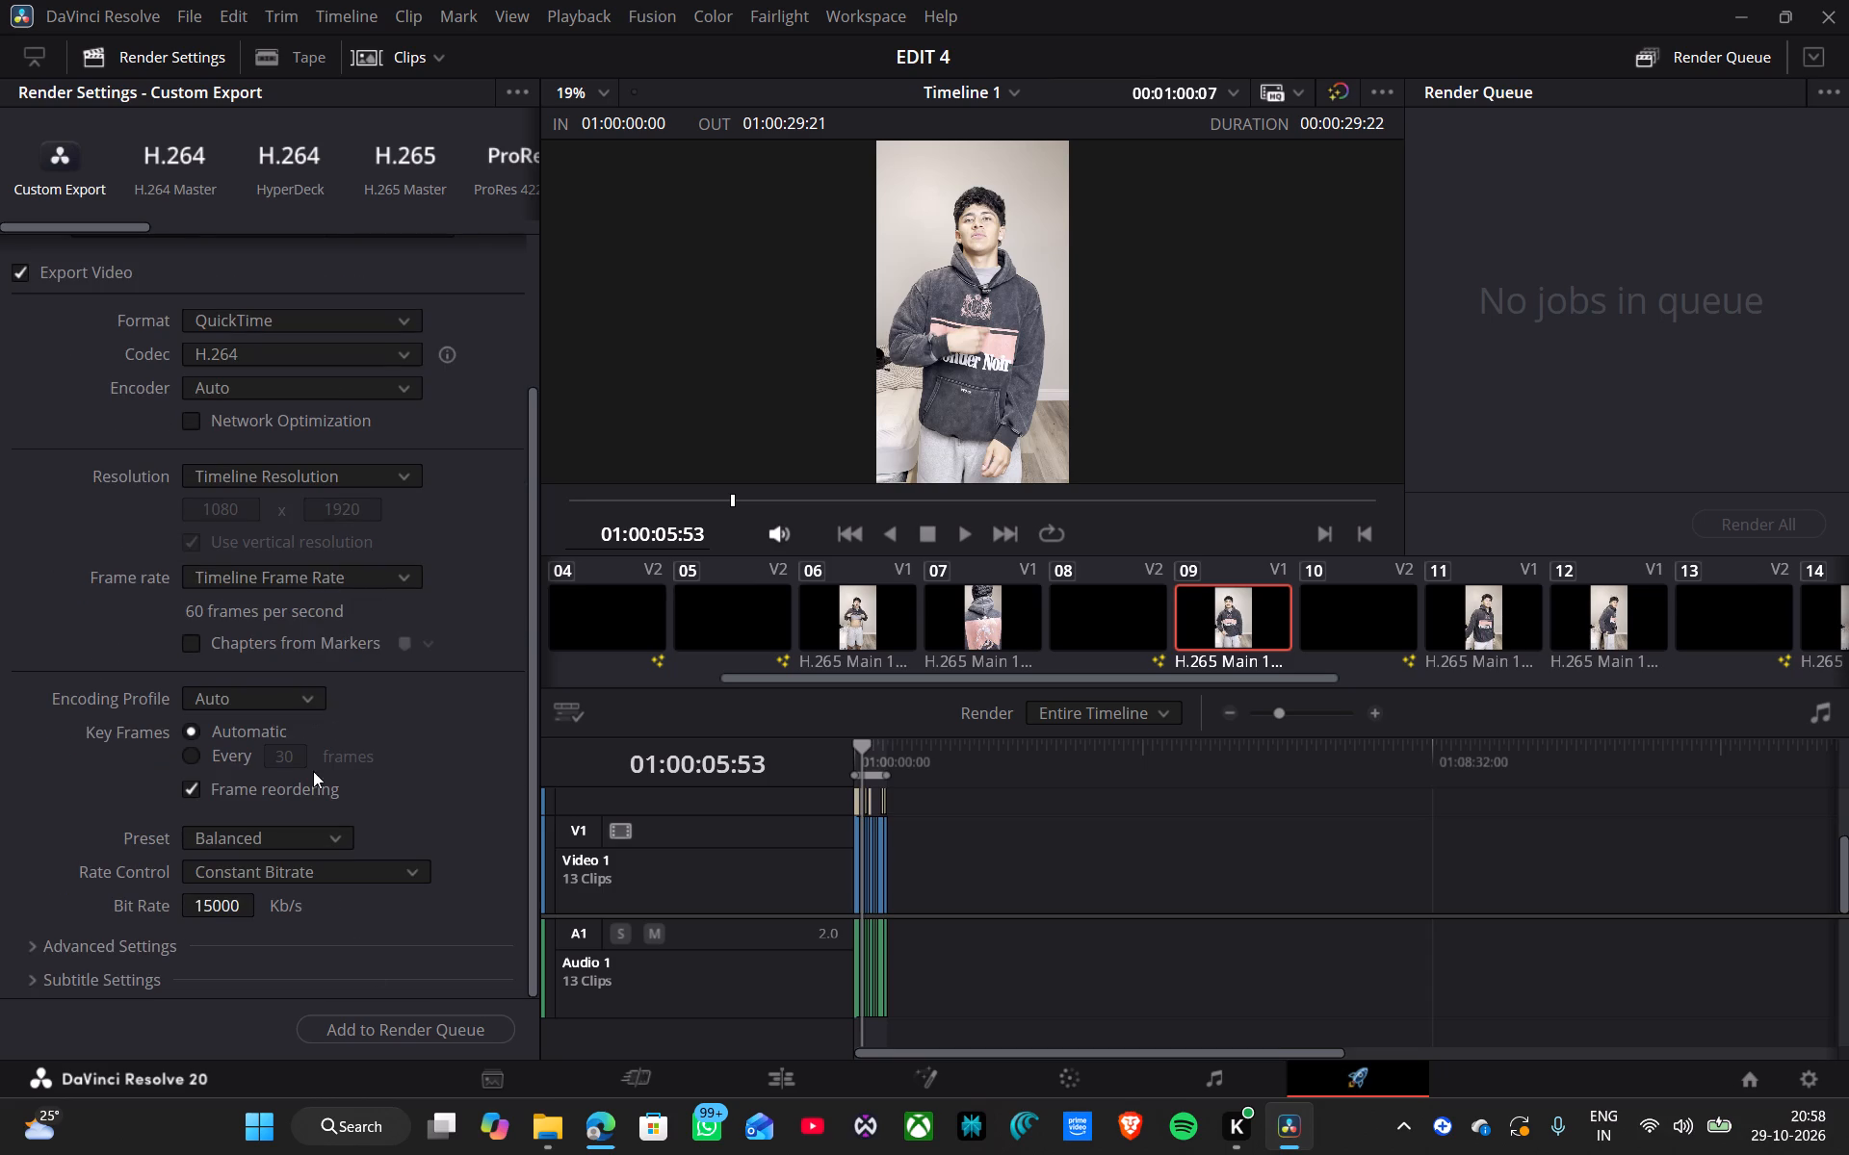
pyautogui.click(402, 1032)
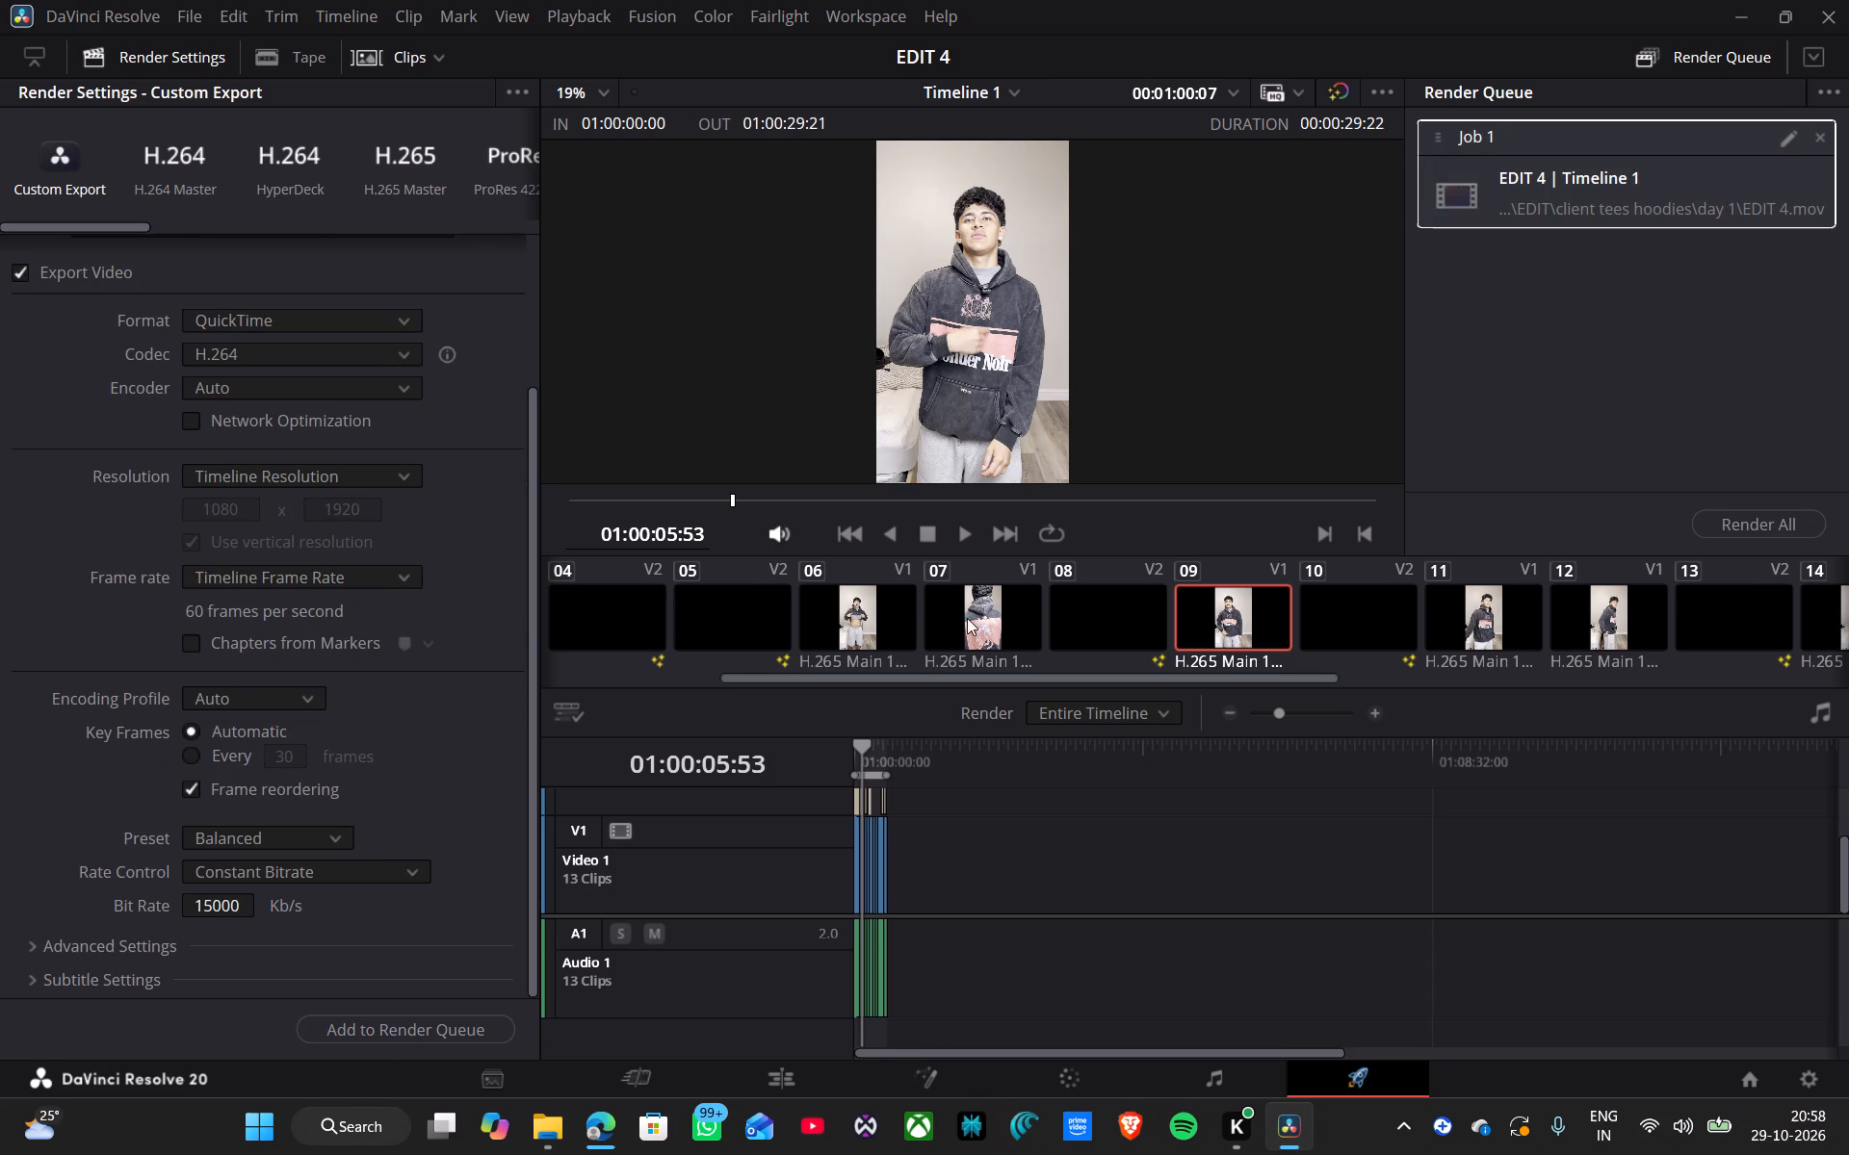
pyautogui.click(1769, 525)
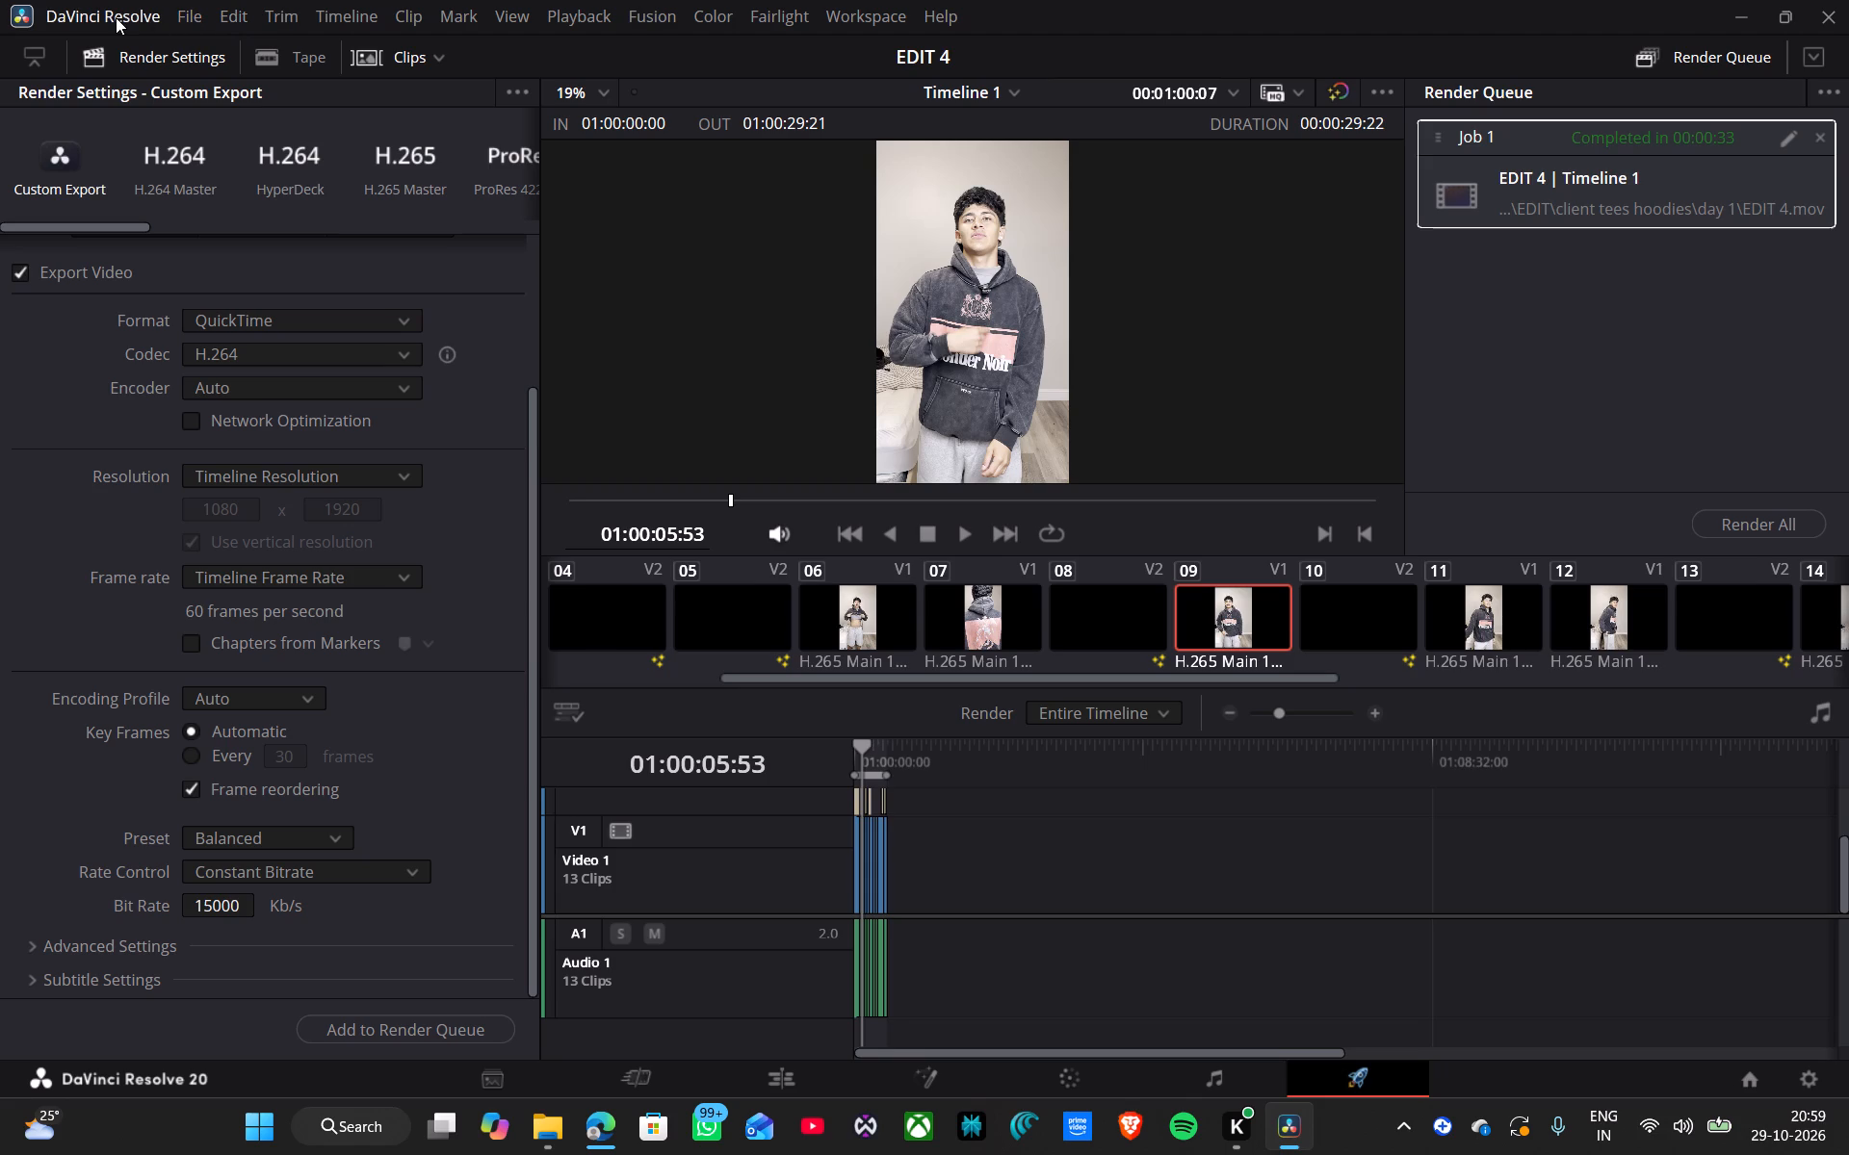
pyautogui.click(179, 10)
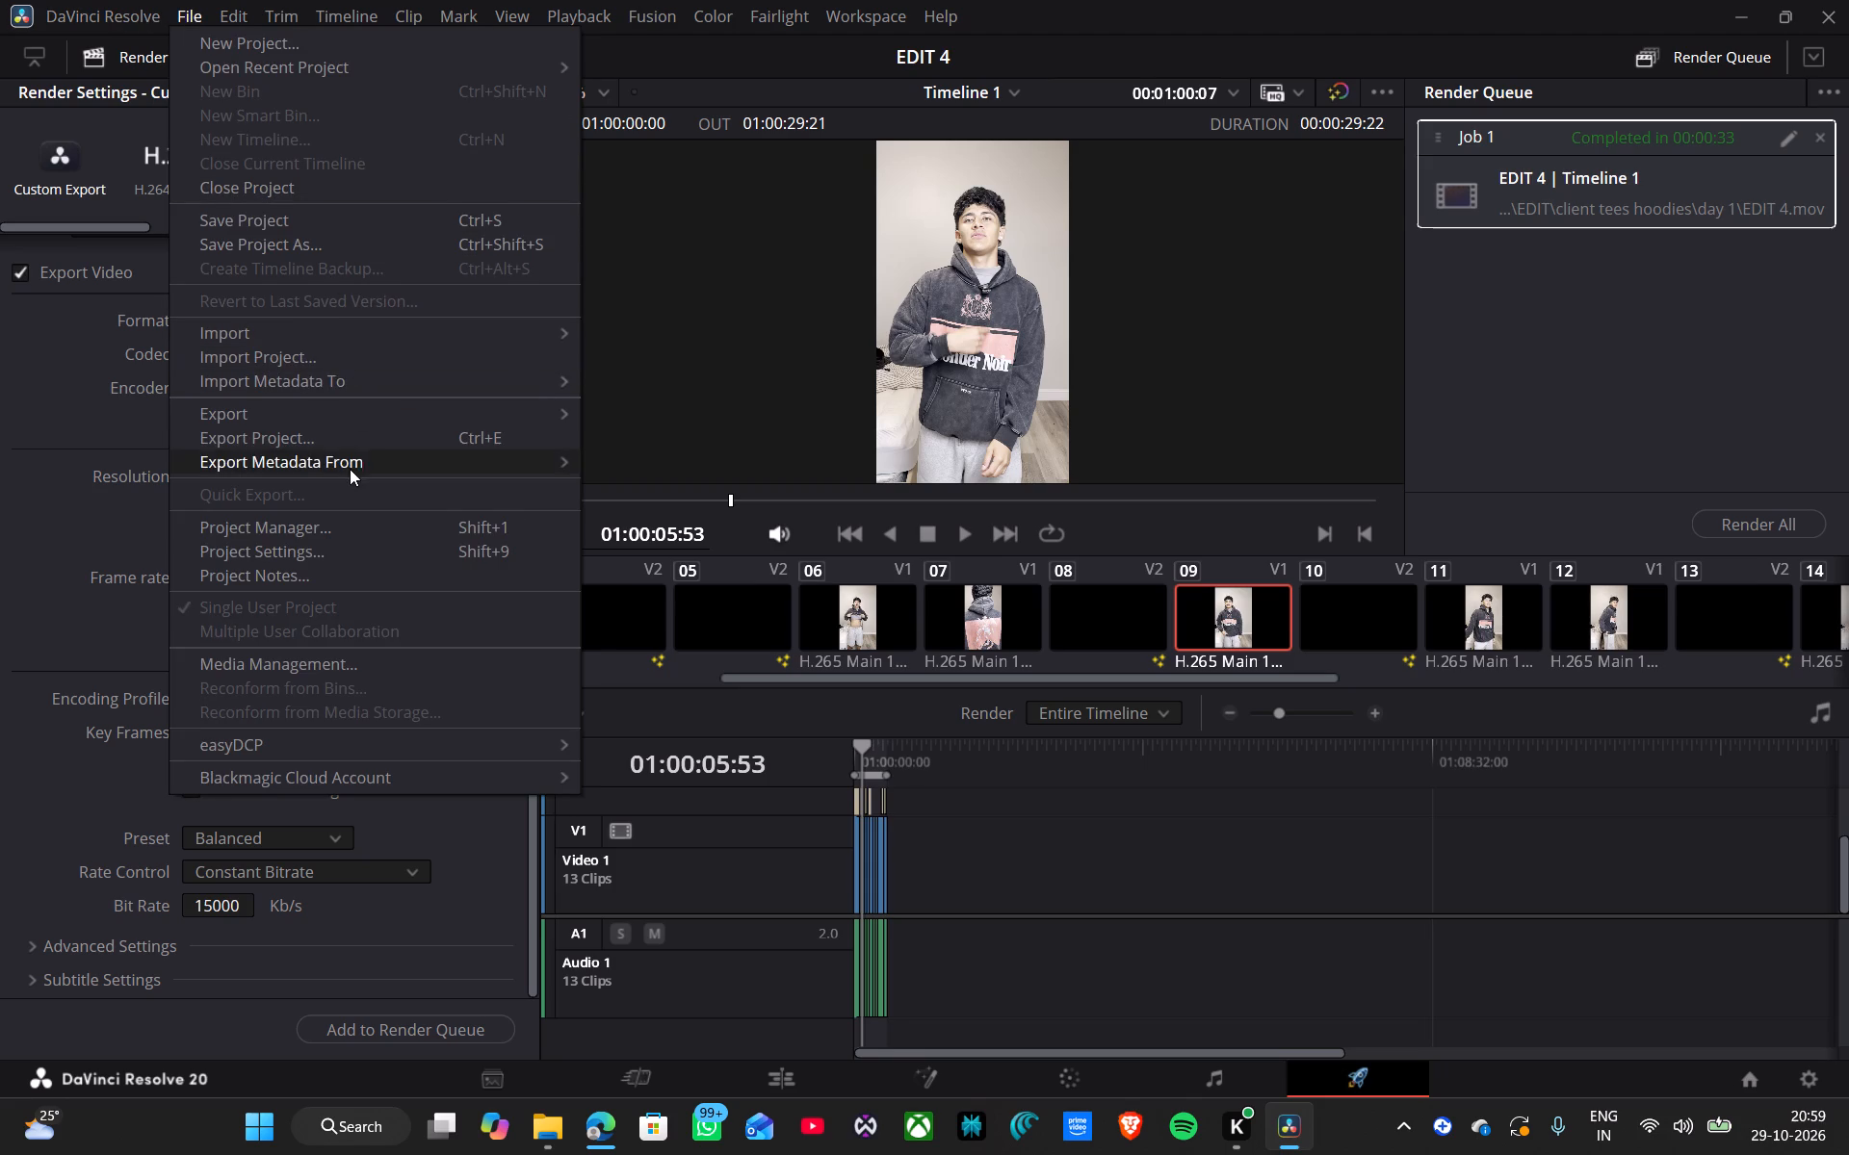
pyautogui.click(352, 191)
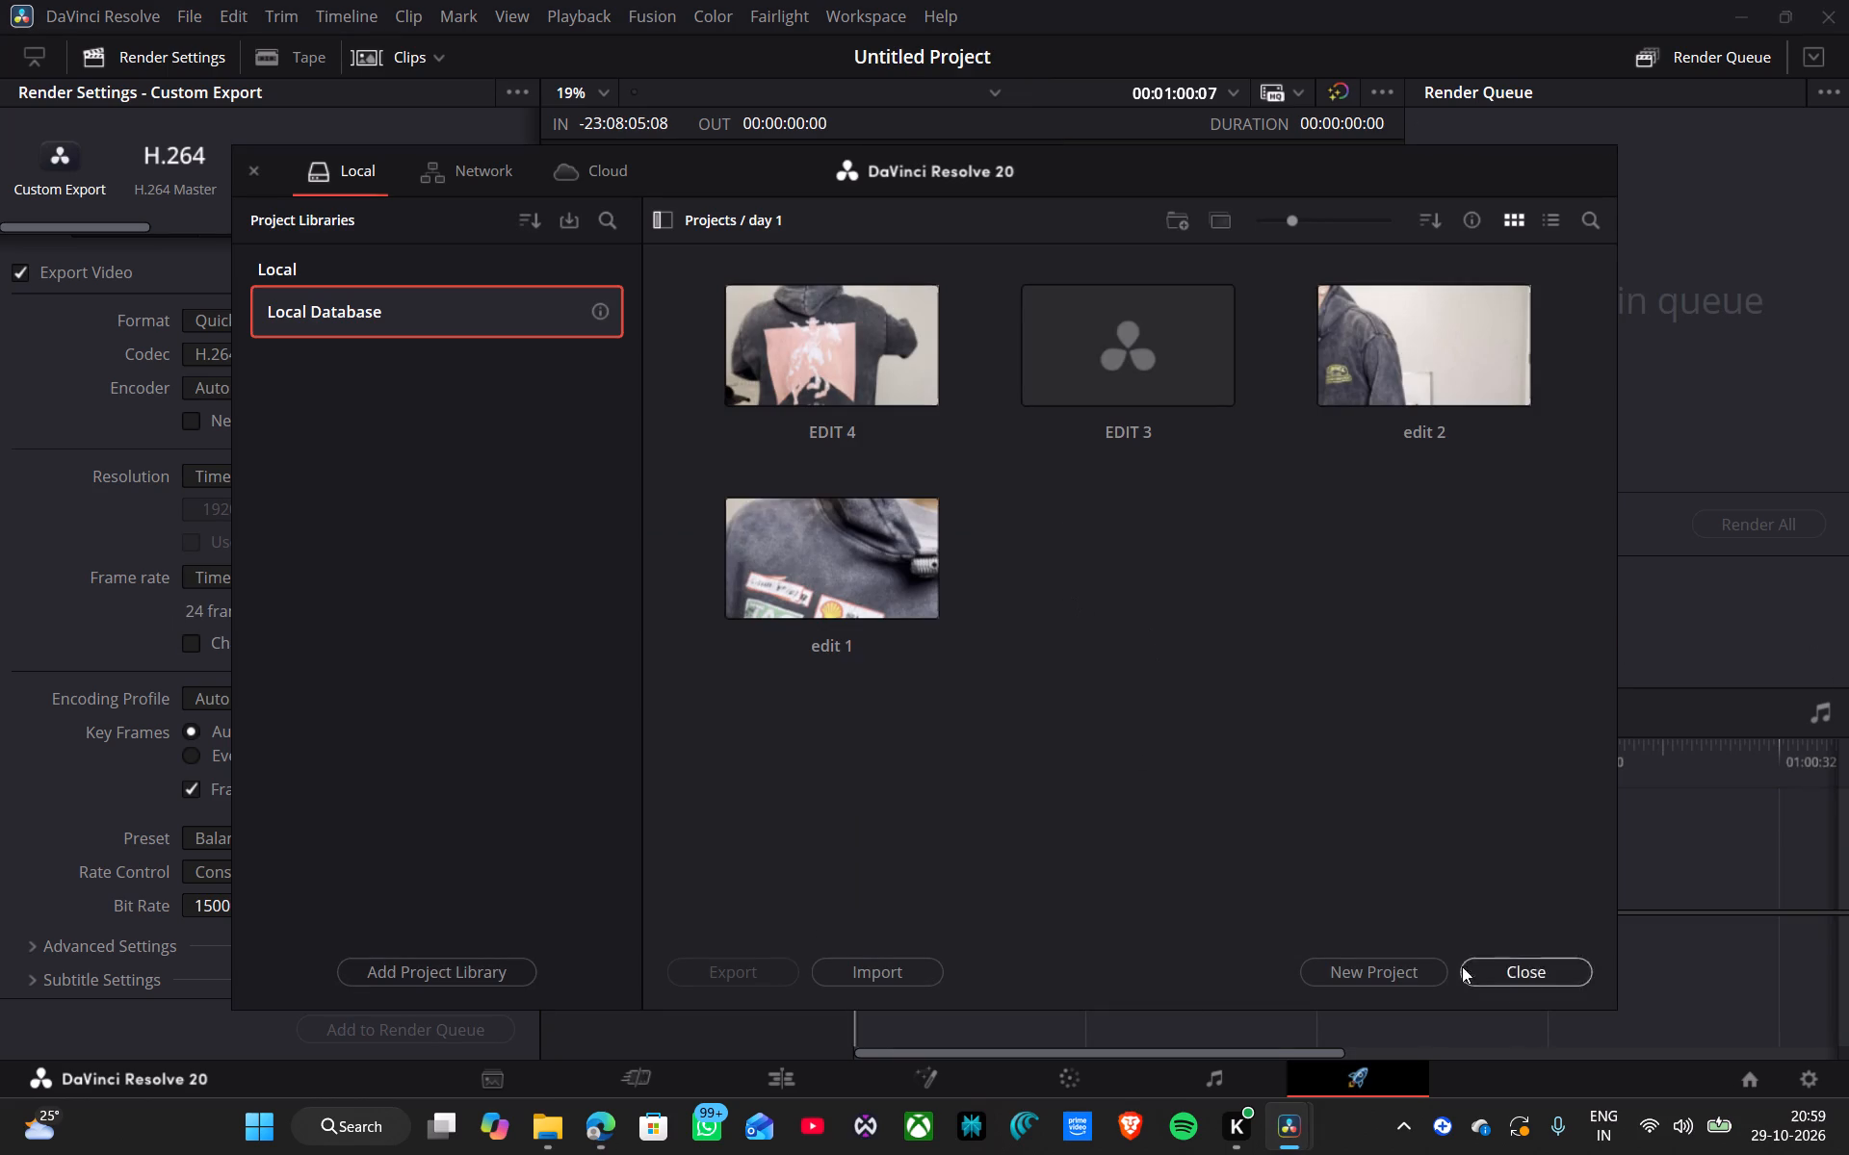
pyautogui.click(1400, 971)
pyautogui.write('EDIT 5')
pyautogui.press('Return')
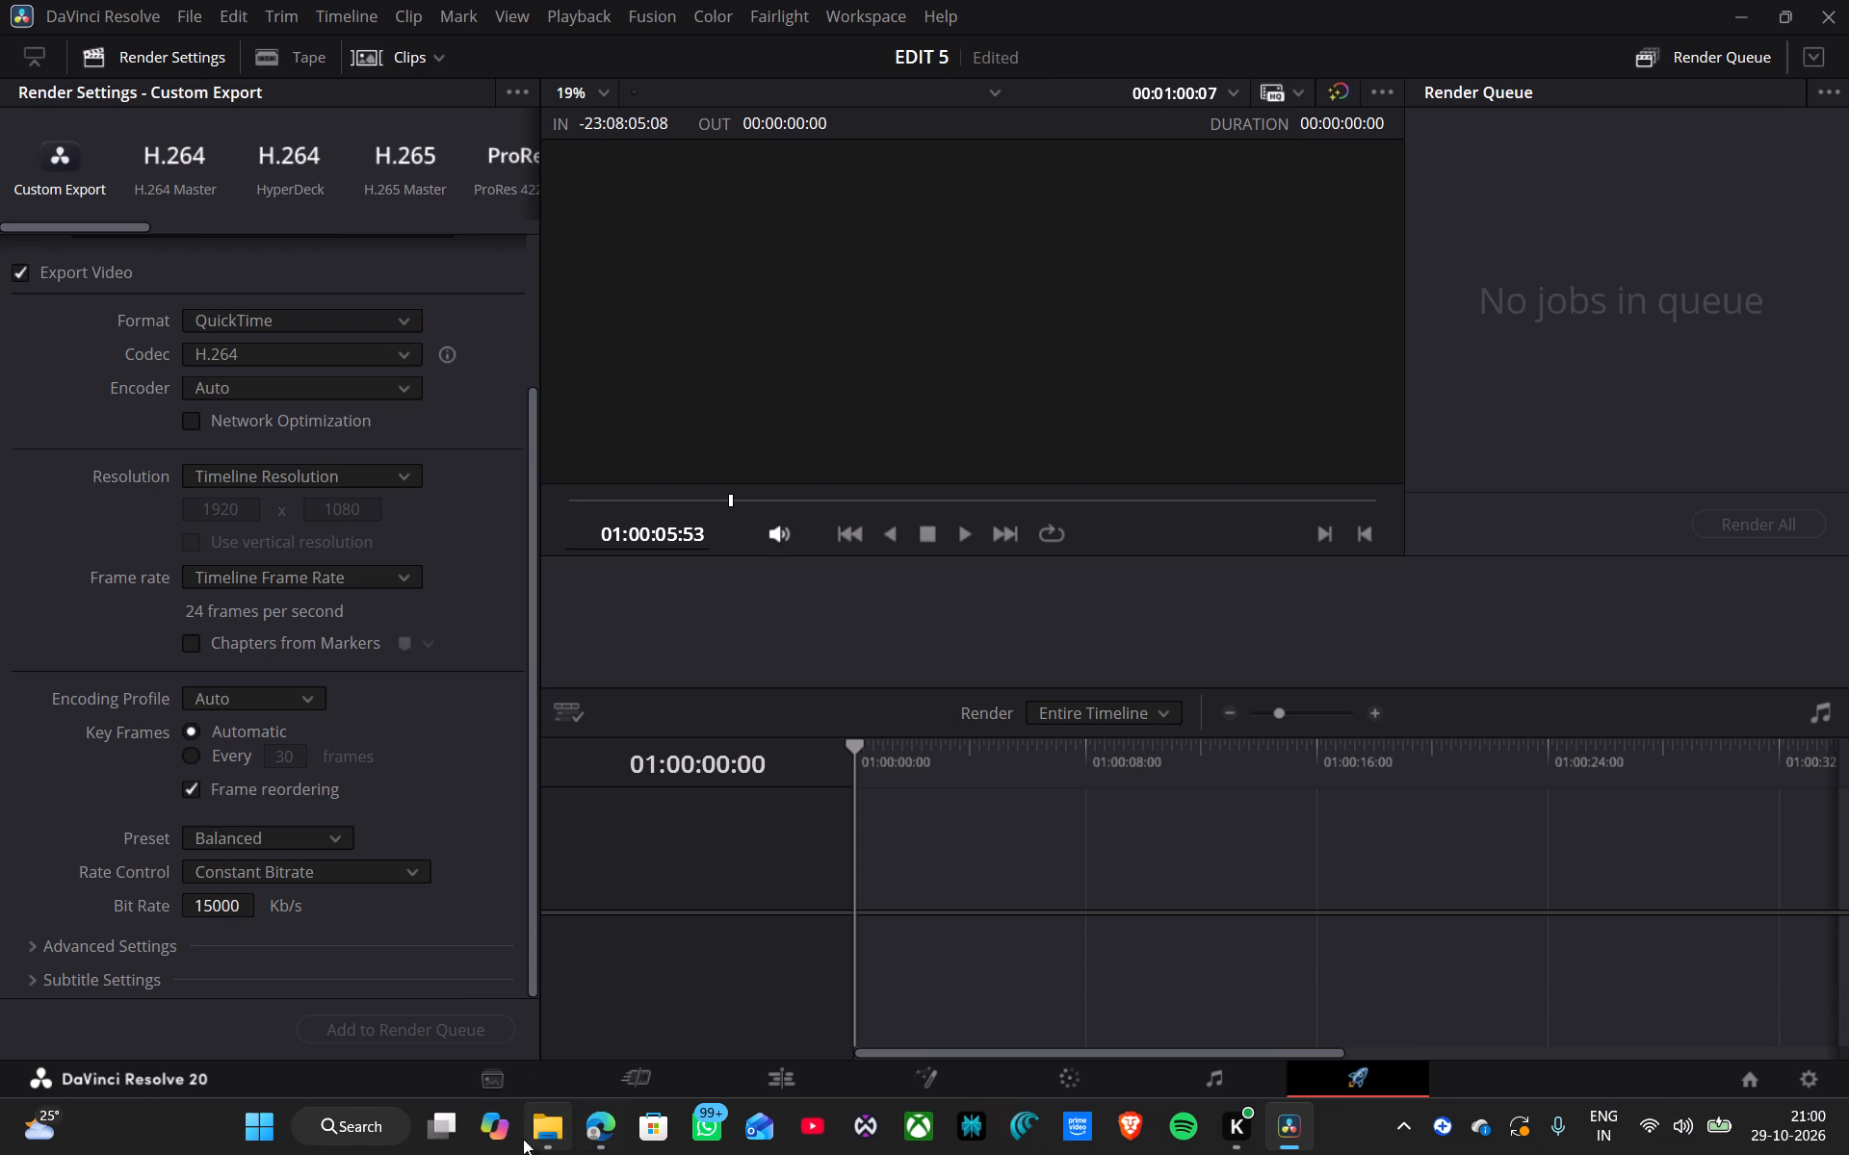
# In File Explorer, move the IMG_1798, IMG_1802, IMG_1803 and IMG_1804 2 clips from Downloads to the client's talking videos folder.
pyautogui.click(556, 1142)
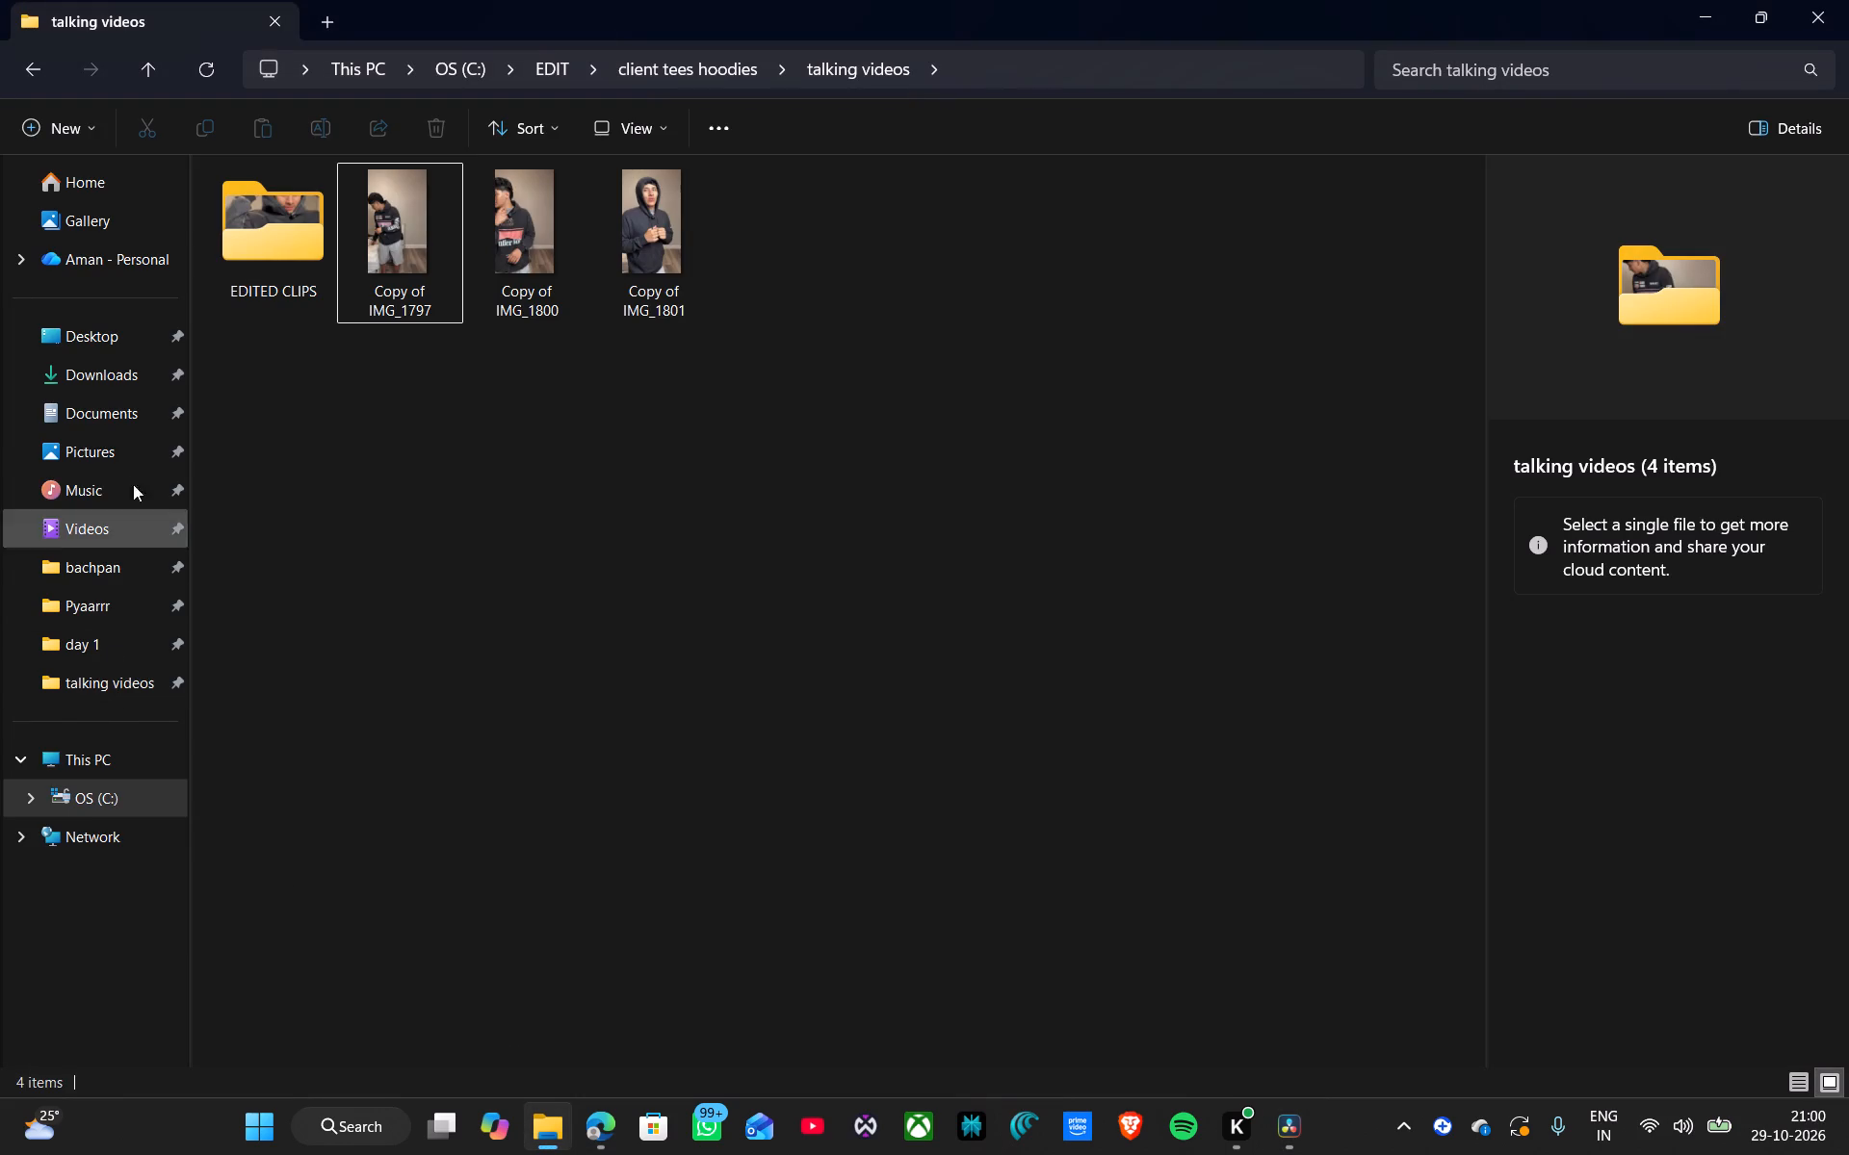
pyautogui.click(586, 1137)
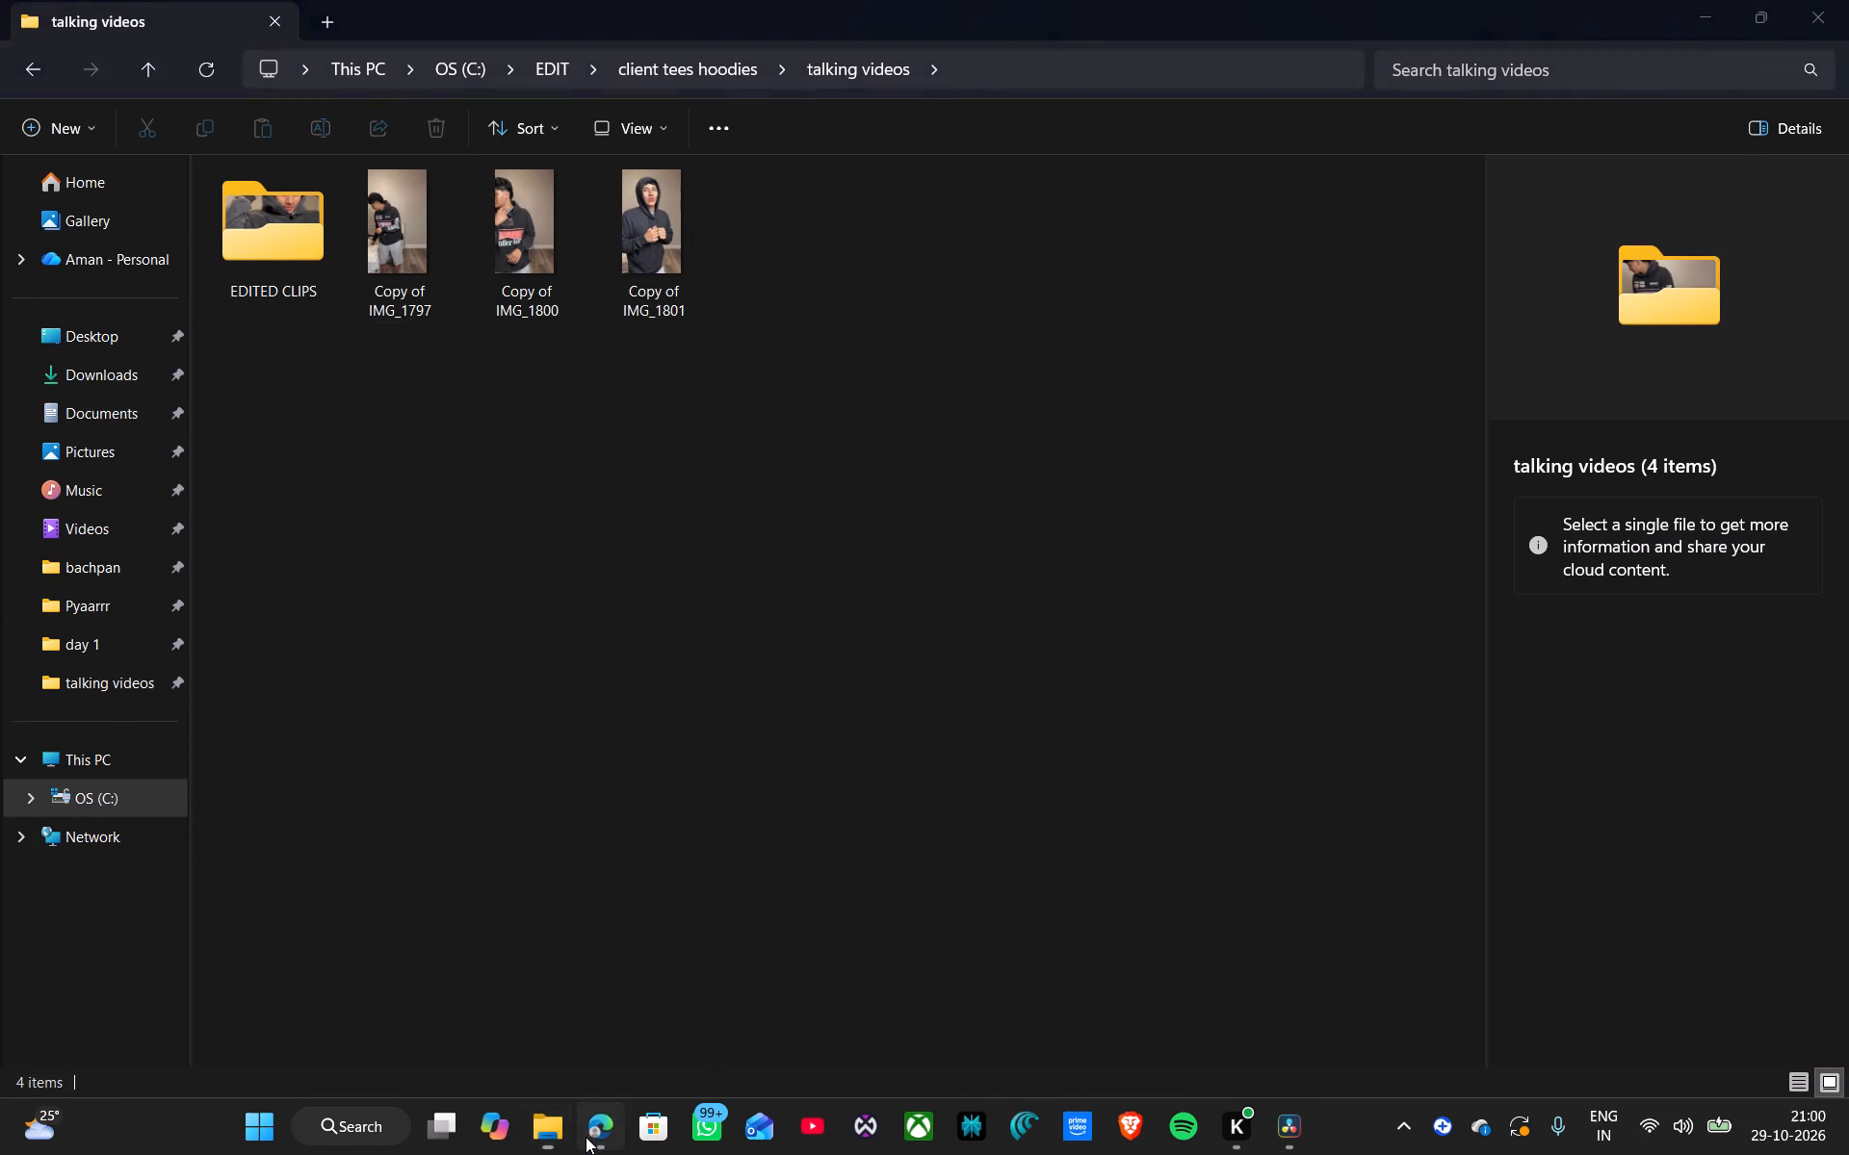
pyautogui.click(548, 1142)
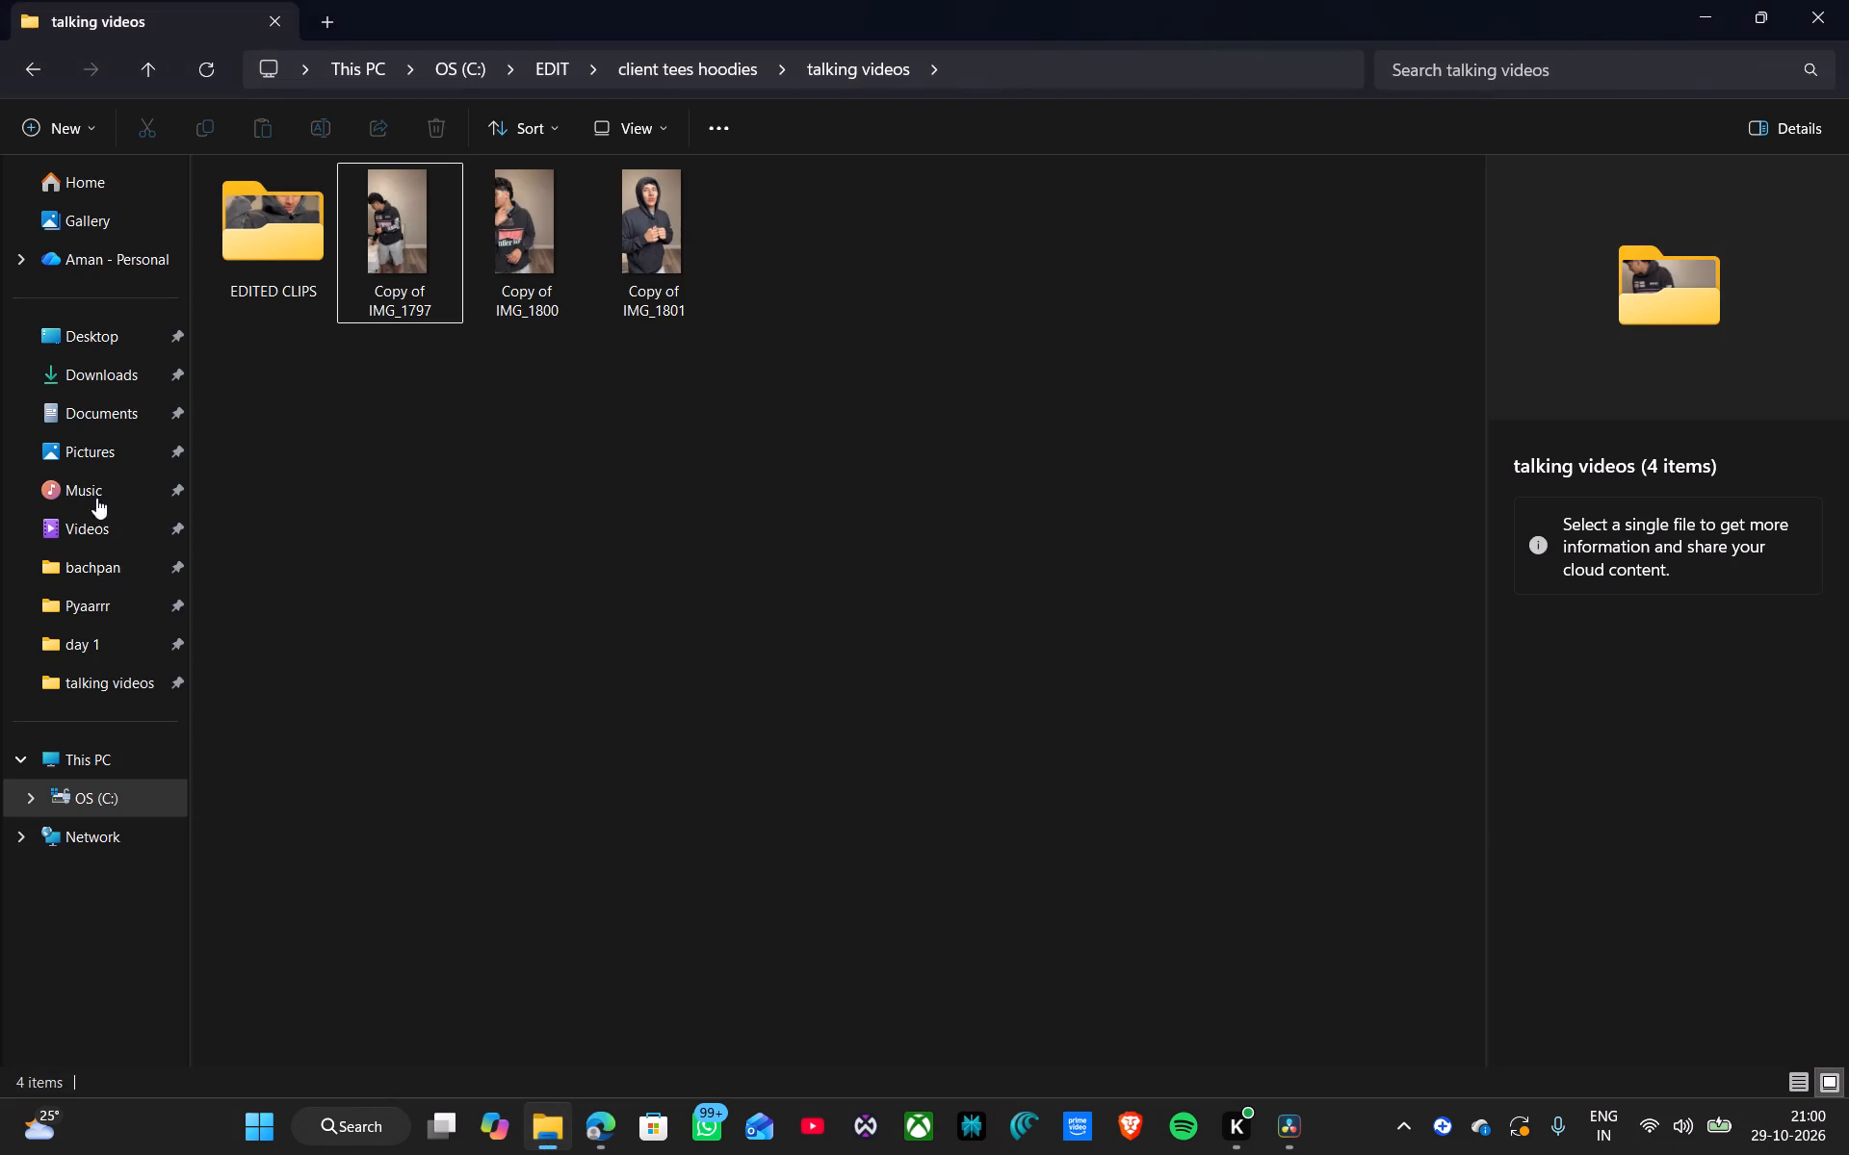
pyautogui.click(91, 377)
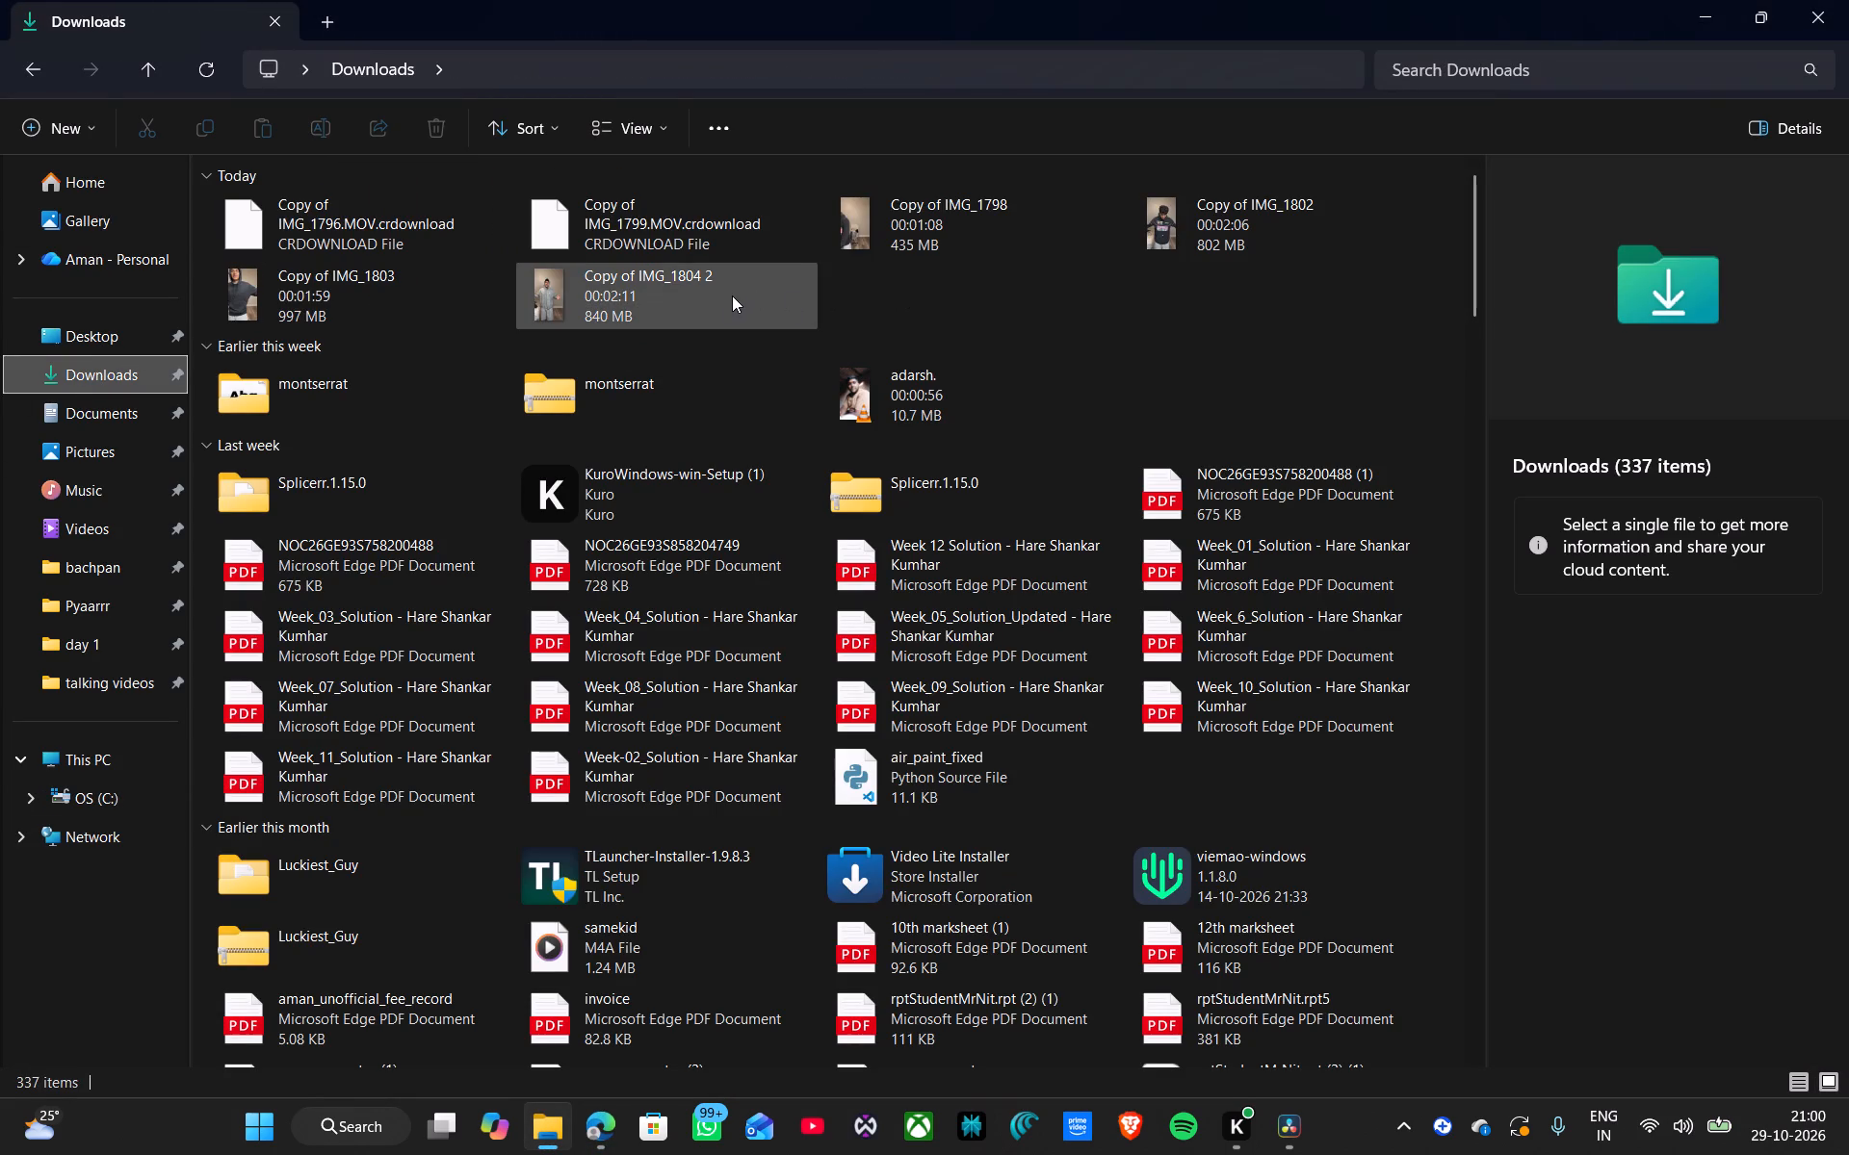
pyautogui.keyDown('ctrl'); pyautogui.click(726, 298); pyautogui.keyUp('ctrl')
pyautogui.keyDown('ctrl'); pyautogui.click(459, 297); pyautogui.keyUp('ctrl')
pyautogui.keyDown('ctrl'); pyautogui.click(977, 227); pyautogui.keyUp('ctrl')
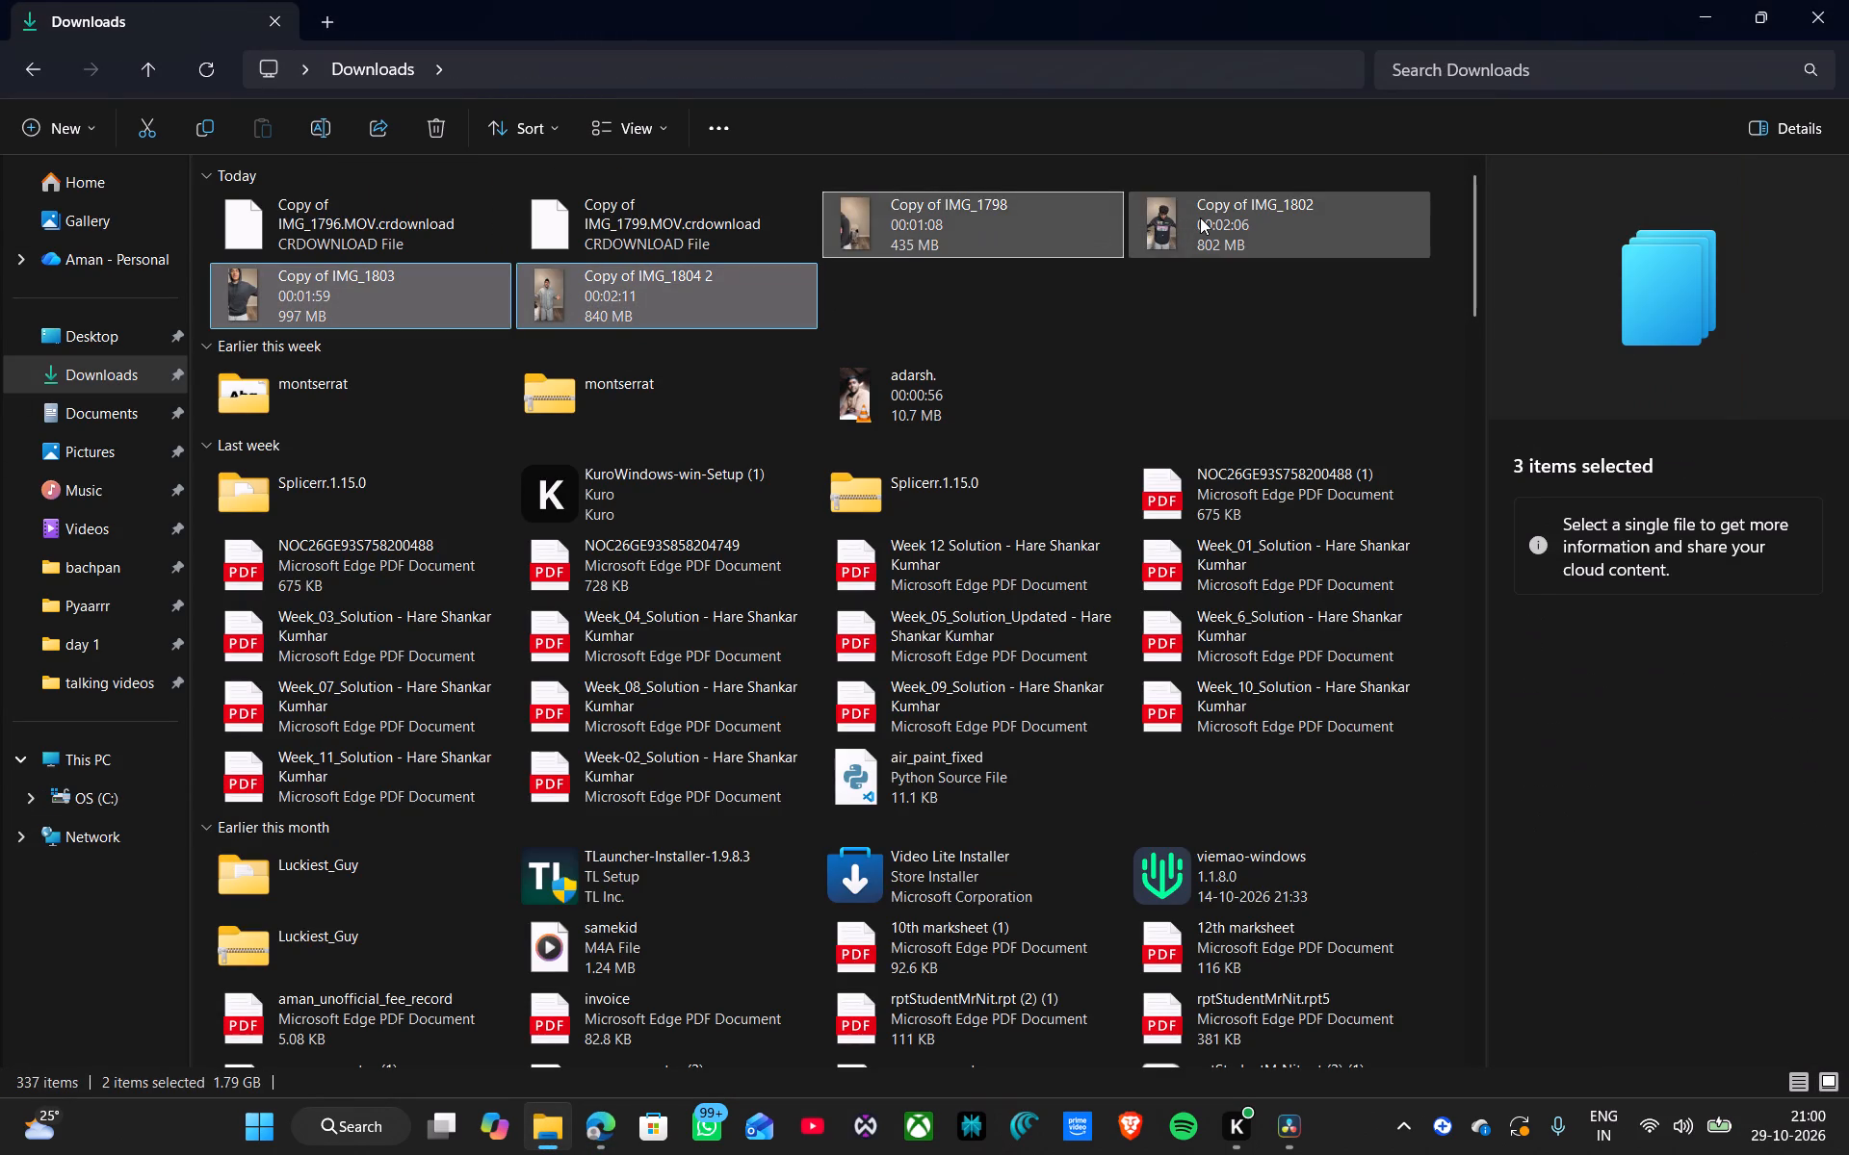
pyautogui.keyDown('ctrl'); pyautogui.click(1200, 218); pyautogui.keyUp('ctrl')
pyautogui.hotkey('ctrl', 'x')
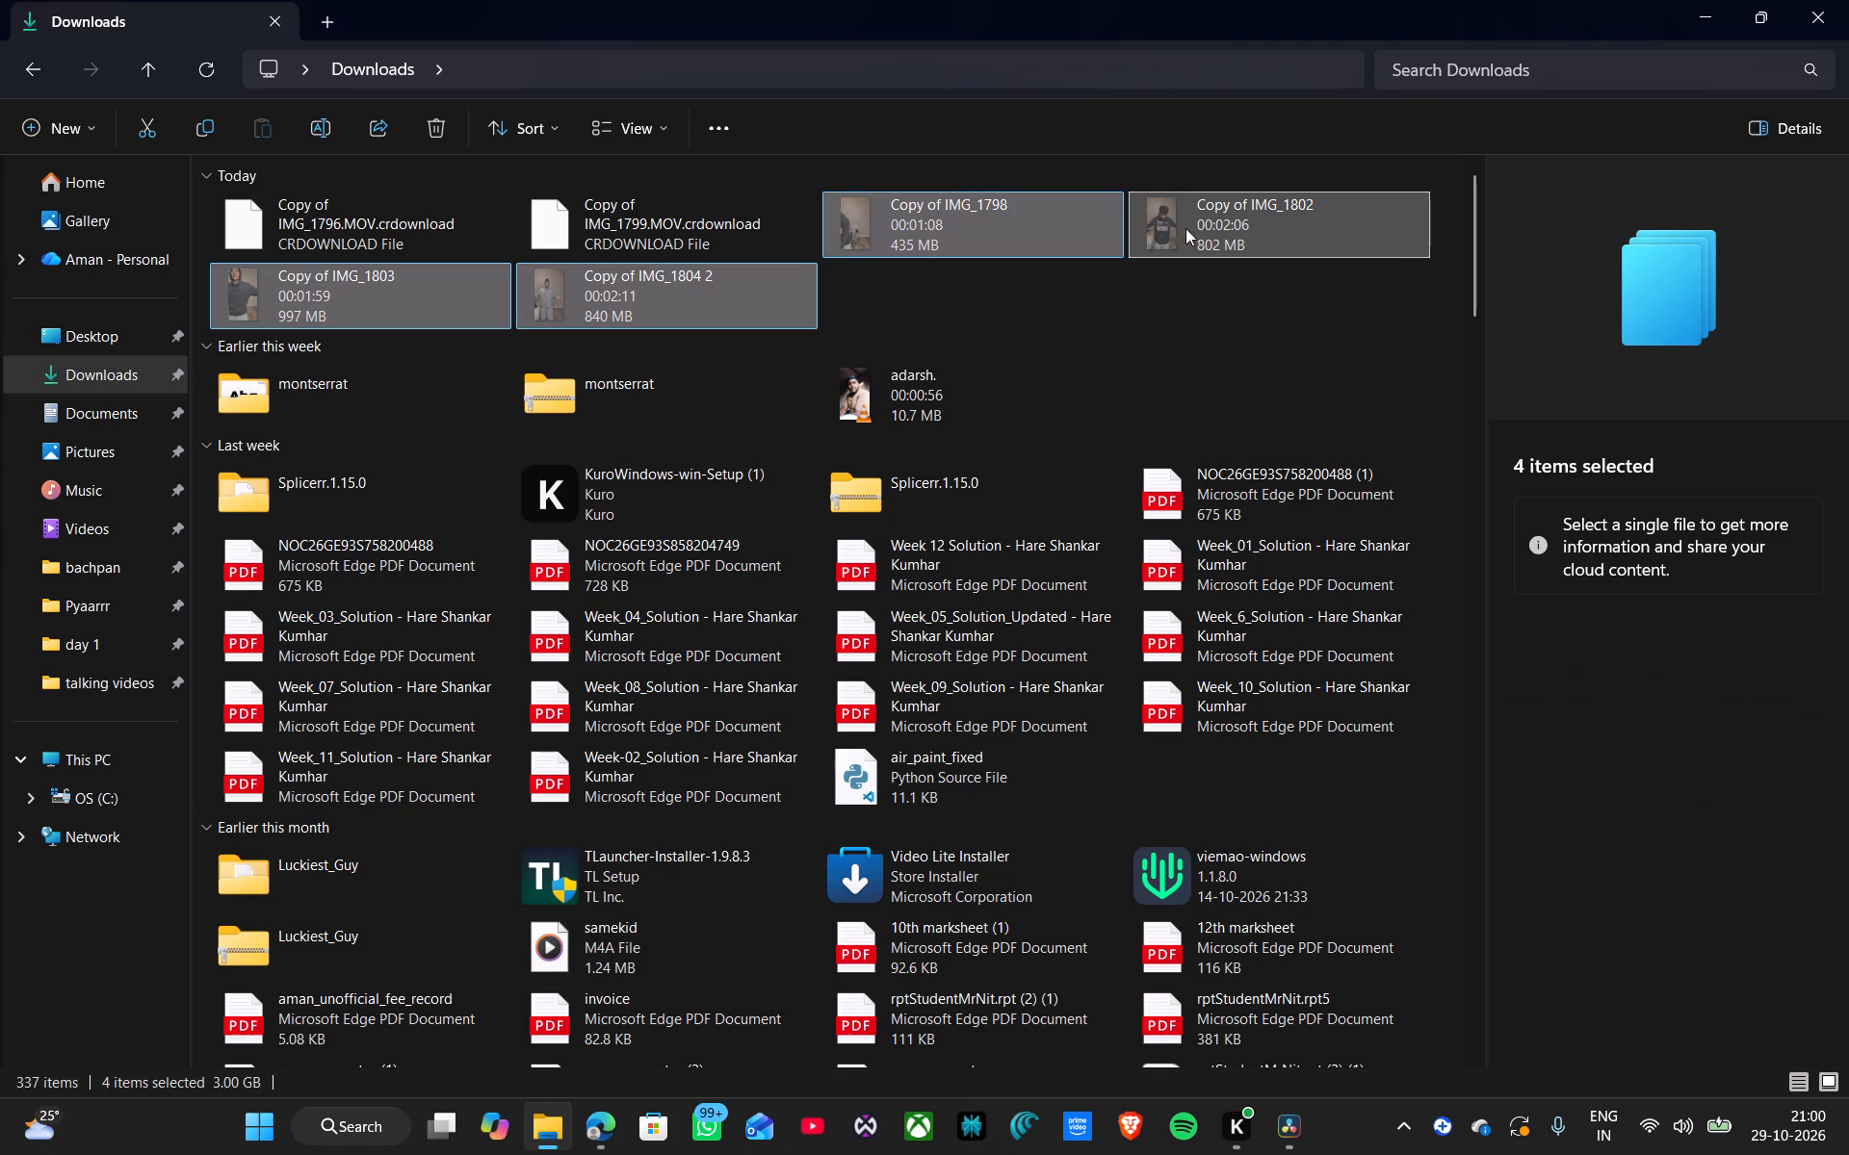
pyautogui.click(67, 639)
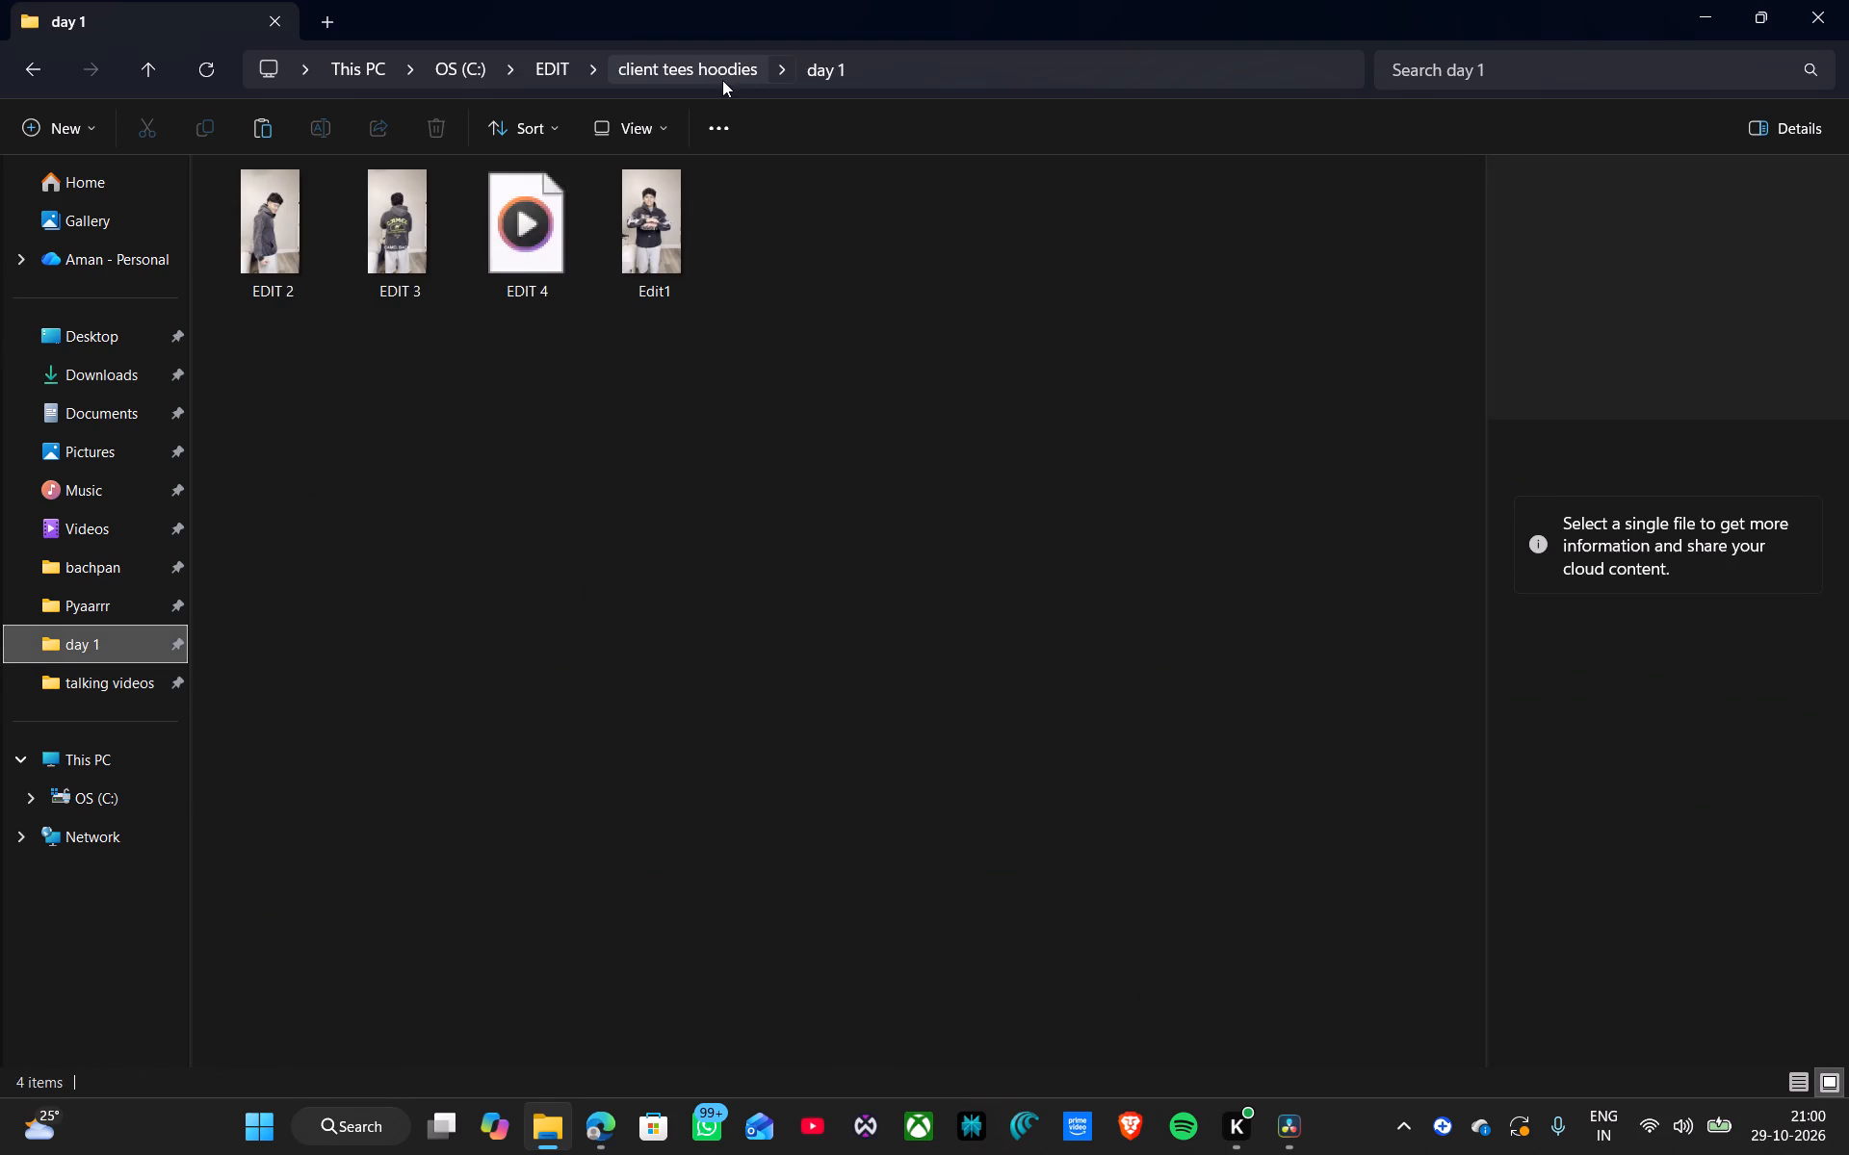
pyautogui.click(712, 64)
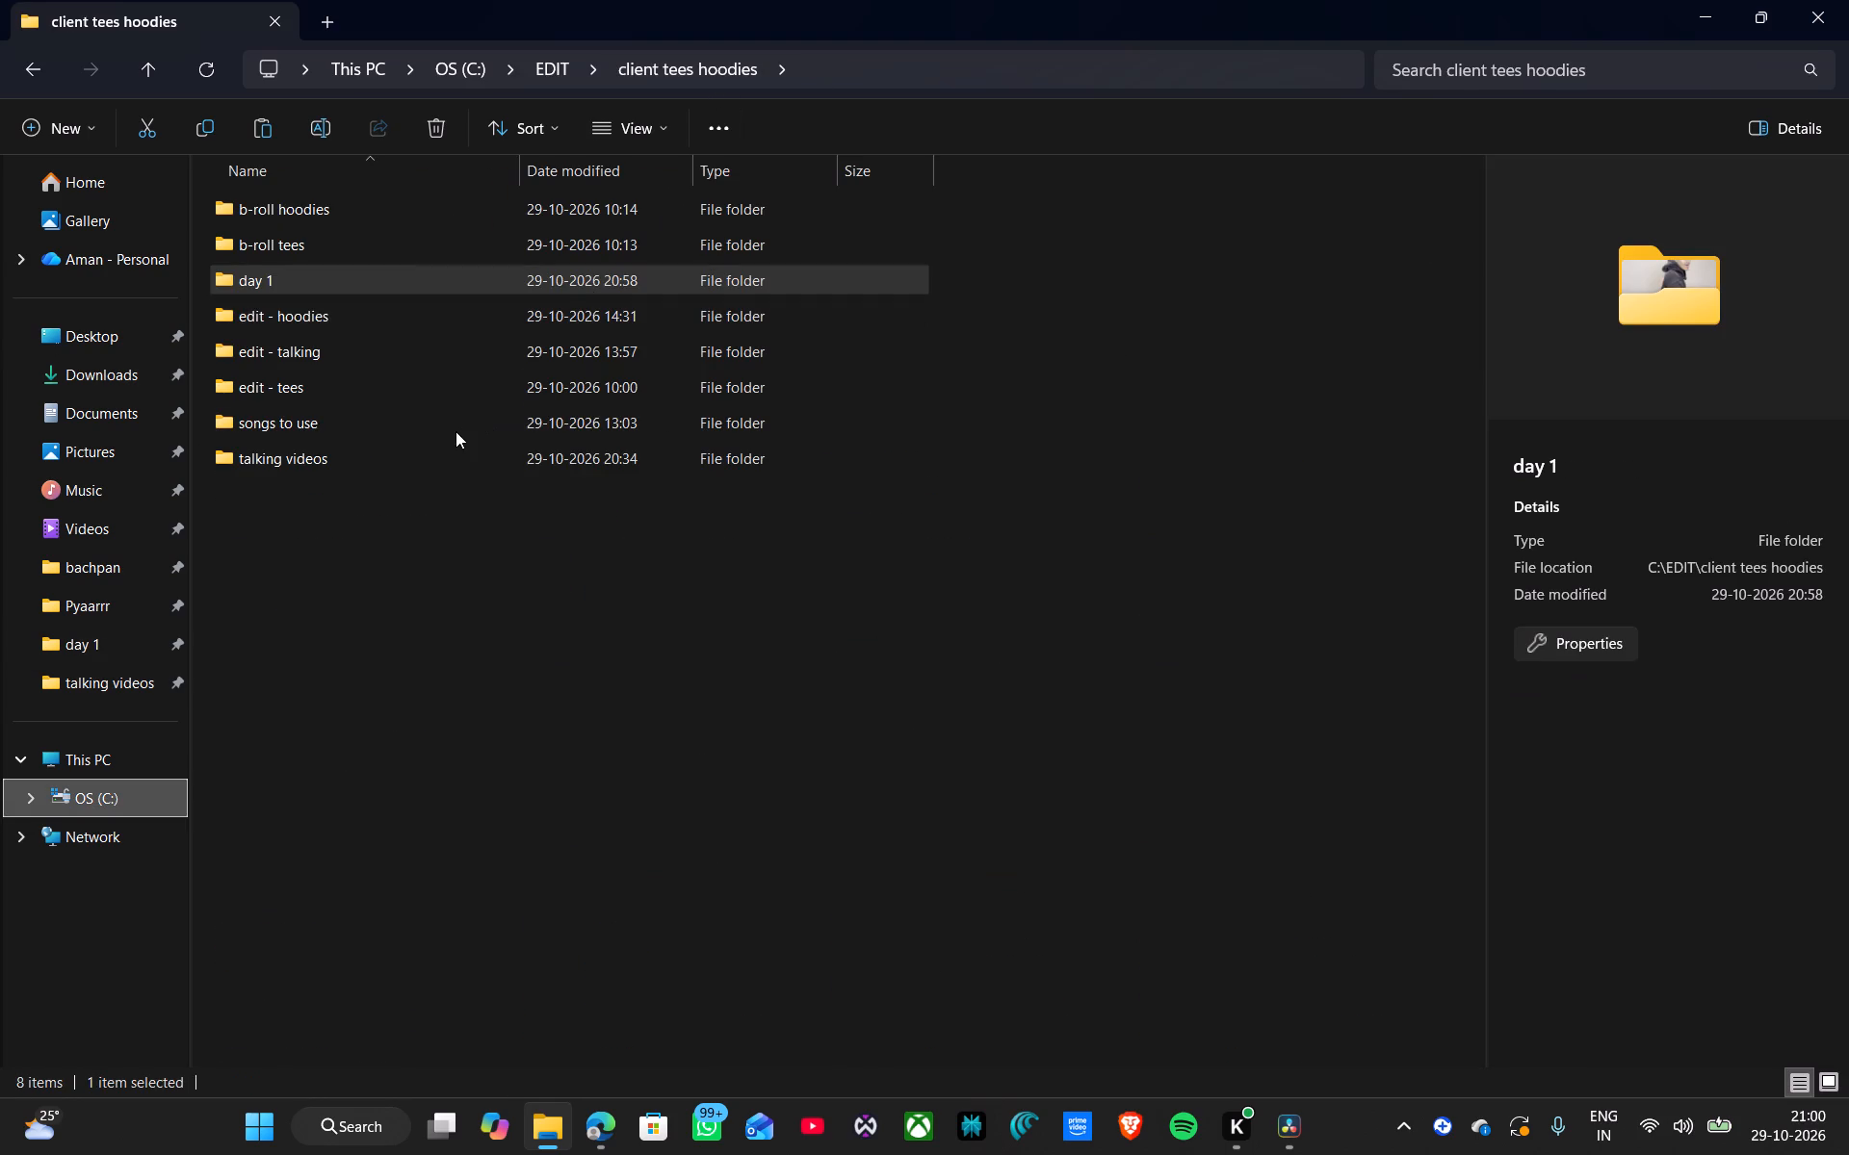
pyautogui.doubleClick(456, 449)
pyautogui.click(541, 570)
pyautogui.hotkey('ctrl', 'v')
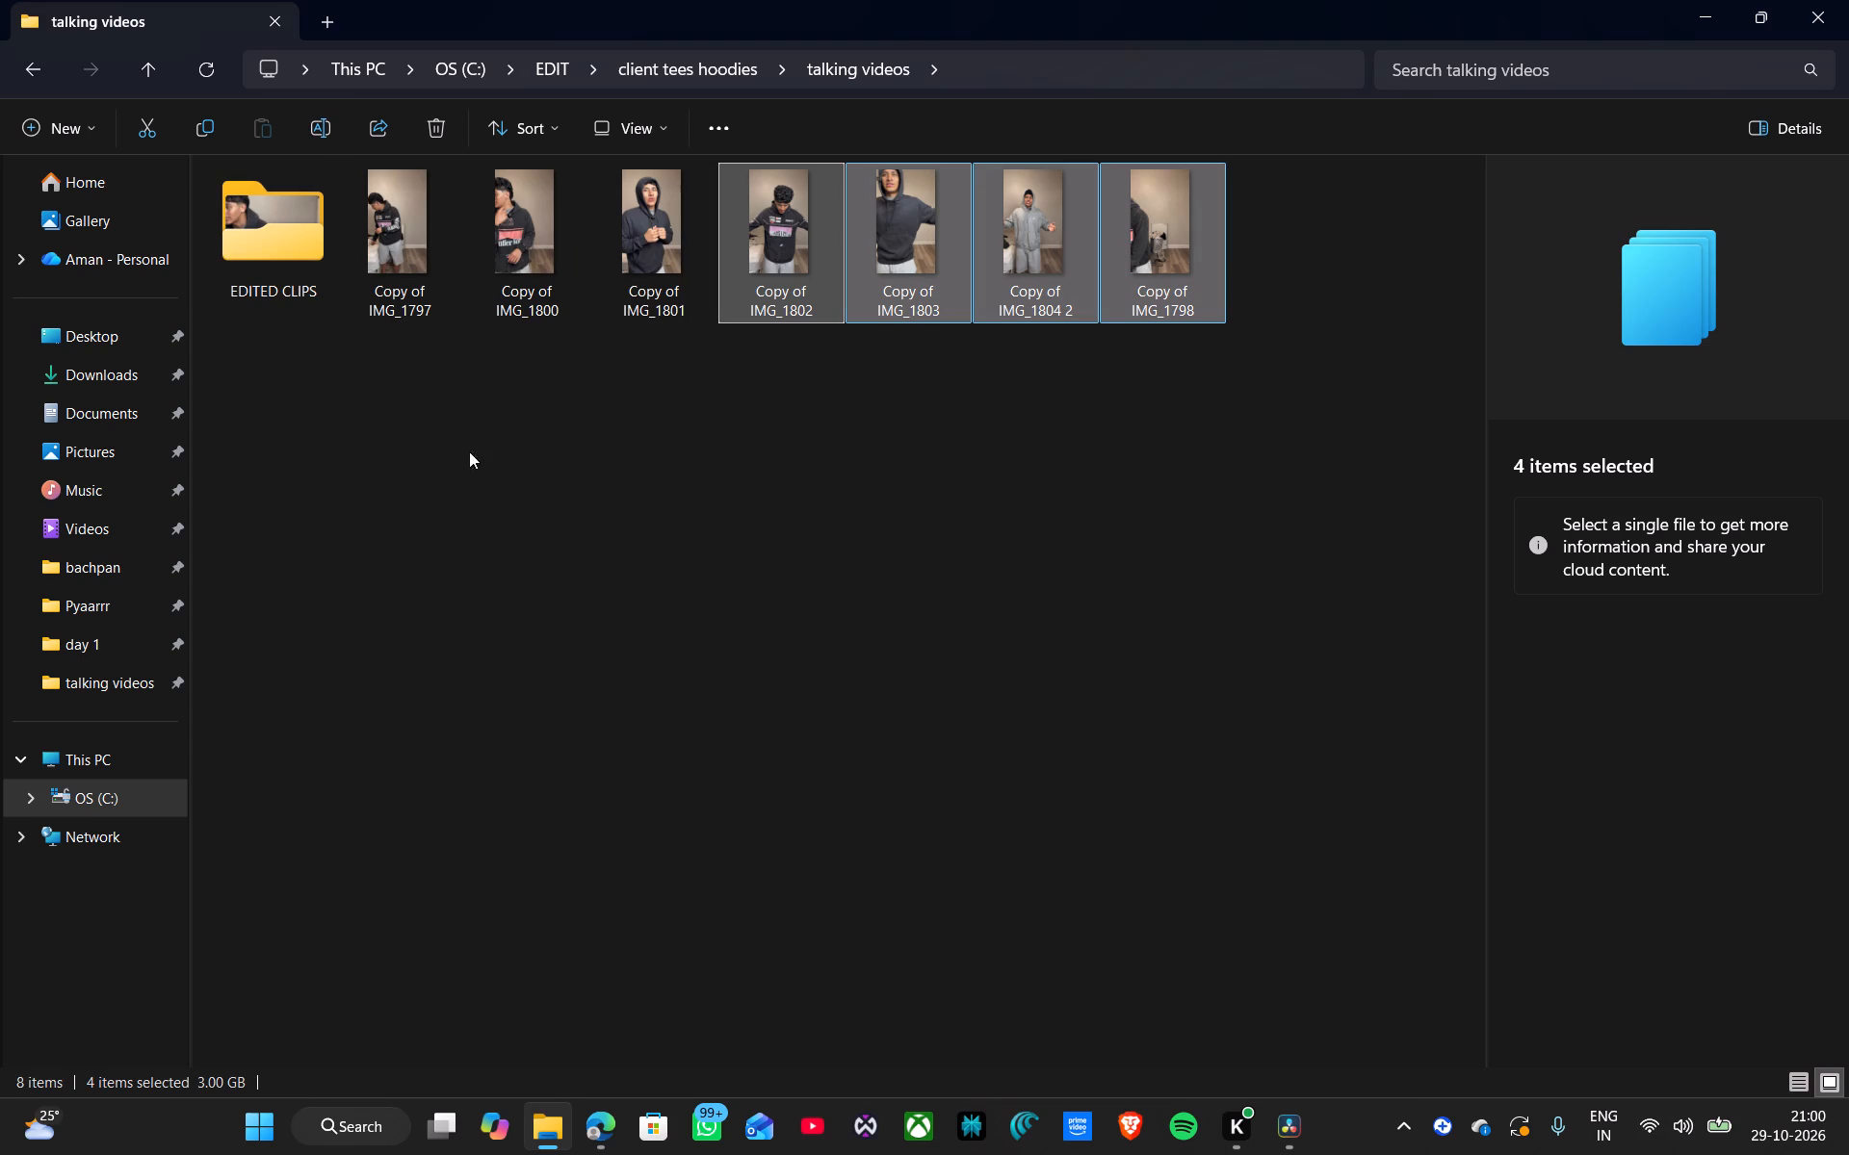
# Preview Copy of IMG_1797 from the talking videos folder, skimming through the hoodie changes in its first 50 seconds.
pyautogui.click(1282, 1118)
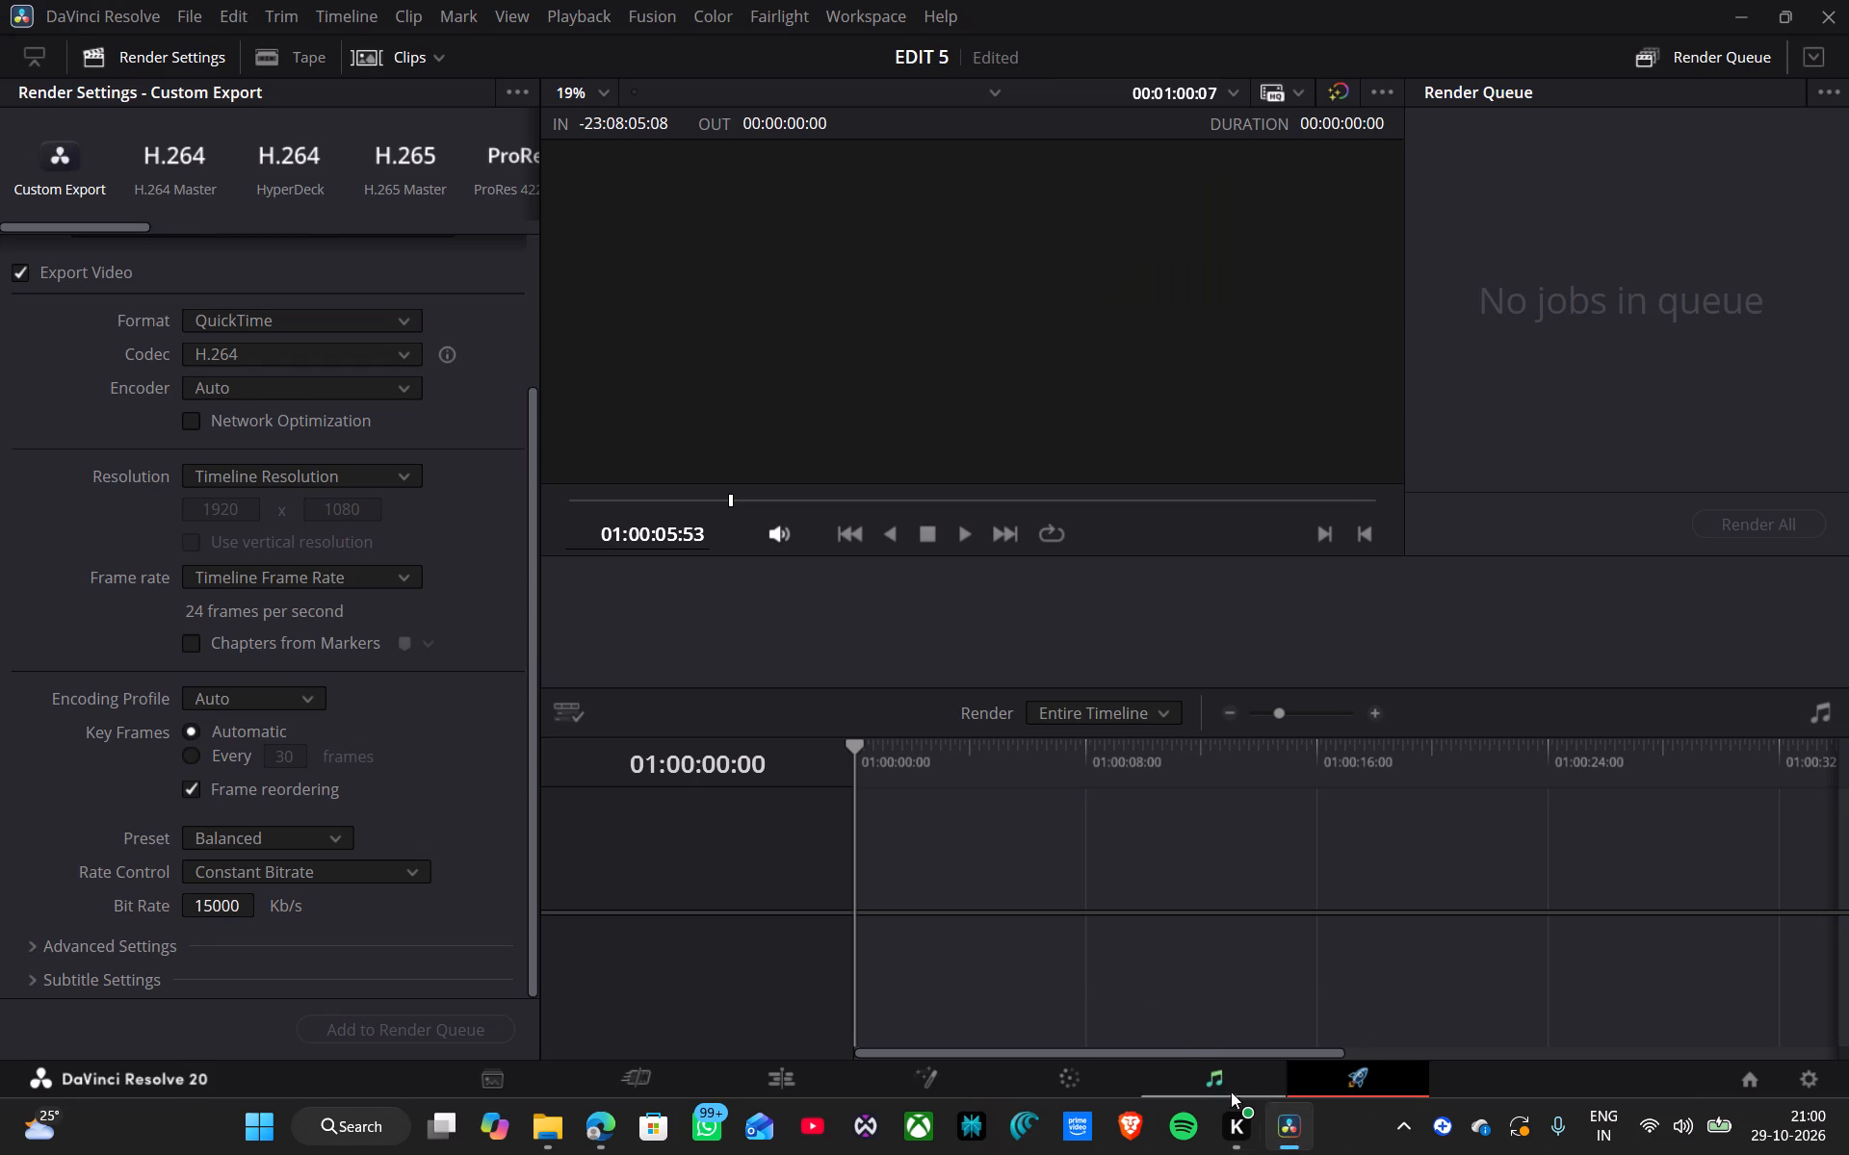
pyautogui.click(563, 1145)
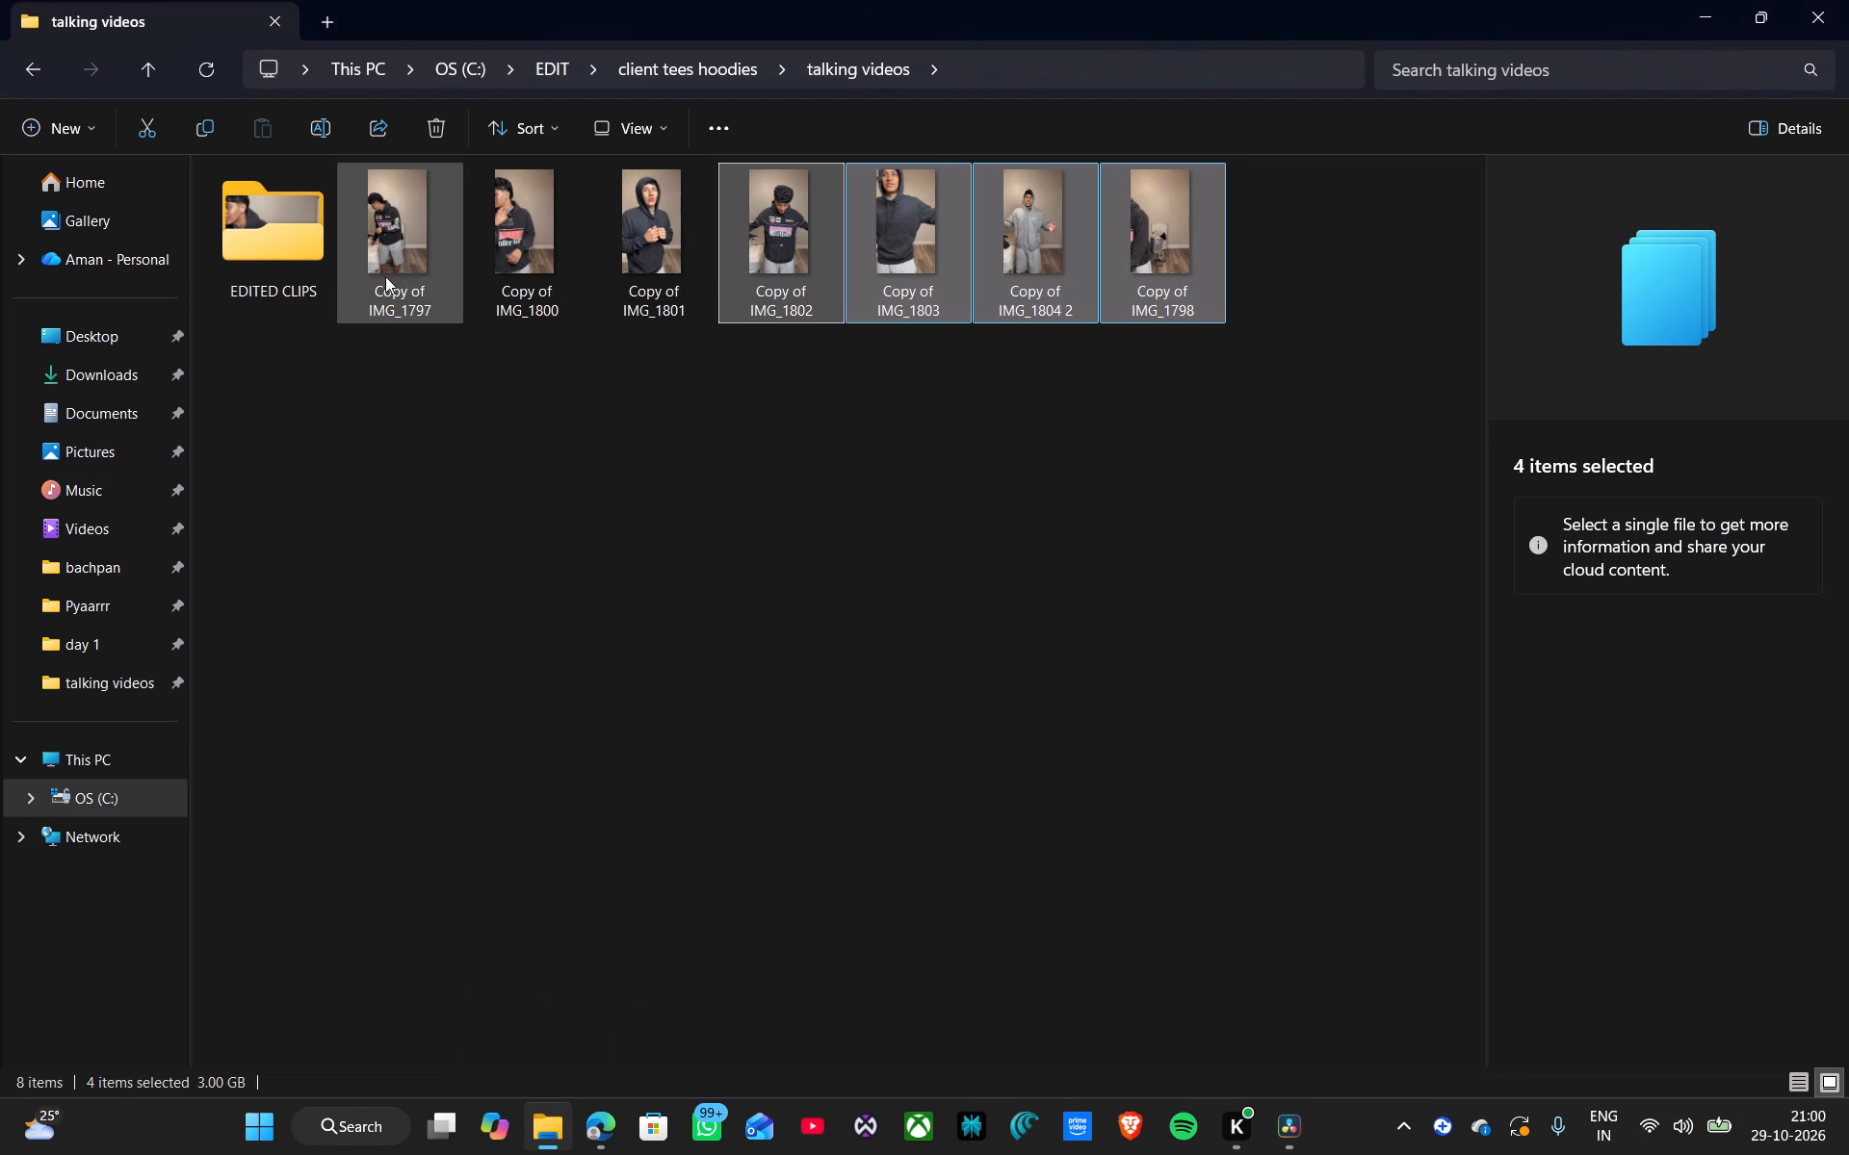
pyautogui.doubleClick(386, 259)
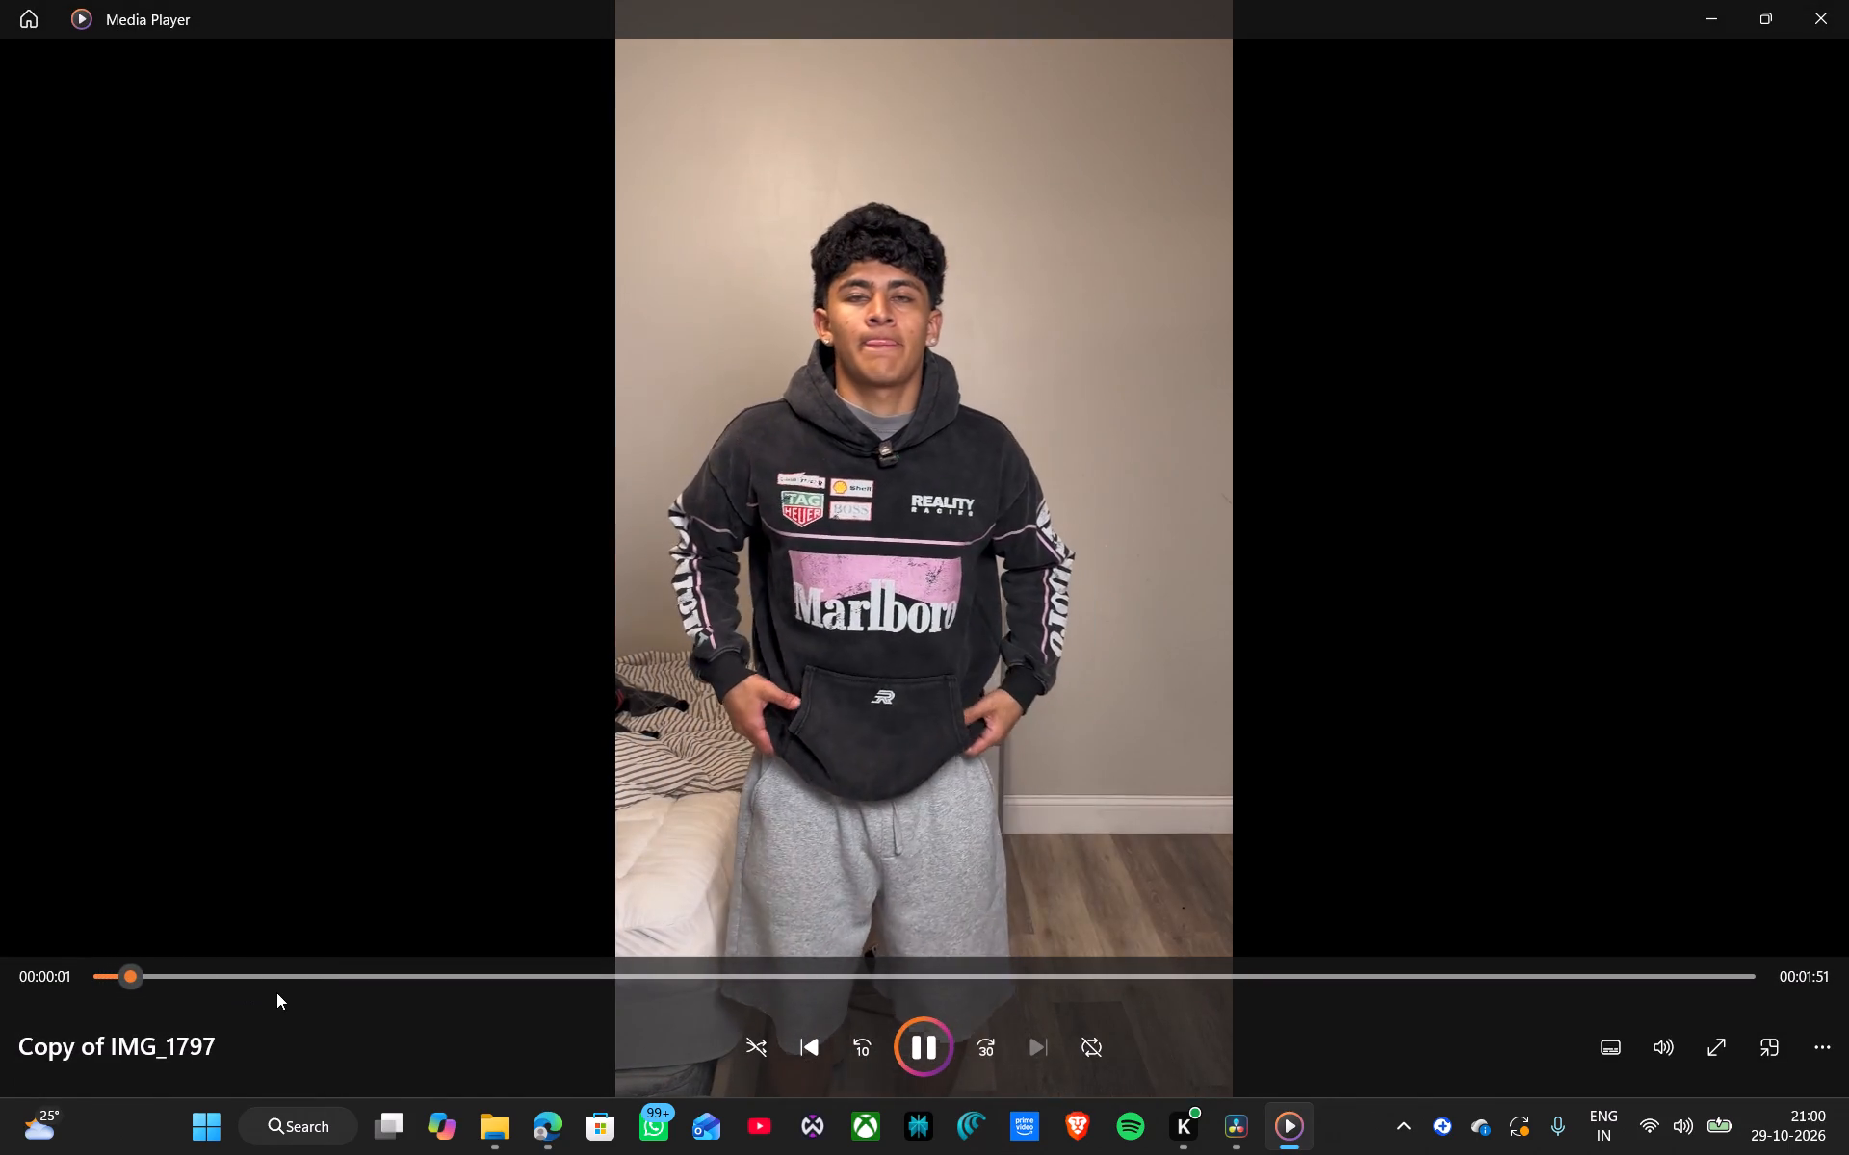
pyautogui.click(284, 977)
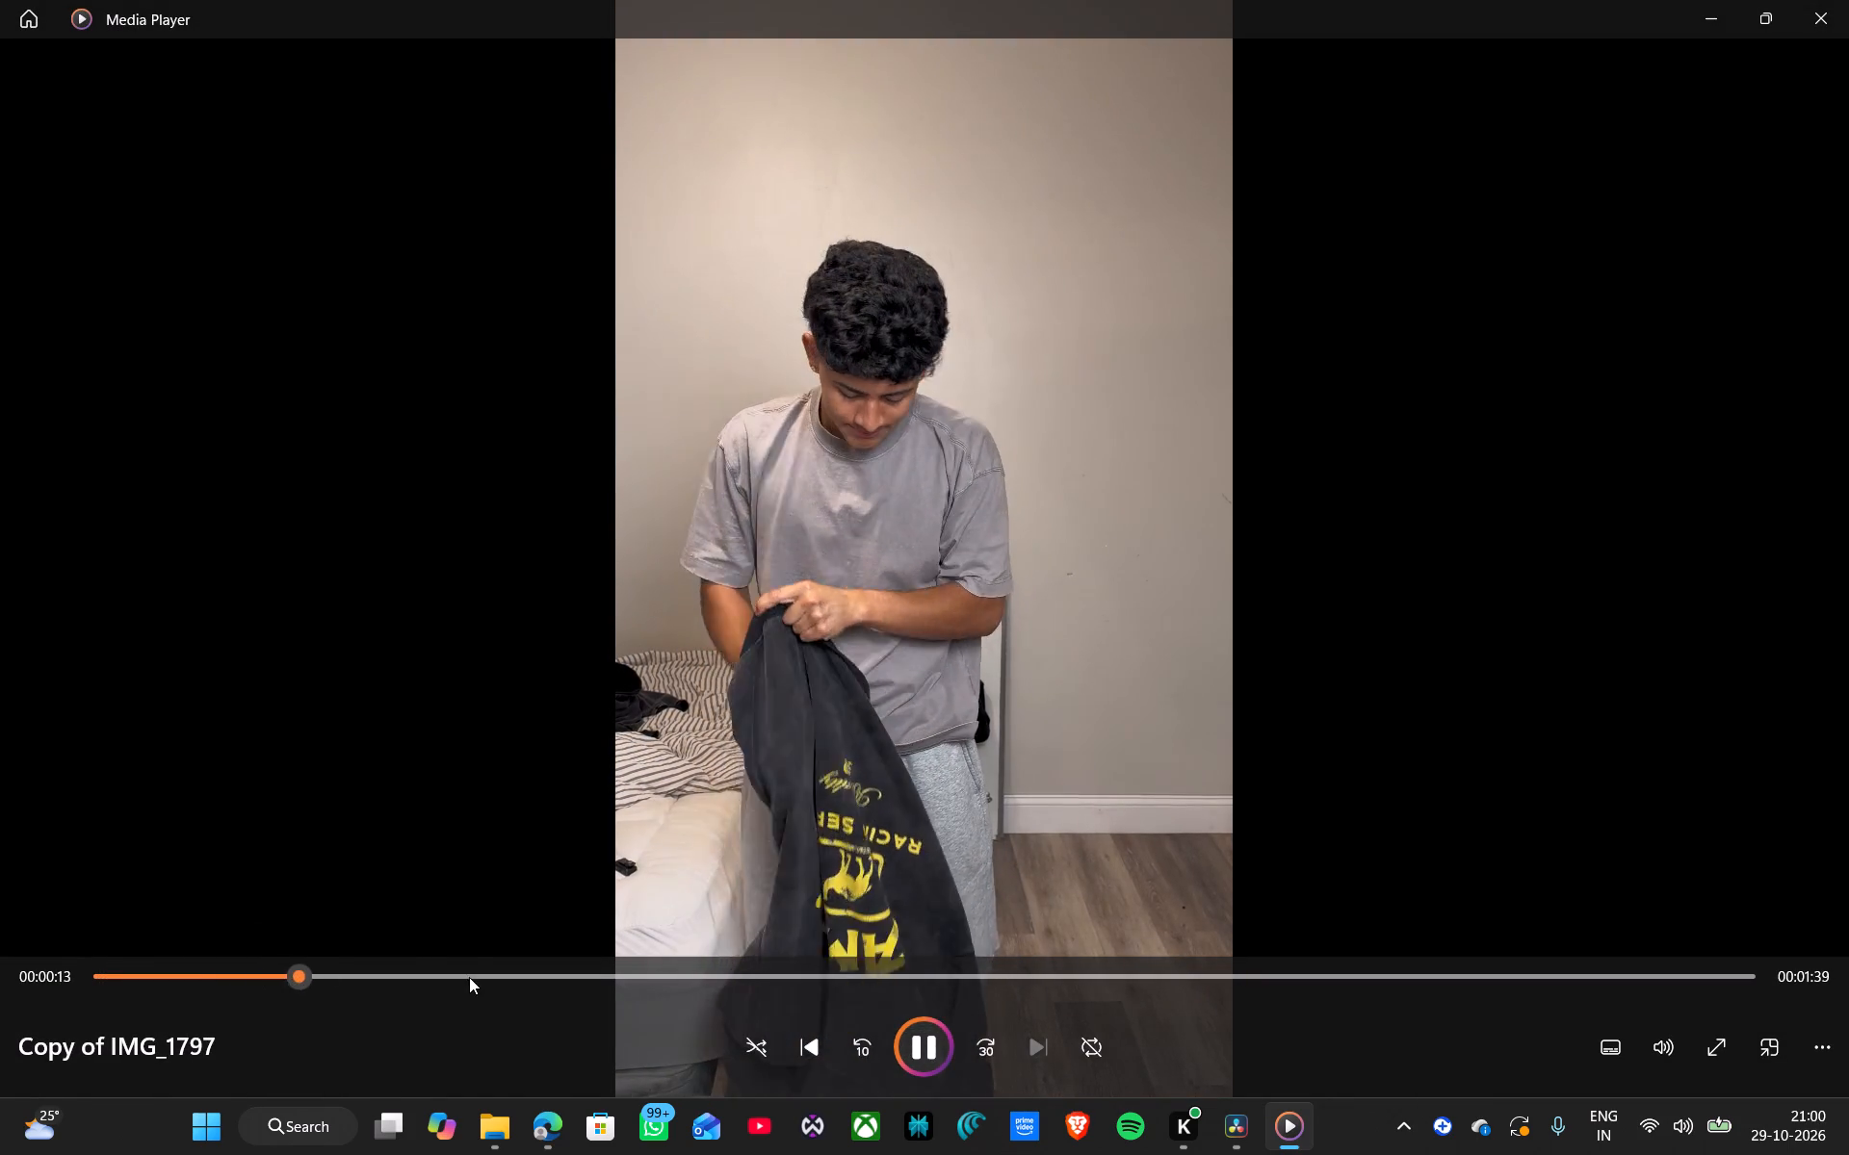
pyautogui.click(469, 977)
pyautogui.click(635, 969)
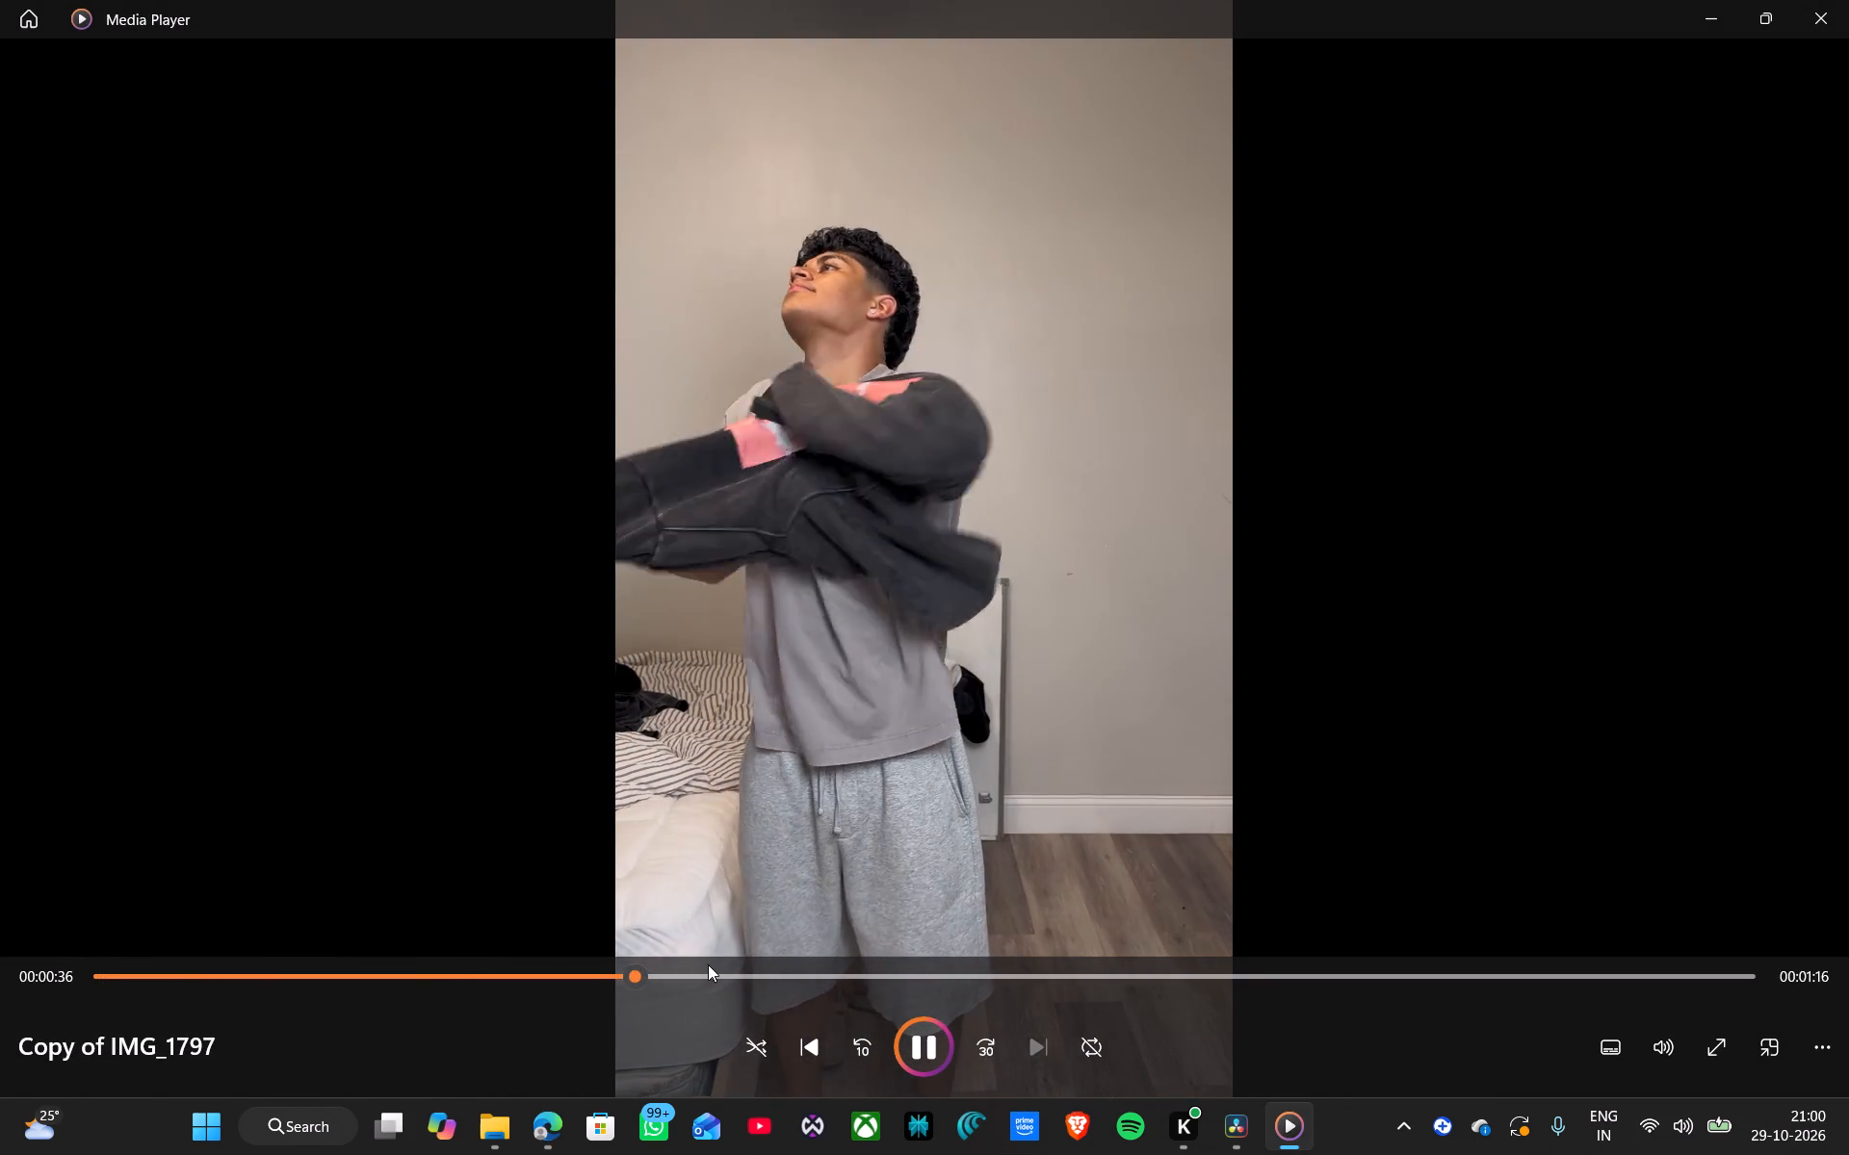
pyautogui.click(712, 968)
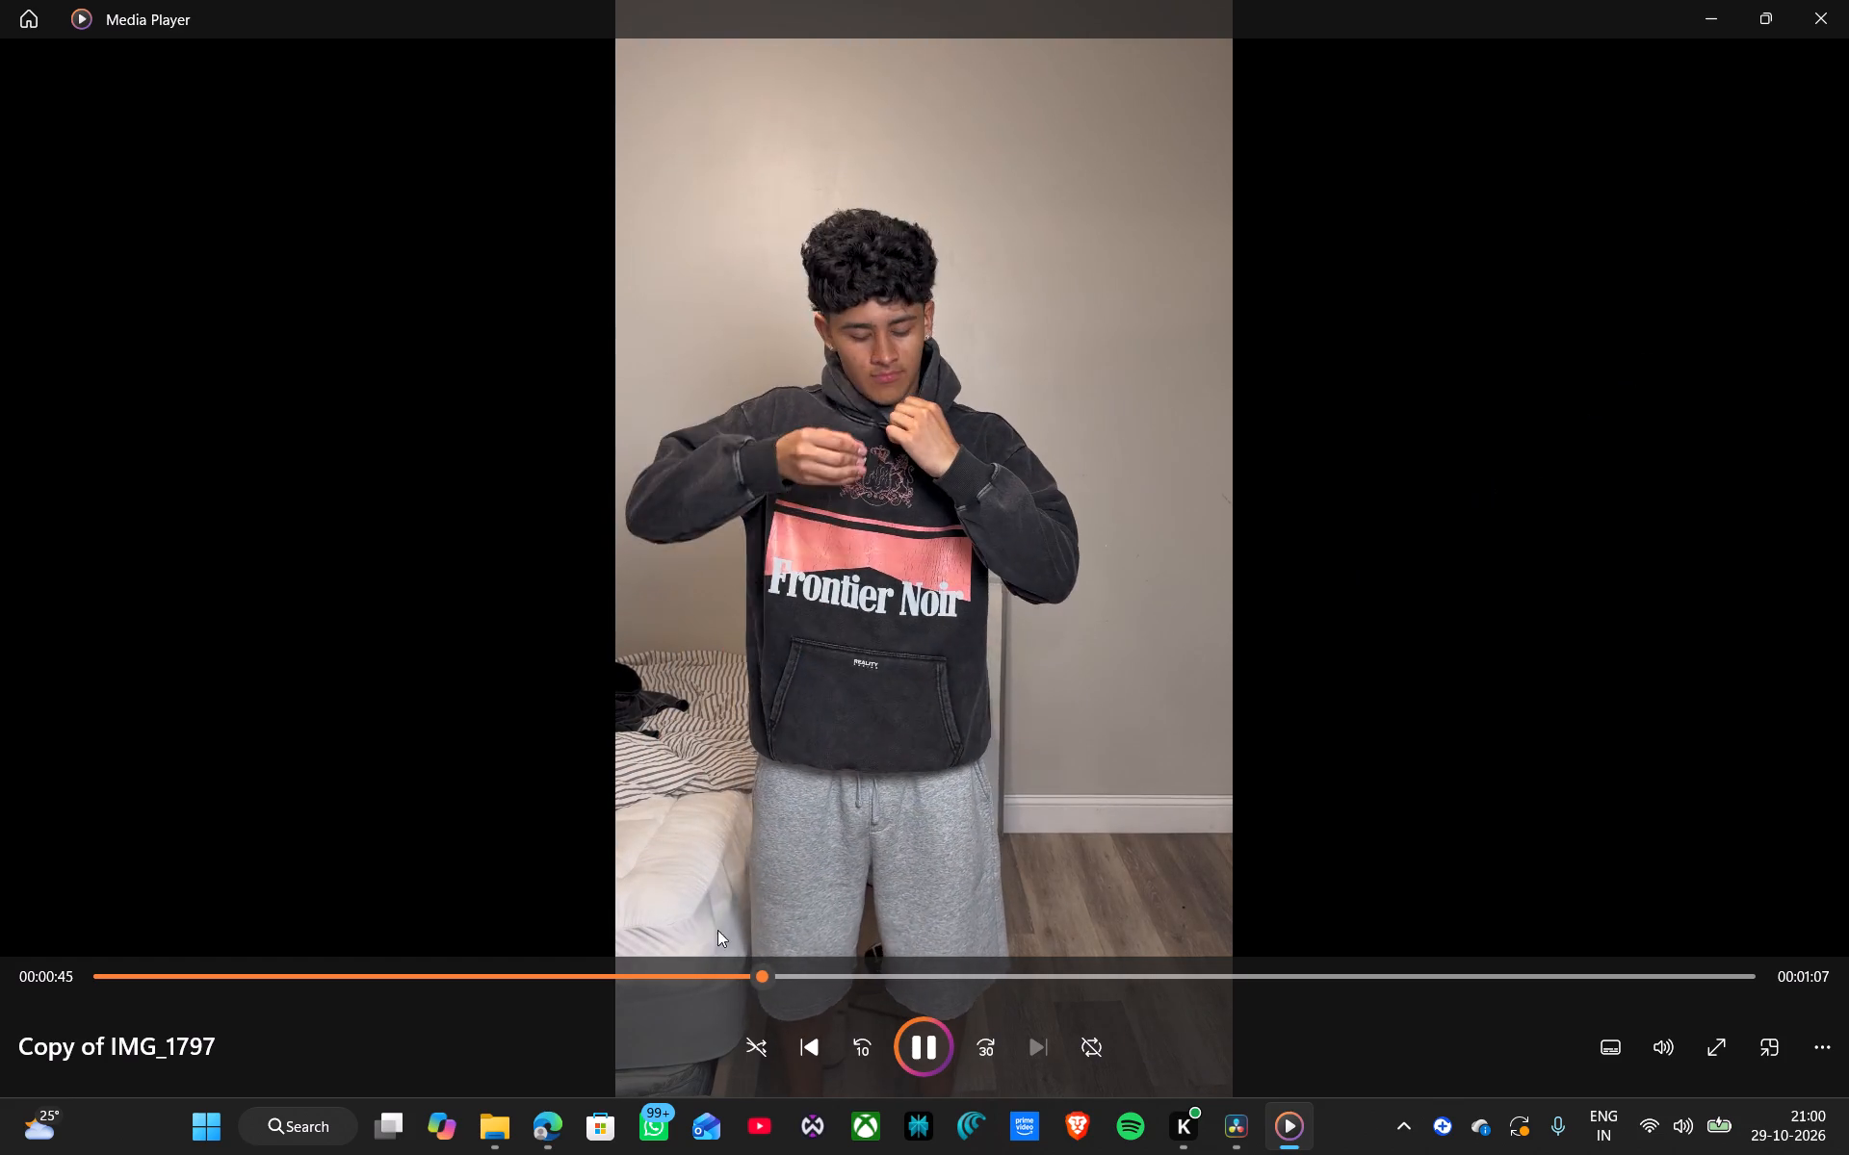
pyautogui.click(788, 979)
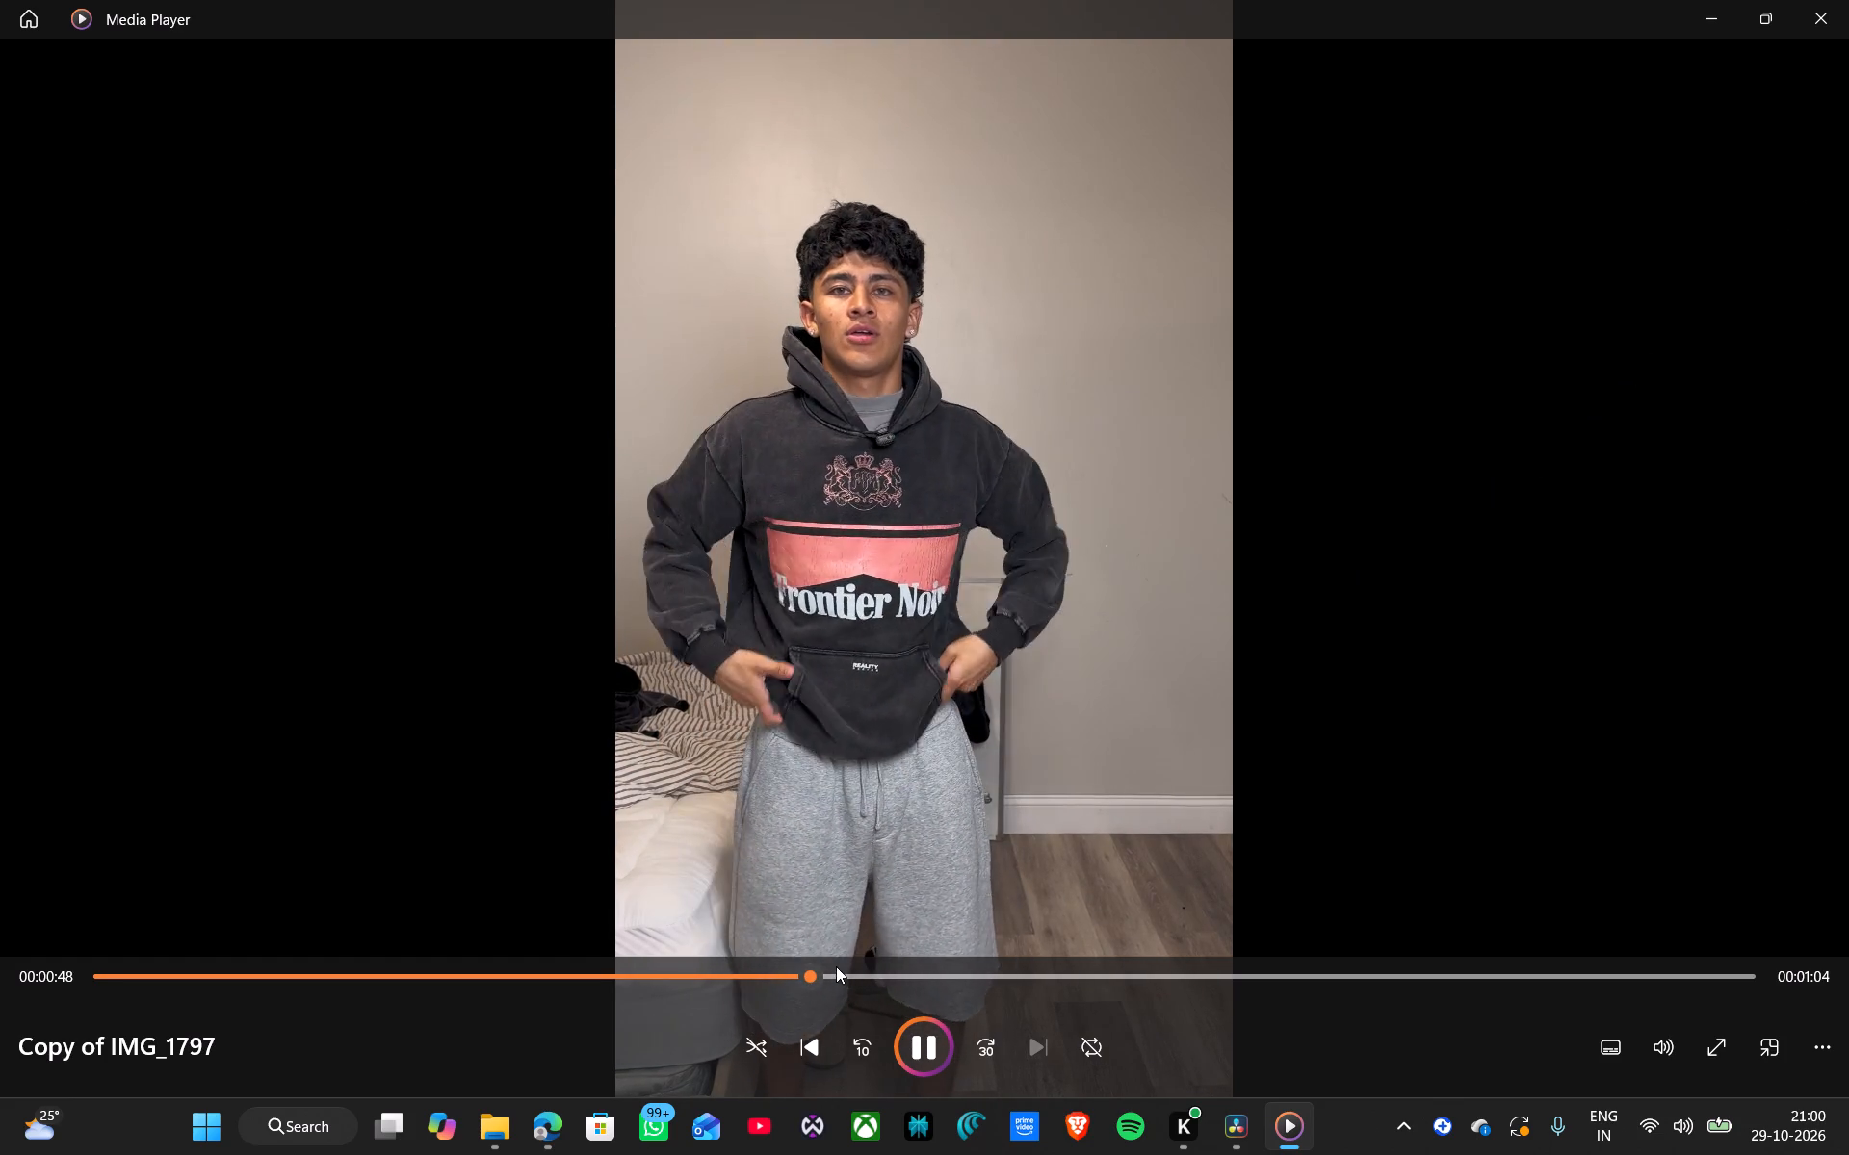
pyautogui.press('c')
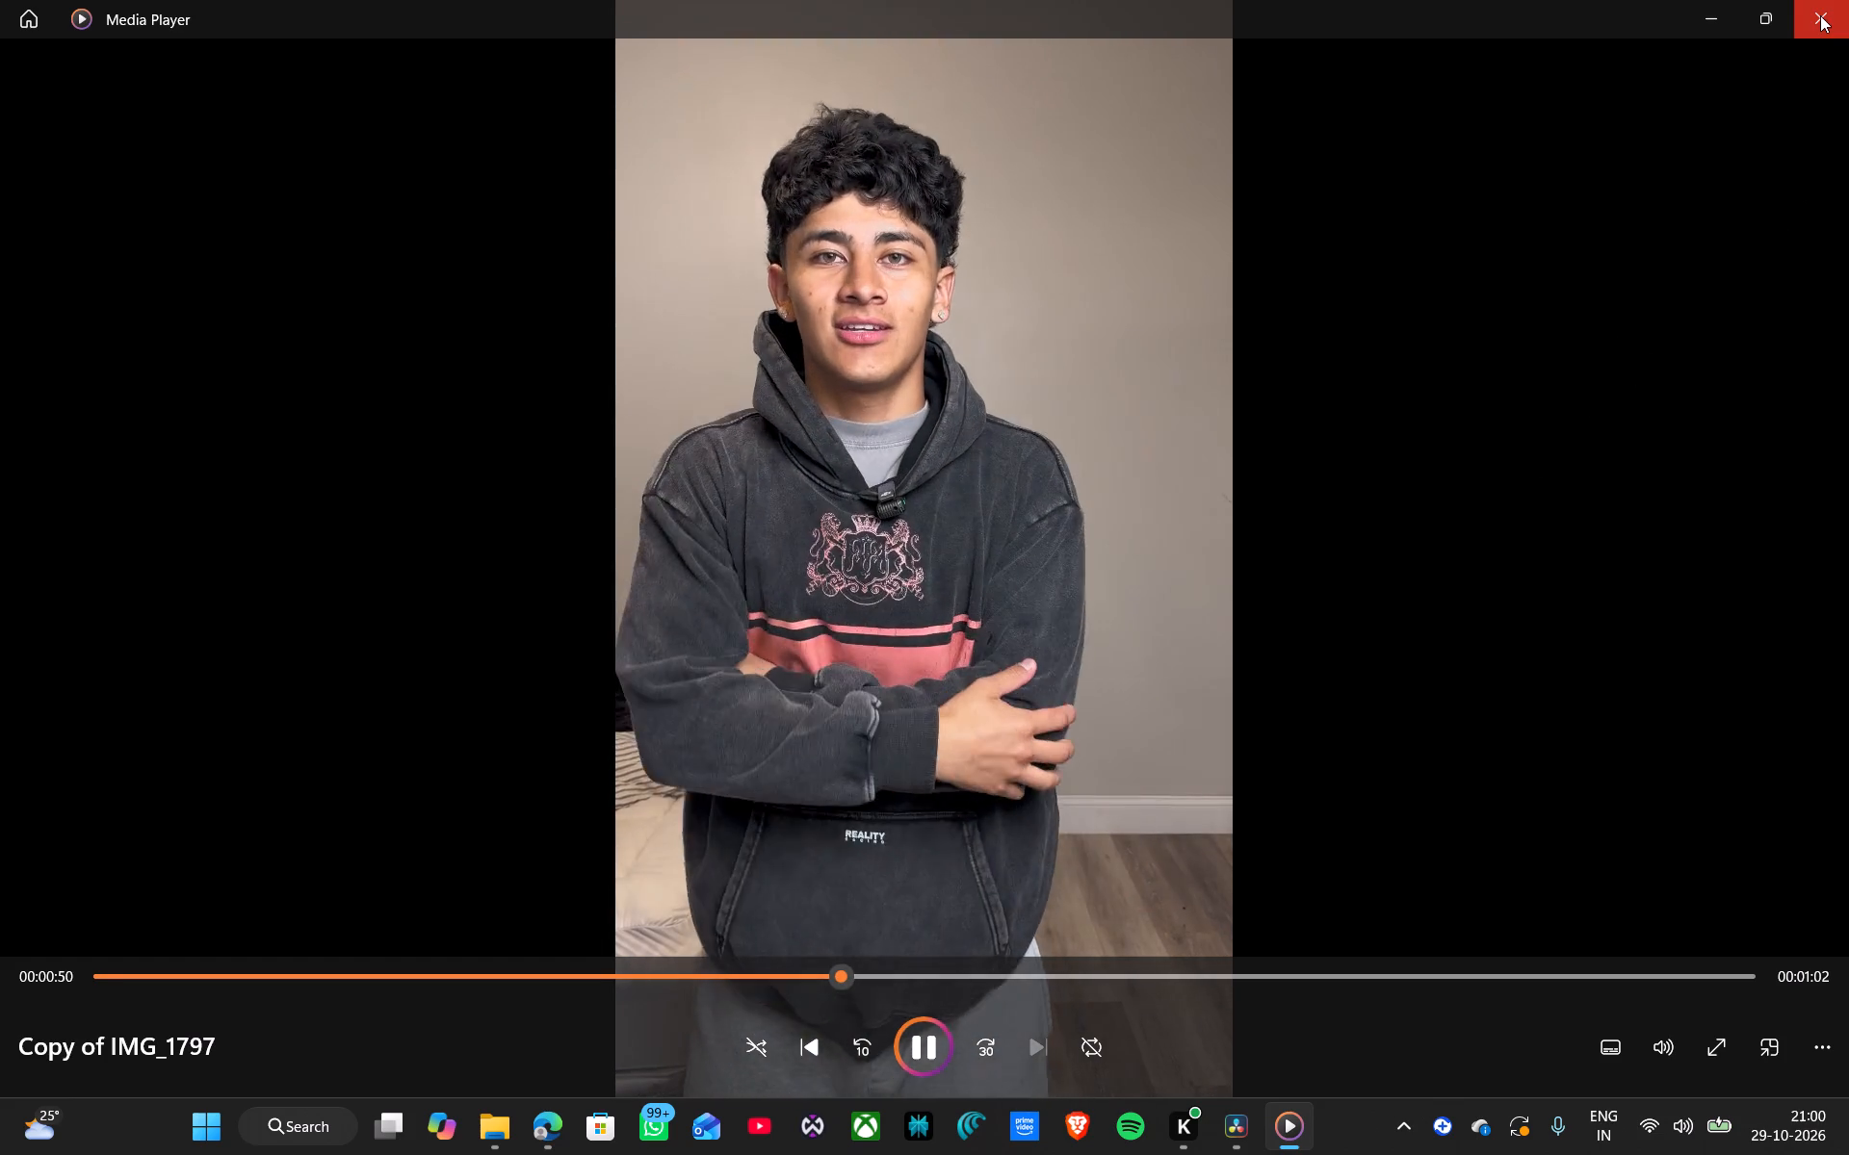
pyautogui.click(1820, 15)
# Move Copy of IMG_1797 into the EDITED CLIPS folder, check that folder's contents and return to talking videos.
pyautogui.moveTo(402, 245); pyautogui.dragTo(316, 265)
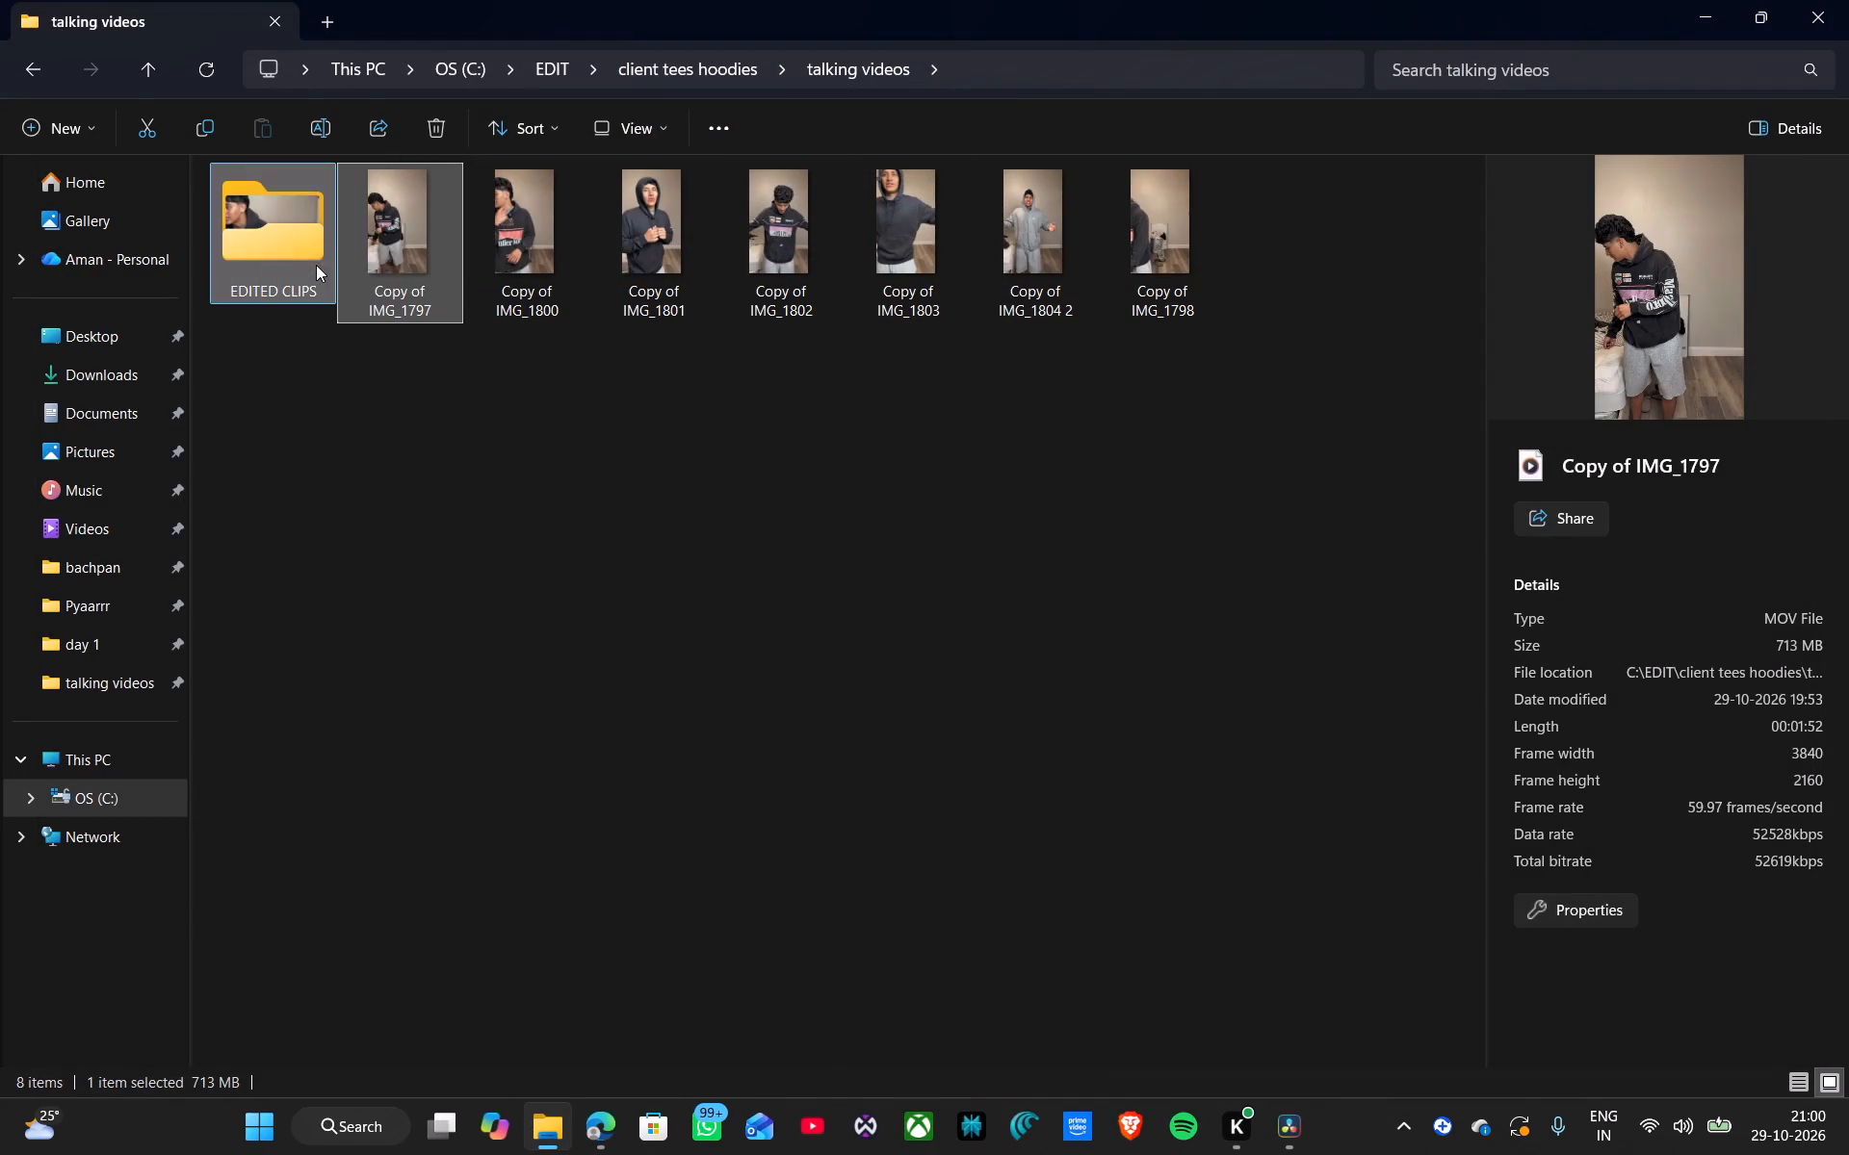
pyautogui.doubleClick(295, 272)
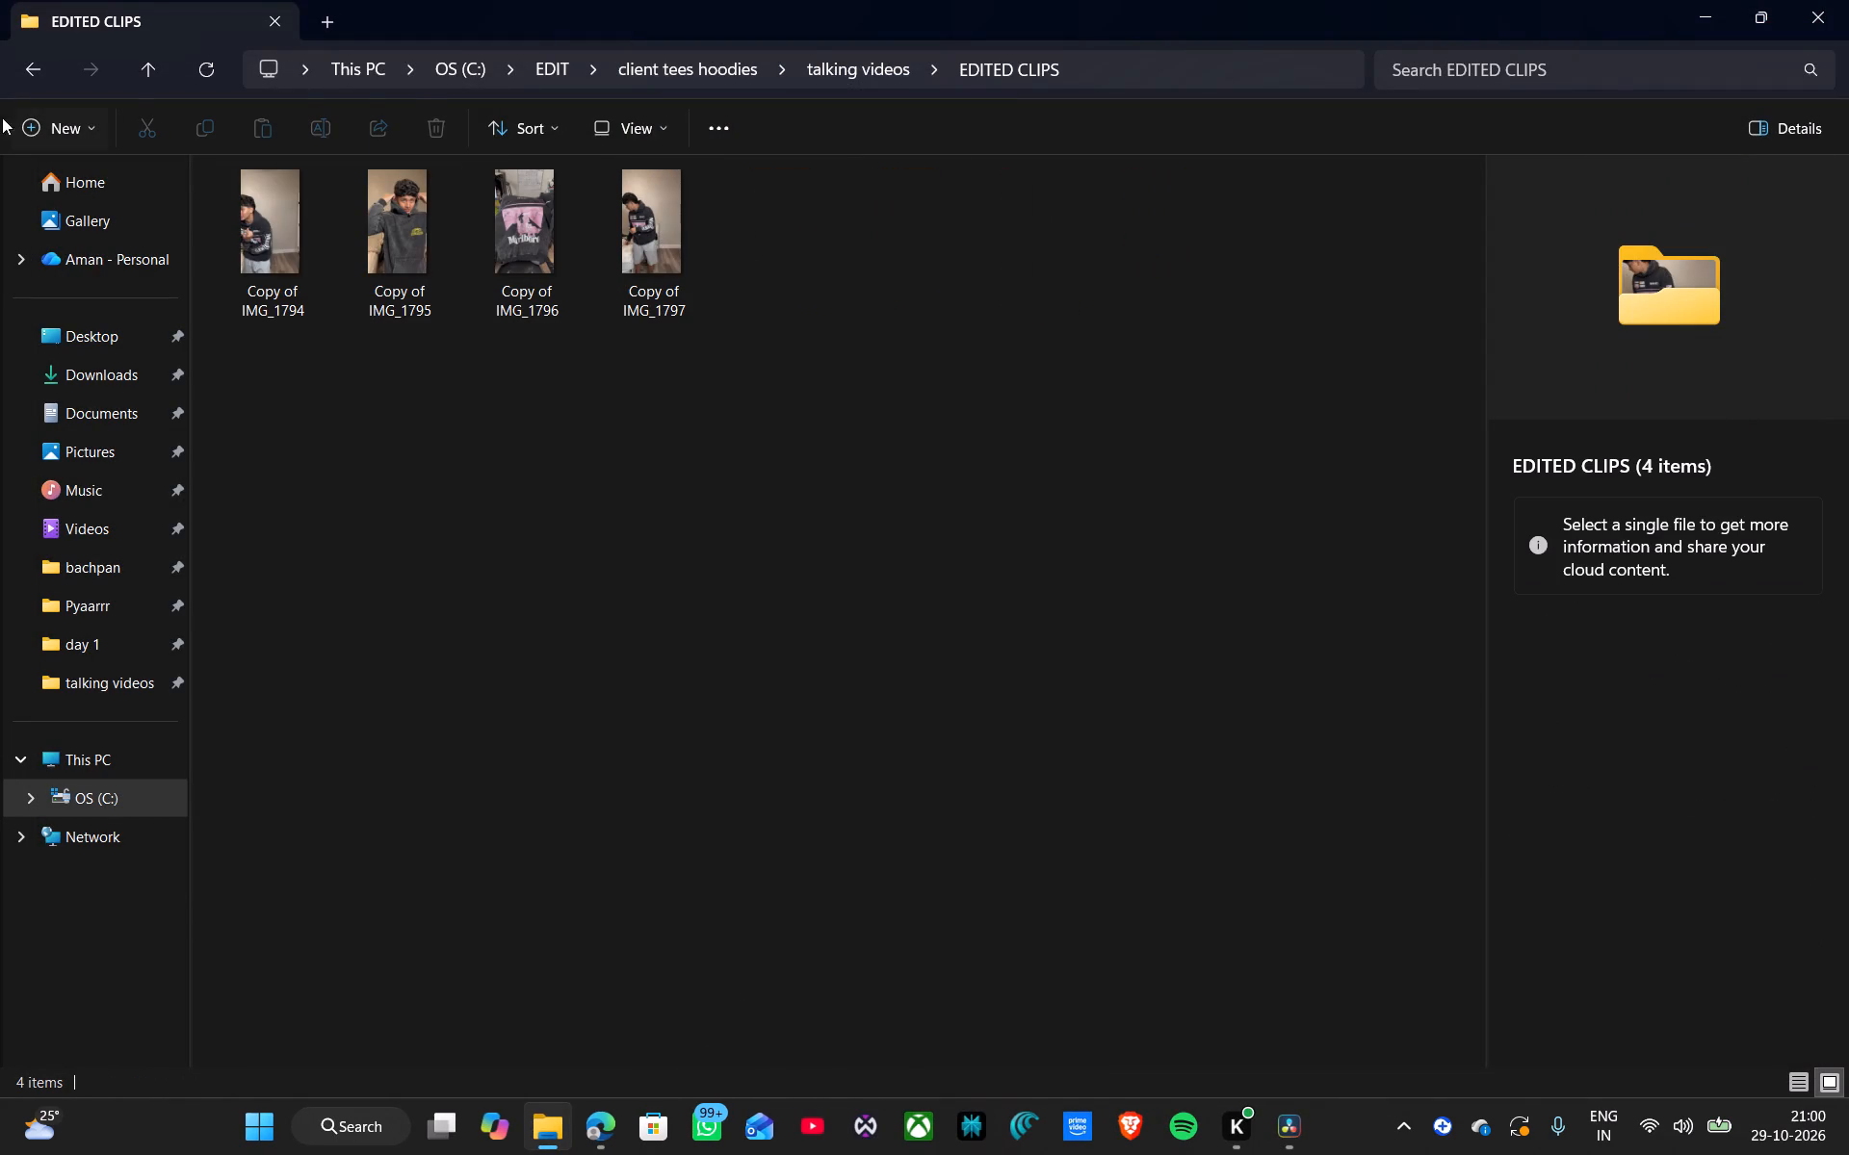
pyautogui.click(880, 68)
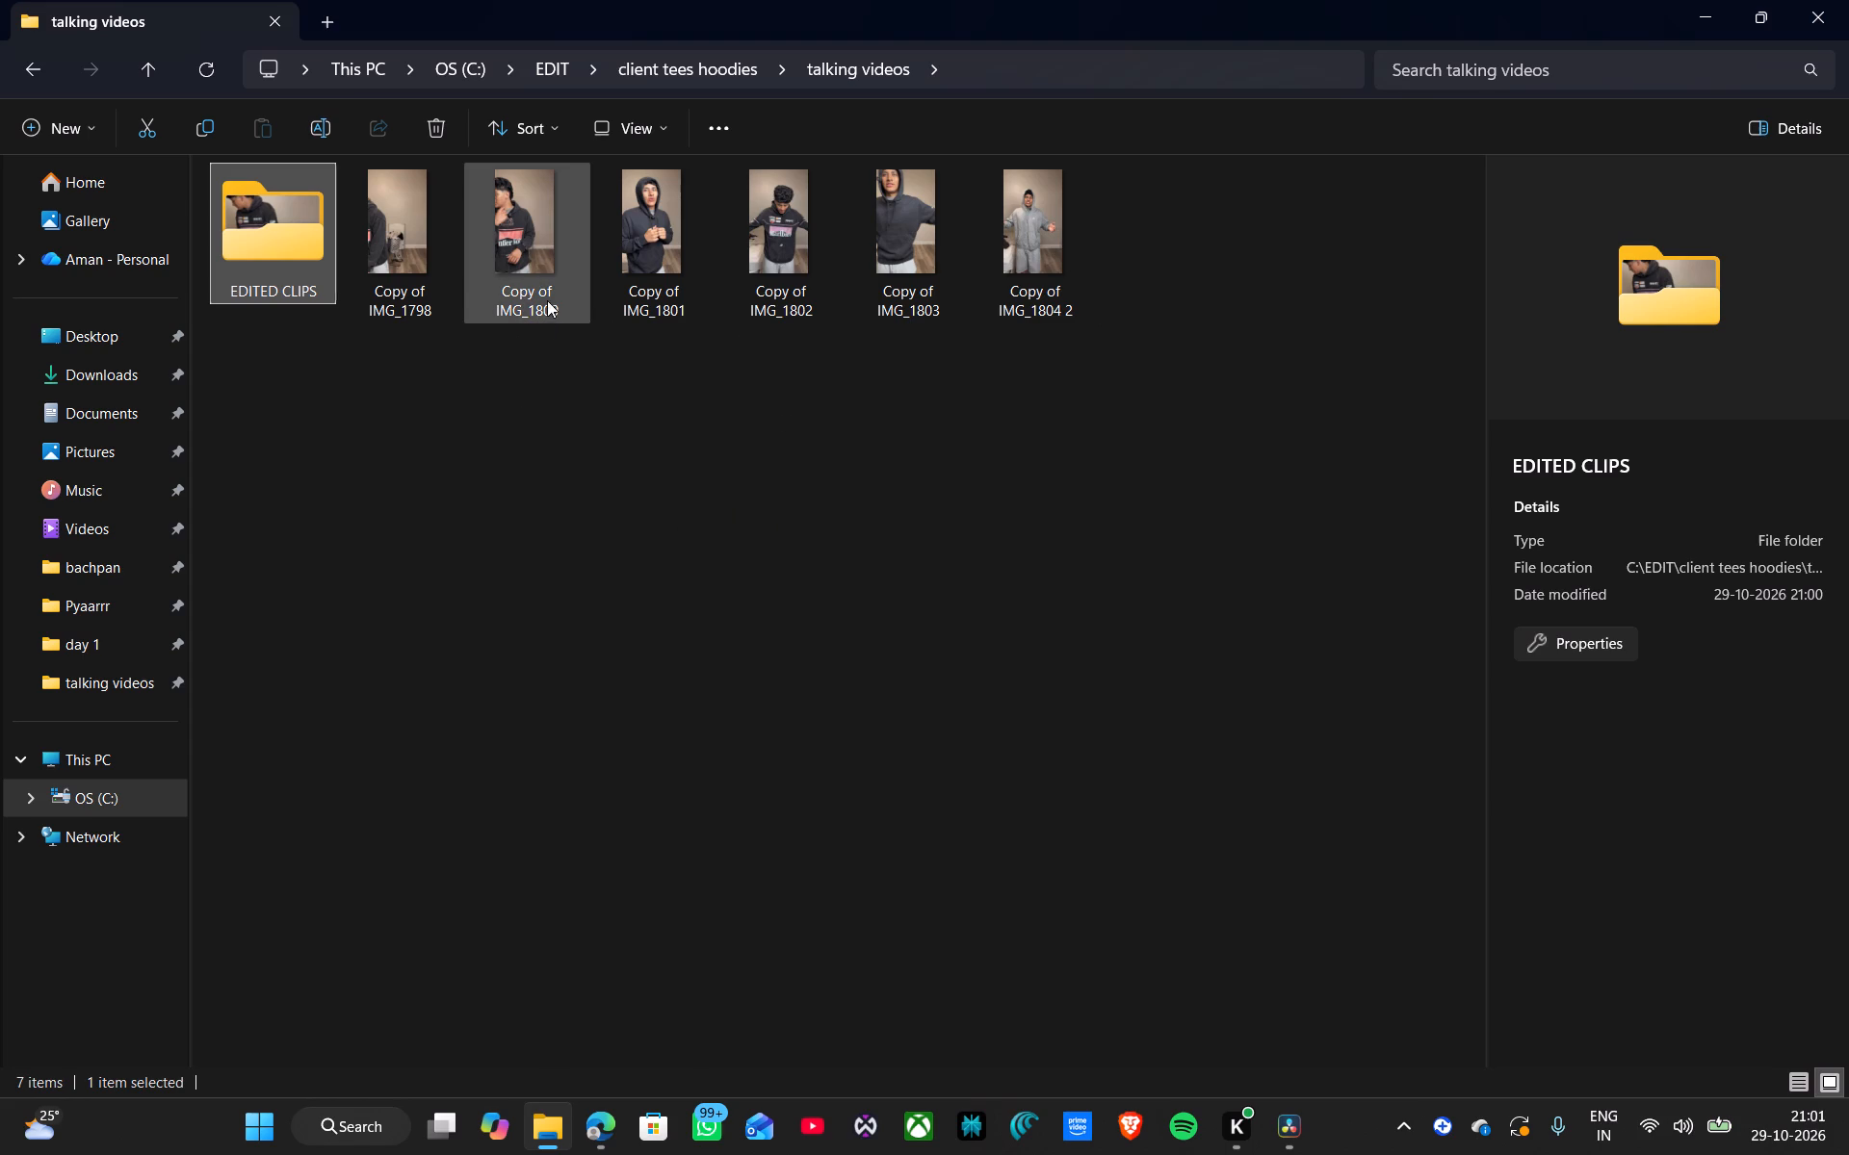
# Compare the clips in EDITED CLIPS and talking videos with the Clip to Edited folder on Google Drive.
pyautogui.doubleClick(273, 209)
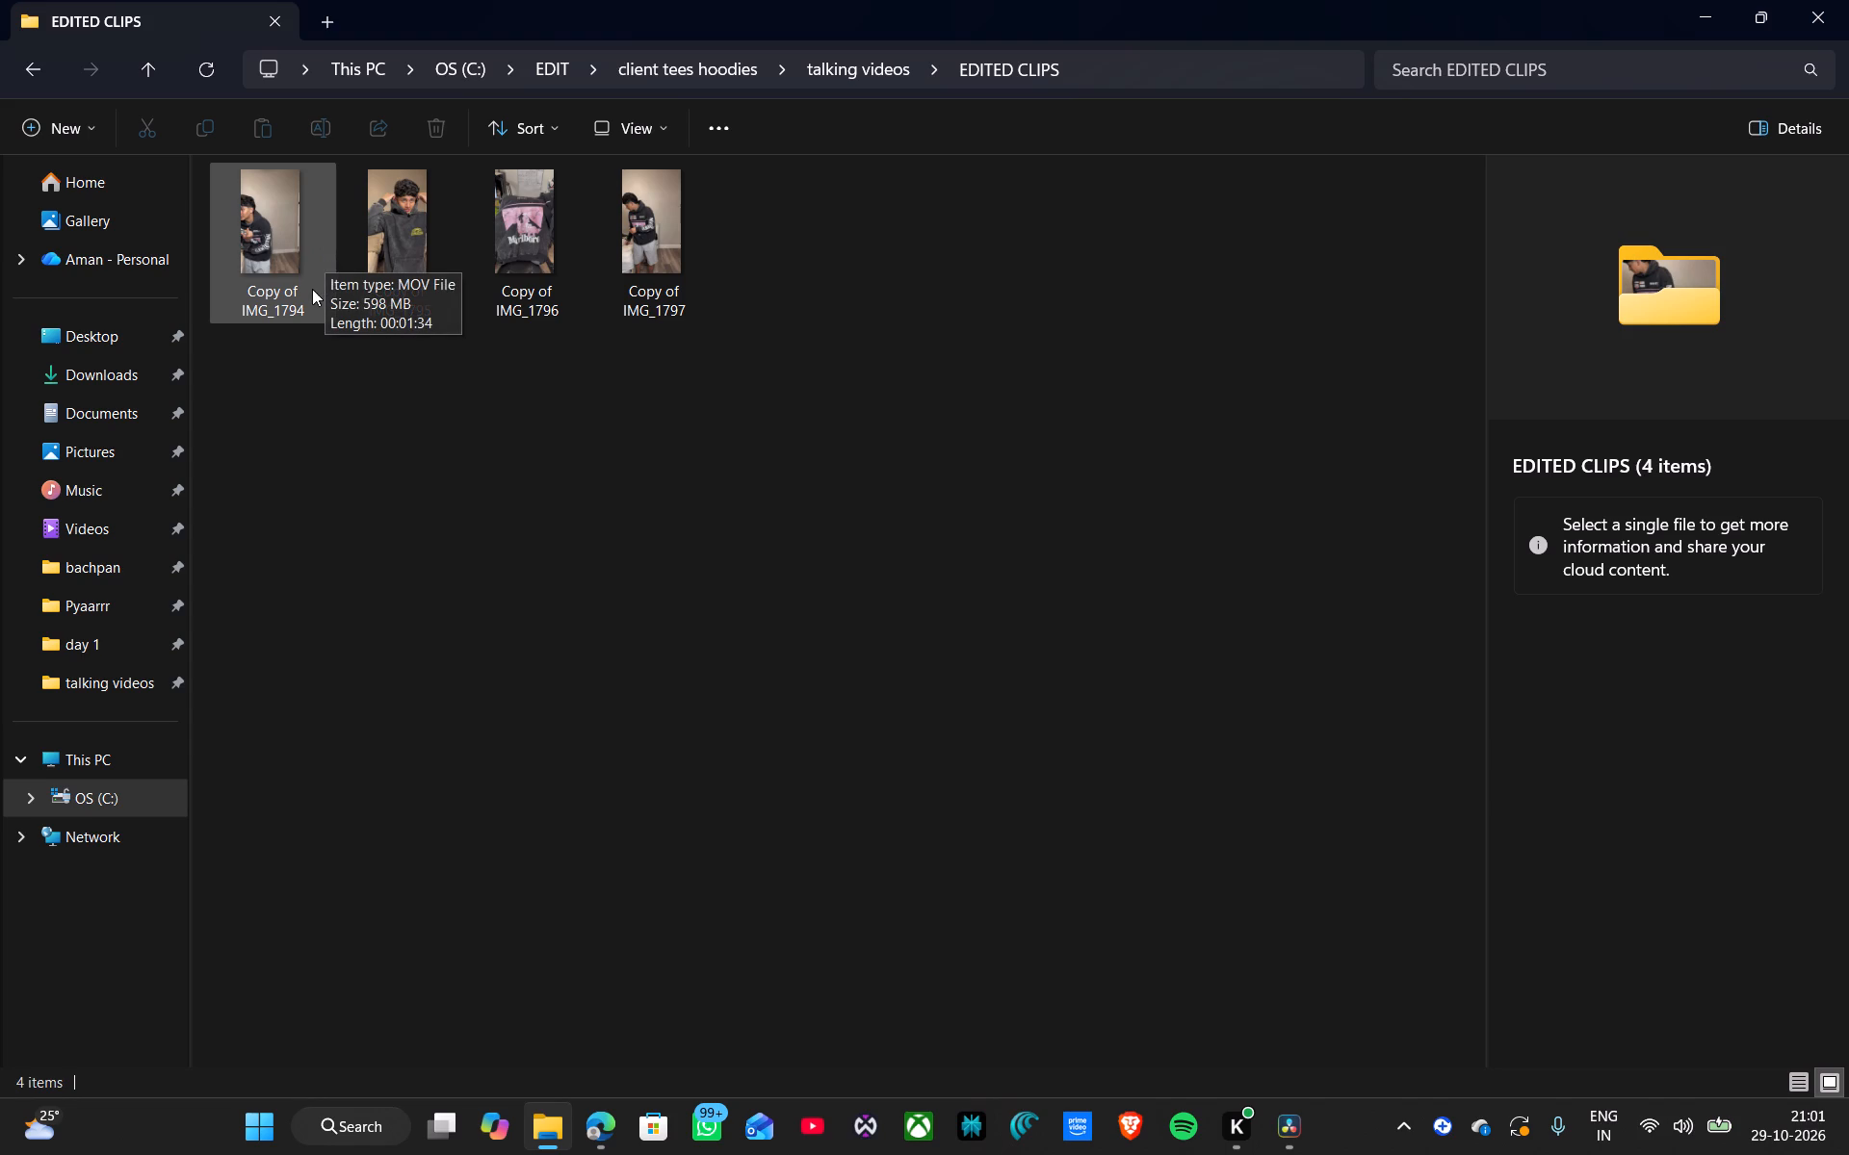
pyautogui.click(591, 1130)
pyautogui.click(180, 0)
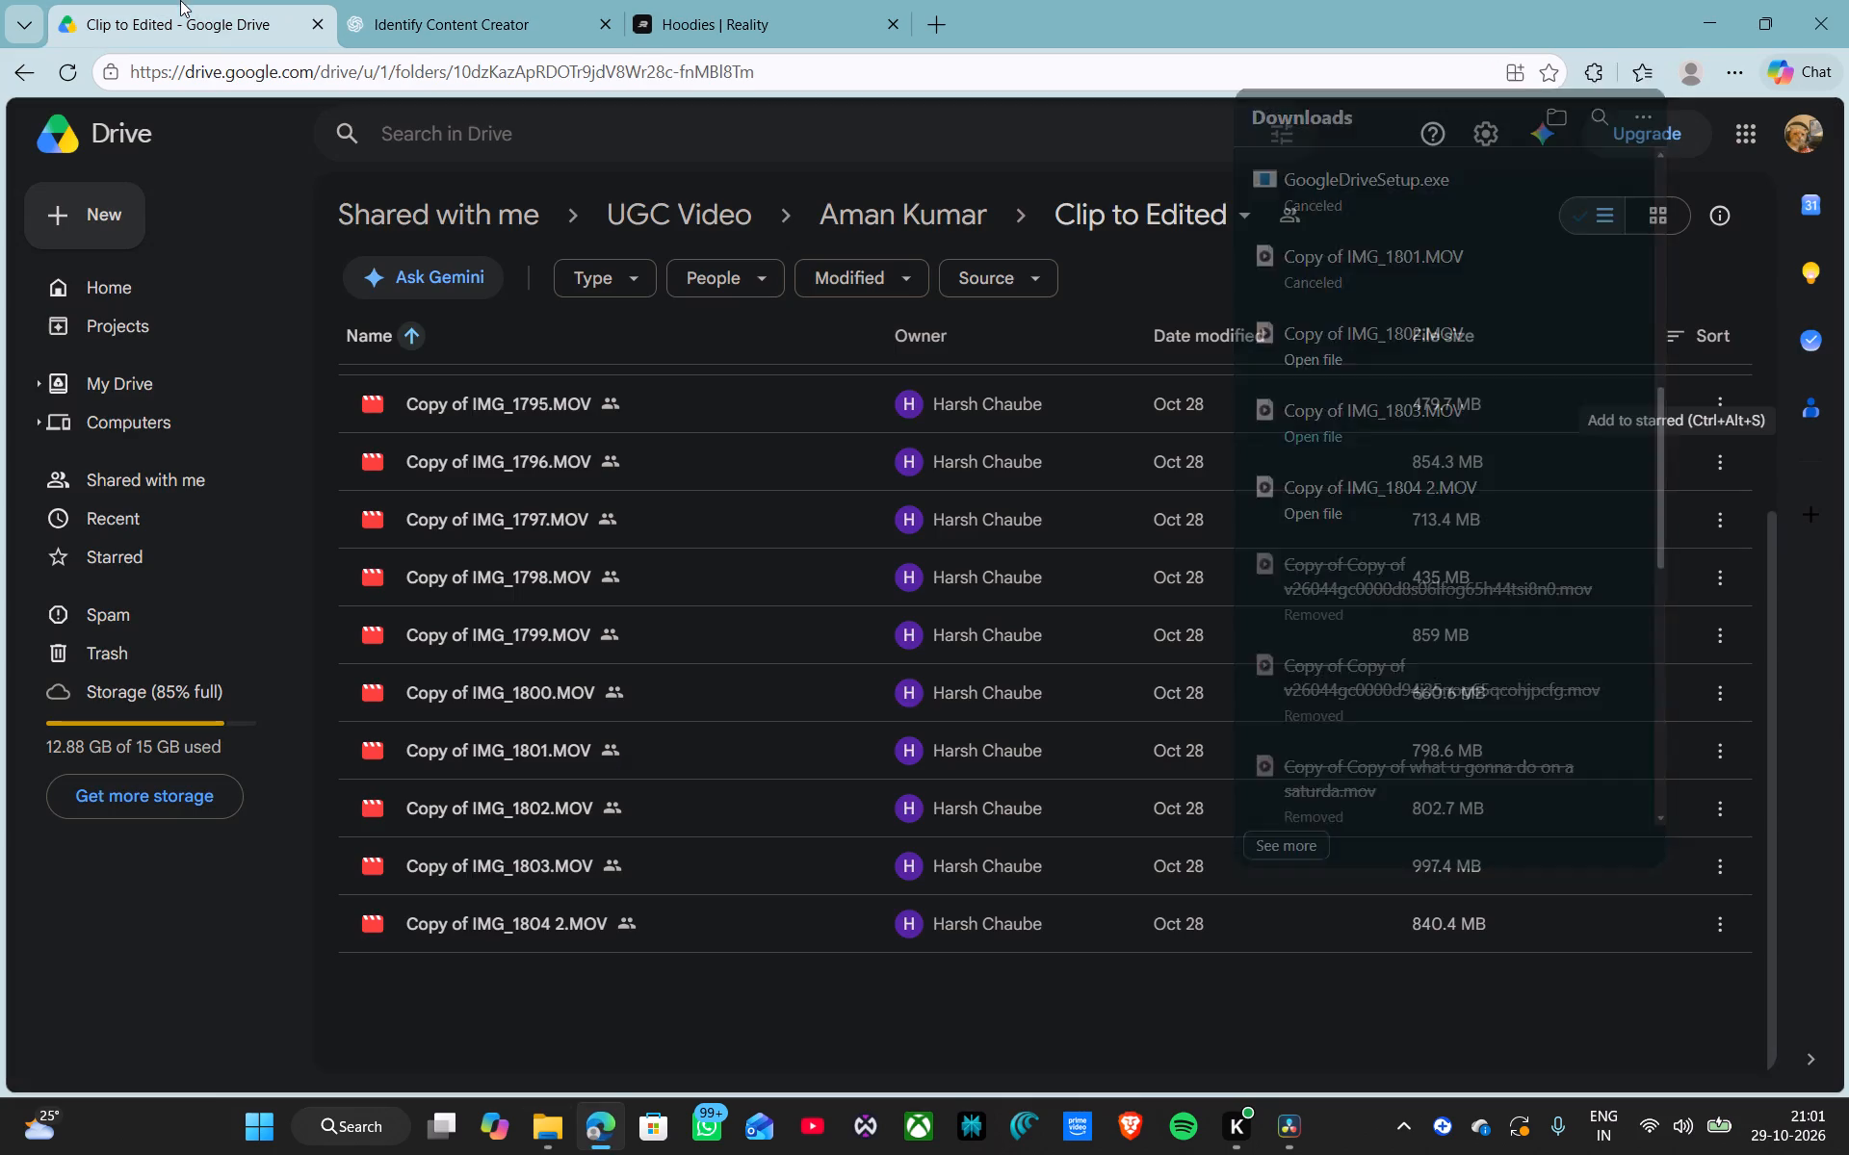
pyautogui.scroll(8, 620, 500)
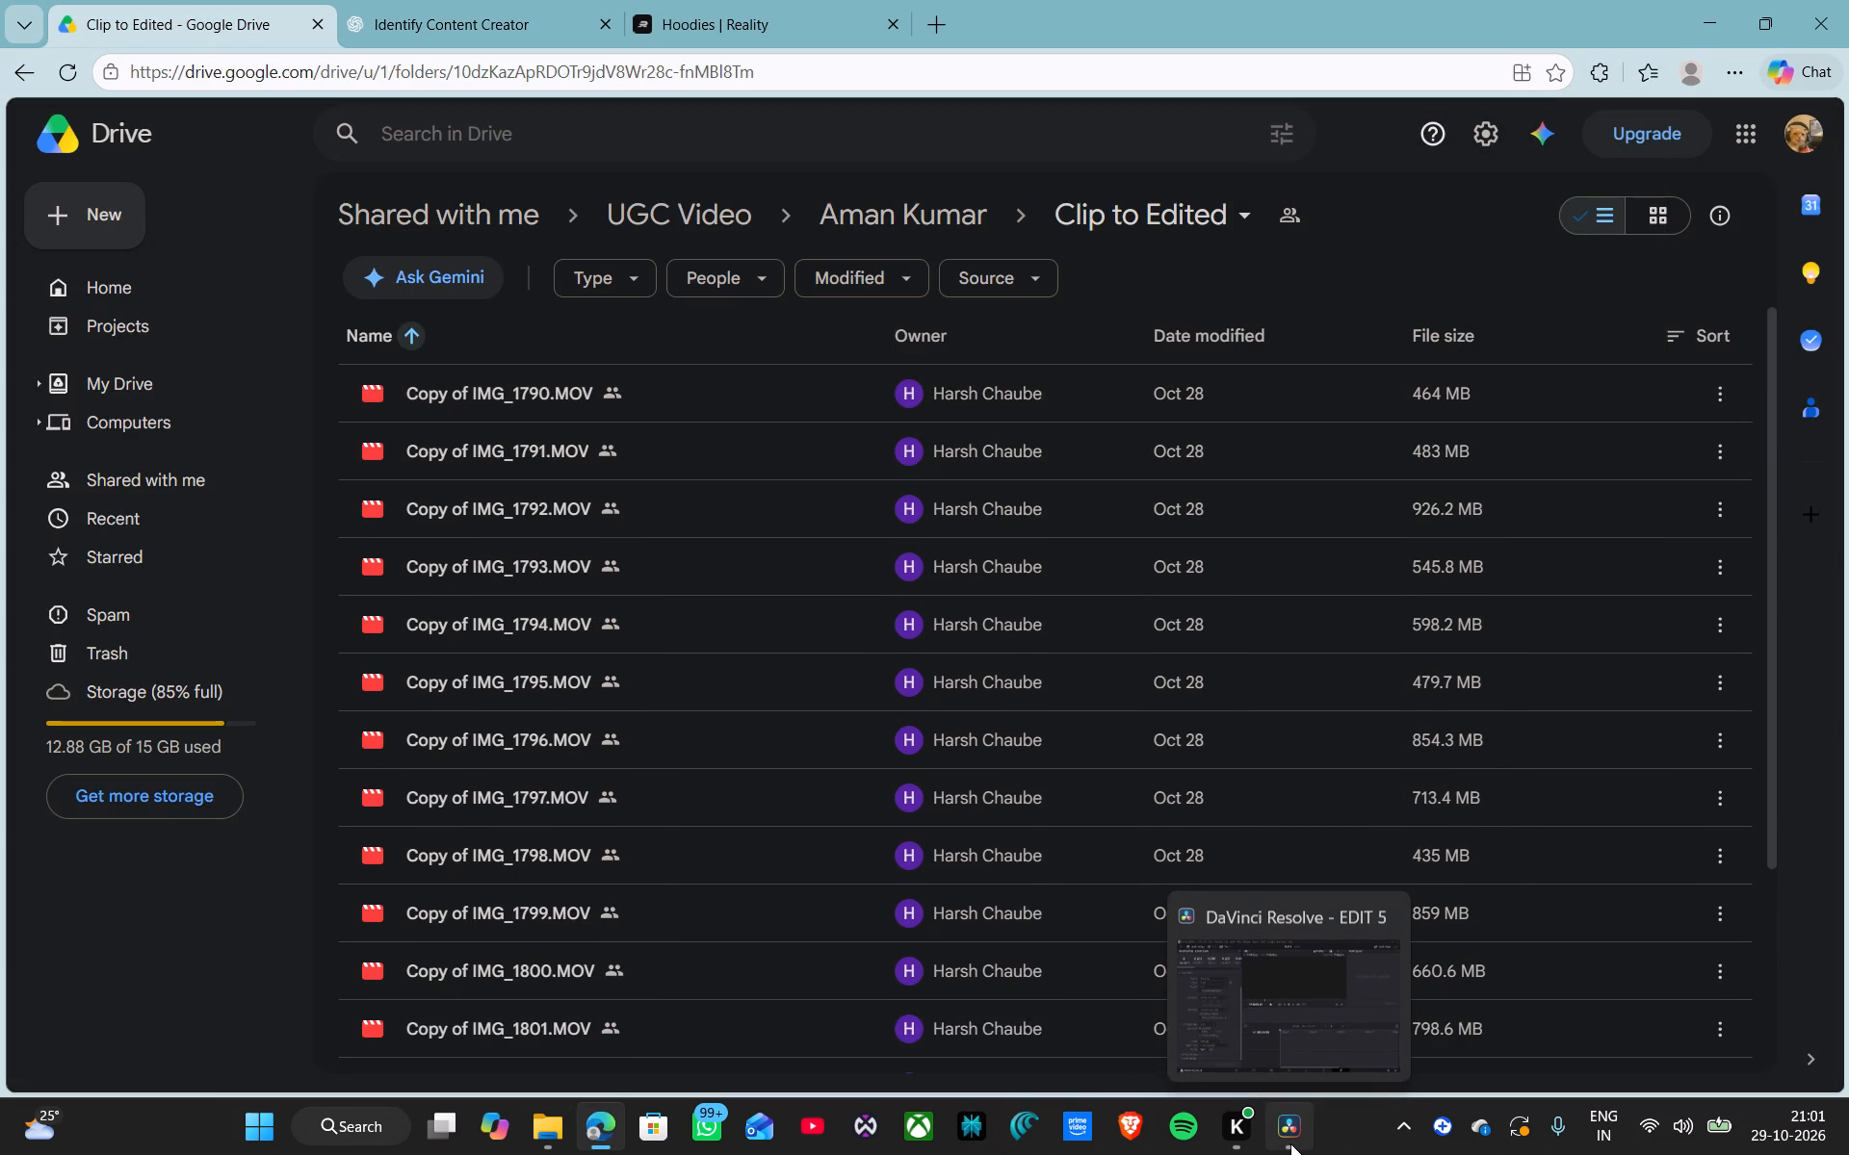
pyautogui.click(540, 1133)
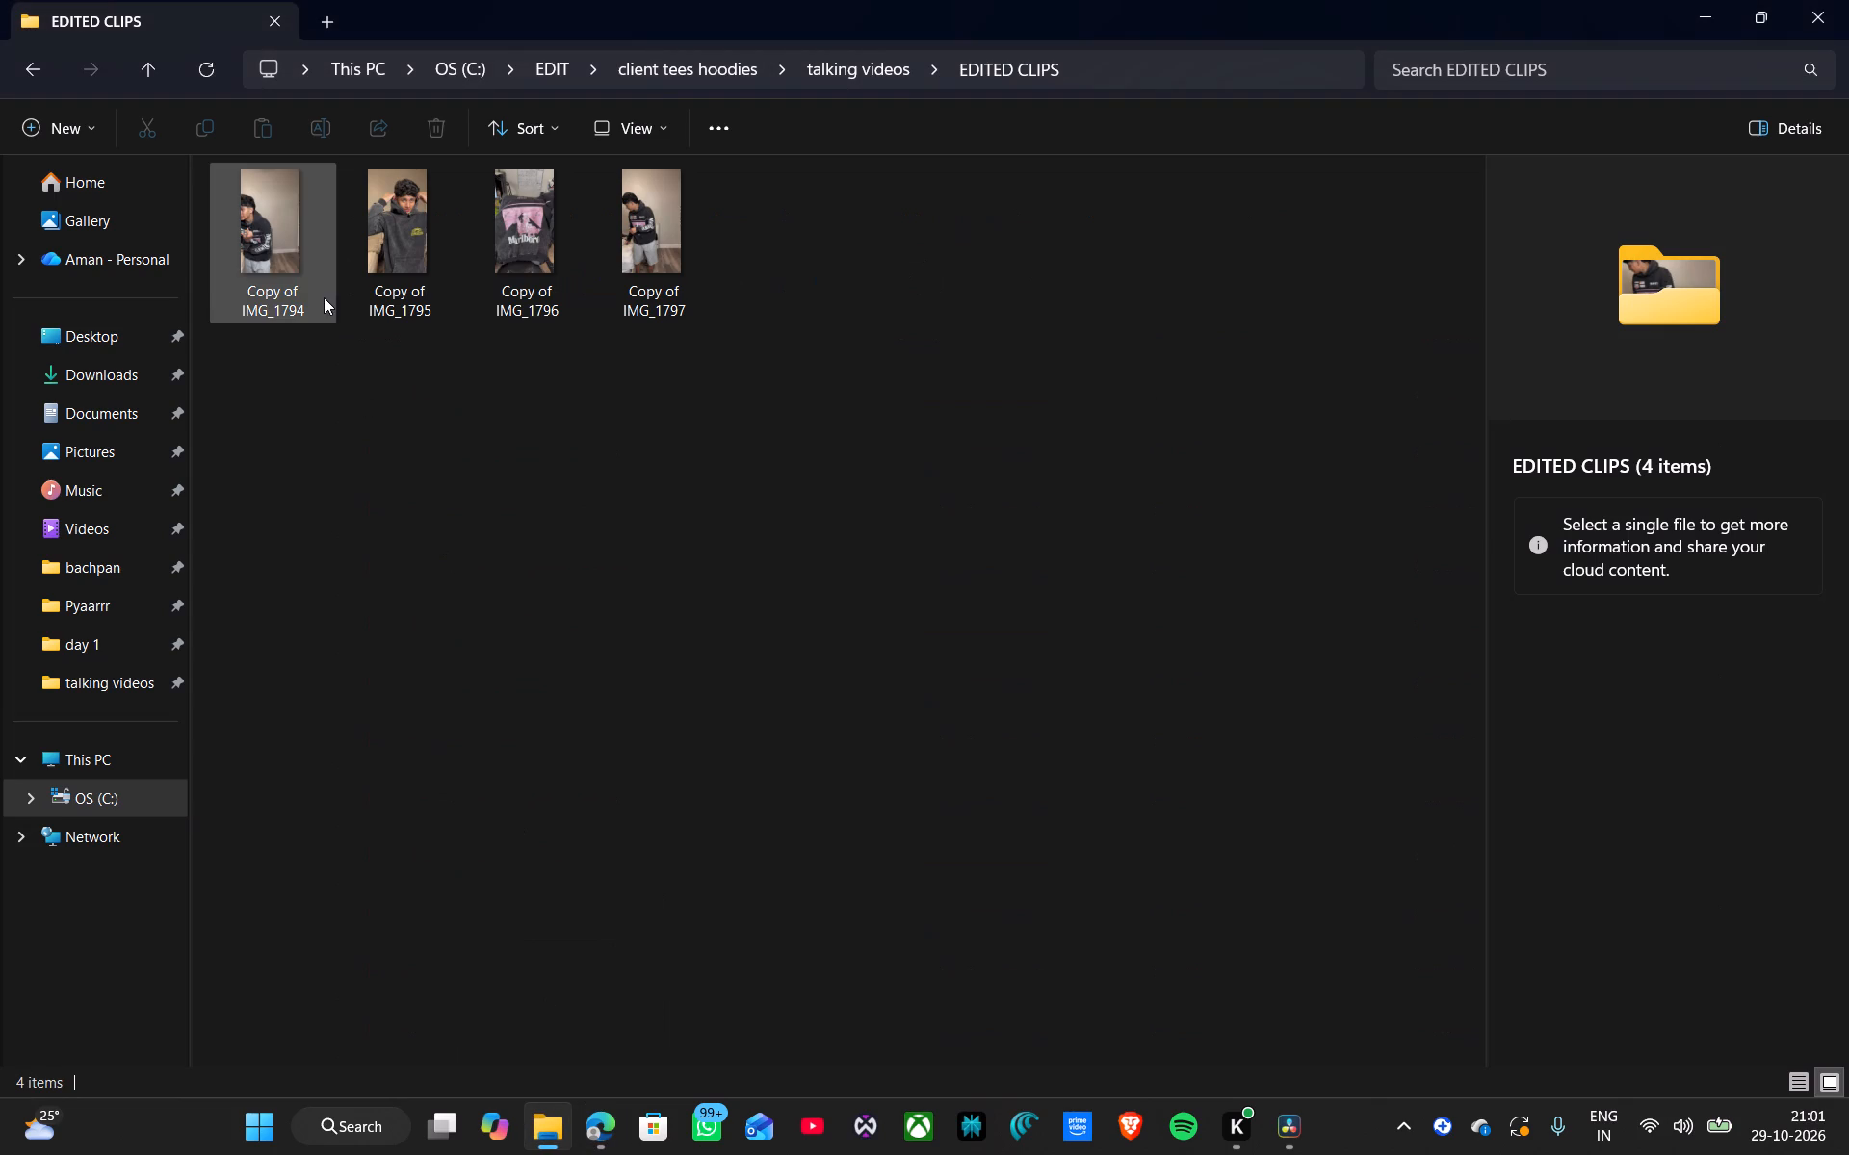
pyautogui.click(37, 60)
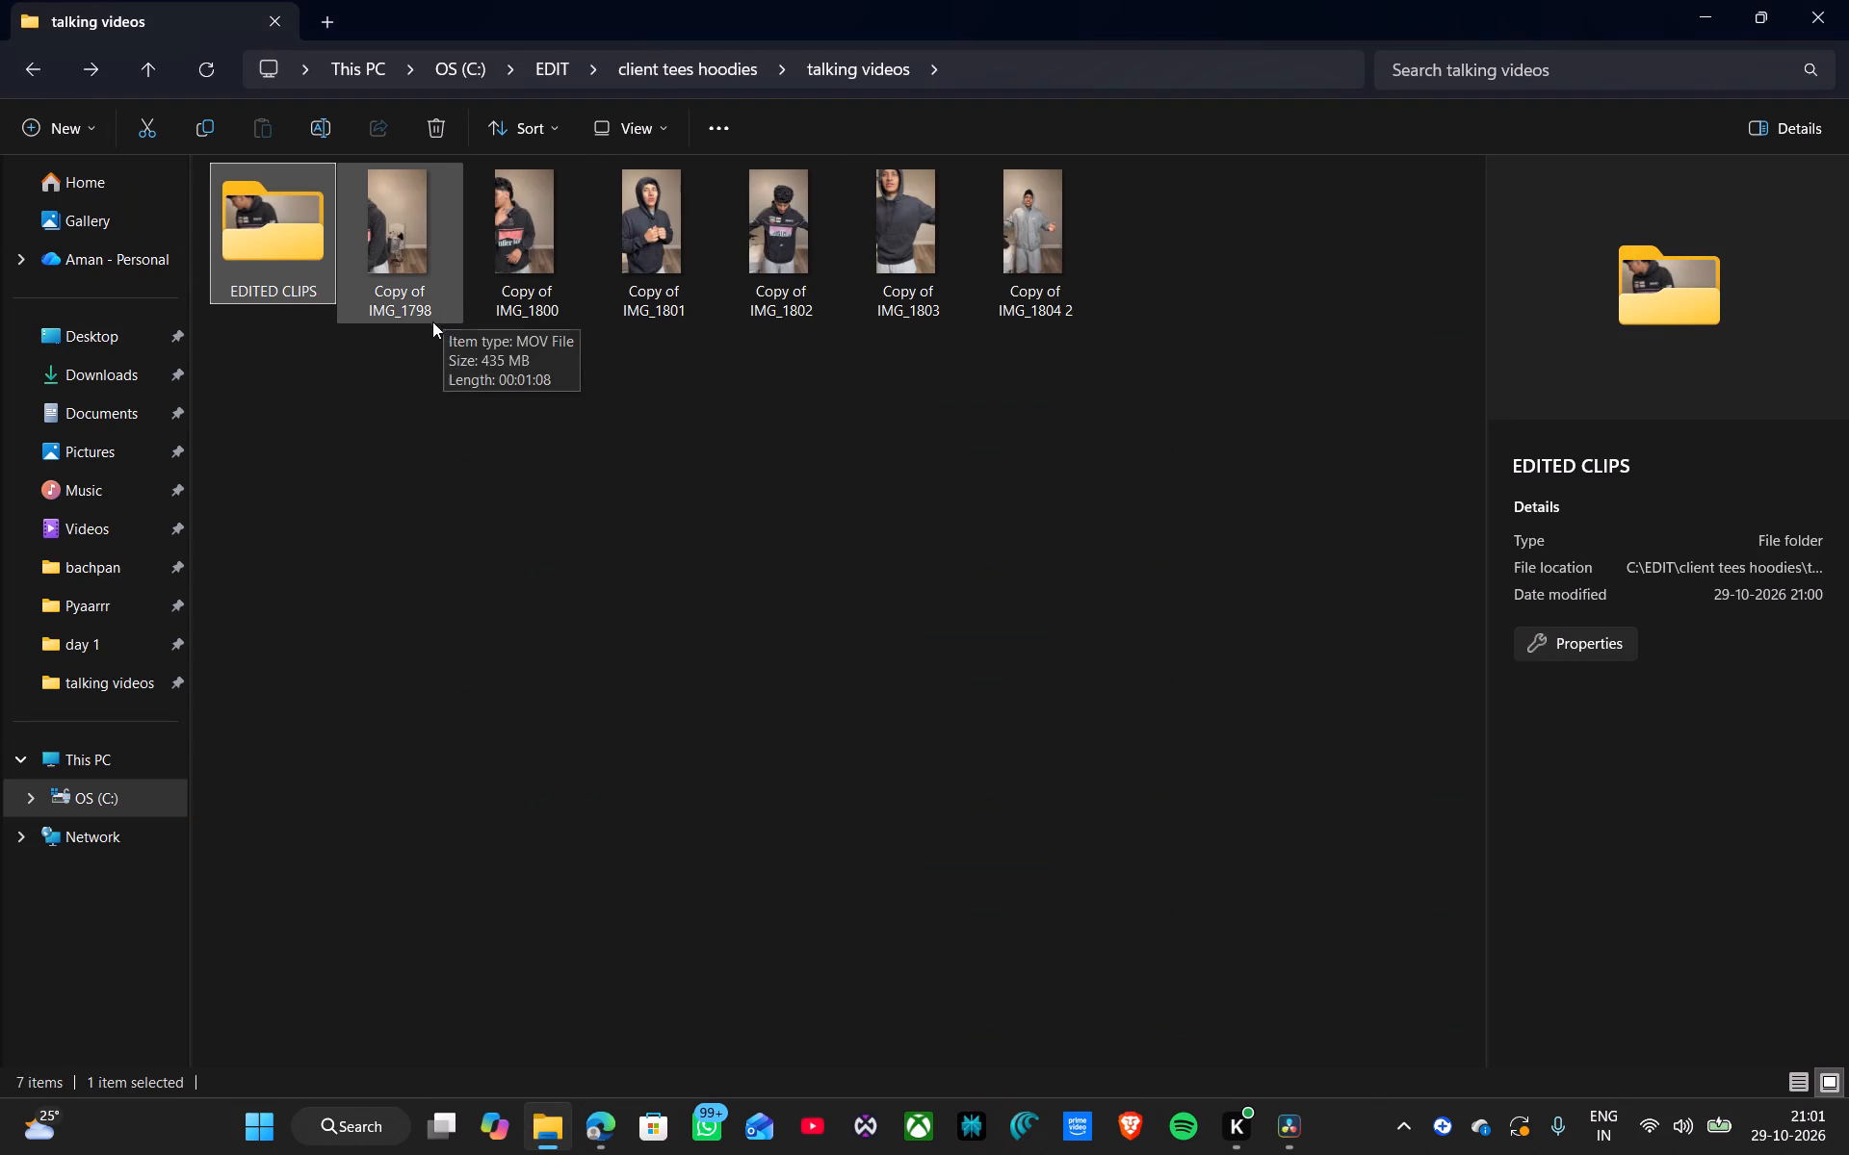
pyautogui.doubleClick(284, 267)
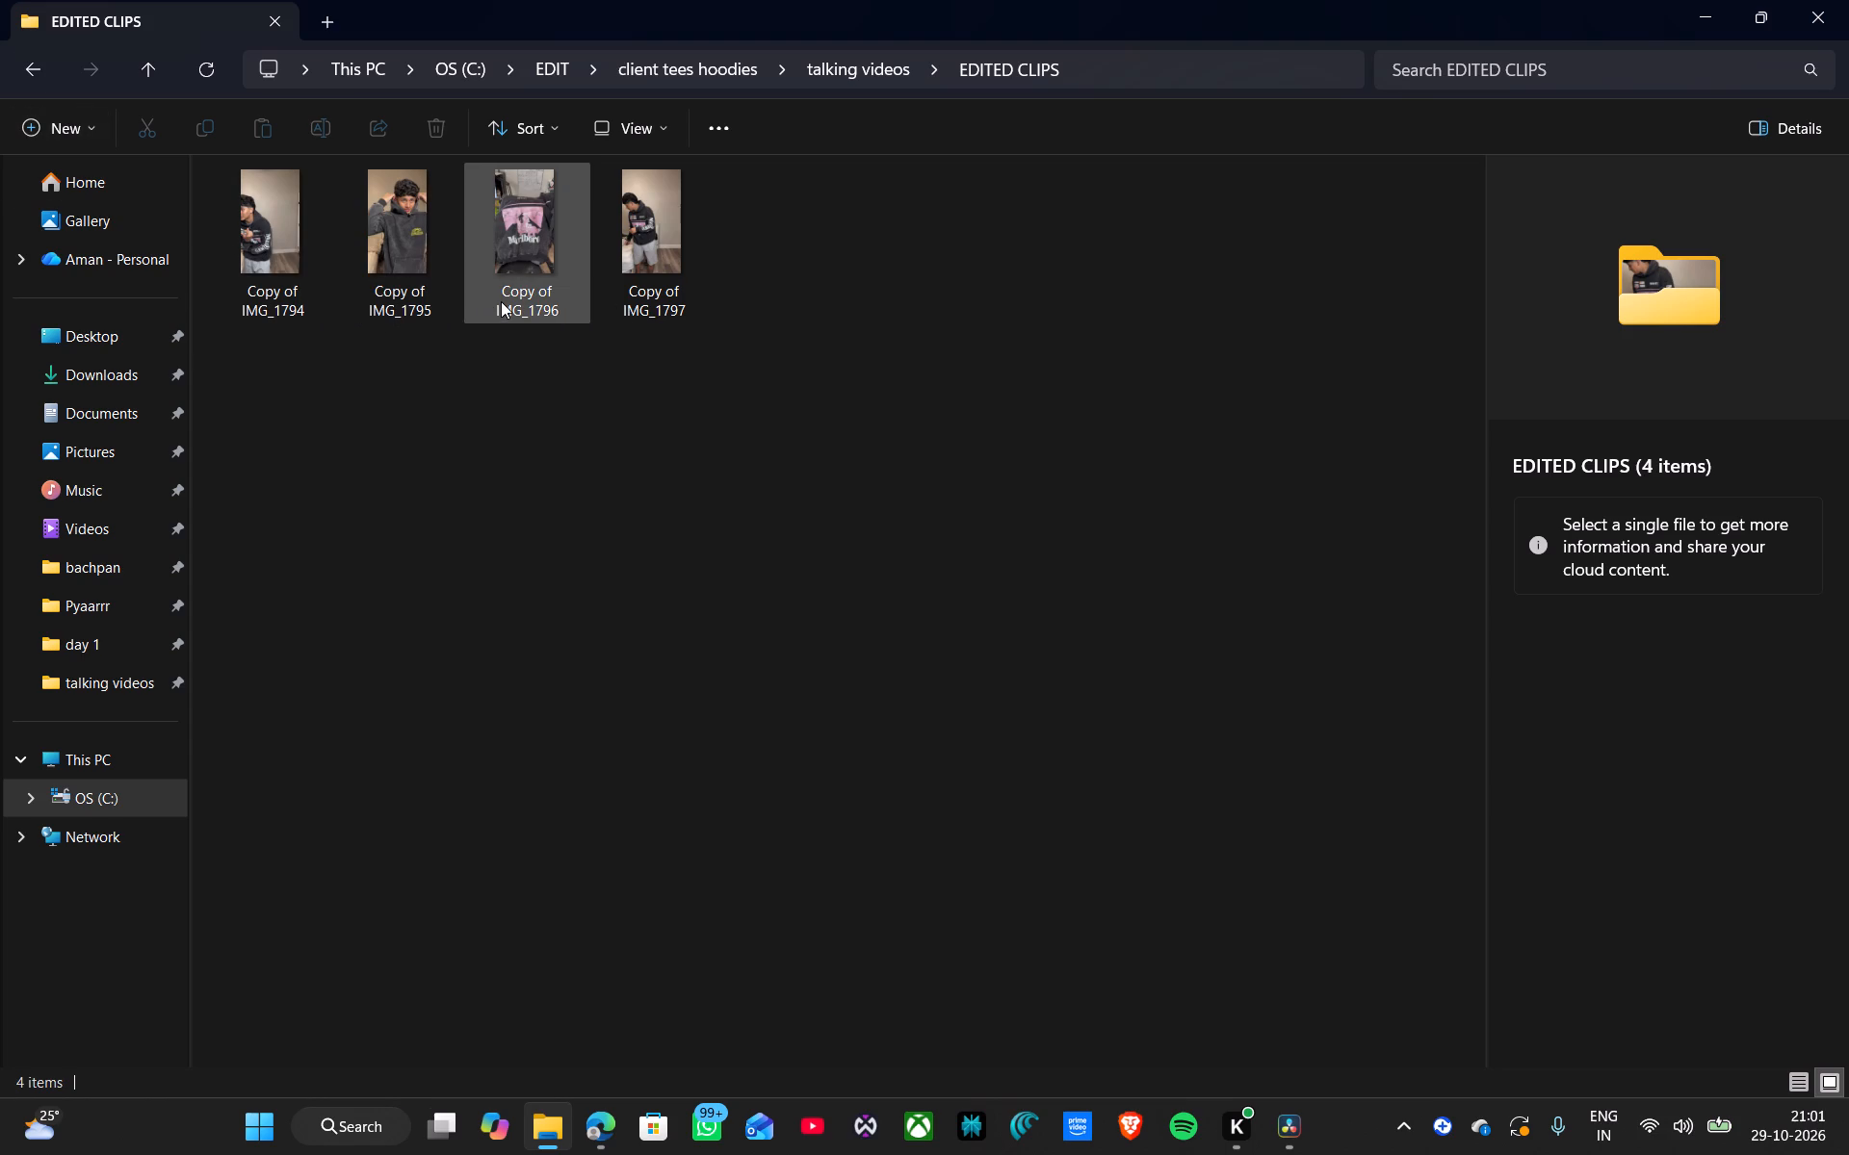
pyautogui.click(42, 73)
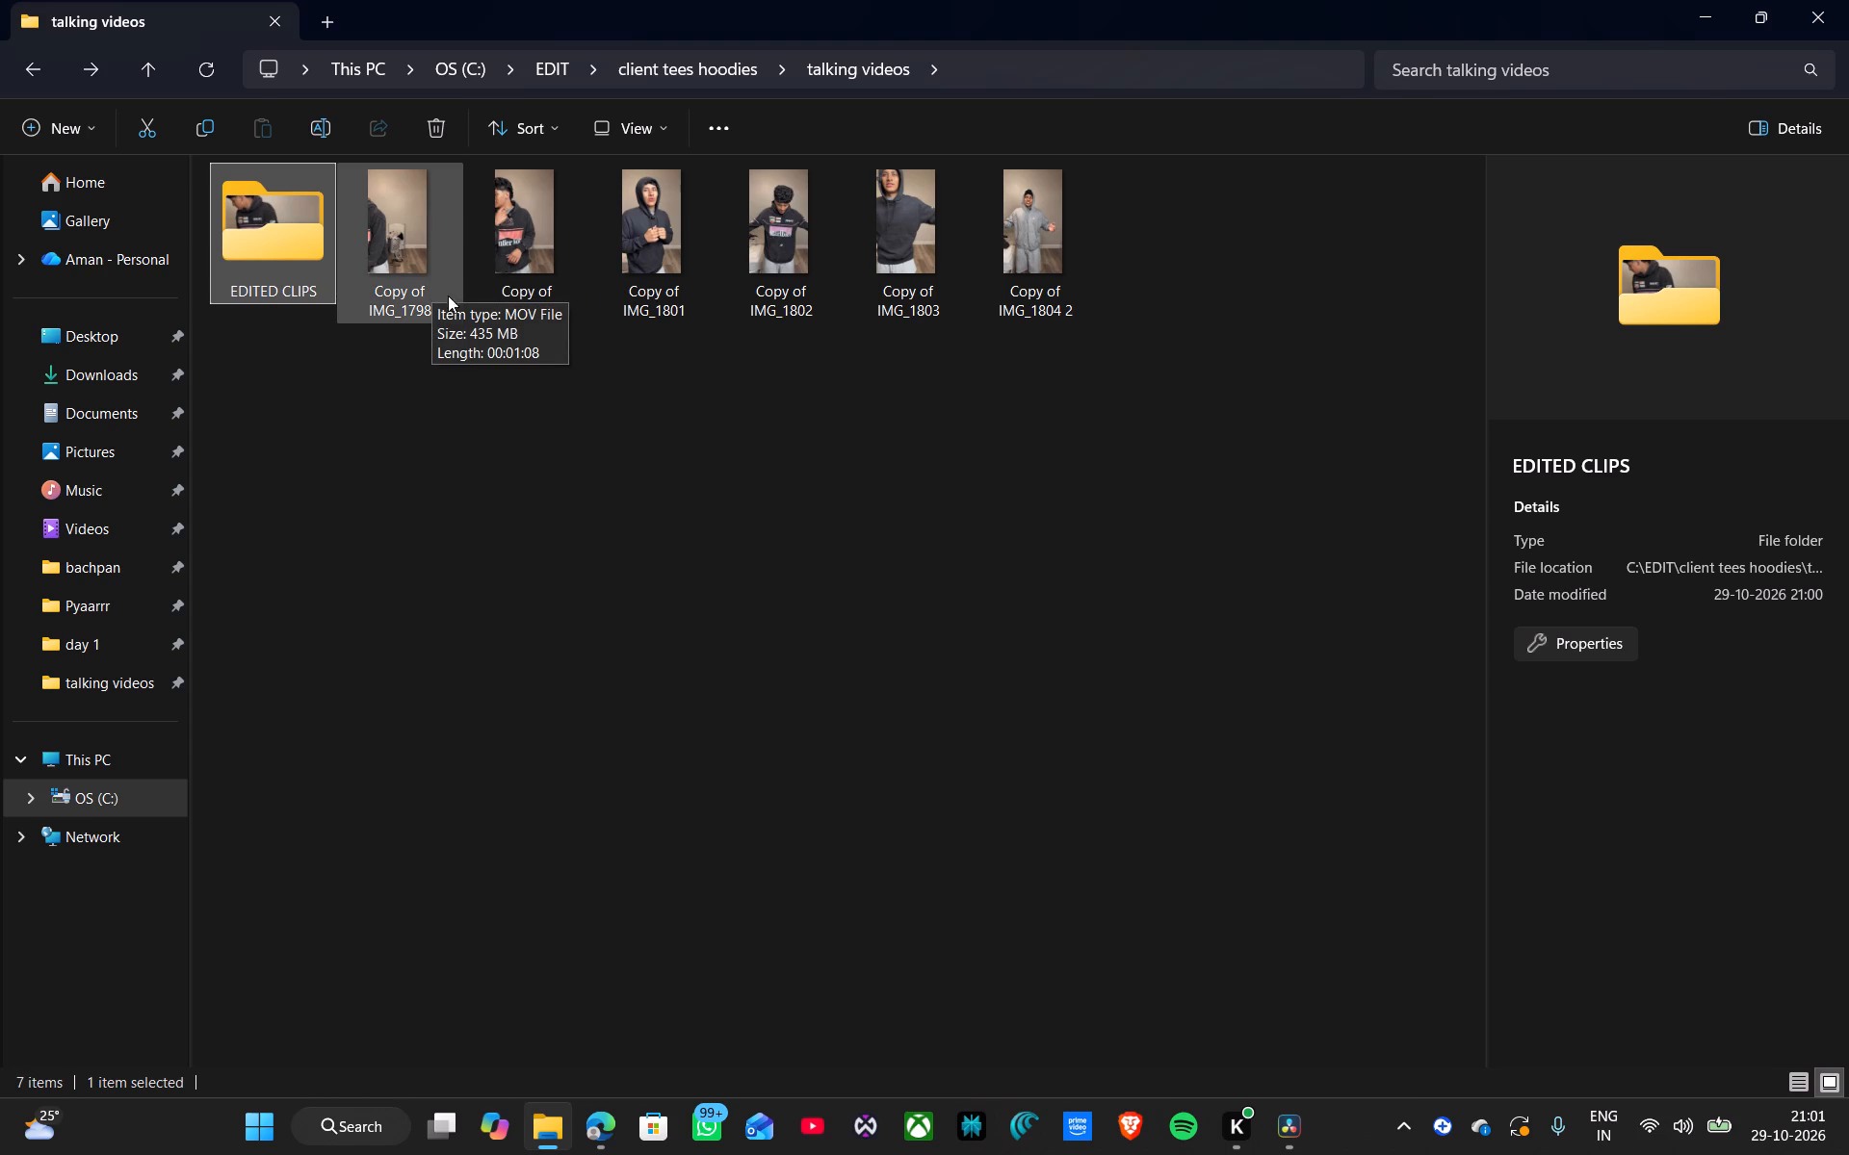
# In the browser's Google Drive folder, download Copy of IMG_1790.MOV despite the missing virus scan and request Copy of IMG_1791.MOV.
pyautogui.click(587, 1119)
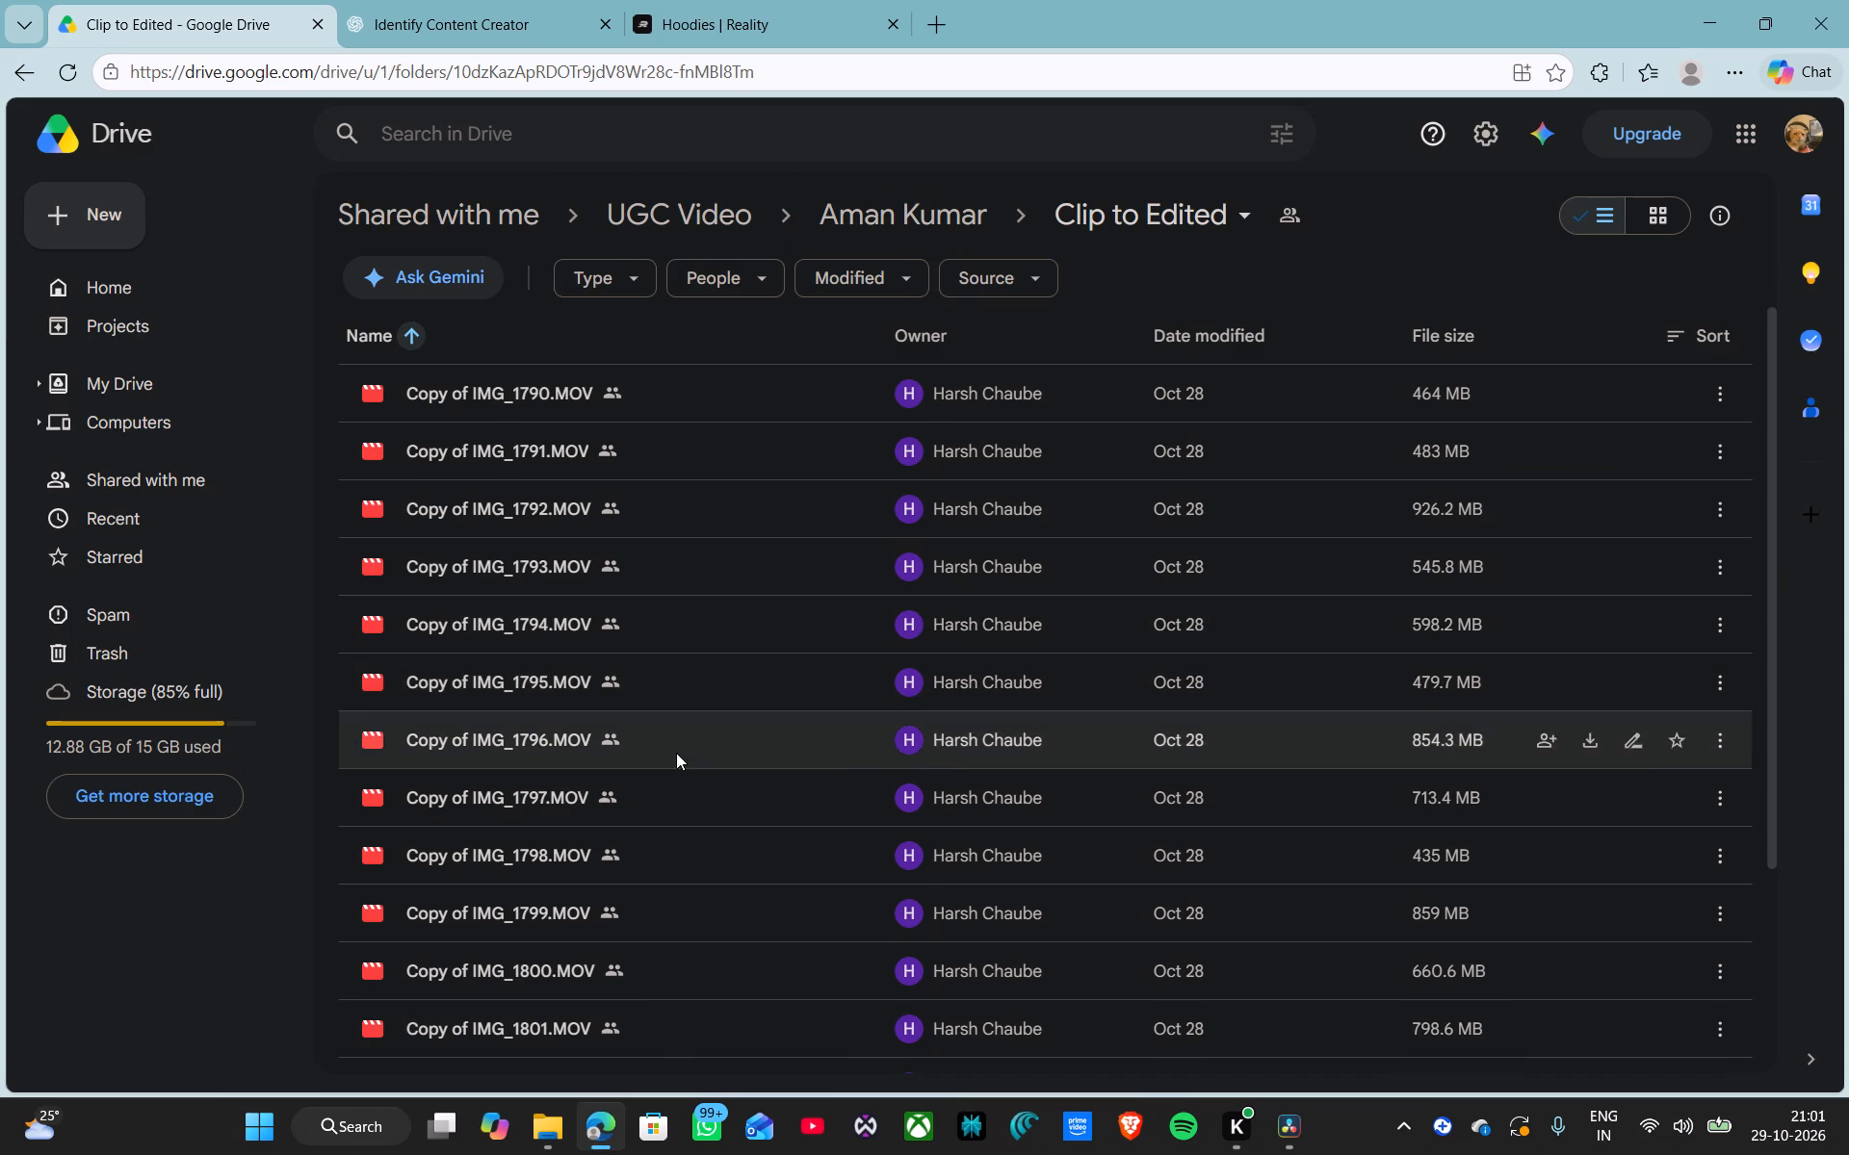
pyautogui.scroll(3, 715, 431)
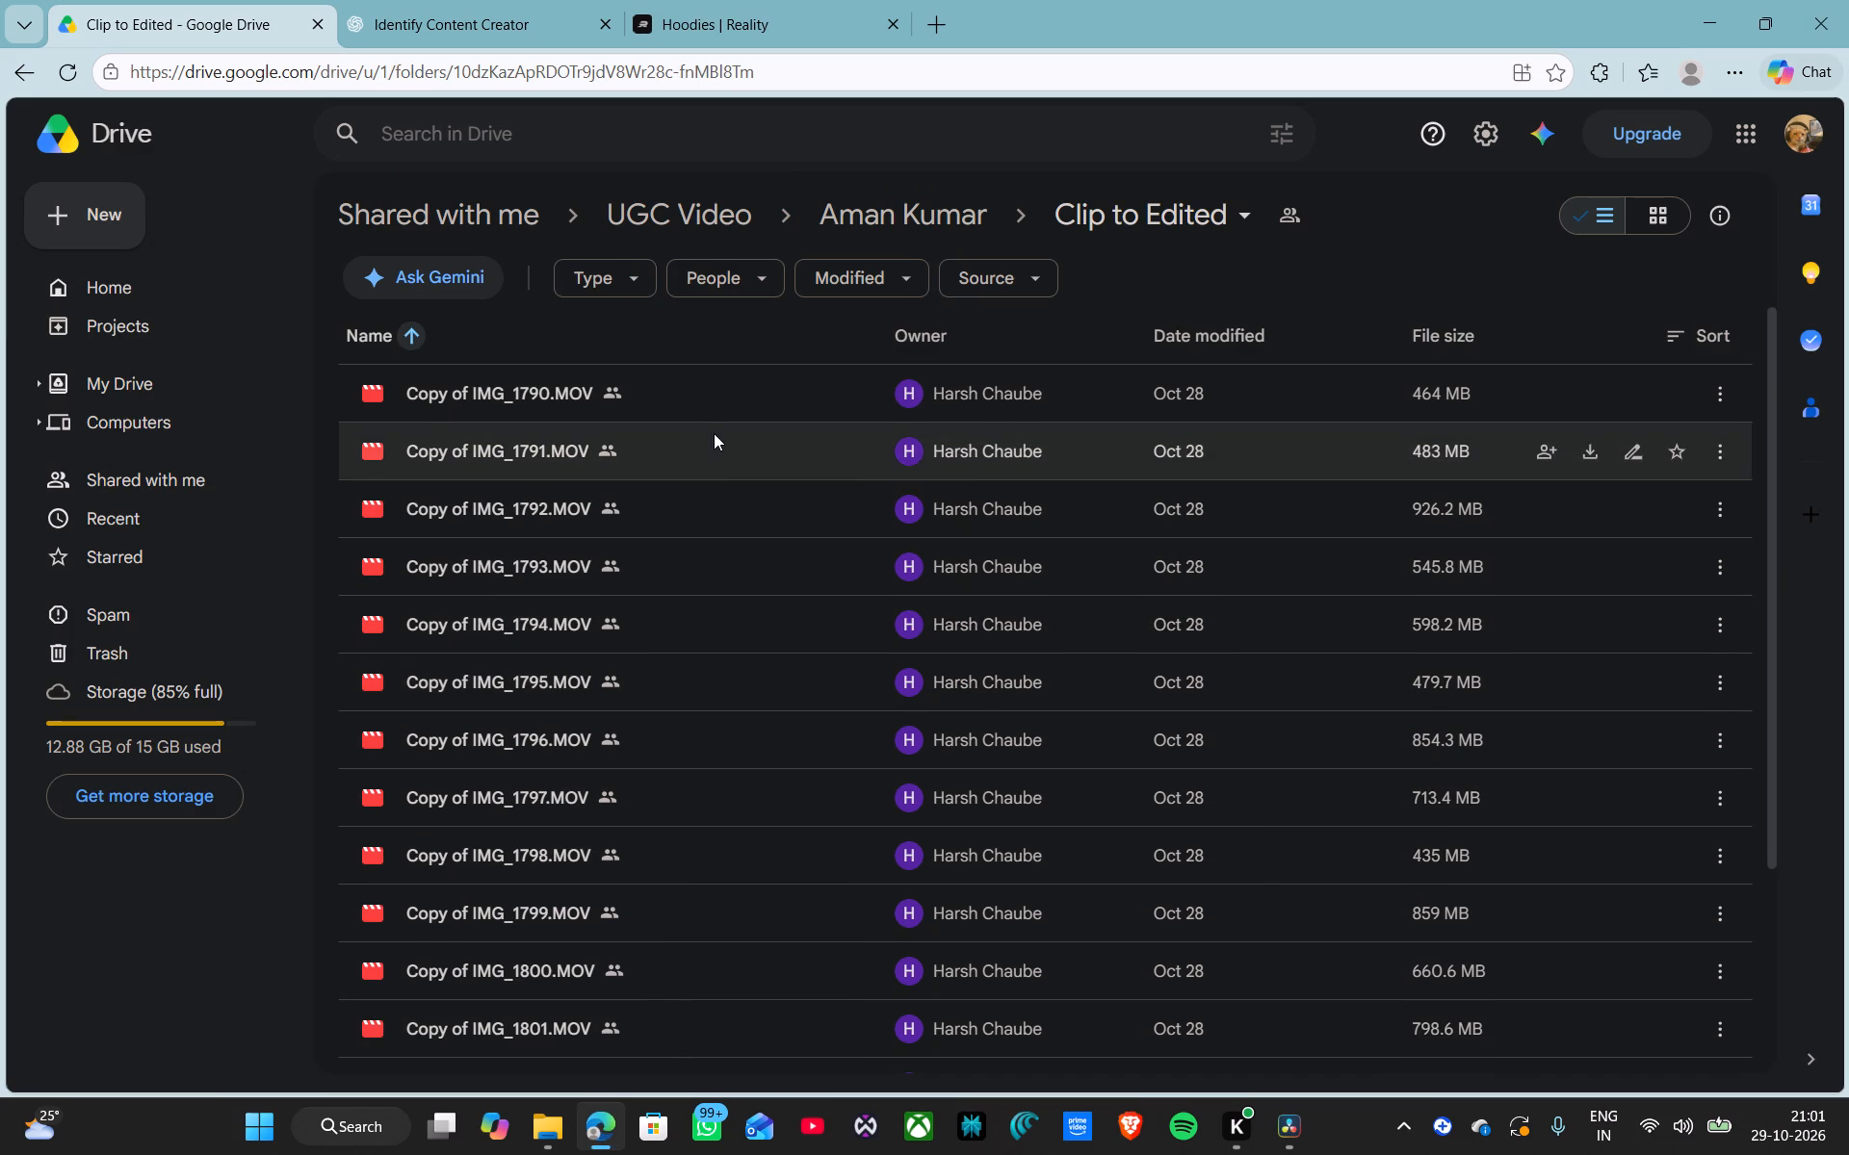
pyautogui.click(1590, 395)
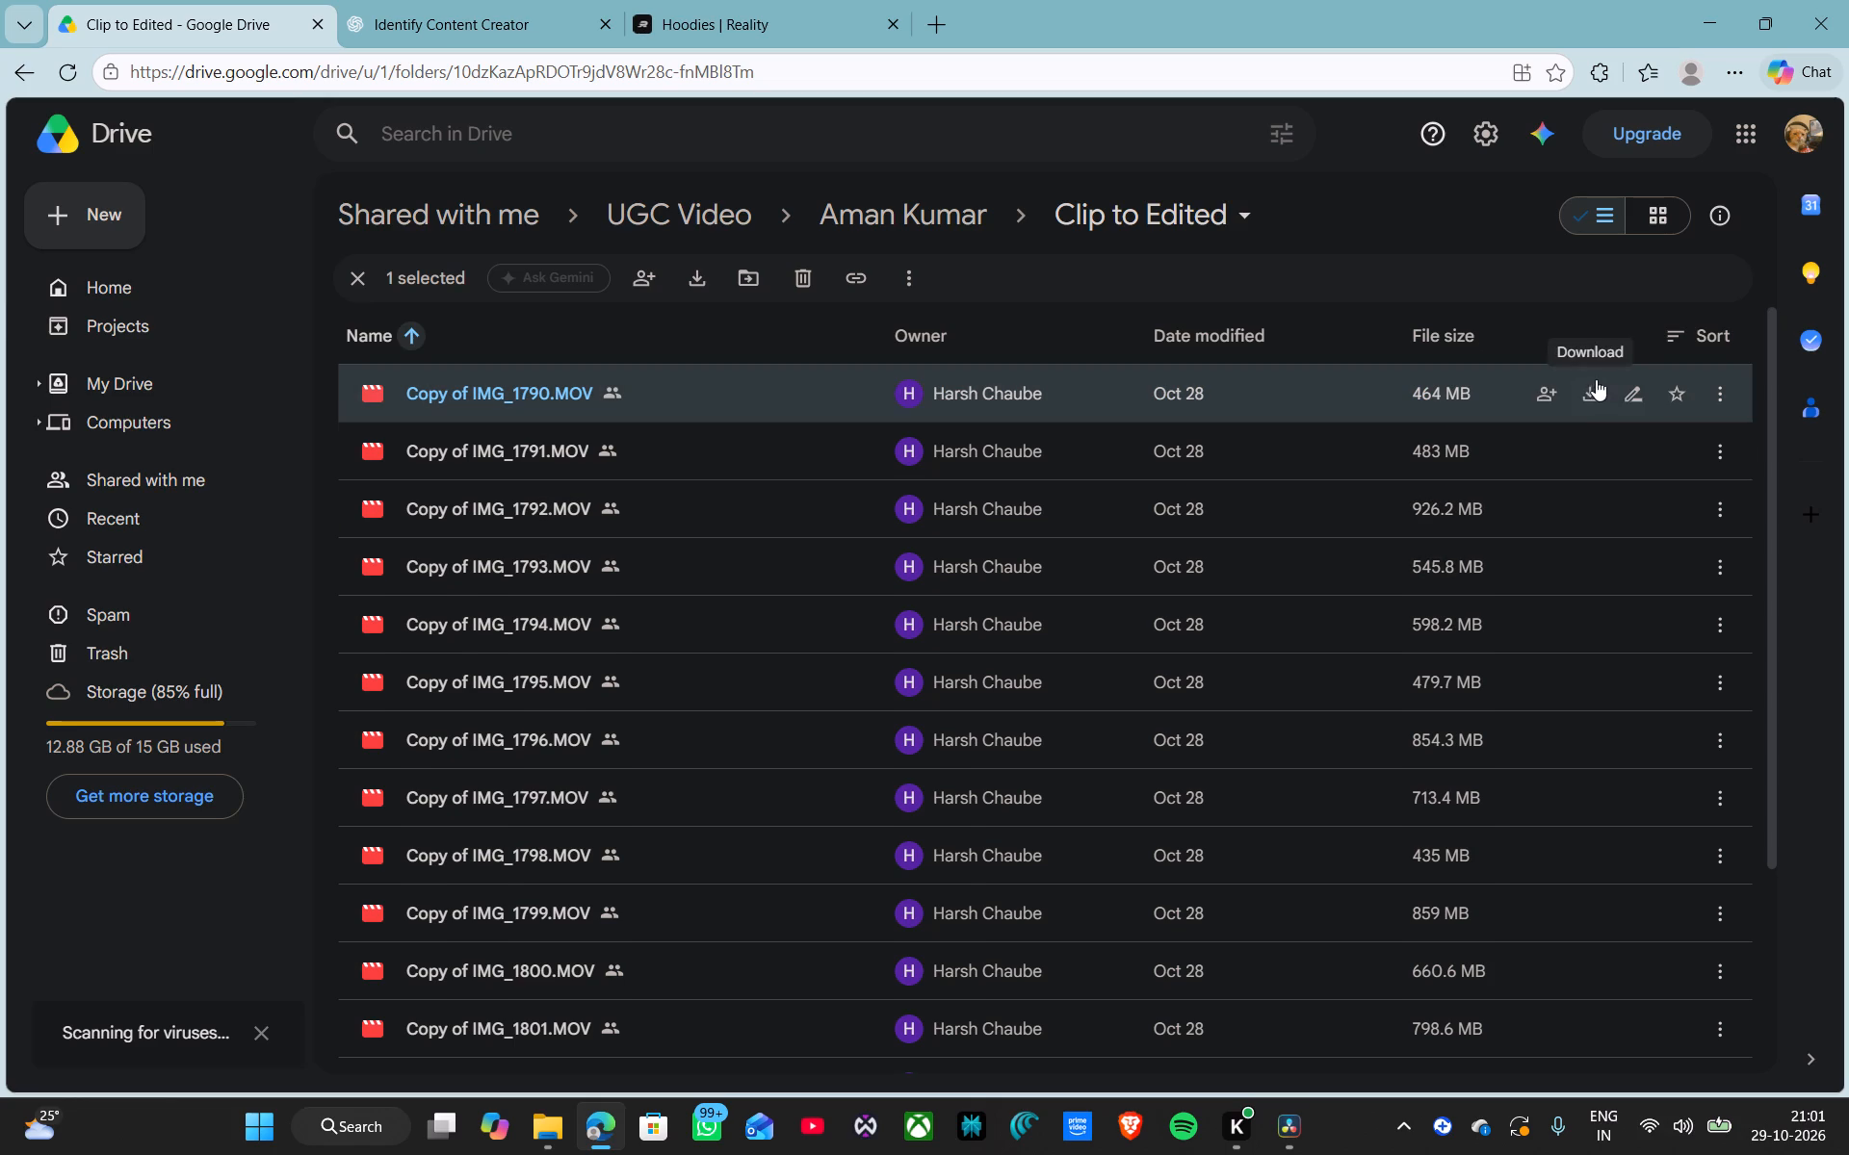
pyautogui.click(1139, 668)
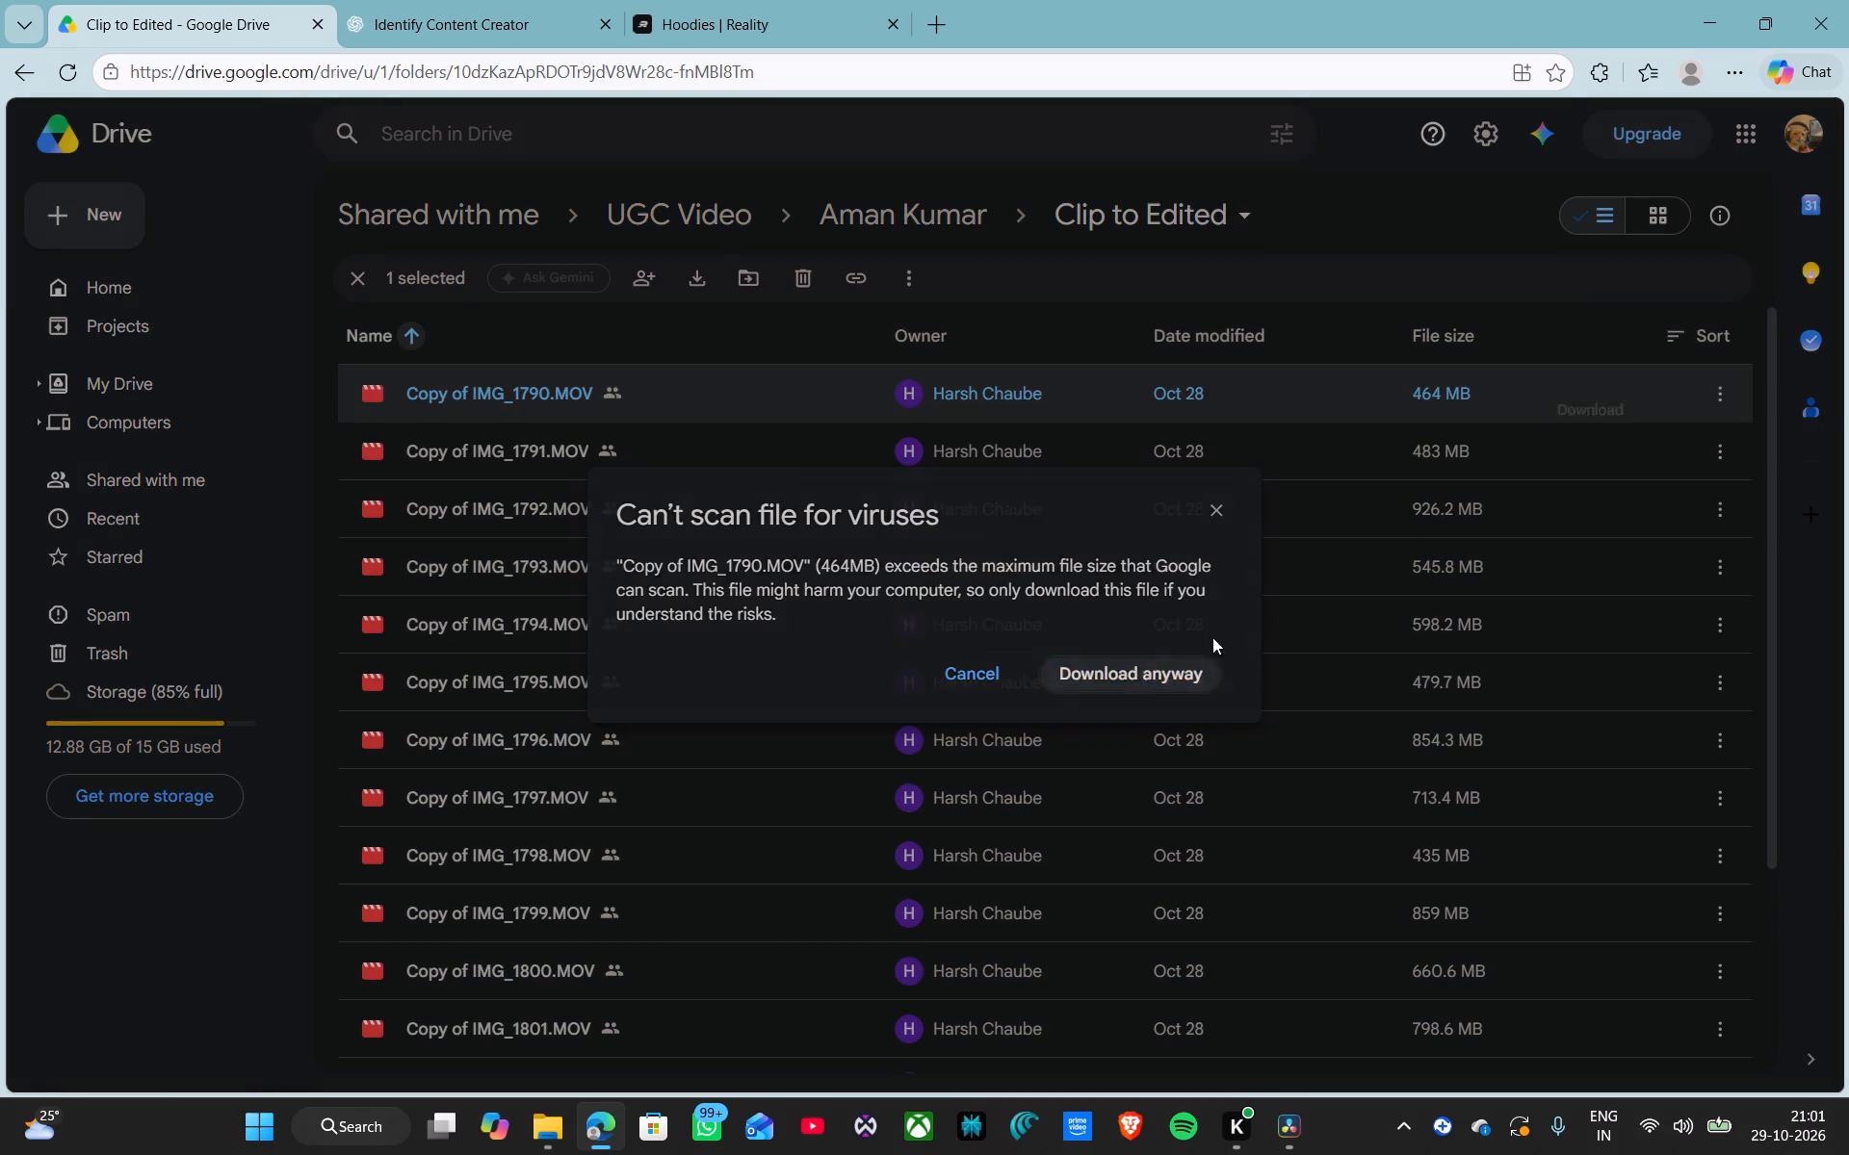
pyautogui.click(1588, 450)
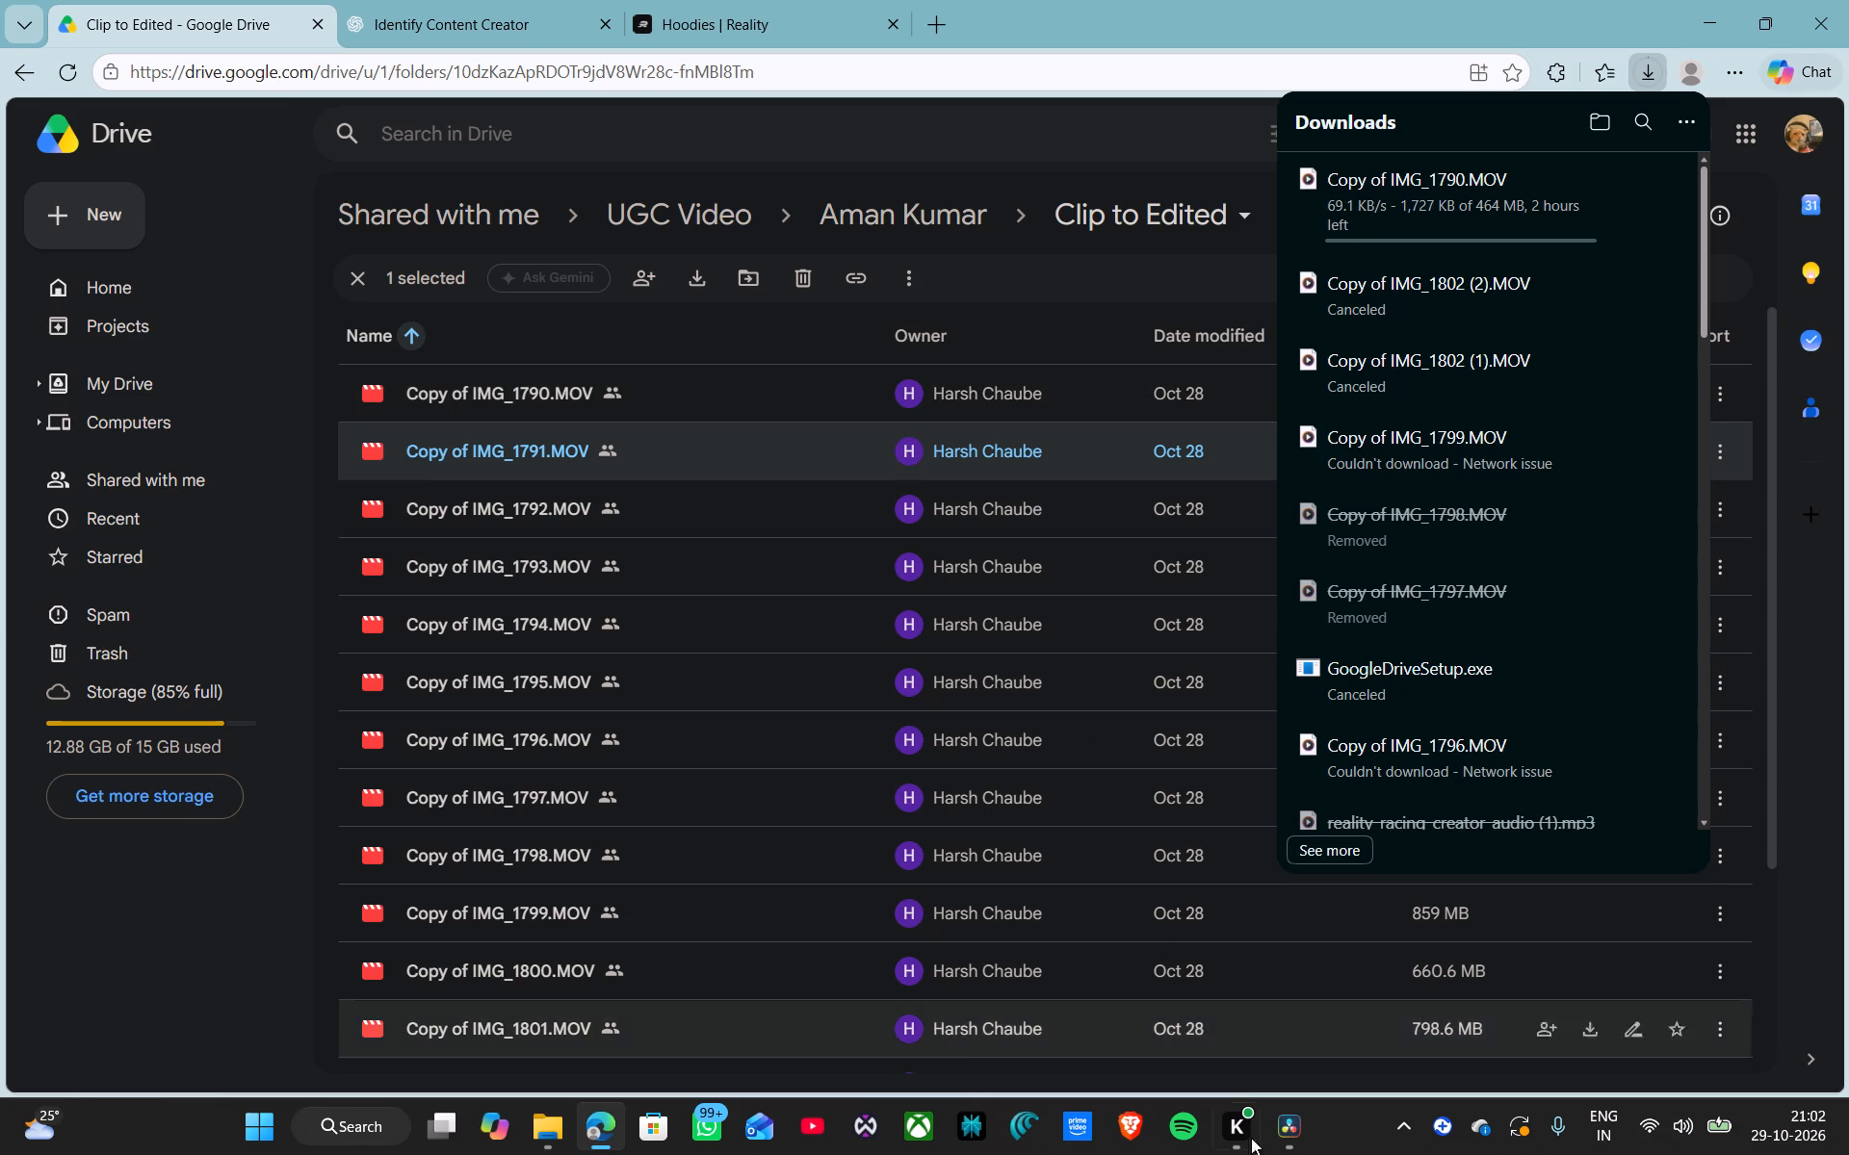
# Switch to DaVinci Resolve and import Copy of IMG_1803.MOV into EDIT 5's media pool, changing the project frame rate to match.
pyautogui.click(1287, 1140)
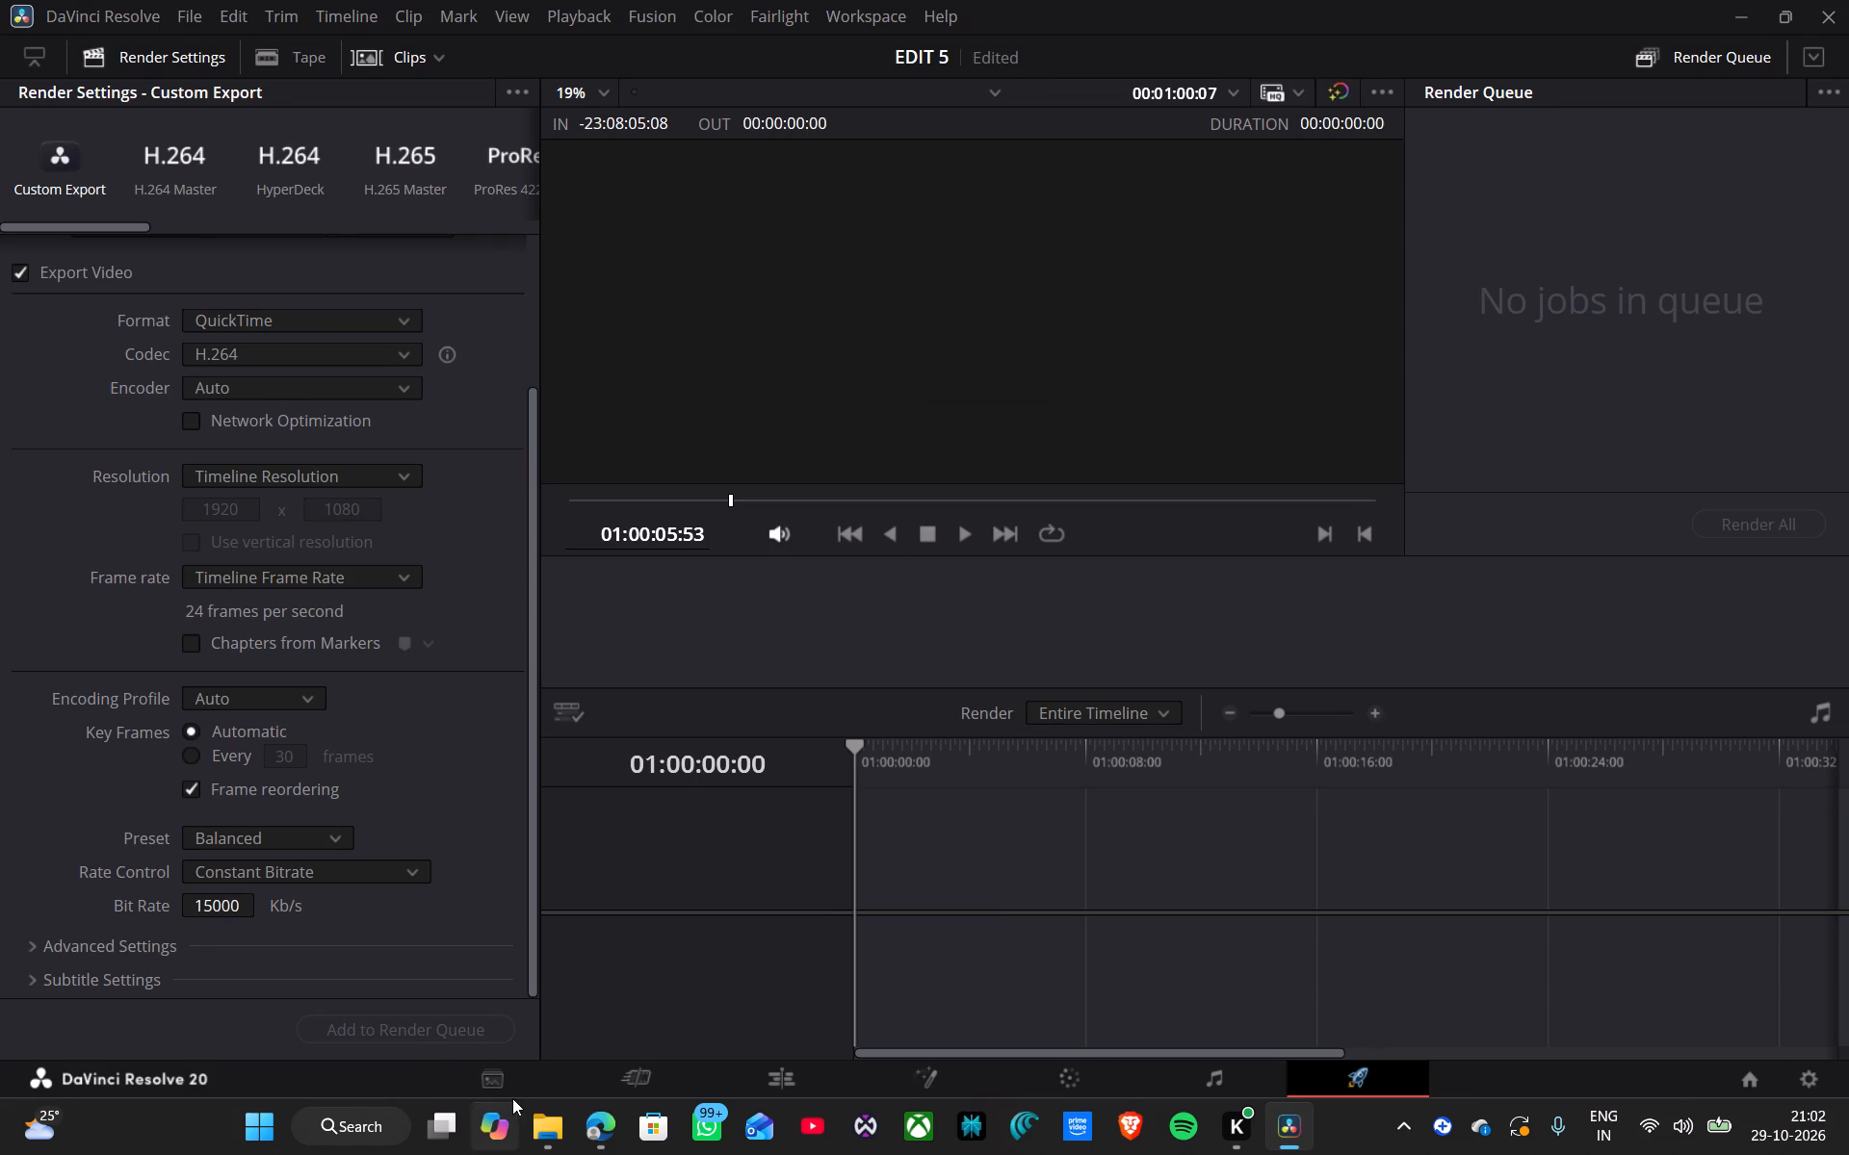
pyautogui.click(508, 1083)
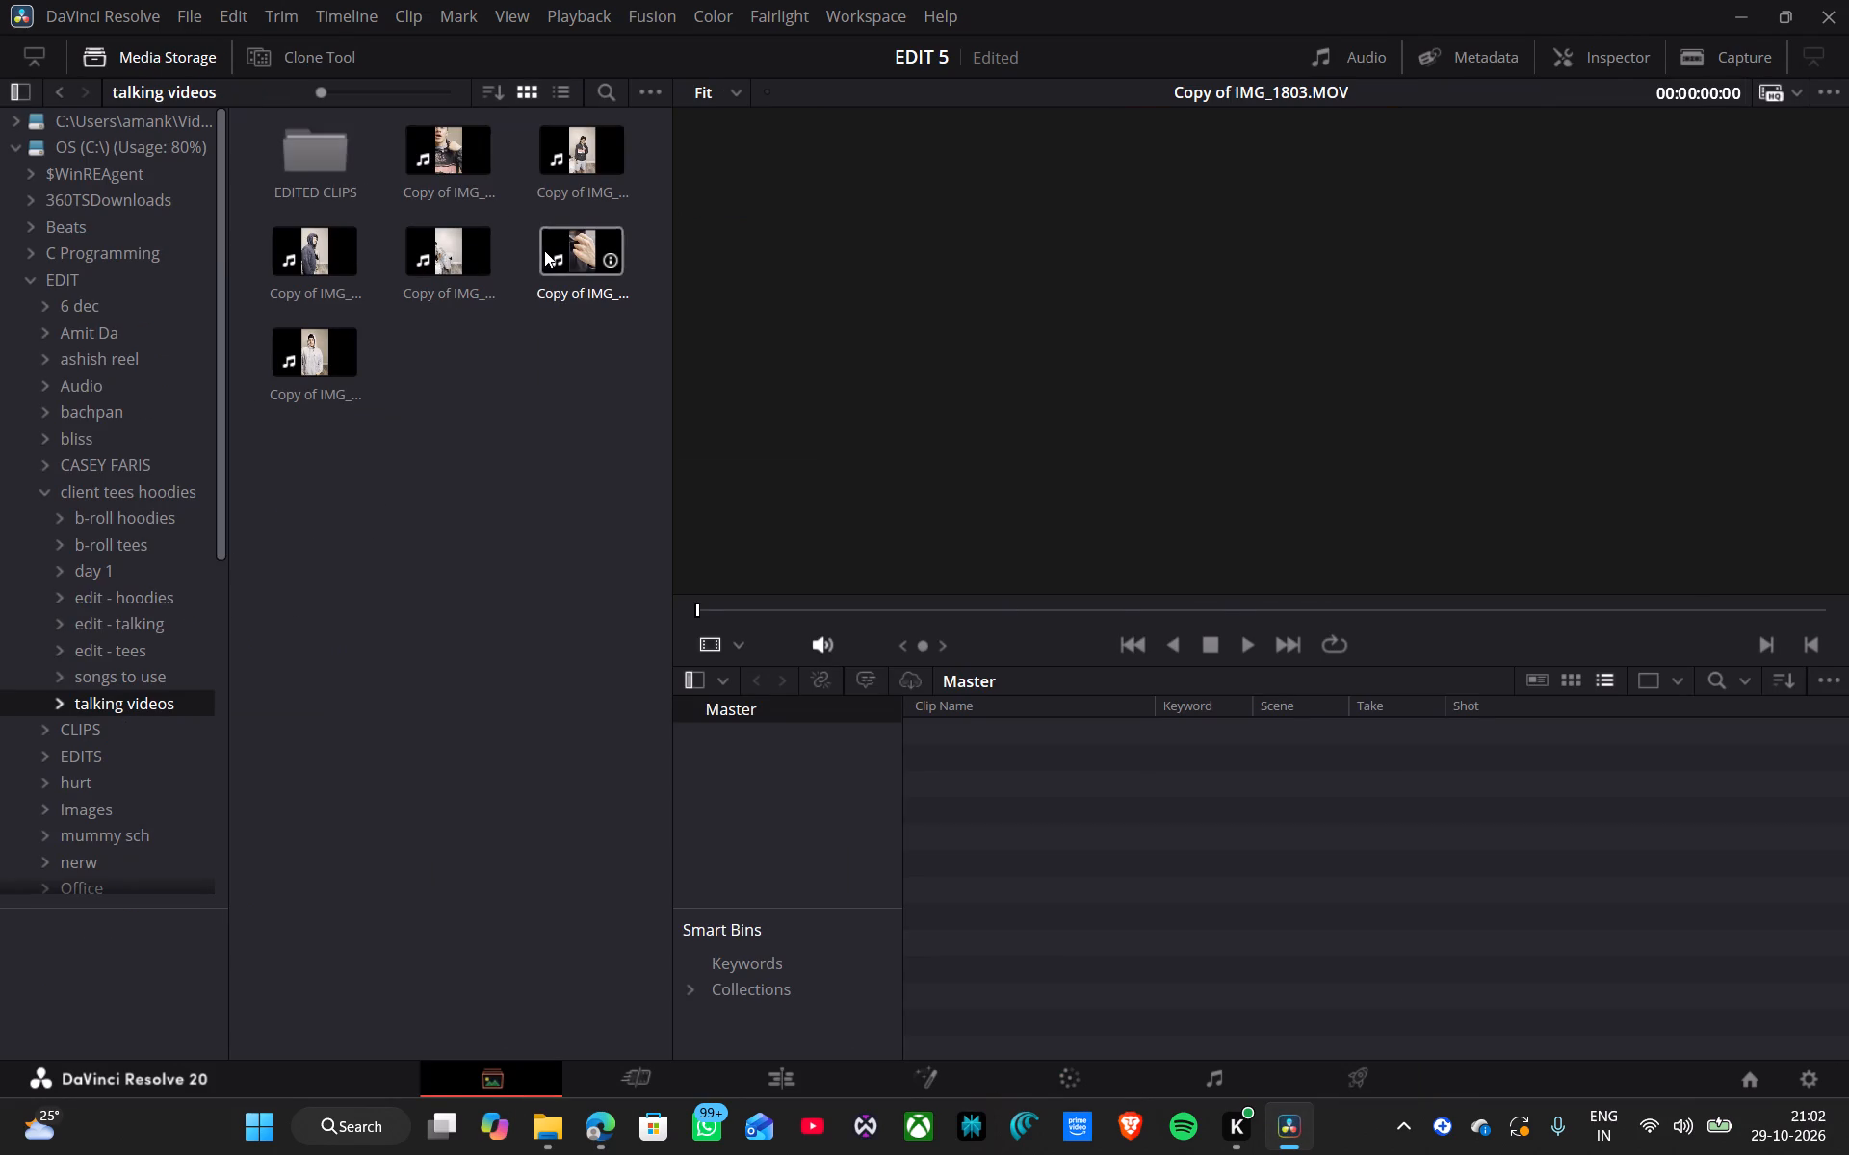
pyautogui.click(548, 251)
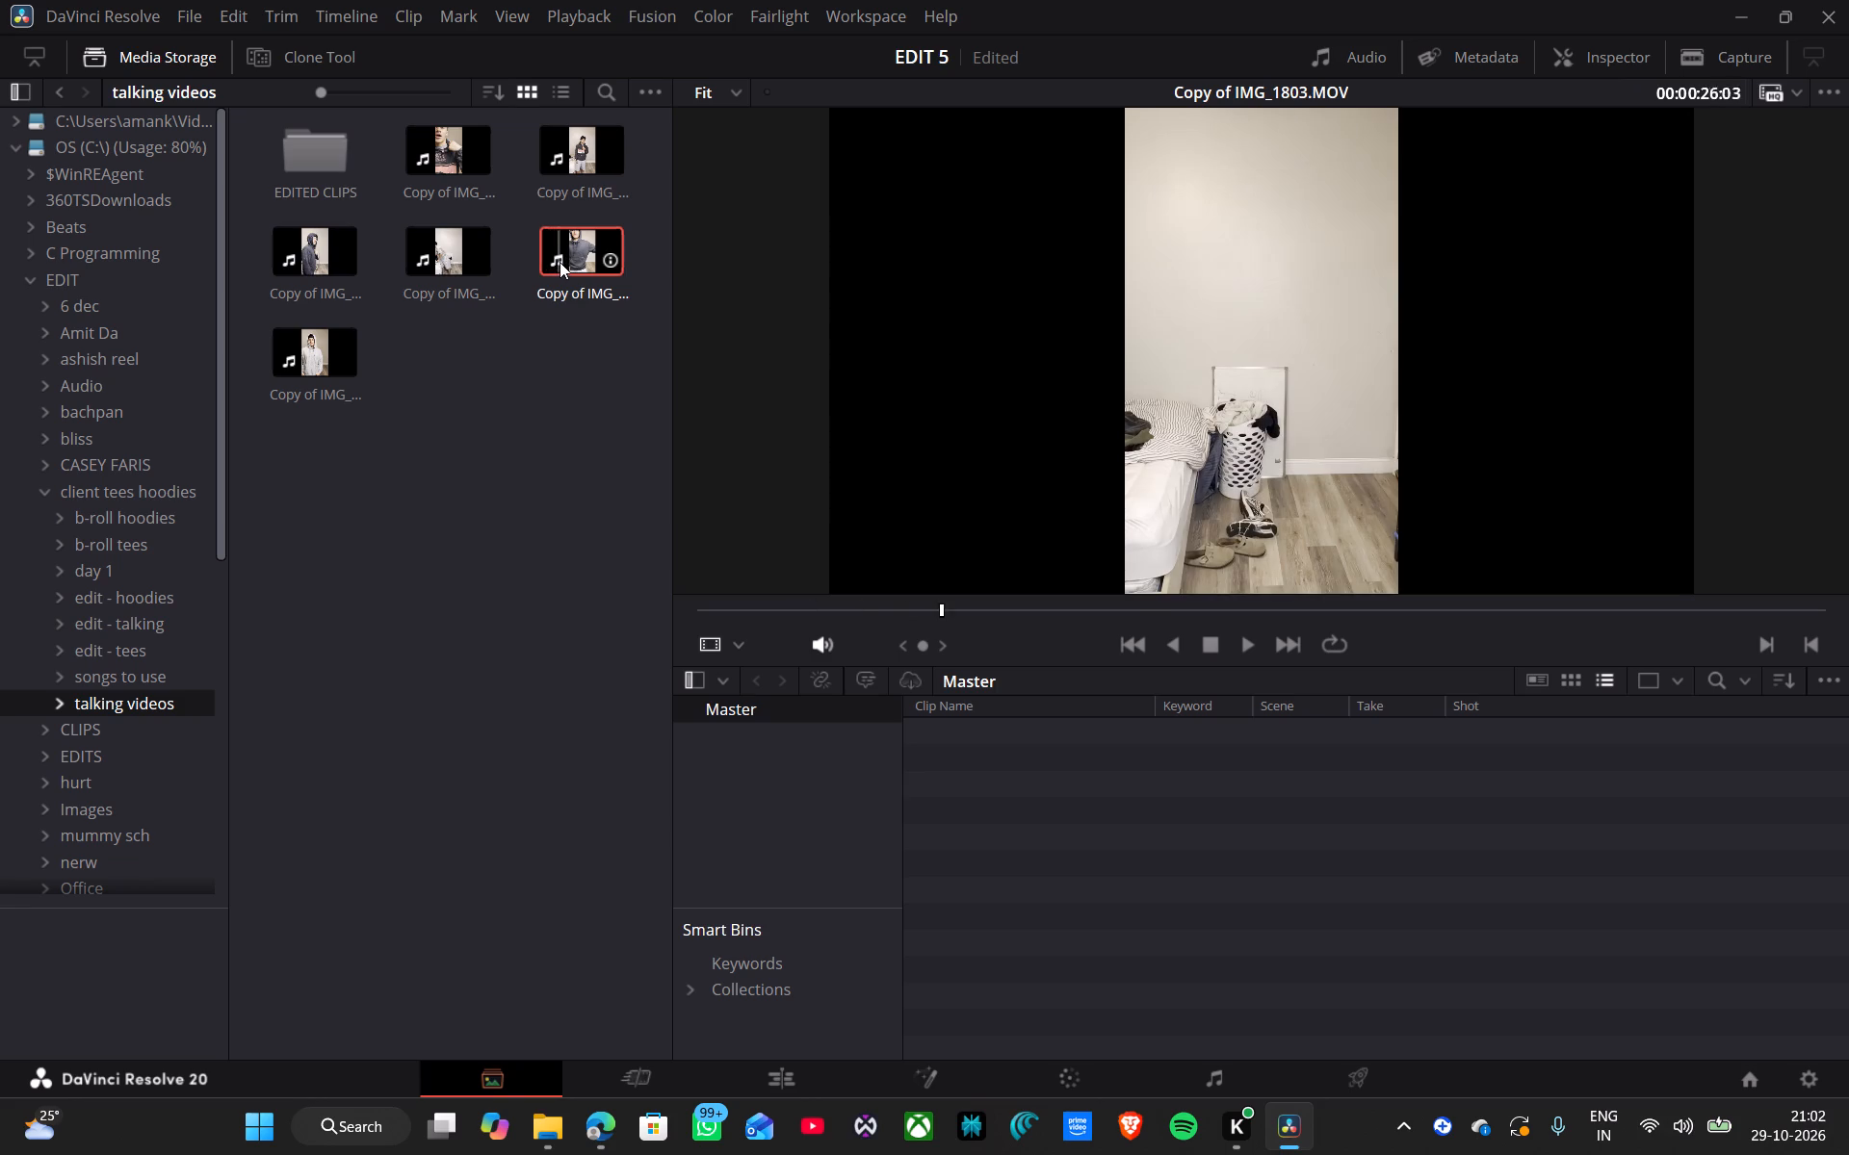
pyautogui.moveTo(562, 255); pyautogui.dragTo(942, 844)
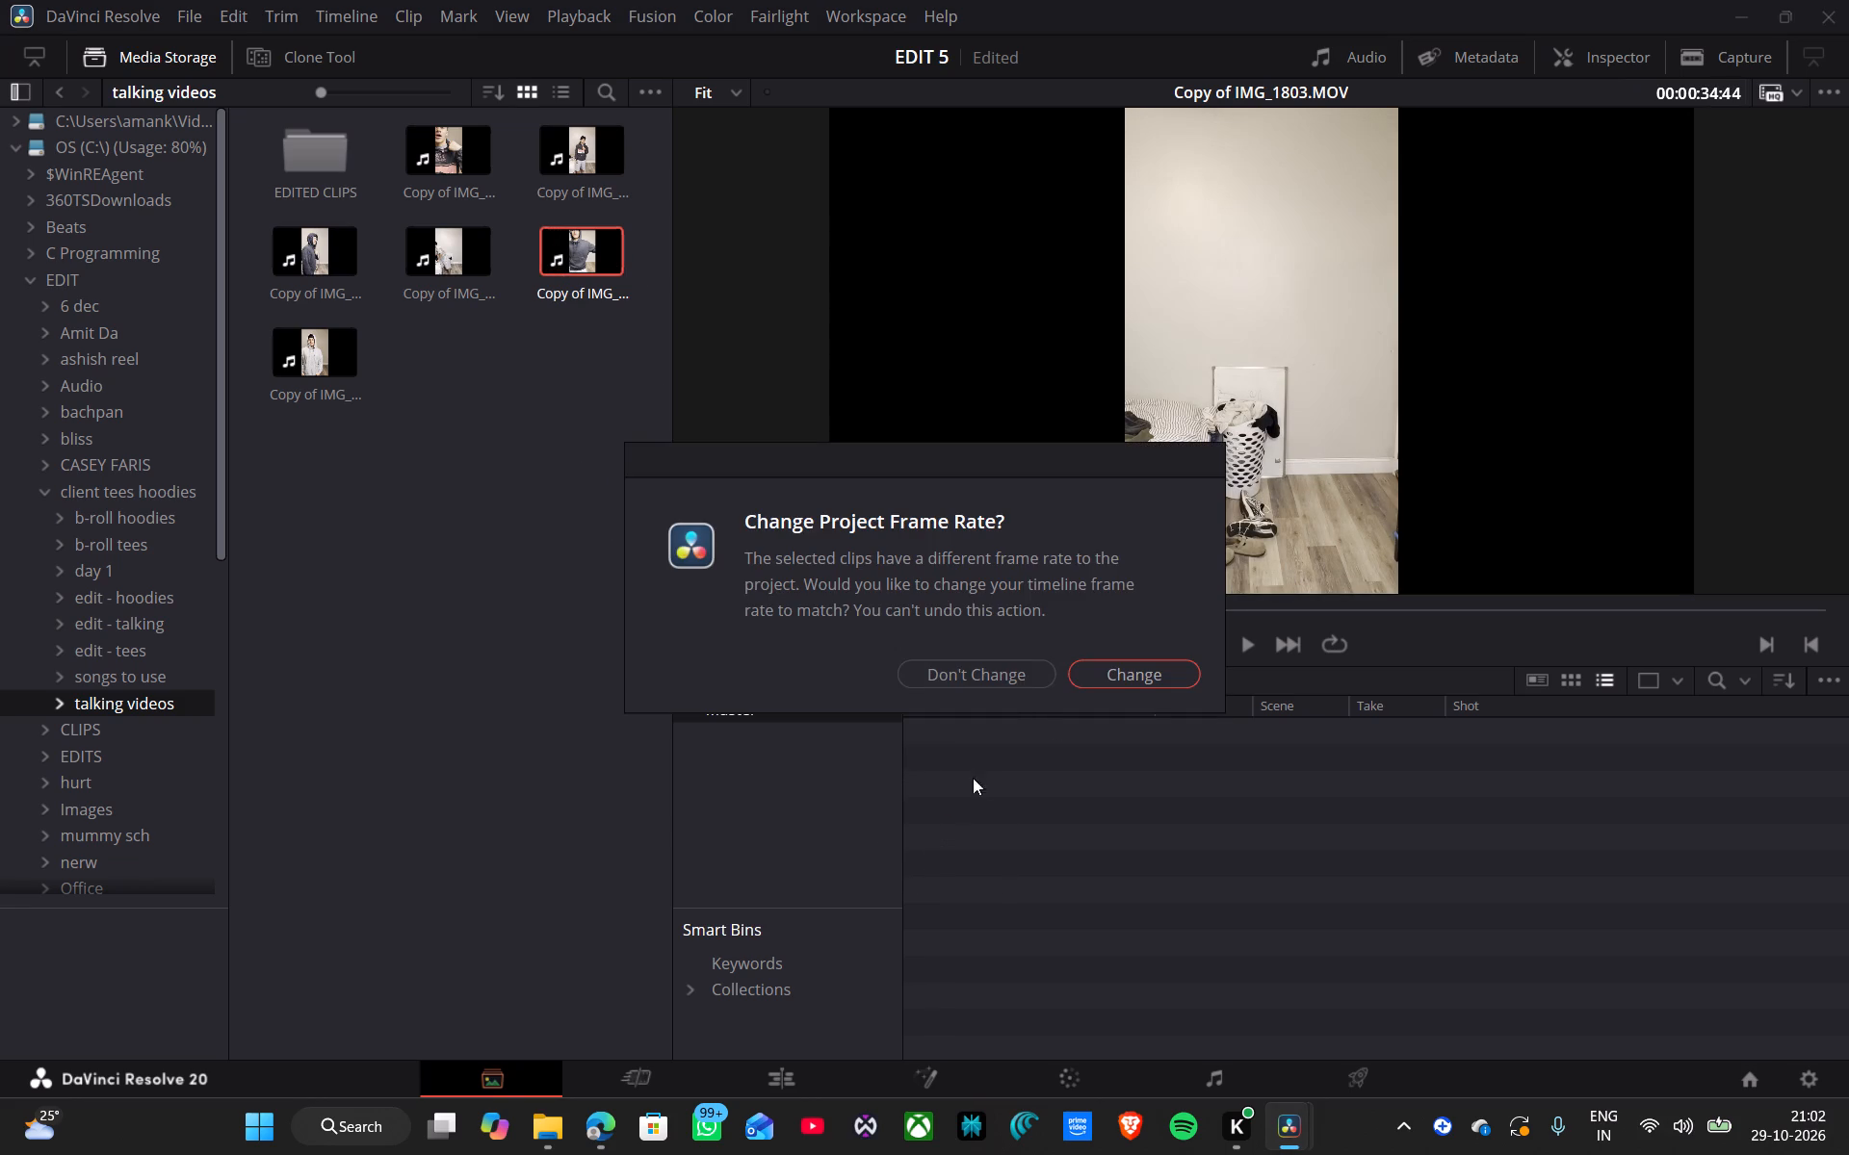
pyautogui.click(1111, 670)
# Set EDIT 5's timeline to the vertical resolution of 1080 x 1920 HD and save the project settings.
pyautogui.click(1825, 1083)
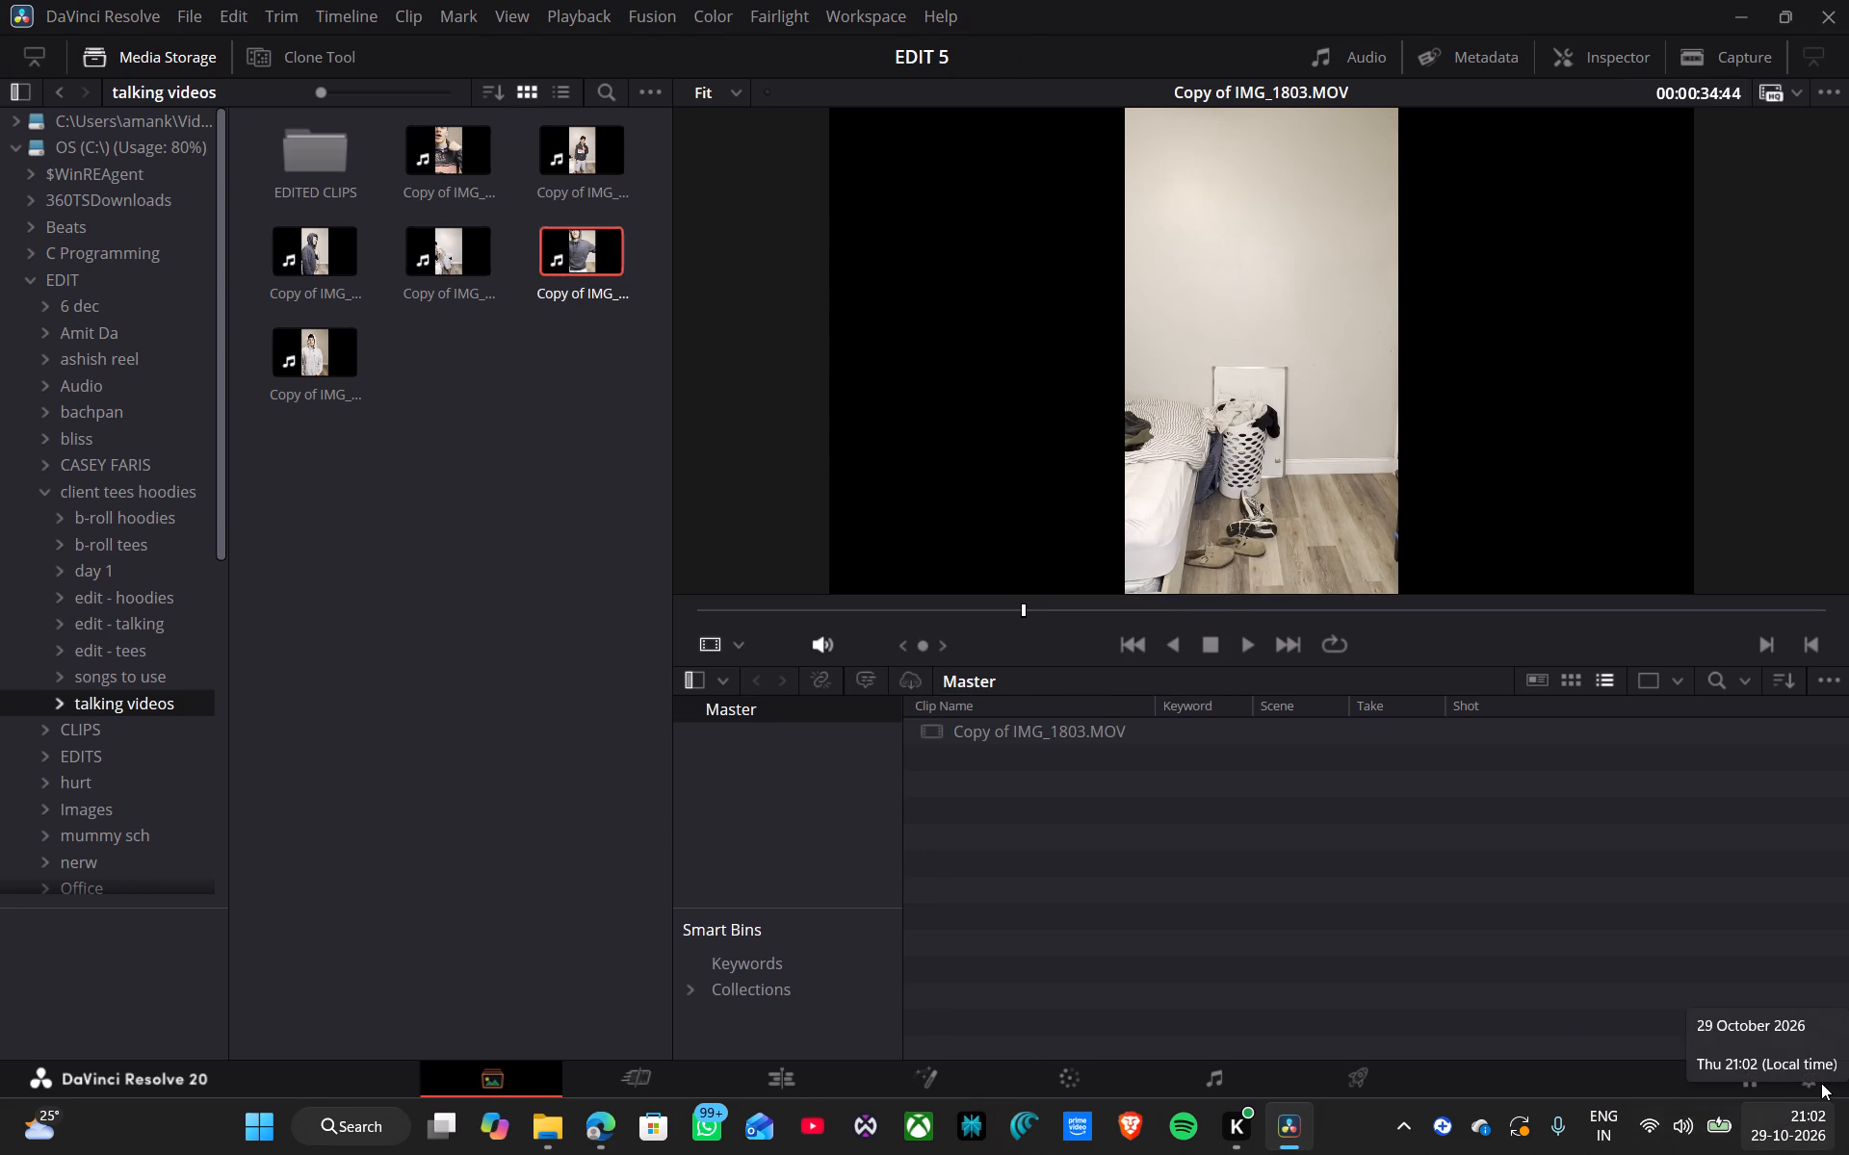
pyautogui.click(1820, 1083)
pyautogui.click(1806, 1079)
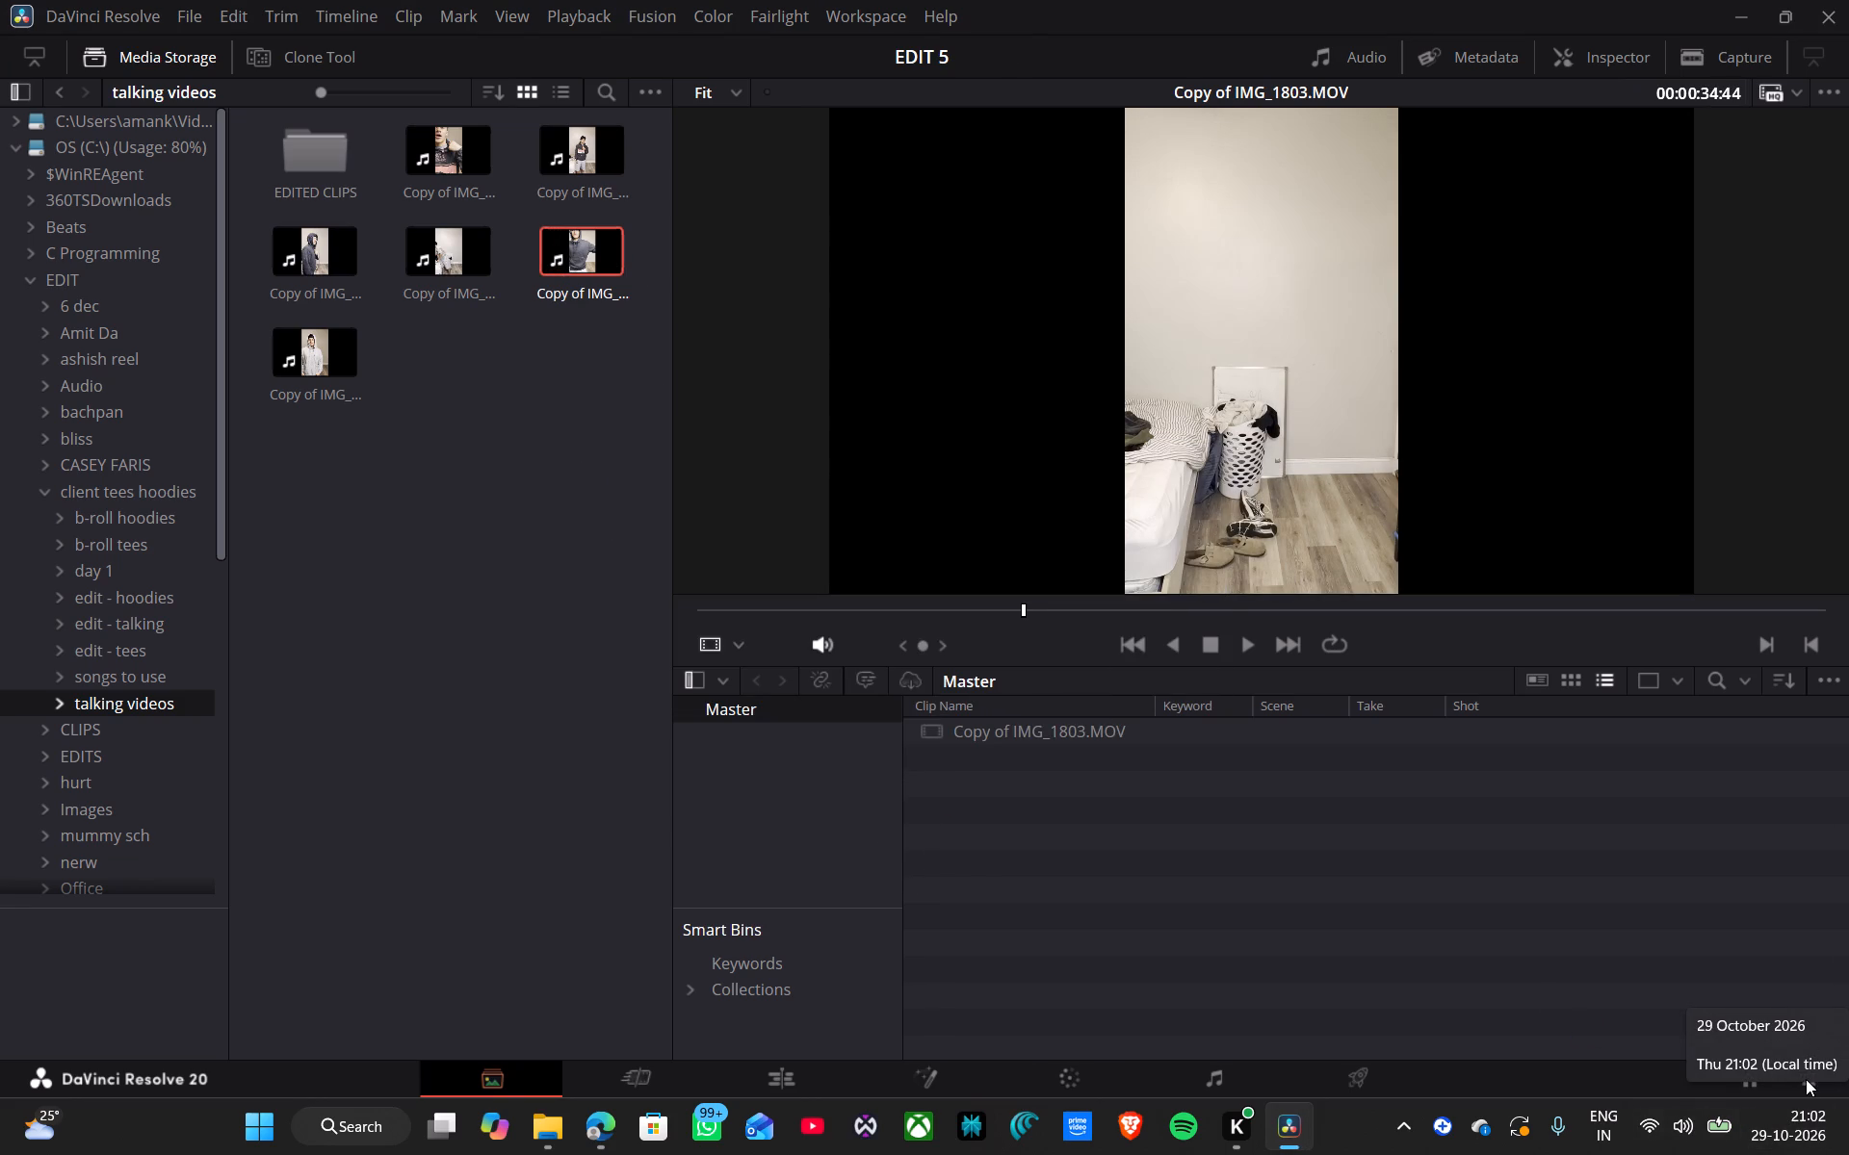
pyautogui.click(1454, 969)
pyautogui.click(1812, 1074)
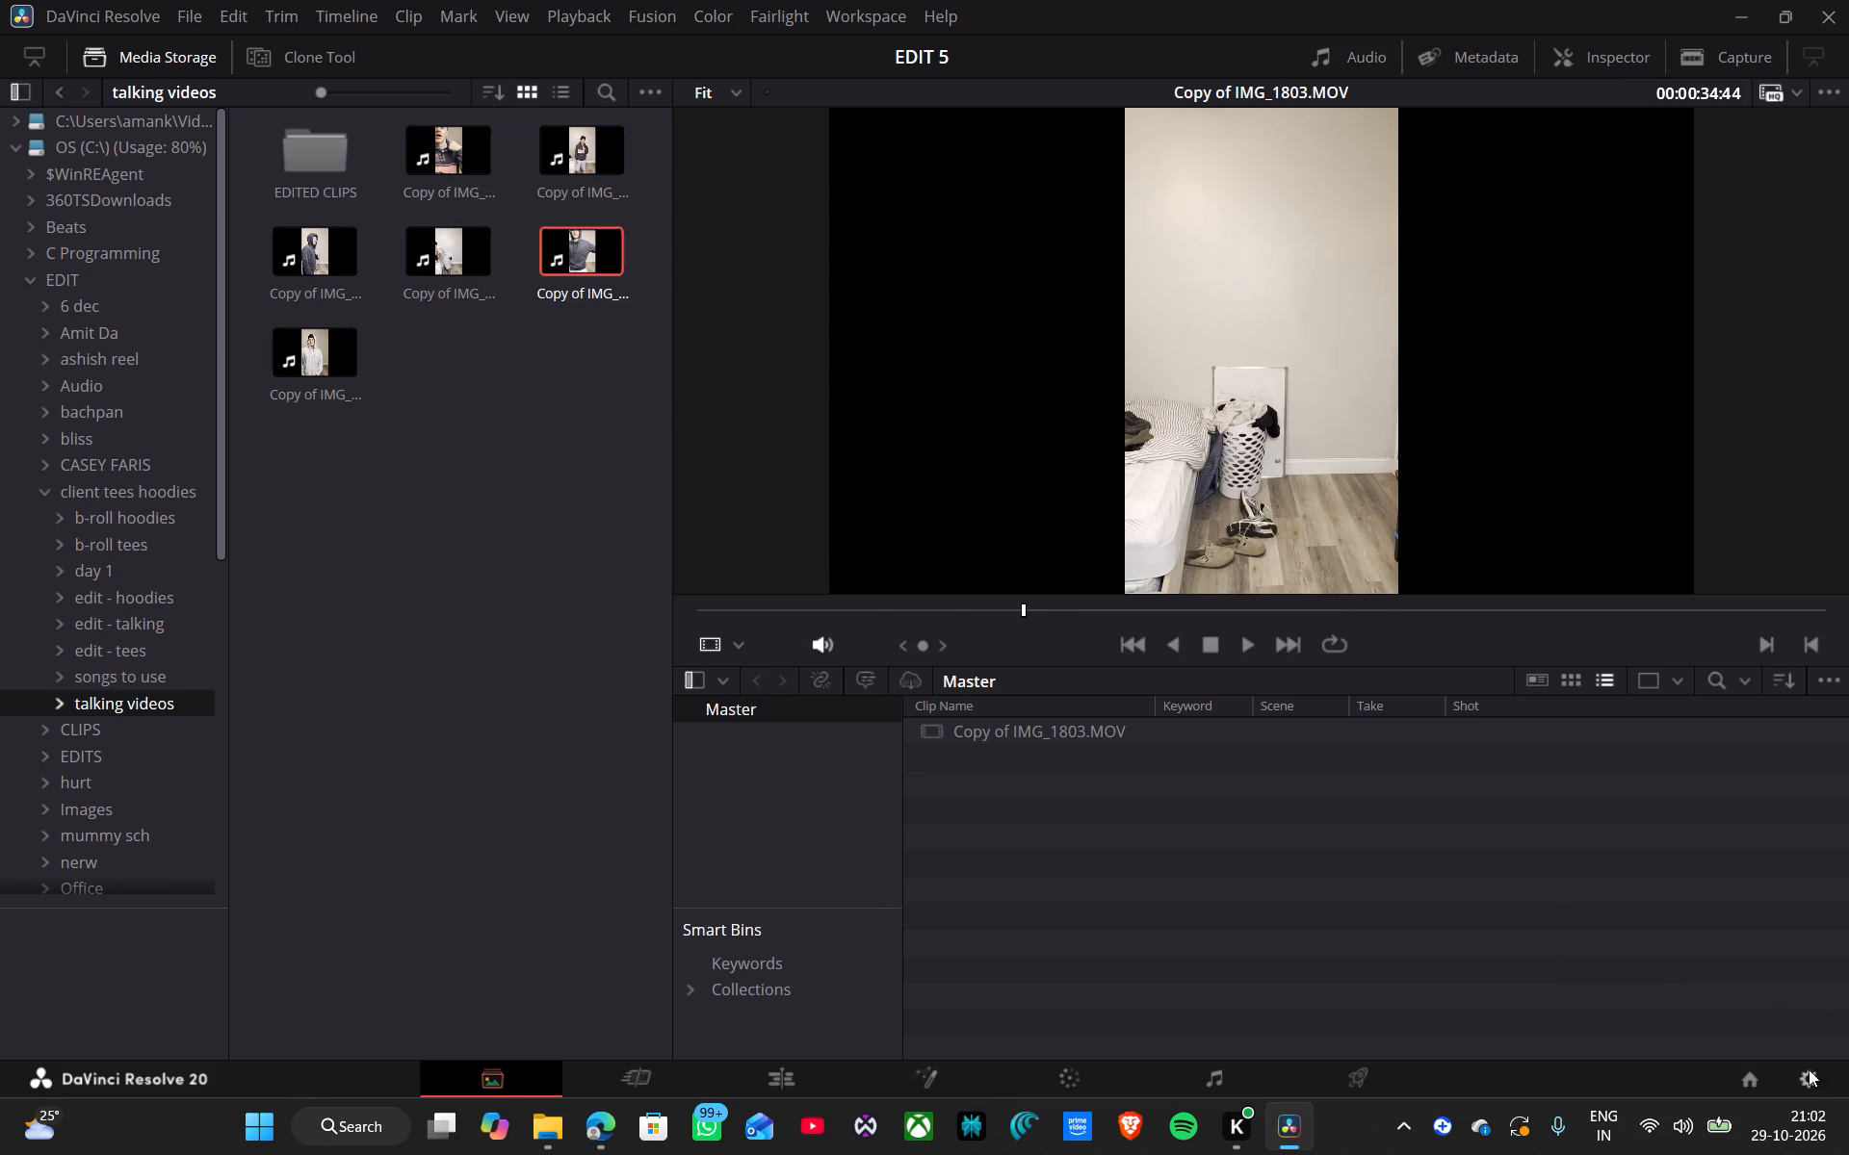
pyautogui.click(852, 311)
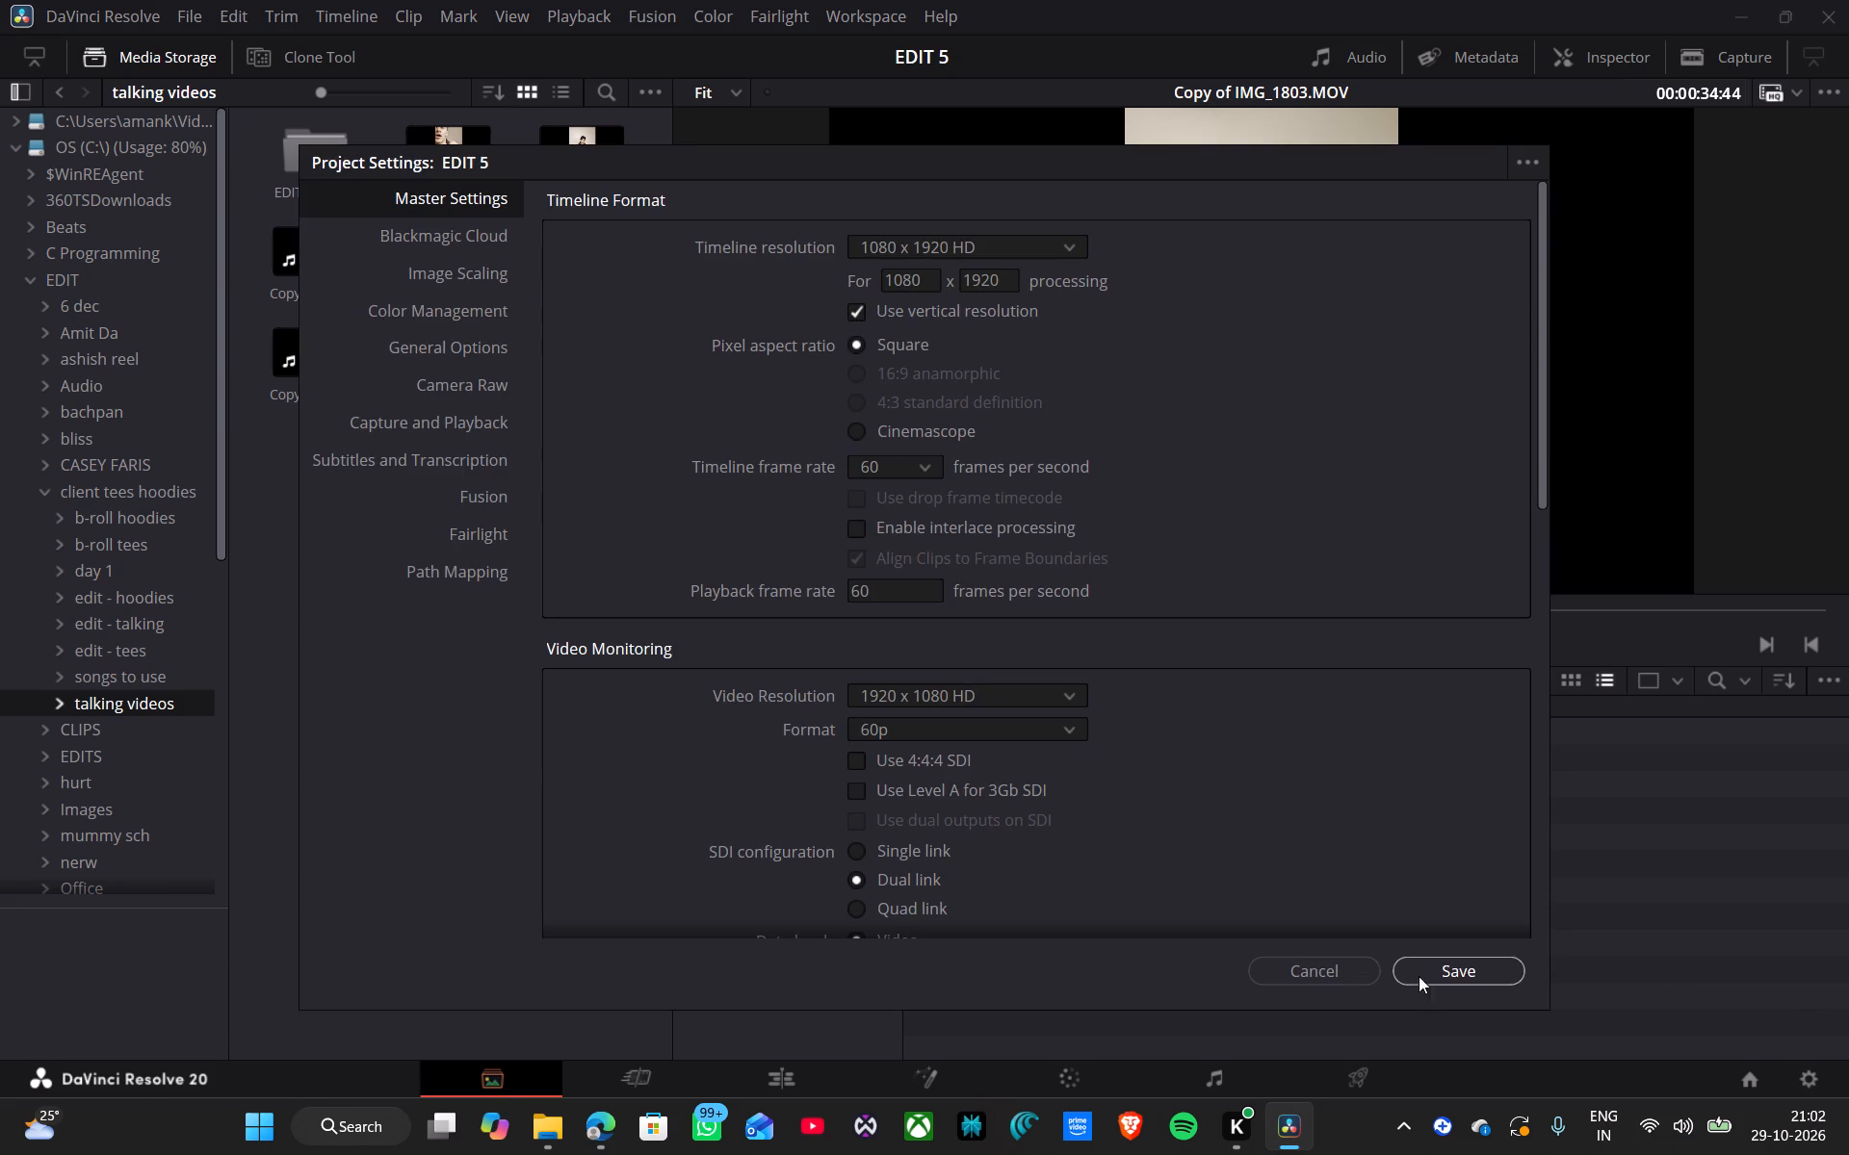
pyautogui.click(1428, 975)
# On the Edit page, place Copy of IMG_1803.MOV at the very start of a new timeline on V1 and A1.
pyautogui.click(791, 1072)
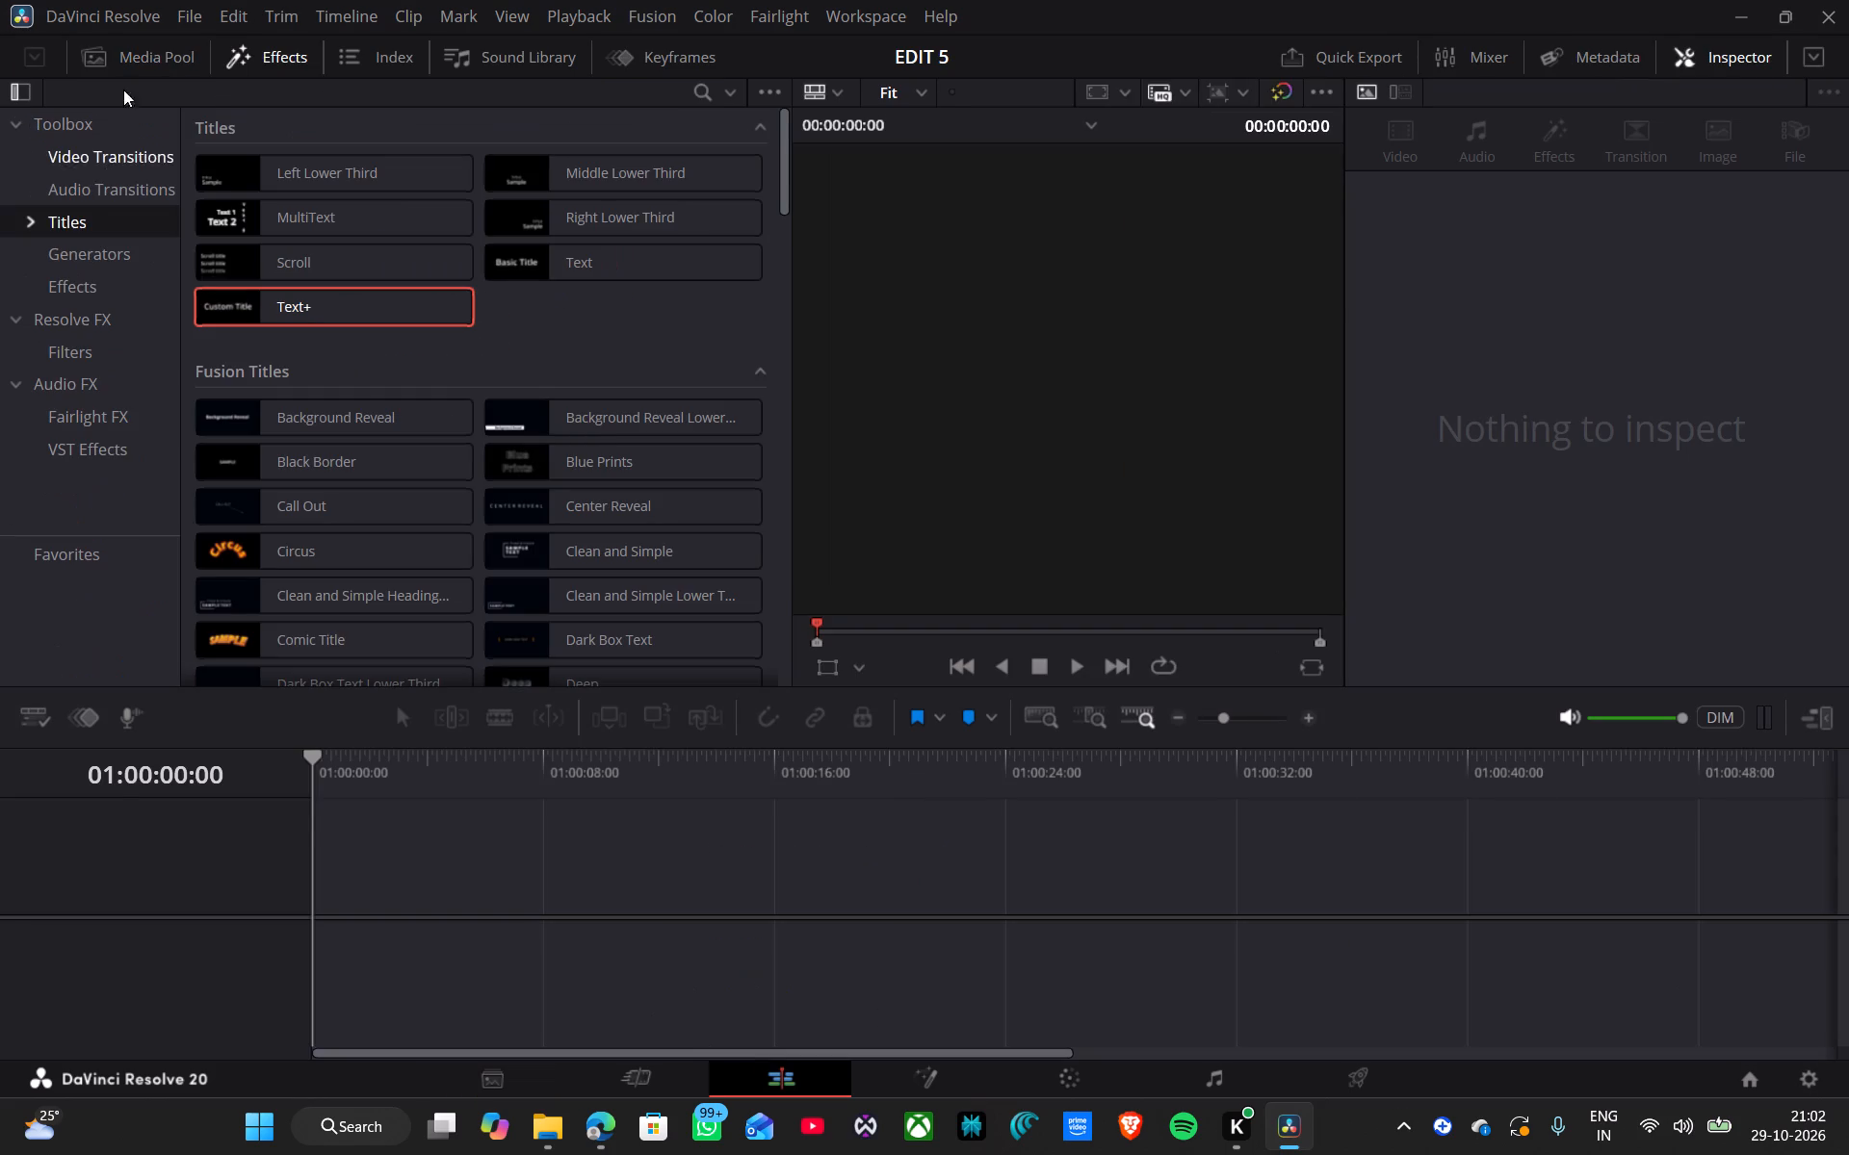
pyautogui.click(143, 58)
pyautogui.moveTo(251, 185); pyautogui.dragTo(327, 883)
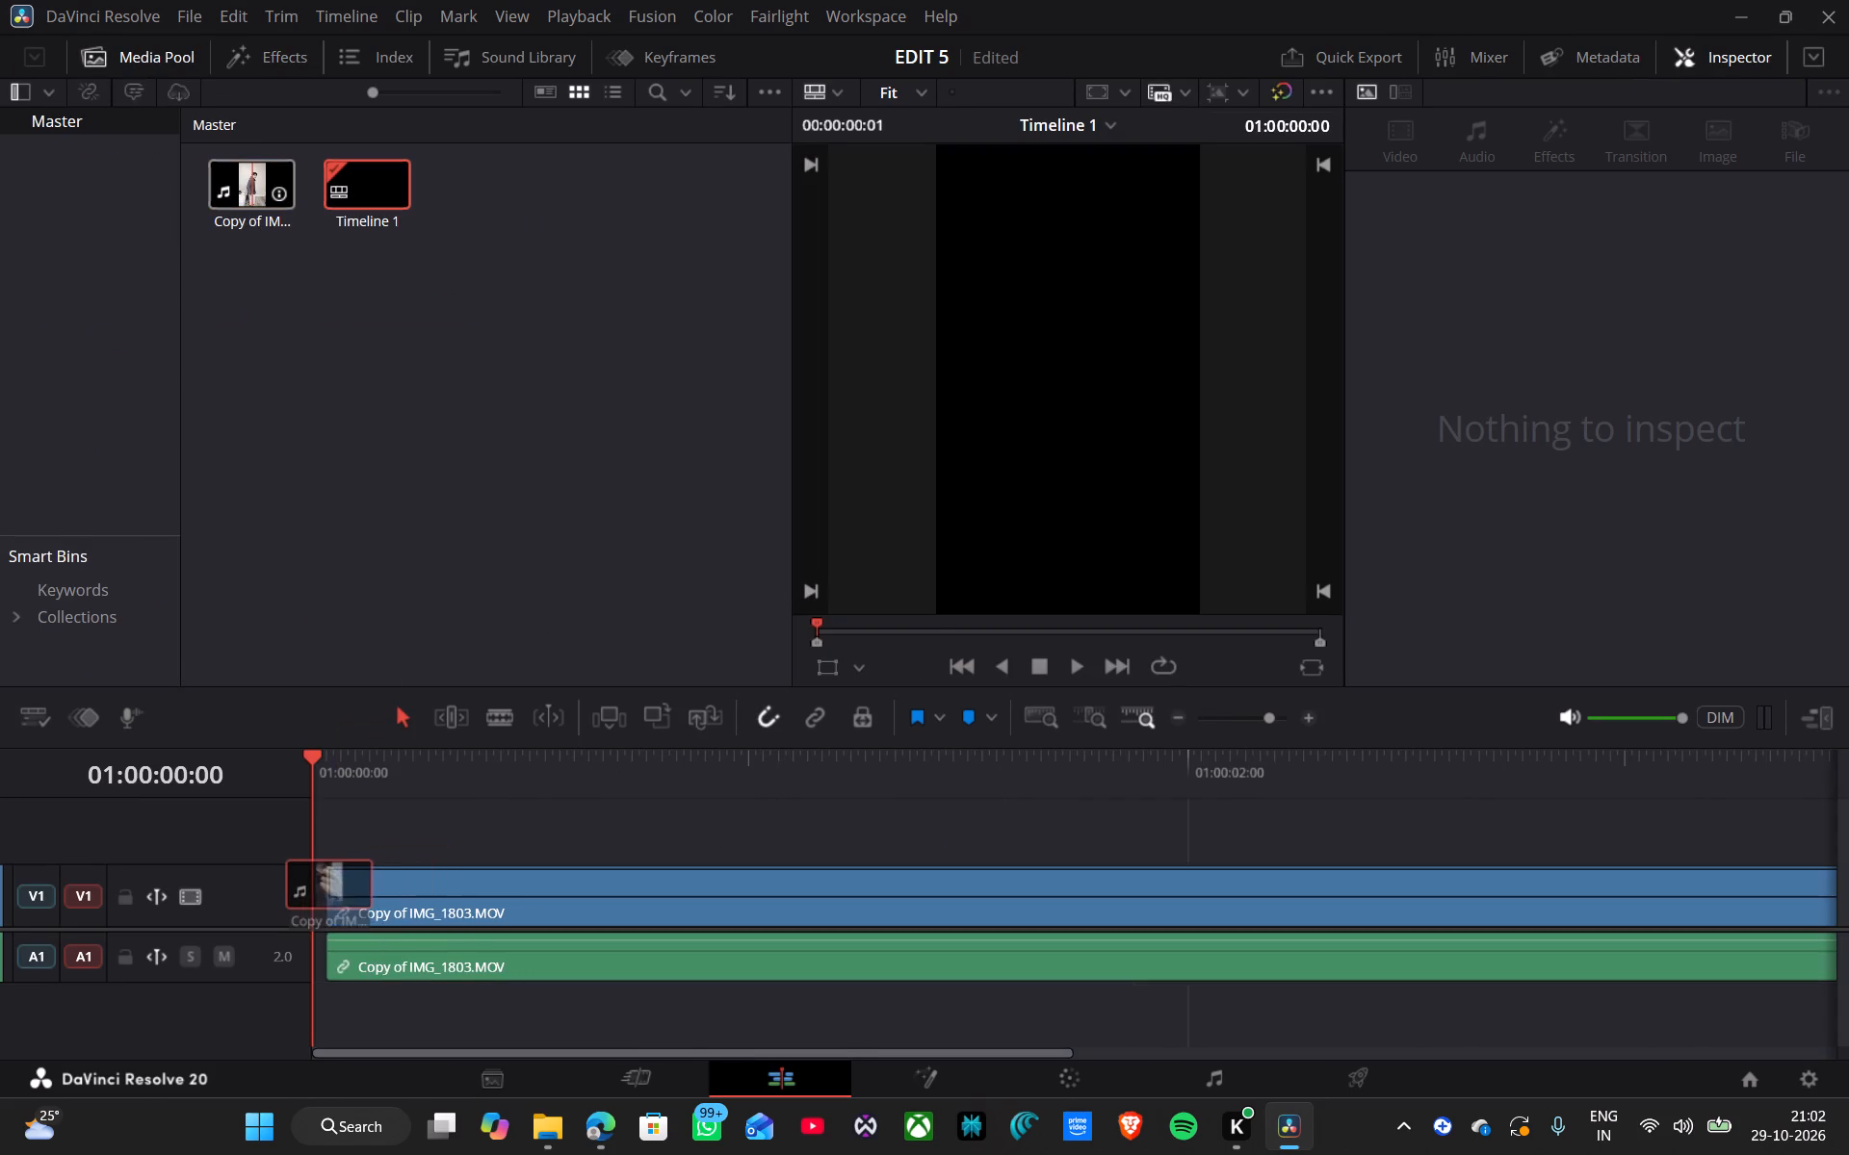
pyautogui.moveTo(327, 883); pyautogui.dragTo(319, 885)
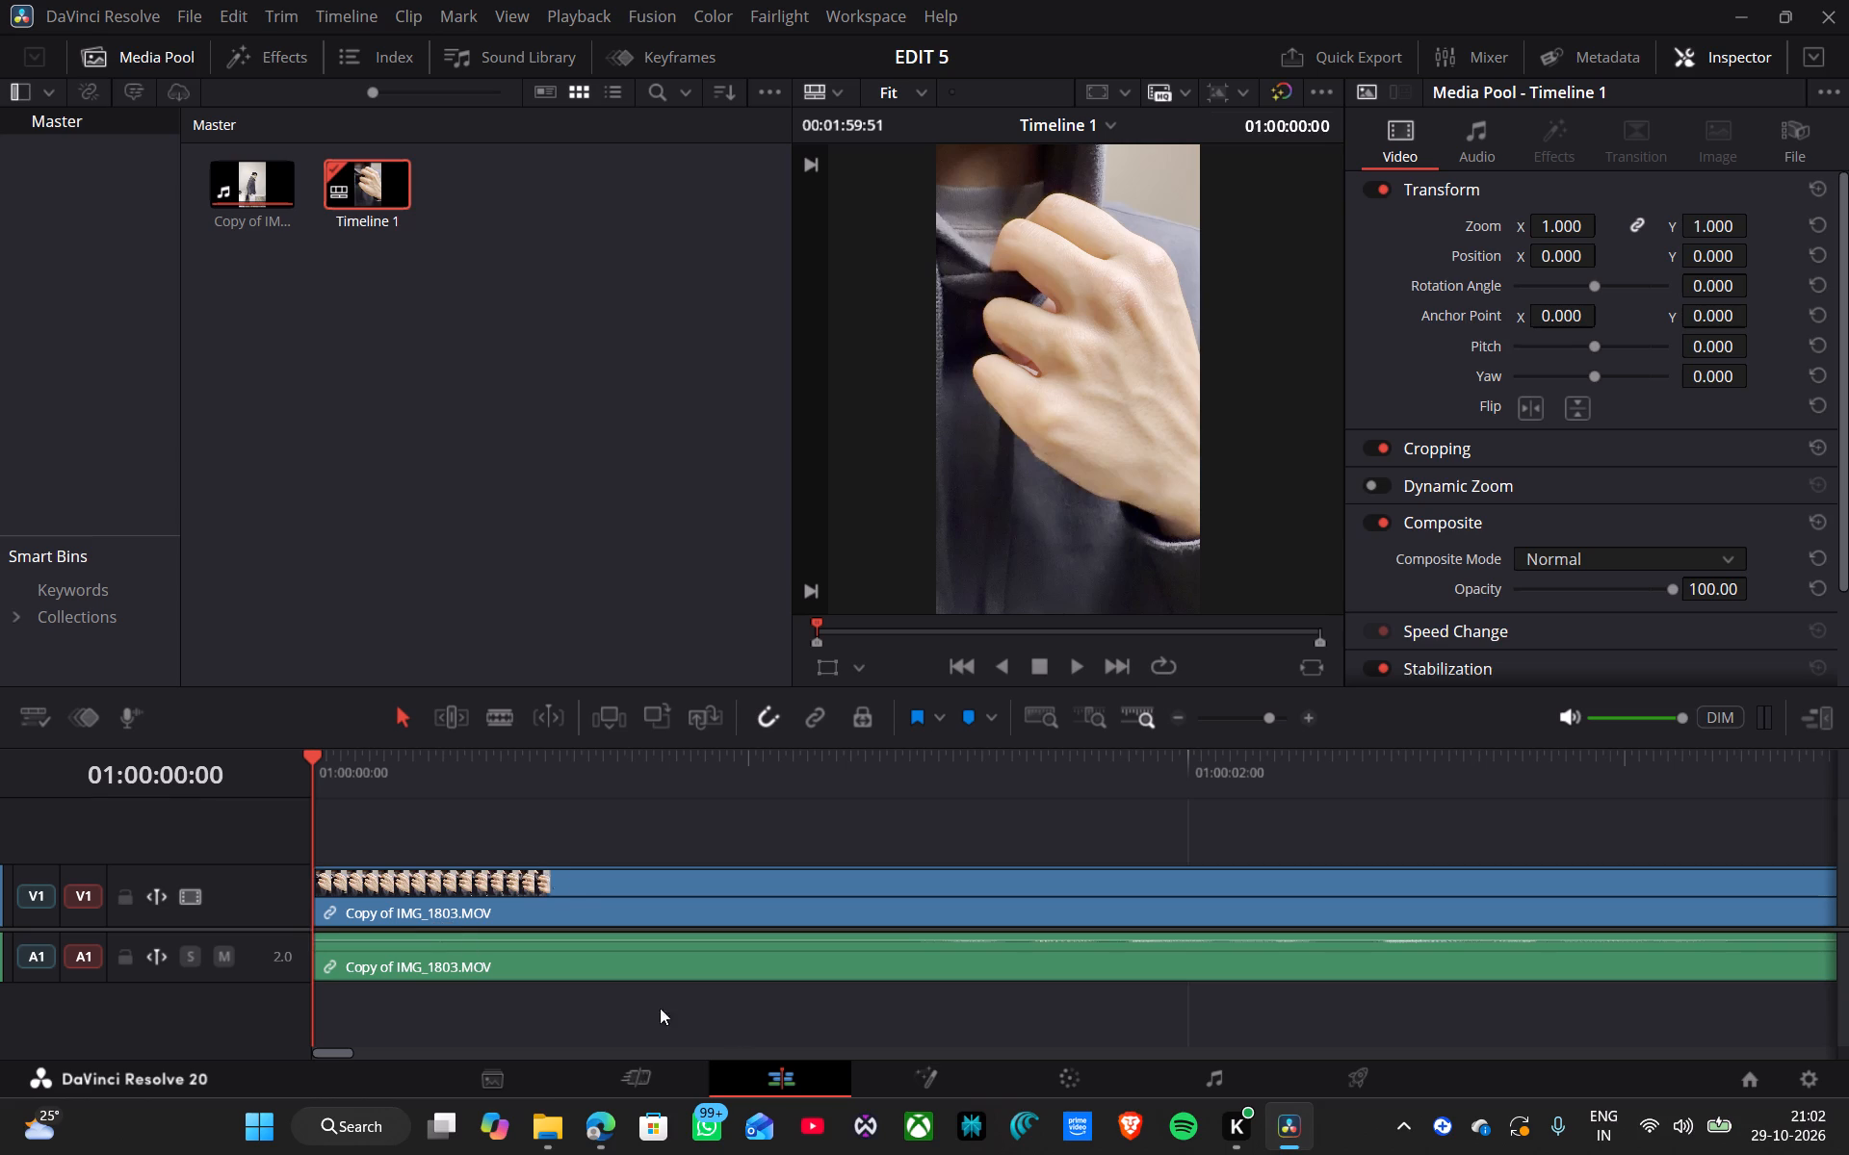